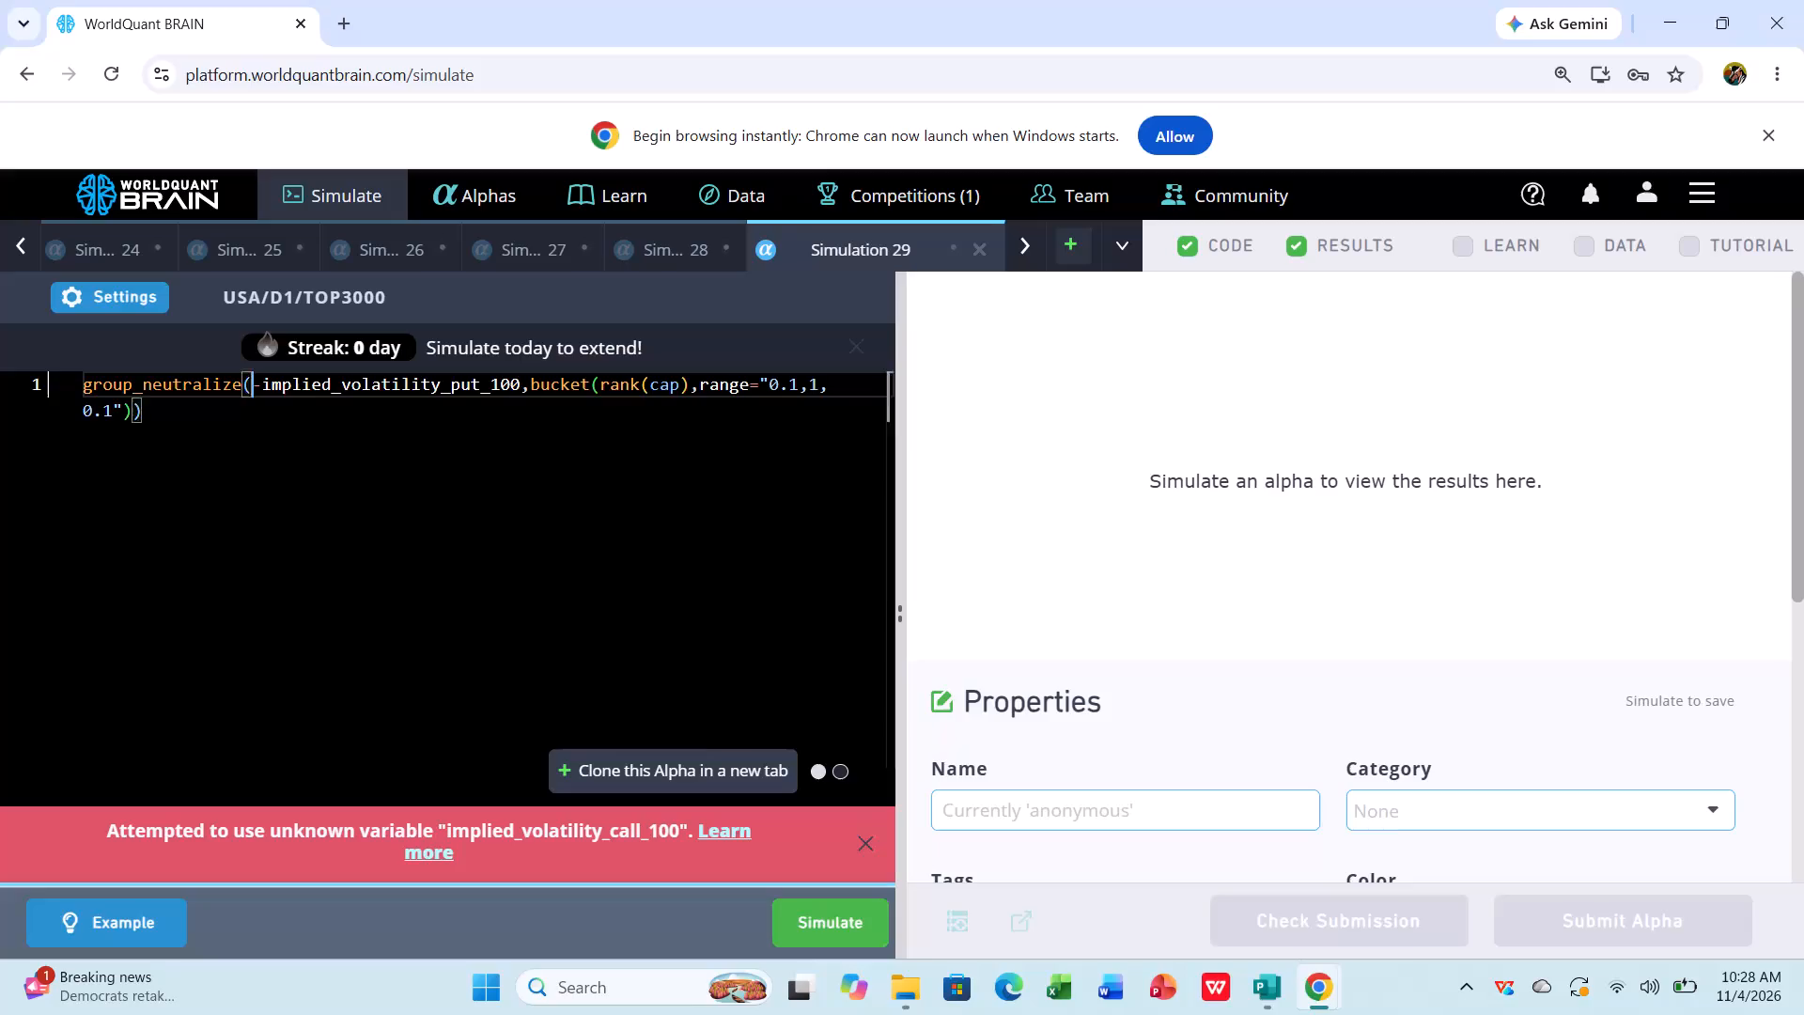
# Delete the entire group_neutralize expression on implied_volatility_put_100 from the Simulation 29 code editor, leaving it empty.
pyautogui.press('BackSpace')
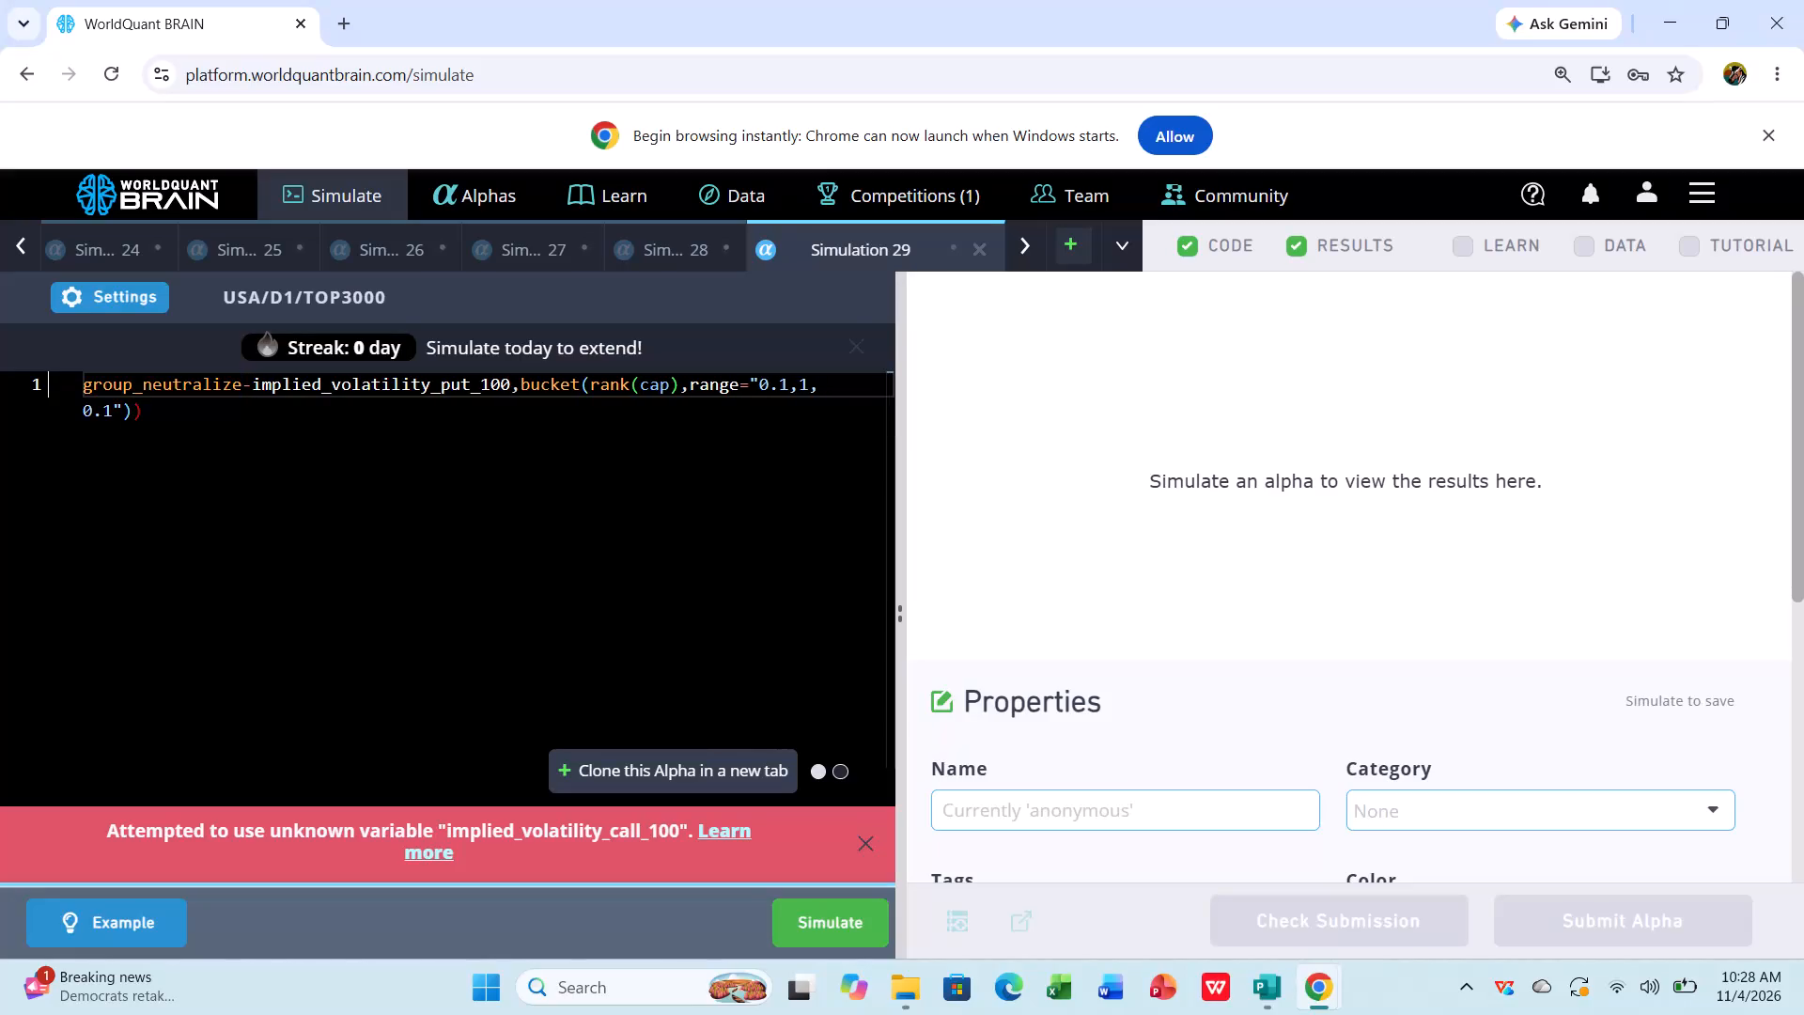
pyautogui.press('1')
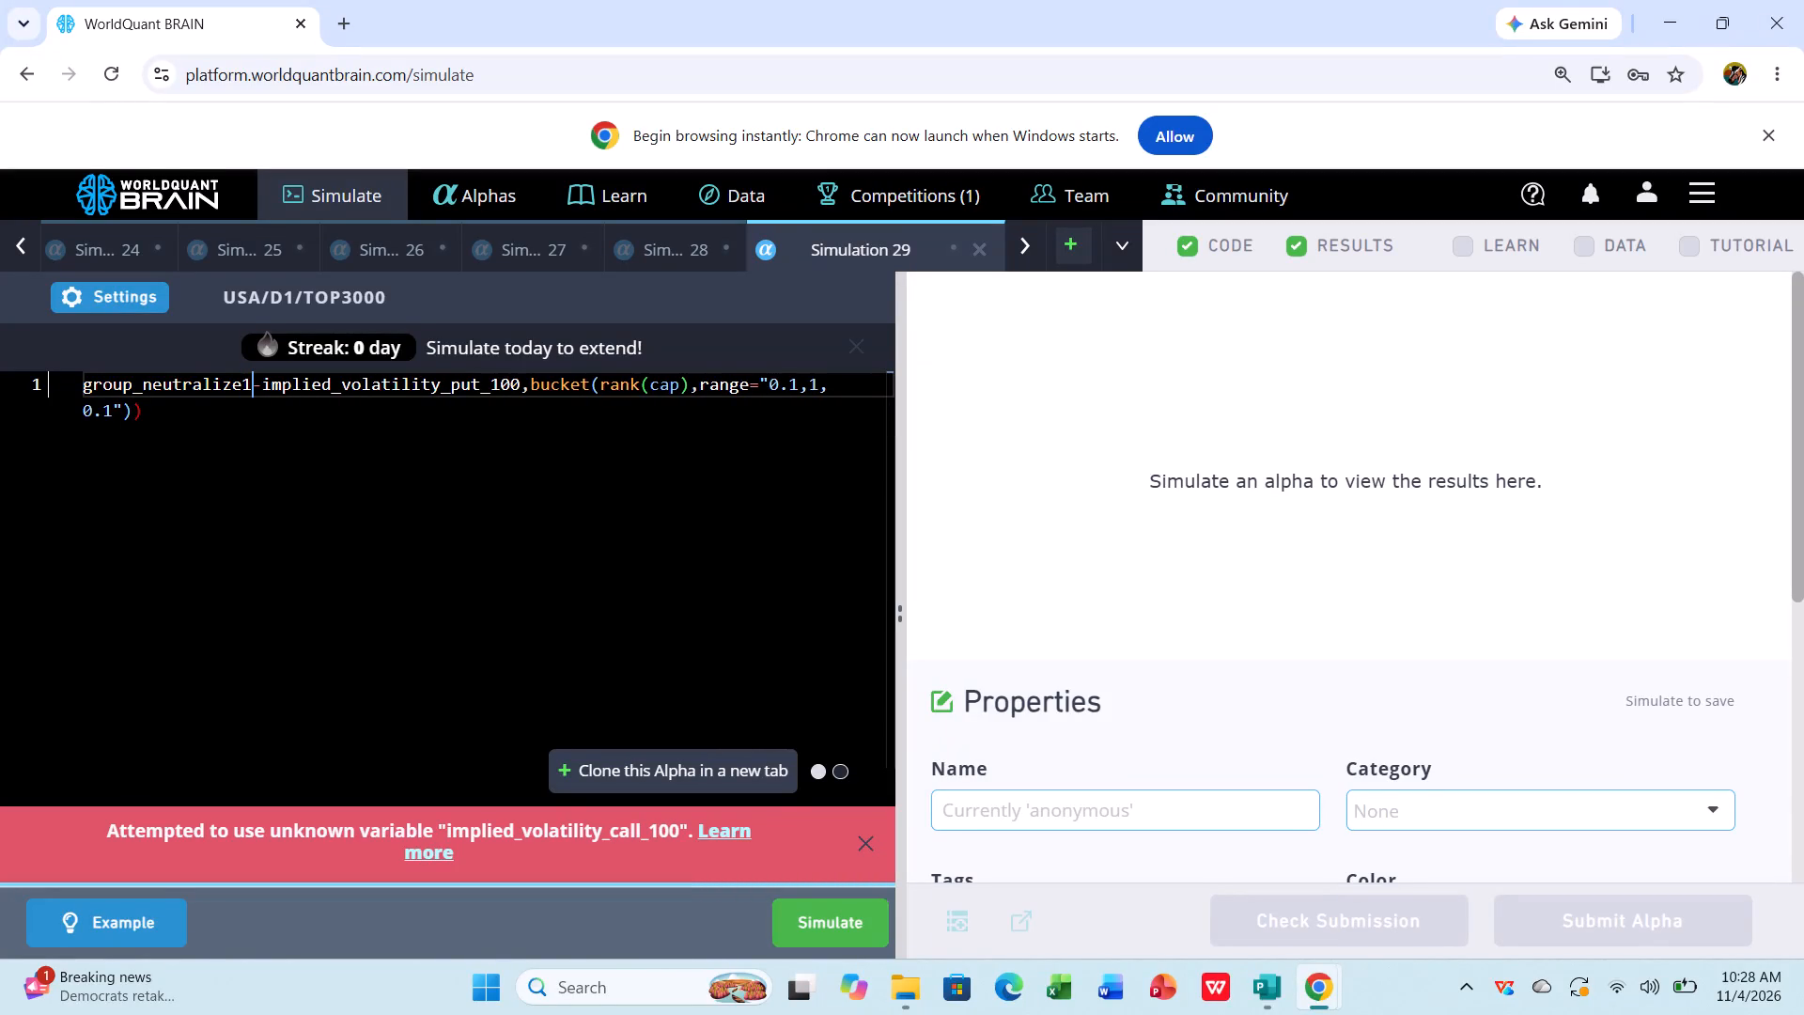
pyautogui.press('BackSpace')
pyautogui.press('BackSpace')
pyautogui.press('BackSpace')
pyautogui.press('BackSpace')
pyautogui.press('BackSpace')
pyautogui.press('BackSpace')
pyautogui.press('BackSpace')
pyautogui.press('BackSpace')
pyautogui.press('BackSpace')
pyautogui.press('BackSpace')
pyautogui.press('BackSpace')
pyautogui.press('BackSpace')
pyautogui.press('BackSpace')
pyautogui.press('BackSpace')
pyautogui.press('BackSpace')
pyautogui.press('BackSpace')
pyautogui.press('BackSpace')
pyautogui.press('BackSpace')
pyautogui.press('BackSpace')
pyautogui.press('BackSpace')
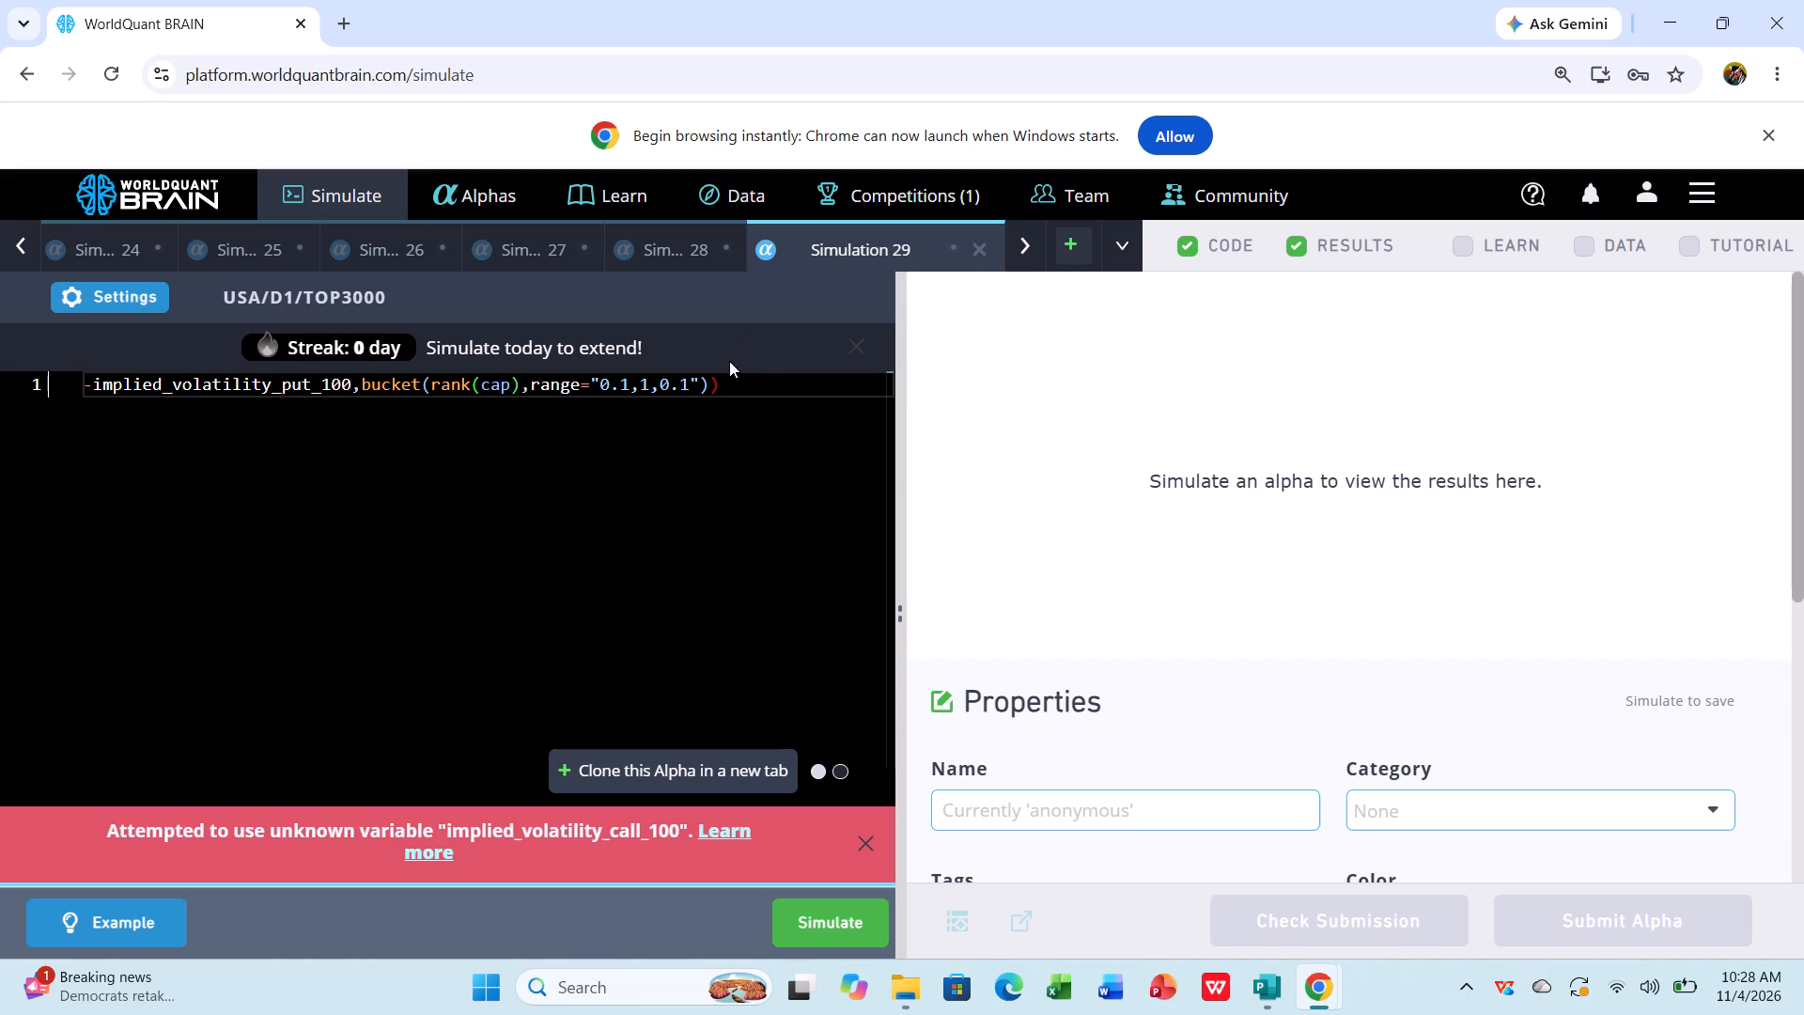
pyautogui.click(734, 384)
pyautogui.press('BackSpace')
pyautogui.press('BackSpace')
pyautogui.press('BackSpace')
pyautogui.press('BackSpace')
pyautogui.press('BackSpace')
pyautogui.press('BackSpace')
pyautogui.press('BackSpace')
pyautogui.press('BackSpace')
pyautogui.press('BackSpace')
pyautogui.press('BackSpace')
pyautogui.press('BackSpace')
pyautogui.press('BackSpace')
pyautogui.press('BackSpace')
pyautogui.press('BackSpace')
pyautogui.press('BackSpace')
pyautogui.press('BackSpace')
pyautogui.press('BackSpace')
pyautogui.press('BackSpace')
pyautogui.press('BackSpace')
pyautogui.press('BackSpace')
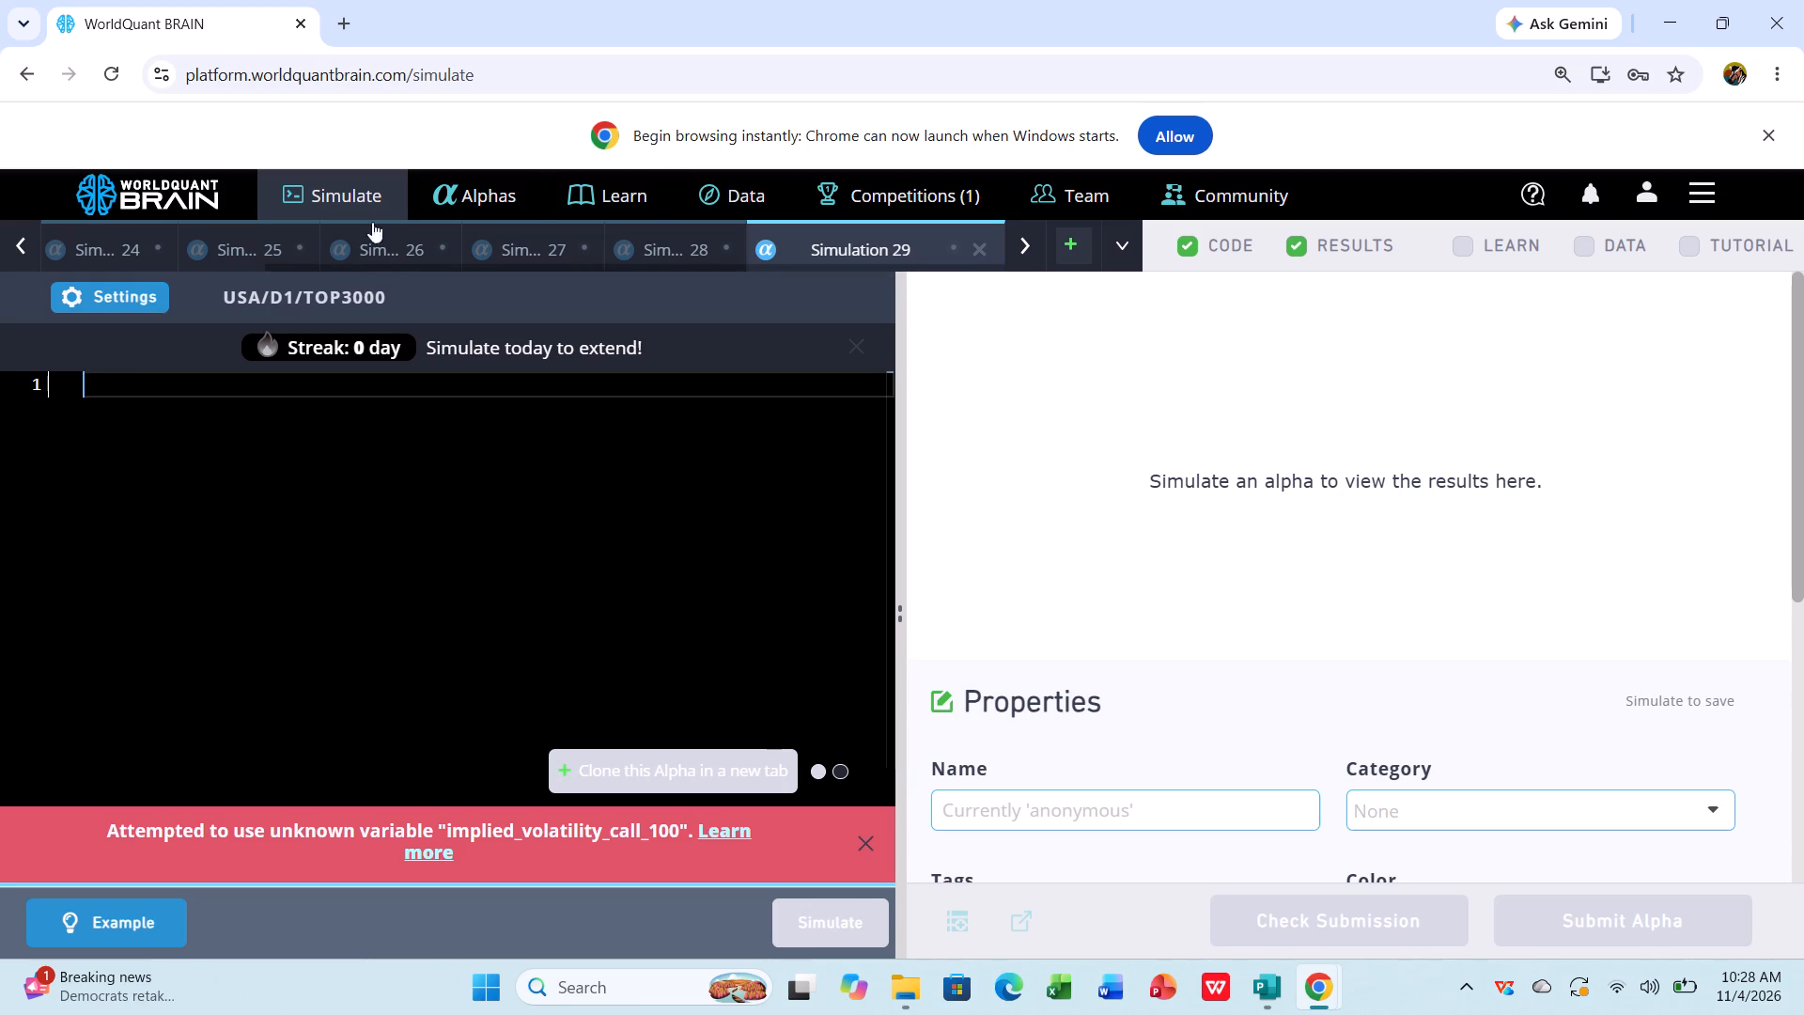
# Clone the first unsubmitted alpha, 1YNJw2gK, from the alphas list into a new simulation.
pyautogui.click(463, 186)
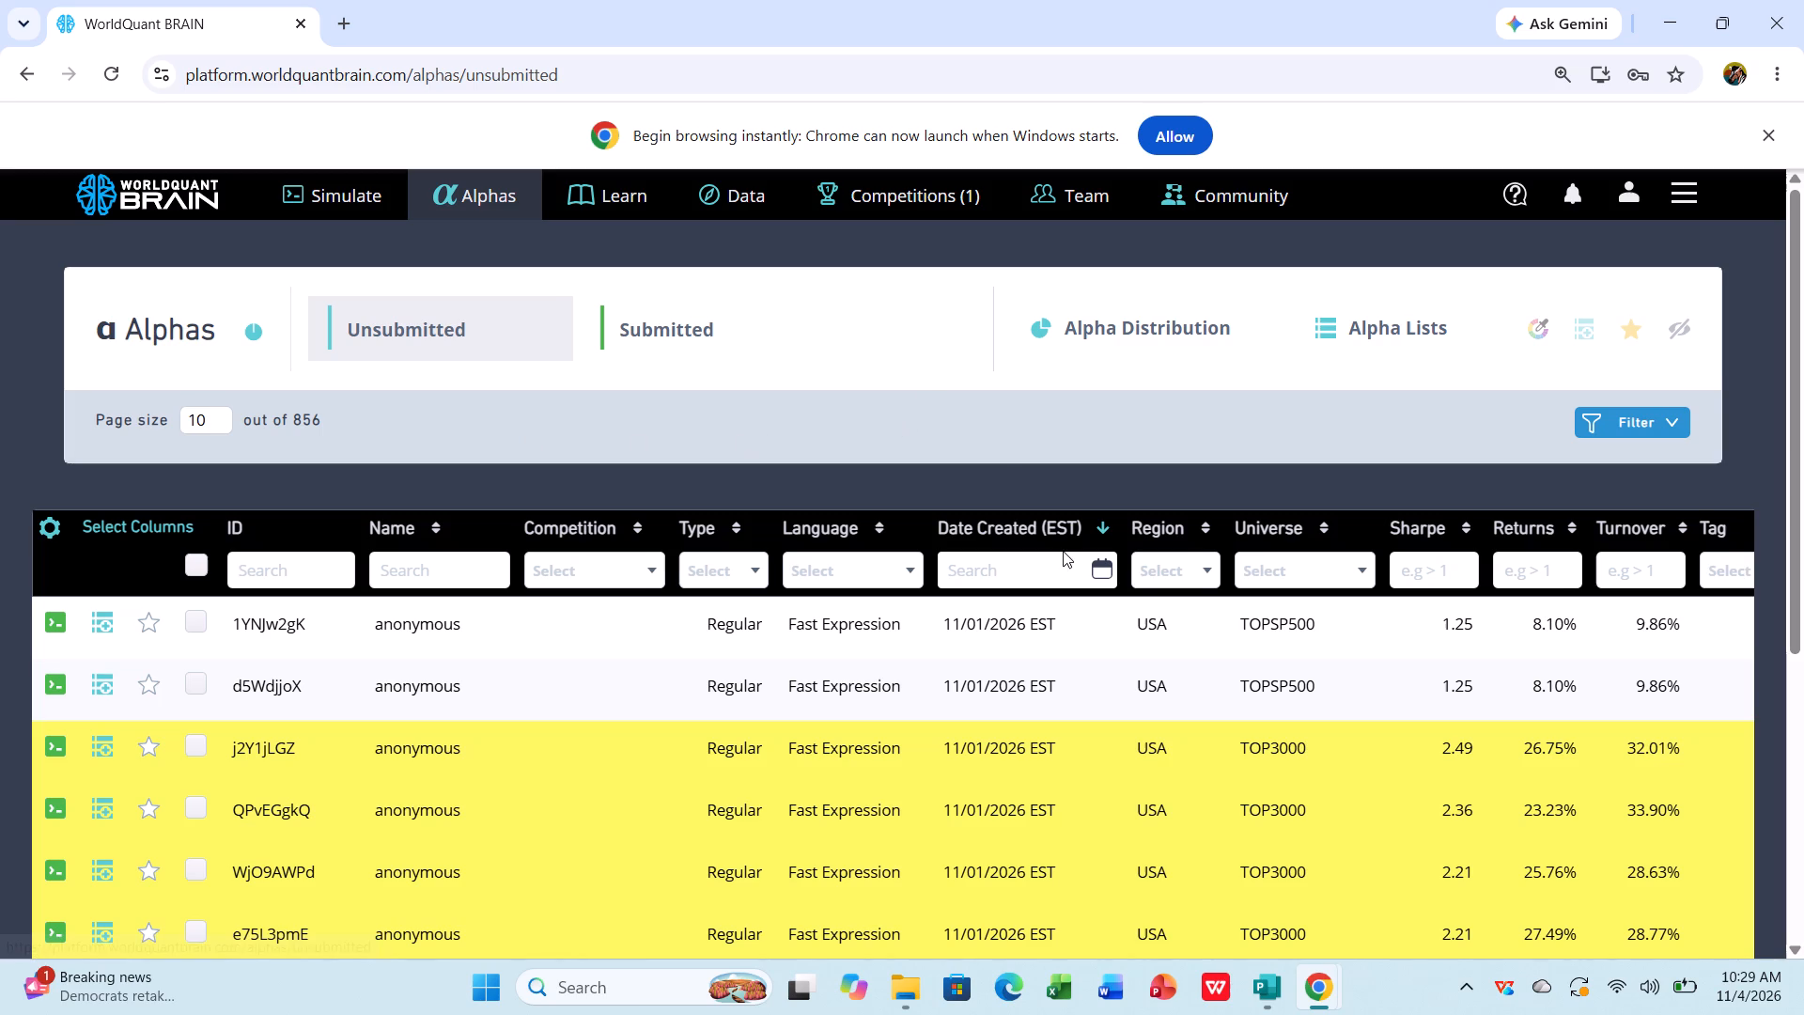
pyautogui.tripleClick(1173, 617)
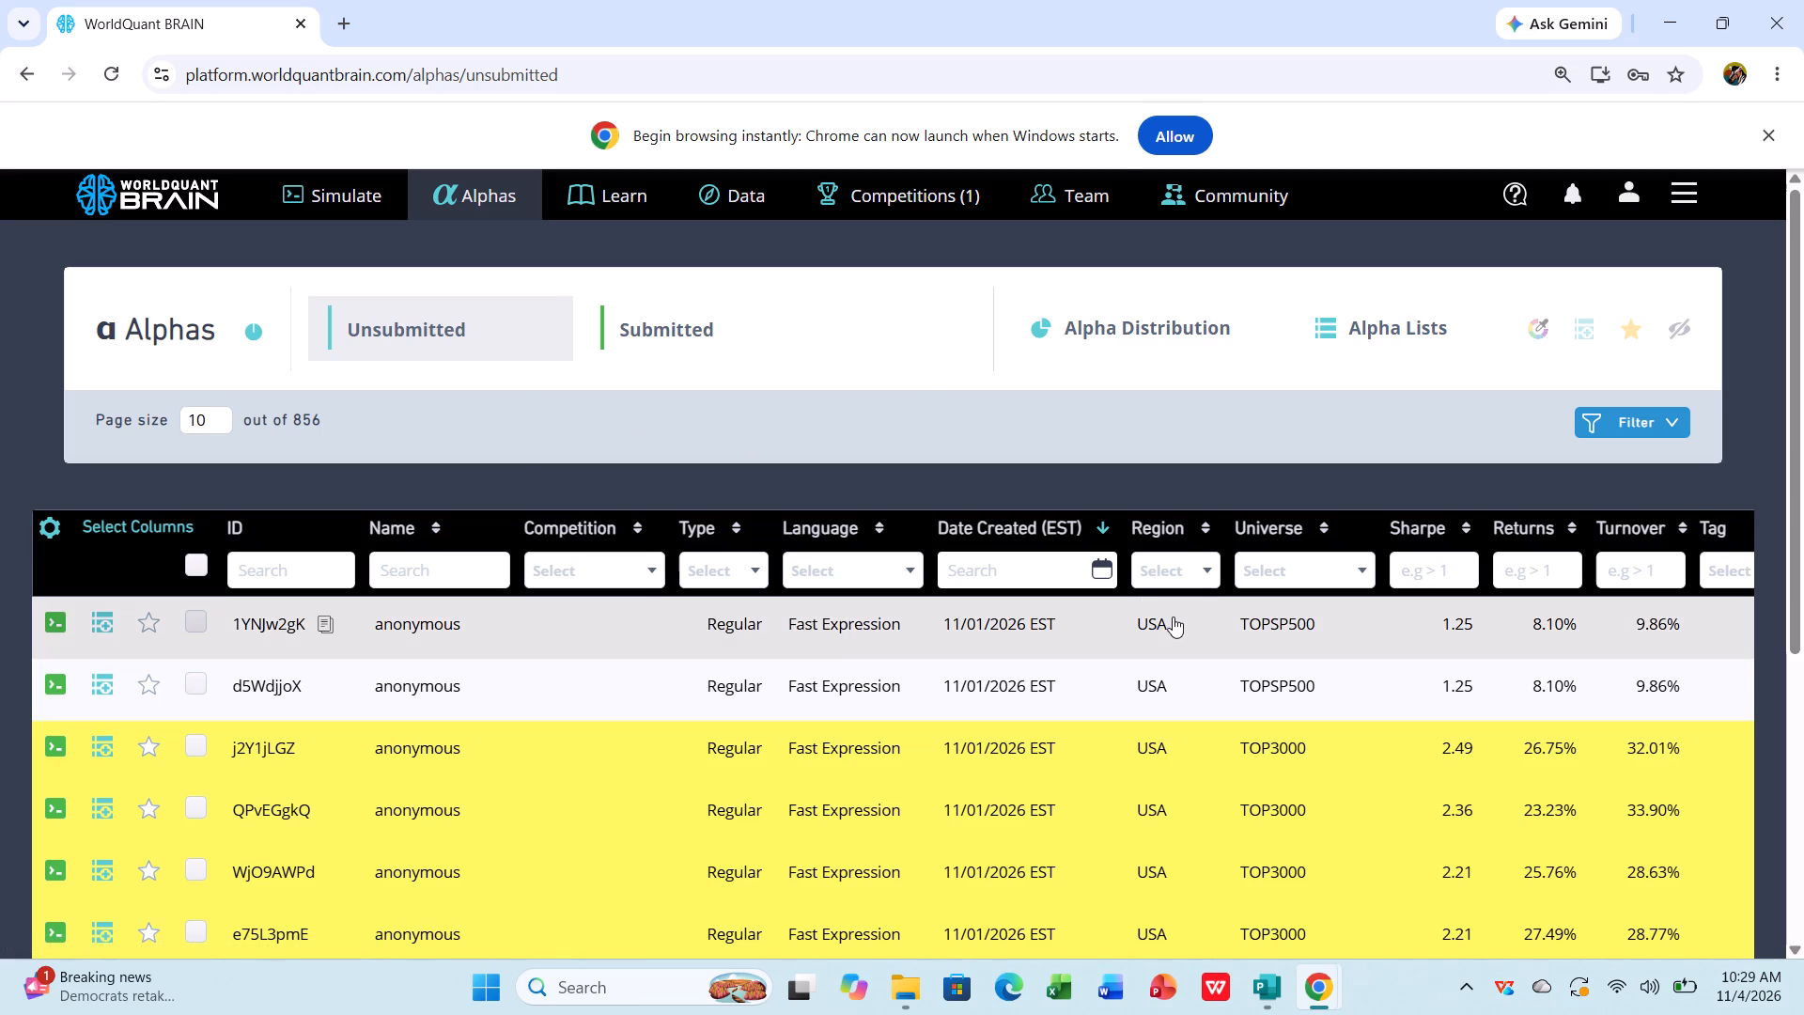
pyautogui.doubleClick(1173, 617)
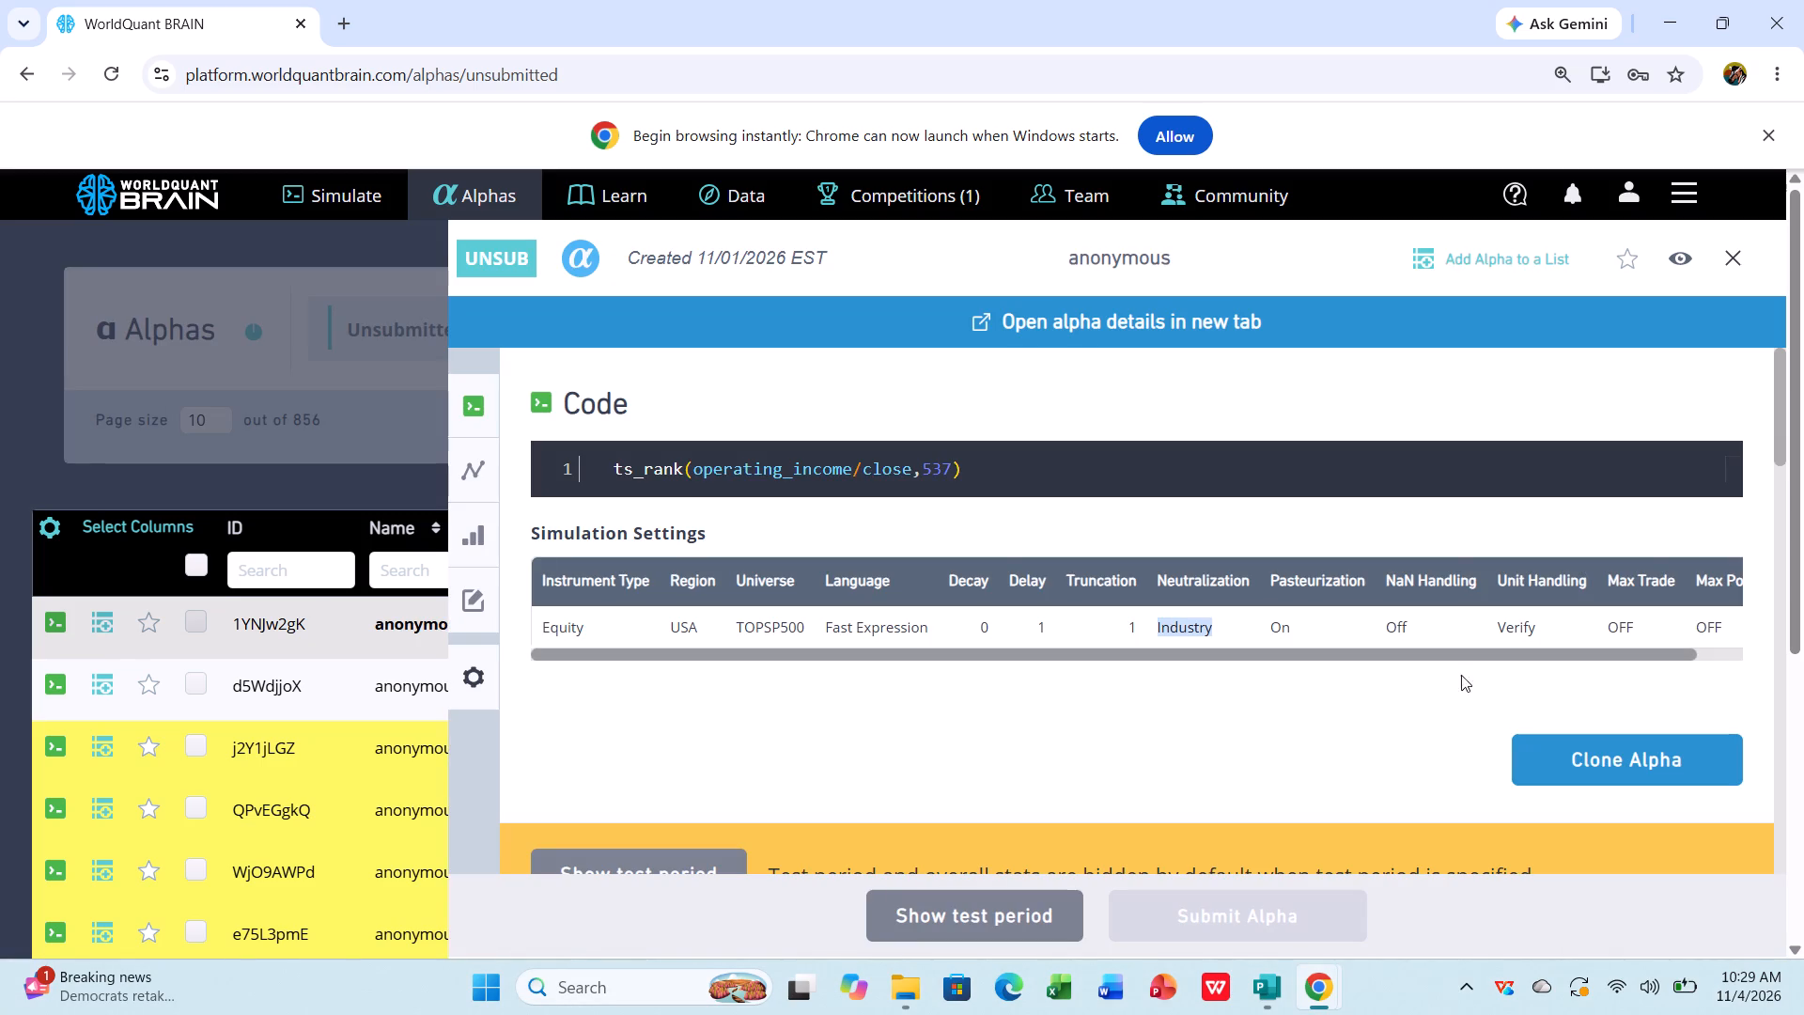
pyautogui.click(1594, 757)
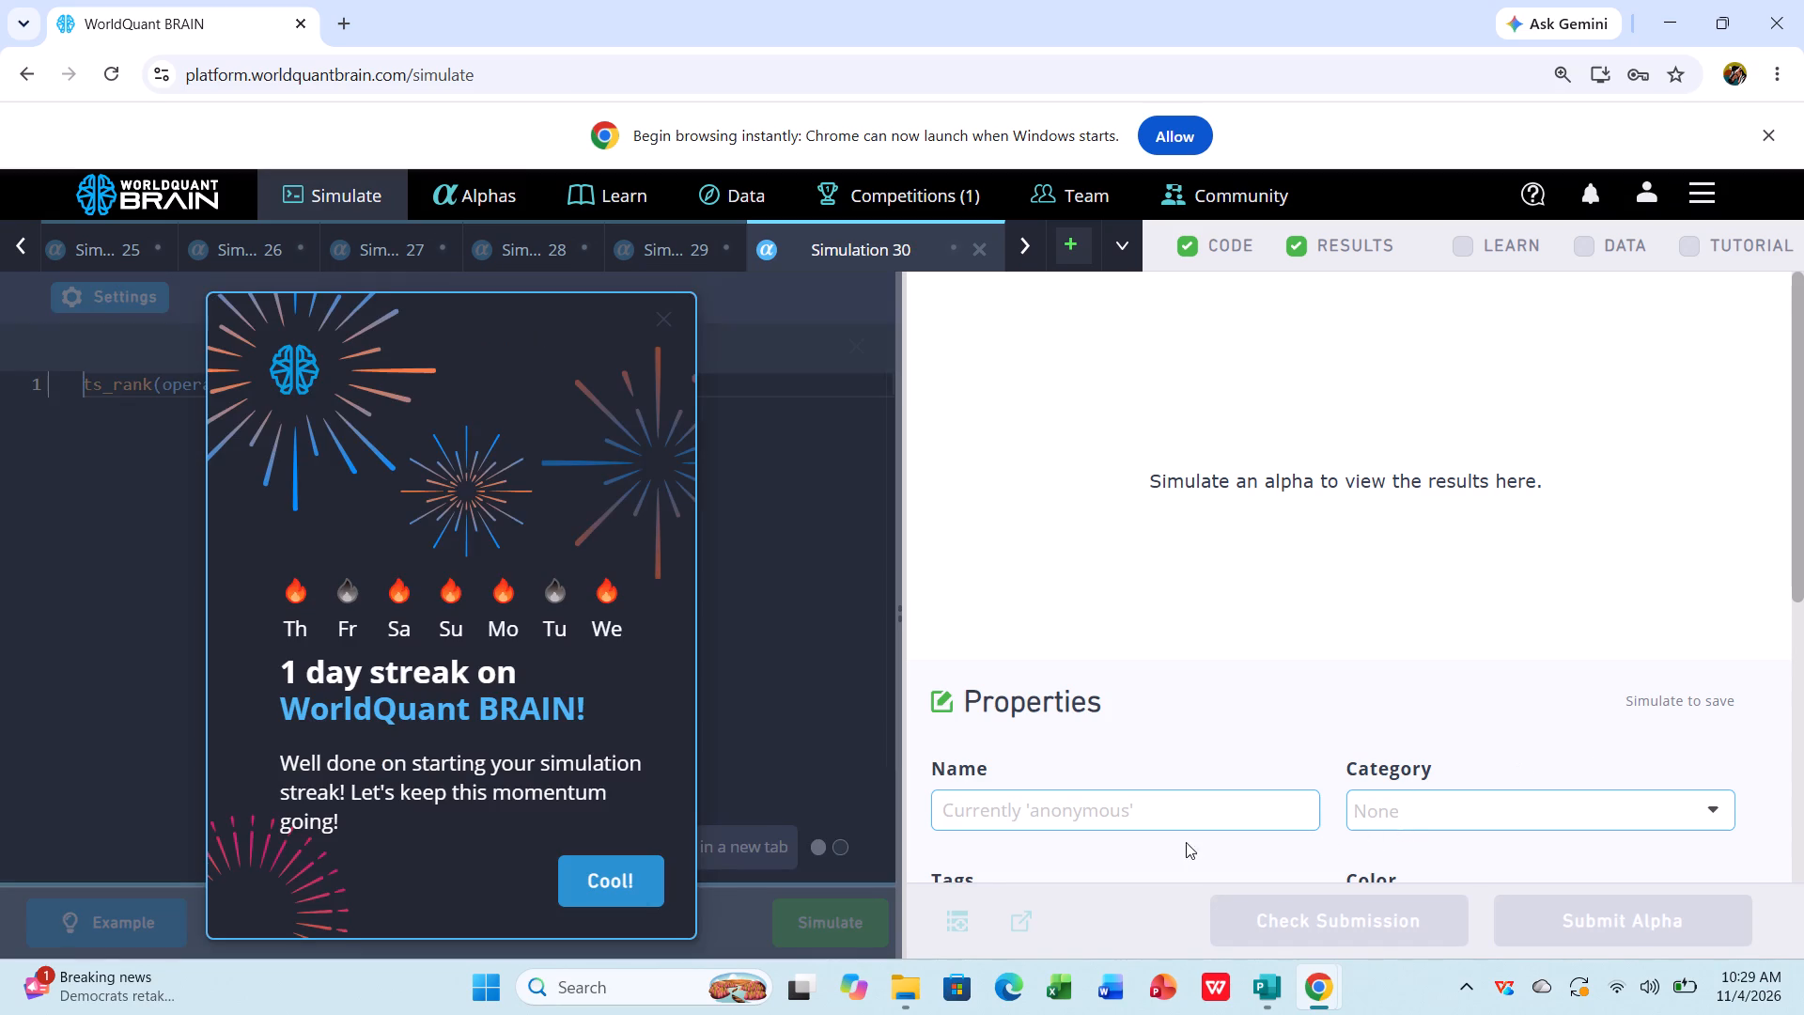
pyautogui.click(607, 883)
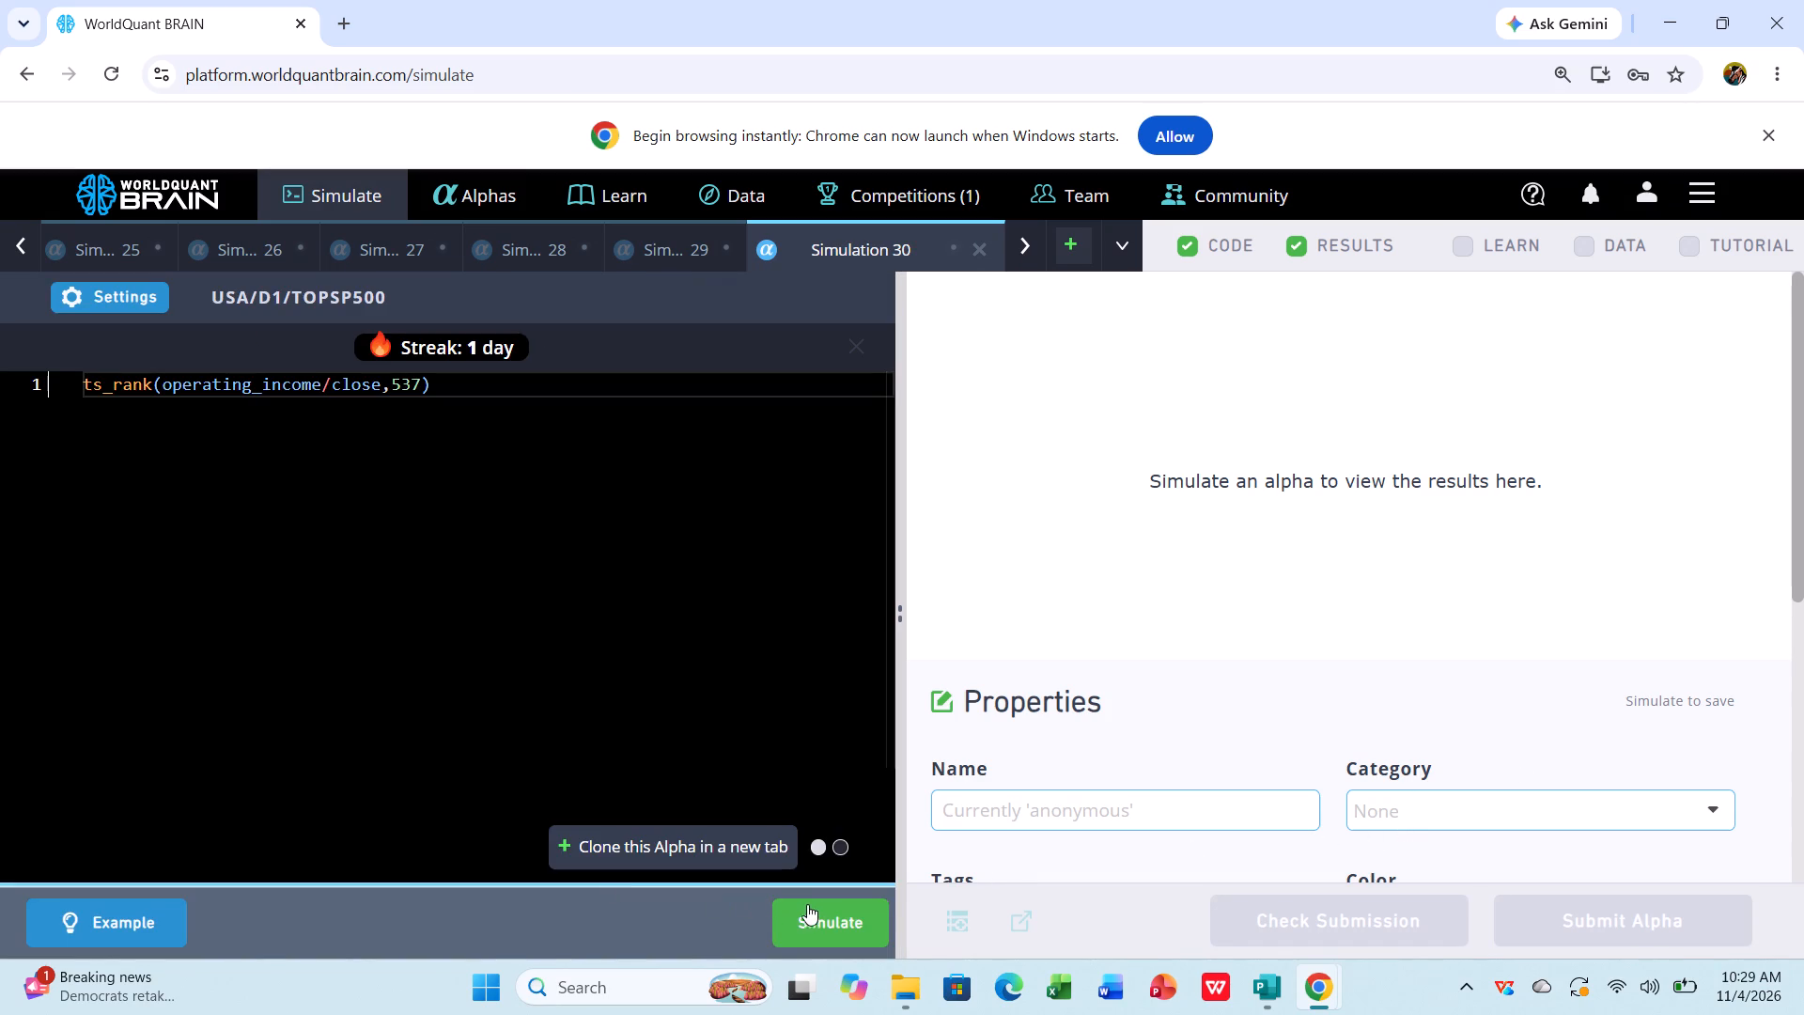
# Run the simulation of the cloned alpha ts_rank(operating_income/close,537).
pyautogui.click(818, 911)
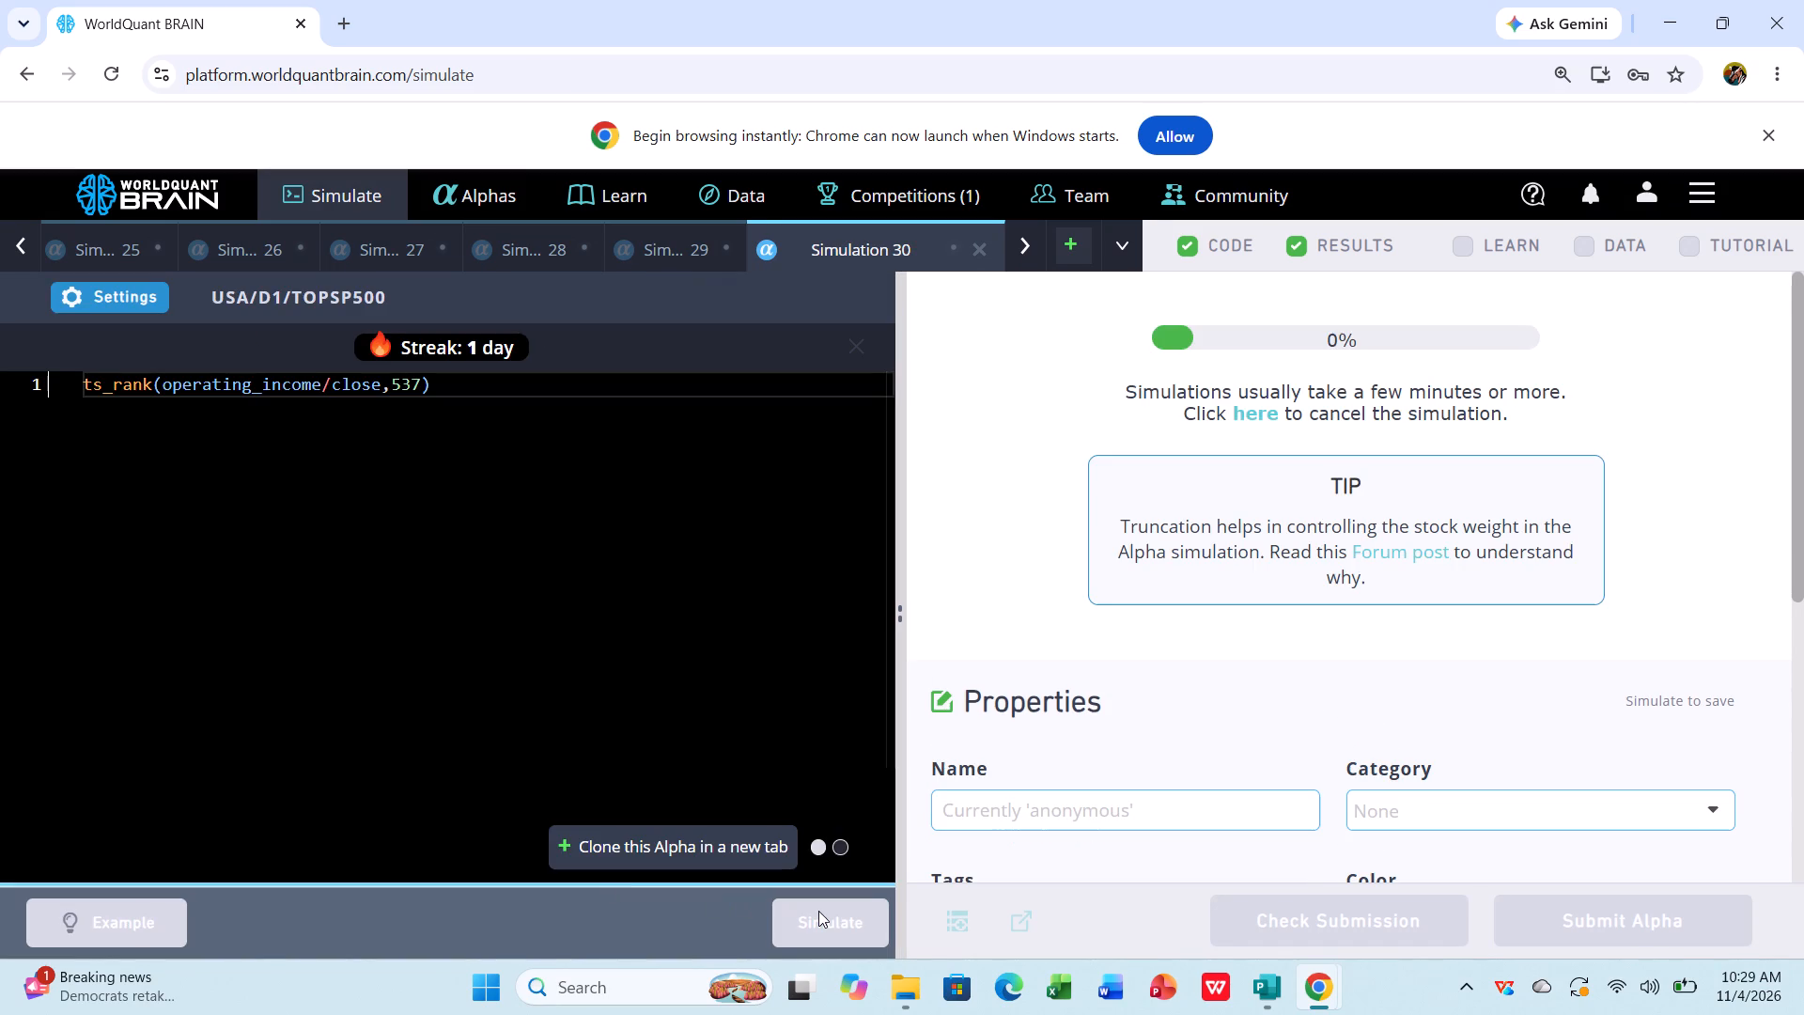
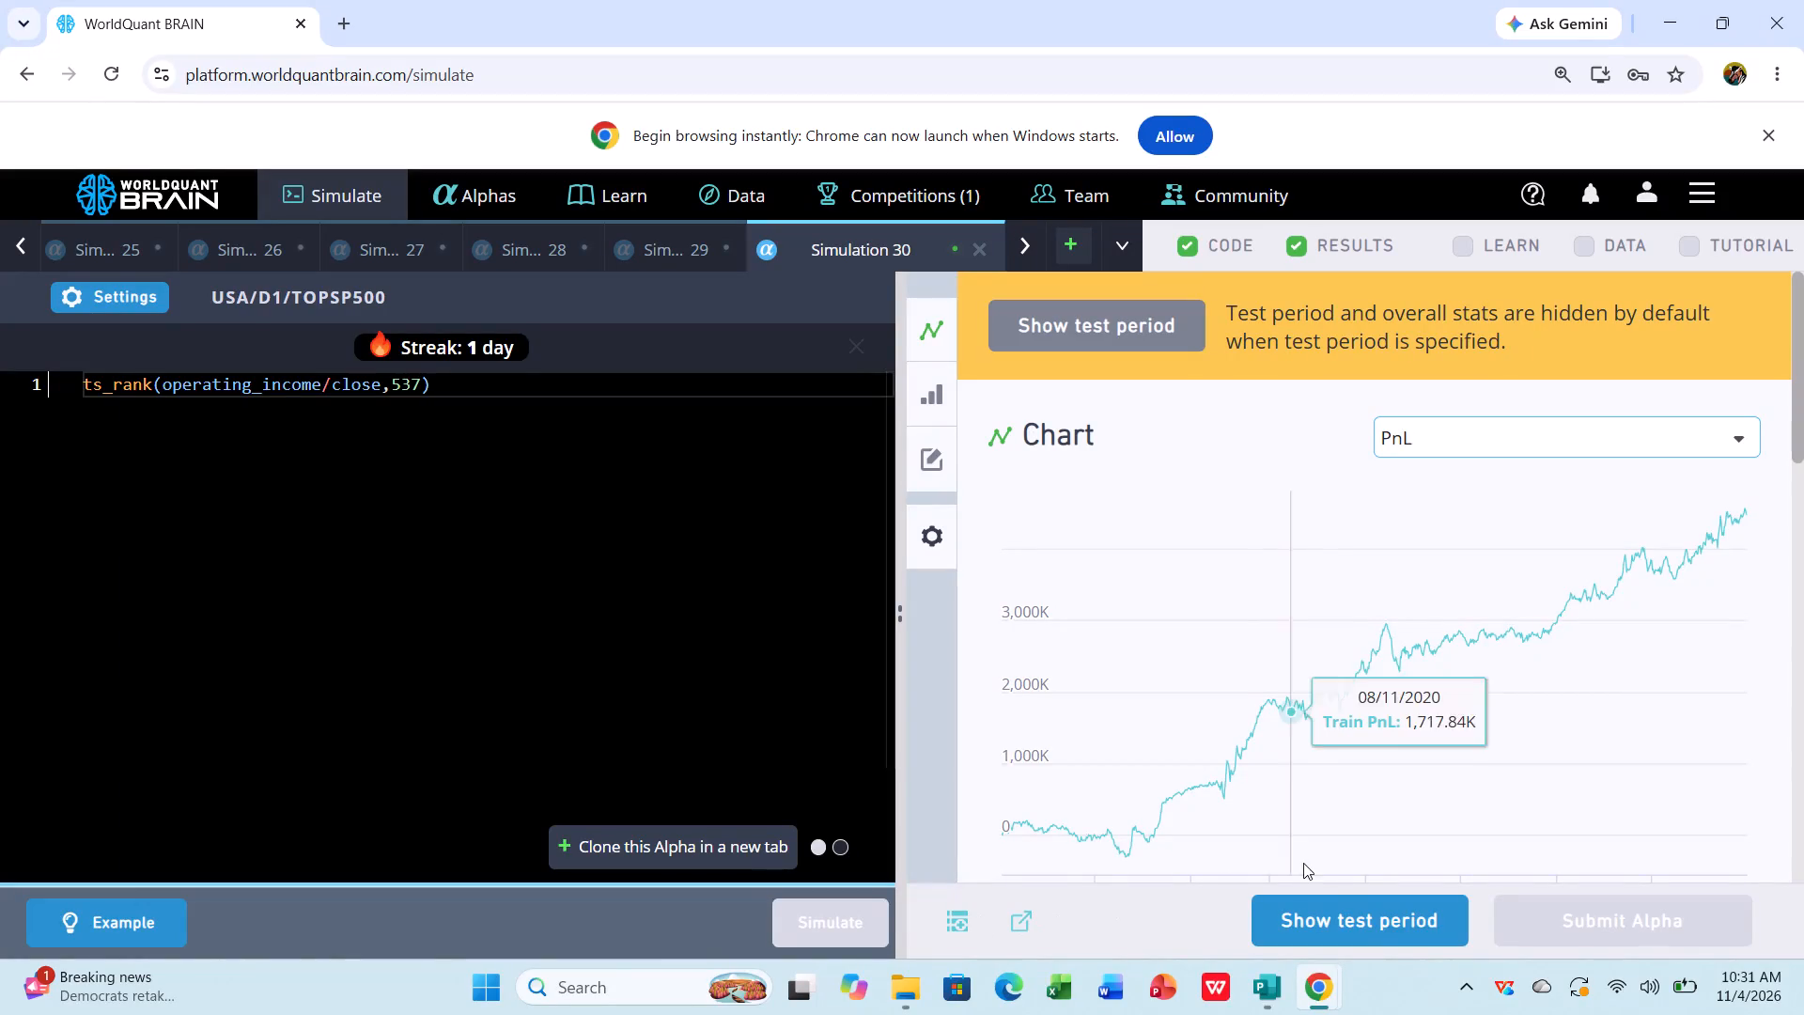
# Reveal the test period of the simulated ts_rank(operating_income/close,537) alpha and submit the alpha.
pyautogui.click(1373, 914)
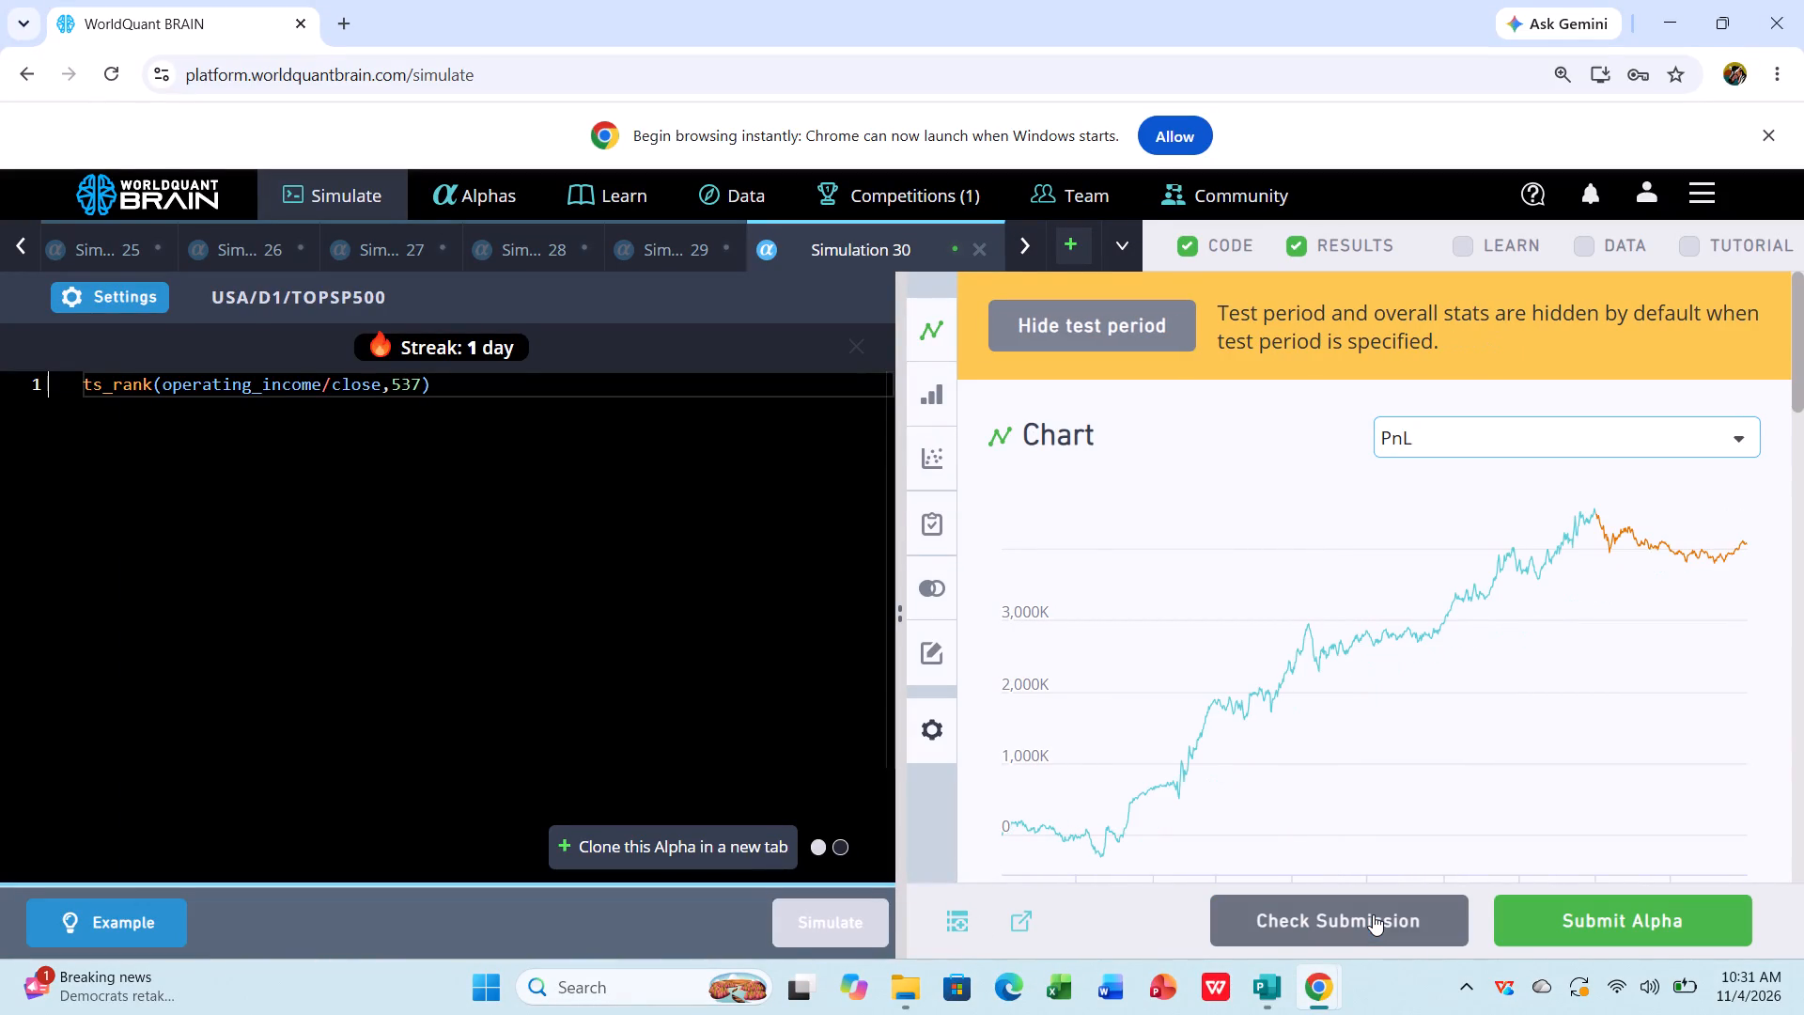
pyautogui.click(1611, 909)
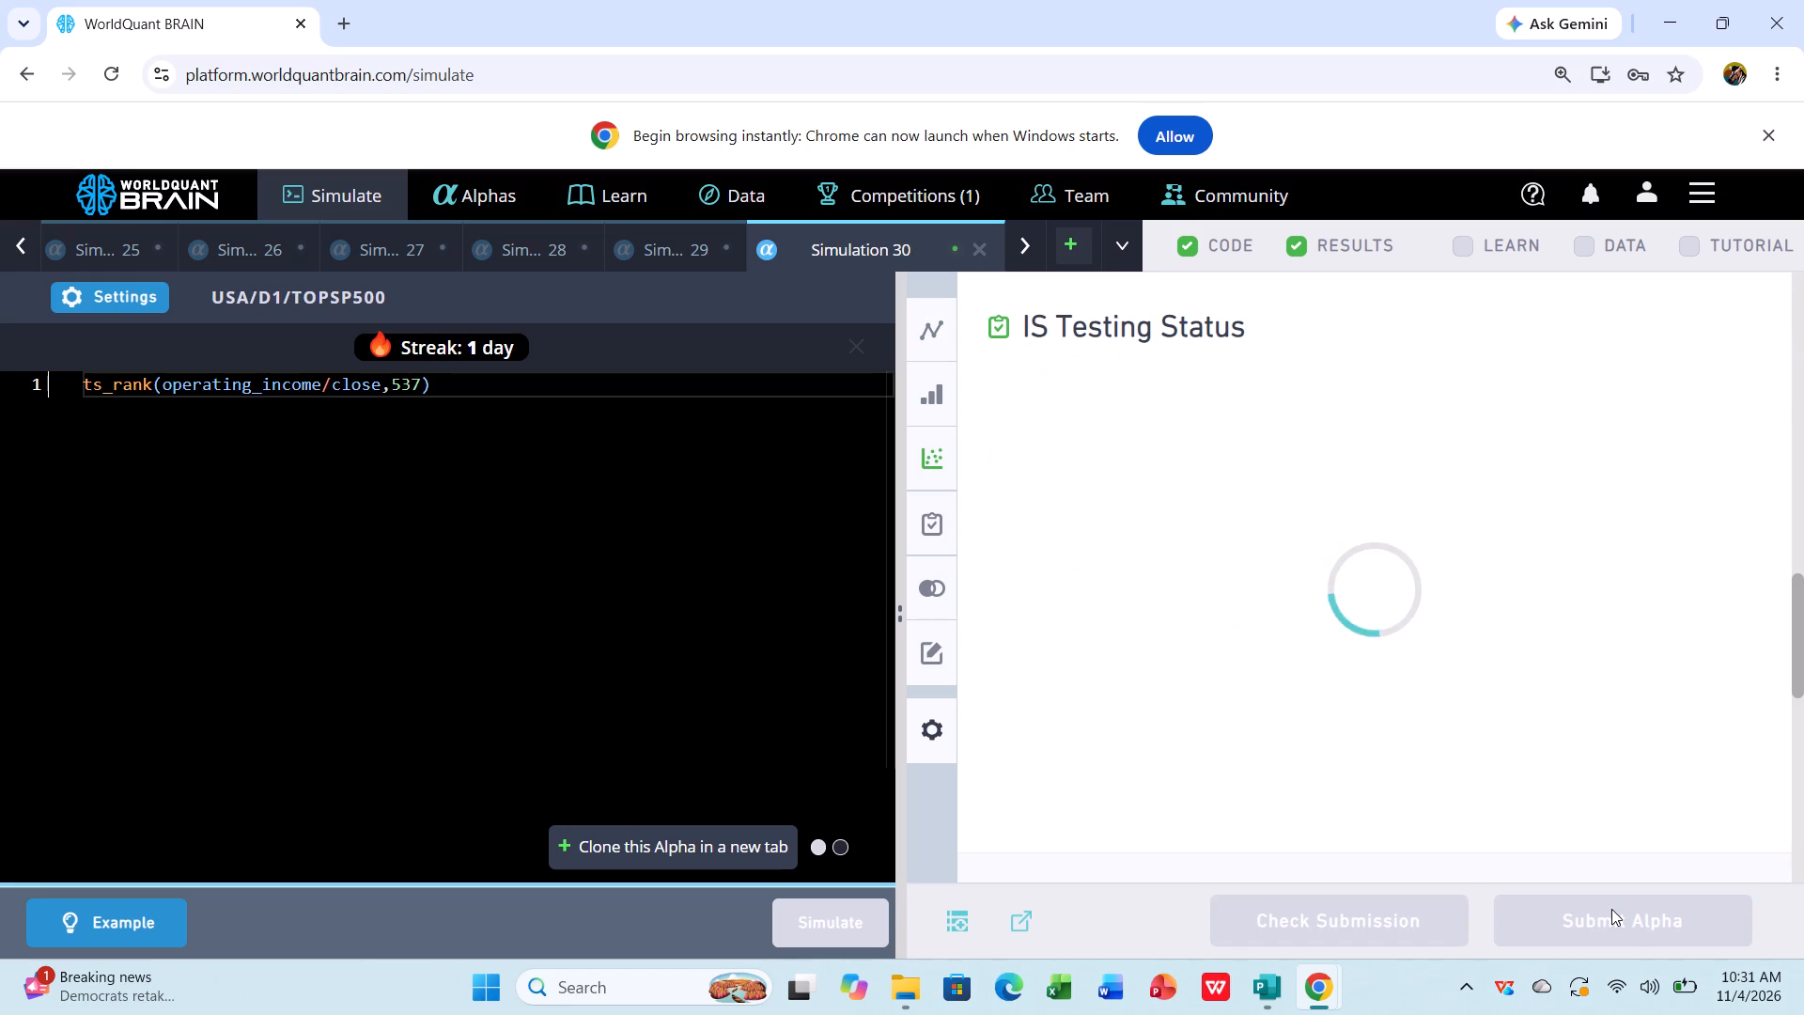
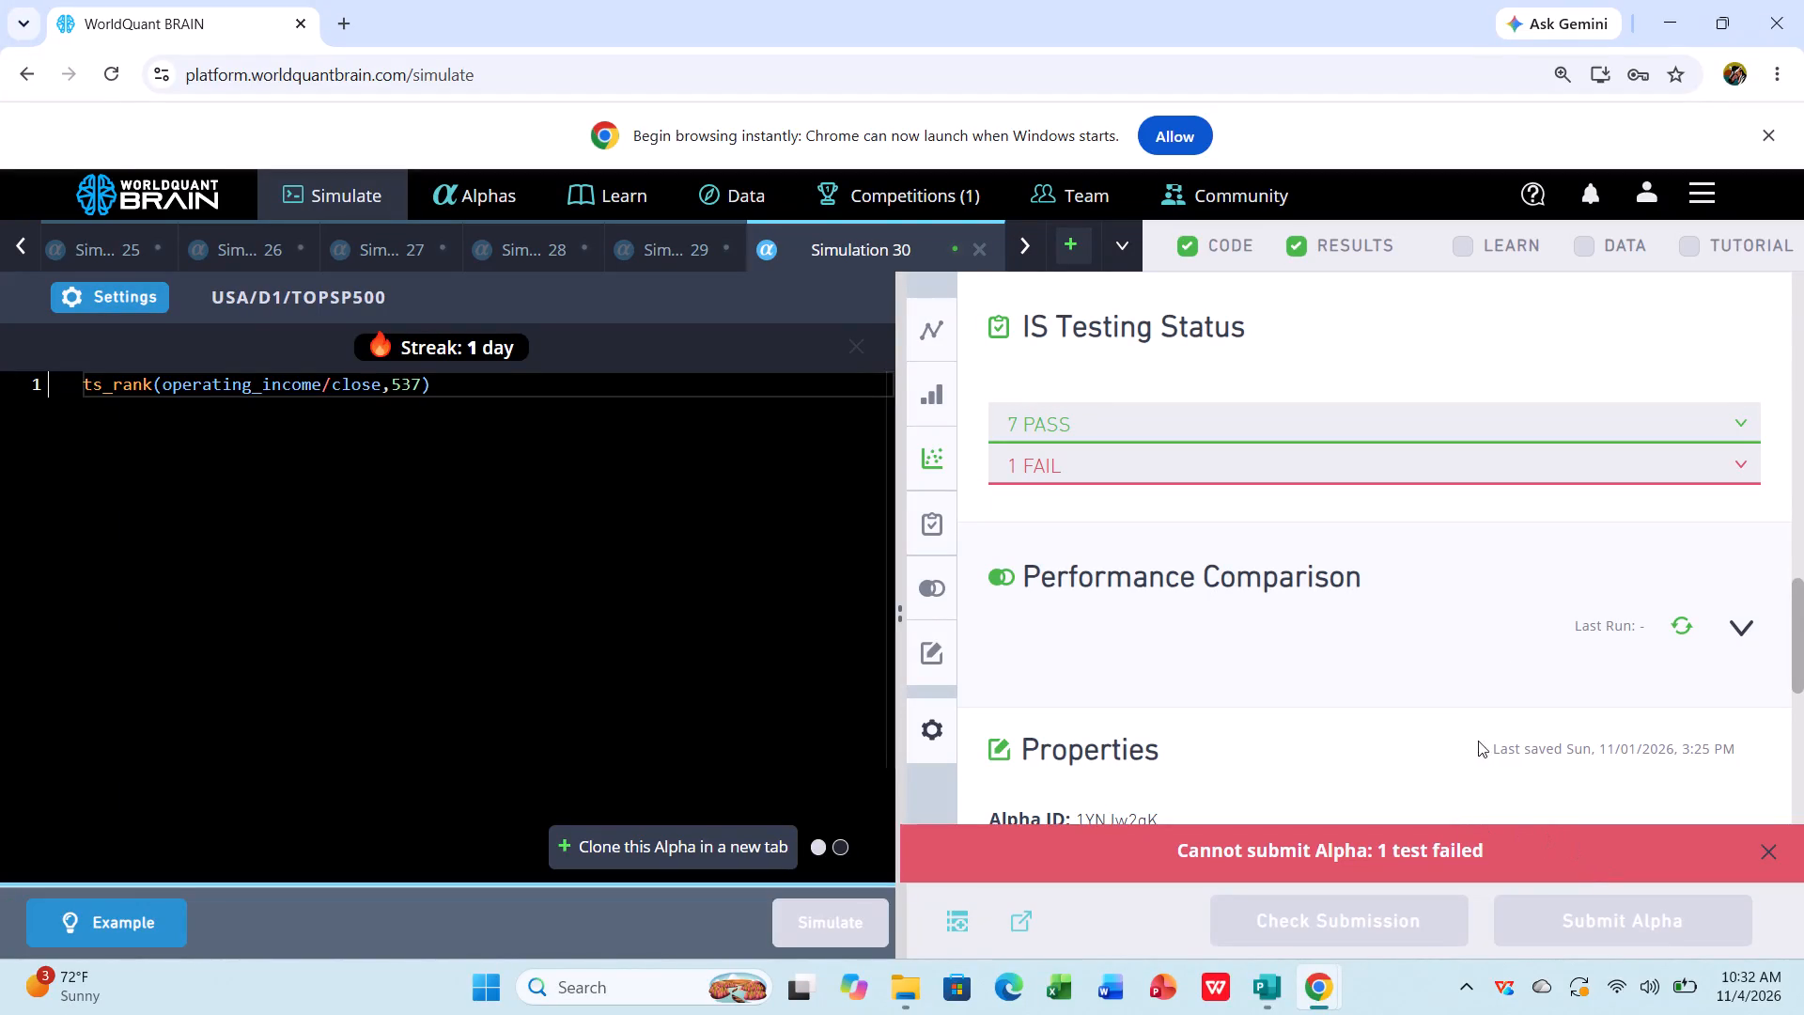
# Expand the failed tests in the IS Testing Status to examine why the alpha cannot be submitted.
pyautogui.click(1604, 450)
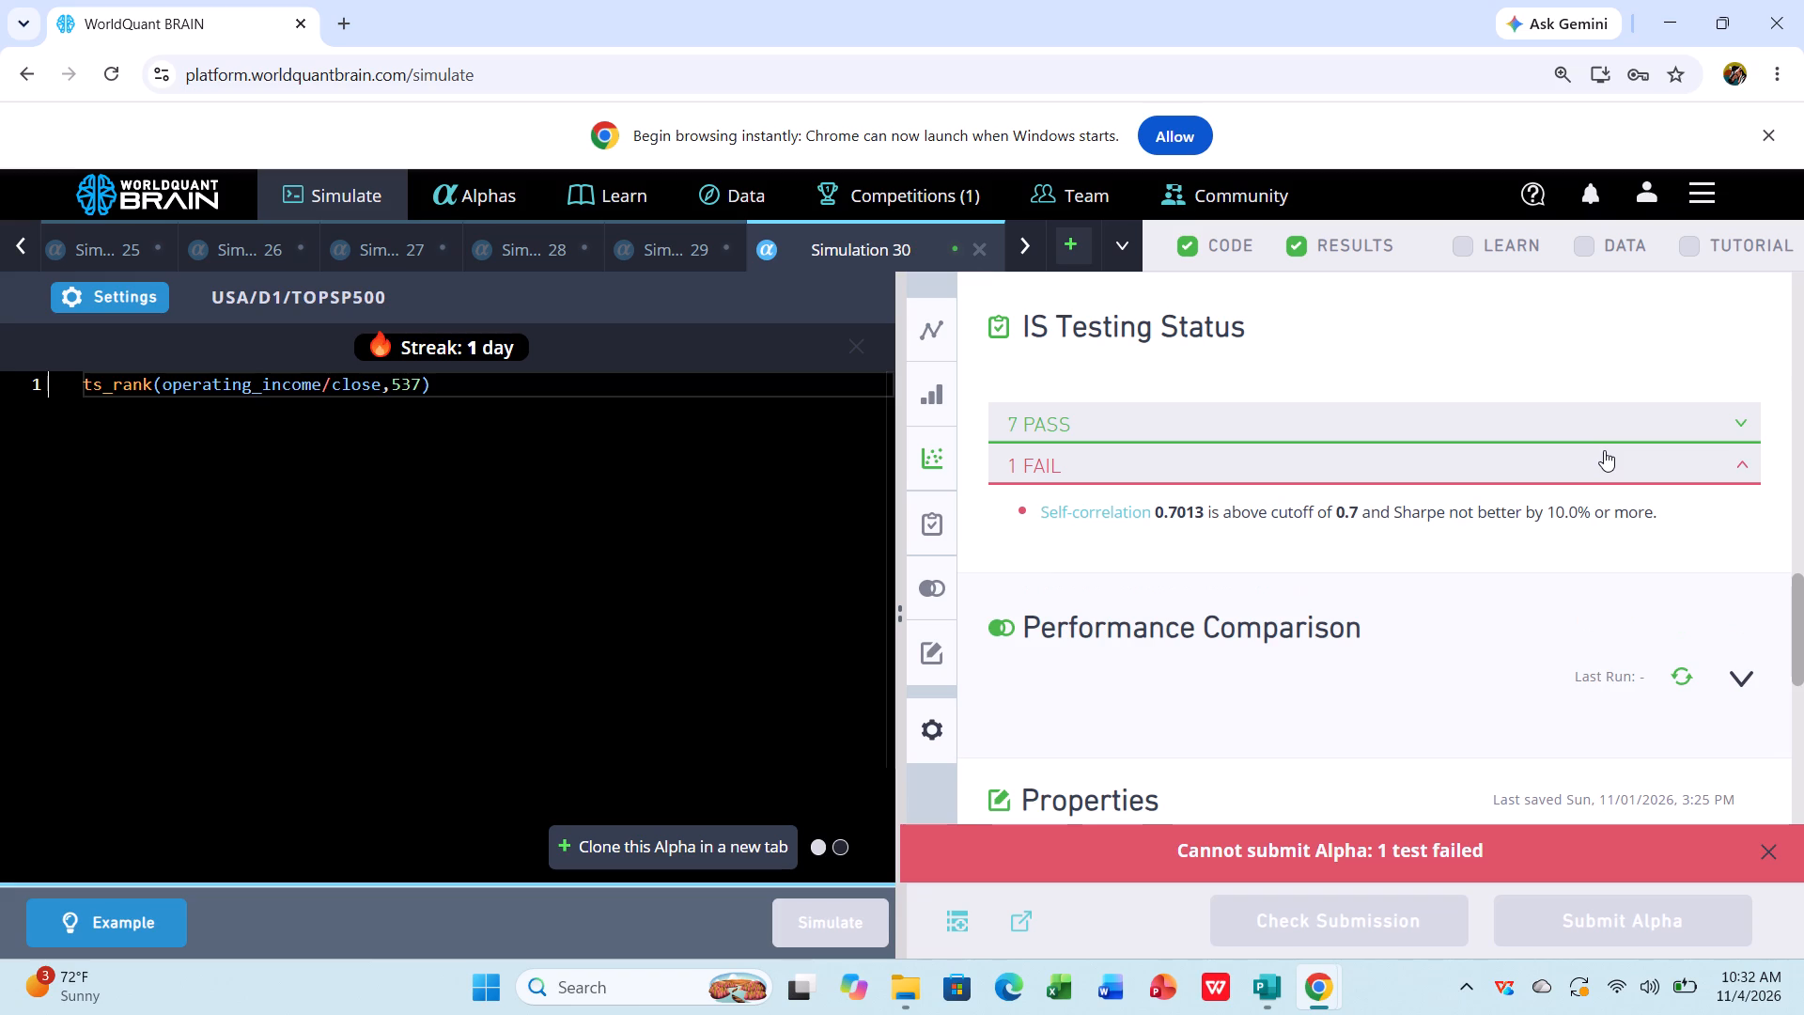
pyautogui.click(1300, 382)
# Replace close with open in the alpha expression, making it ts_rank(operating_income/open,537), and simulate it.
pyautogui.click(379, 389)
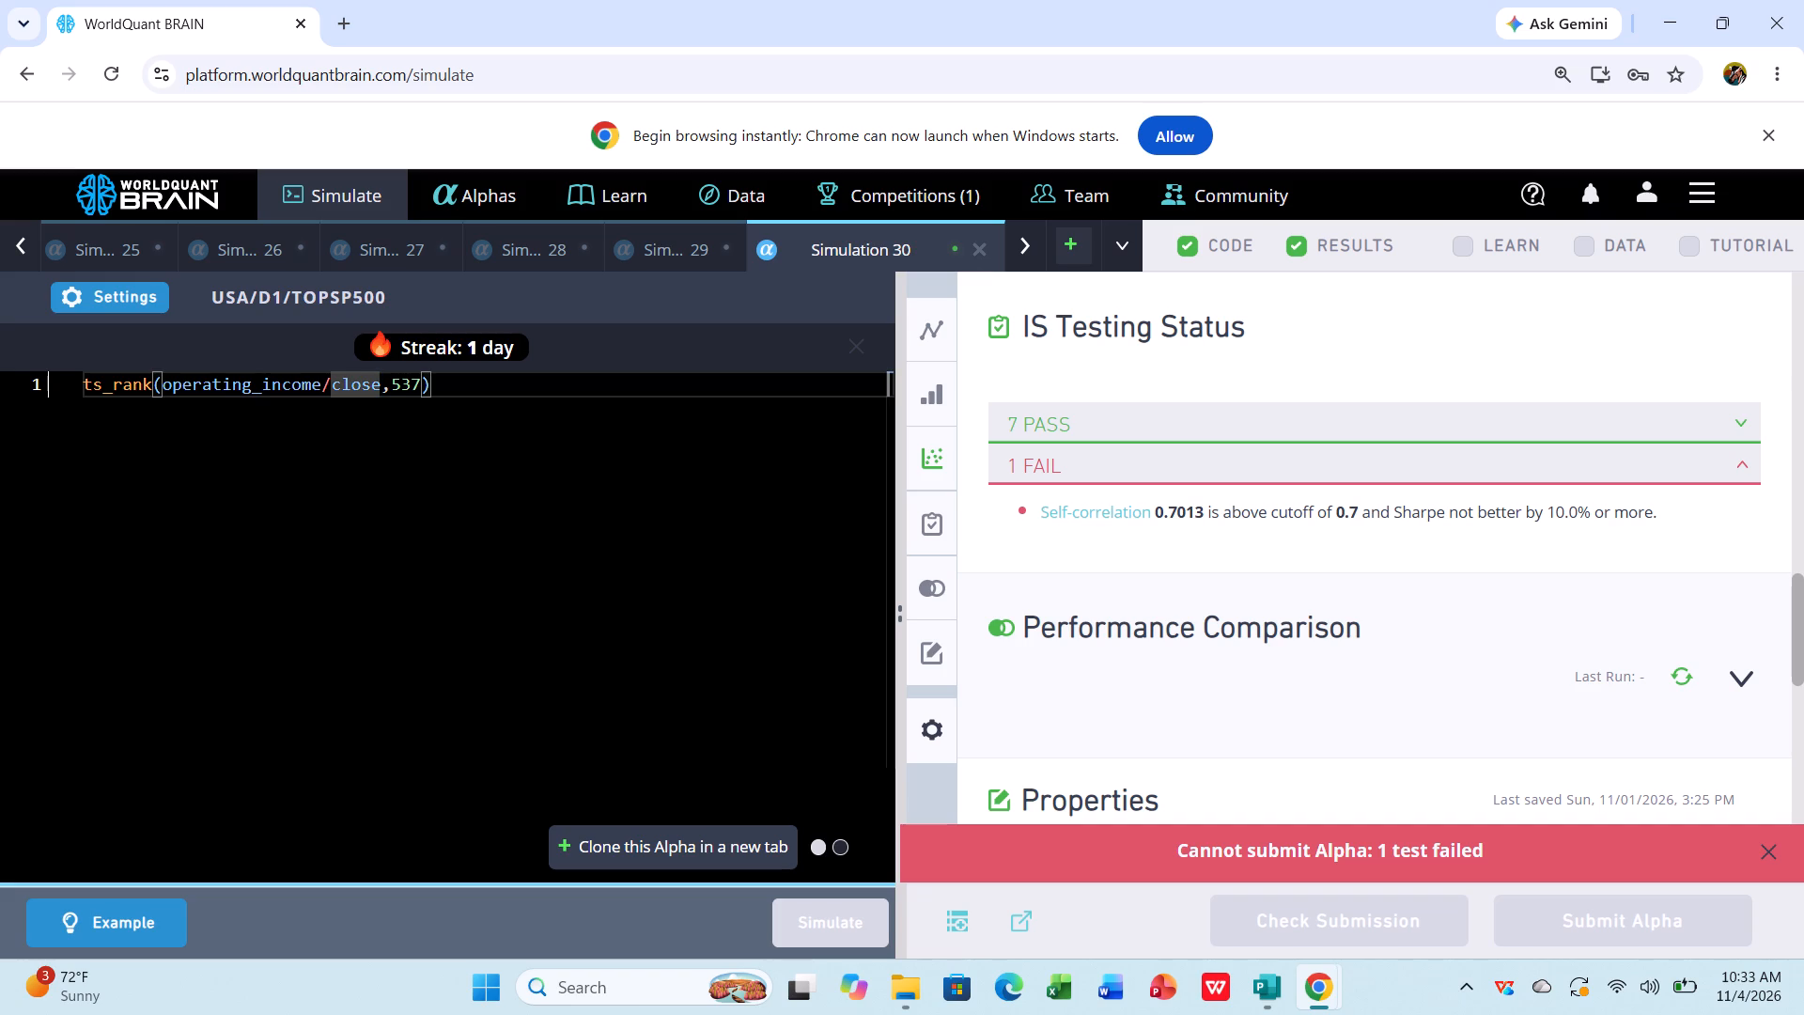
pyautogui.press('BackSpace')
pyautogui.press('BackSpace')
pyautogui.press('BackSpace')
pyautogui.press('BackSpace')
pyautogui.press('BackSpace')
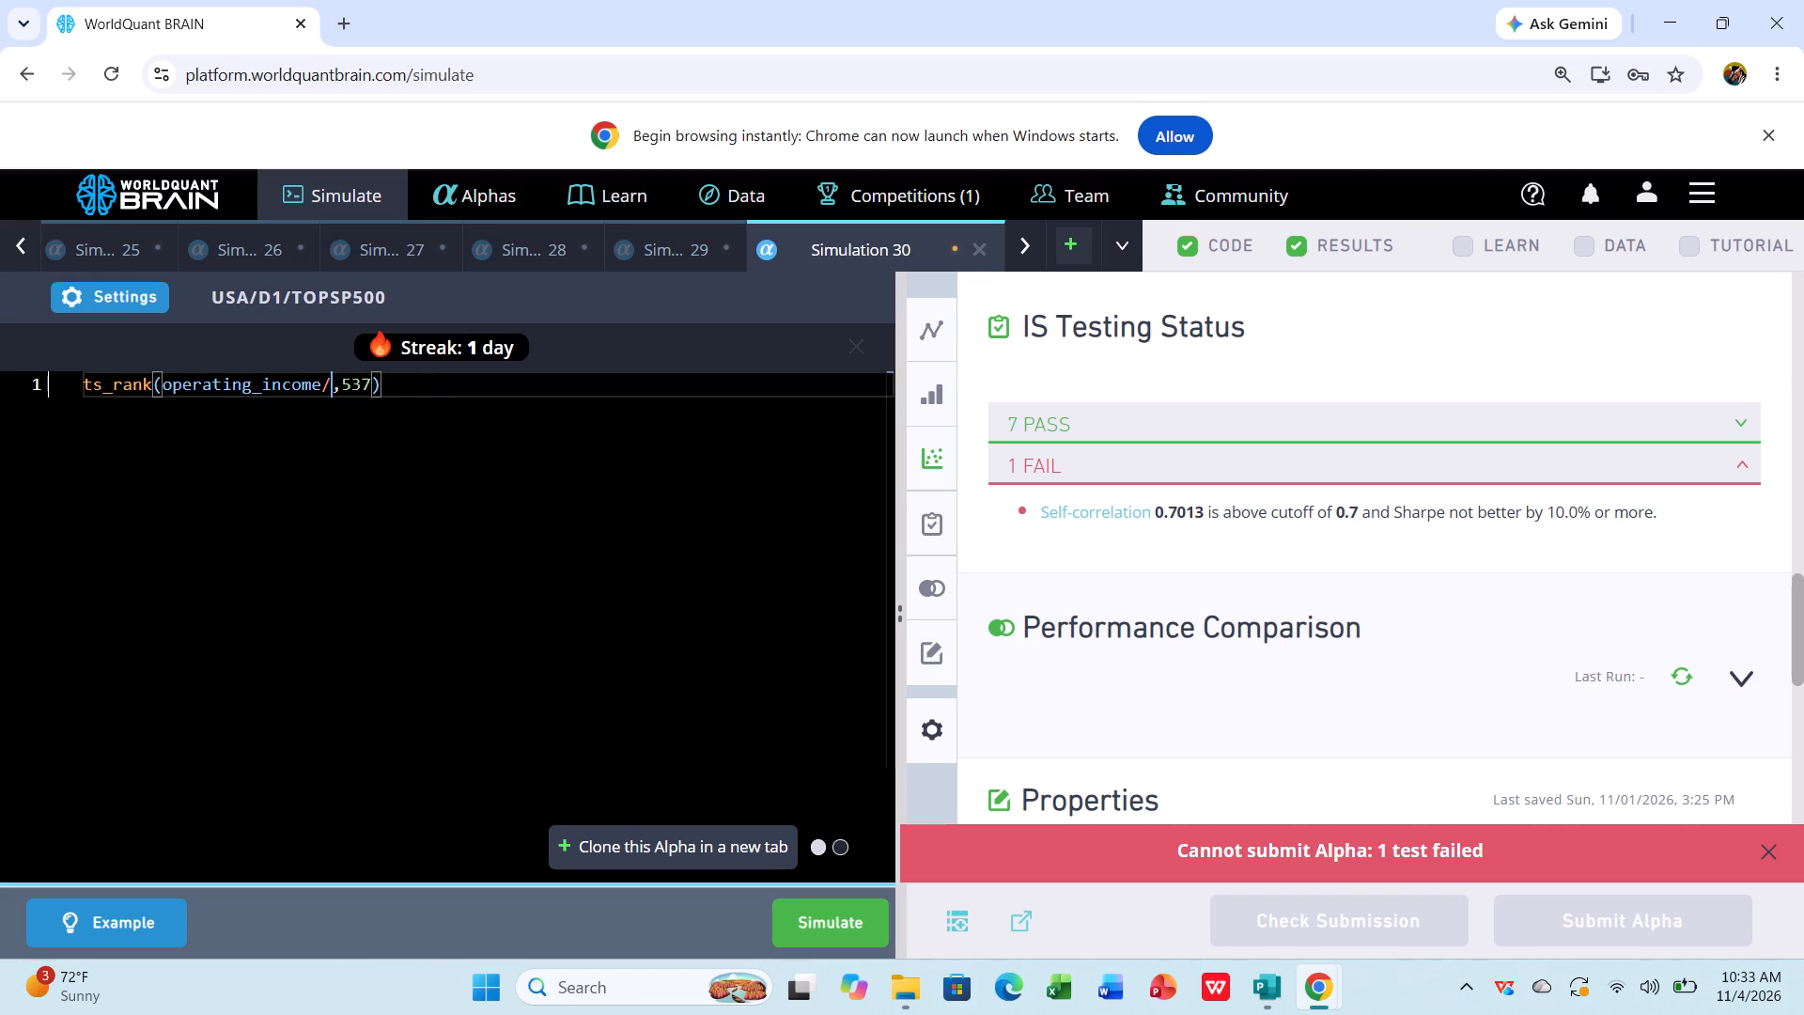
pyautogui.write('ope')
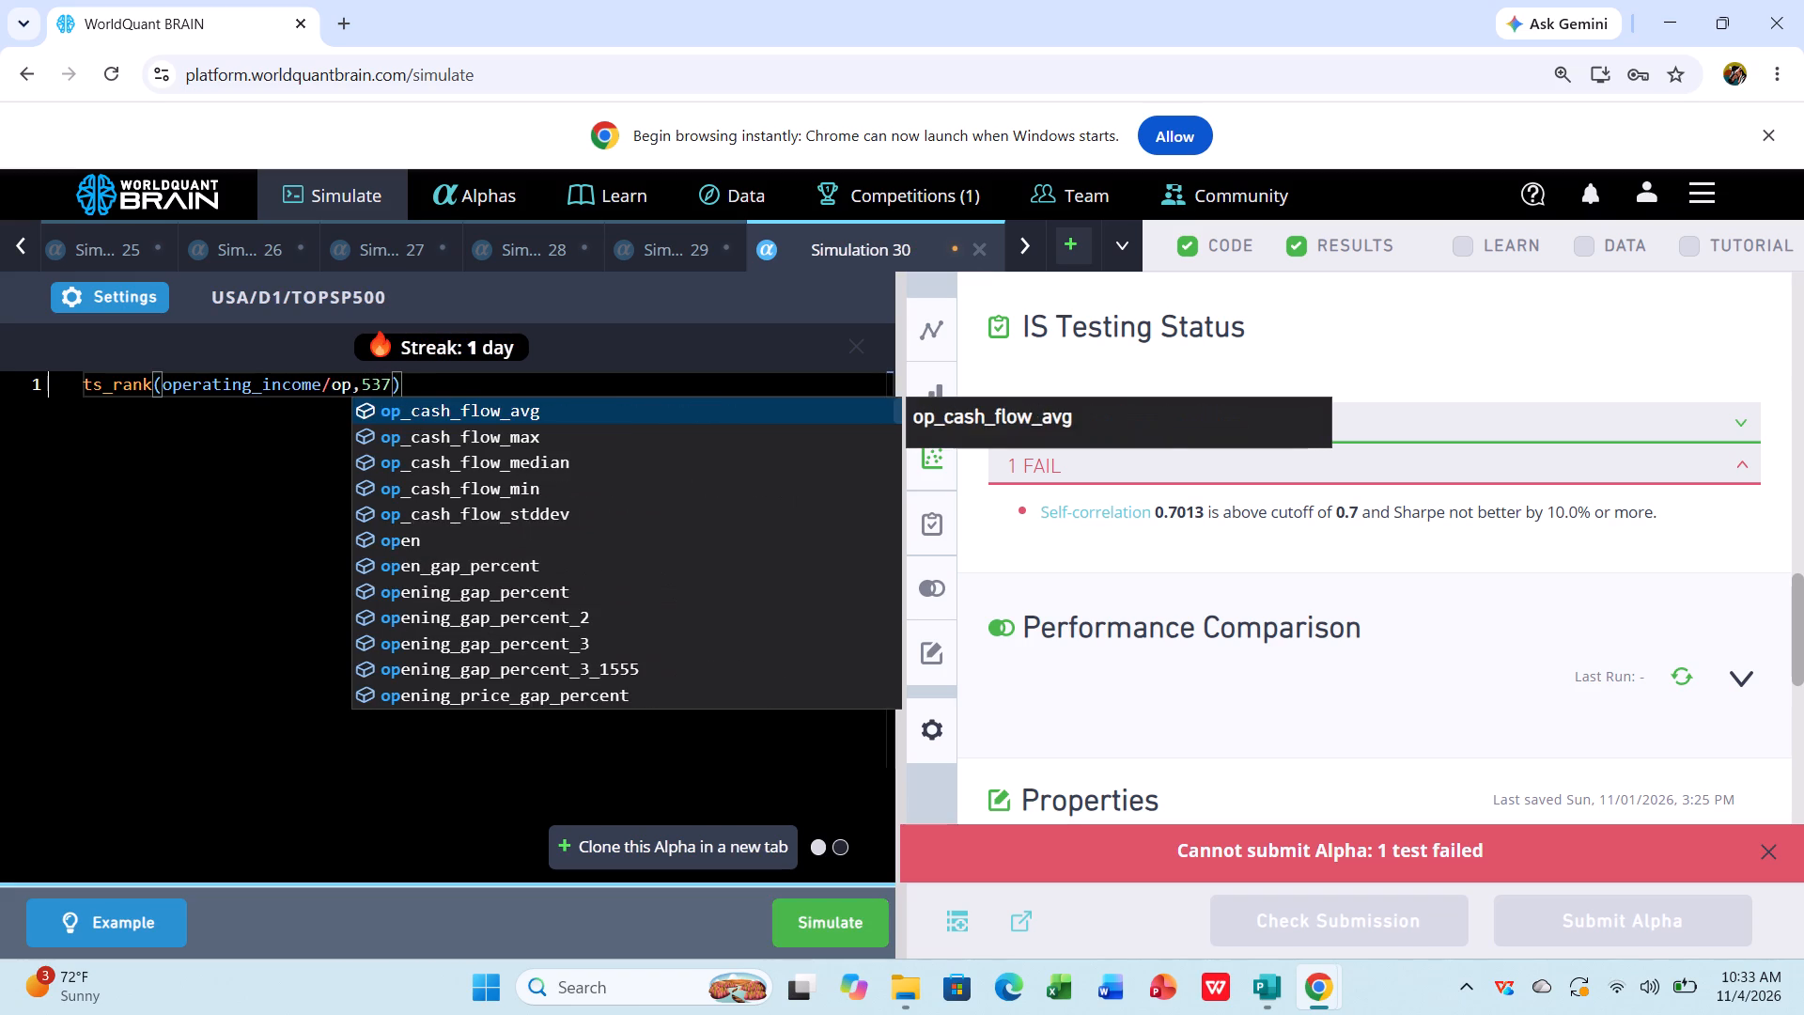
pyautogui.press('n')
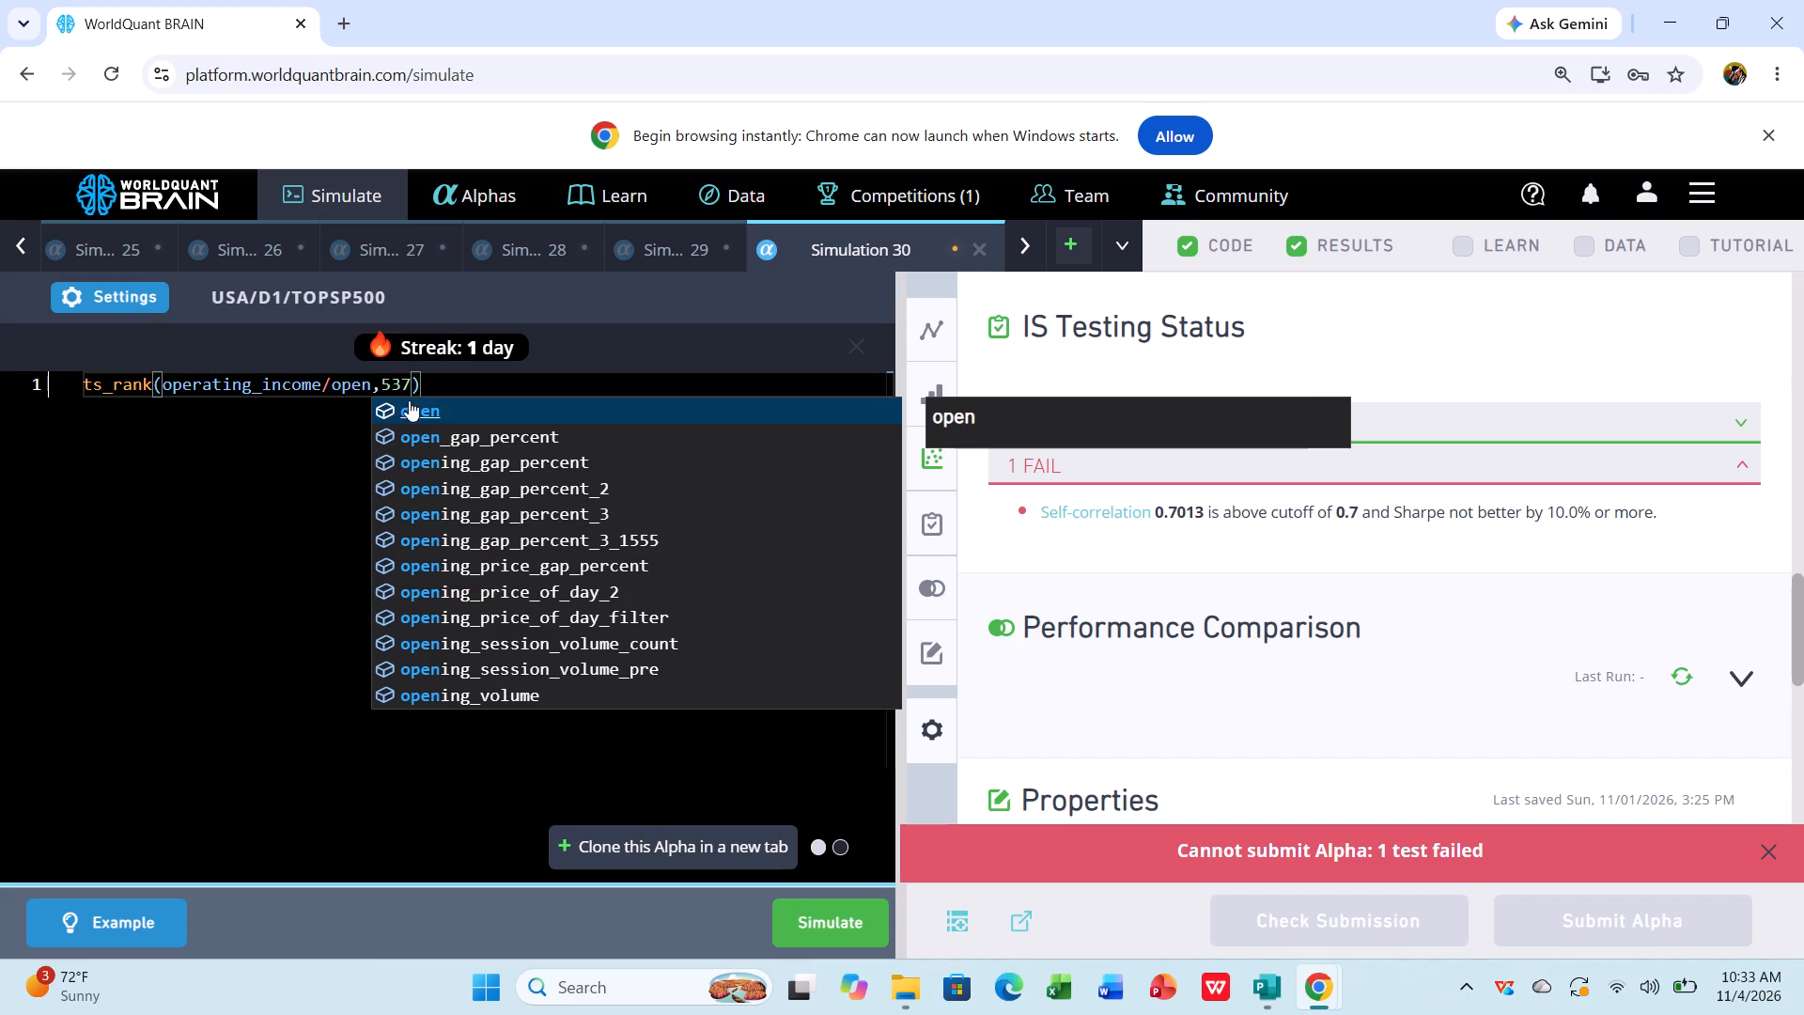
pyautogui.click(424, 401)
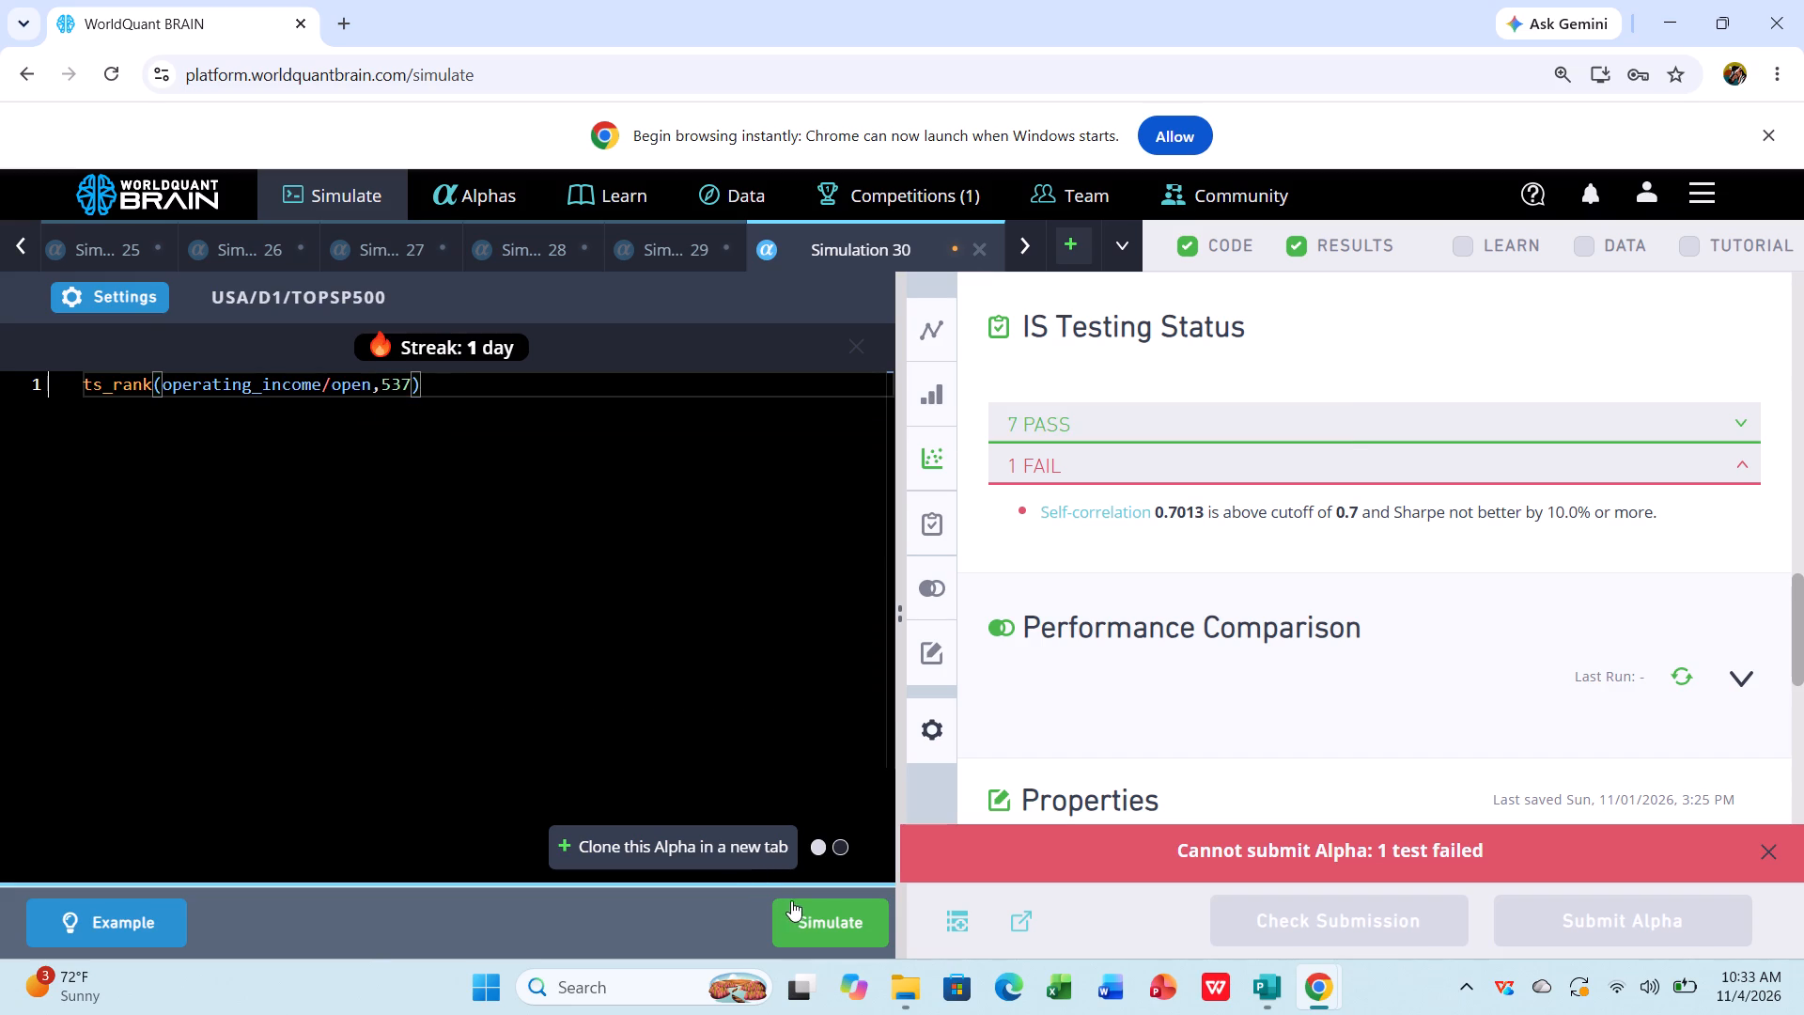
pyautogui.click(816, 911)
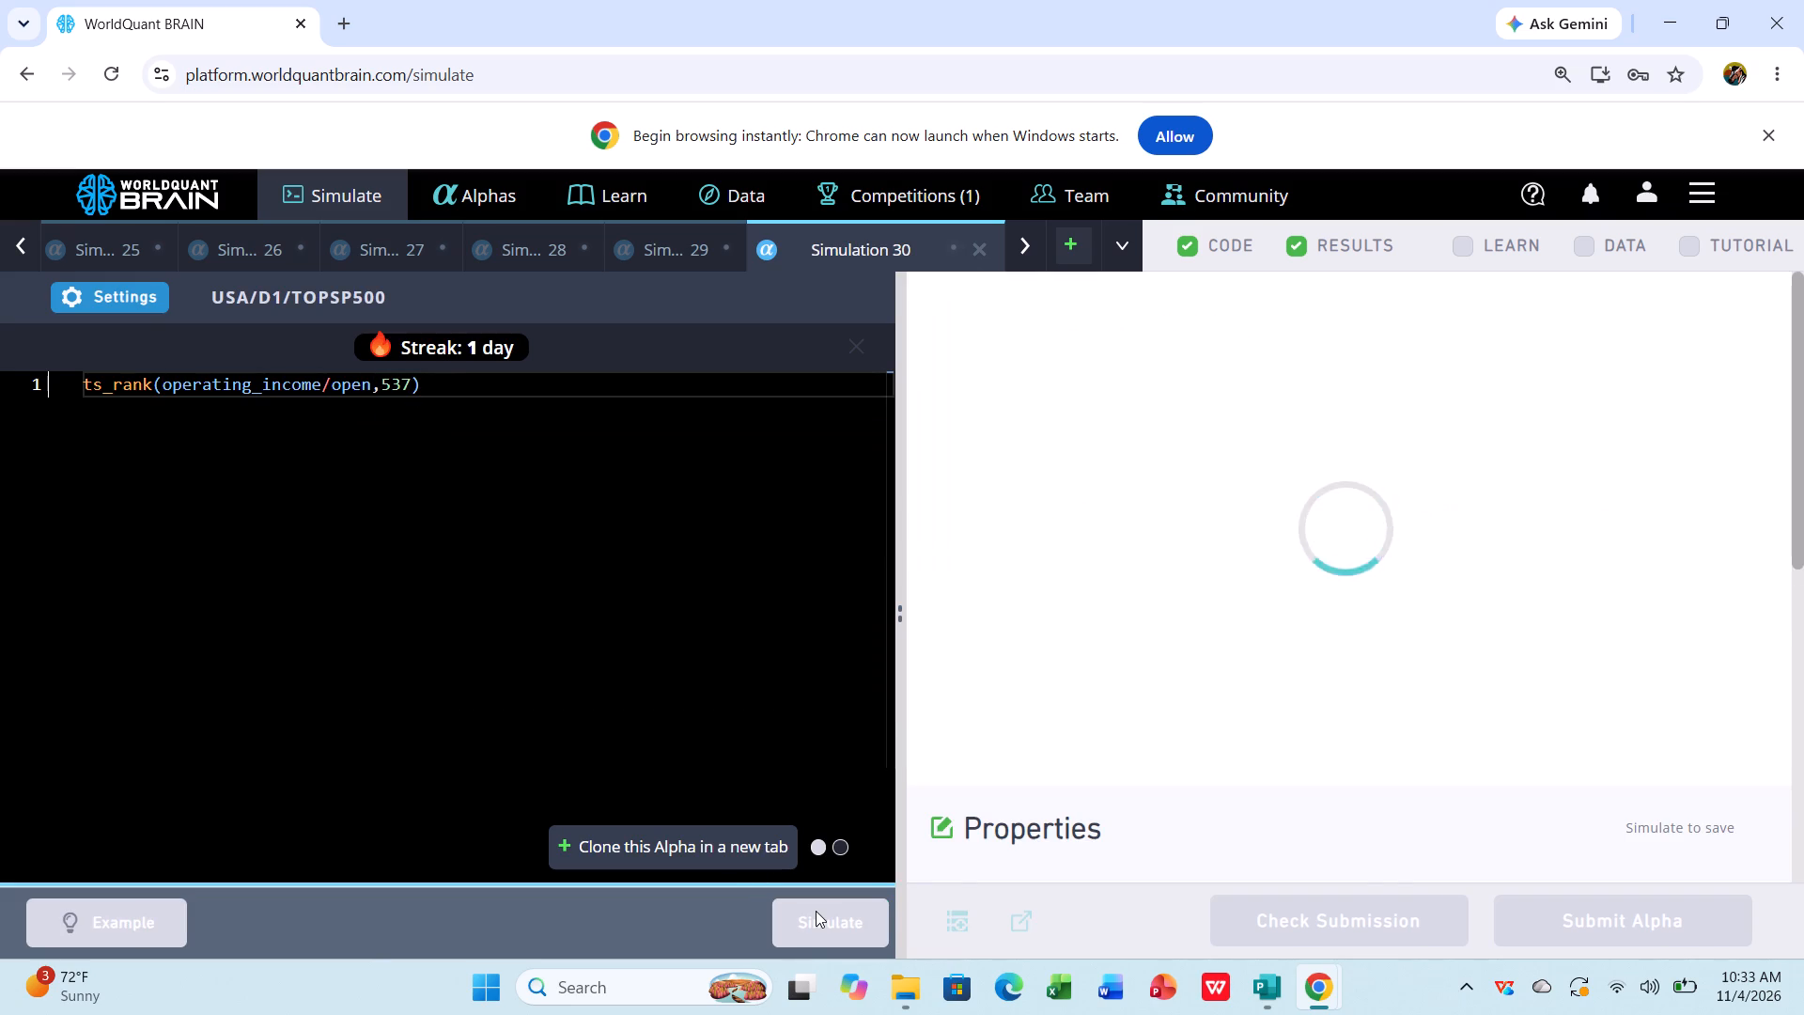
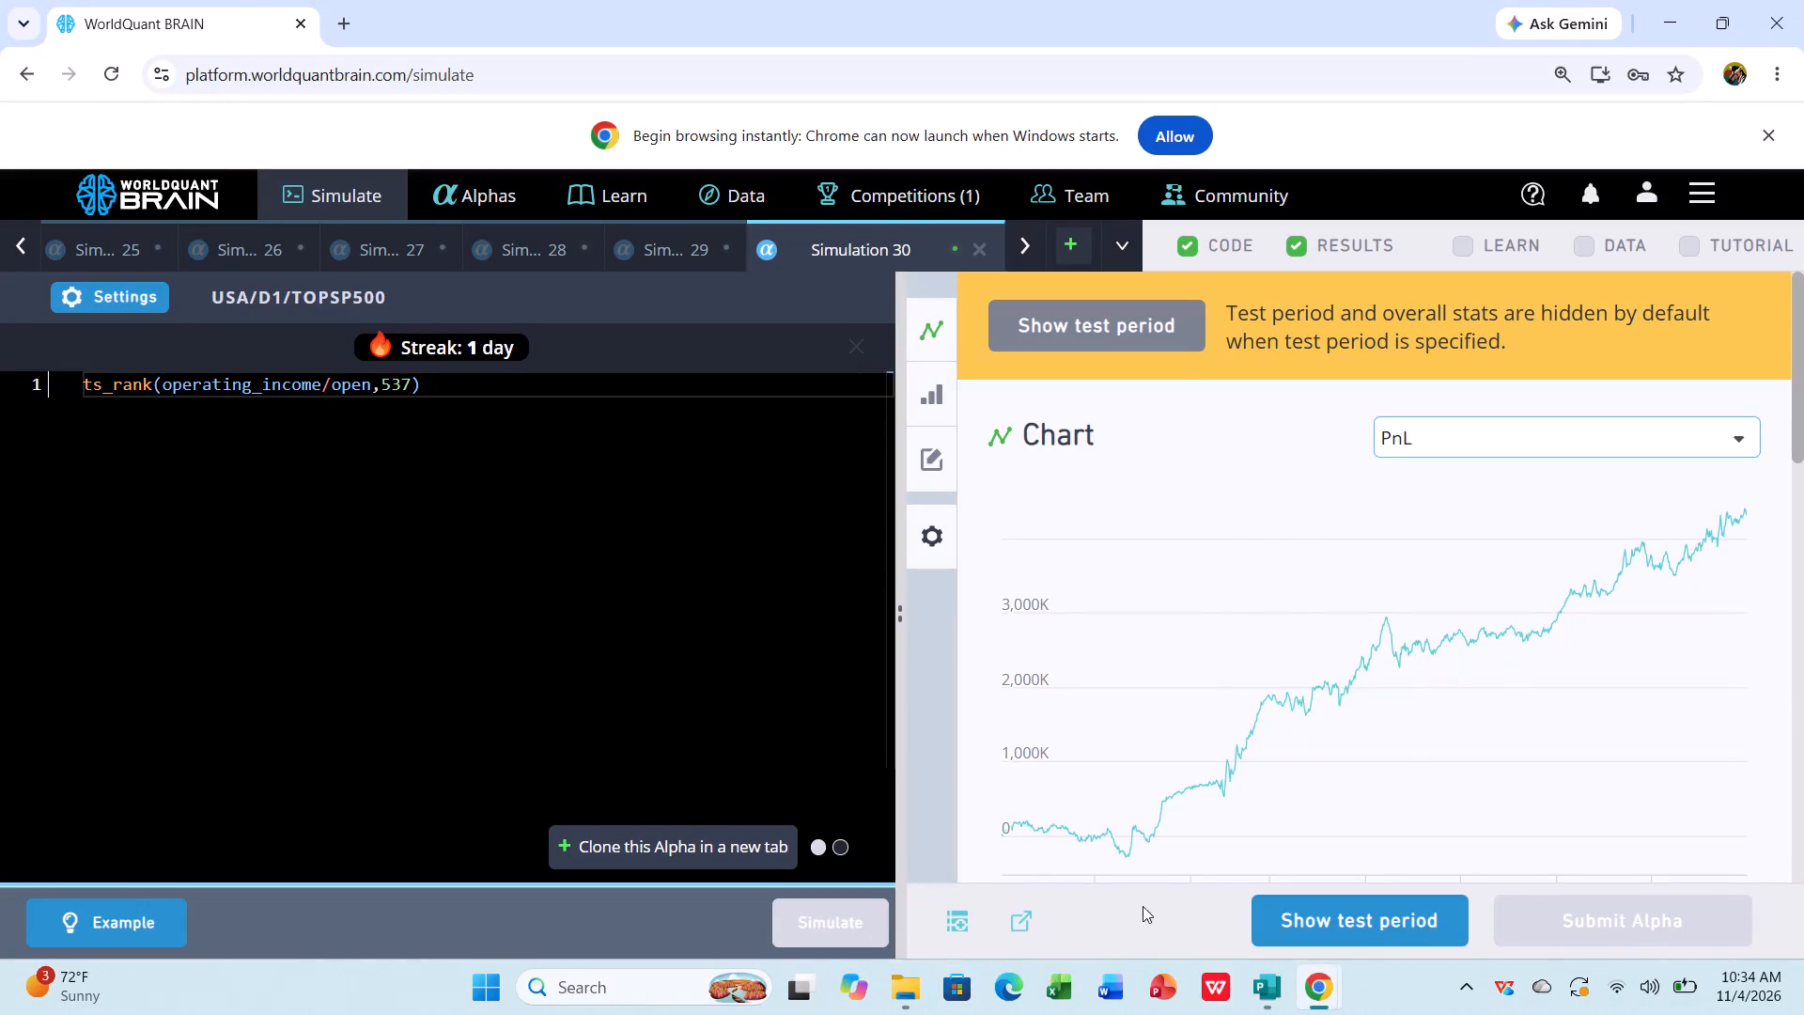
# Reveal the test period results, review the IS period summary, and expand the failed tests in the IS Testing Status.
pyautogui.click(1357, 910)
pyautogui.scroll(-4, 1381, 795)
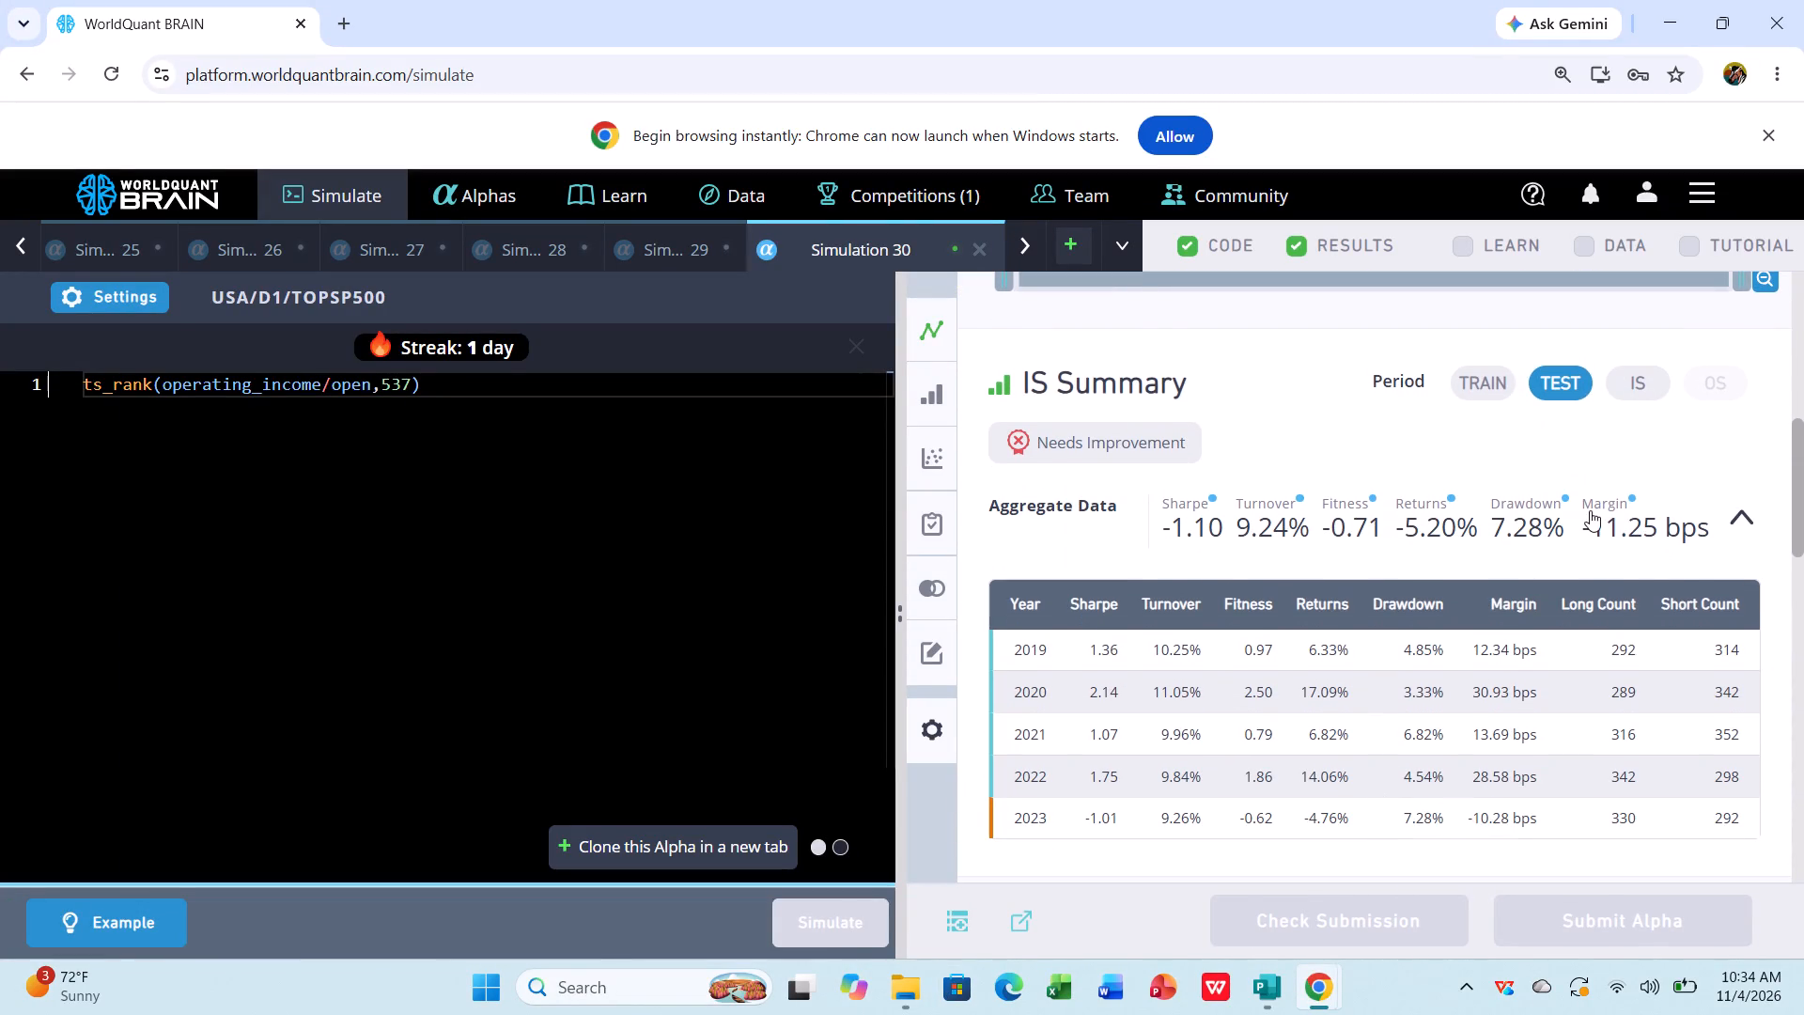
pyautogui.click(1627, 385)
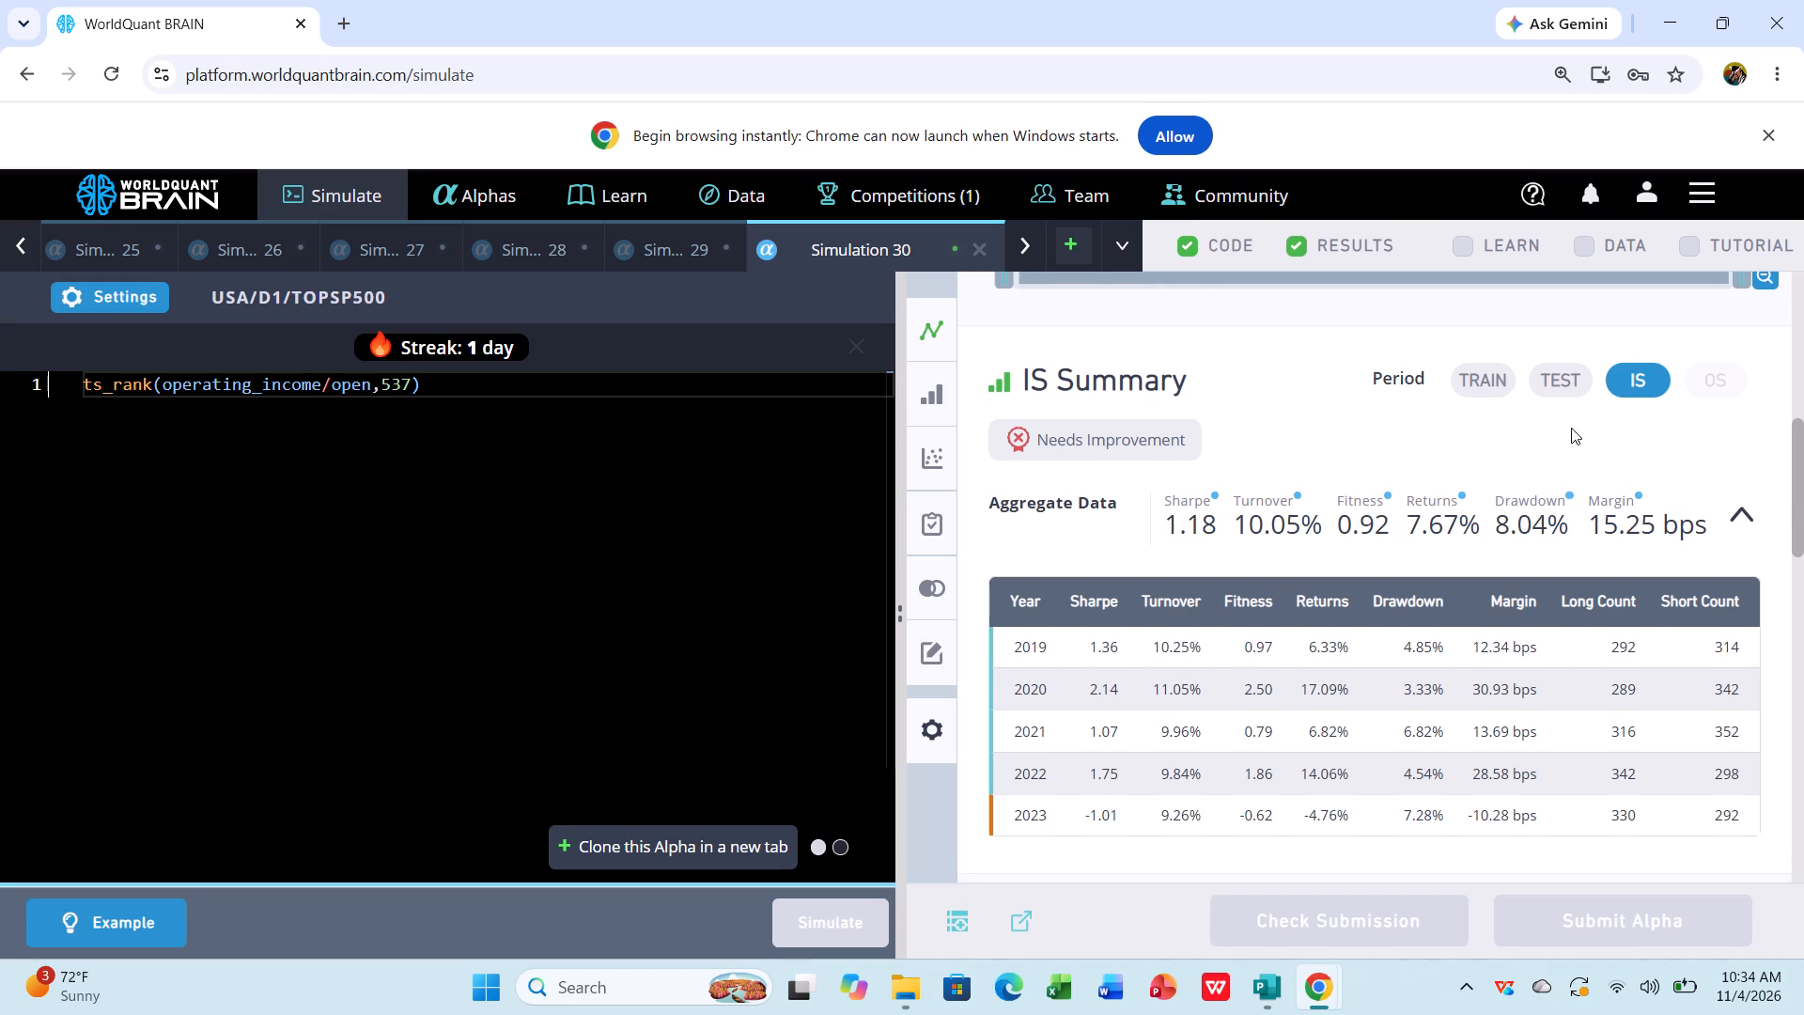
pyautogui.scroll(-1, 1460, 513)
pyautogui.scroll(-2, 1480, 401)
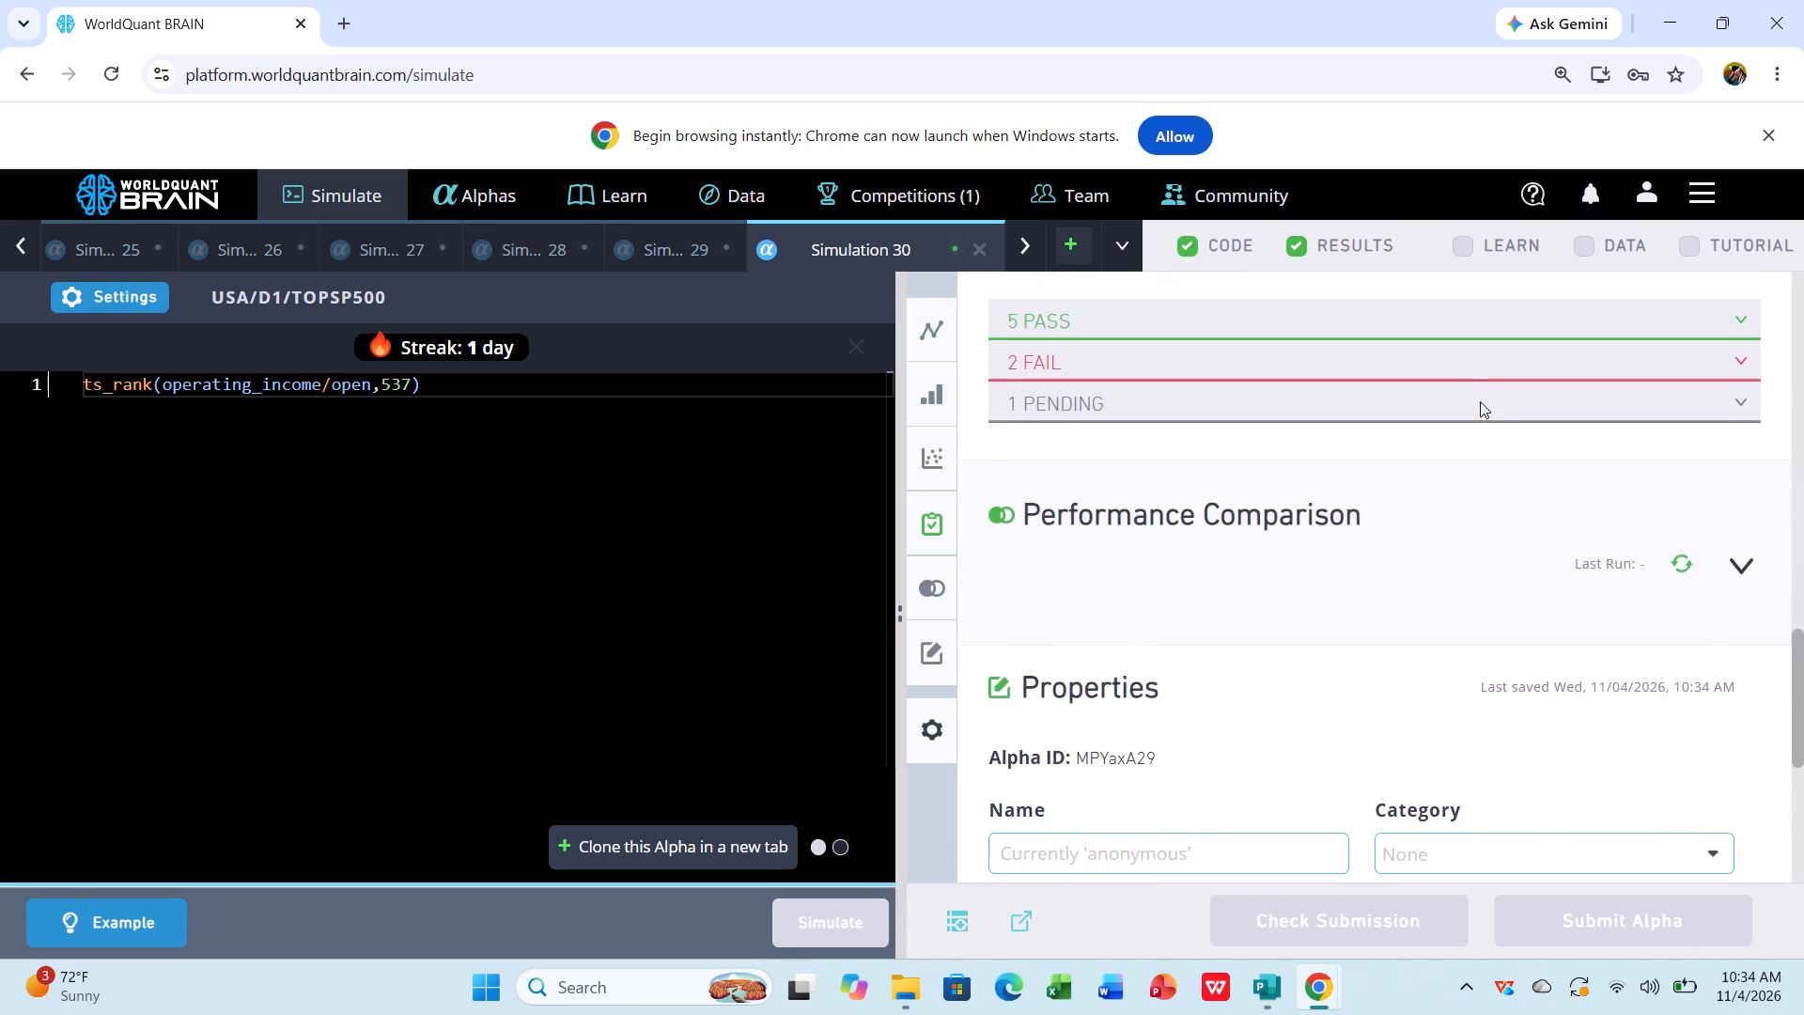
pyautogui.scroll(1, 1480, 401)
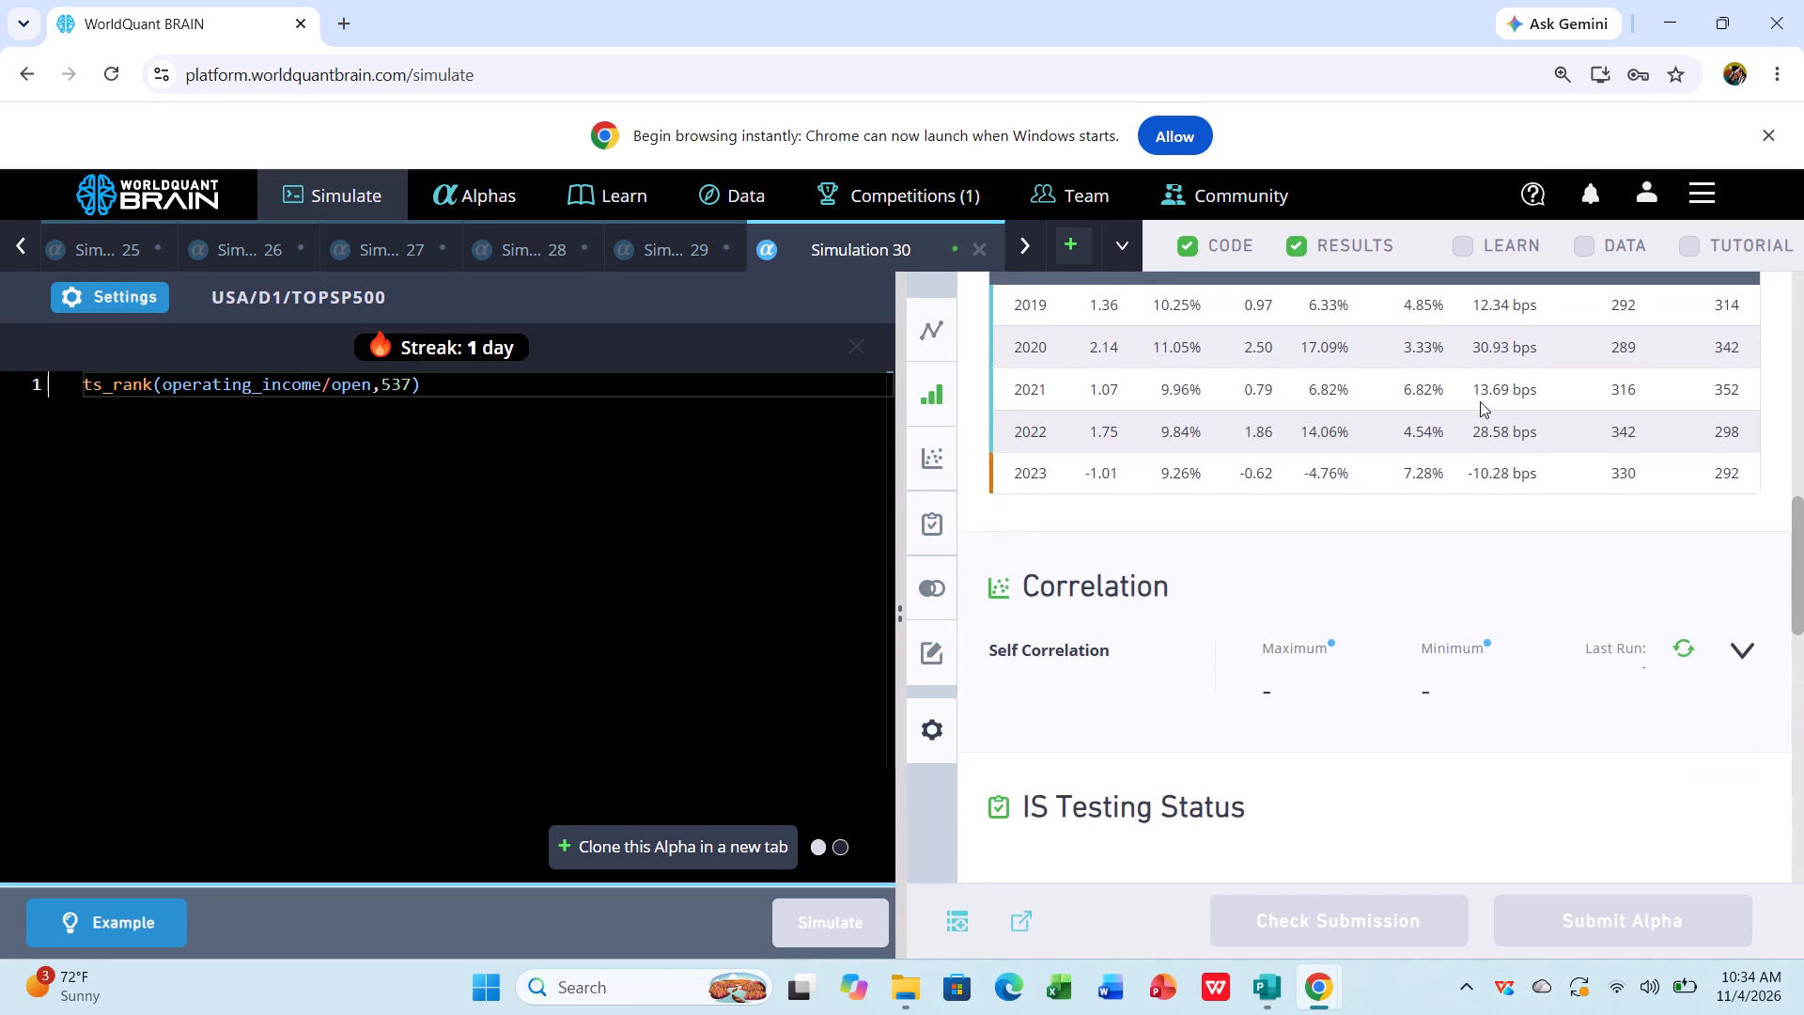
pyautogui.scroll(-1, 1480, 401)
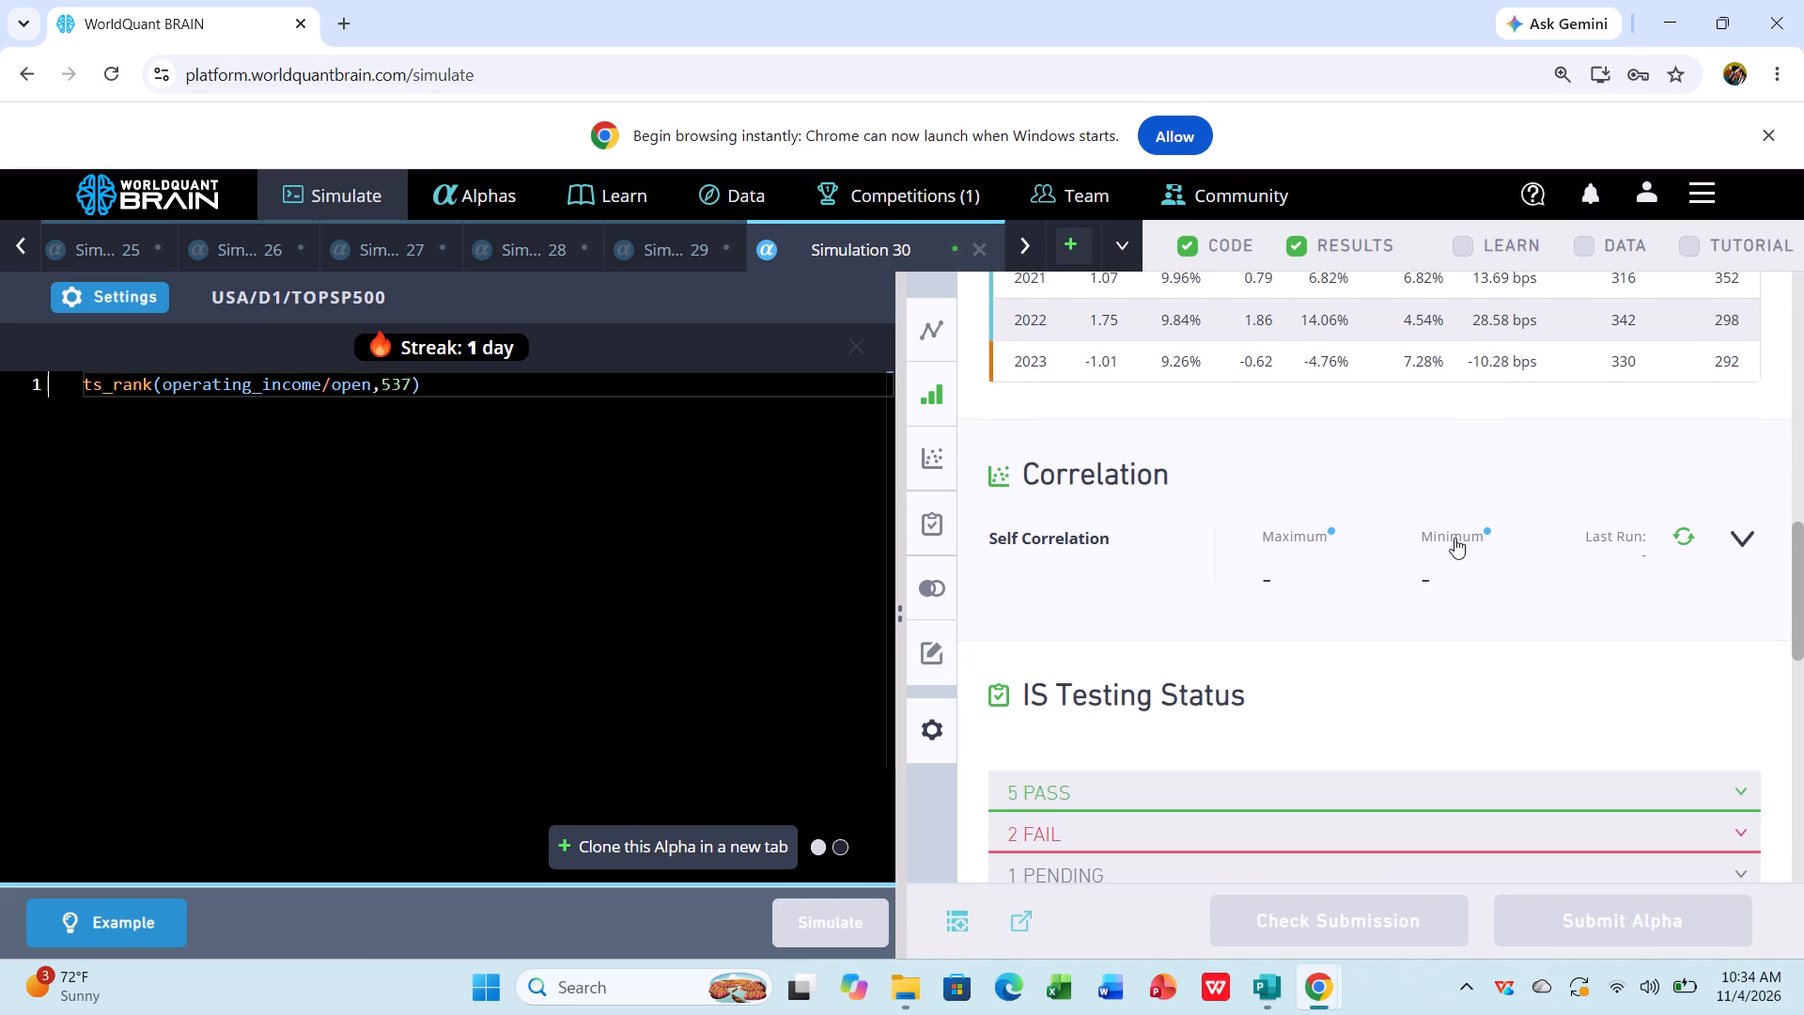
pyautogui.click(1564, 827)
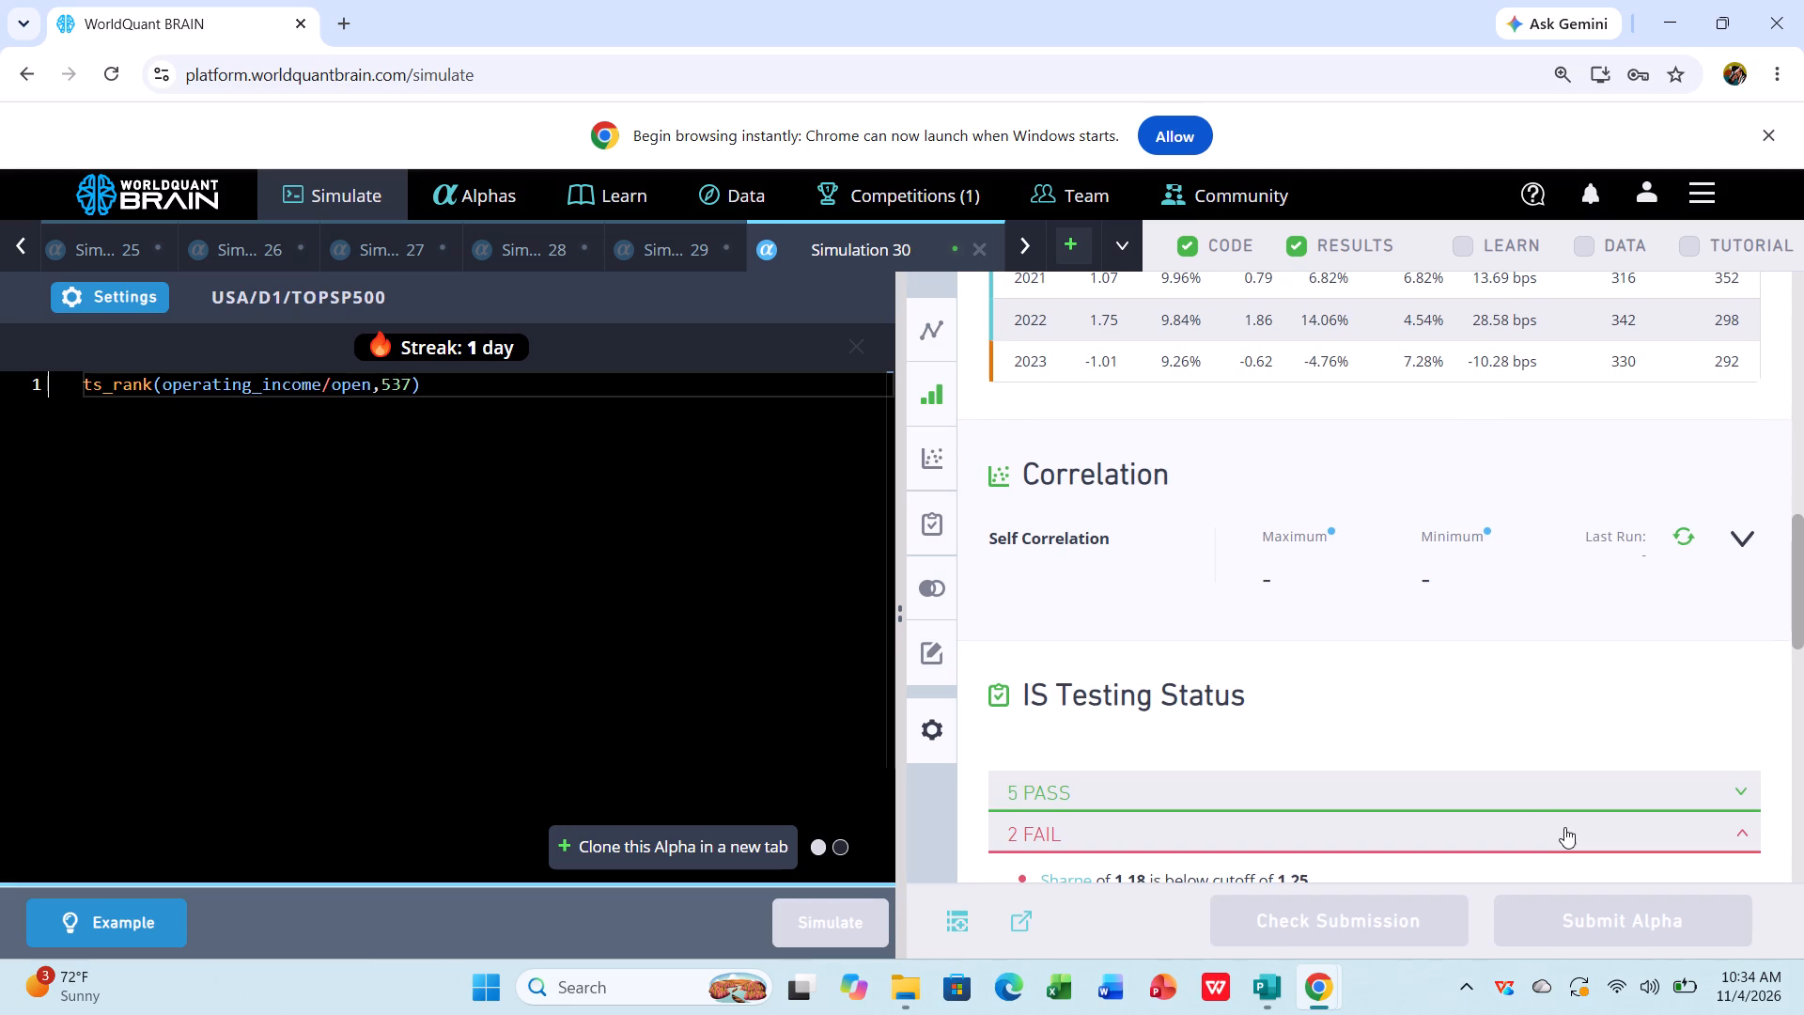
pyautogui.scroll(-1, 1561, 796)
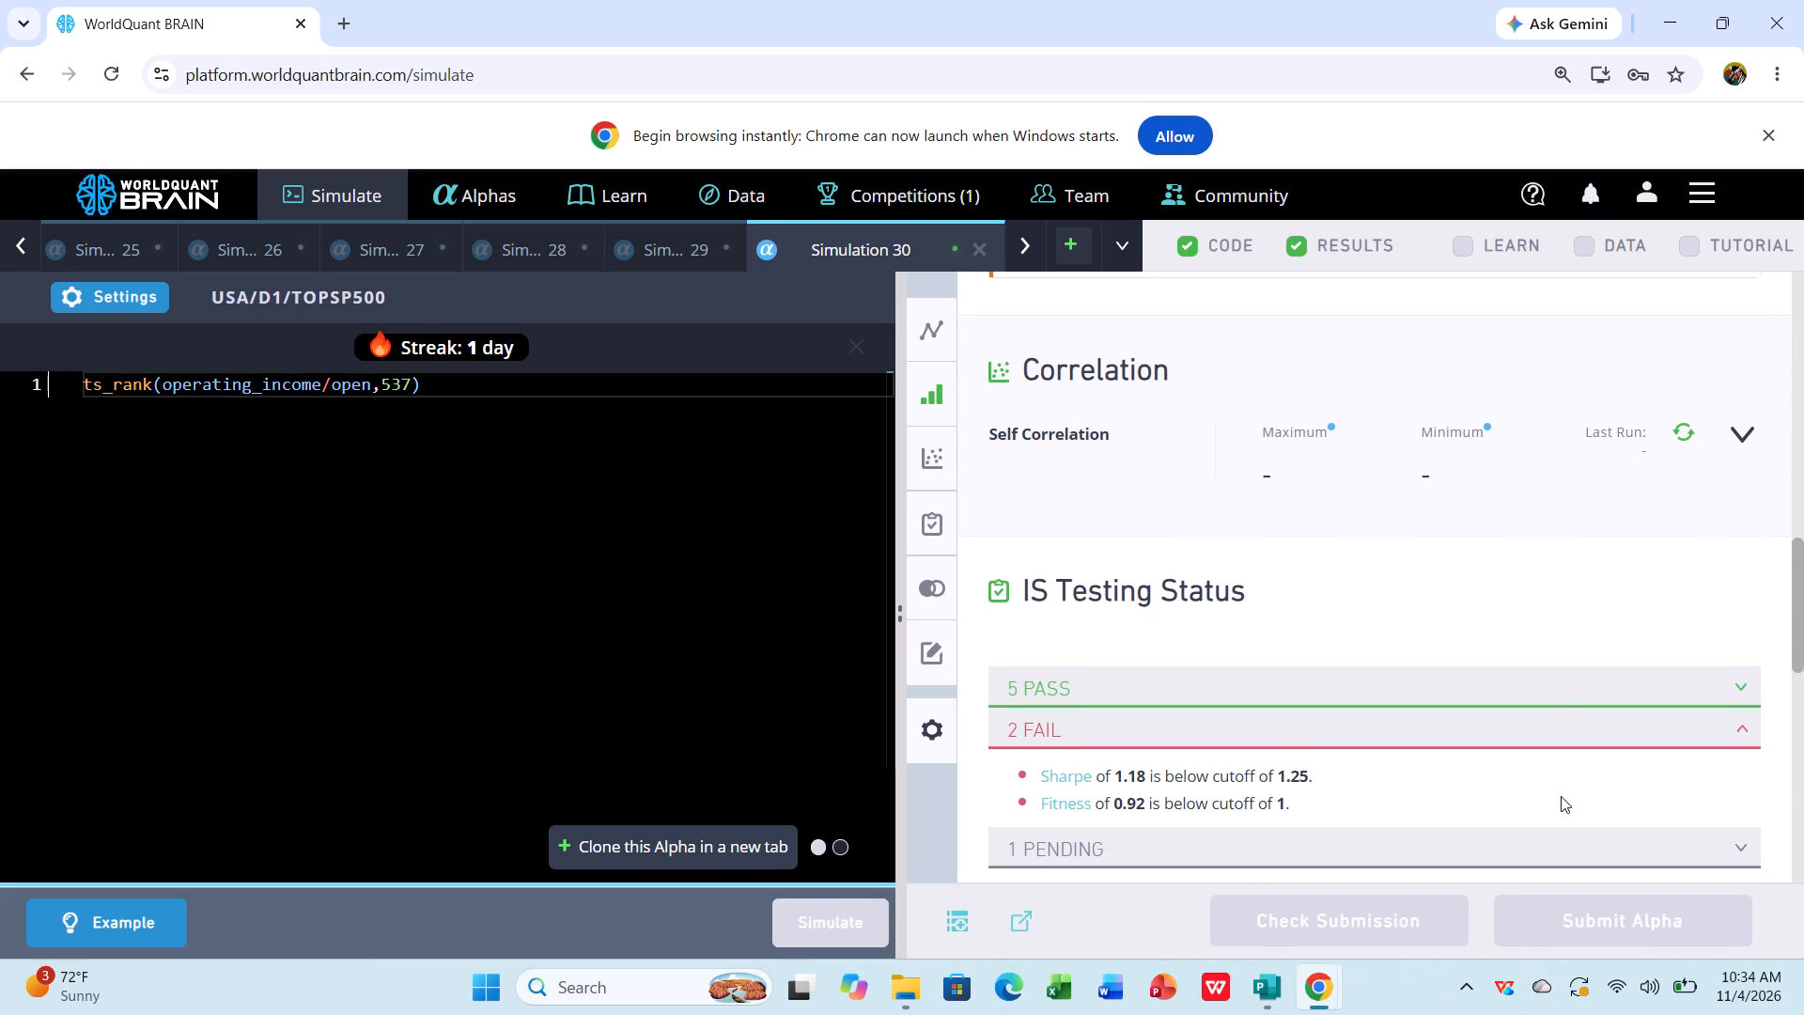
# Set the simulation's decay to 1 and neutralization to Subindustry, apply the settings, and simulate the alpha again.
pyautogui.click(127, 296)
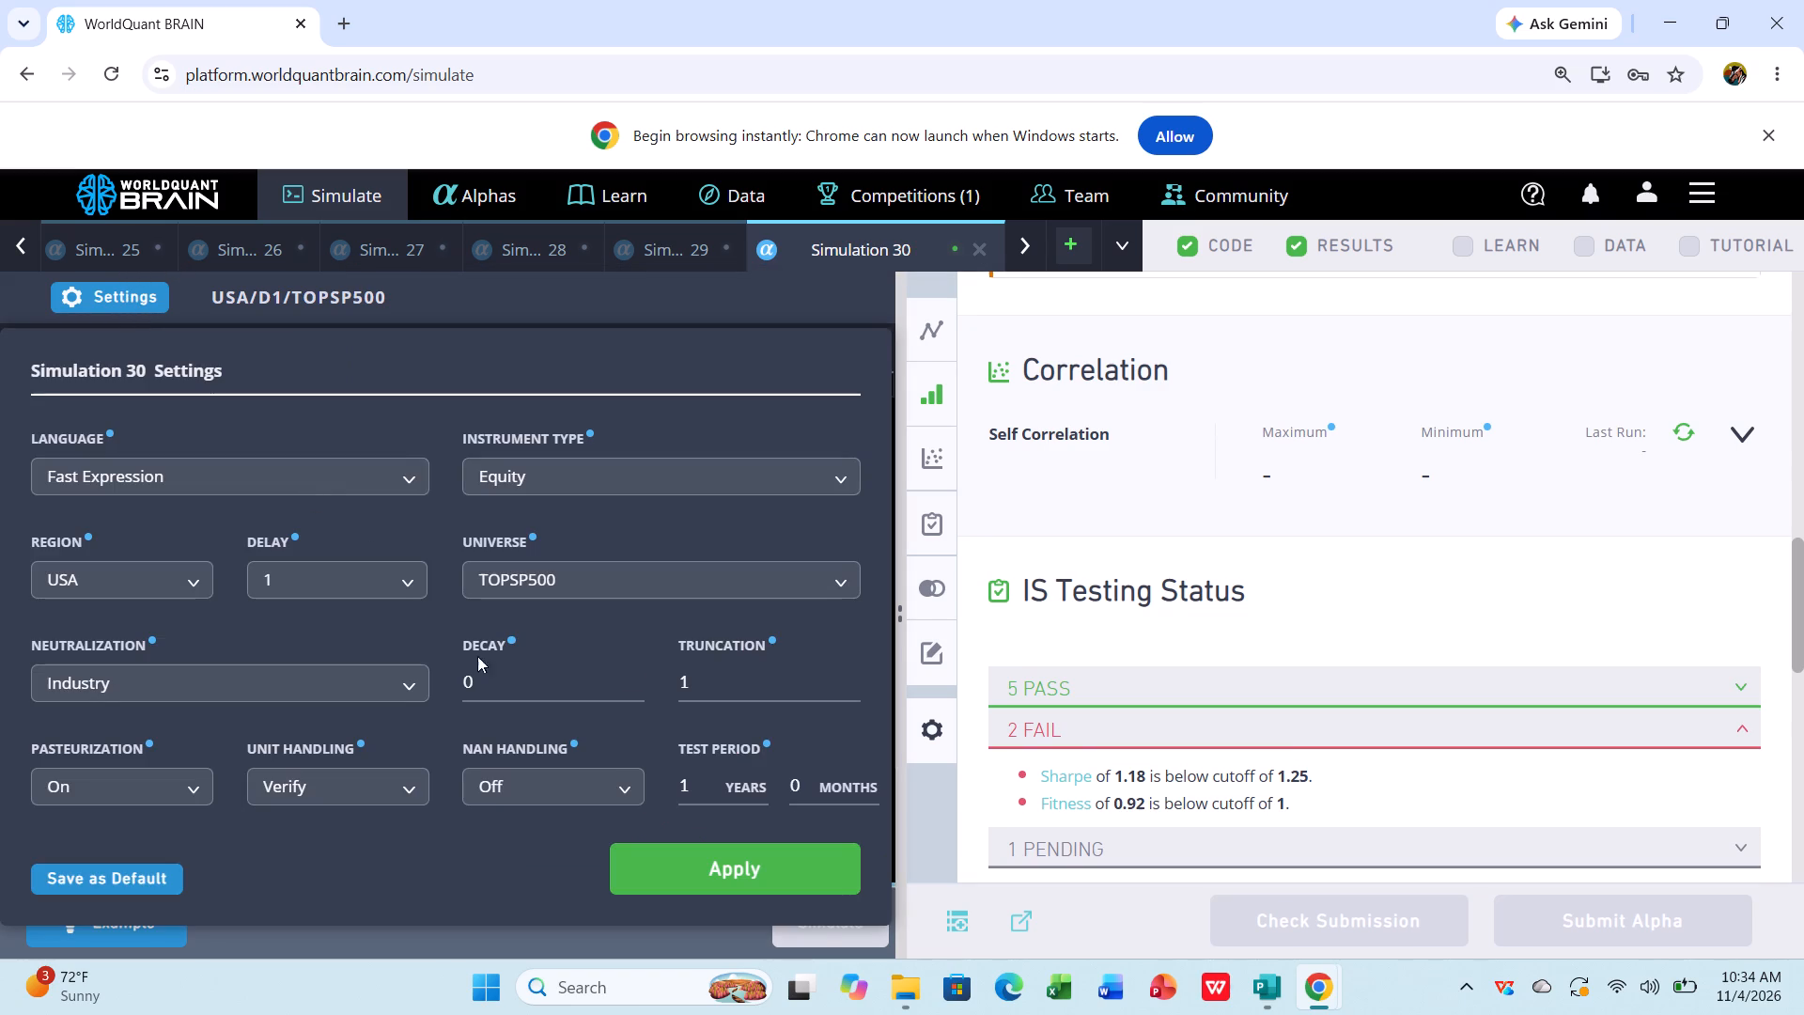
pyautogui.click(520, 688)
pyautogui.press('BackSpace')
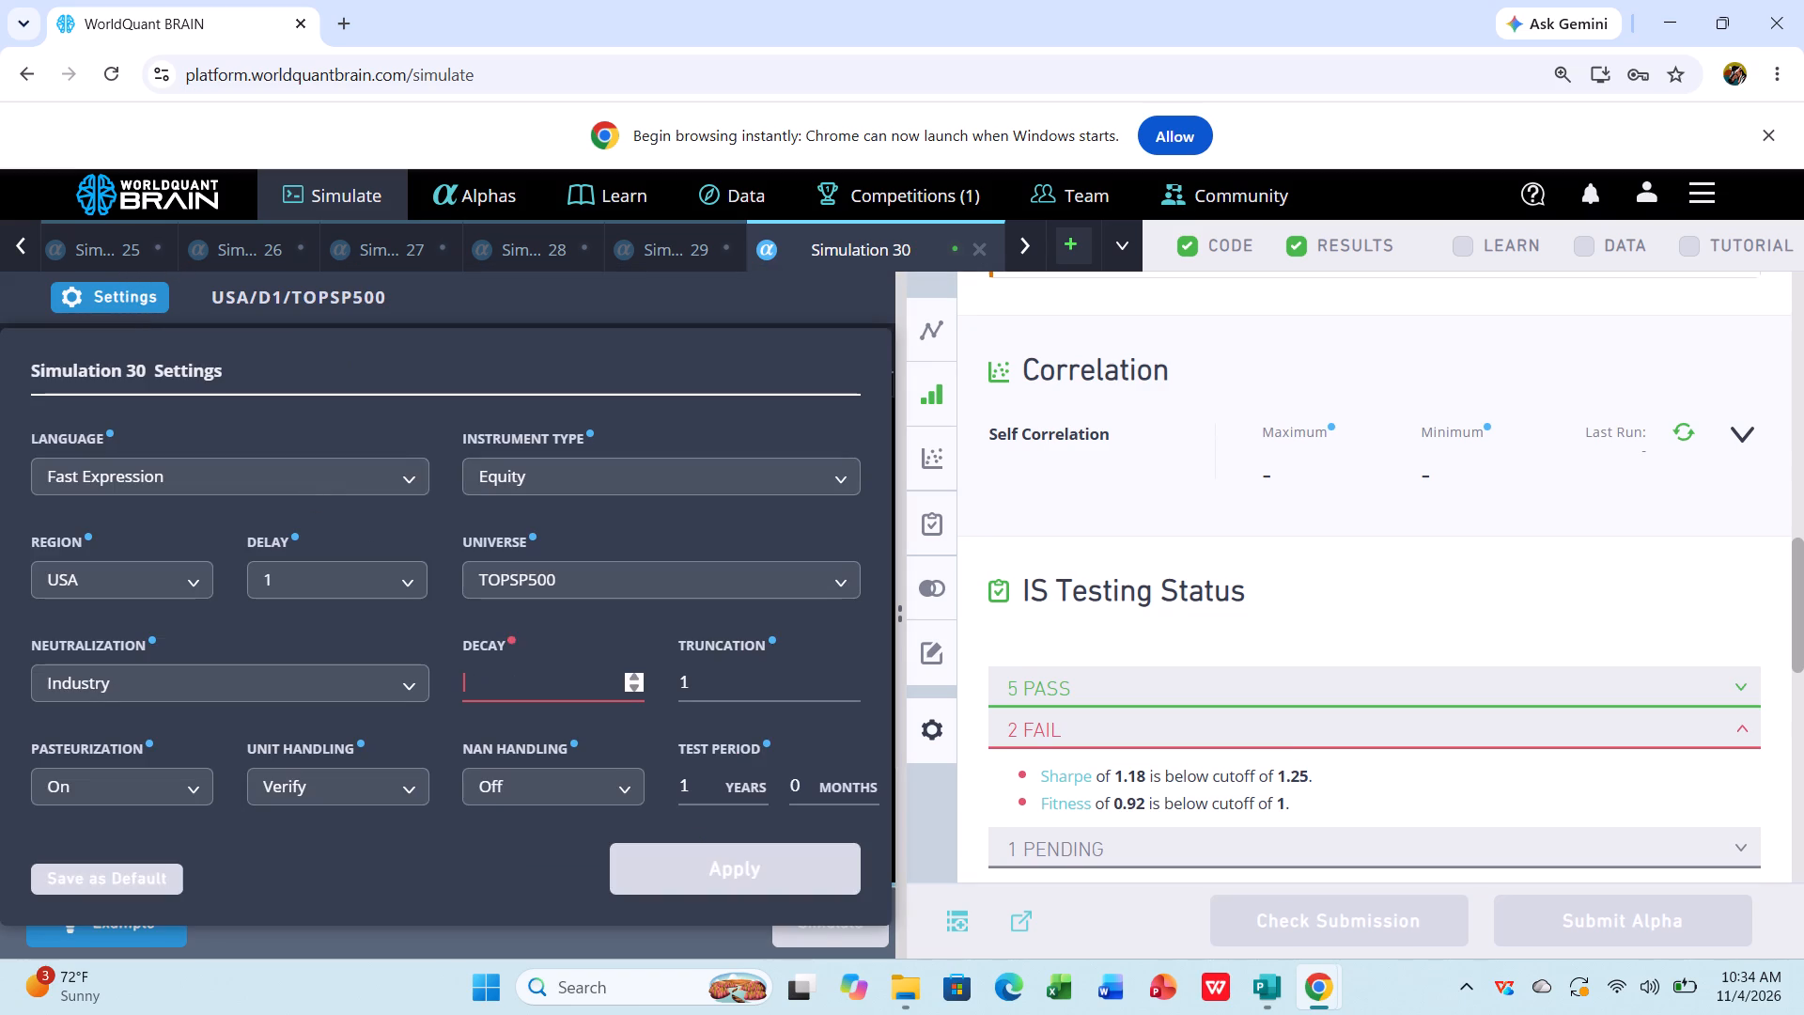
pyautogui.press('1')
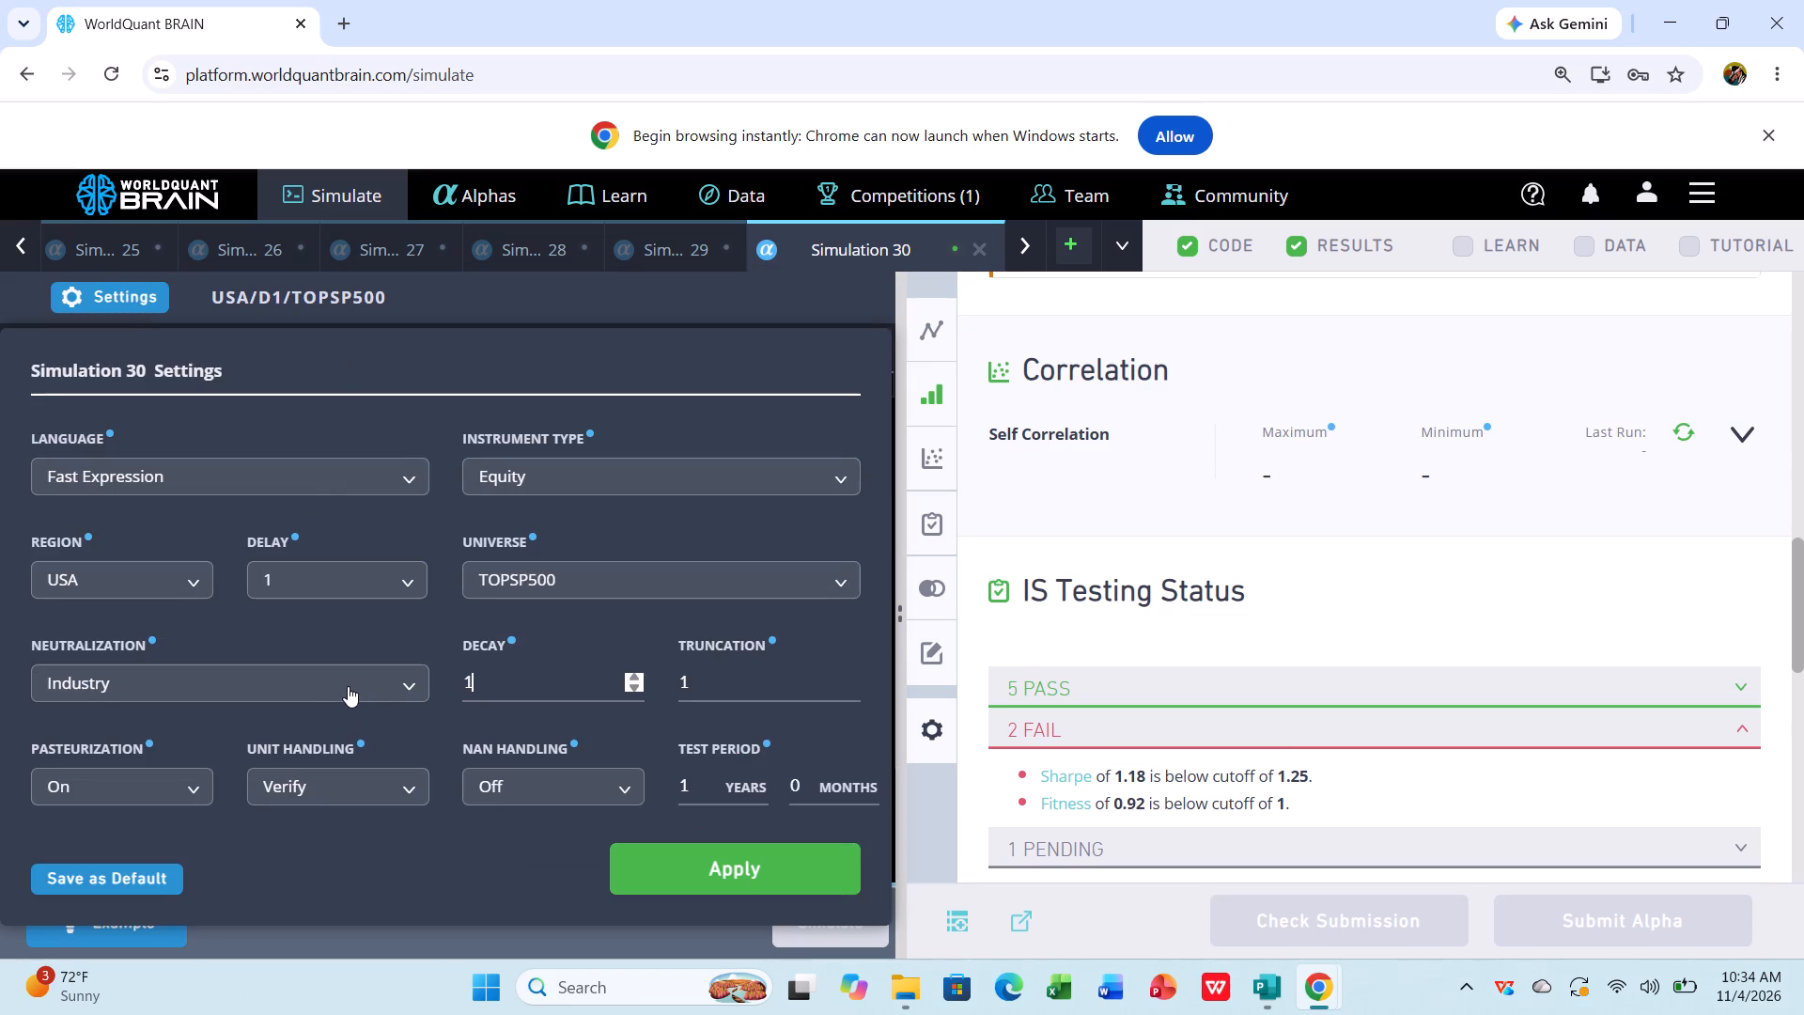
pyautogui.click(365, 679)
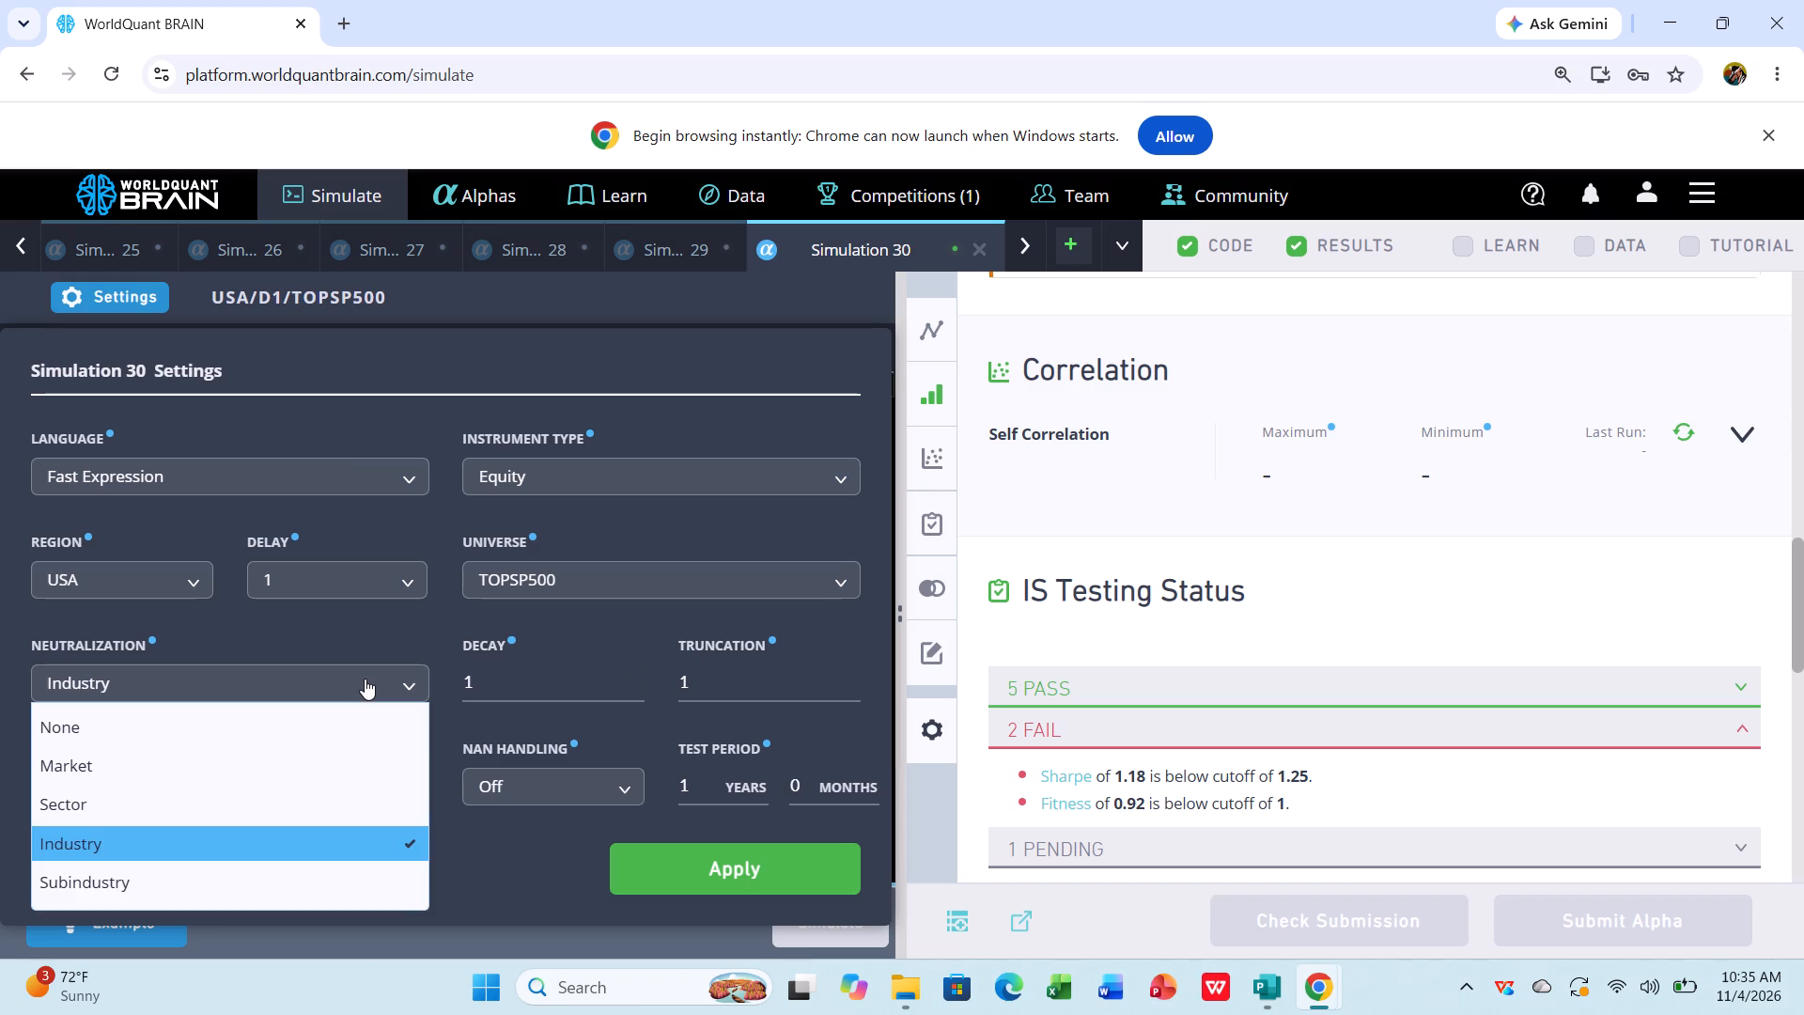
pyautogui.click(288, 879)
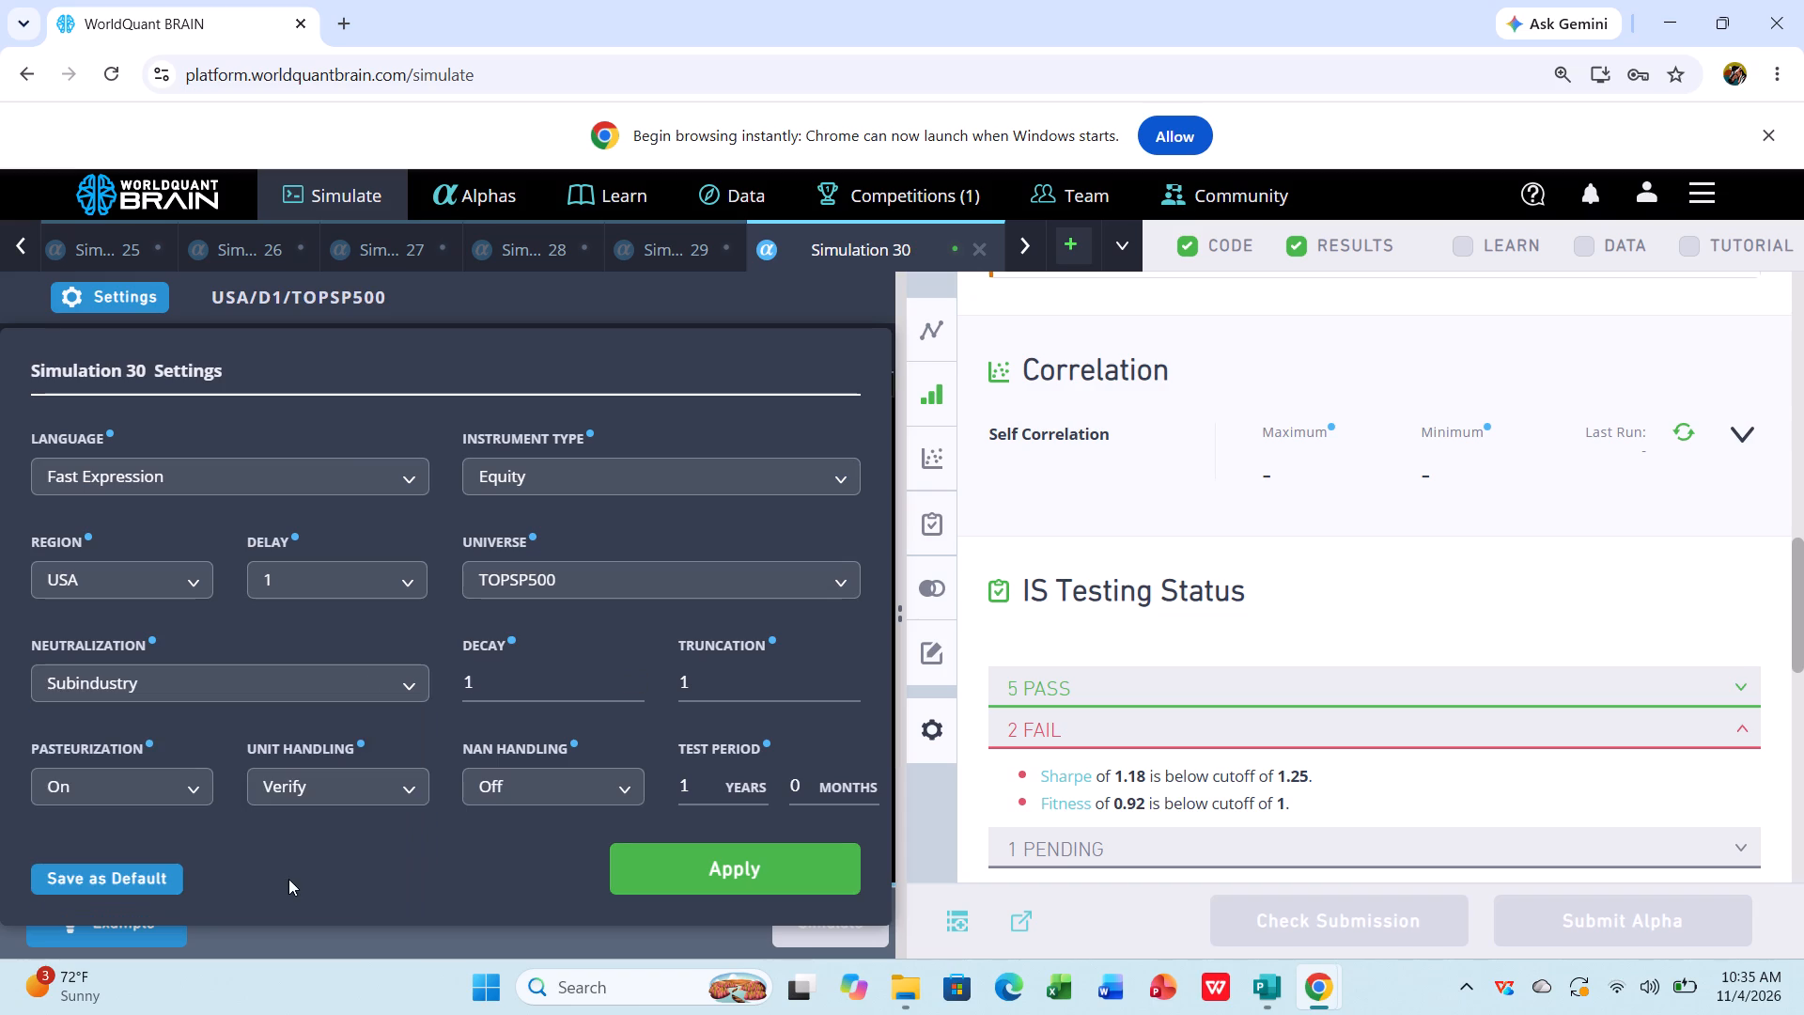
pyautogui.click(726, 851)
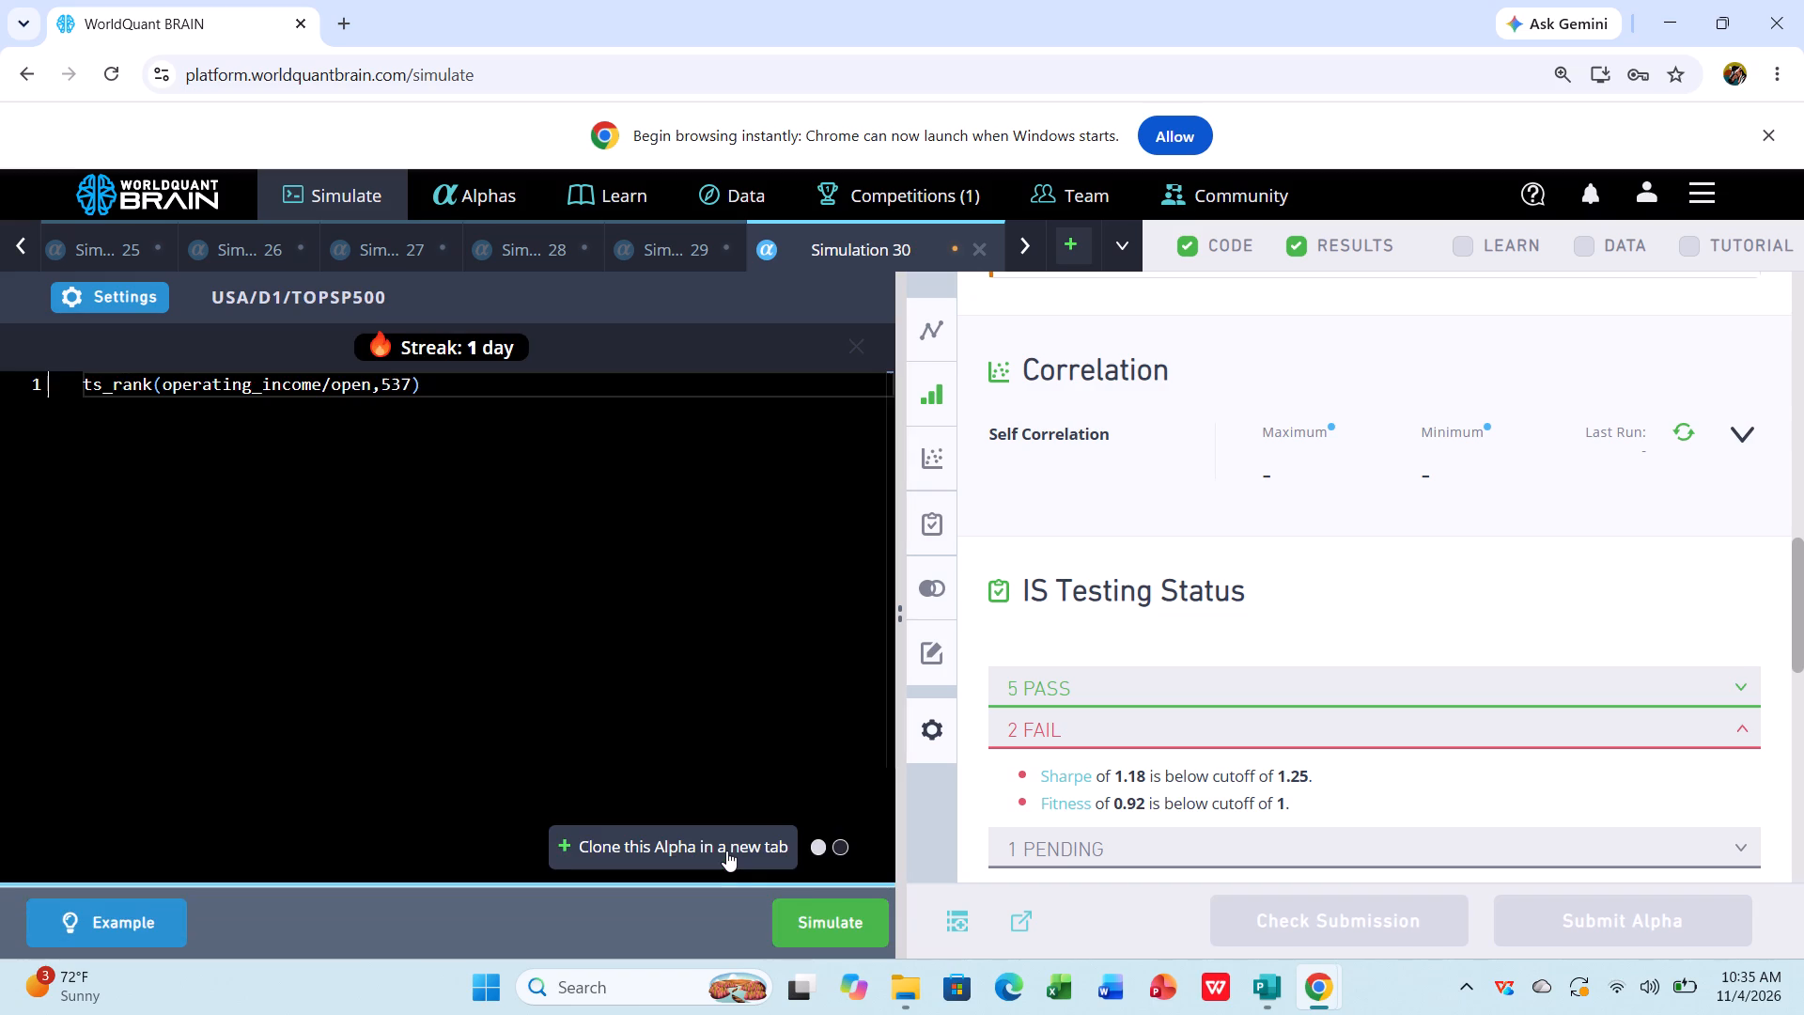
pyautogui.click(830, 922)
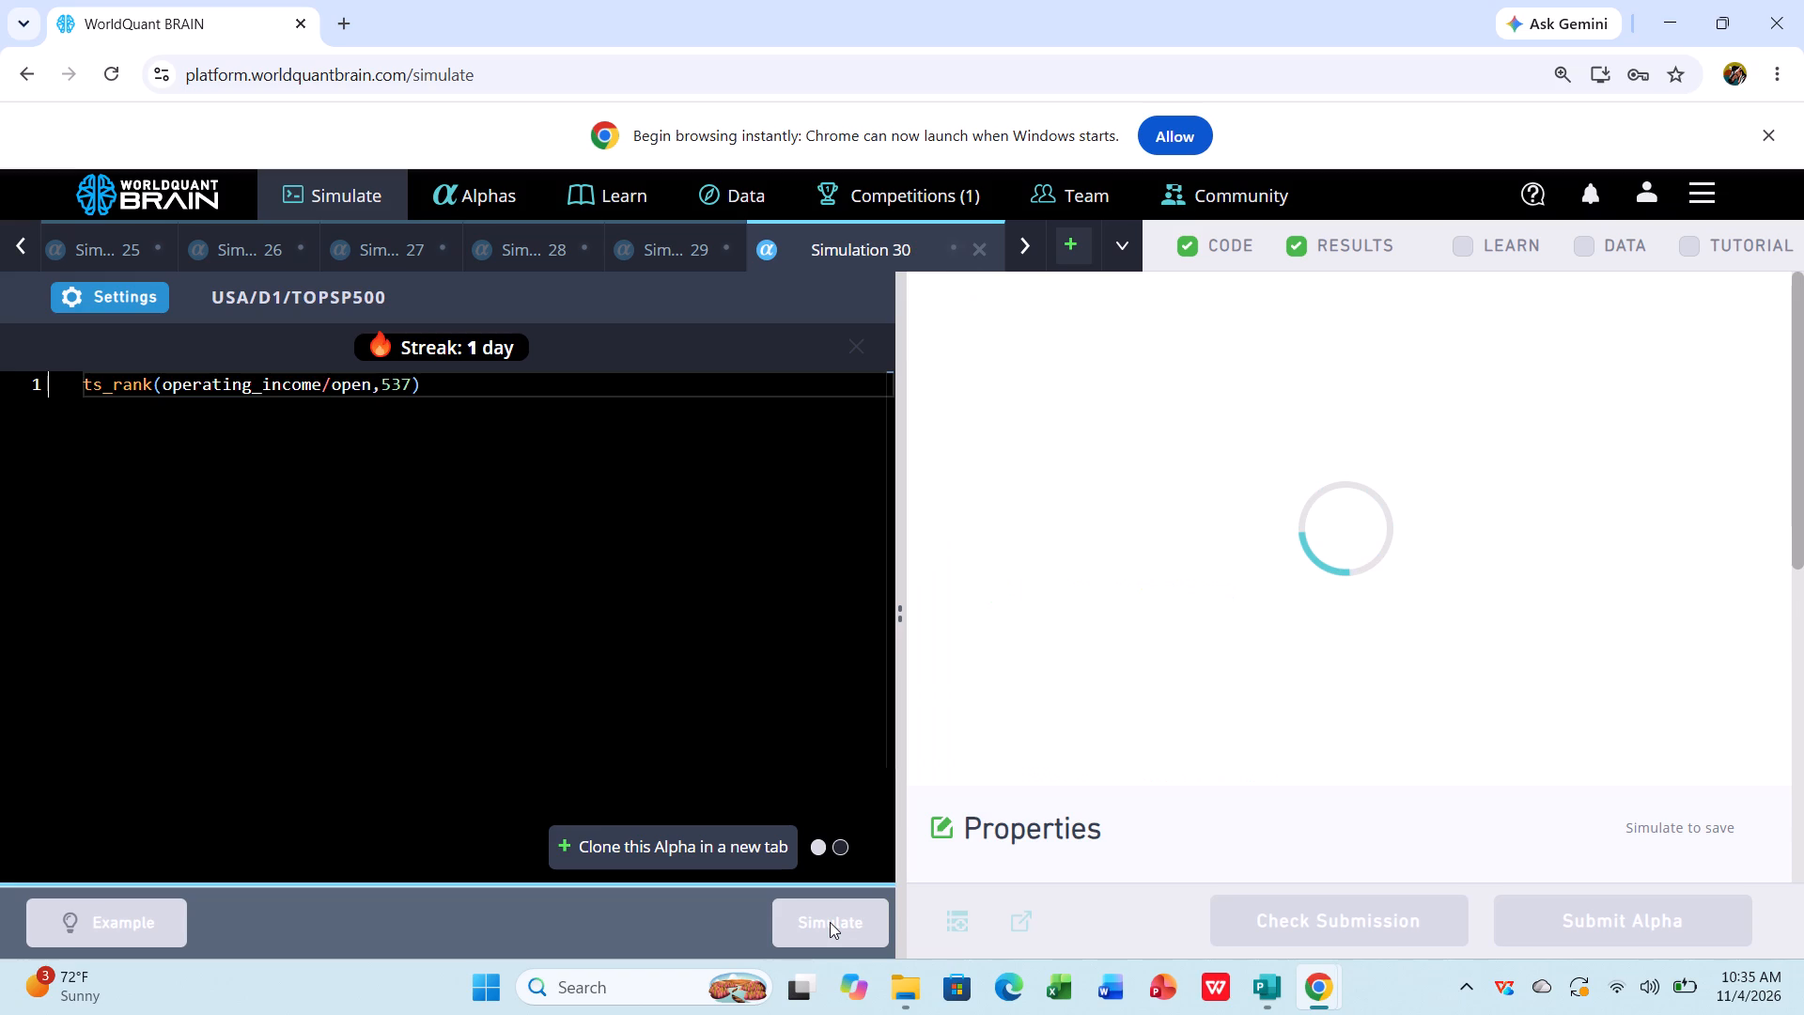
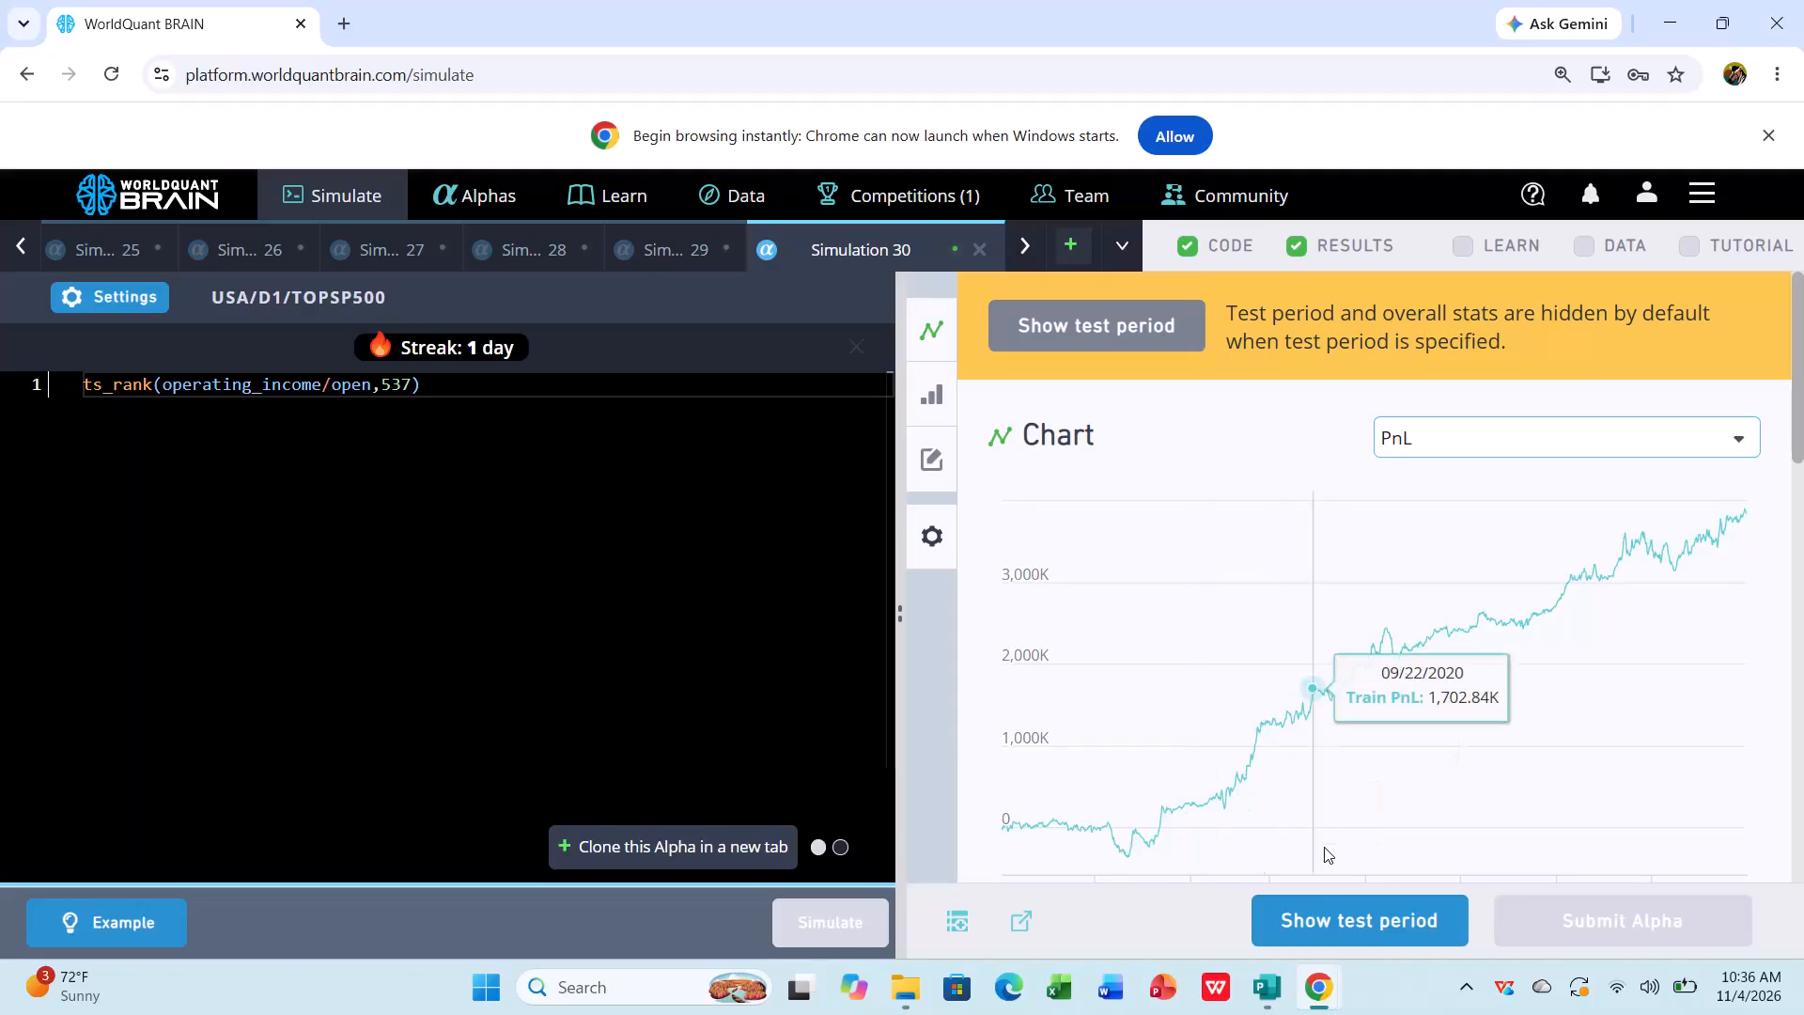
# Reveal the test period results and review the IS period summary, yearly figures and IS Testing Status.
pyautogui.click(1310, 910)
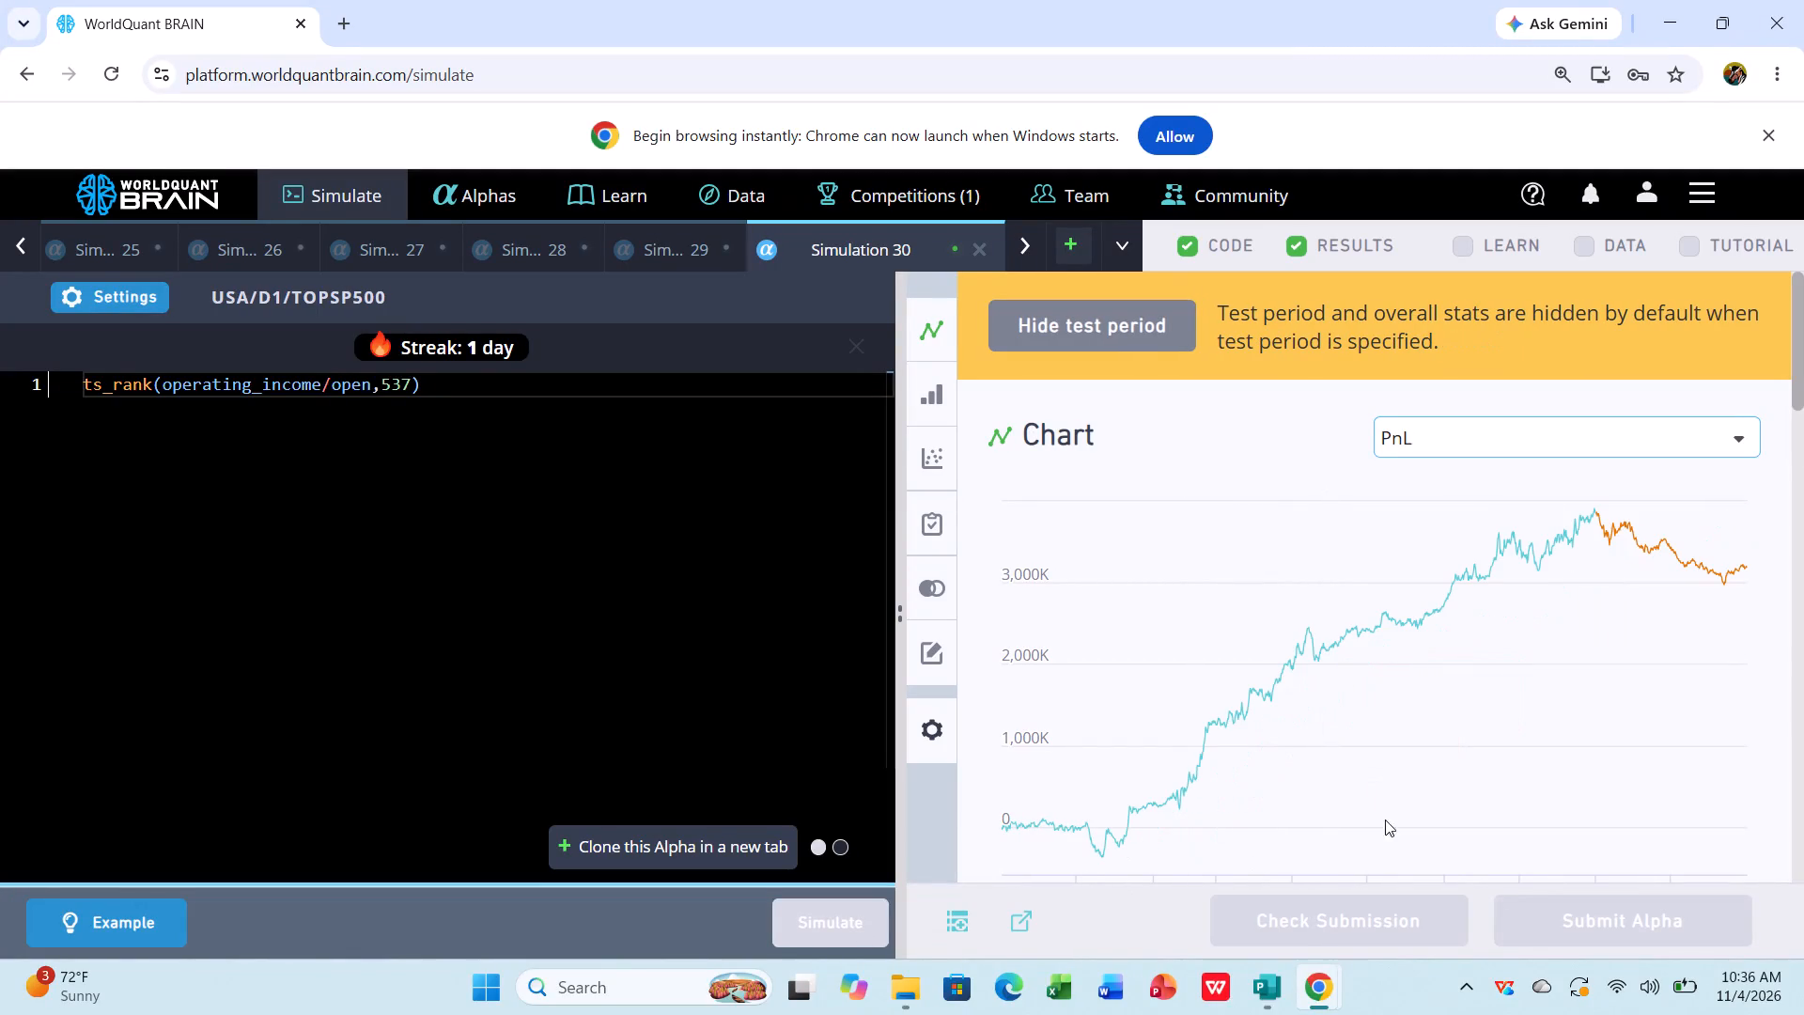
pyautogui.scroll(-4, 1405, 796)
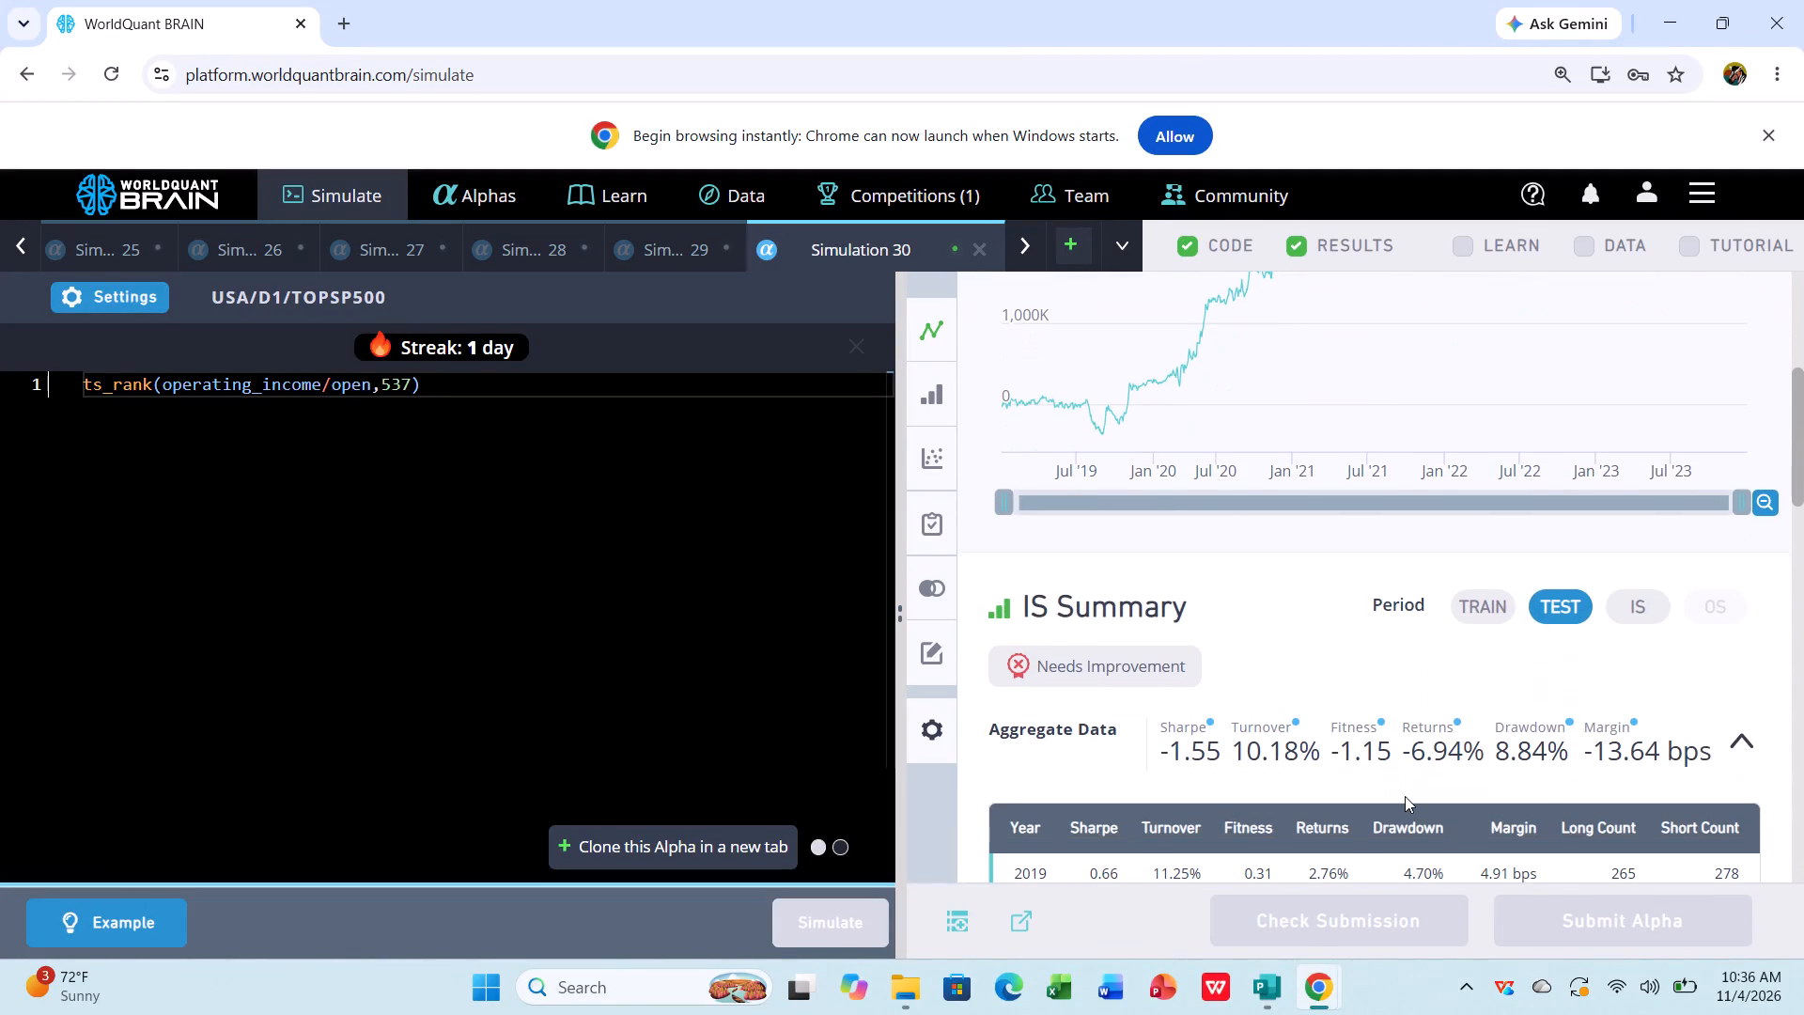
pyautogui.click(1636, 605)
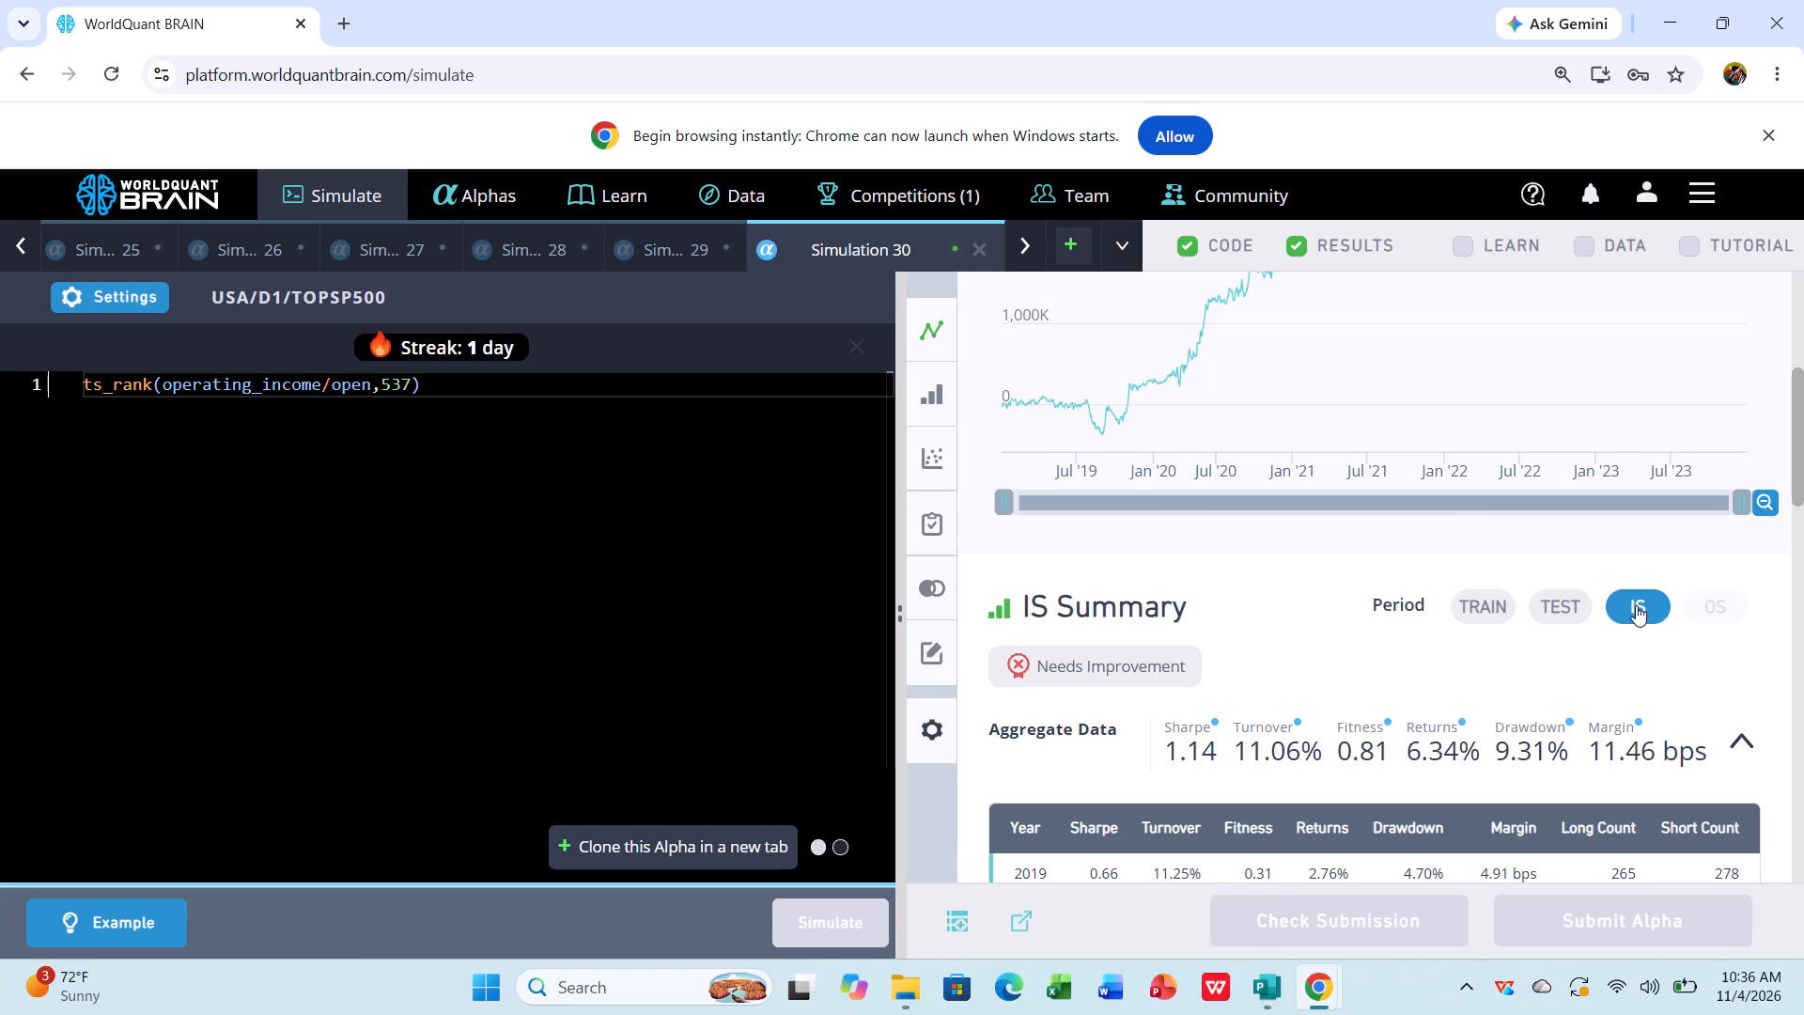
pyautogui.scroll(-4, 1636, 605)
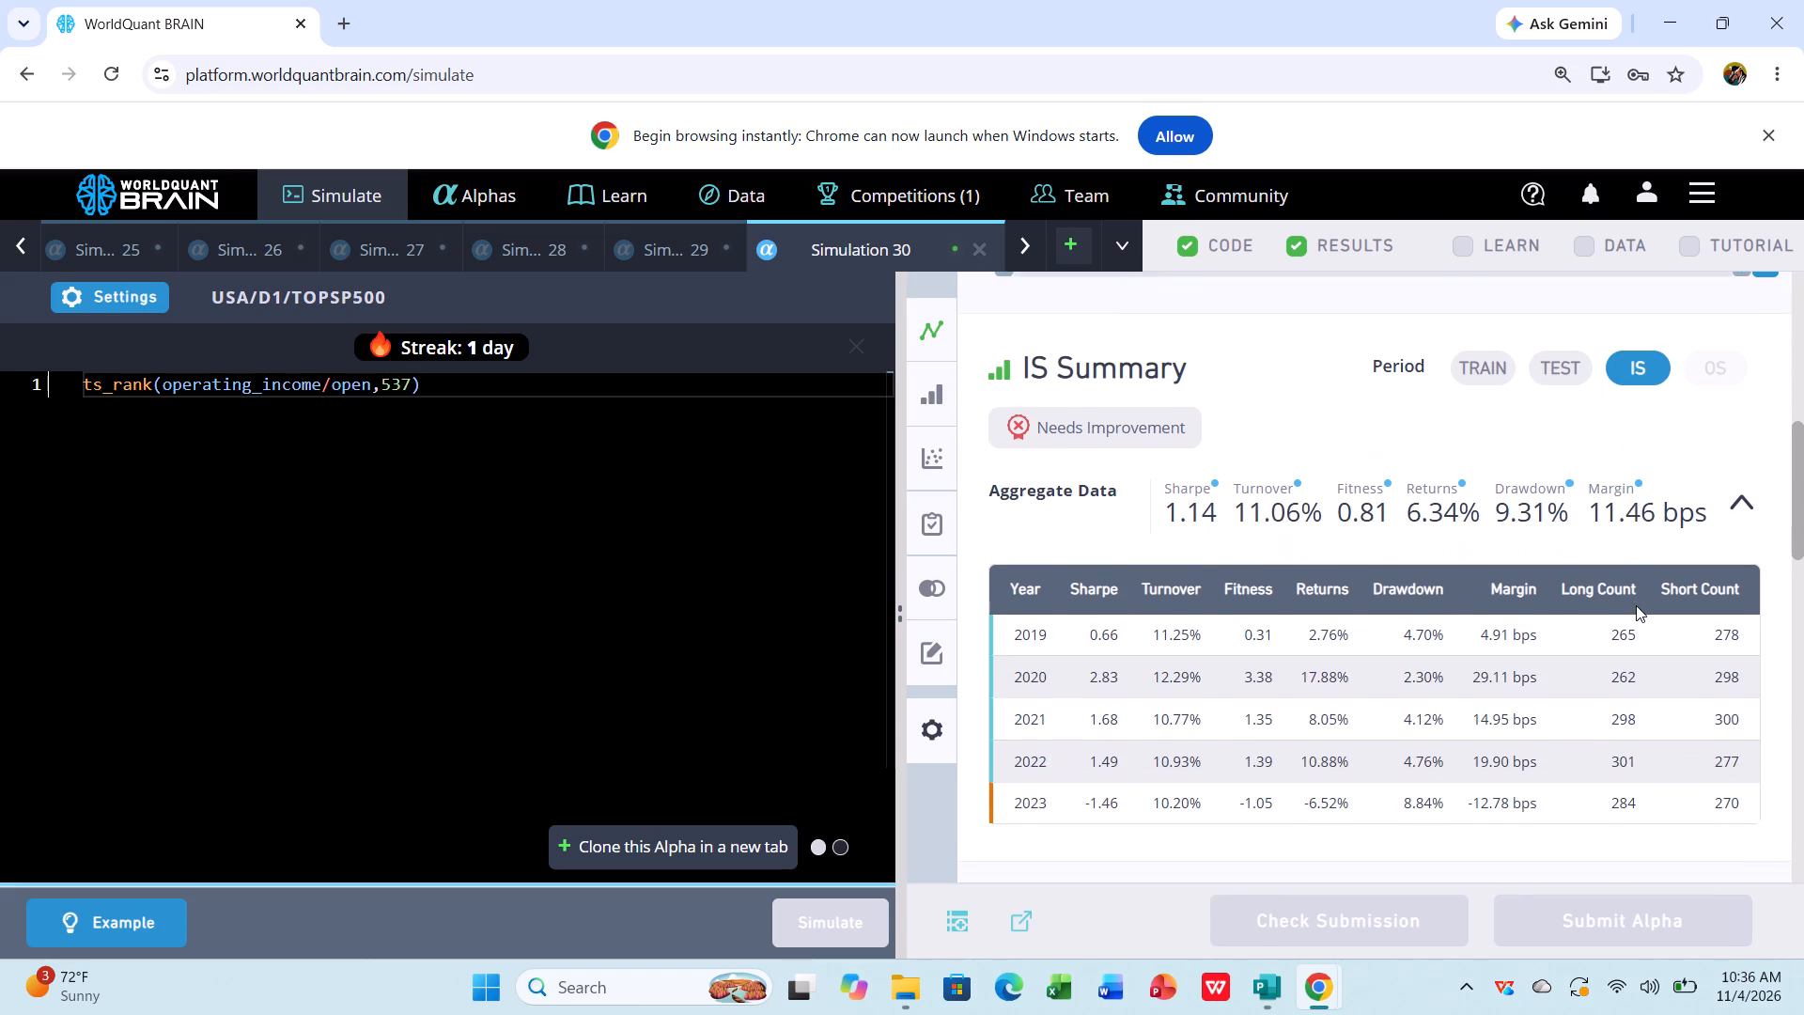
pyautogui.scroll(-5, 1636, 605)
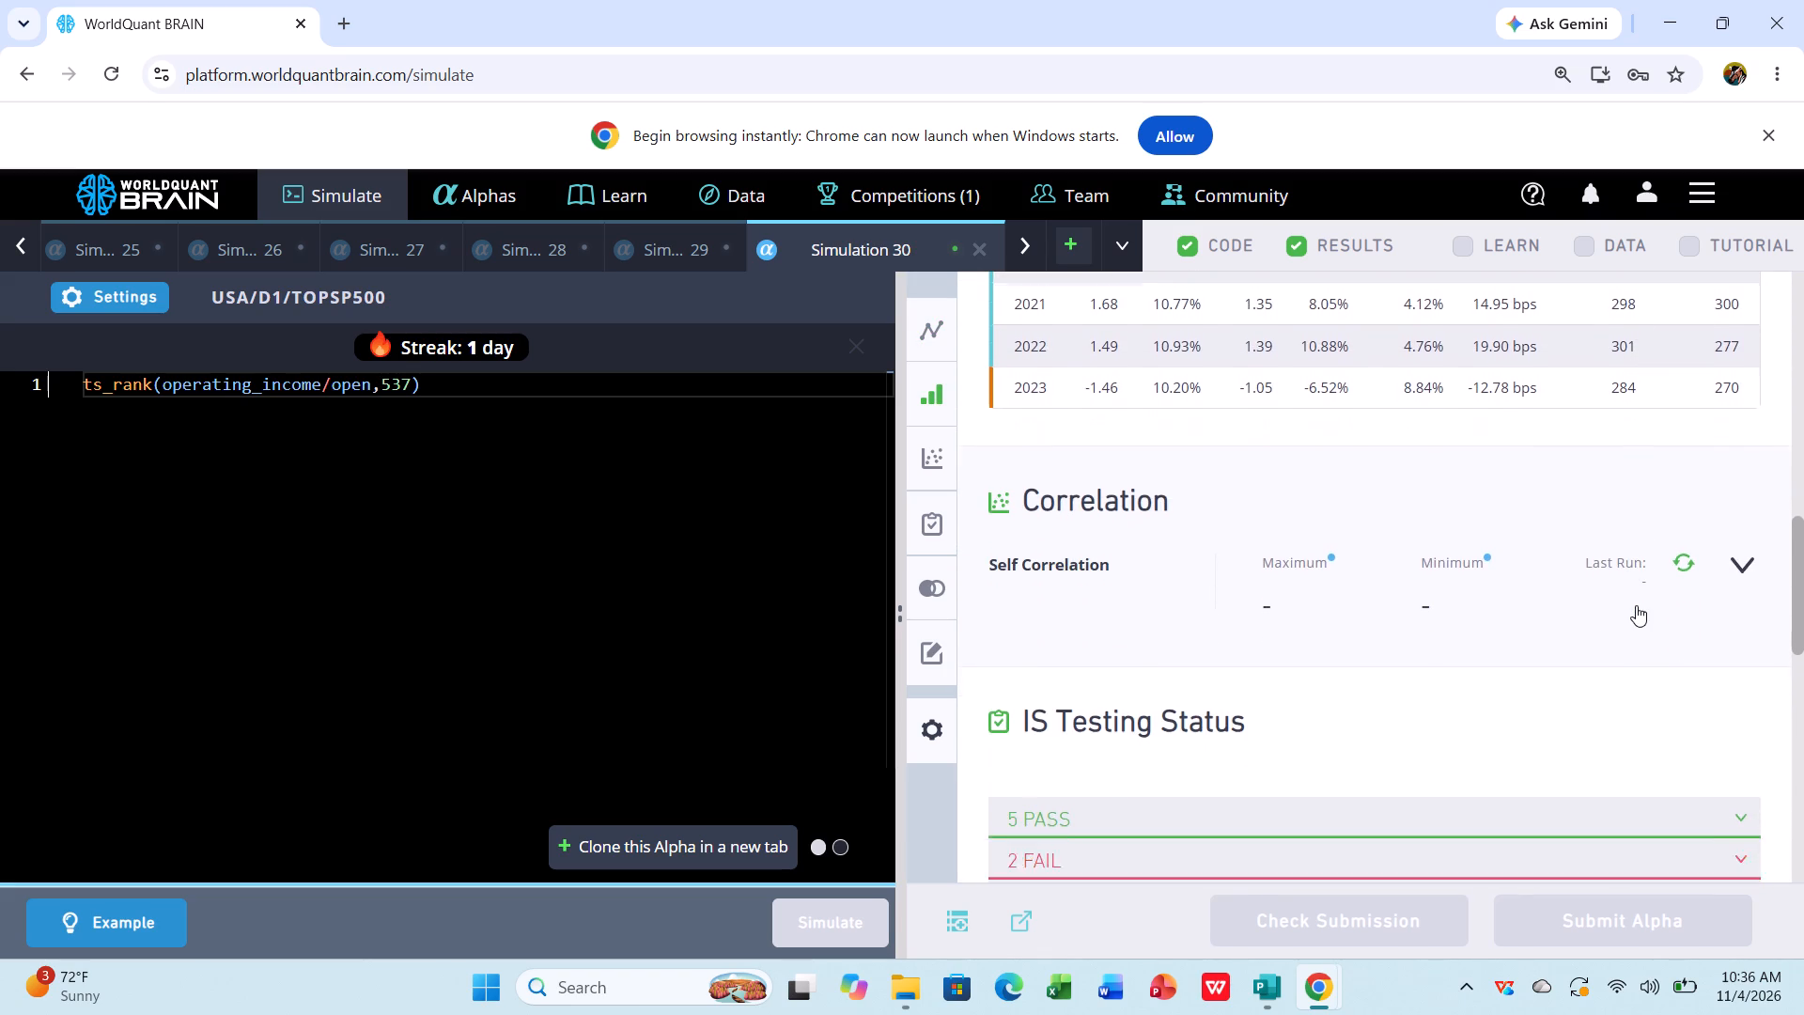
pyautogui.scroll(-1, 1636, 605)
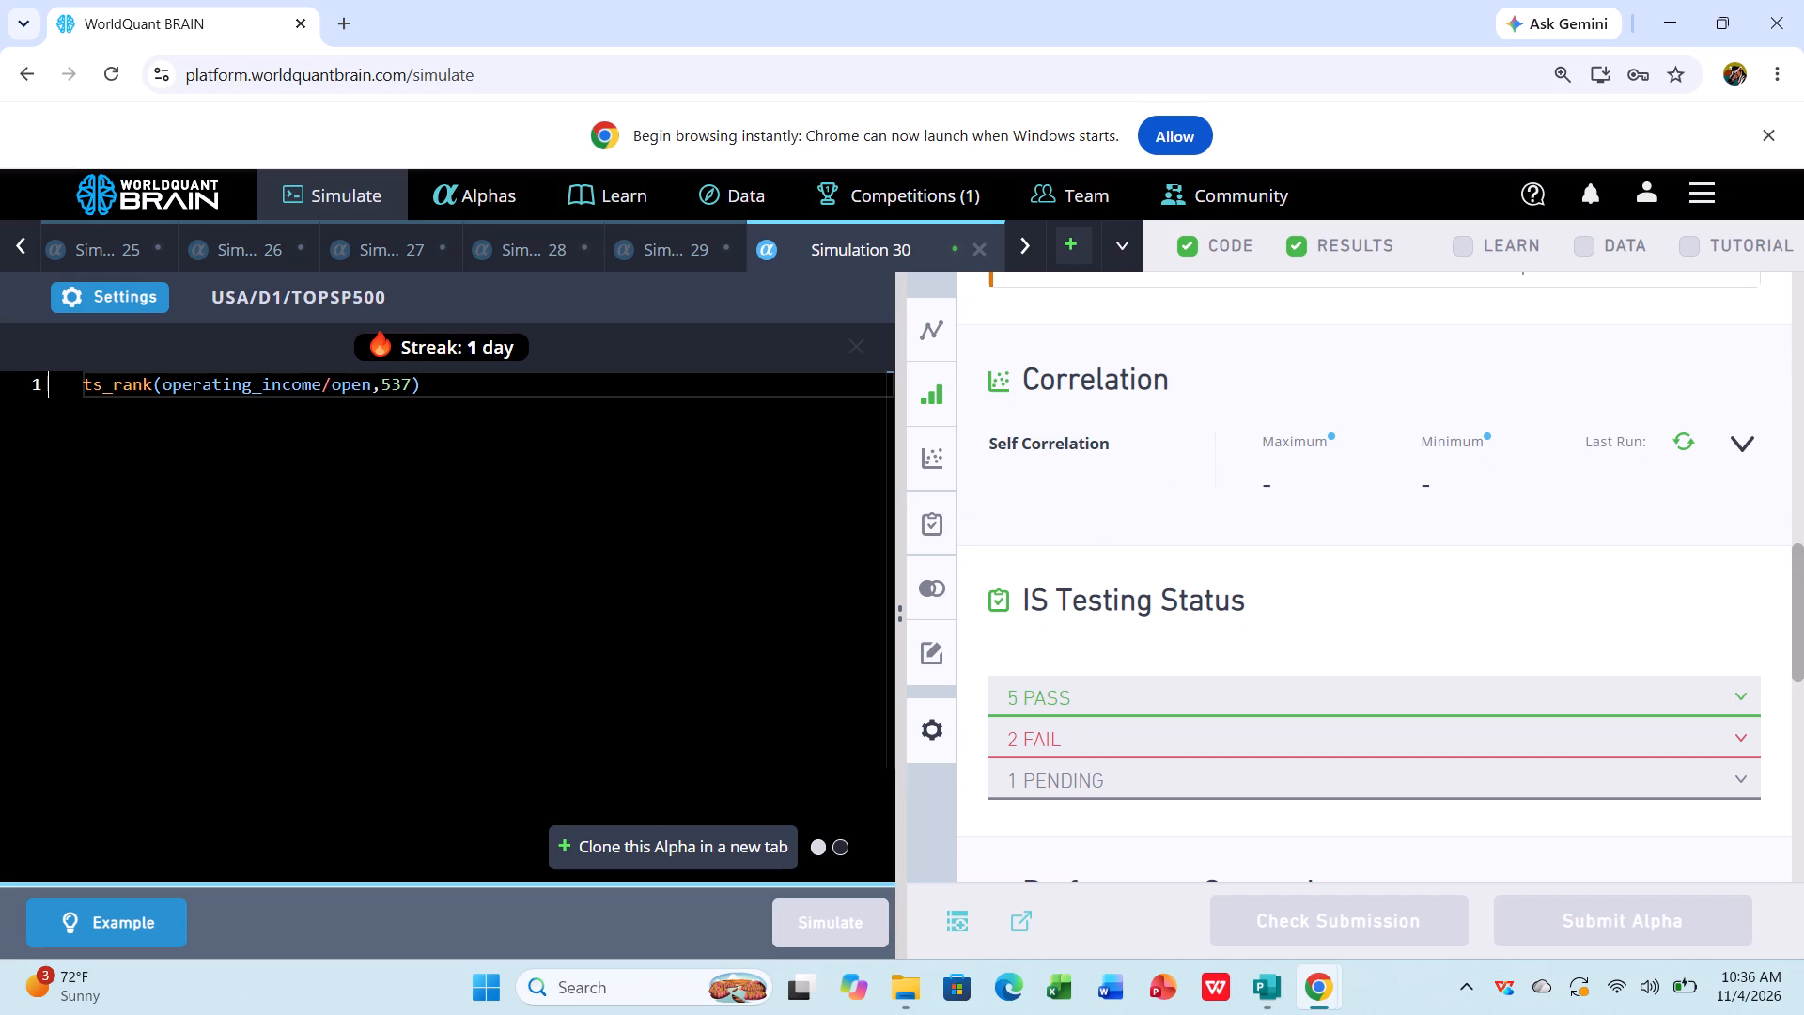
# Replace open with close in the alpha expression so it reads ts_rank(operating_income/close,537).
pyautogui.click(368, 386)
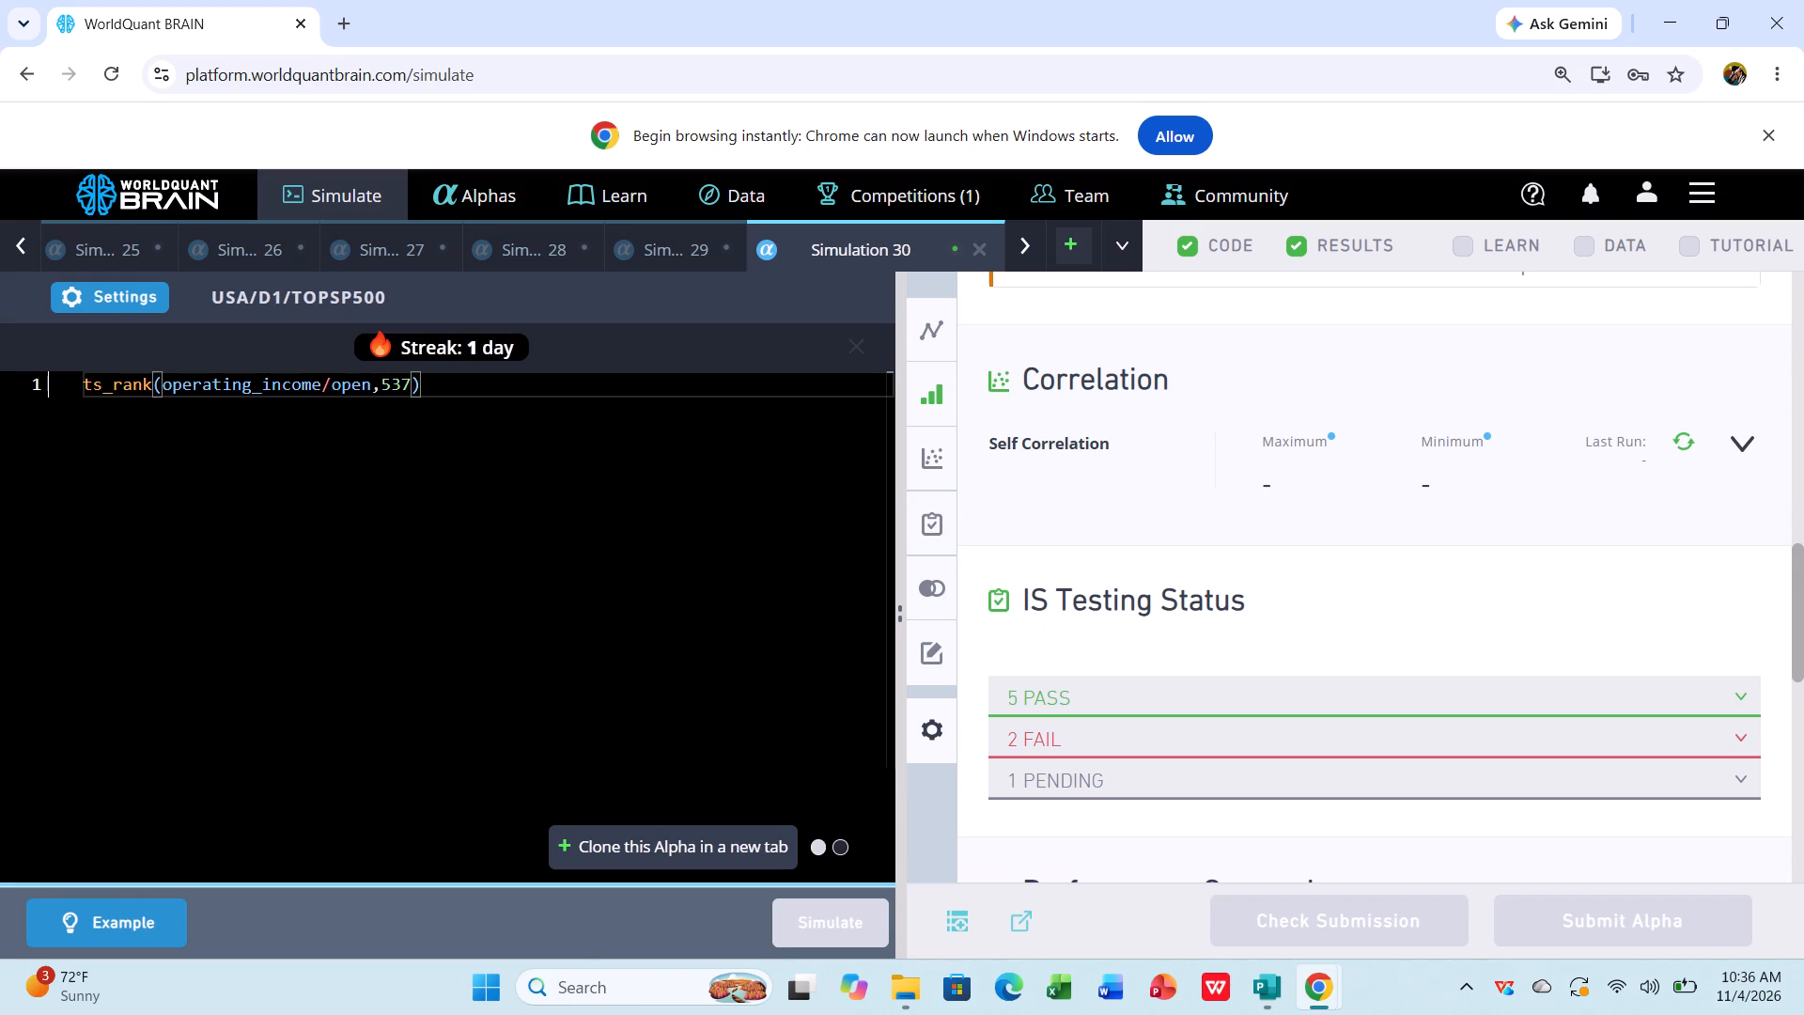
pyautogui.press('BackSpace')
pyautogui.press('BackSpace')
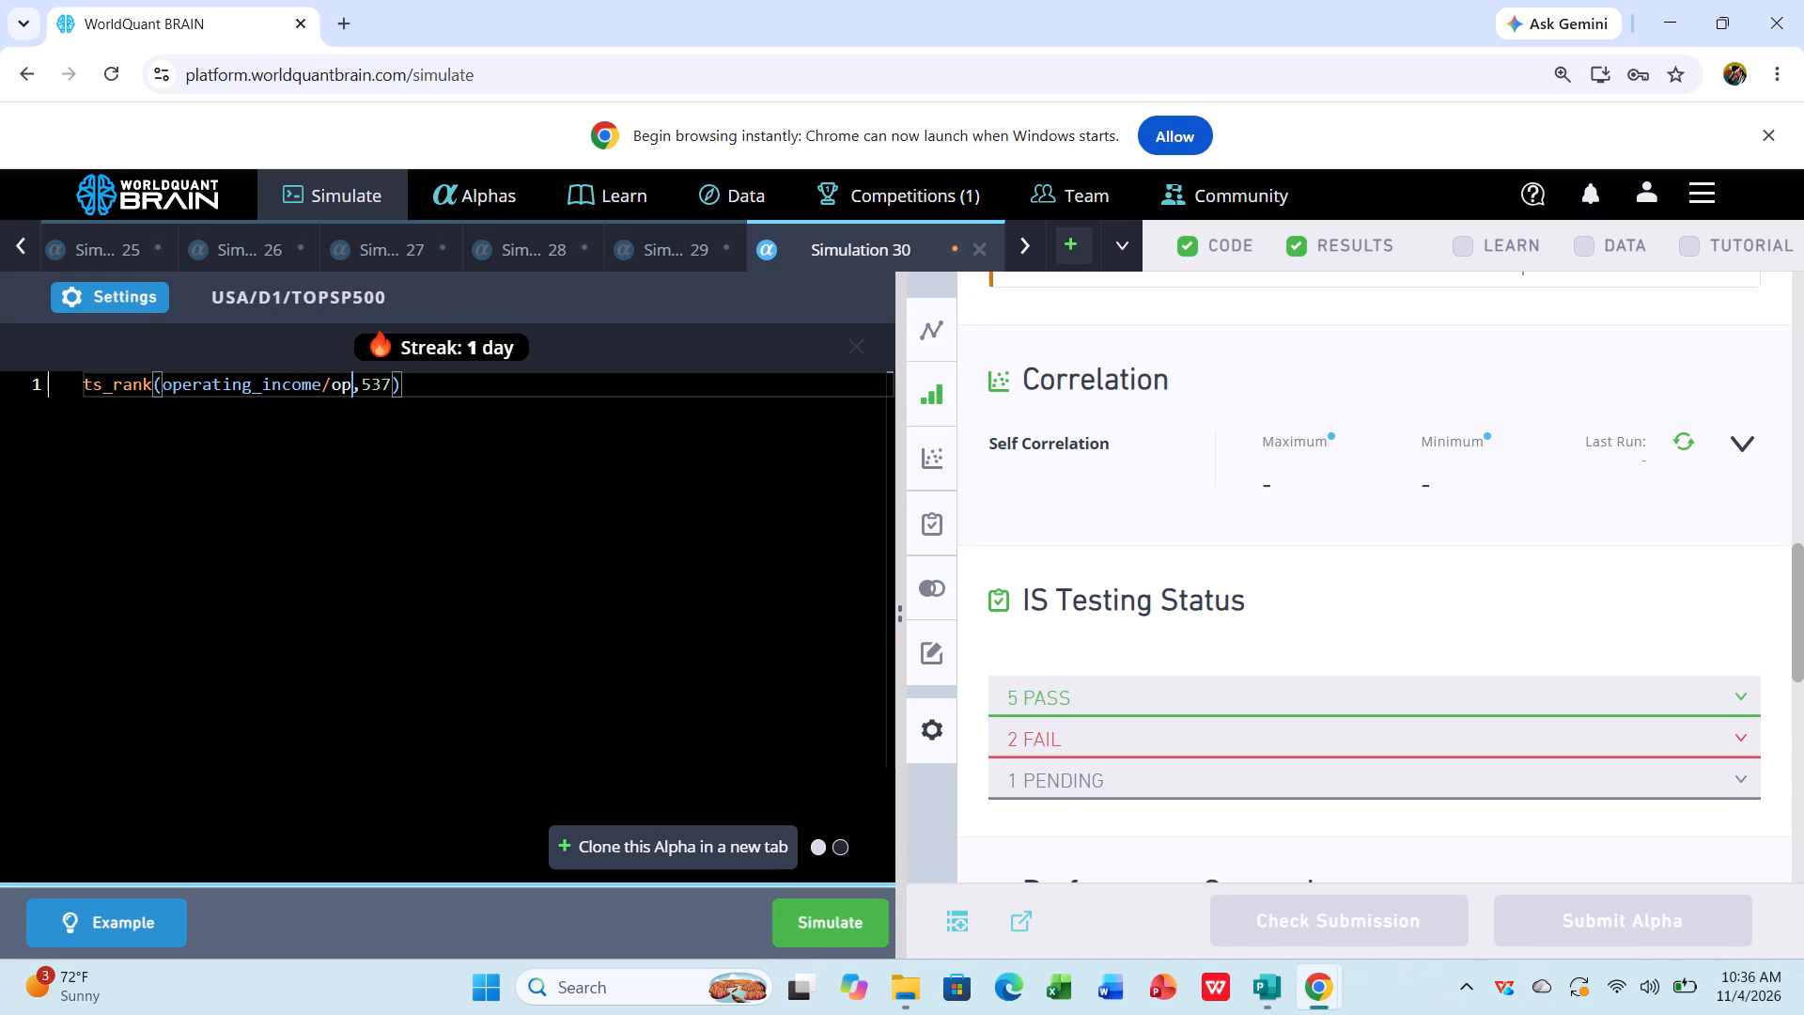
pyautogui.press('BackSpace')
pyautogui.press('BackSpace')
pyautogui.write('close')
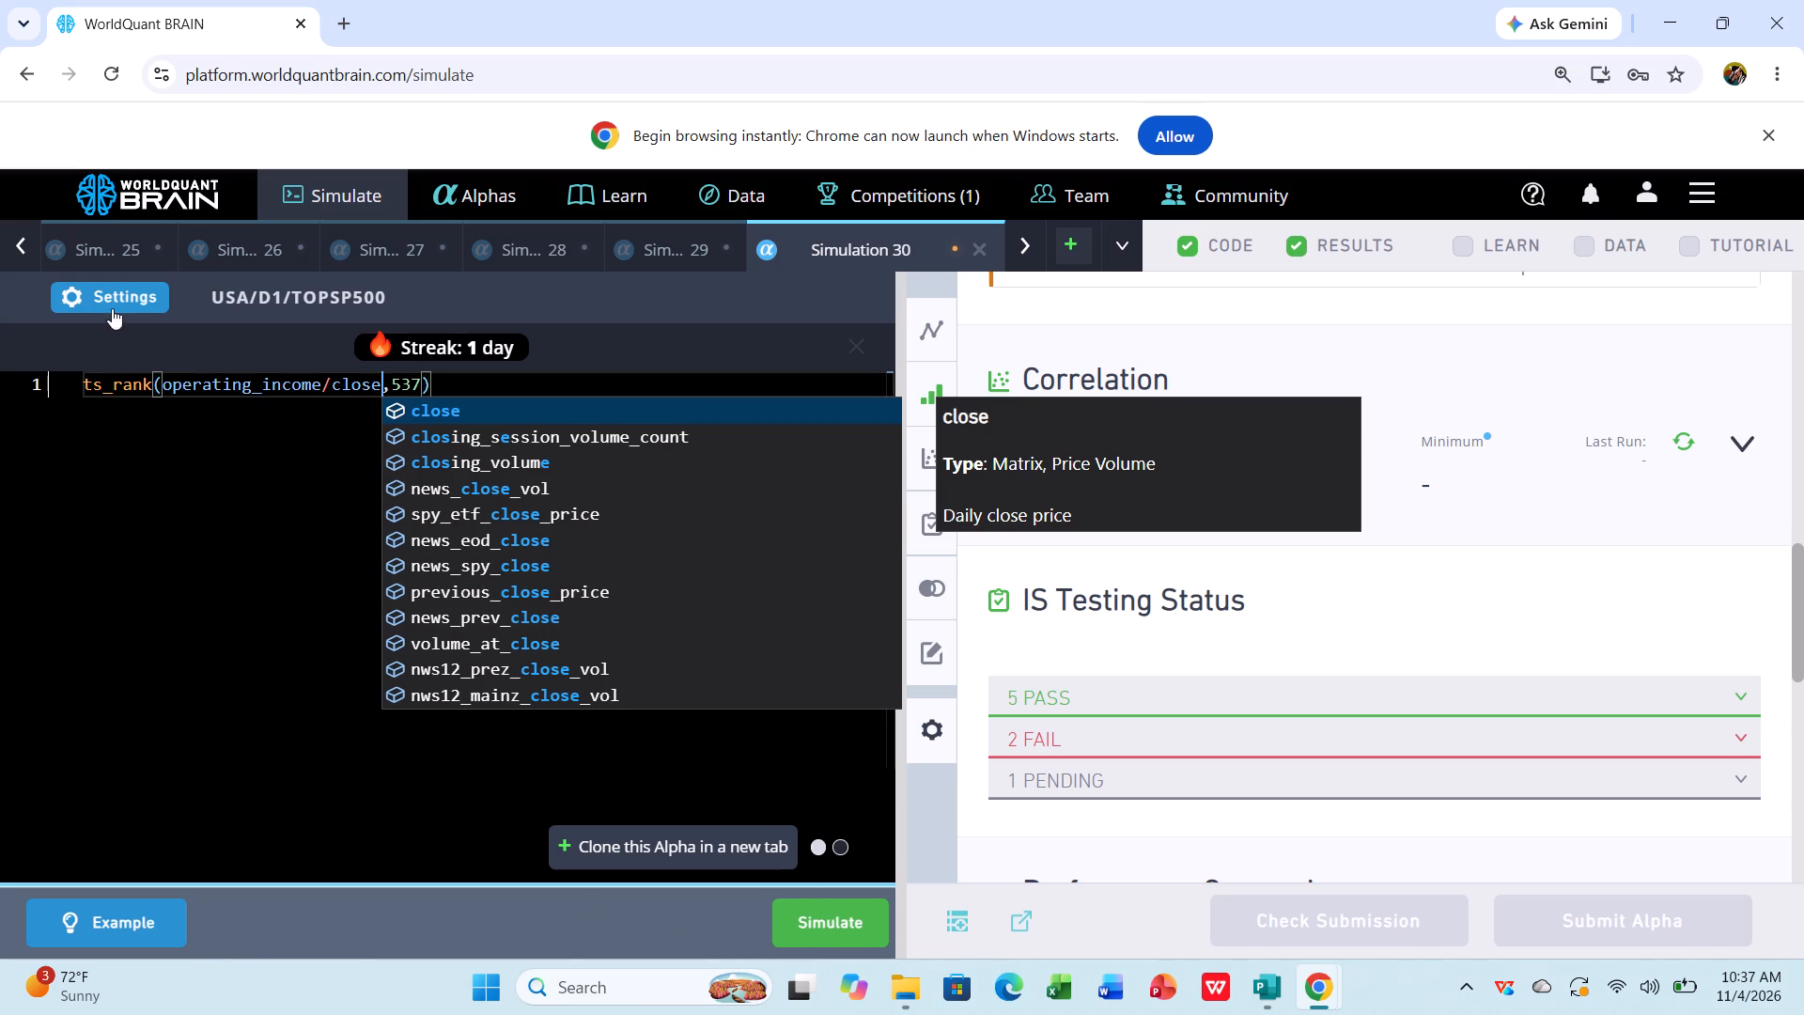
# Set the simulation's neutralization to Industry, apply the settings, and simulate the edited alpha.
pyautogui.click(117, 280)
pyautogui.click(117, 280)
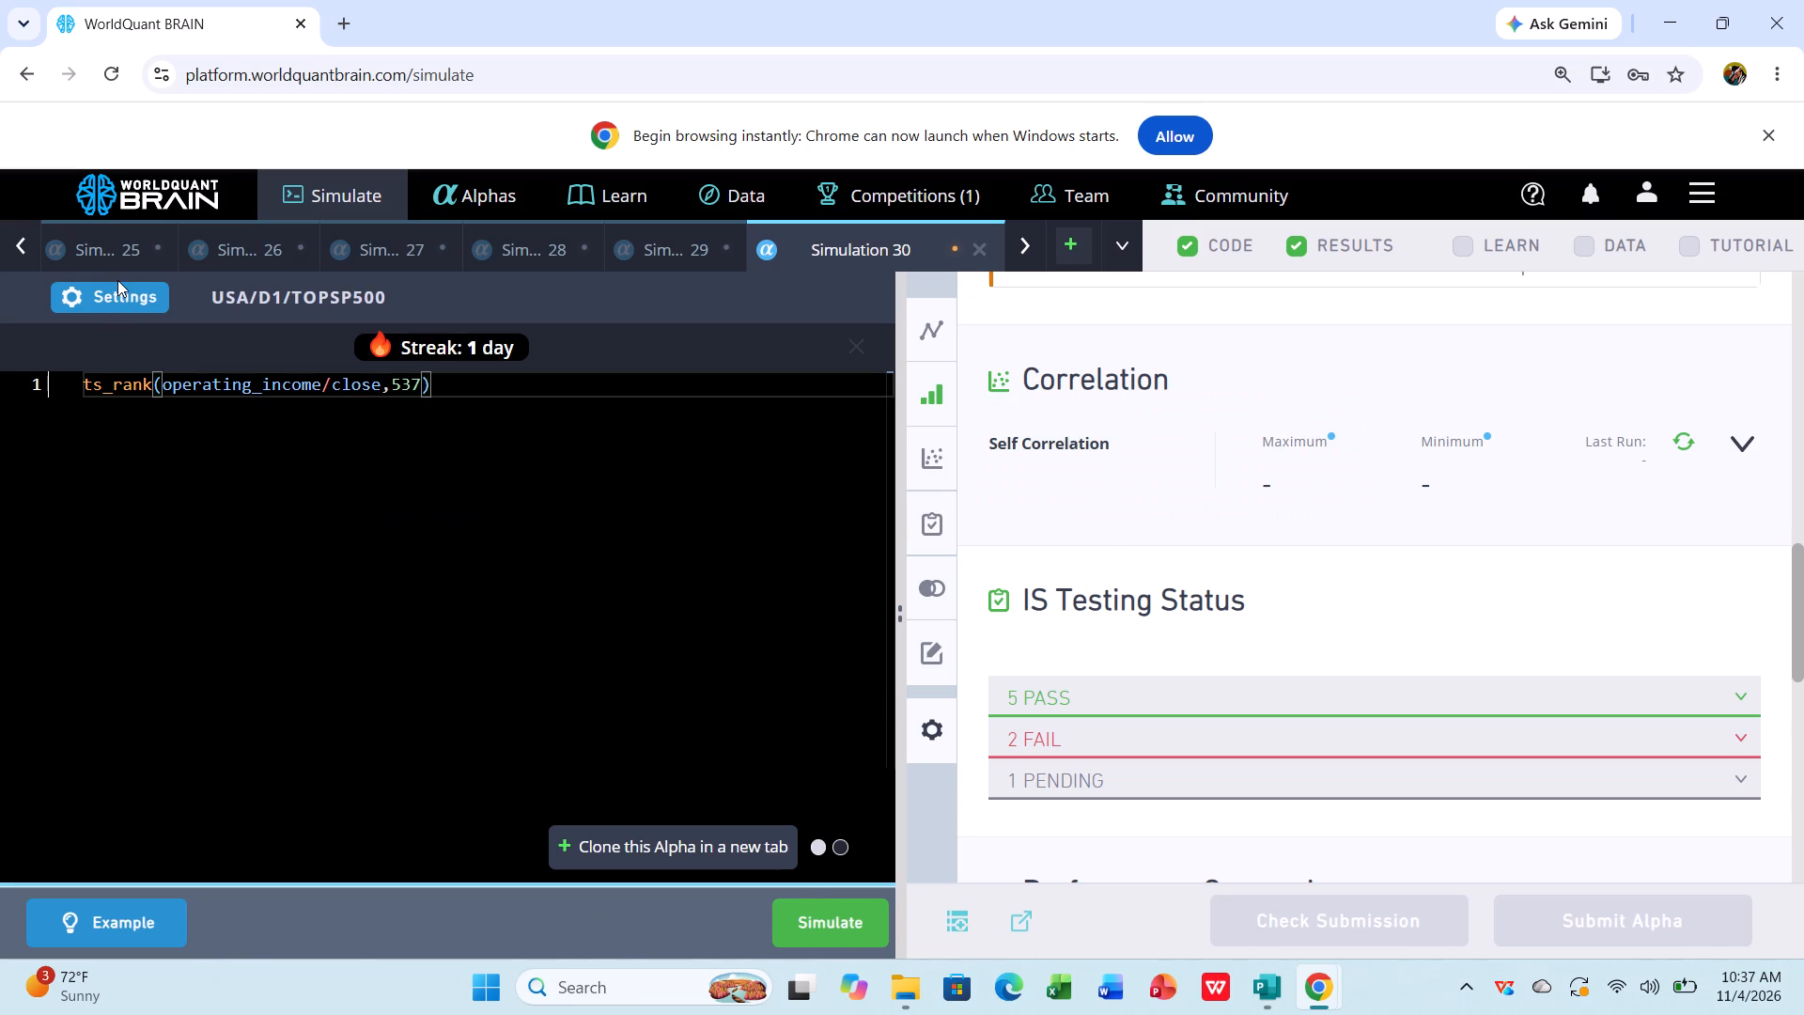
pyautogui.click(118, 299)
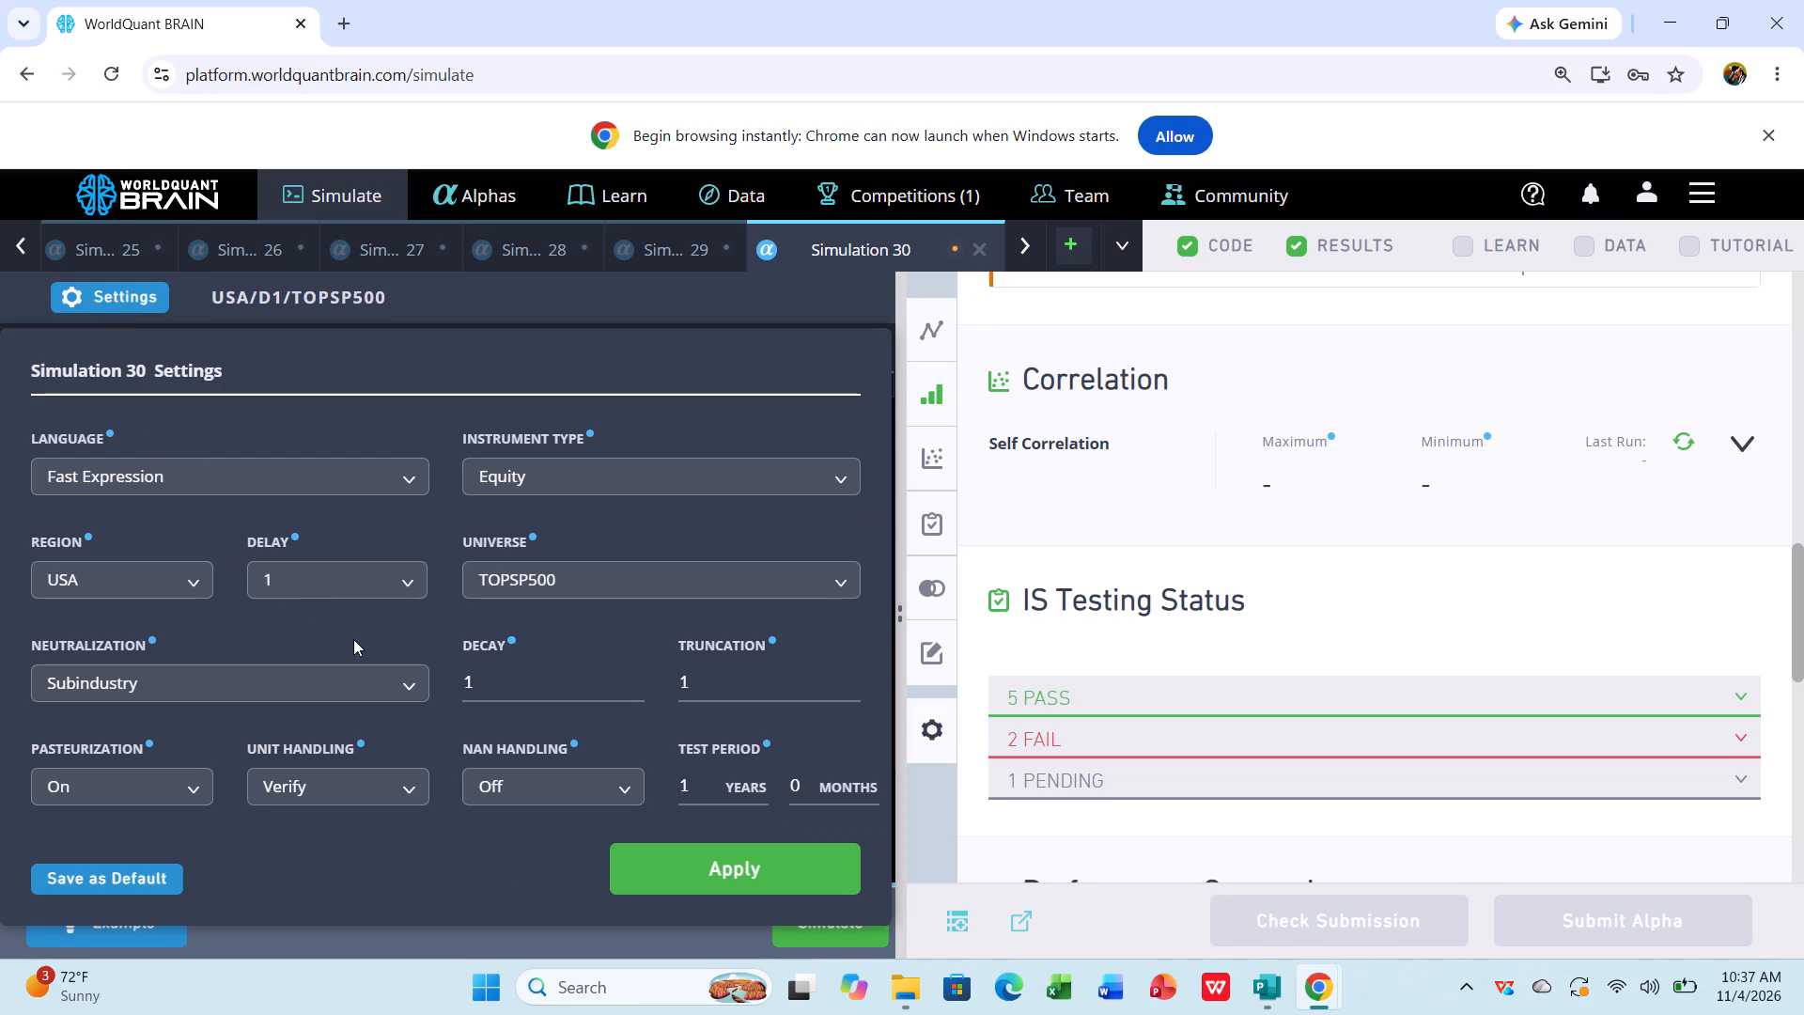
pyautogui.click(402, 681)
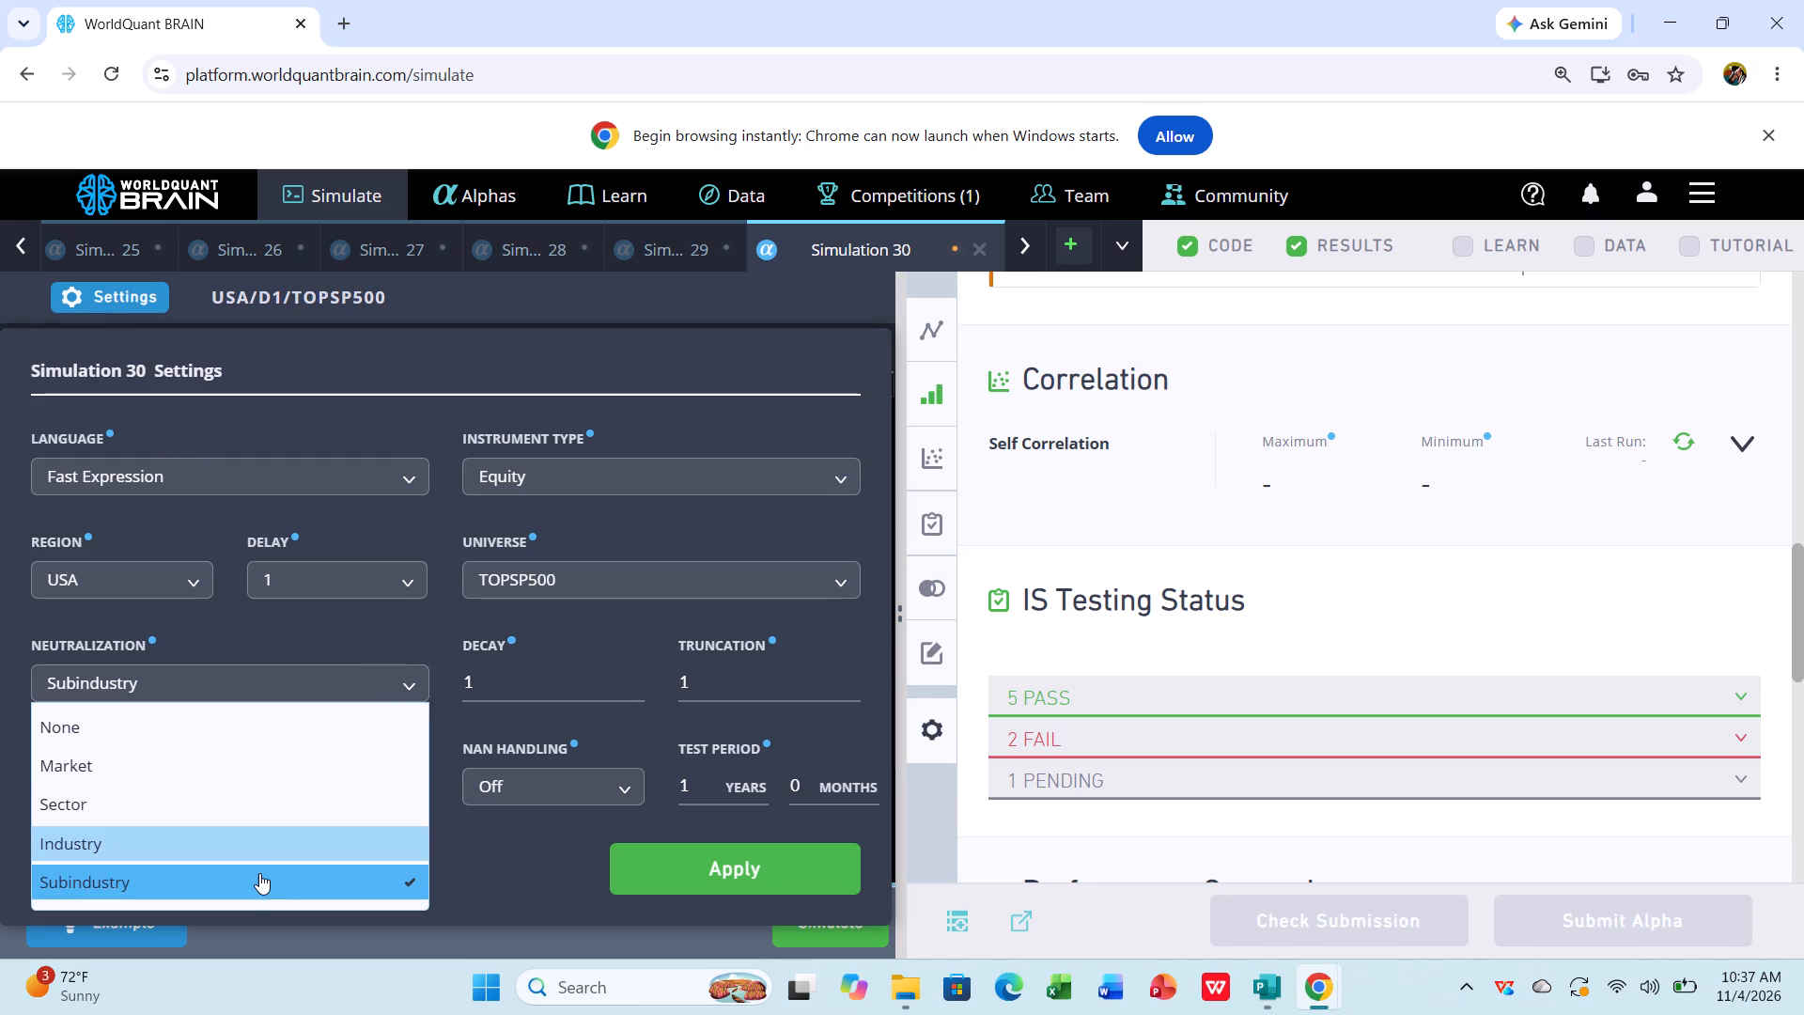
pyautogui.click(277, 848)
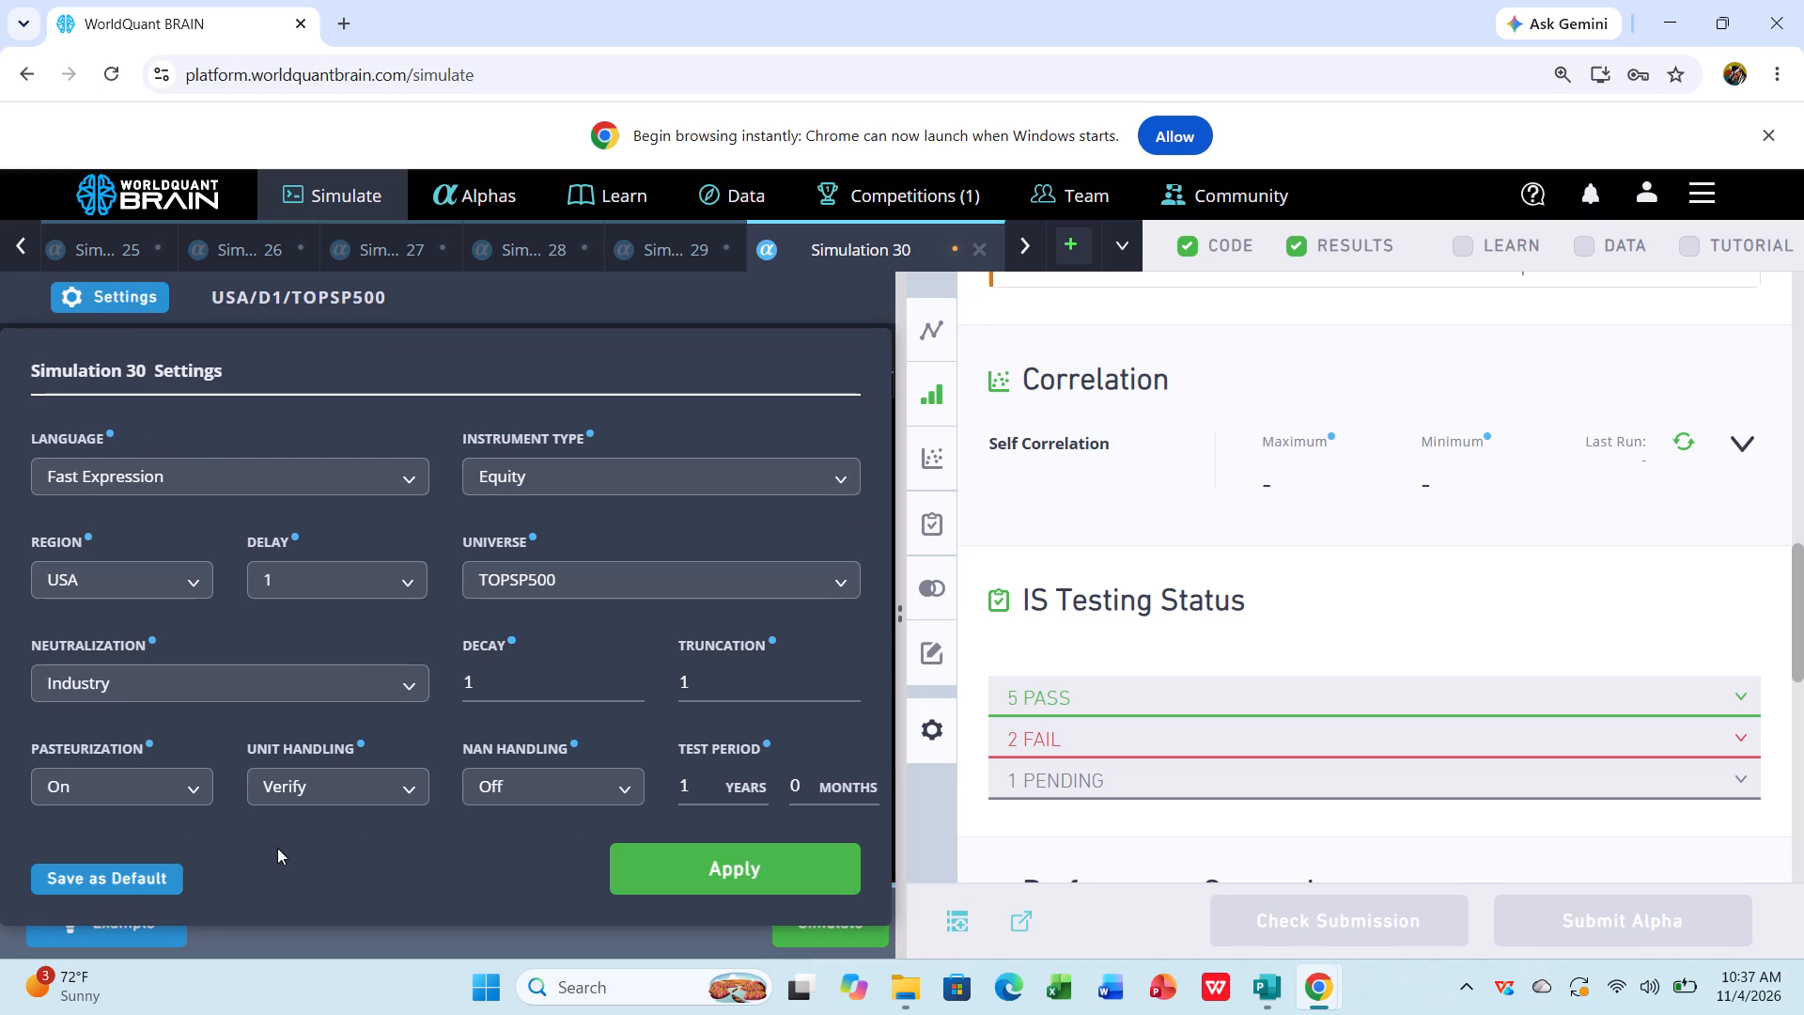
pyautogui.click(752, 864)
pyautogui.click(752, 864)
pyautogui.tripleClick(752, 864)
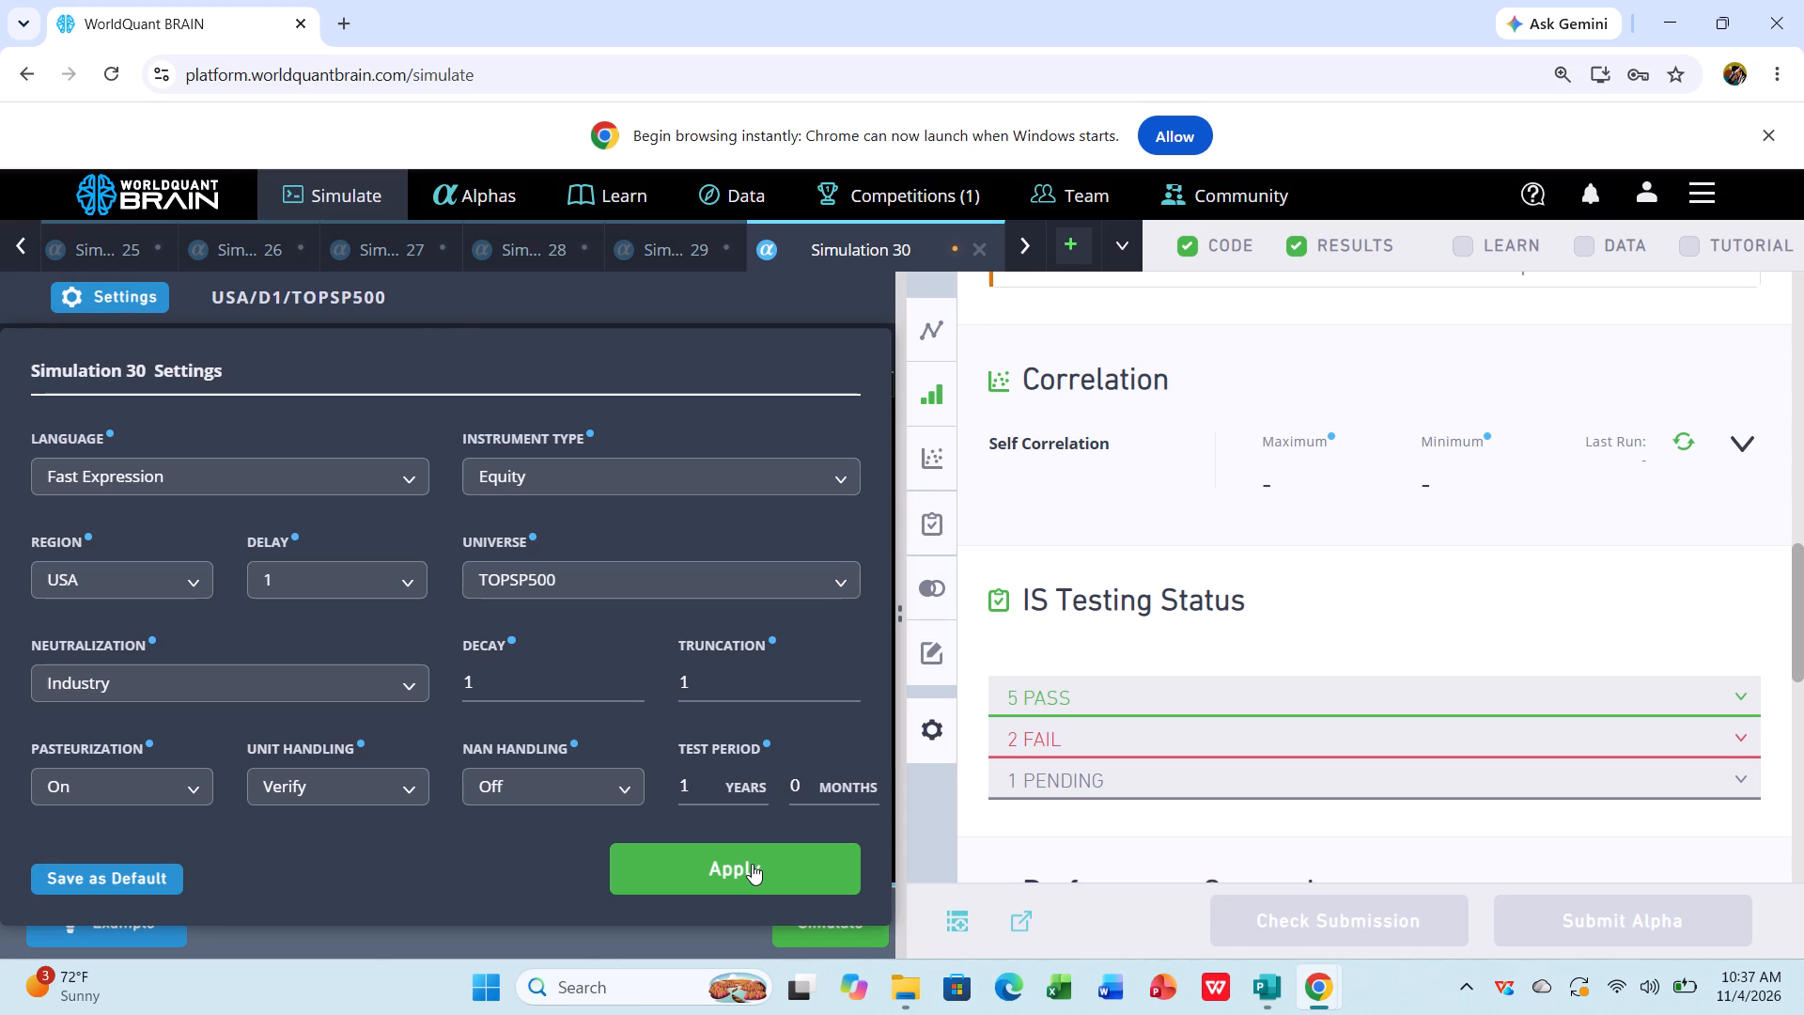
pyautogui.click(752, 864)
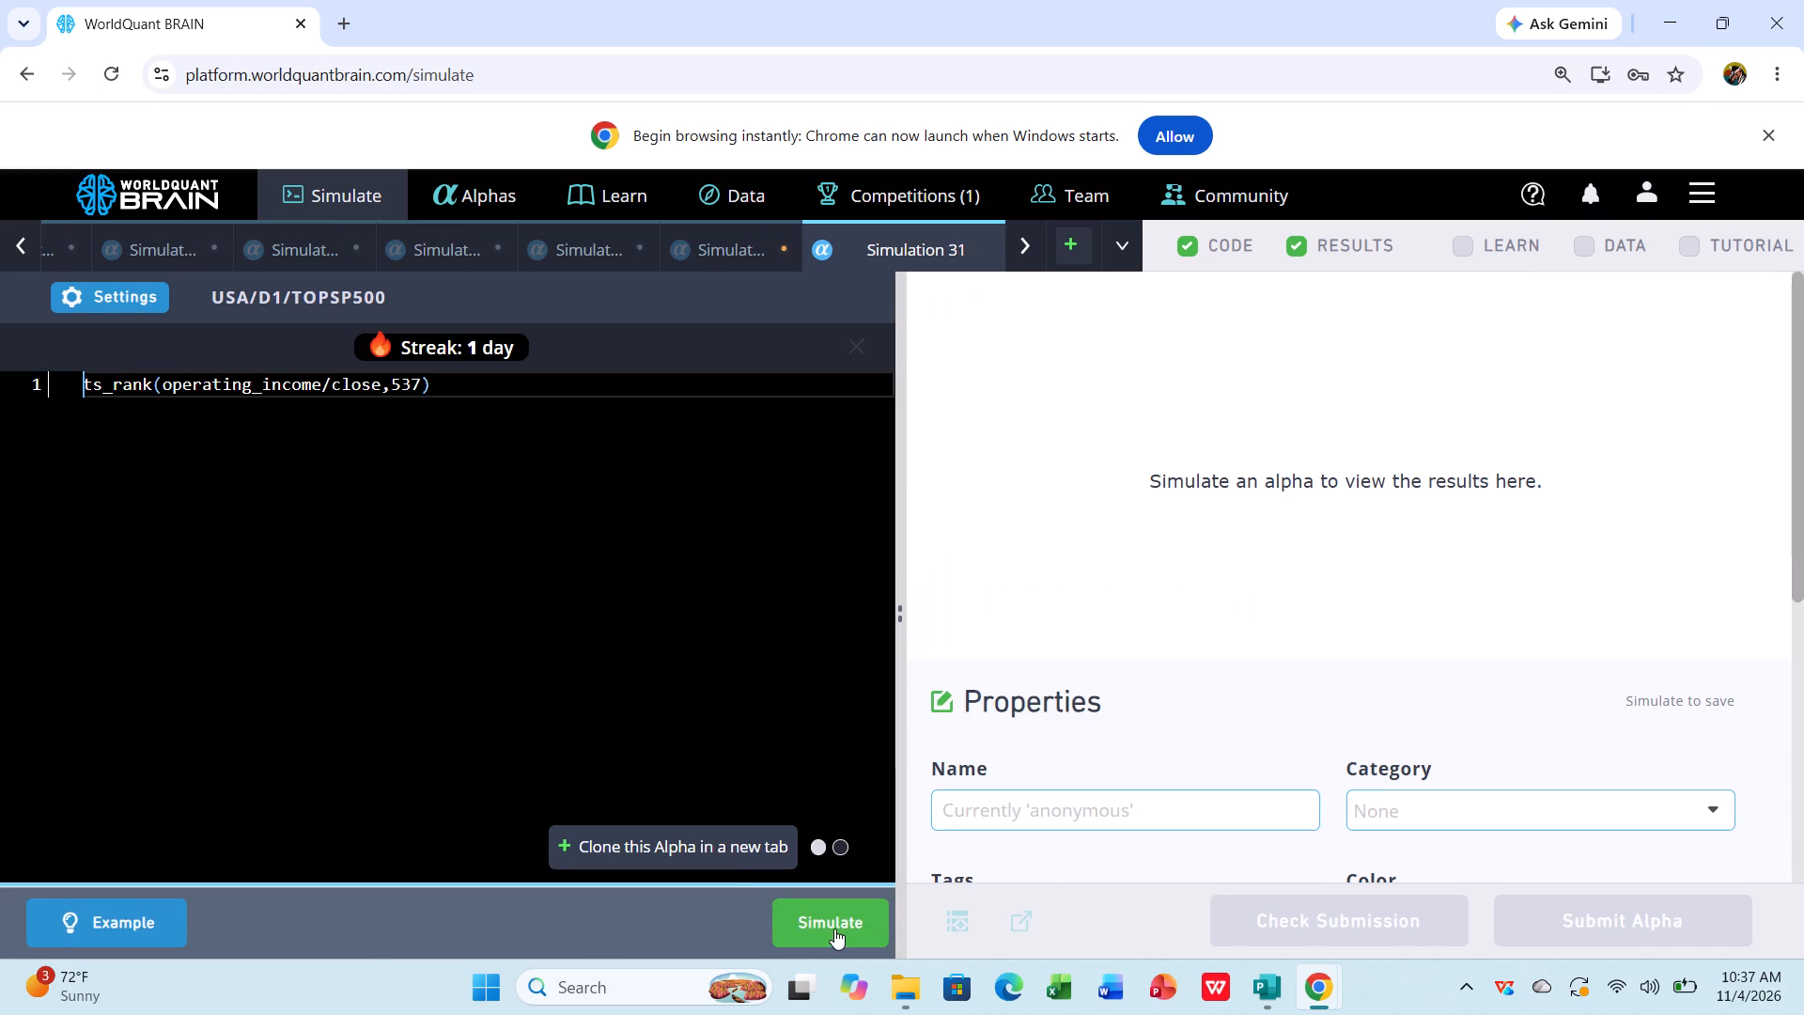
pyautogui.click(818, 916)
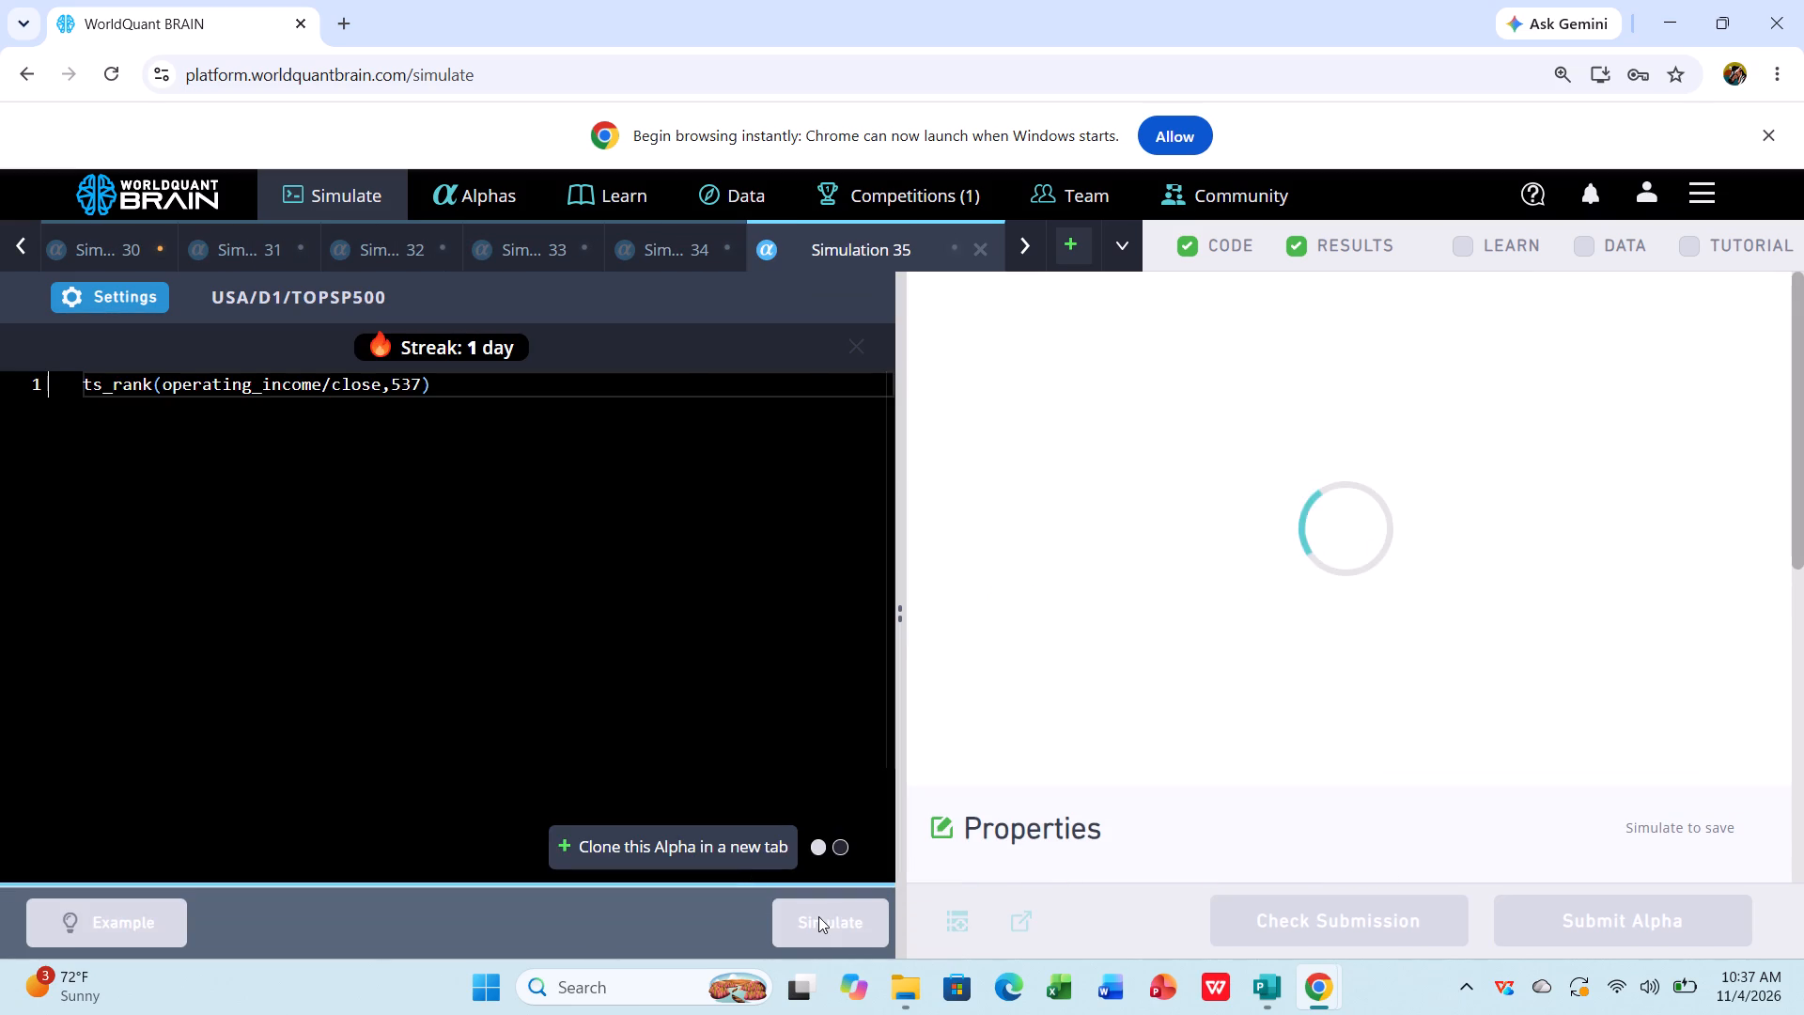
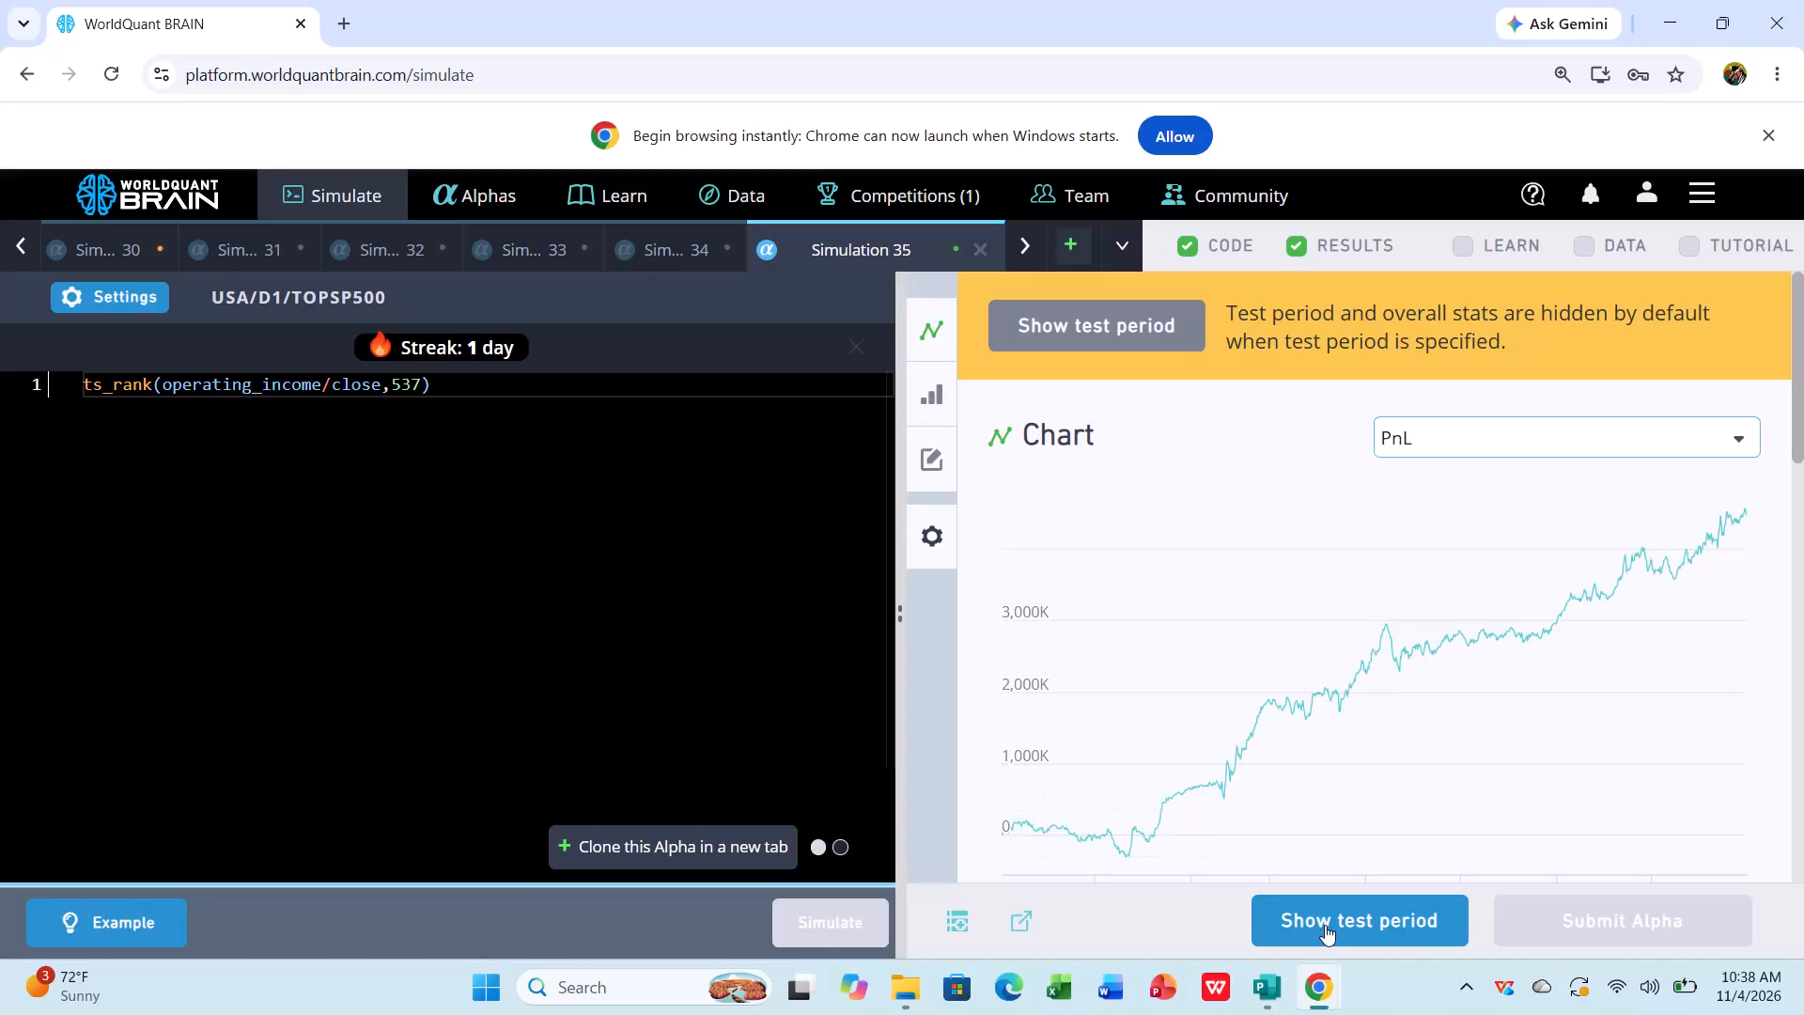
# Reveal the test period results, run the submission check on the alpha, and expand the failed tests under IS Testing Status.
pyautogui.click(1325, 925)
pyautogui.click(1325, 925)
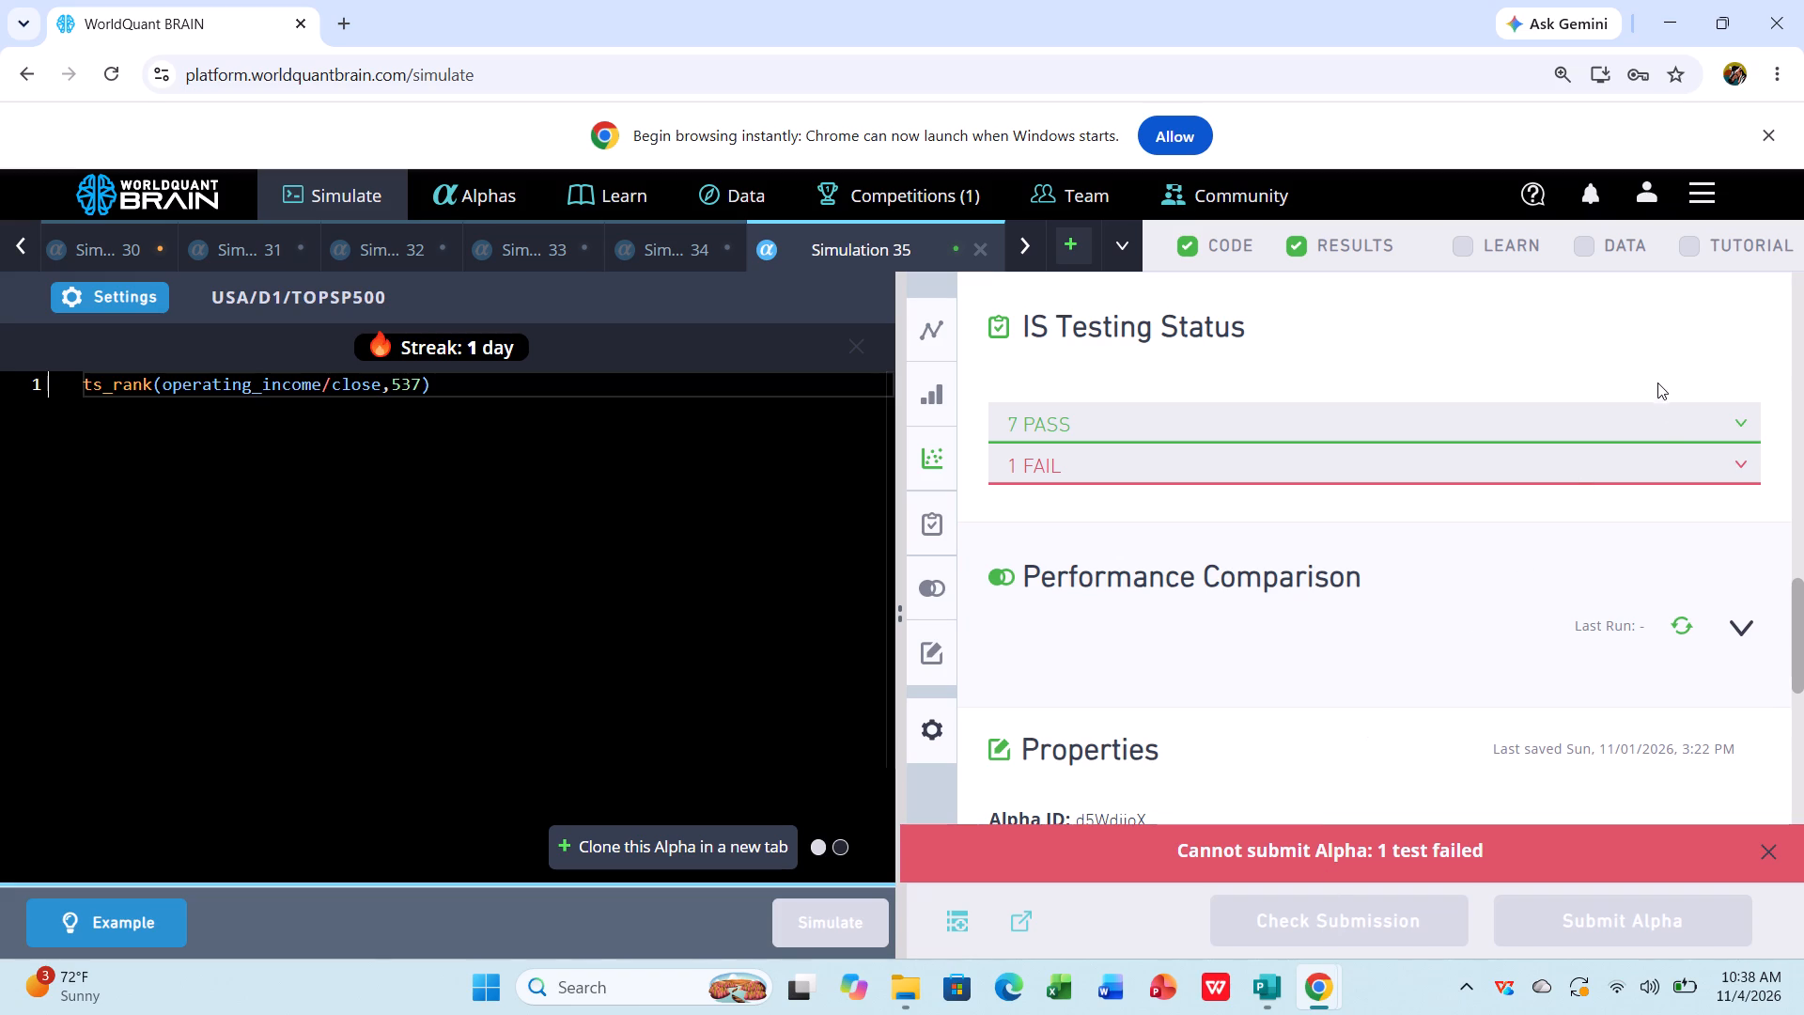
pyautogui.click(1664, 457)
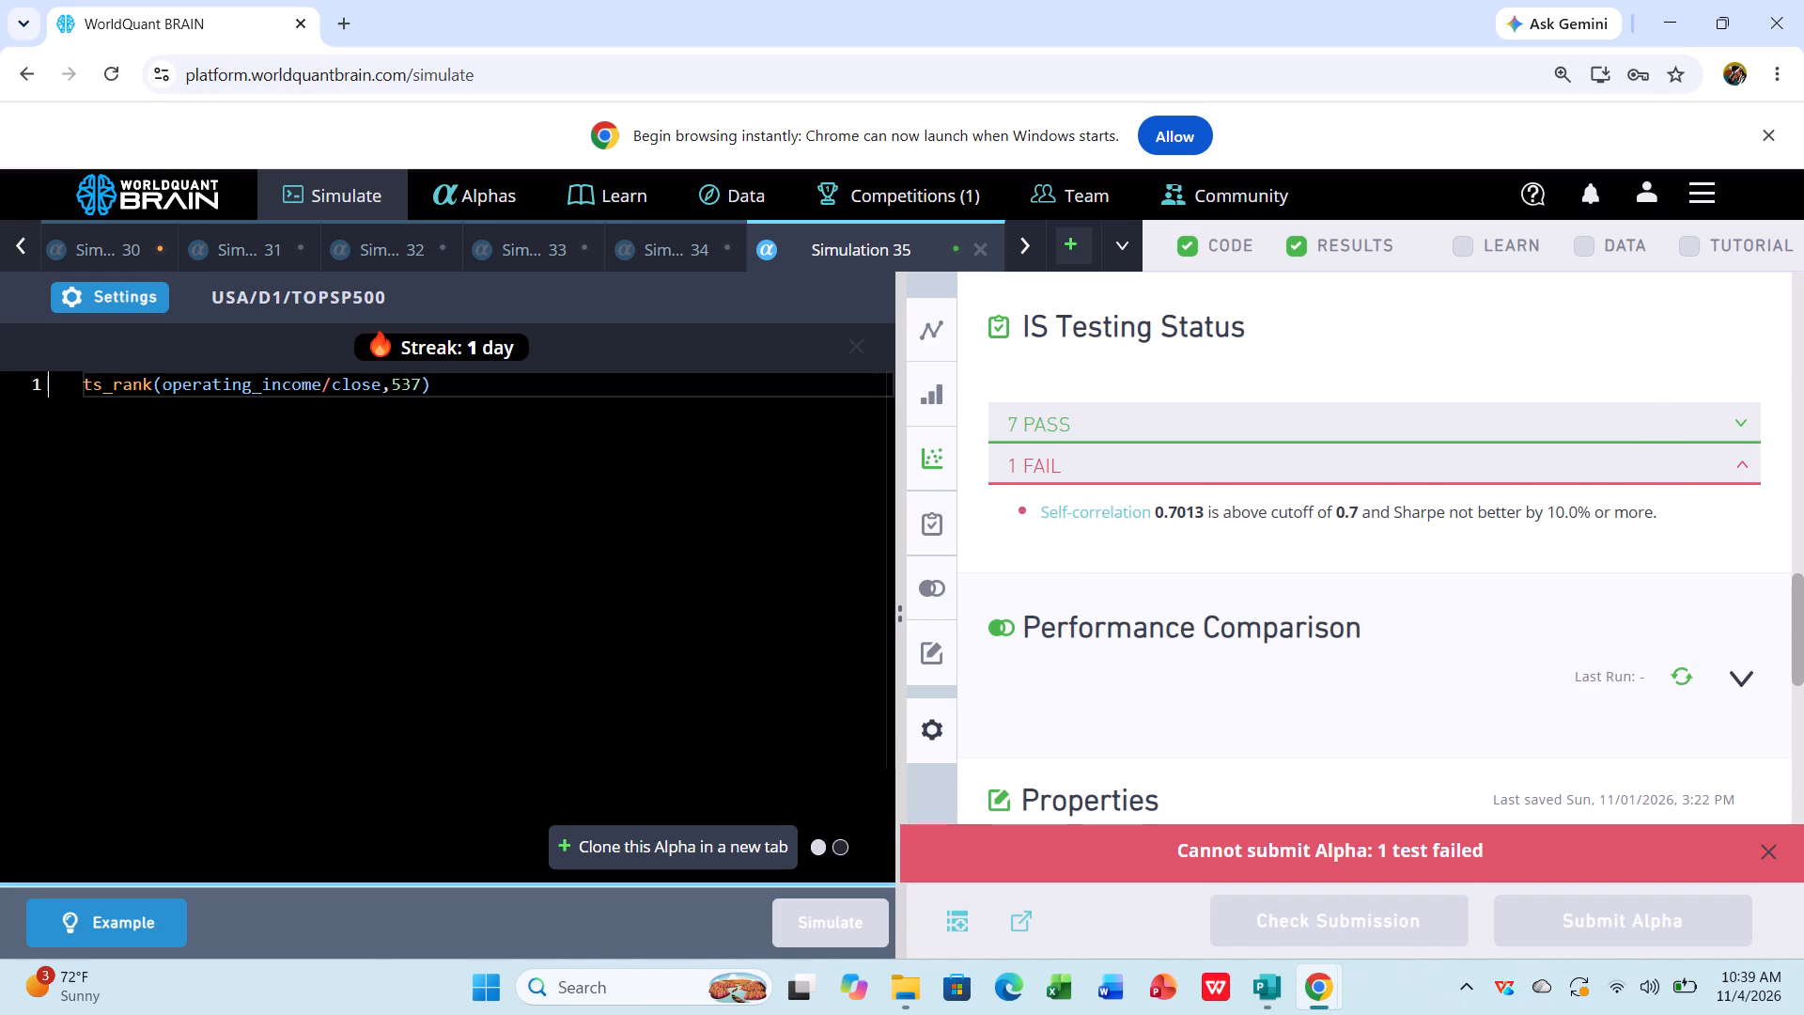
# Set the simulation's decay to 2, apply the settings, and simulate the ts_rank(operating_income/close,537) alpha again.
pyautogui.click(109, 289)
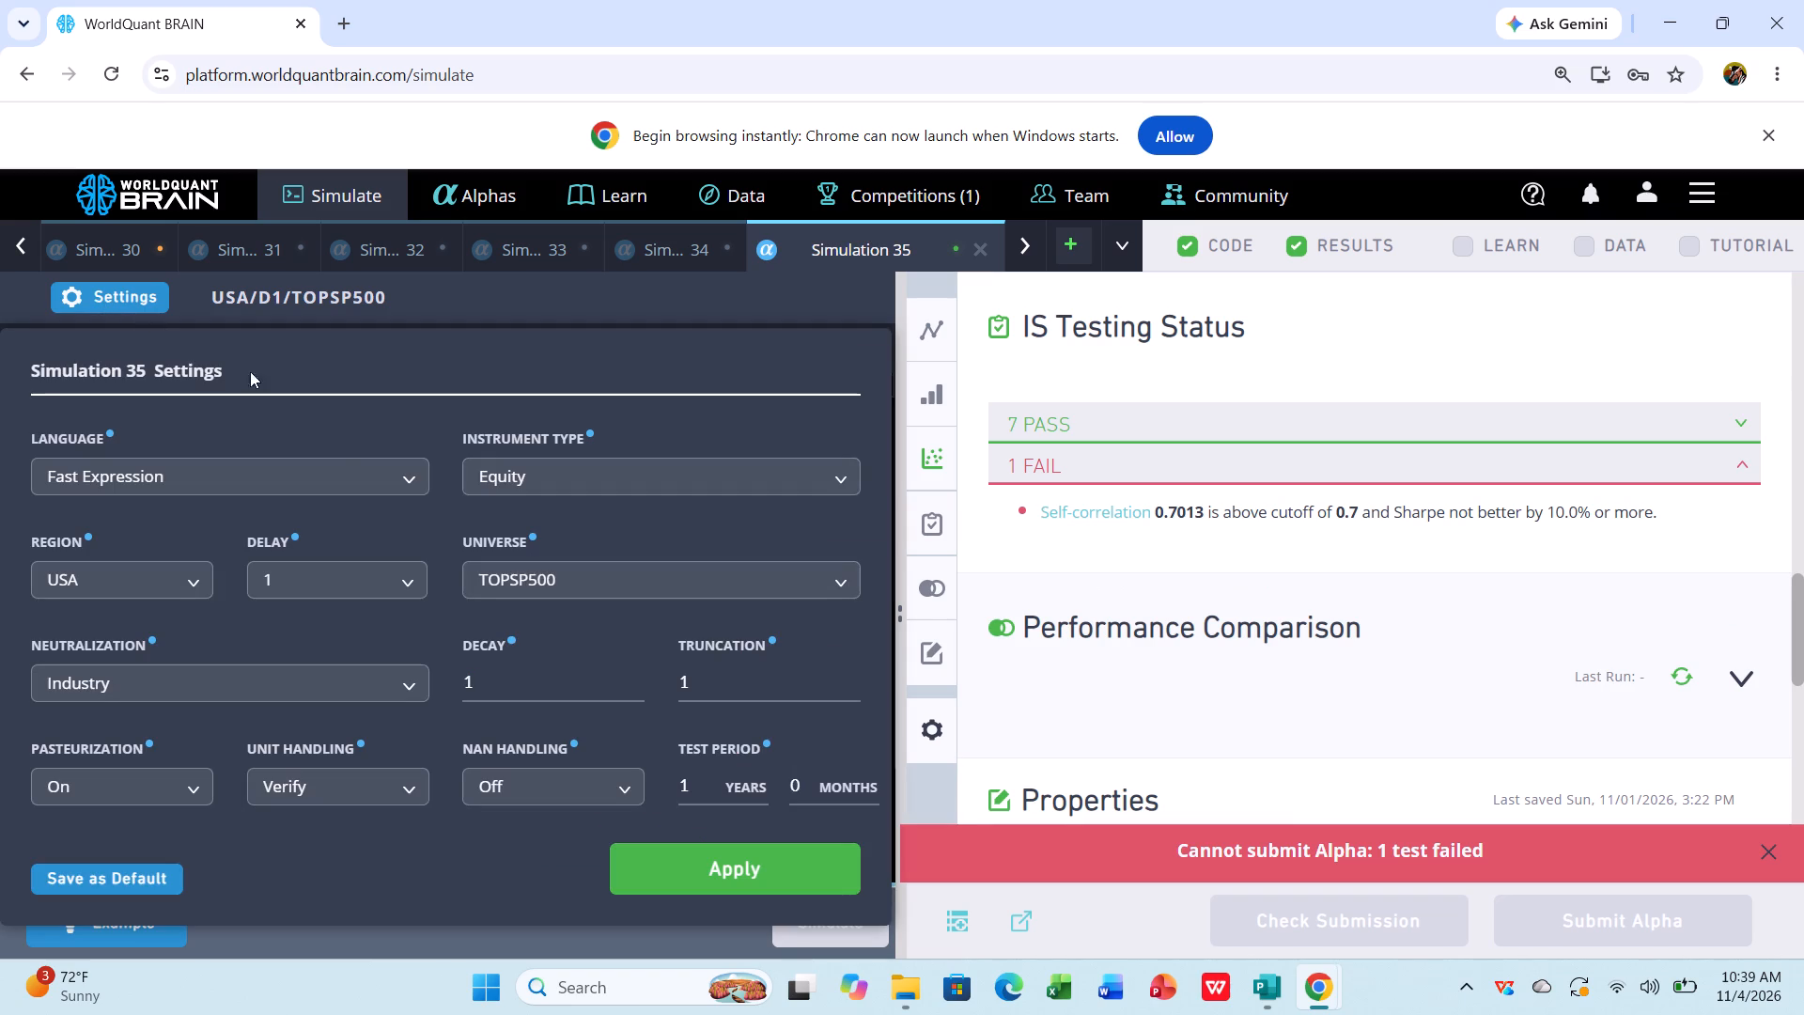
pyautogui.click(490, 681)
pyautogui.press('BackSpace')
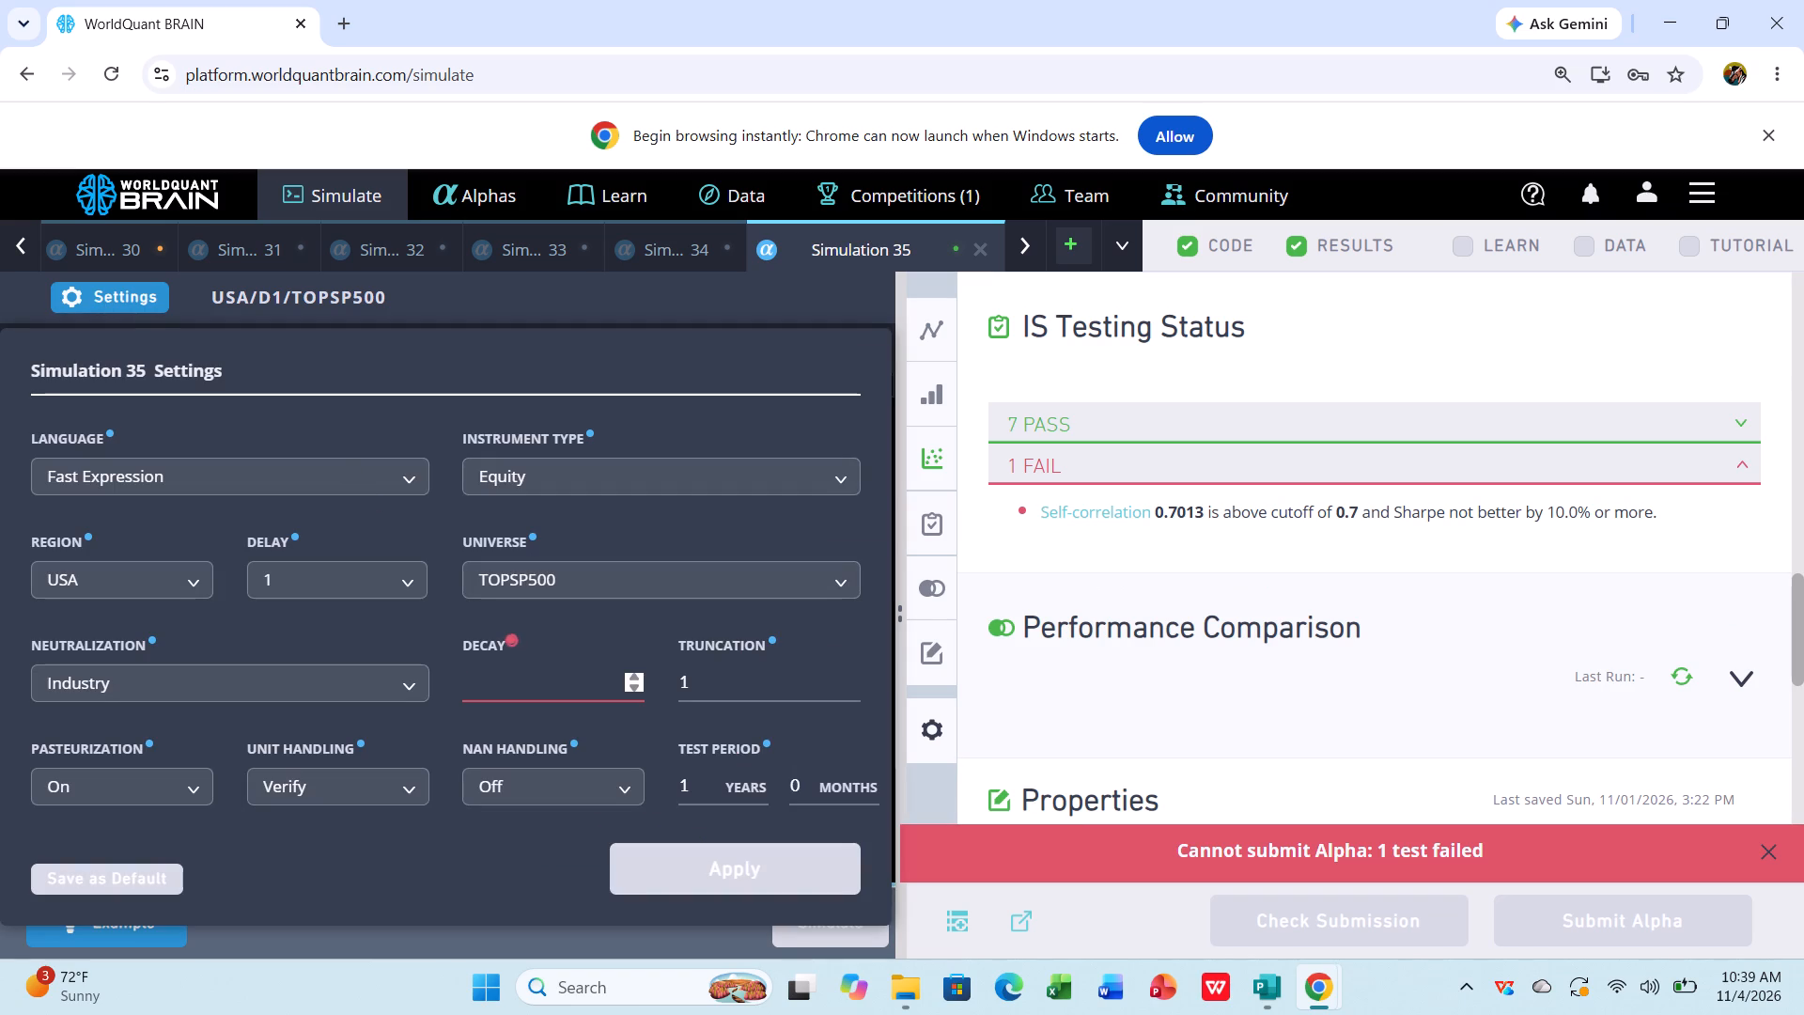
pyautogui.press('1')
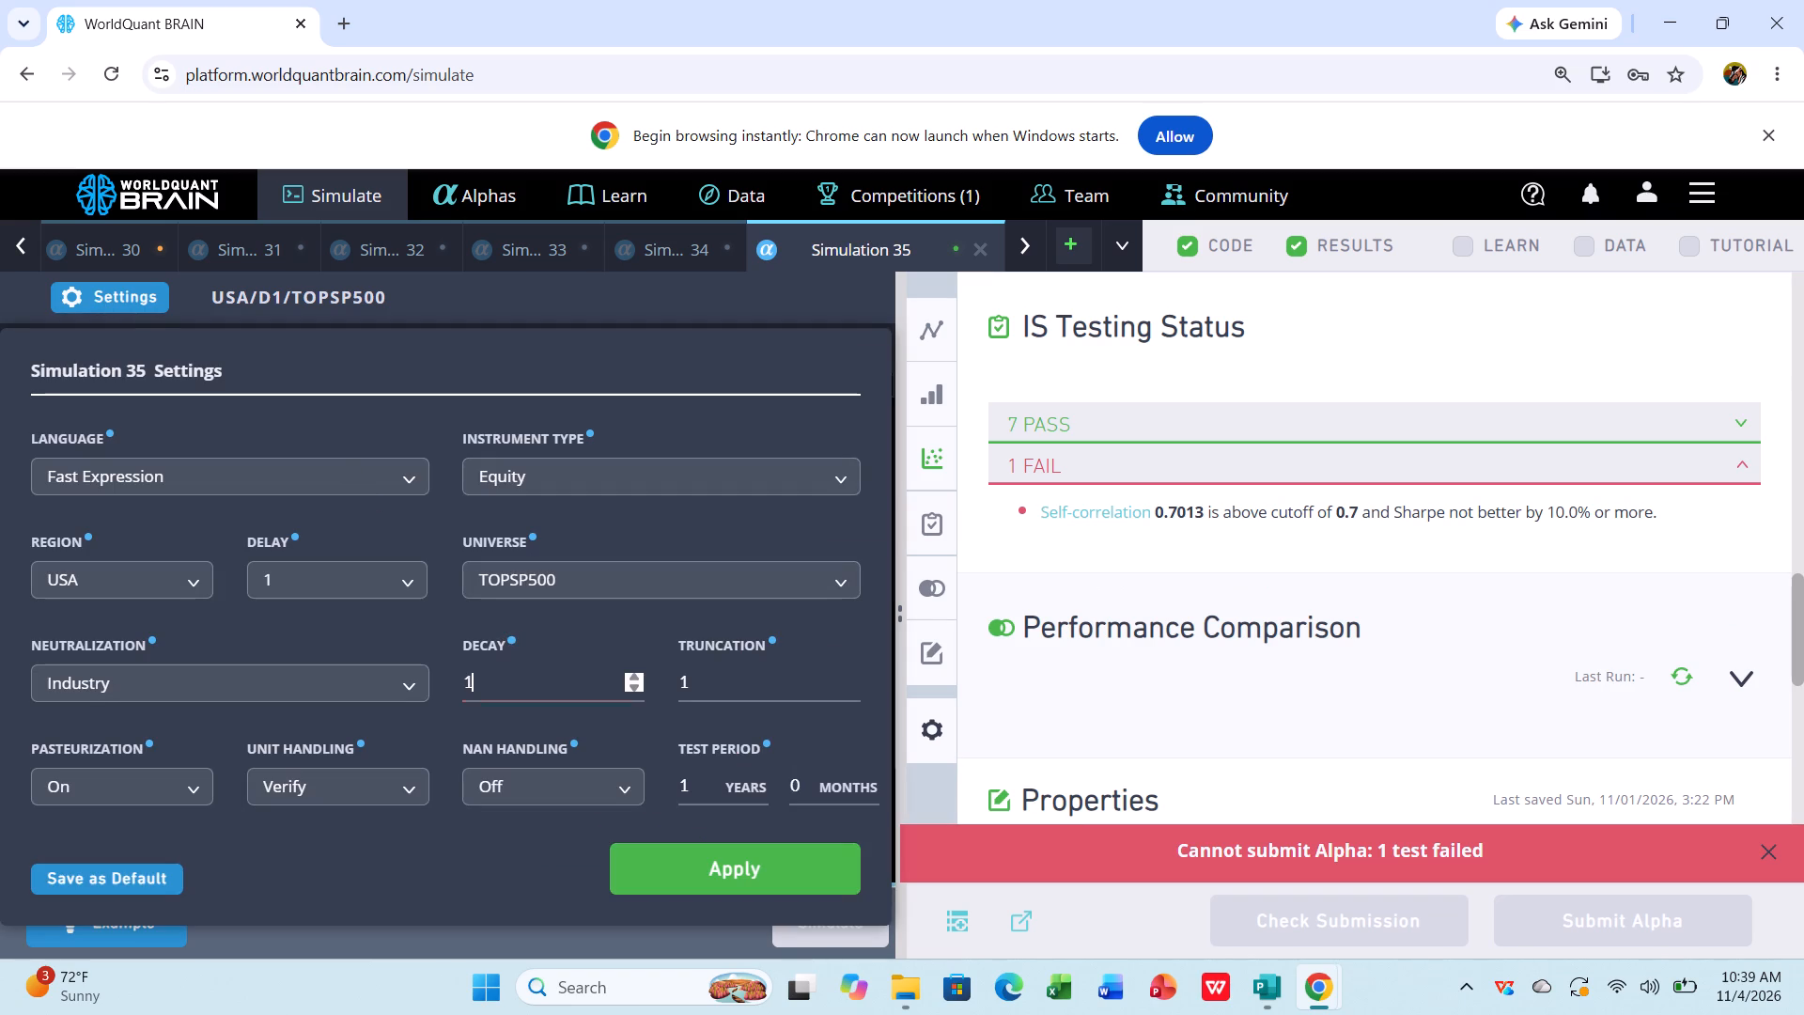
pyautogui.press('BackSpace')
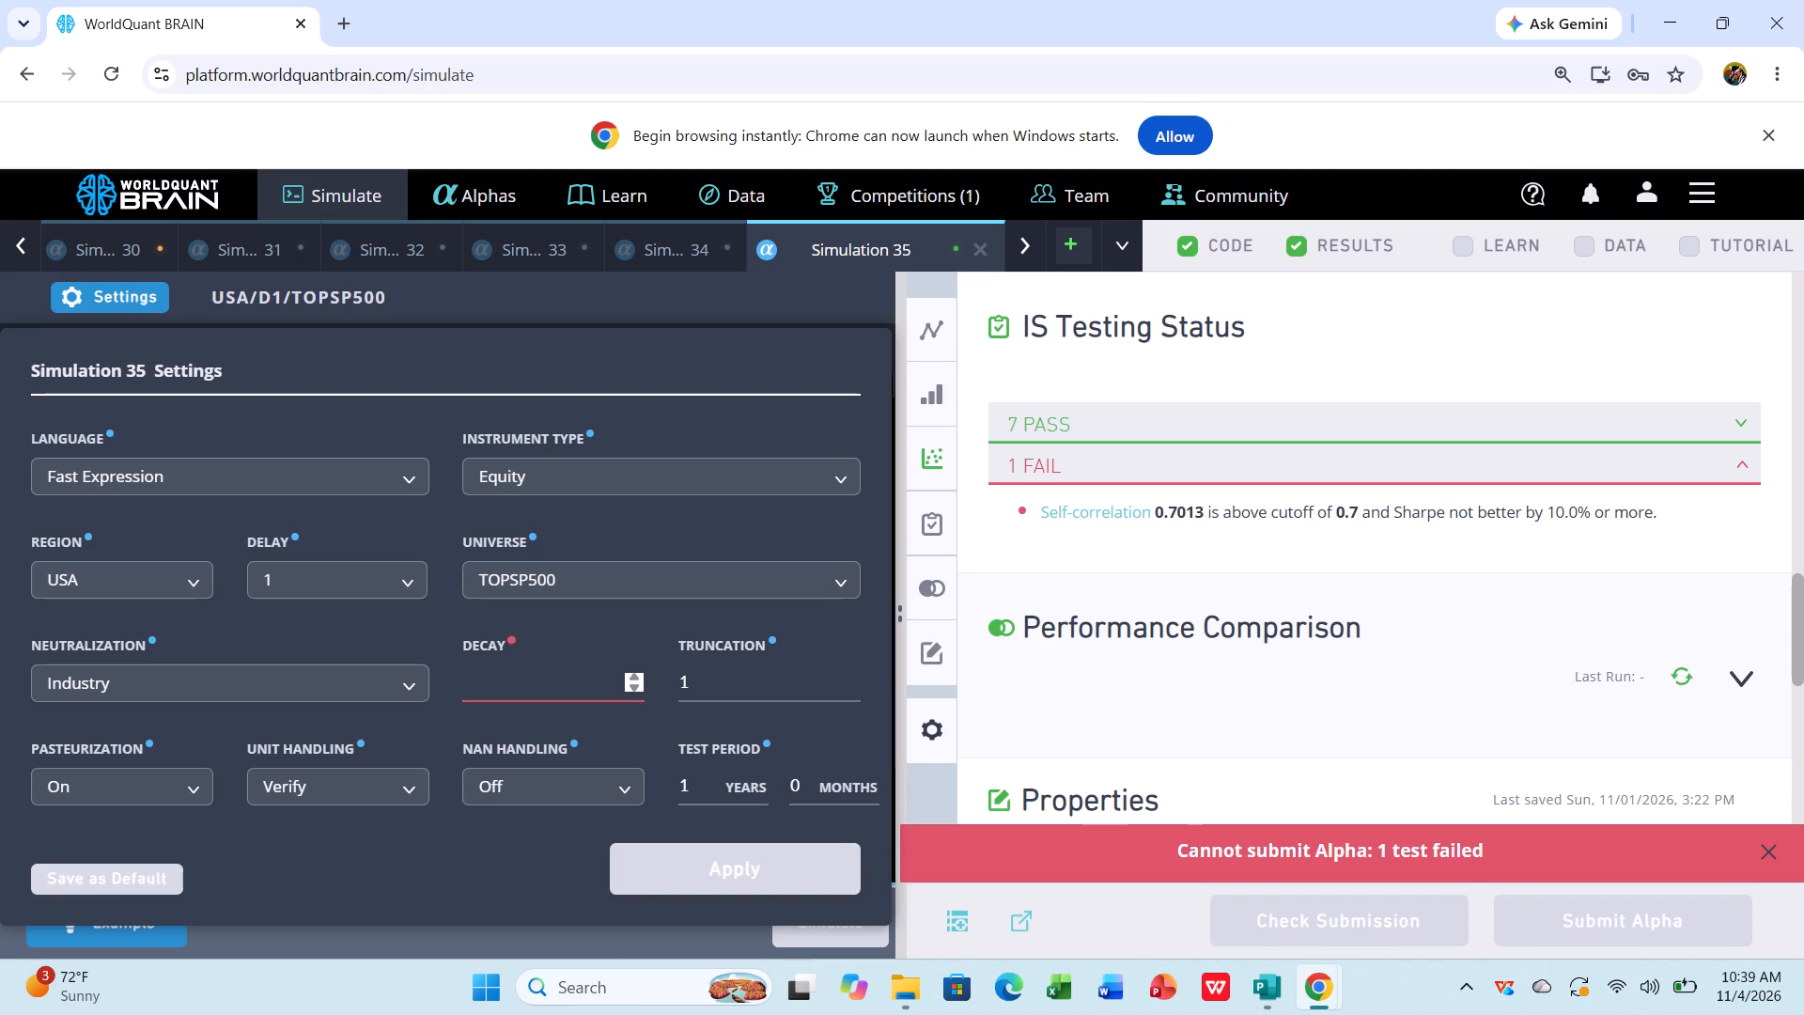
pyautogui.press('2')
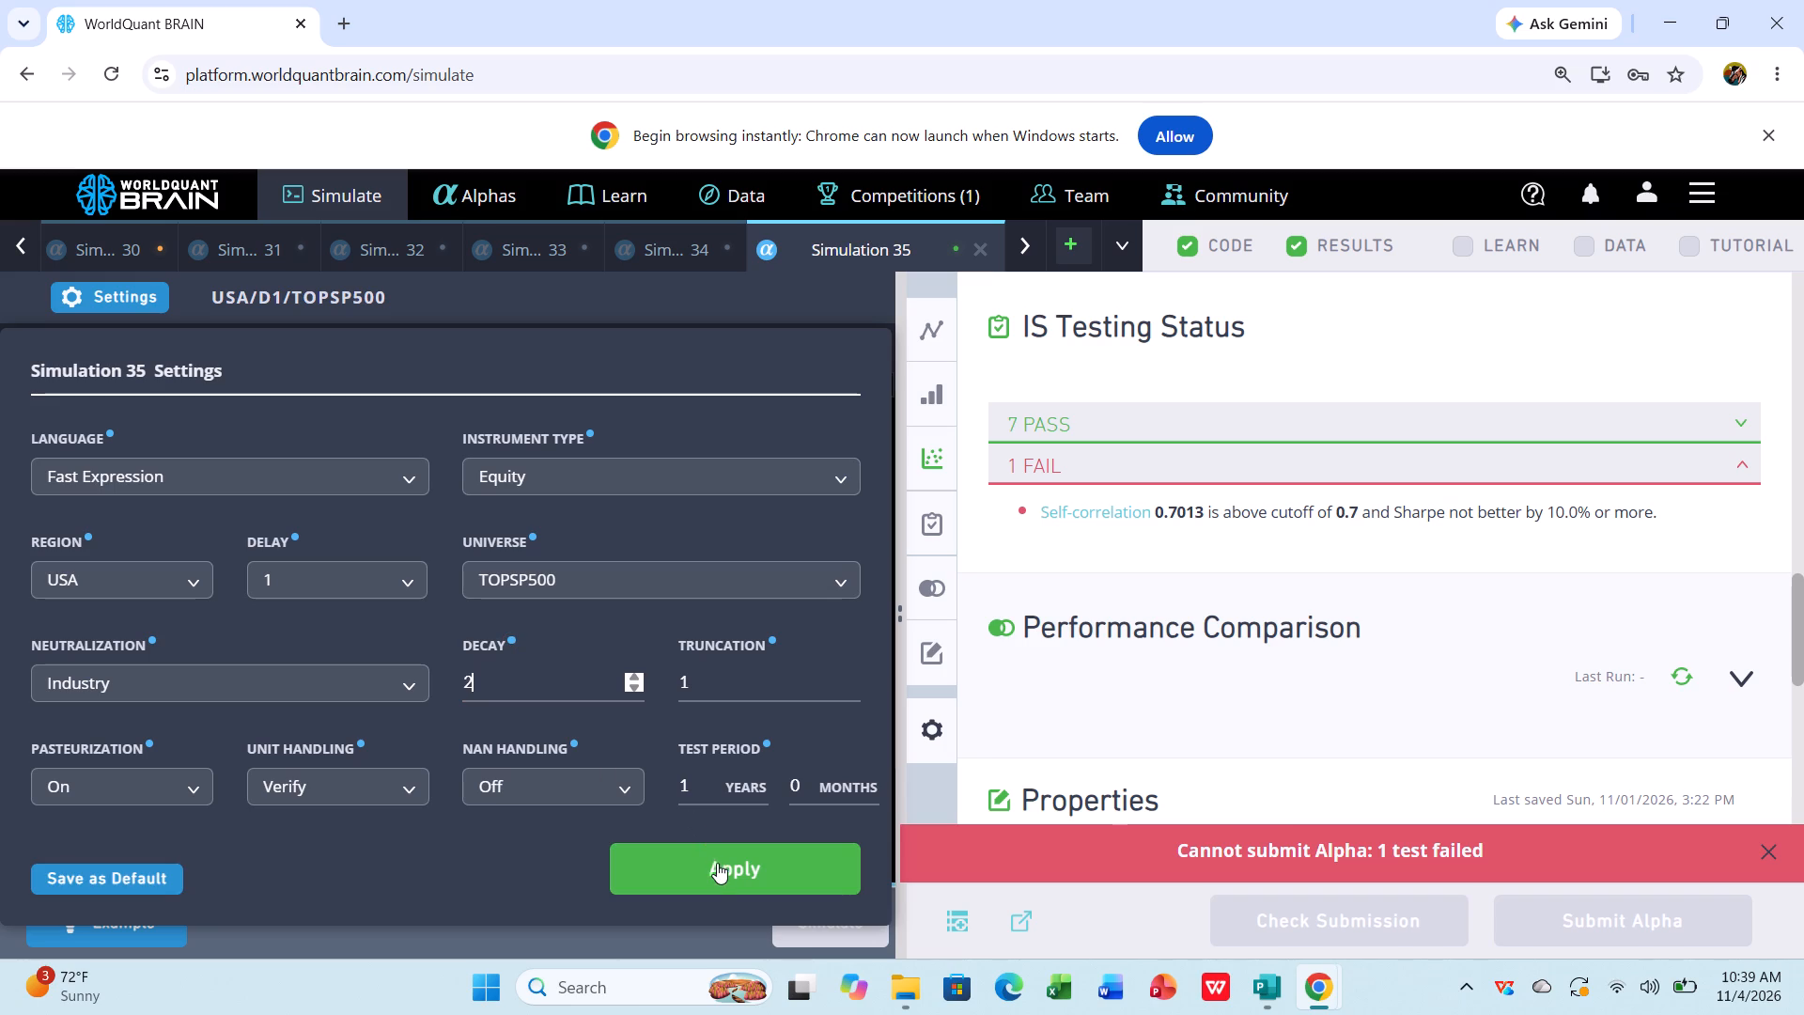
pyautogui.click(719, 867)
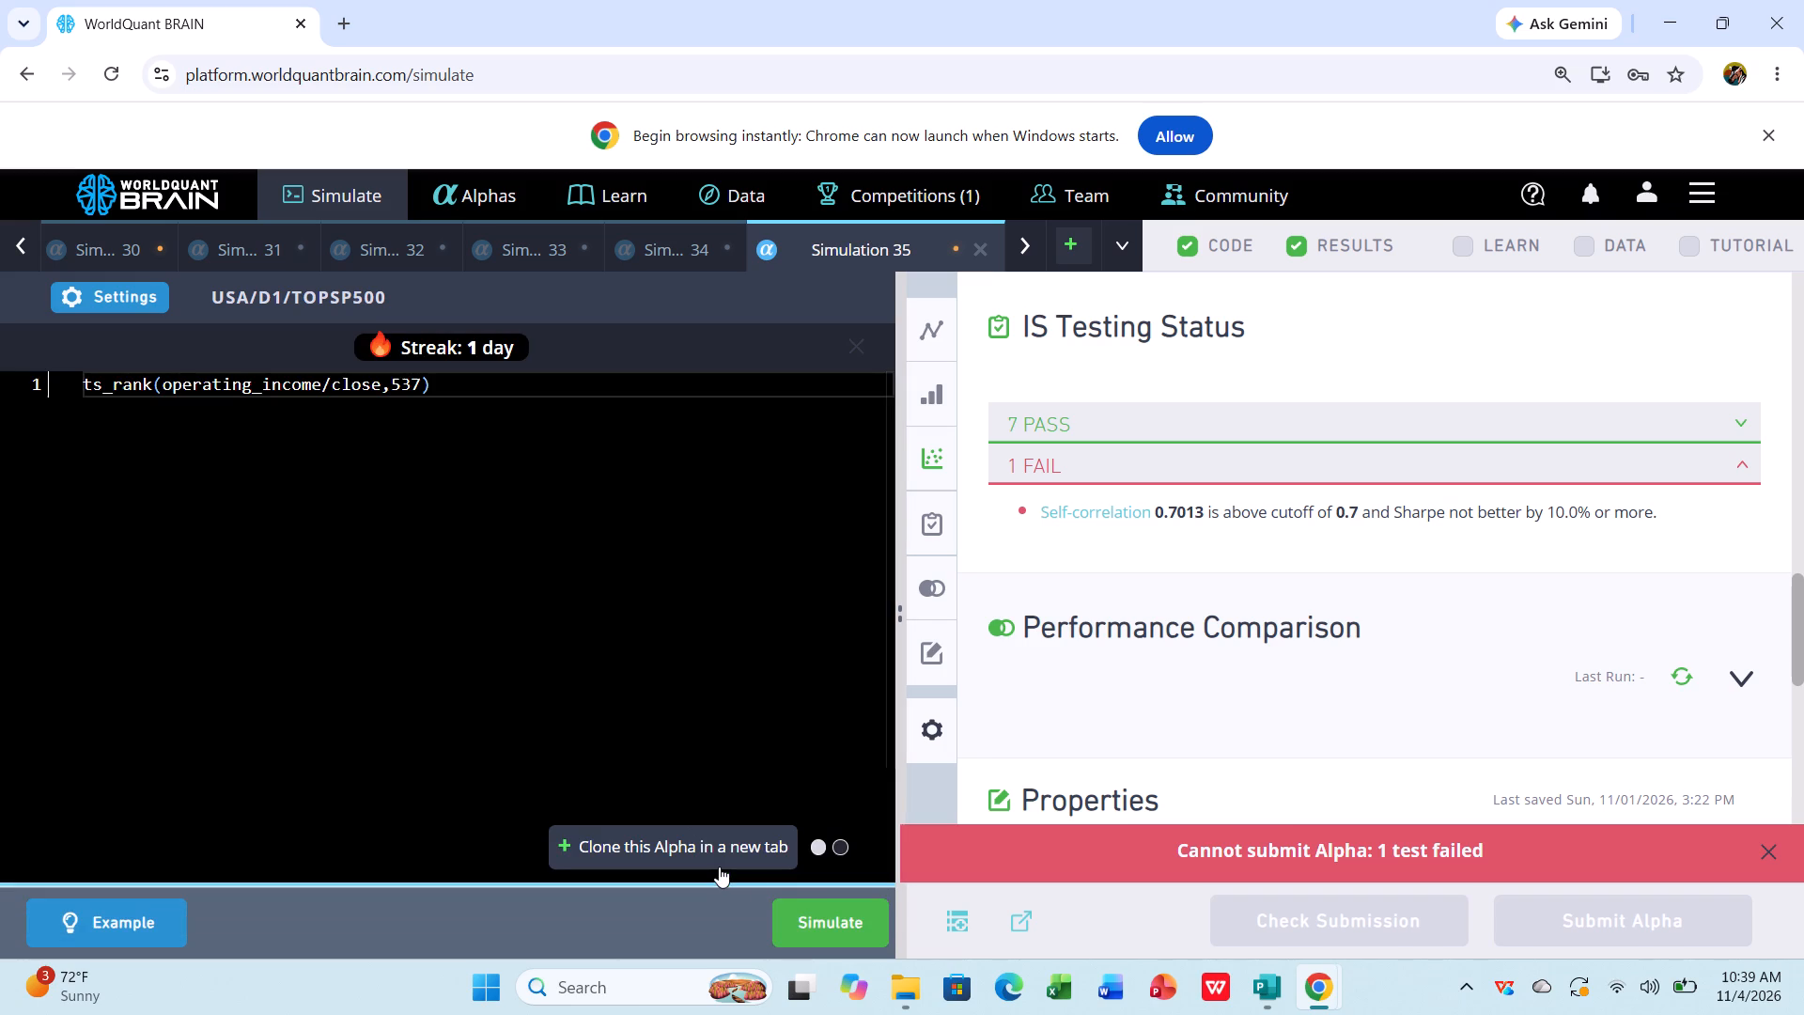
pyautogui.click(831, 917)
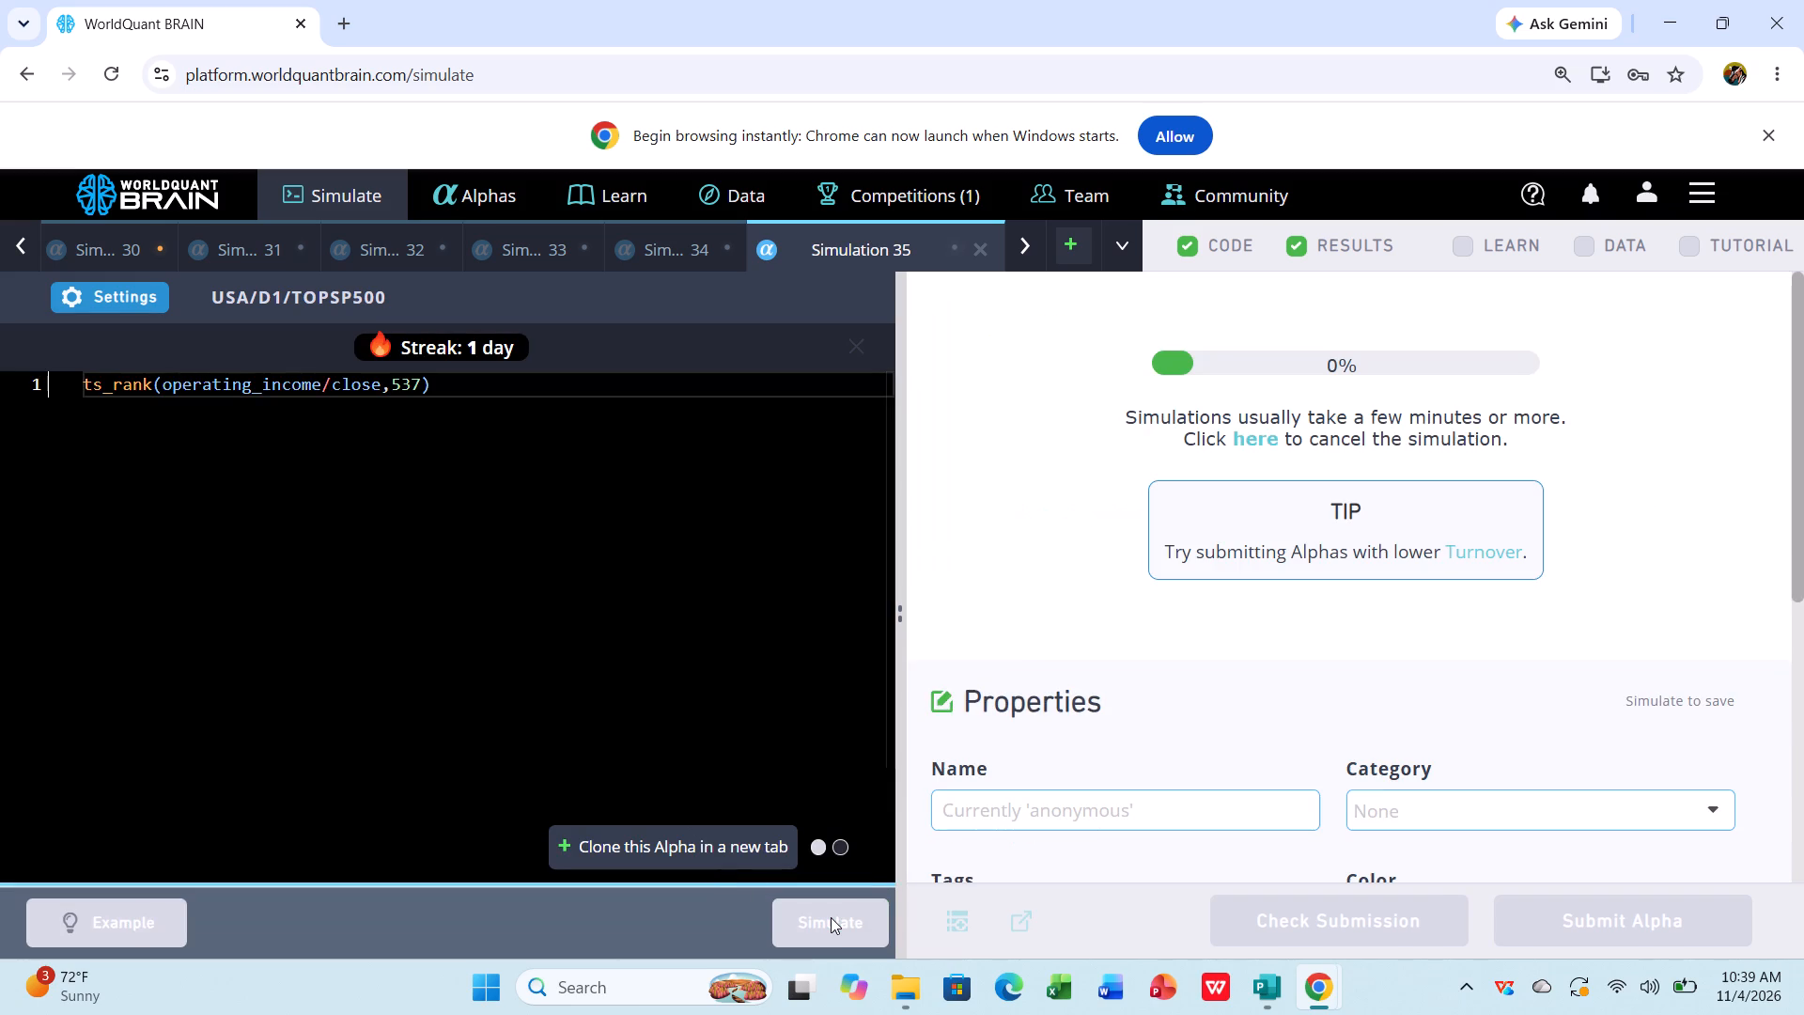
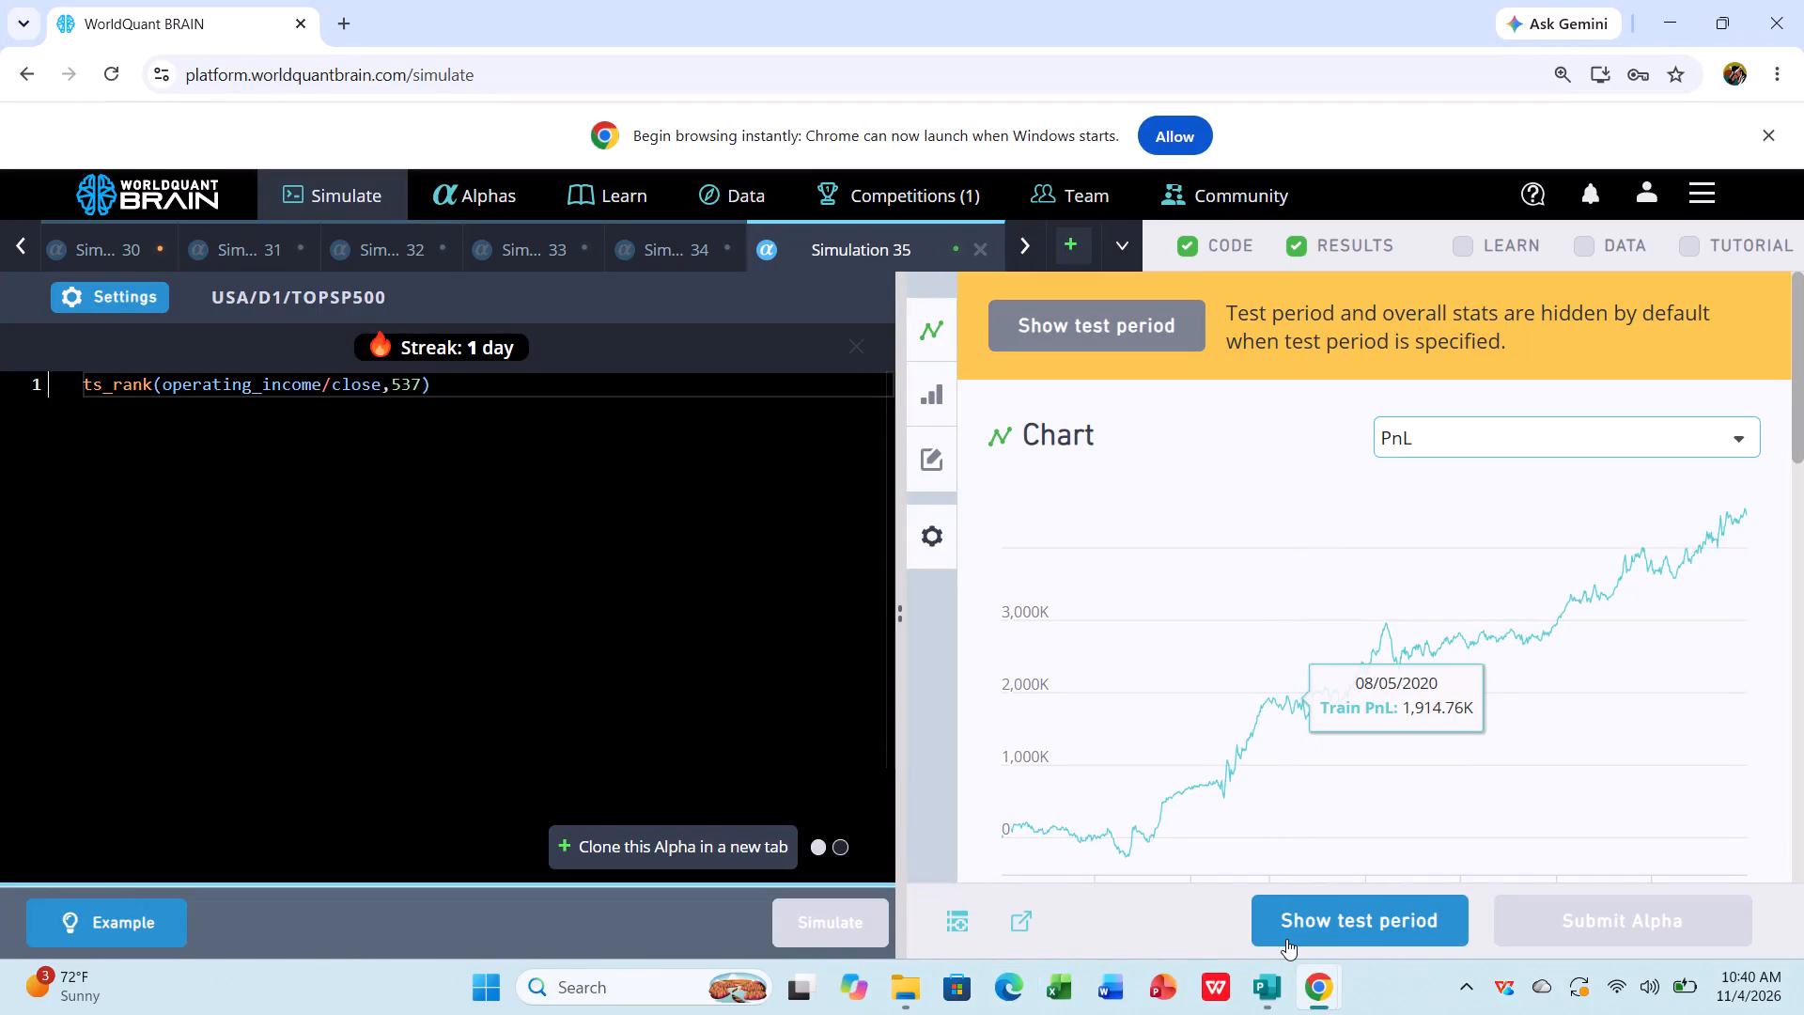
# Reveal the test period results, show the summary for the IS period, and expand the failed tests under IS Testing Status.
pyautogui.click(1311, 918)
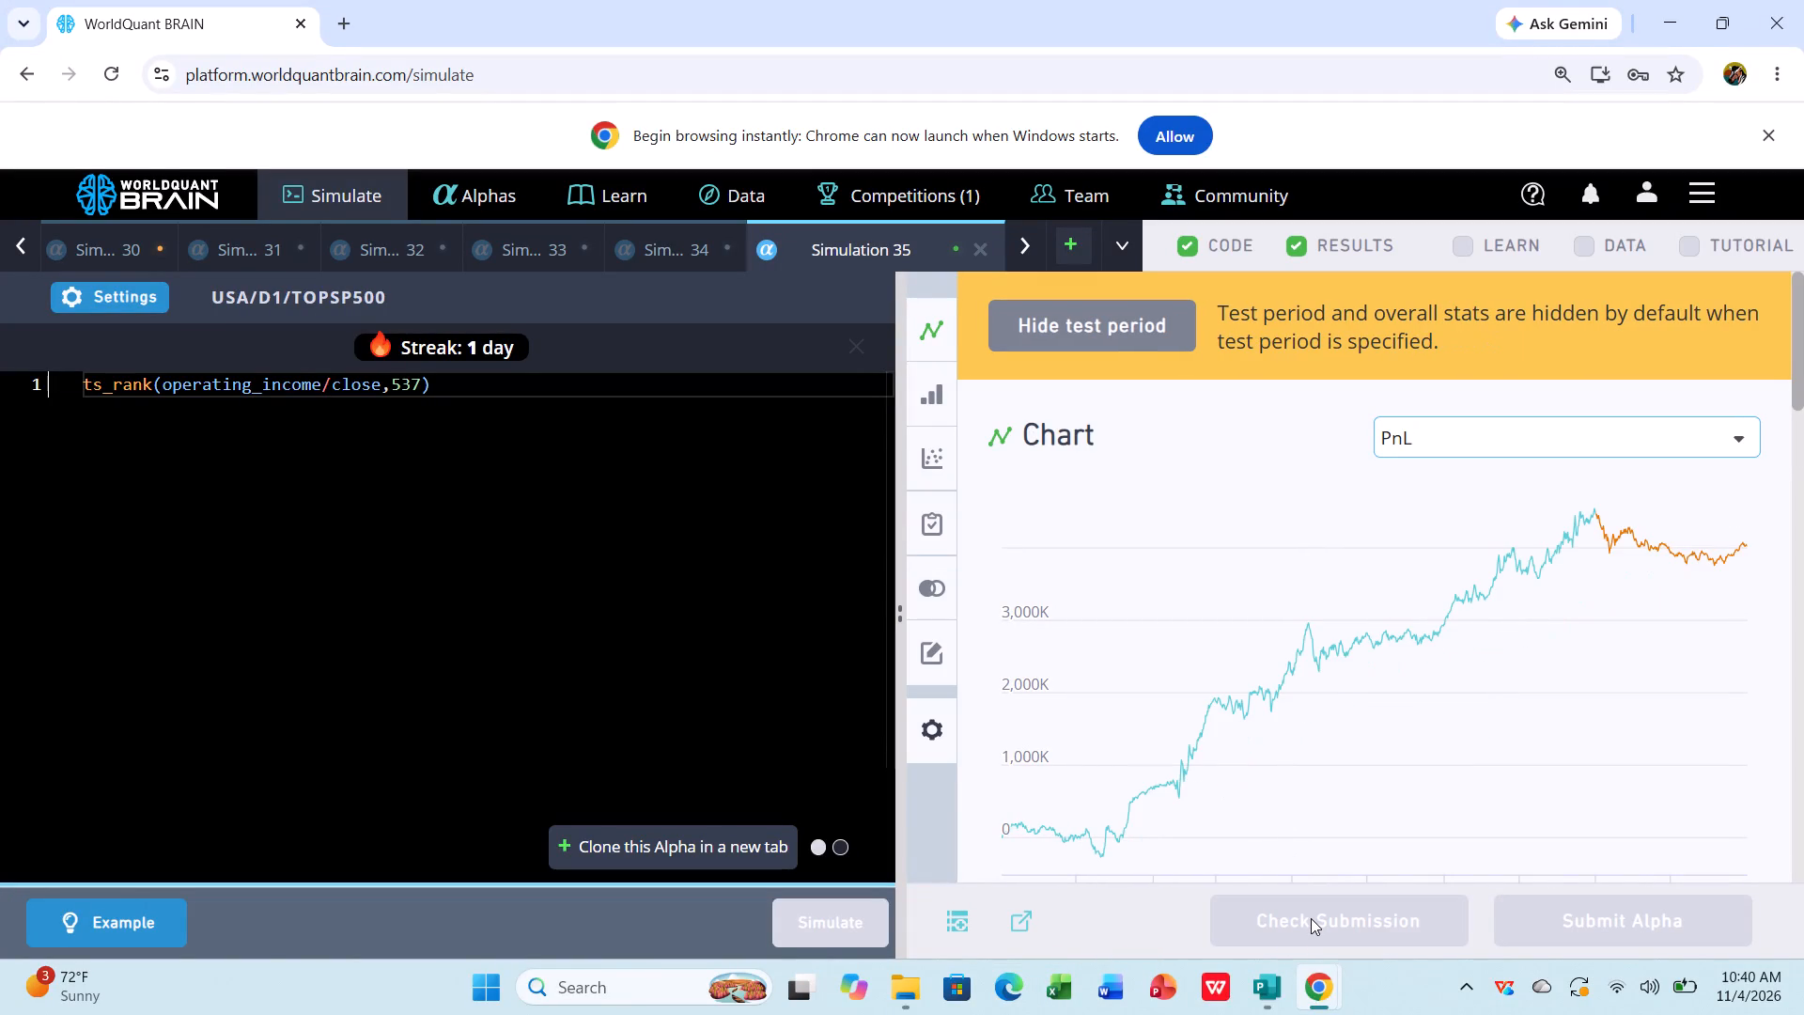
pyautogui.scroll(-3, 1360, 779)
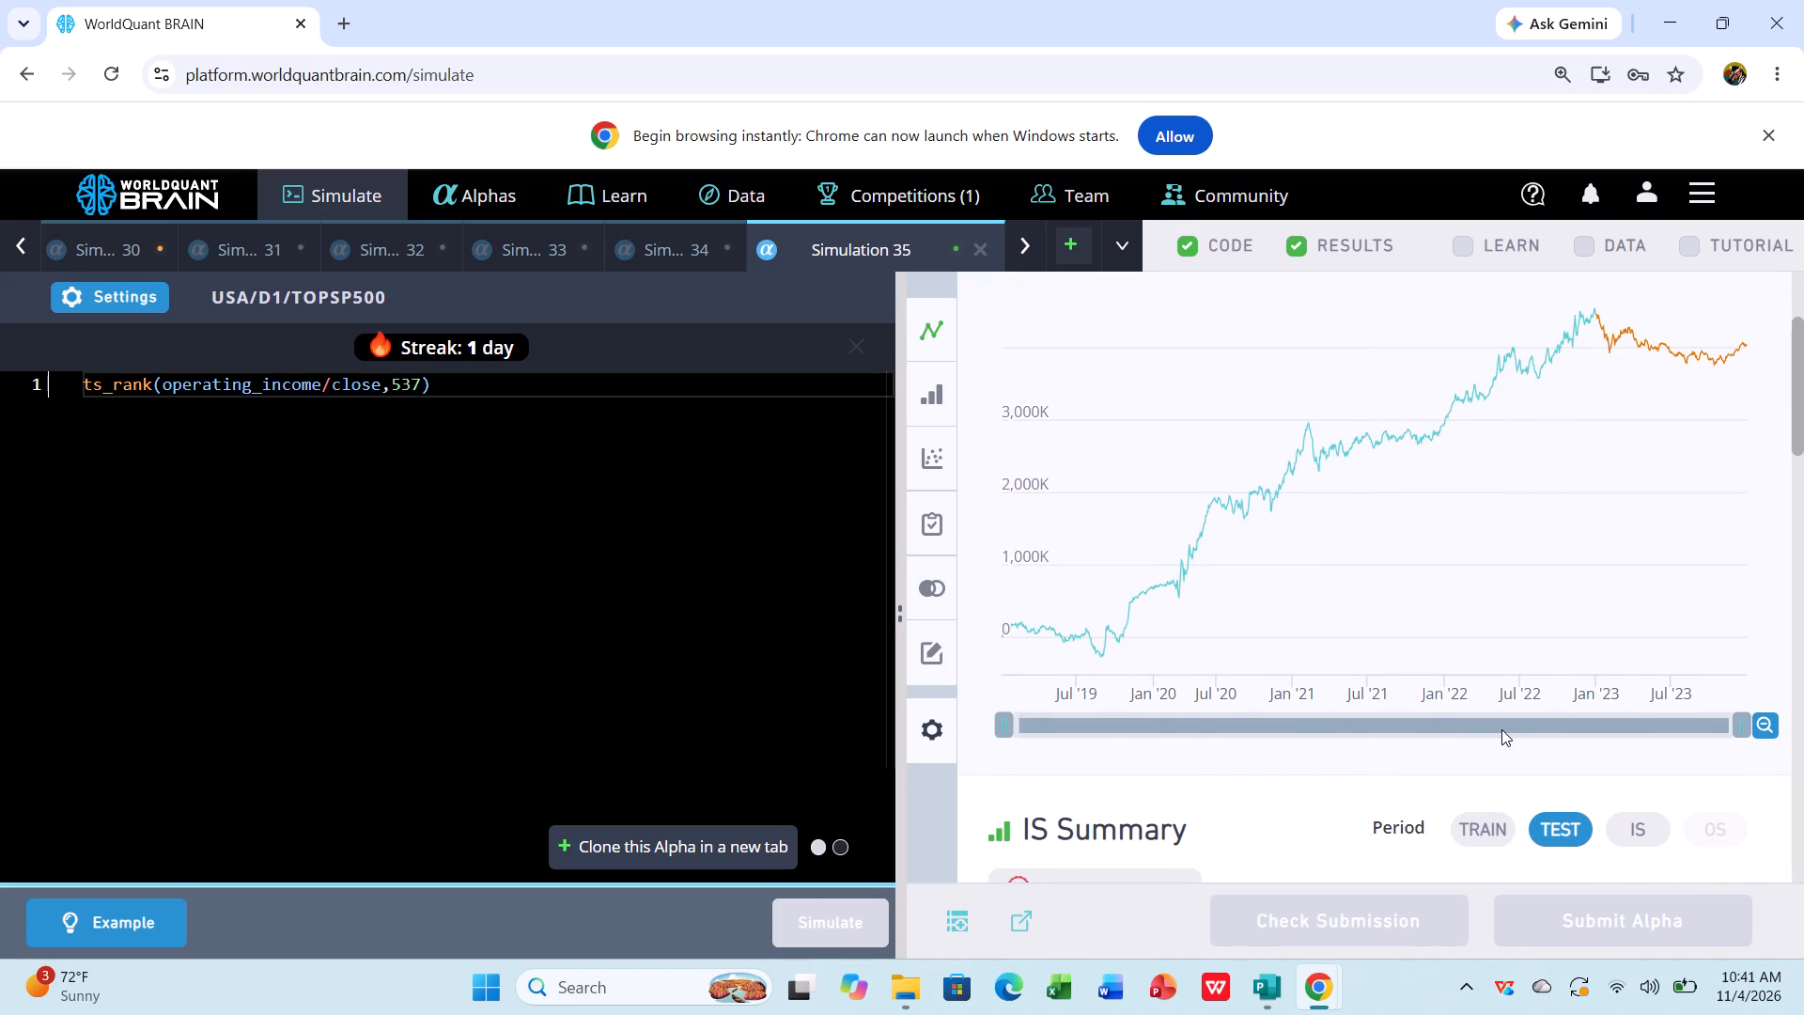
pyautogui.scroll(-3, 1501, 729)
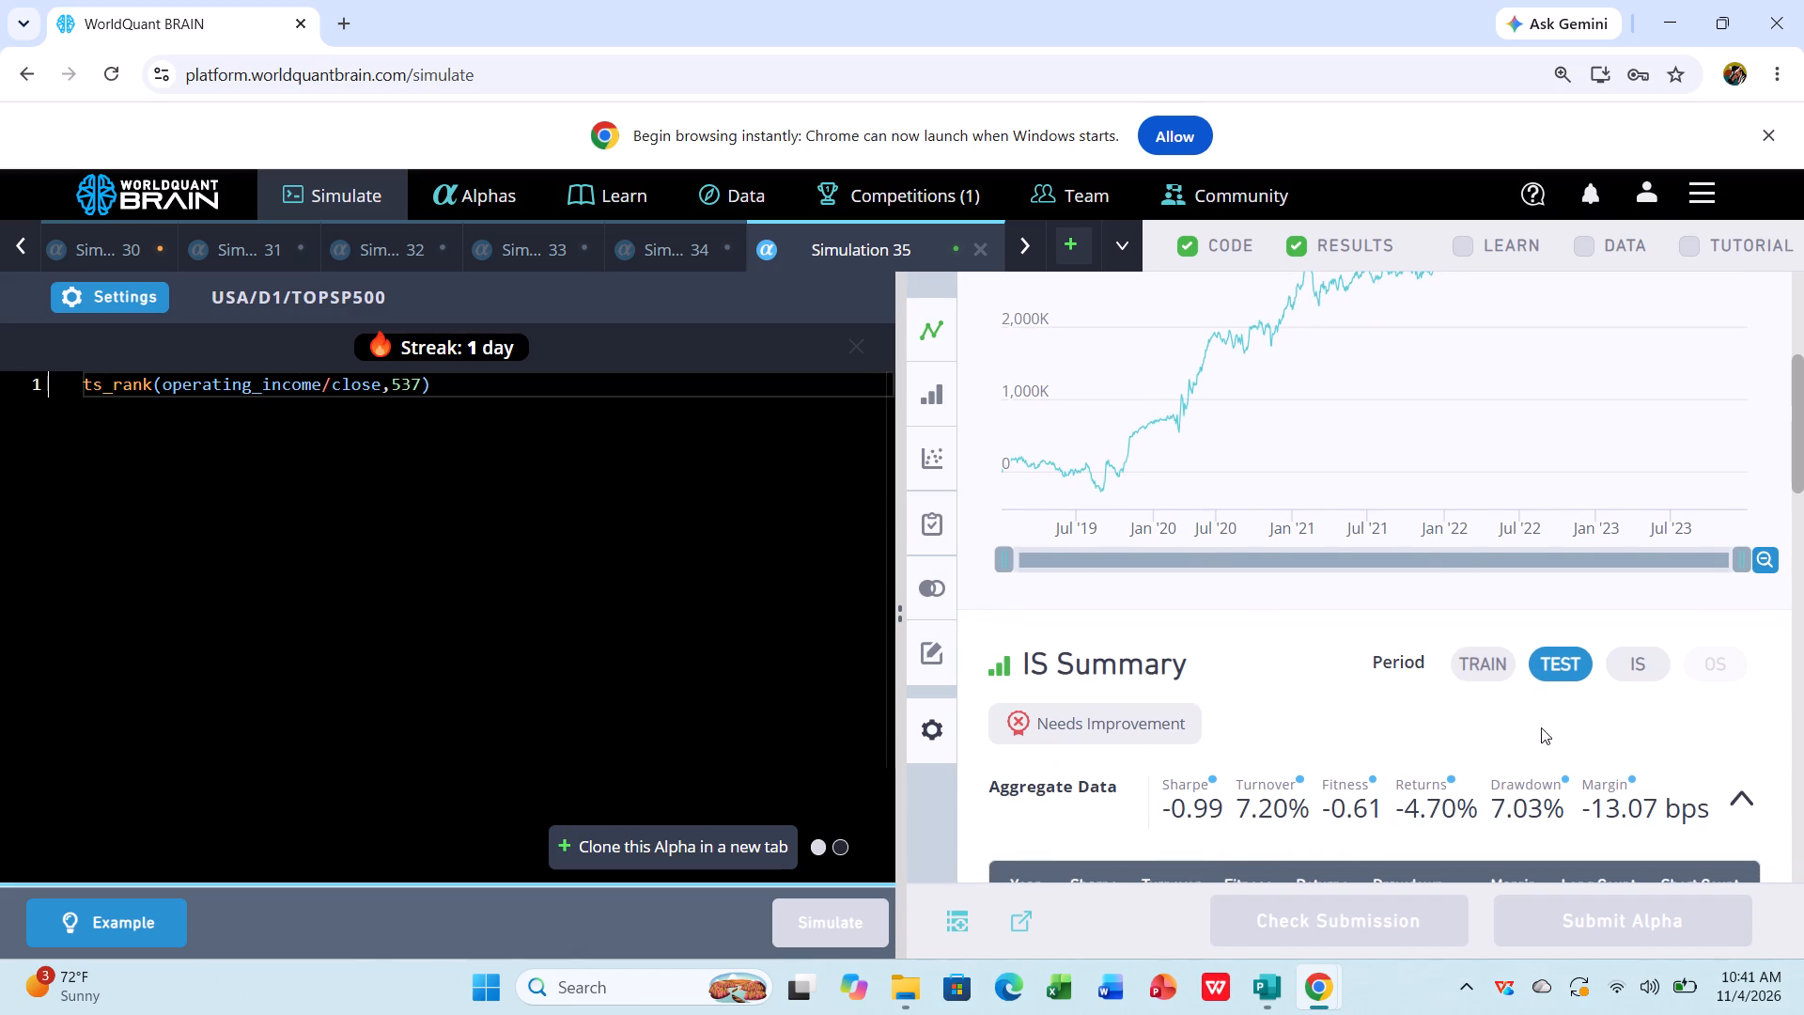
pyautogui.click(1643, 657)
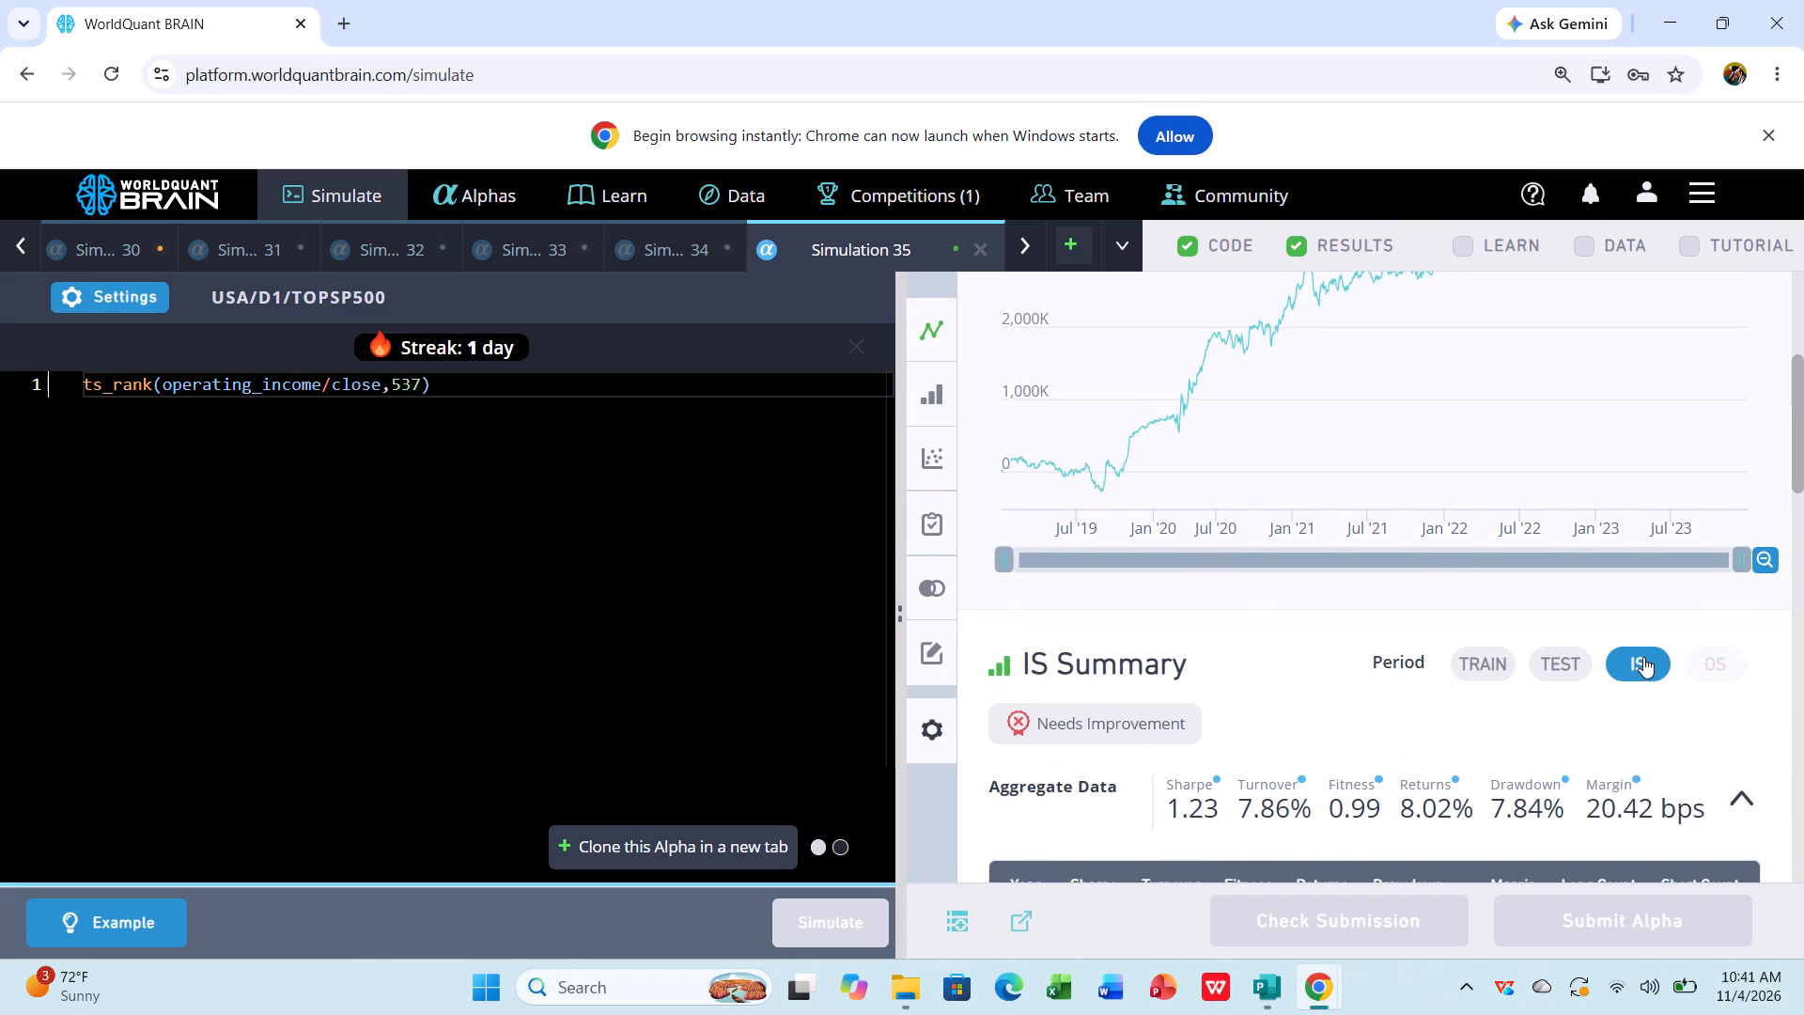
pyautogui.scroll(-4, 1643, 657)
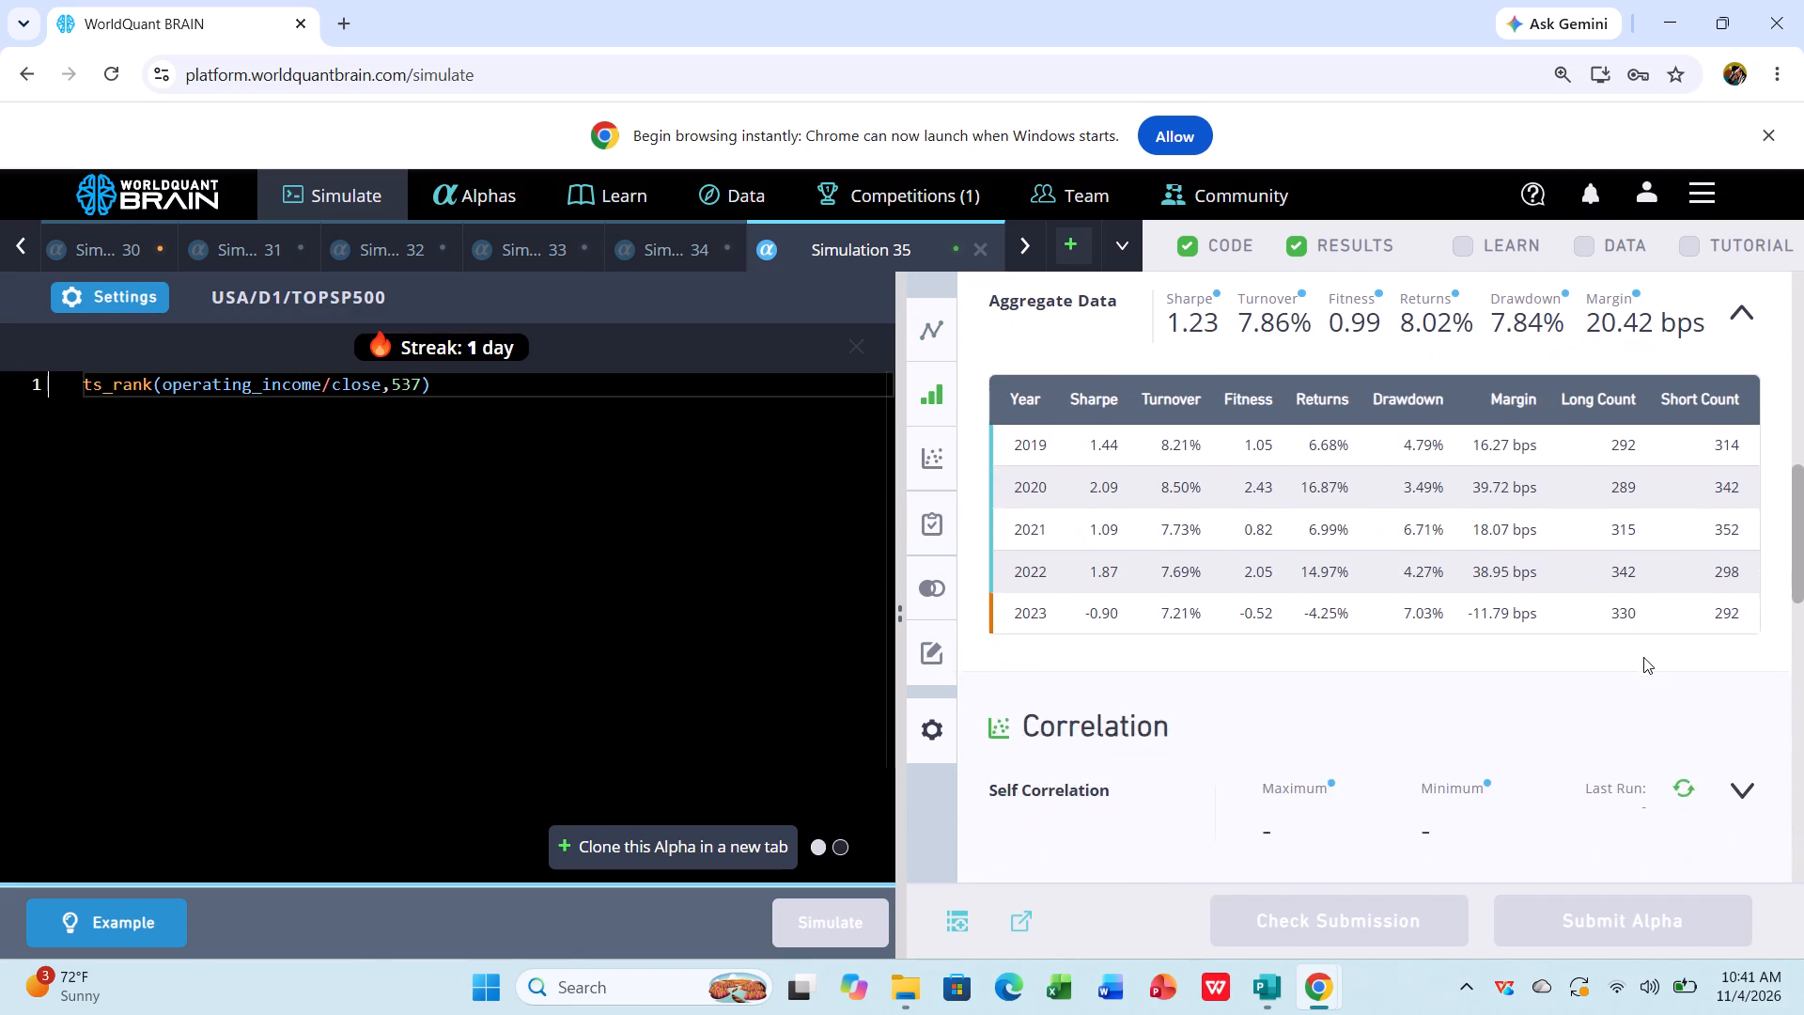
pyautogui.scroll(-3, 1643, 657)
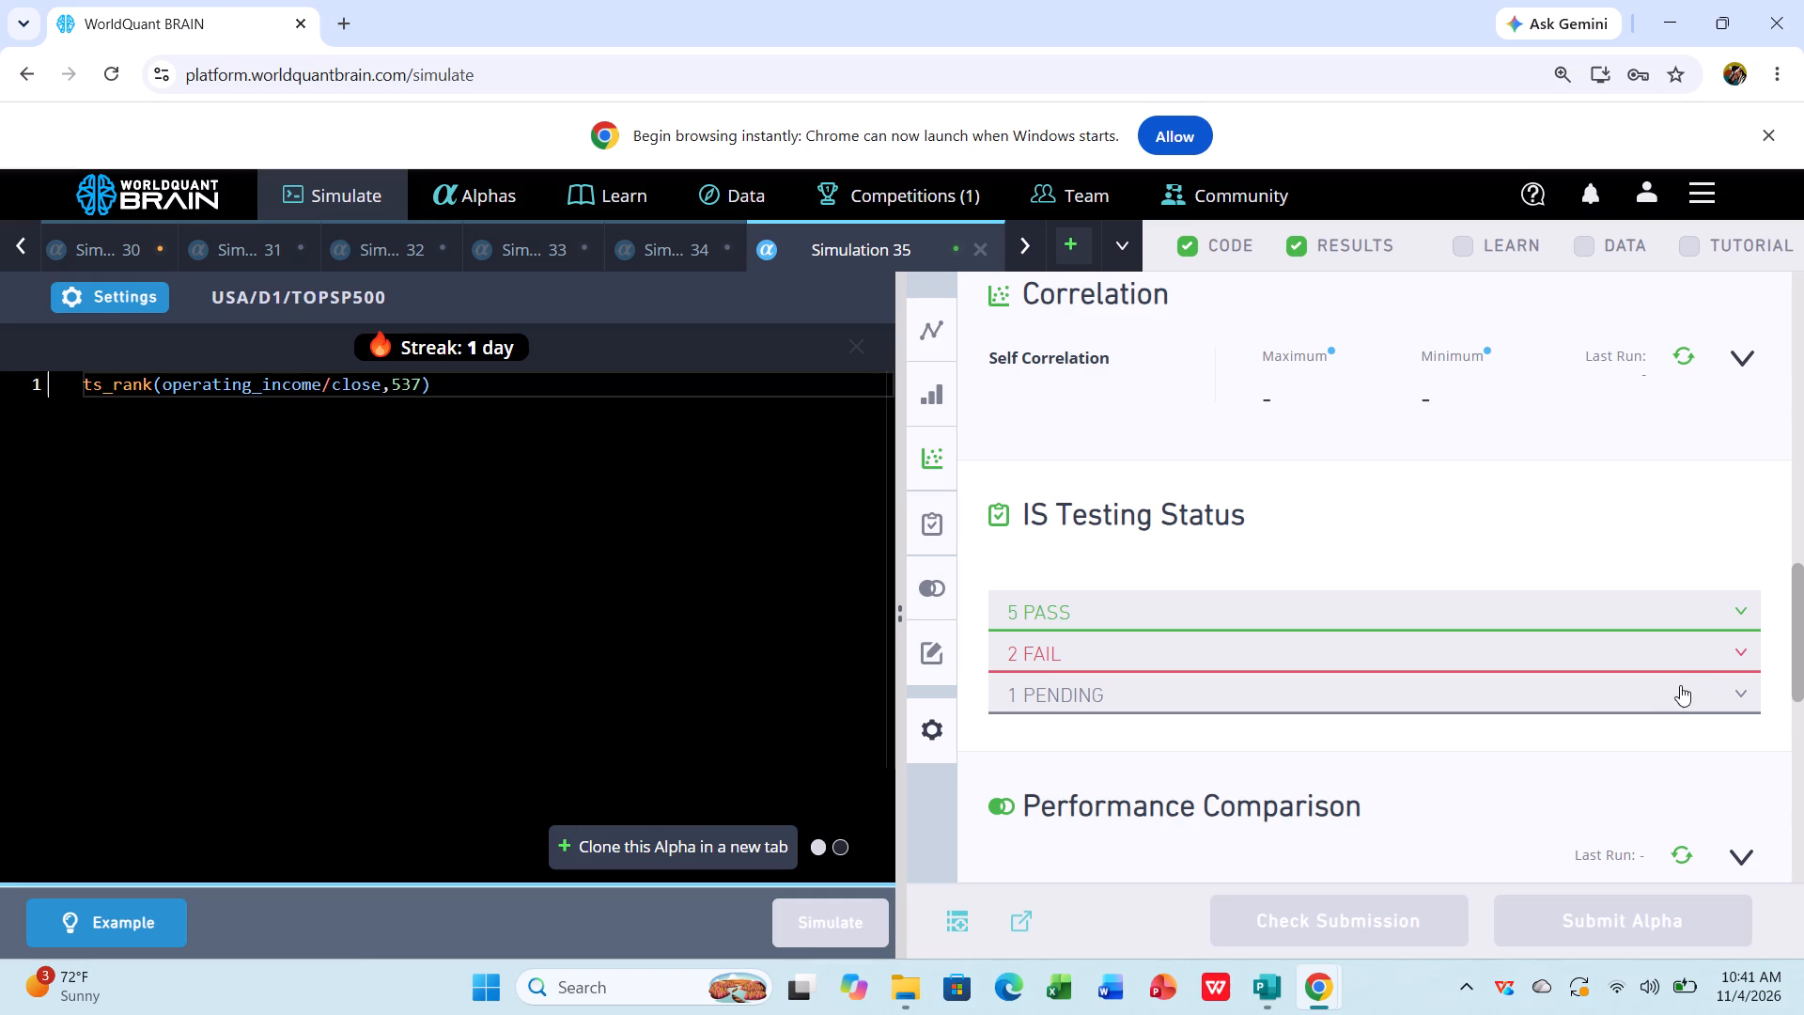
pyautogui.click(1679, 660)
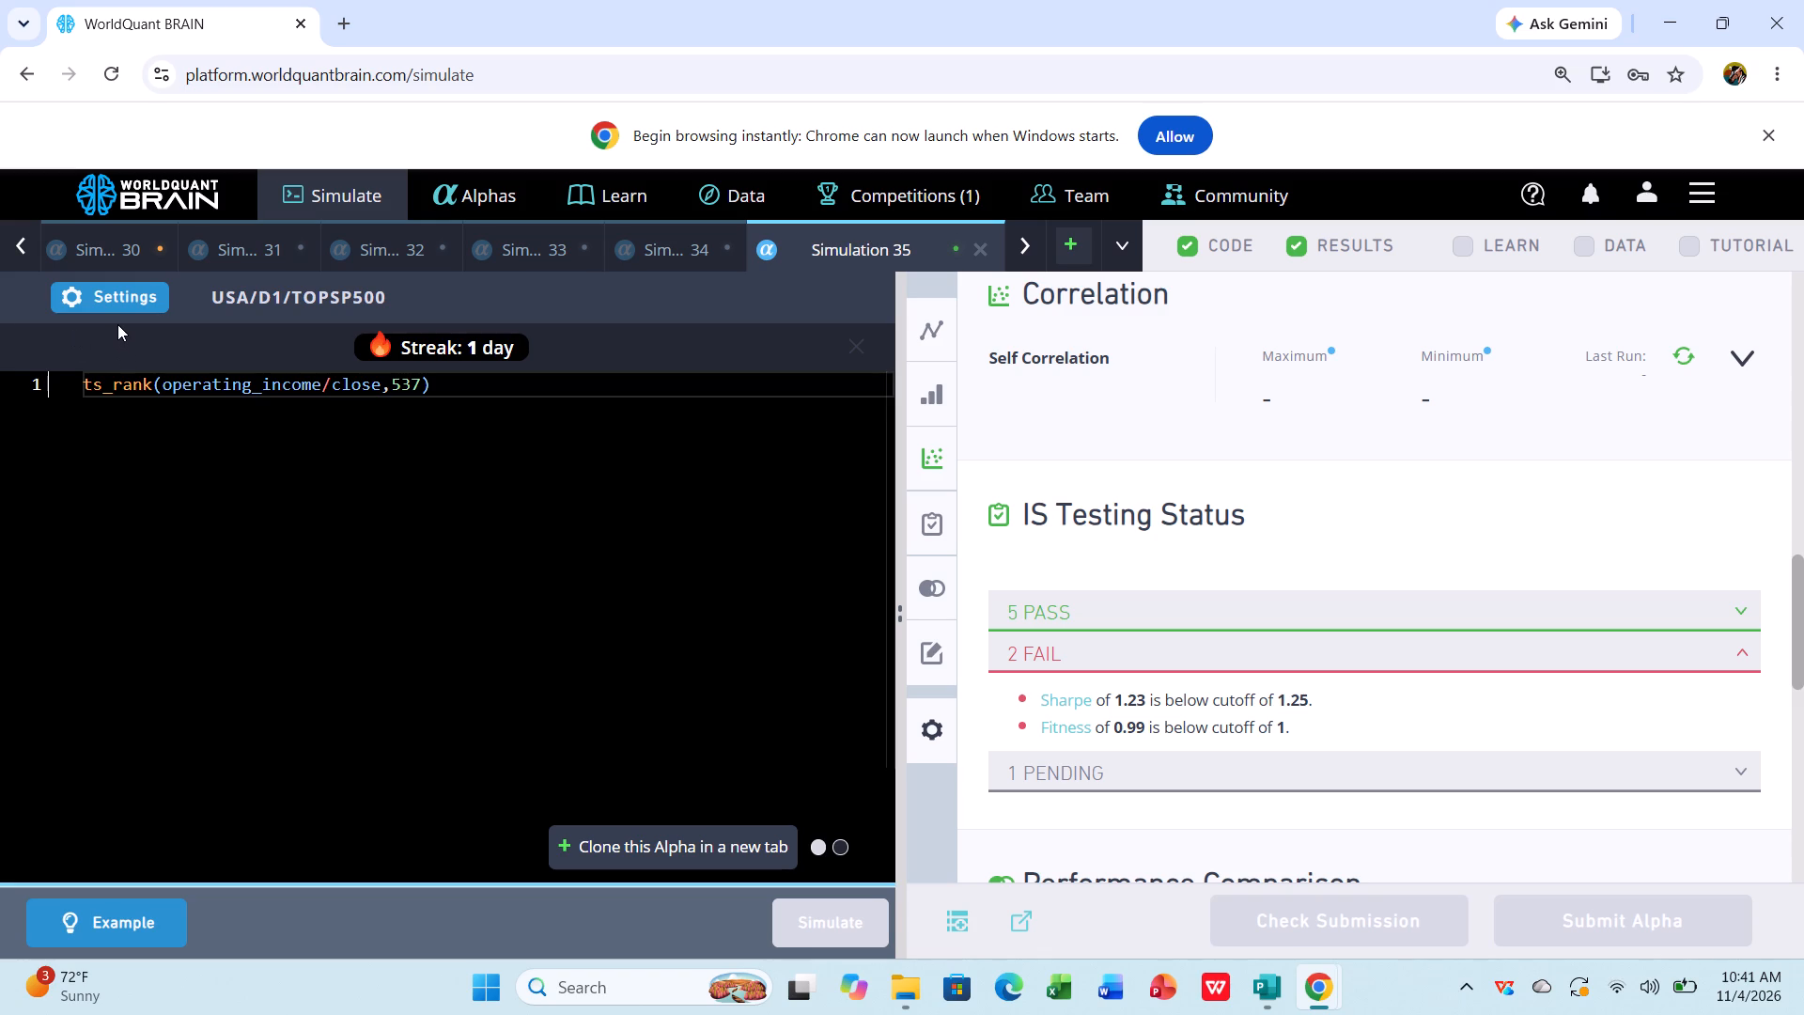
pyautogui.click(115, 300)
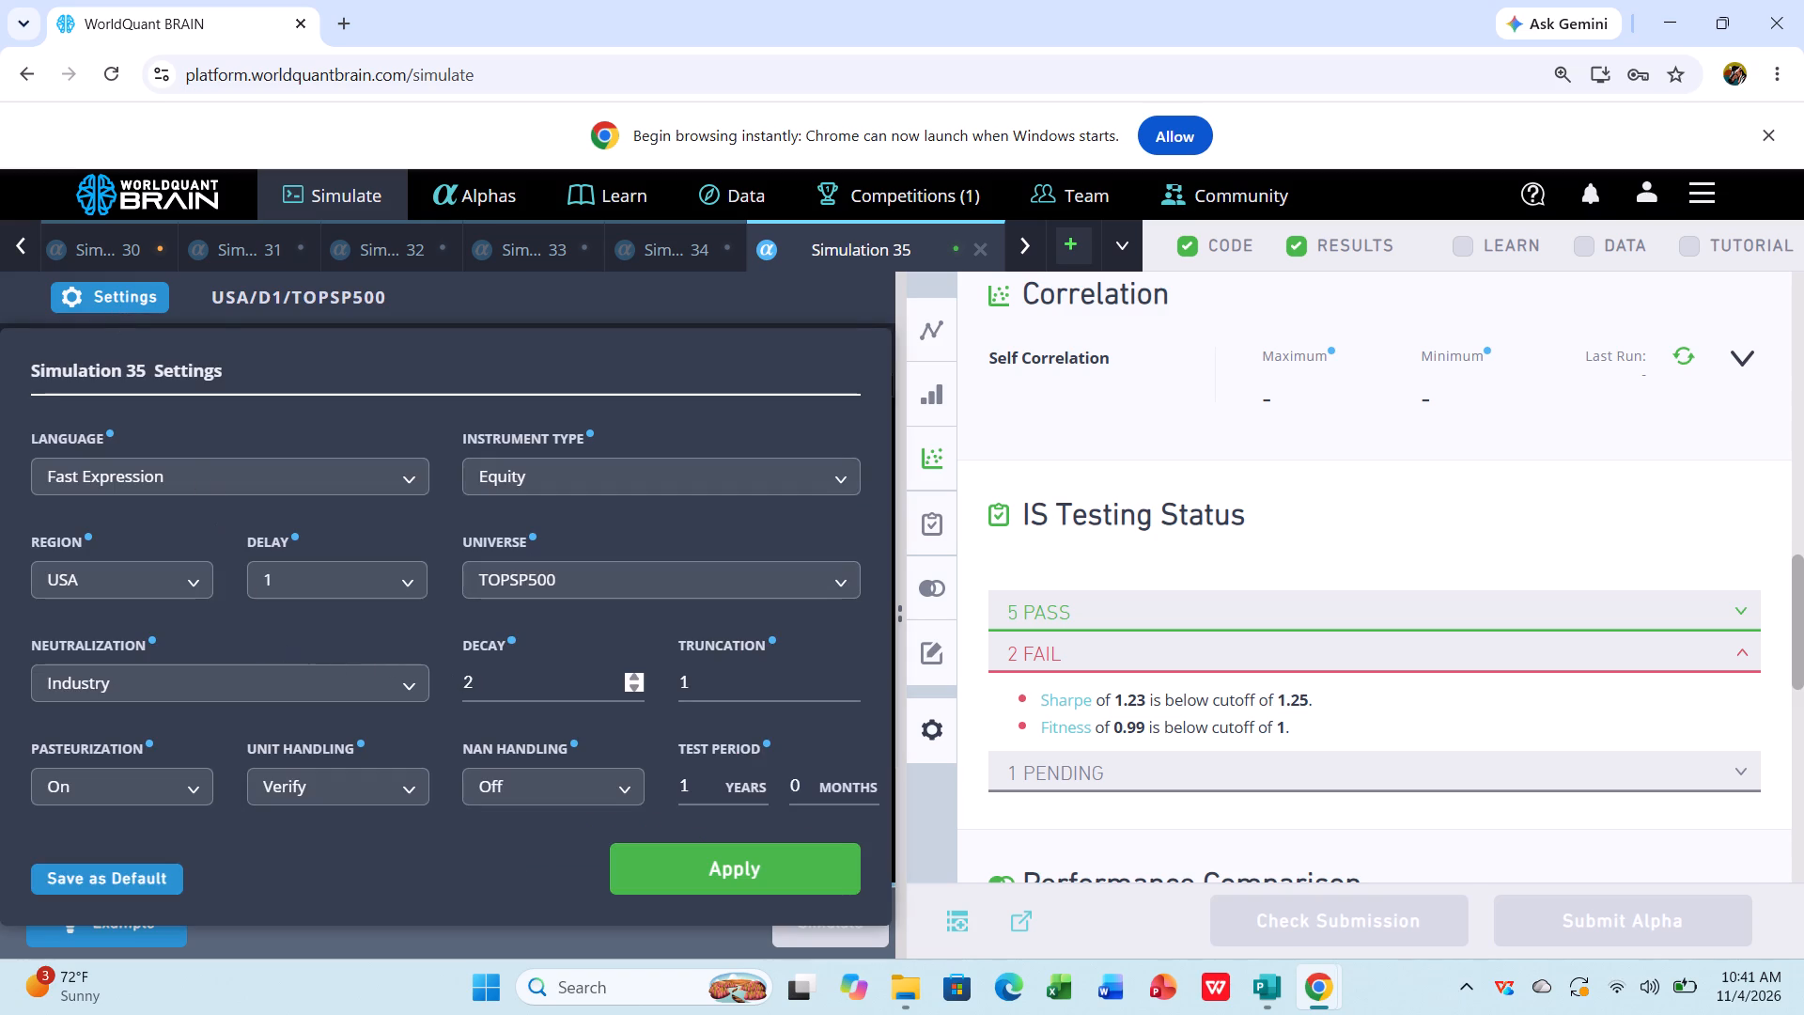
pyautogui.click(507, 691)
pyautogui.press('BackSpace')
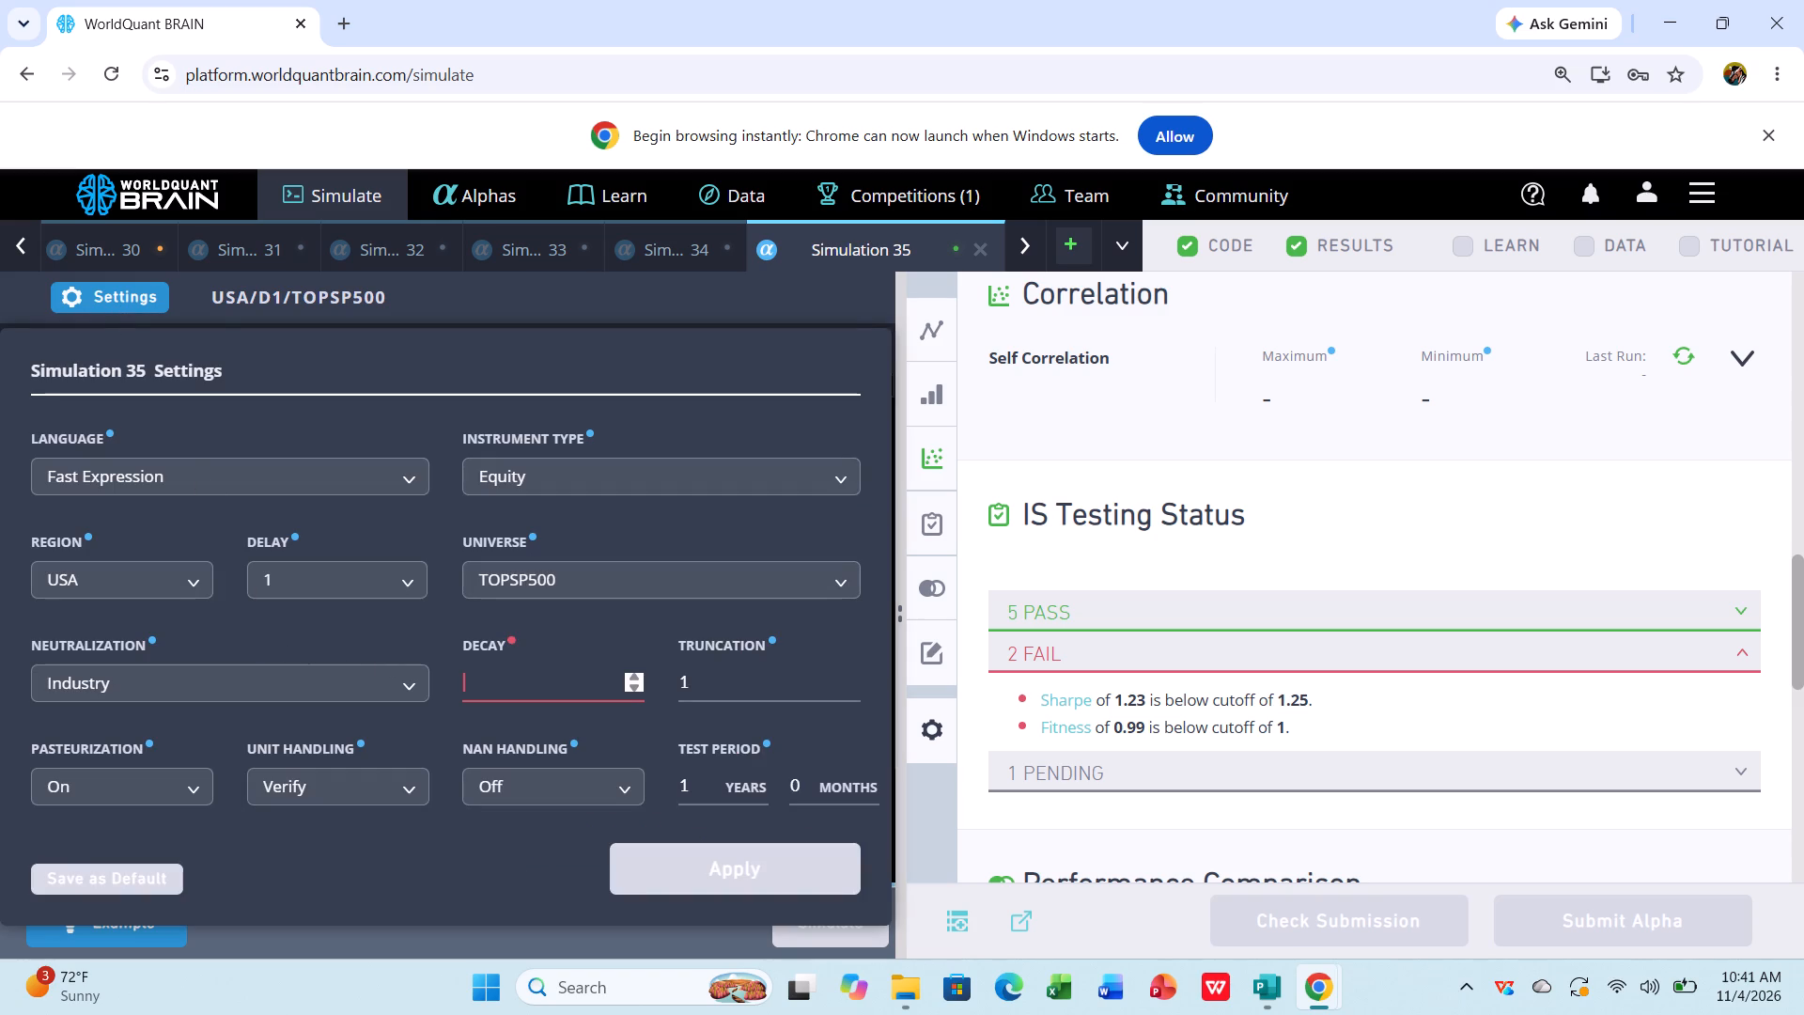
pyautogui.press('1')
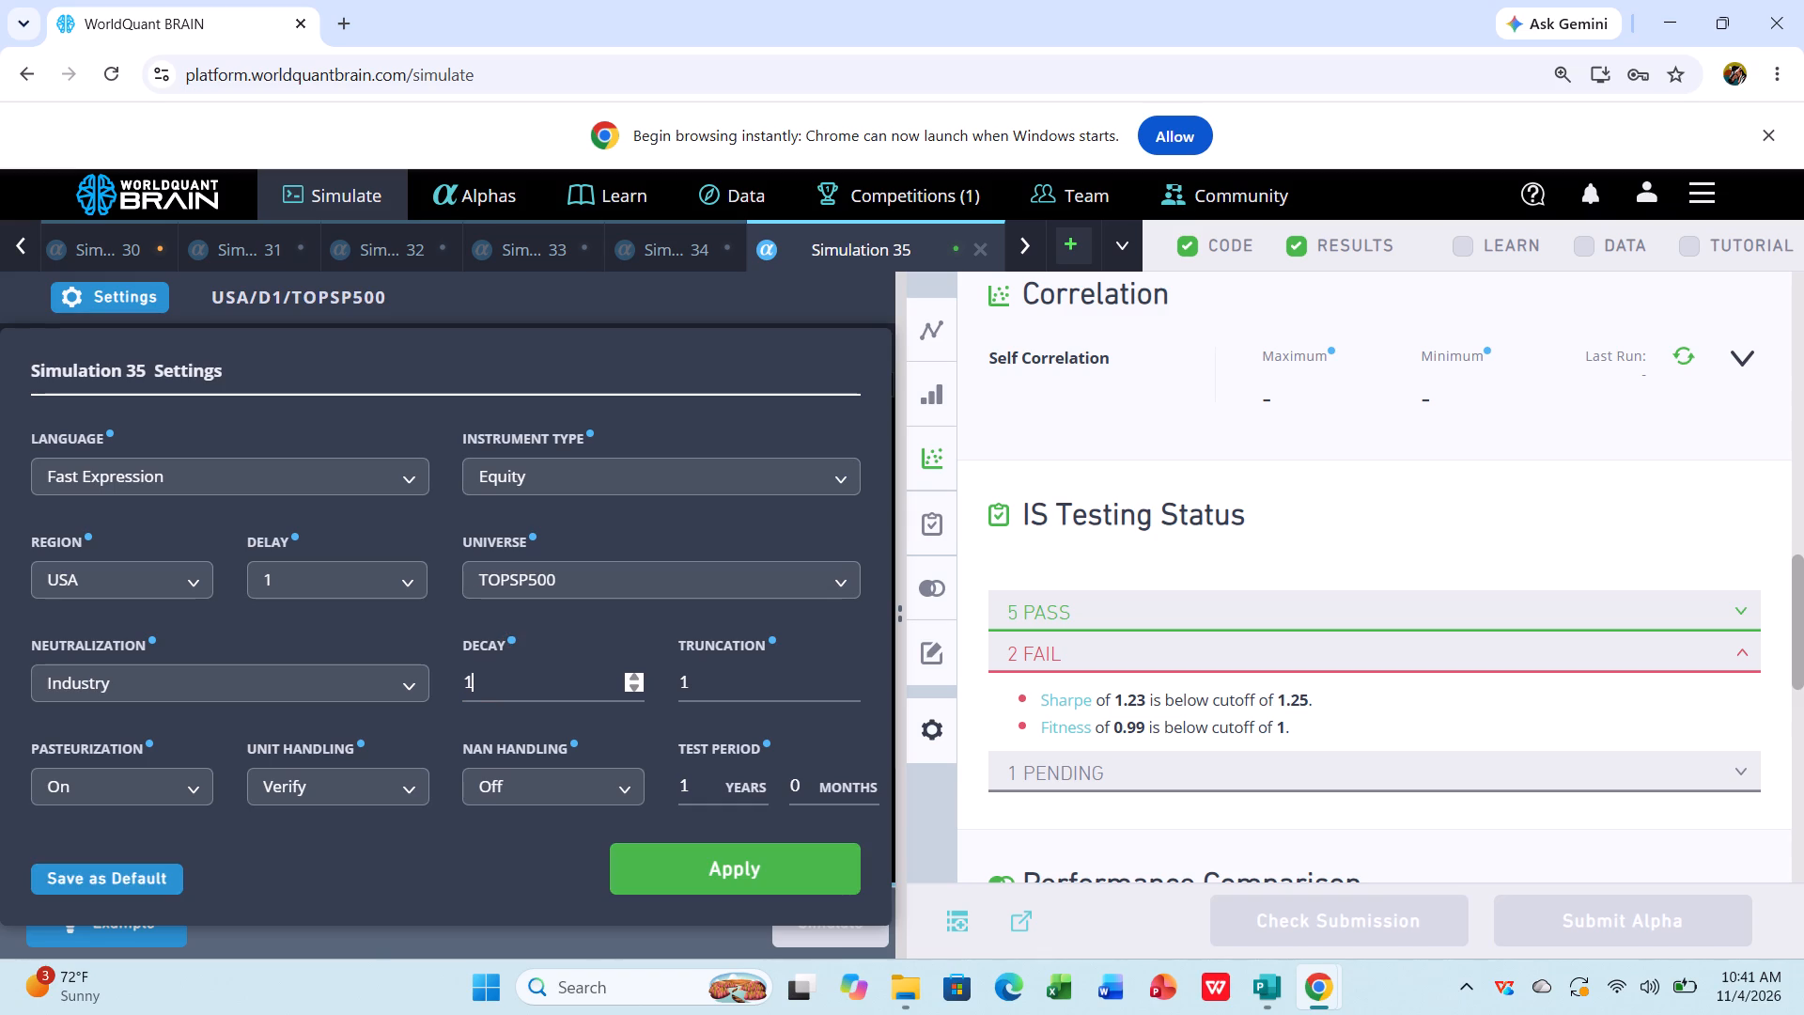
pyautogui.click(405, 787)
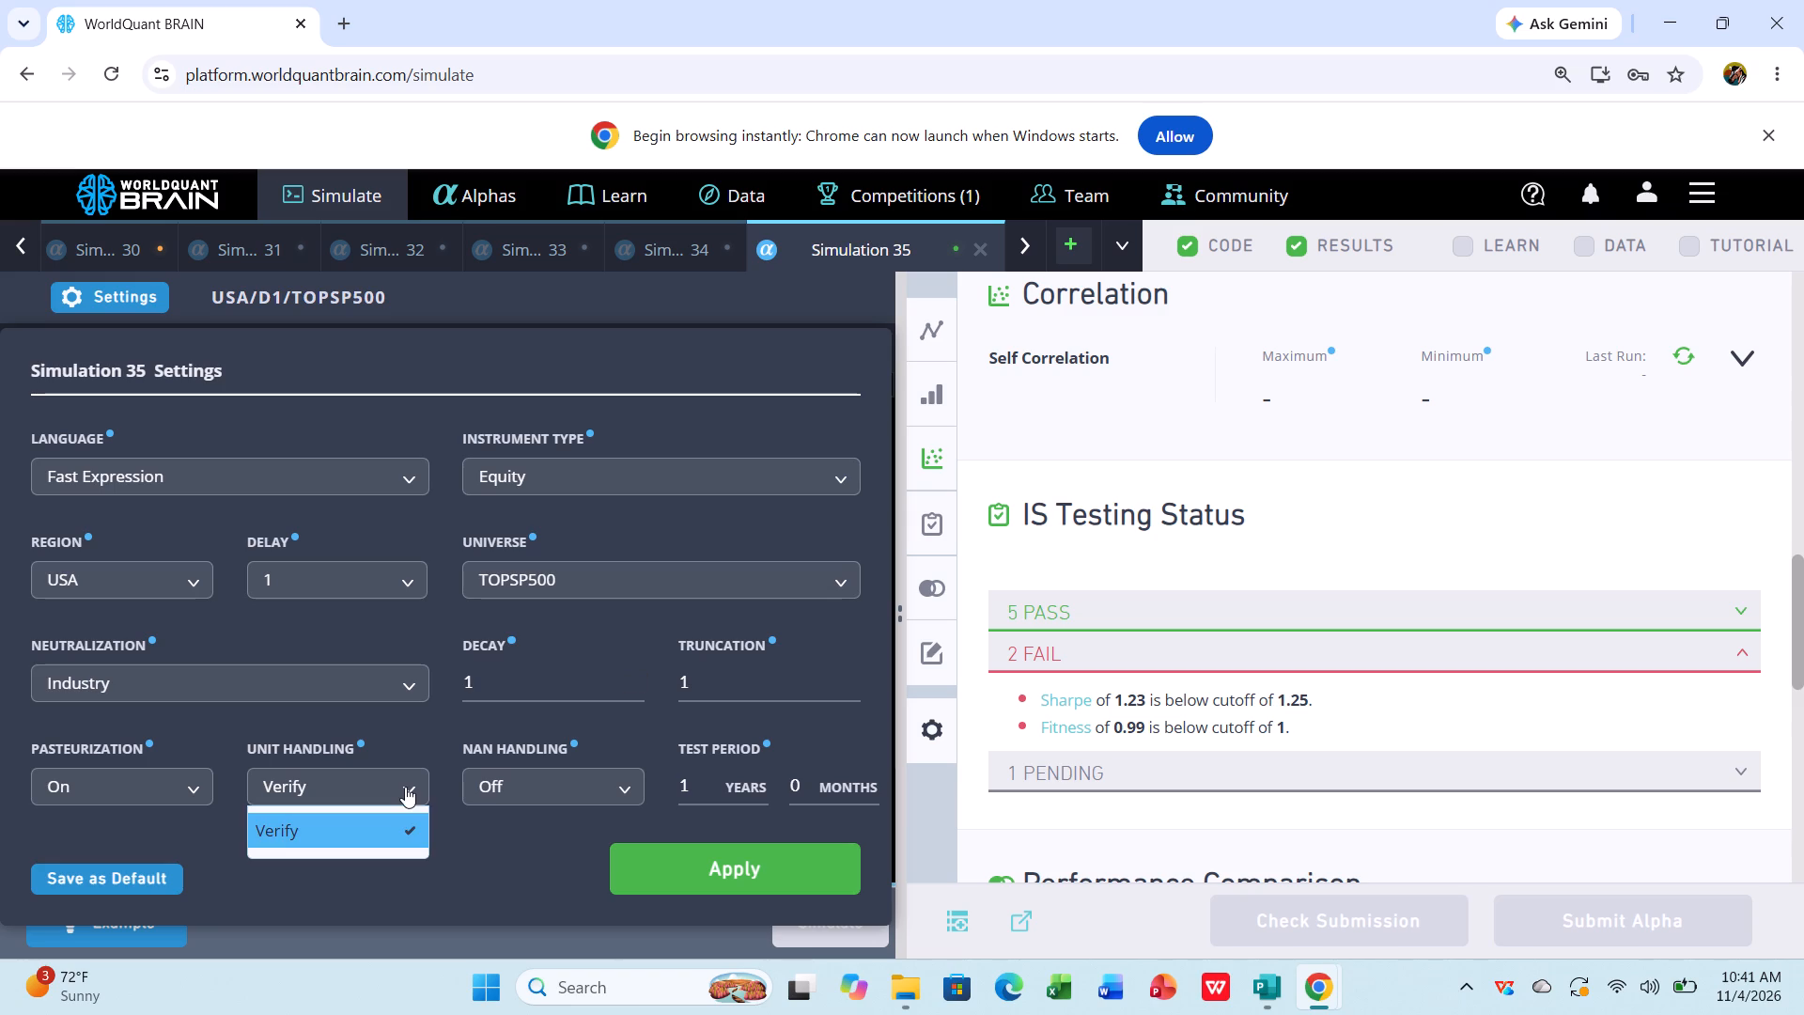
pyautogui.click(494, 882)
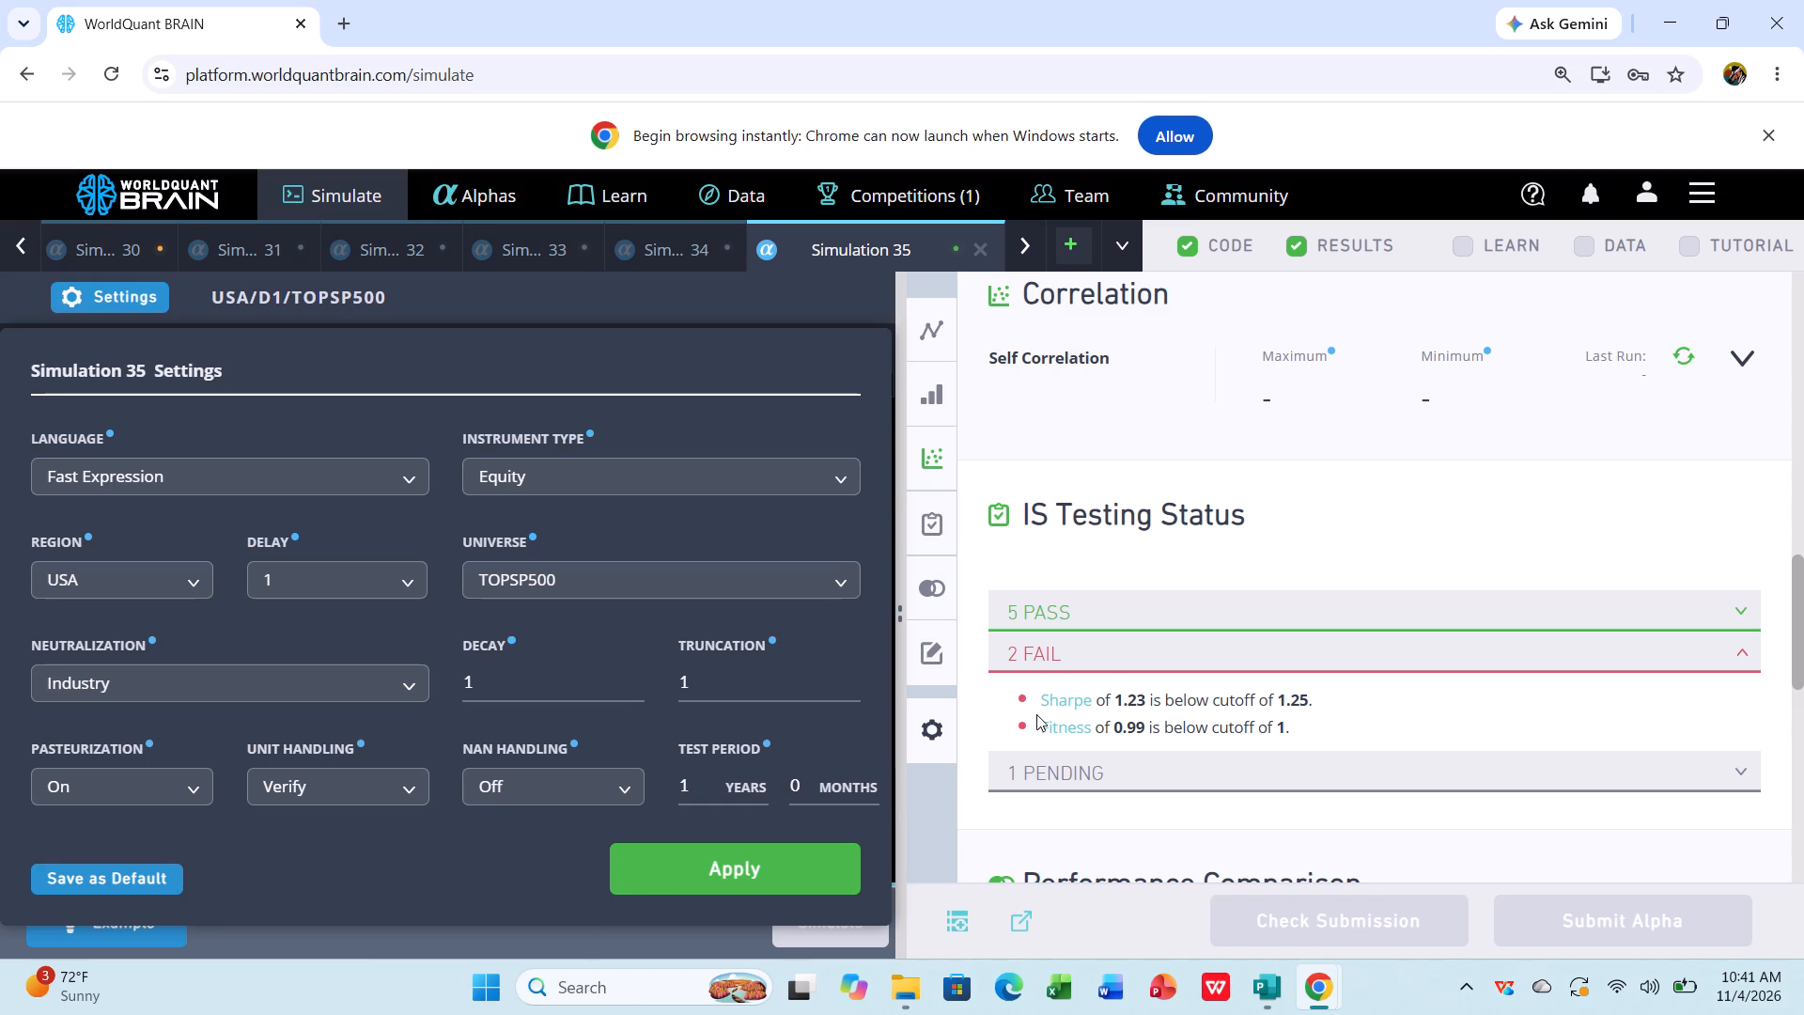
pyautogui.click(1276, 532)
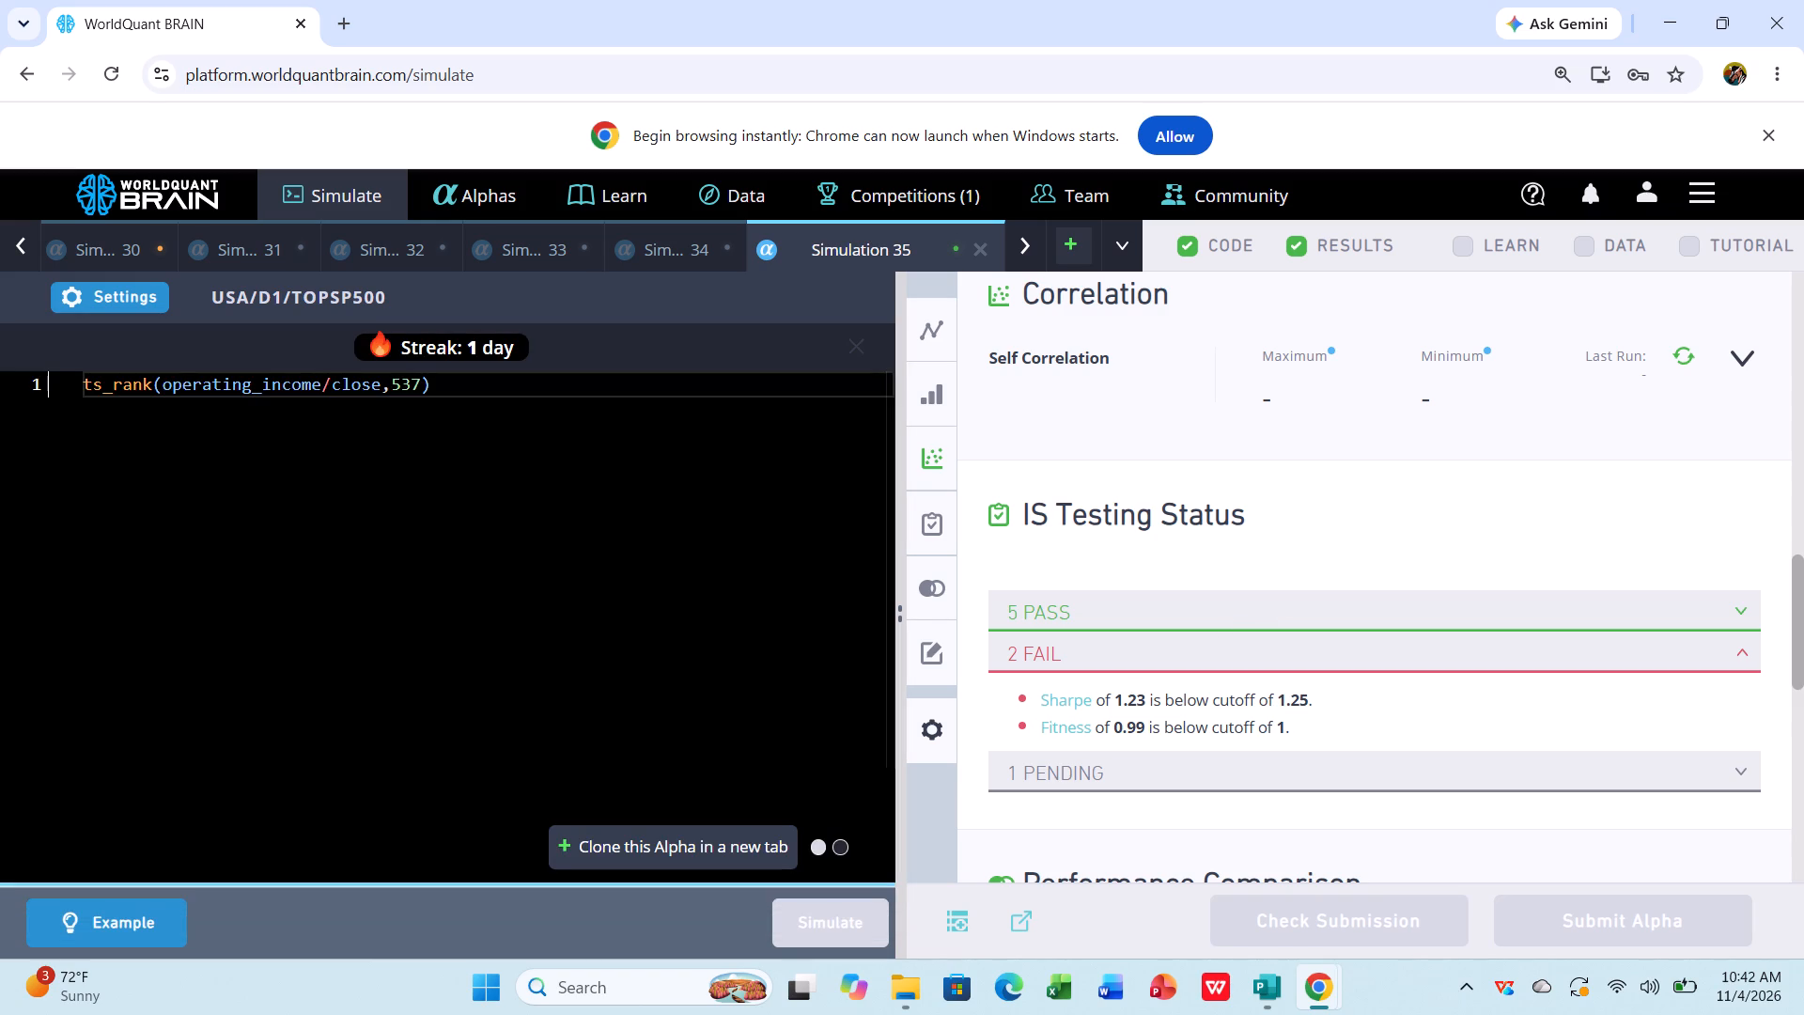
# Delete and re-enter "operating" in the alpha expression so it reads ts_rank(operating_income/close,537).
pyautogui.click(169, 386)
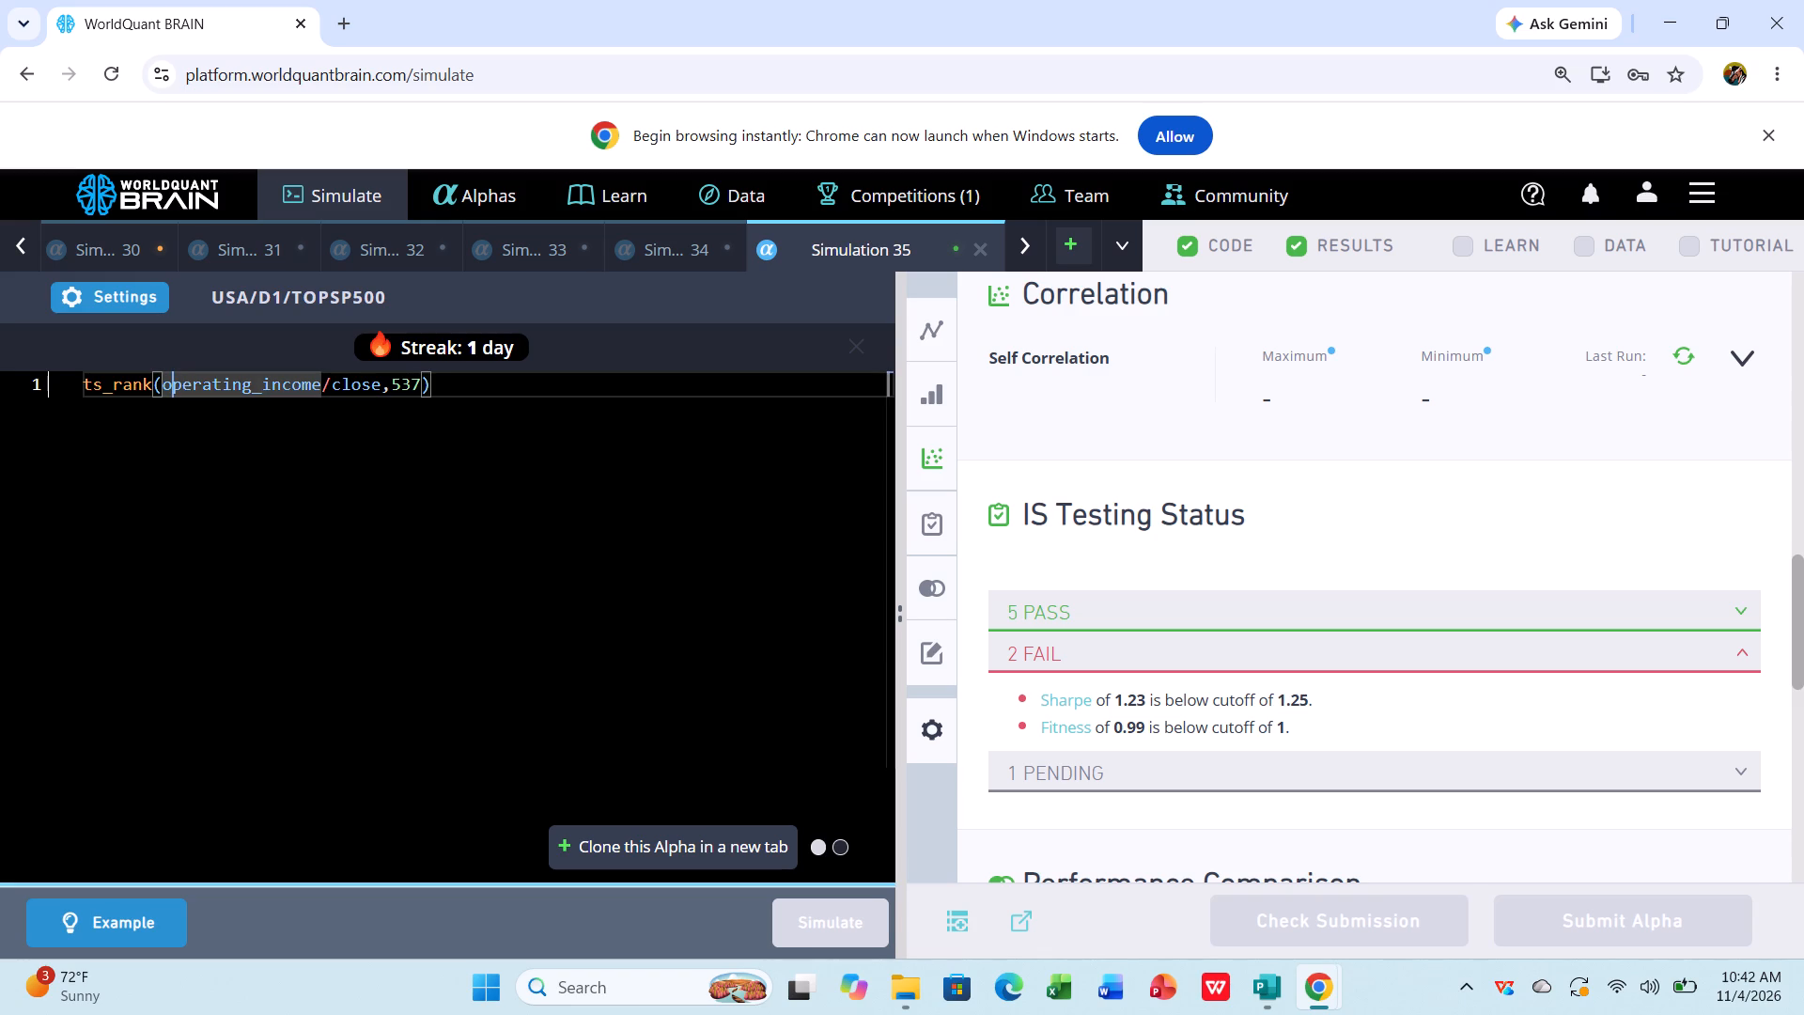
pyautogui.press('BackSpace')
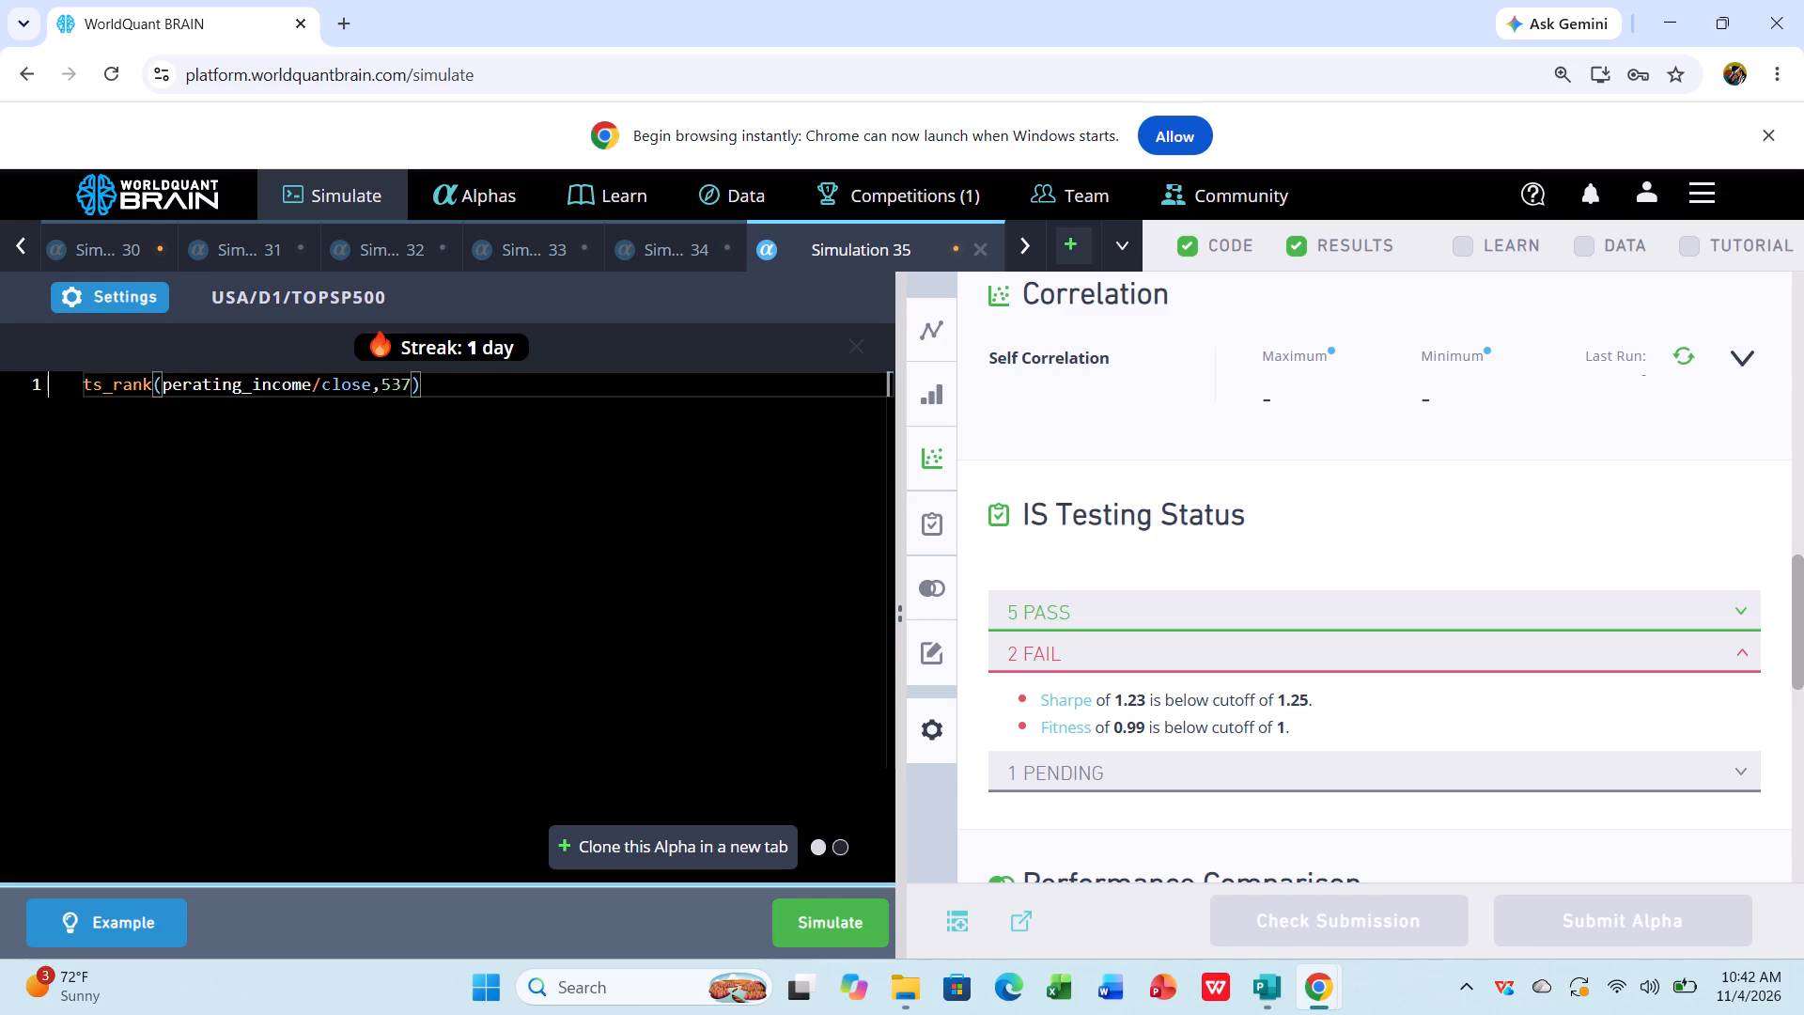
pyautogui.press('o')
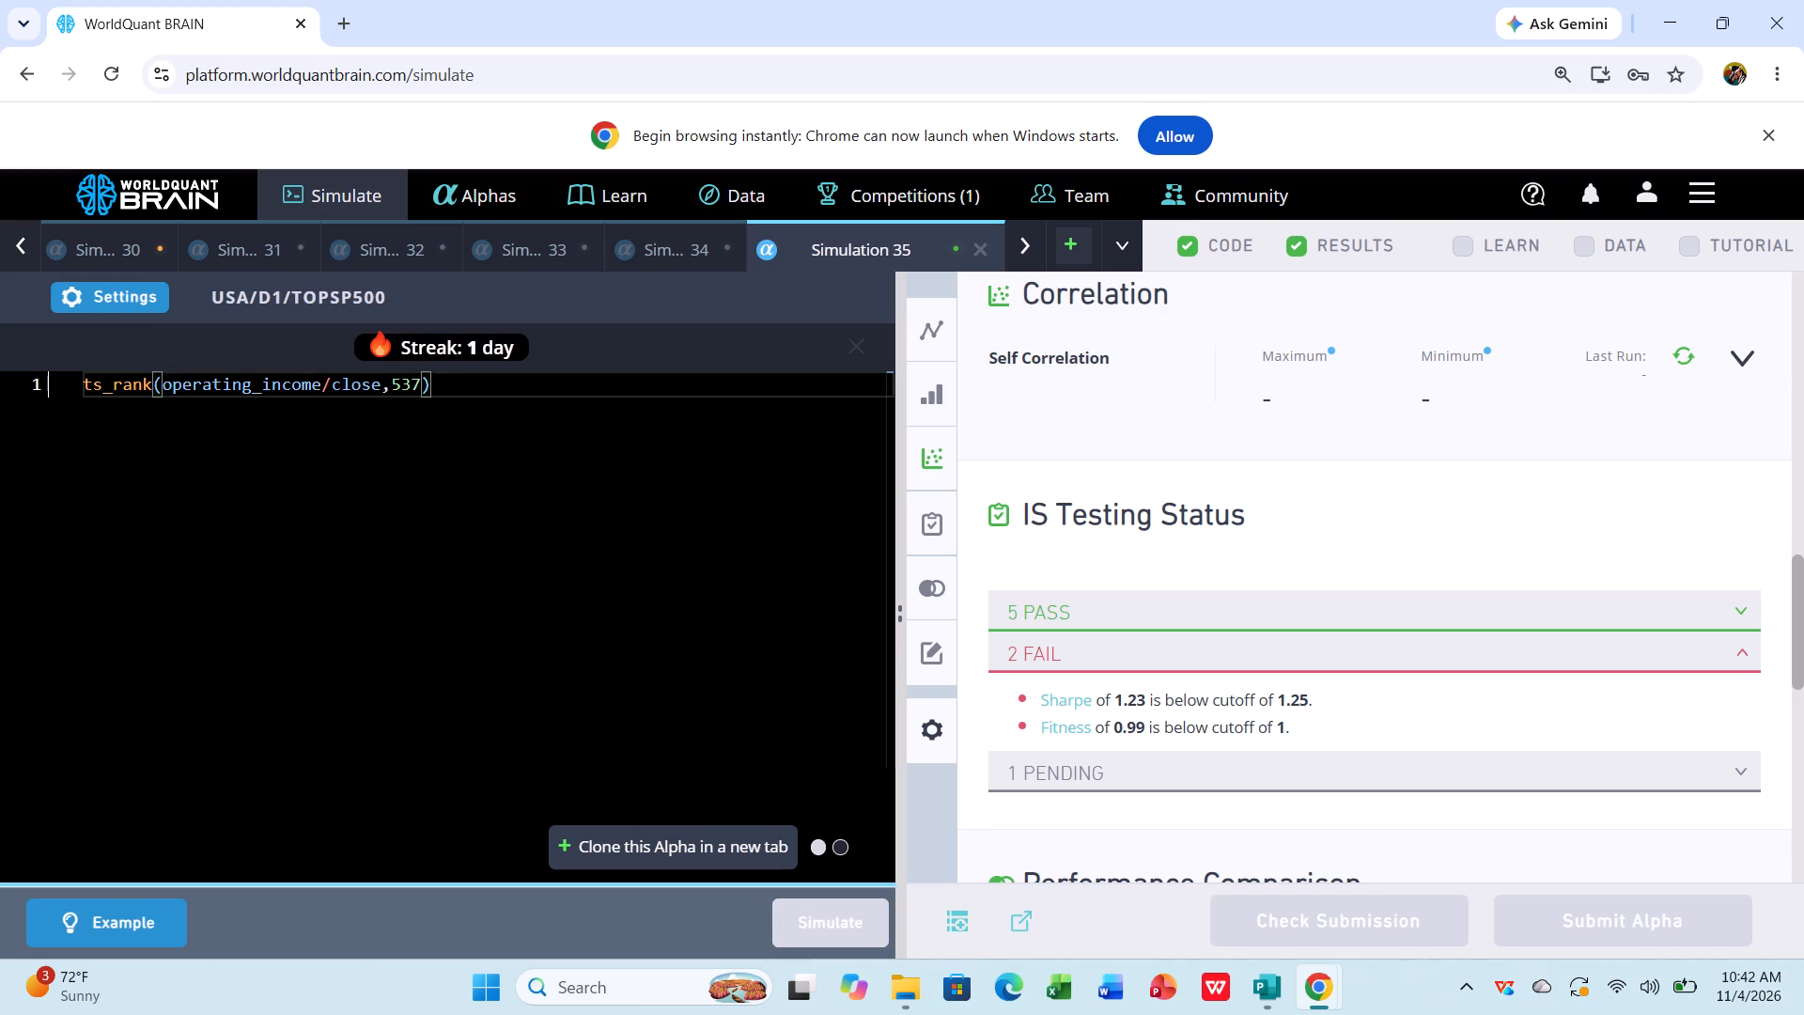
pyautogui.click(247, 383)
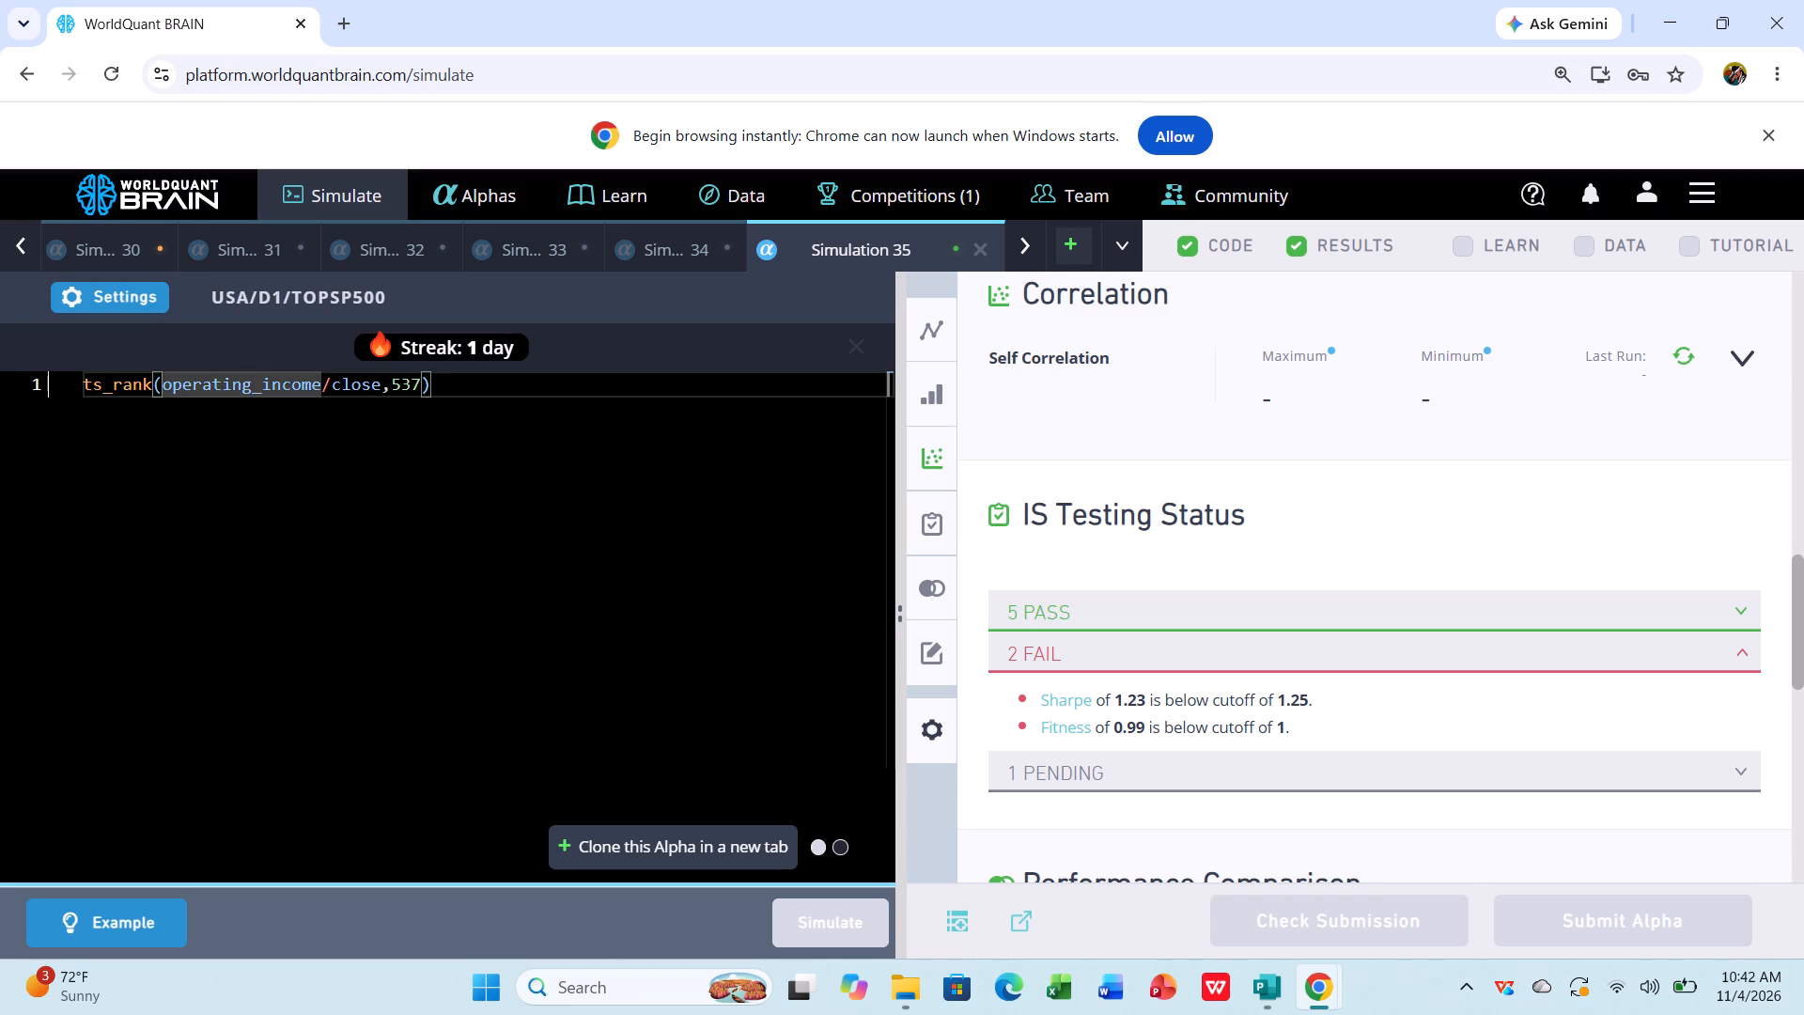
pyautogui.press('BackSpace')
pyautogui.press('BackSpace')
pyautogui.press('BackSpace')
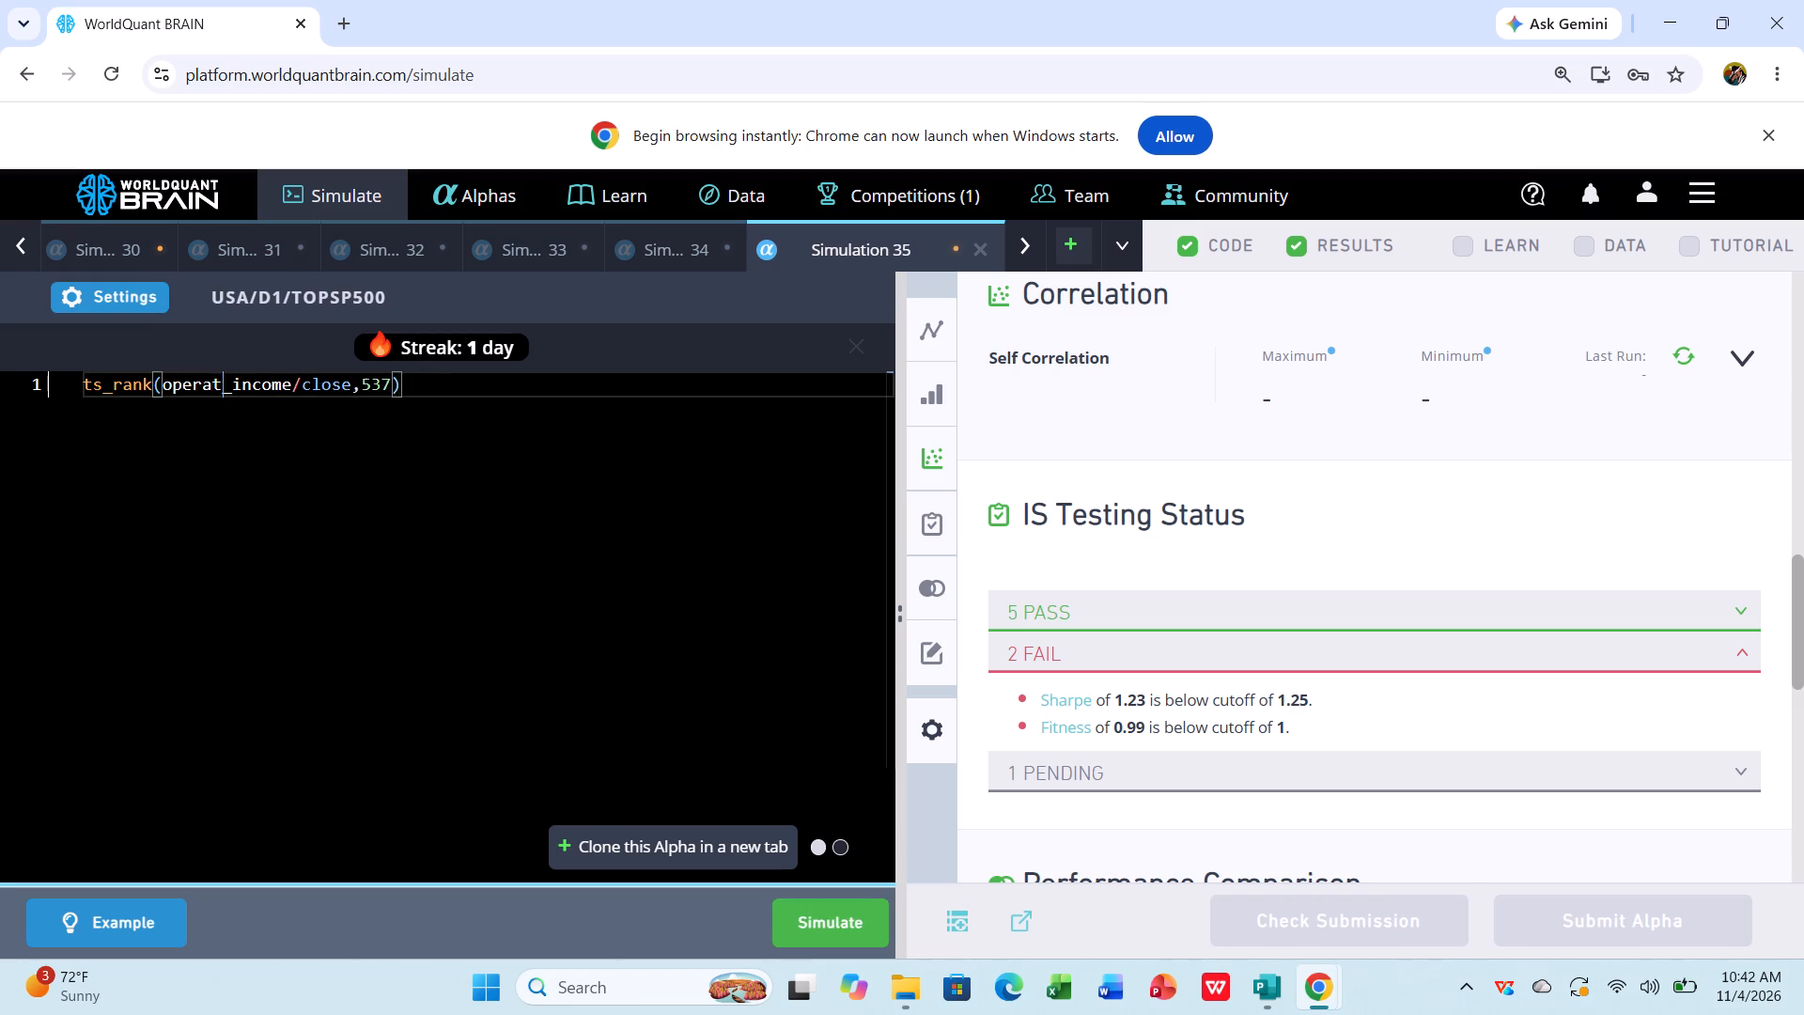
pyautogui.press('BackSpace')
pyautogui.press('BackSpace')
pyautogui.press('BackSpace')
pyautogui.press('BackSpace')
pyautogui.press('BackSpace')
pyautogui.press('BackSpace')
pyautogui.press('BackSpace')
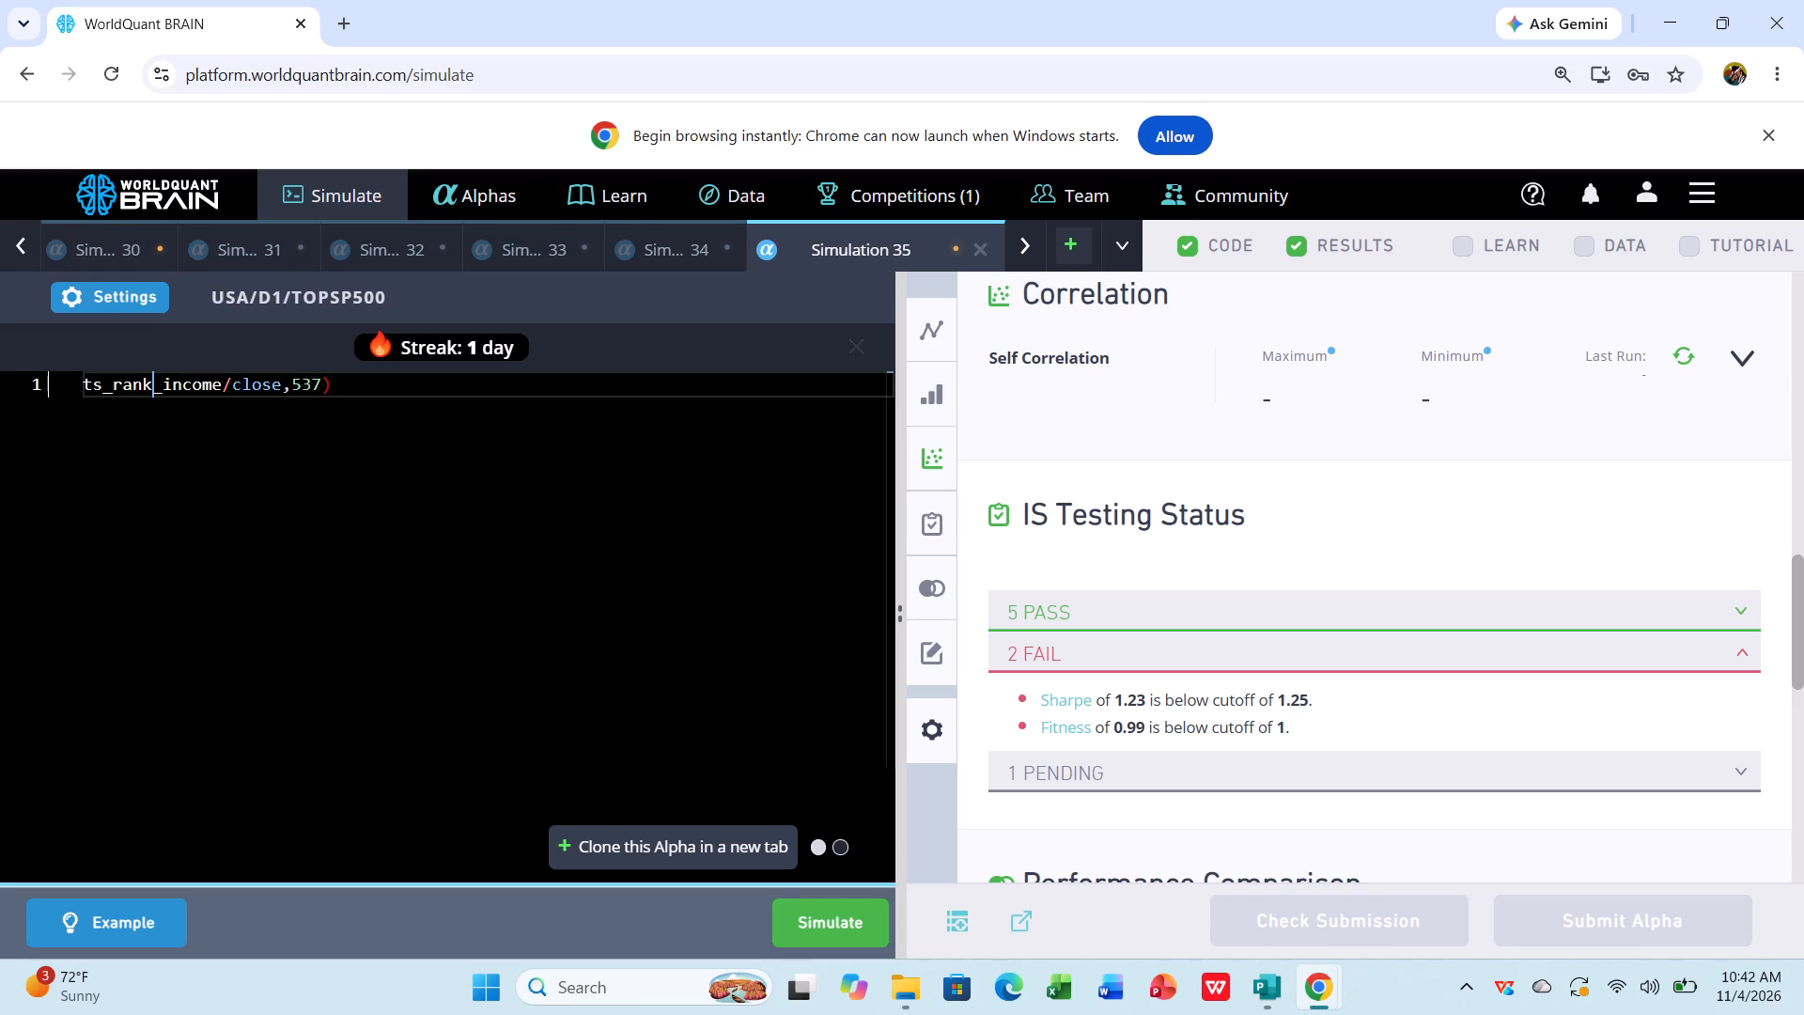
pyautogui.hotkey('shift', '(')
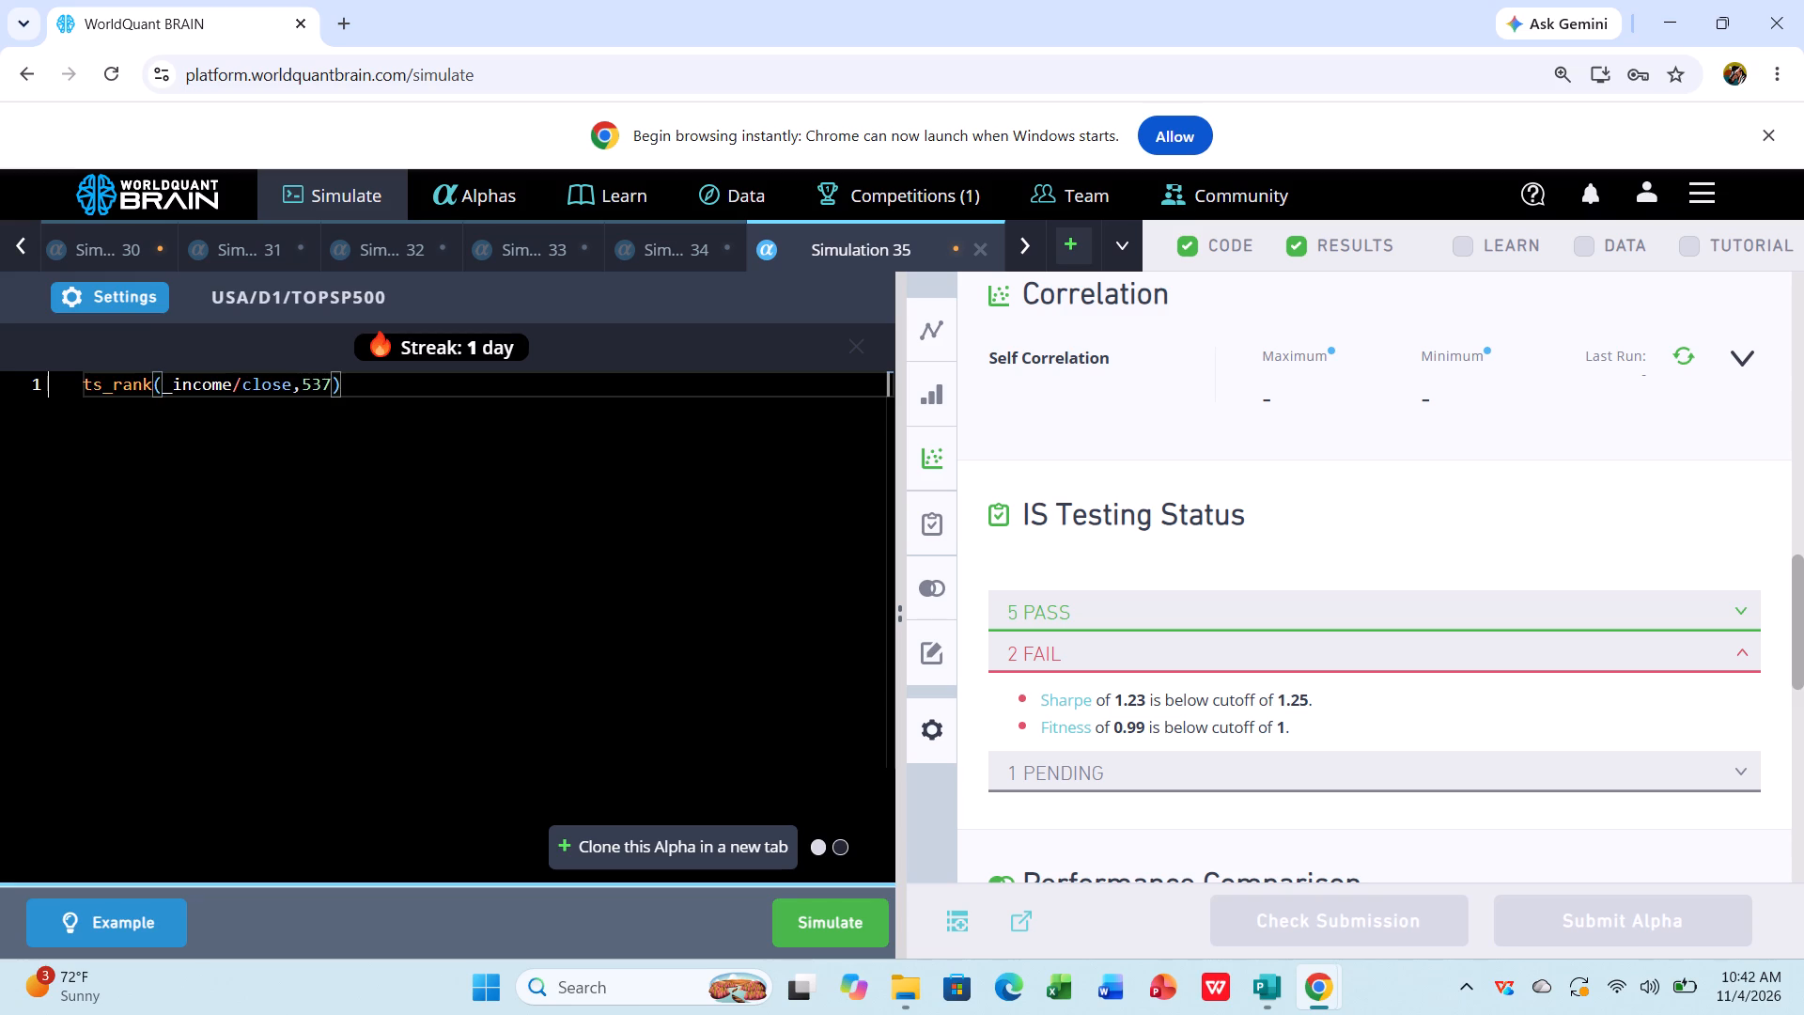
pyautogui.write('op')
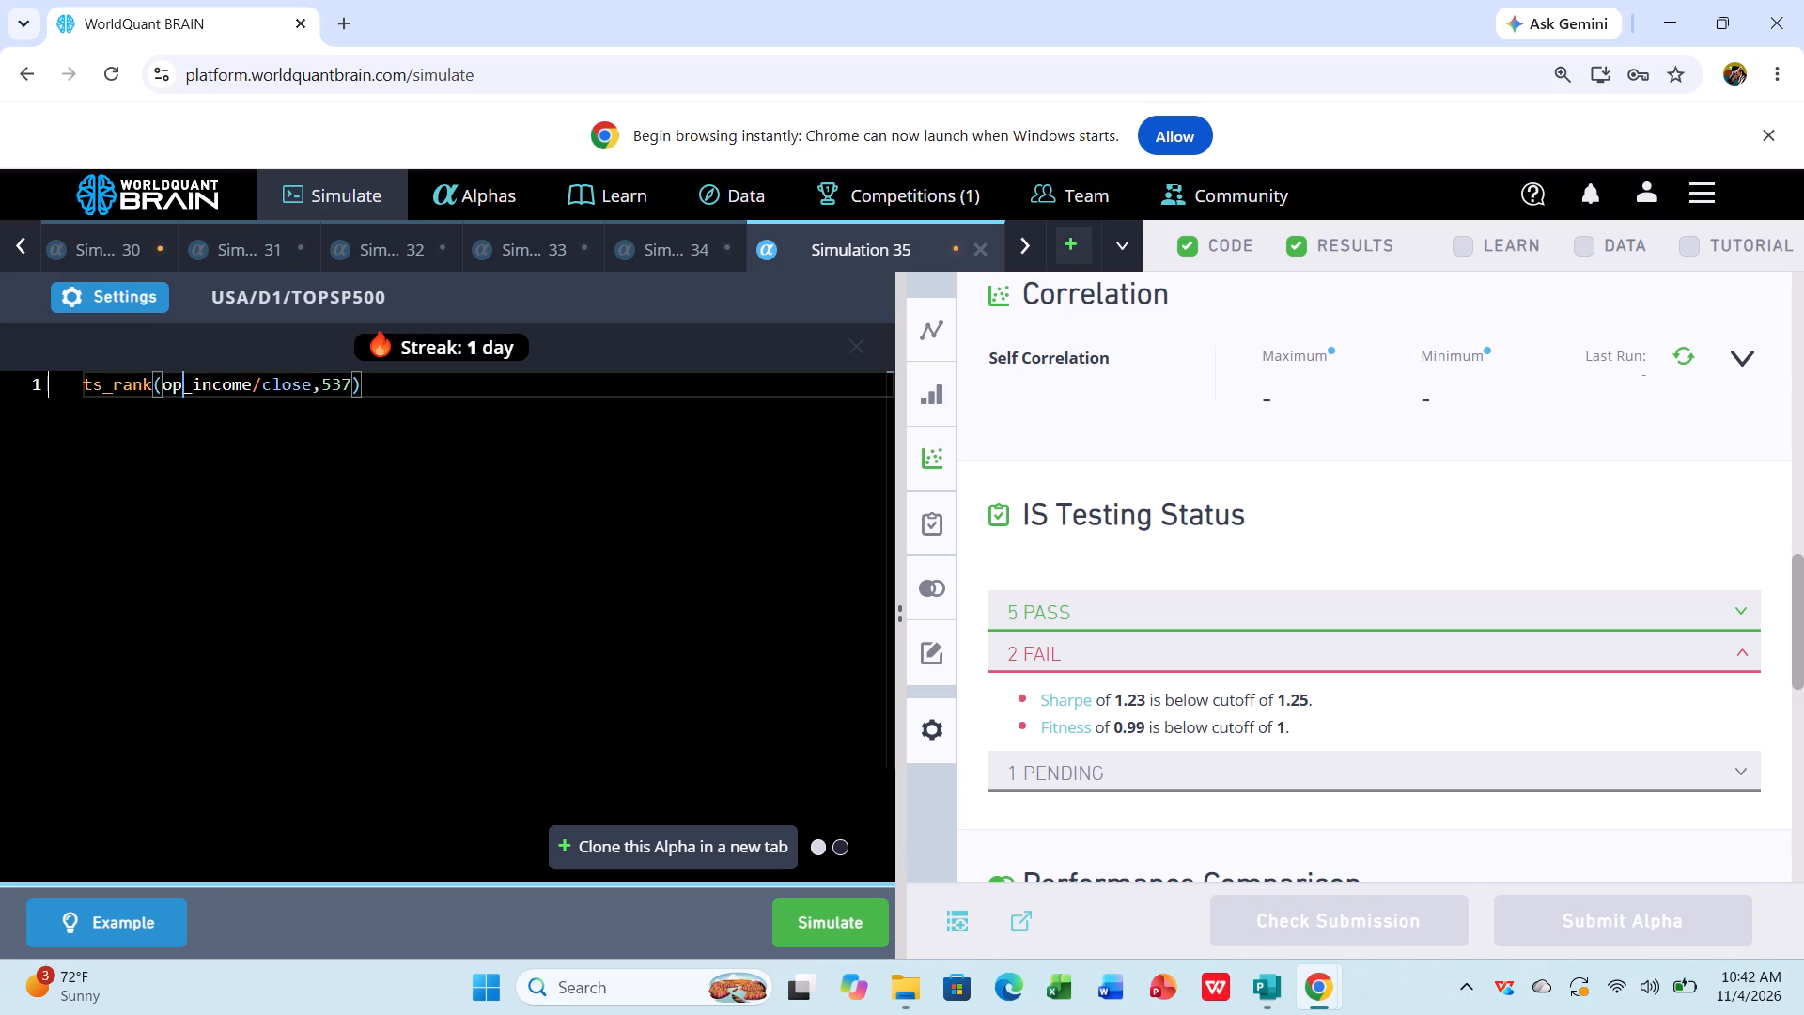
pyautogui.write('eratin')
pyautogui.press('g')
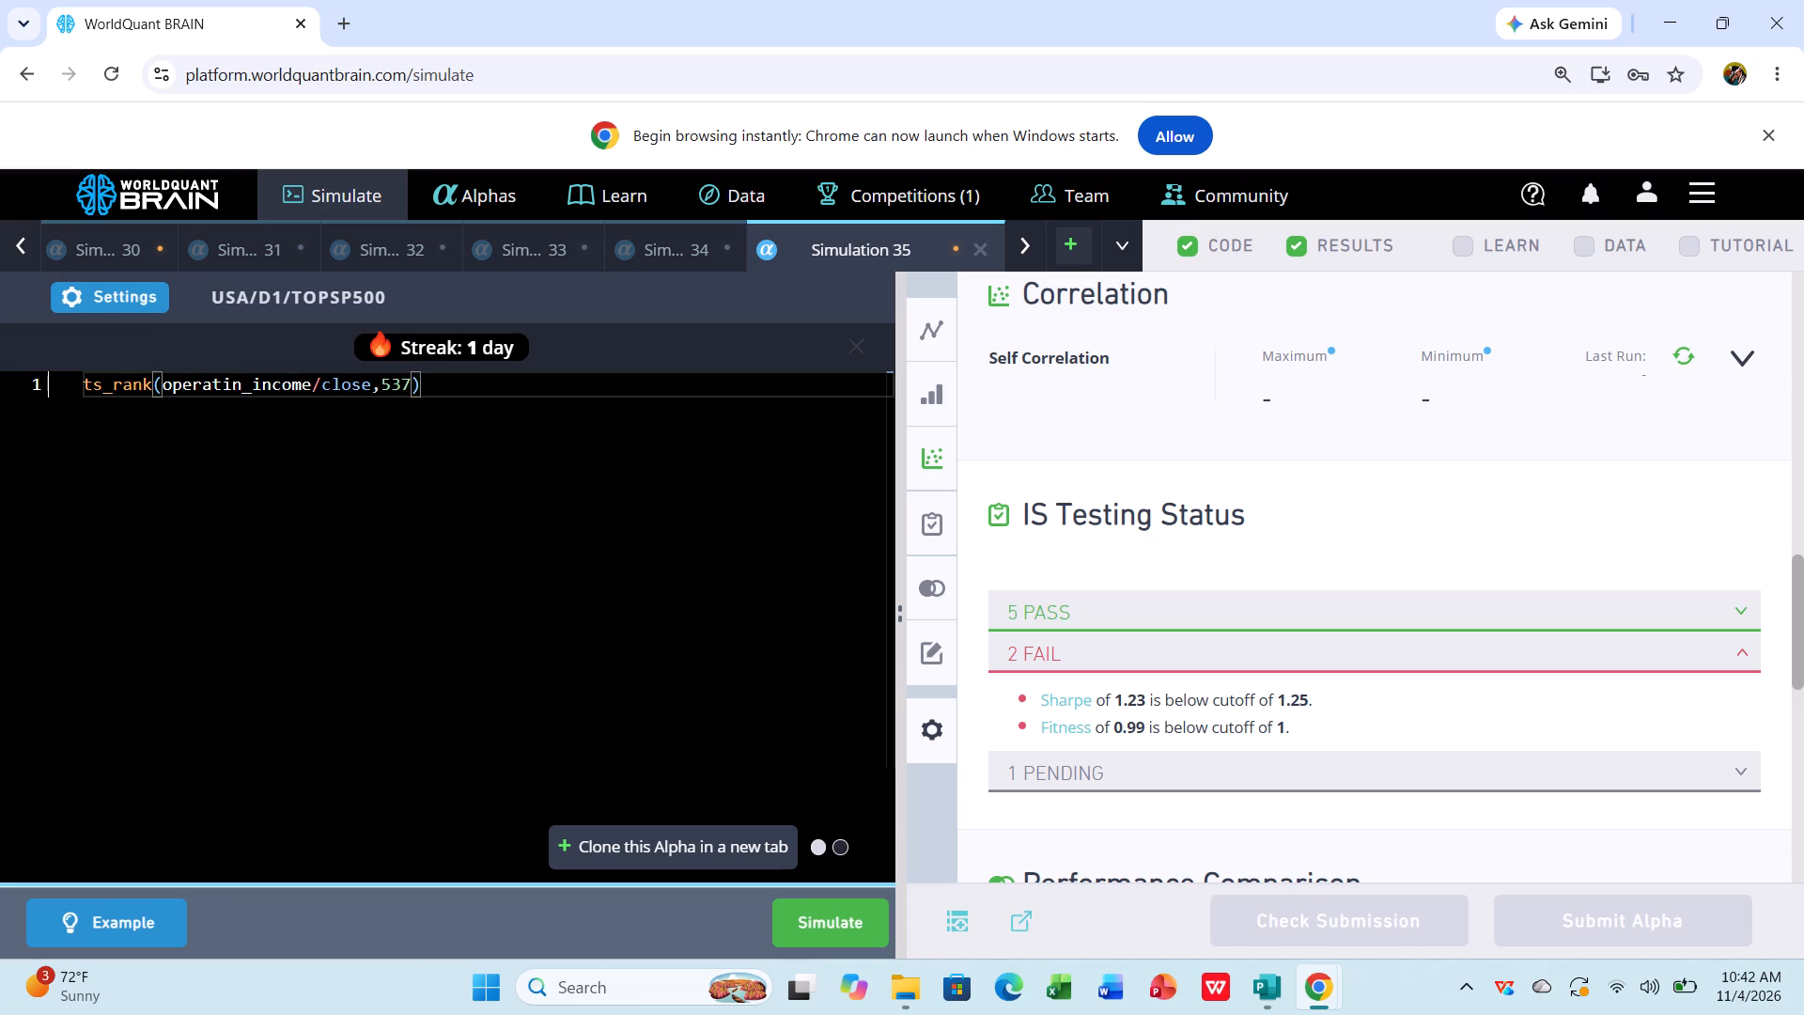
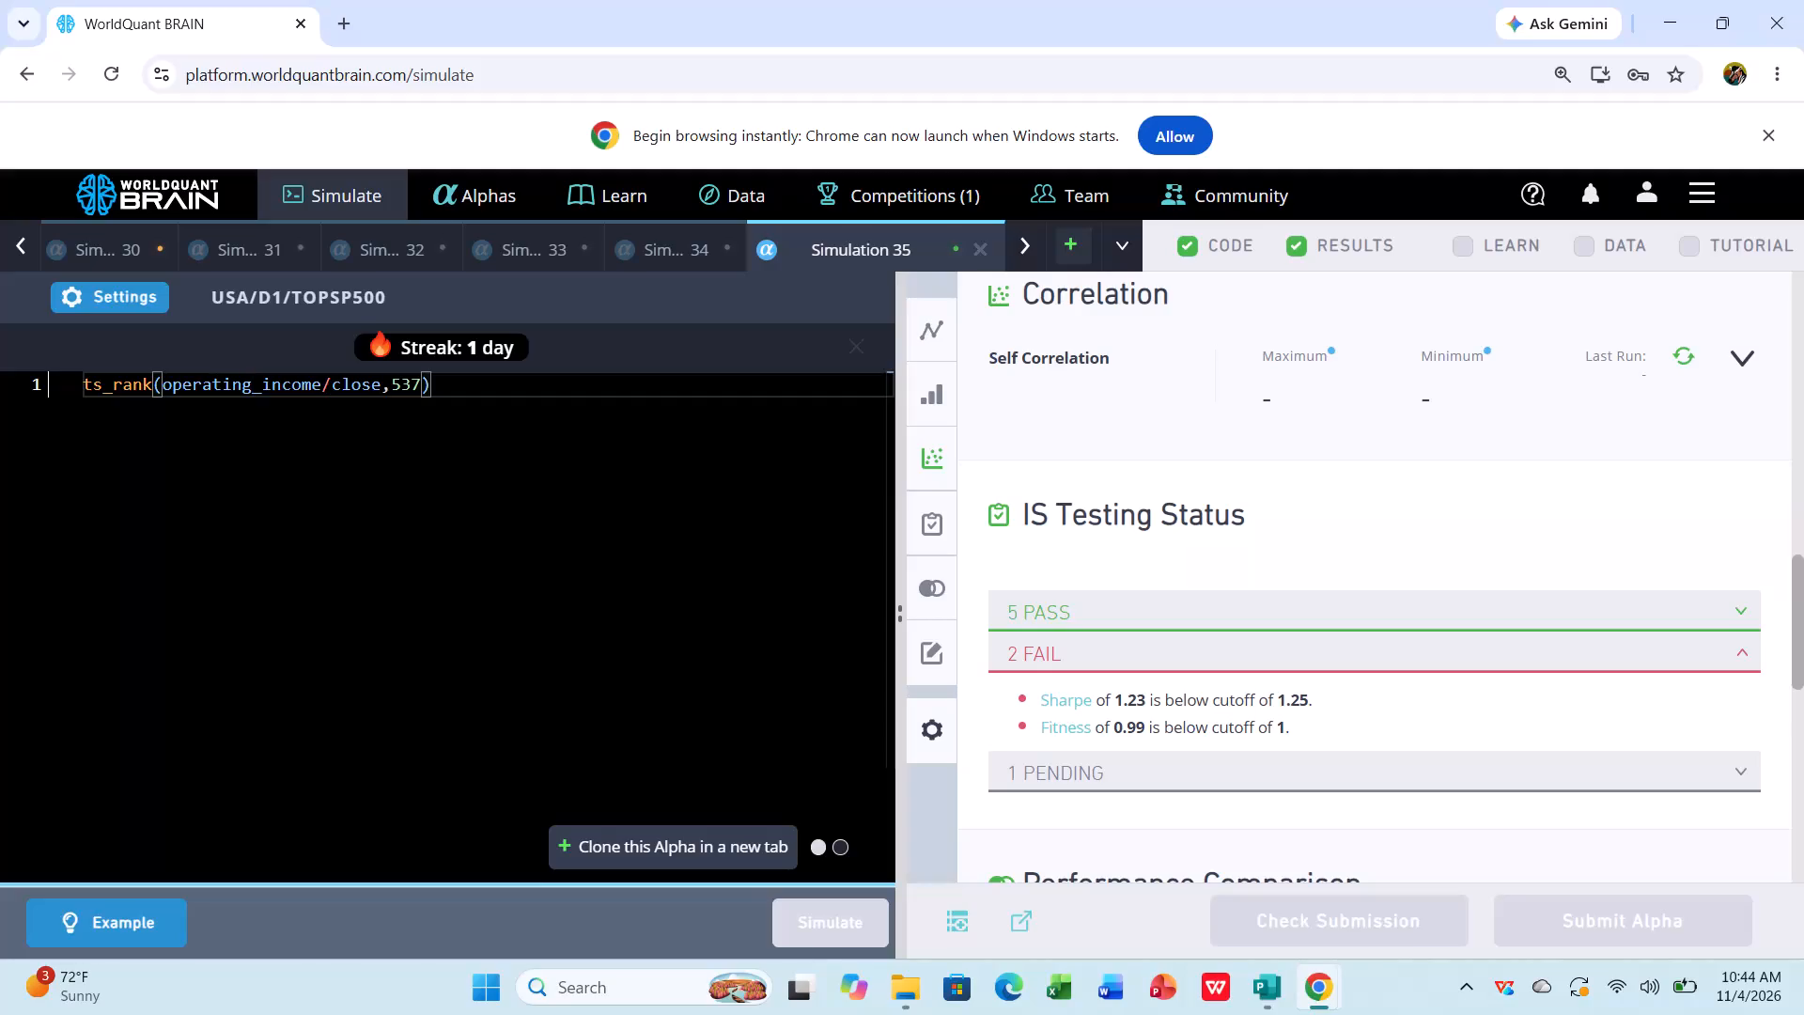
# Replace the ts_rank operator with ts_delta so the expression reads ts_delta(operating_income/close,537), and simulate the alpha.
pyautogui.click(146, 392)
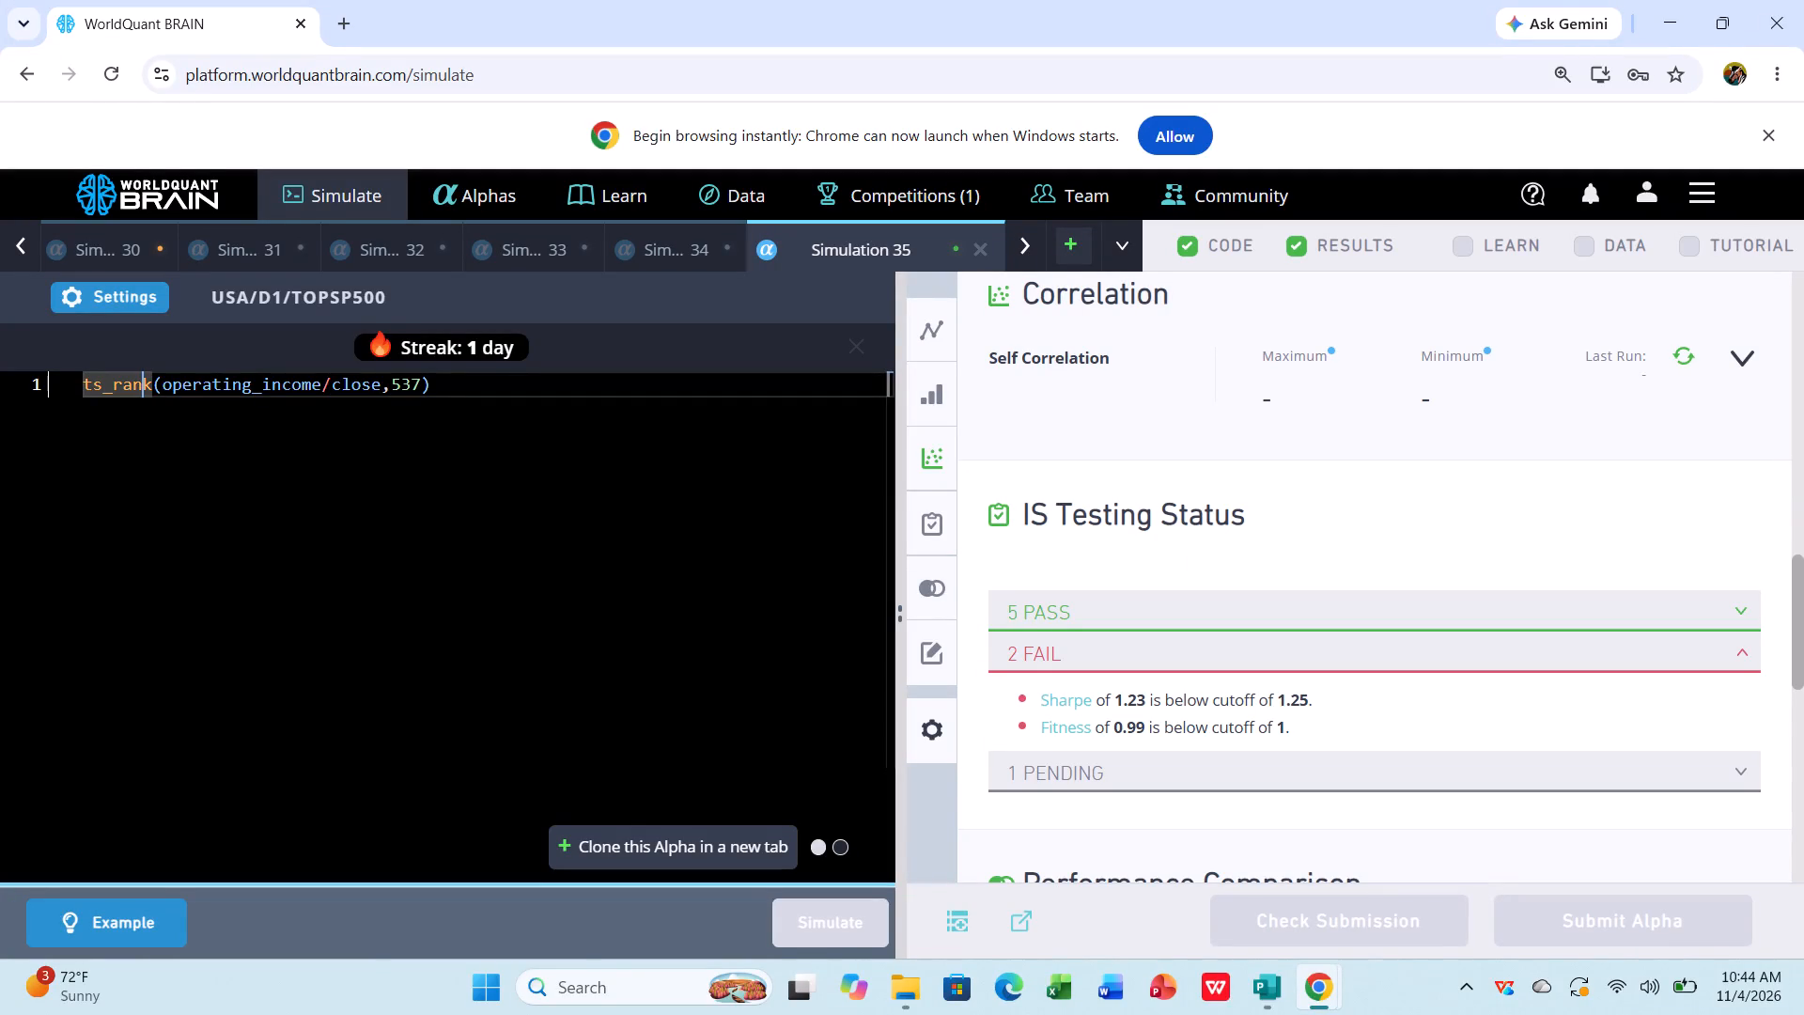
pyautogui.click(149, 383)
pyautogui.press('BackSpace')
pyautogui.press('BackSpace')
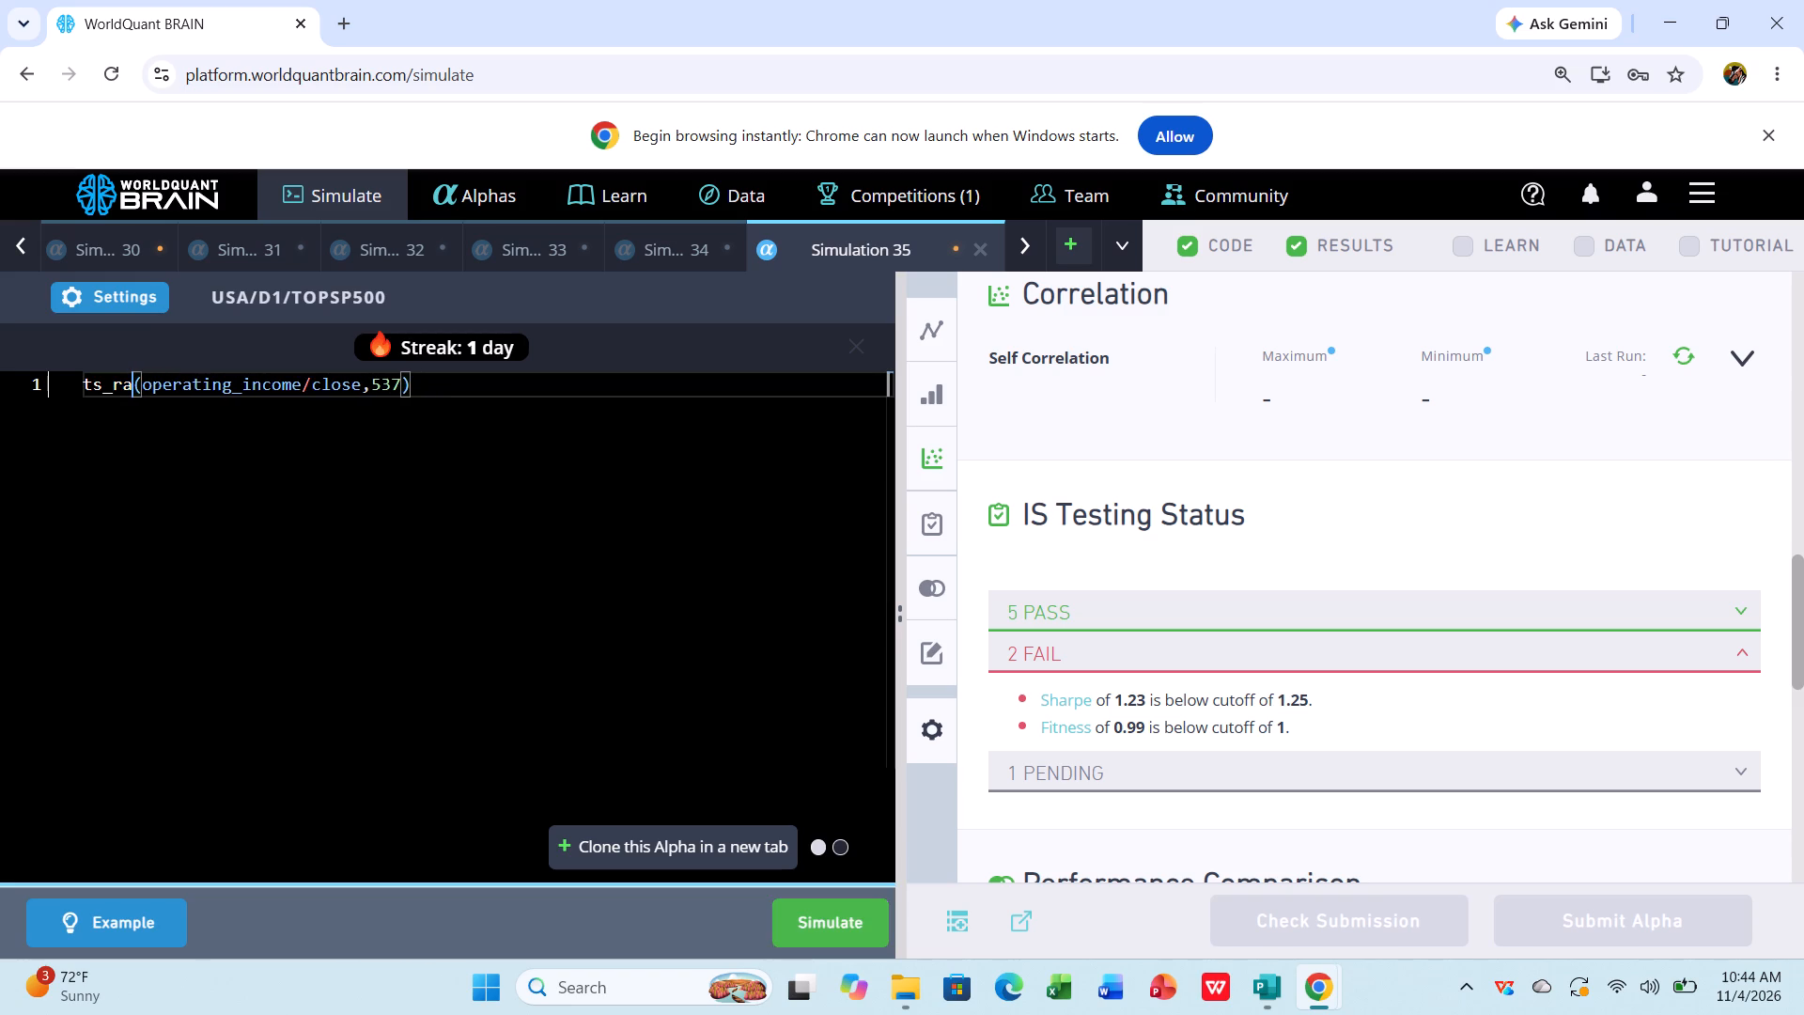
pyautogui.press('BackSpace')
pyautogui.press('BackSpace')
pyautogui.write('delt')
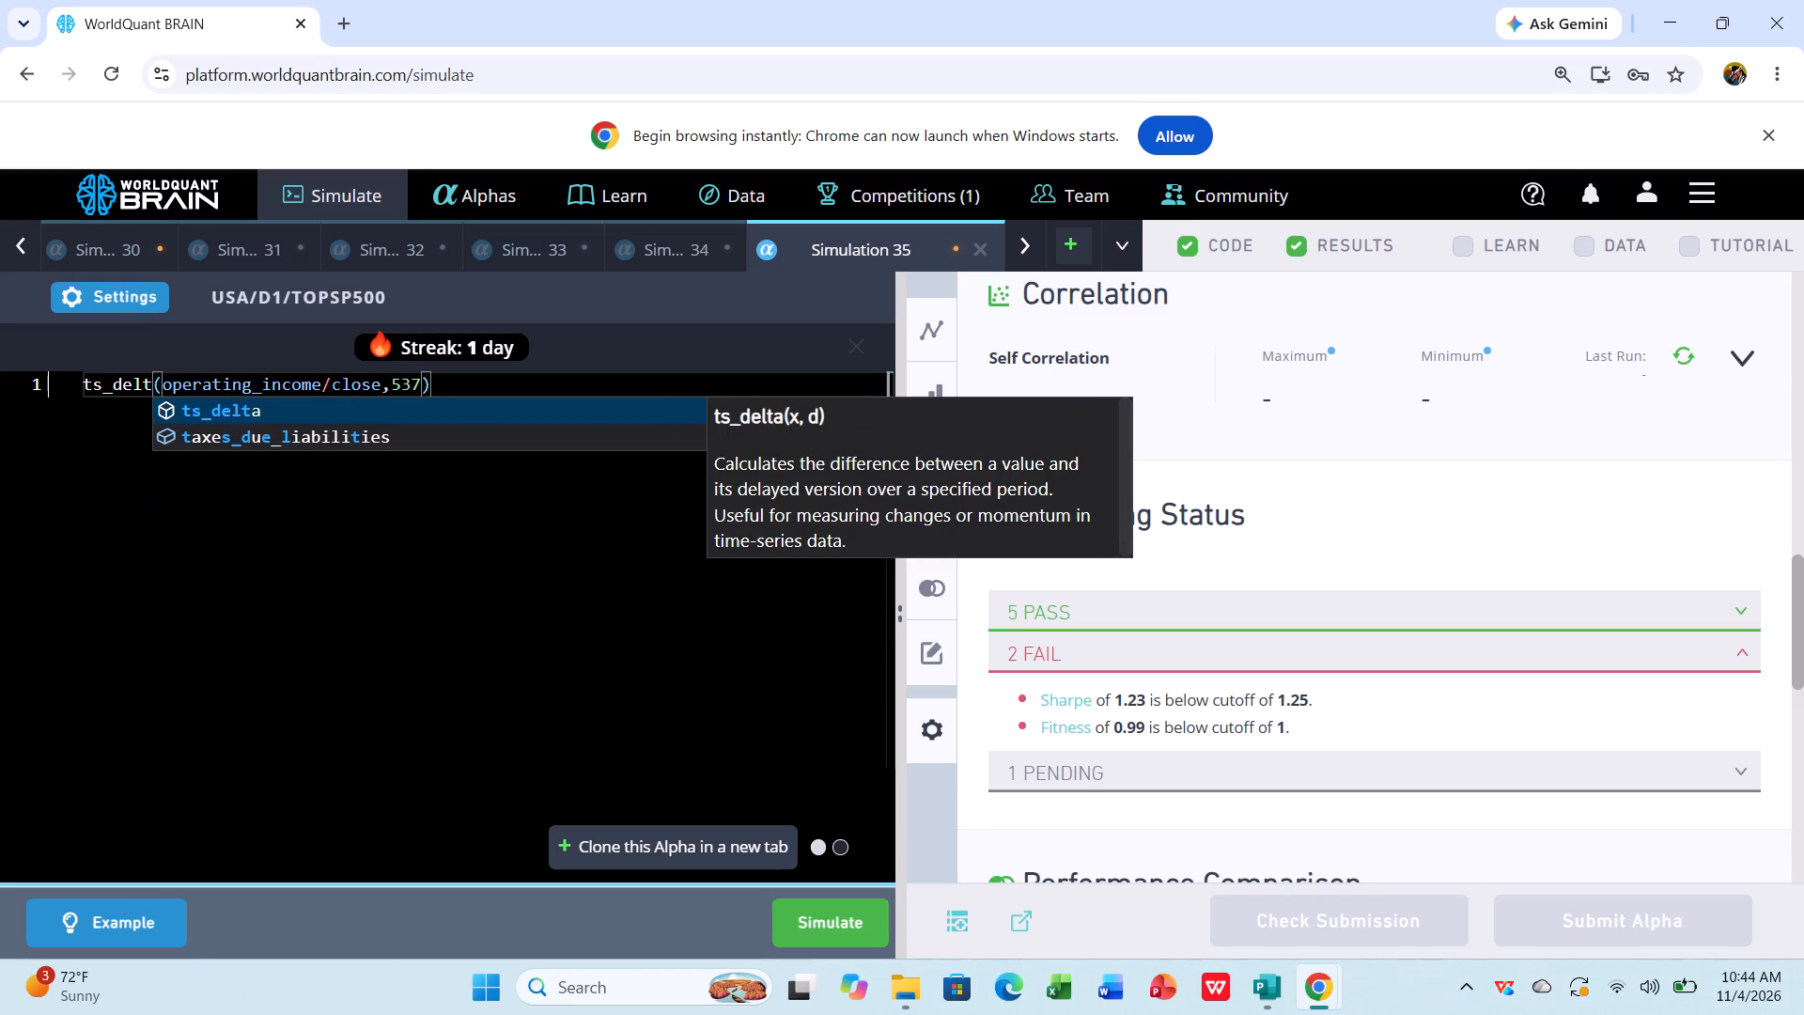
pyautogui.press('a')
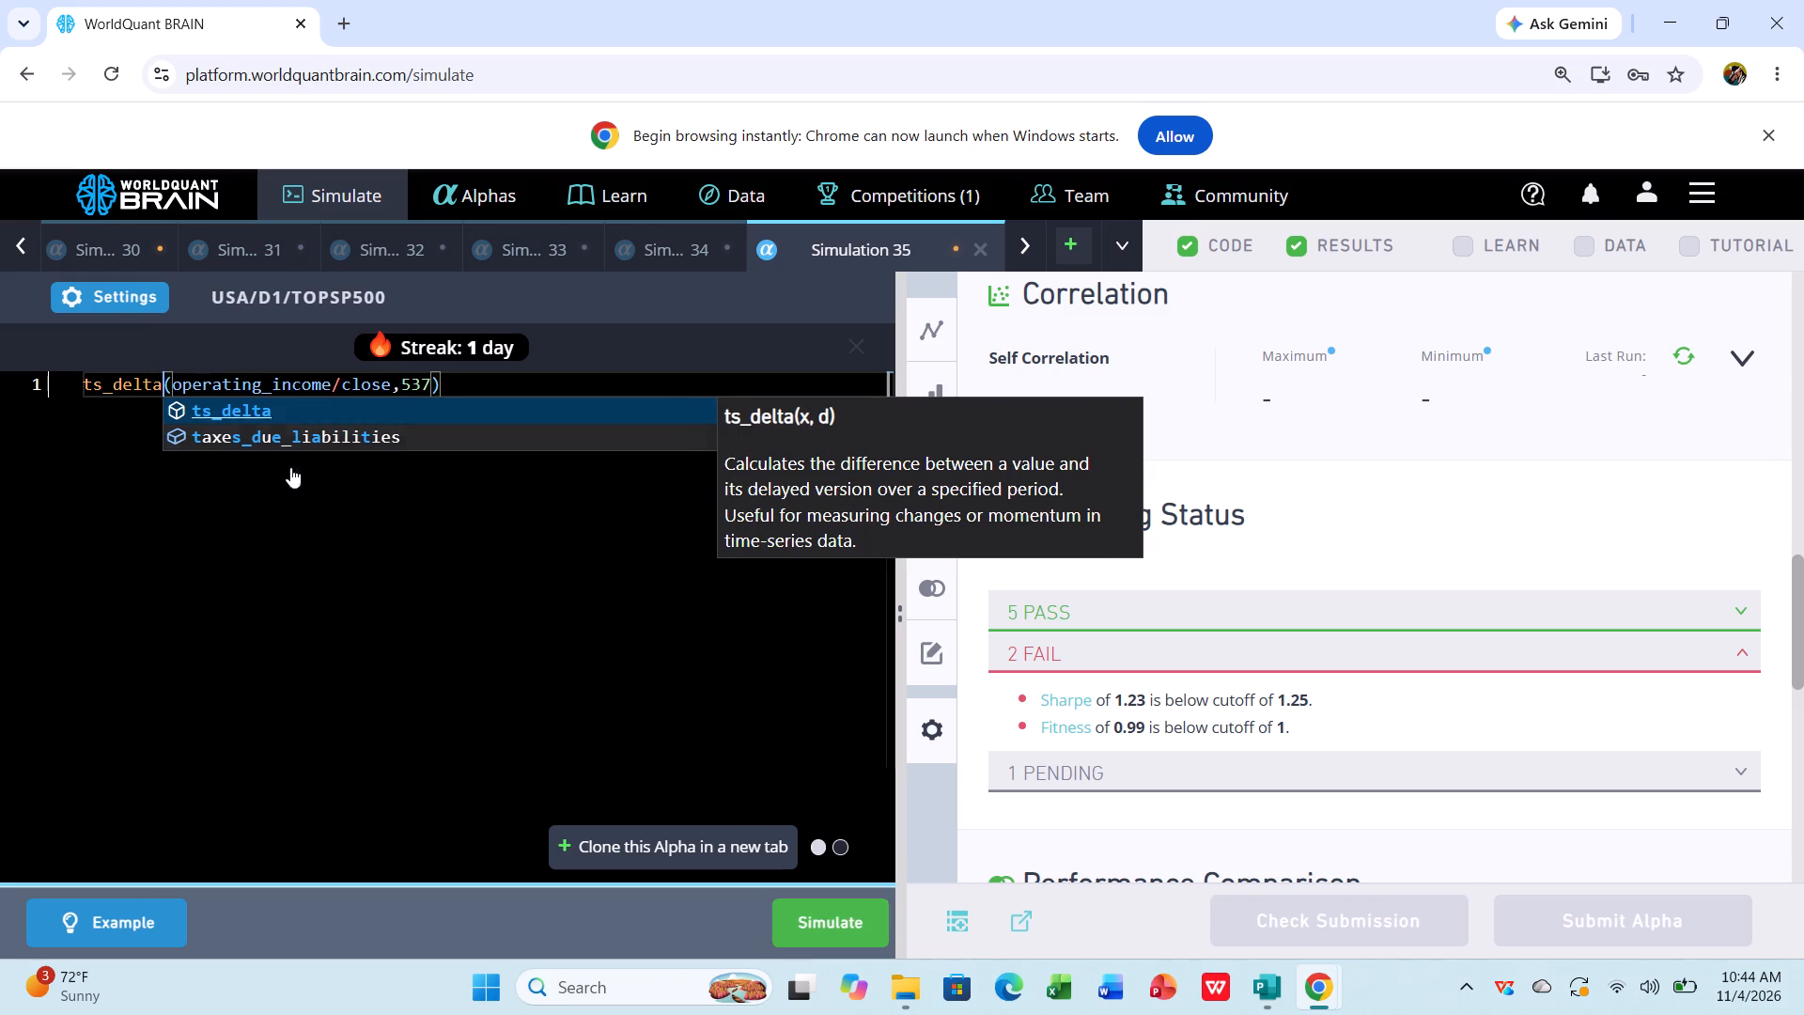
pyautogui.click(420, 401)
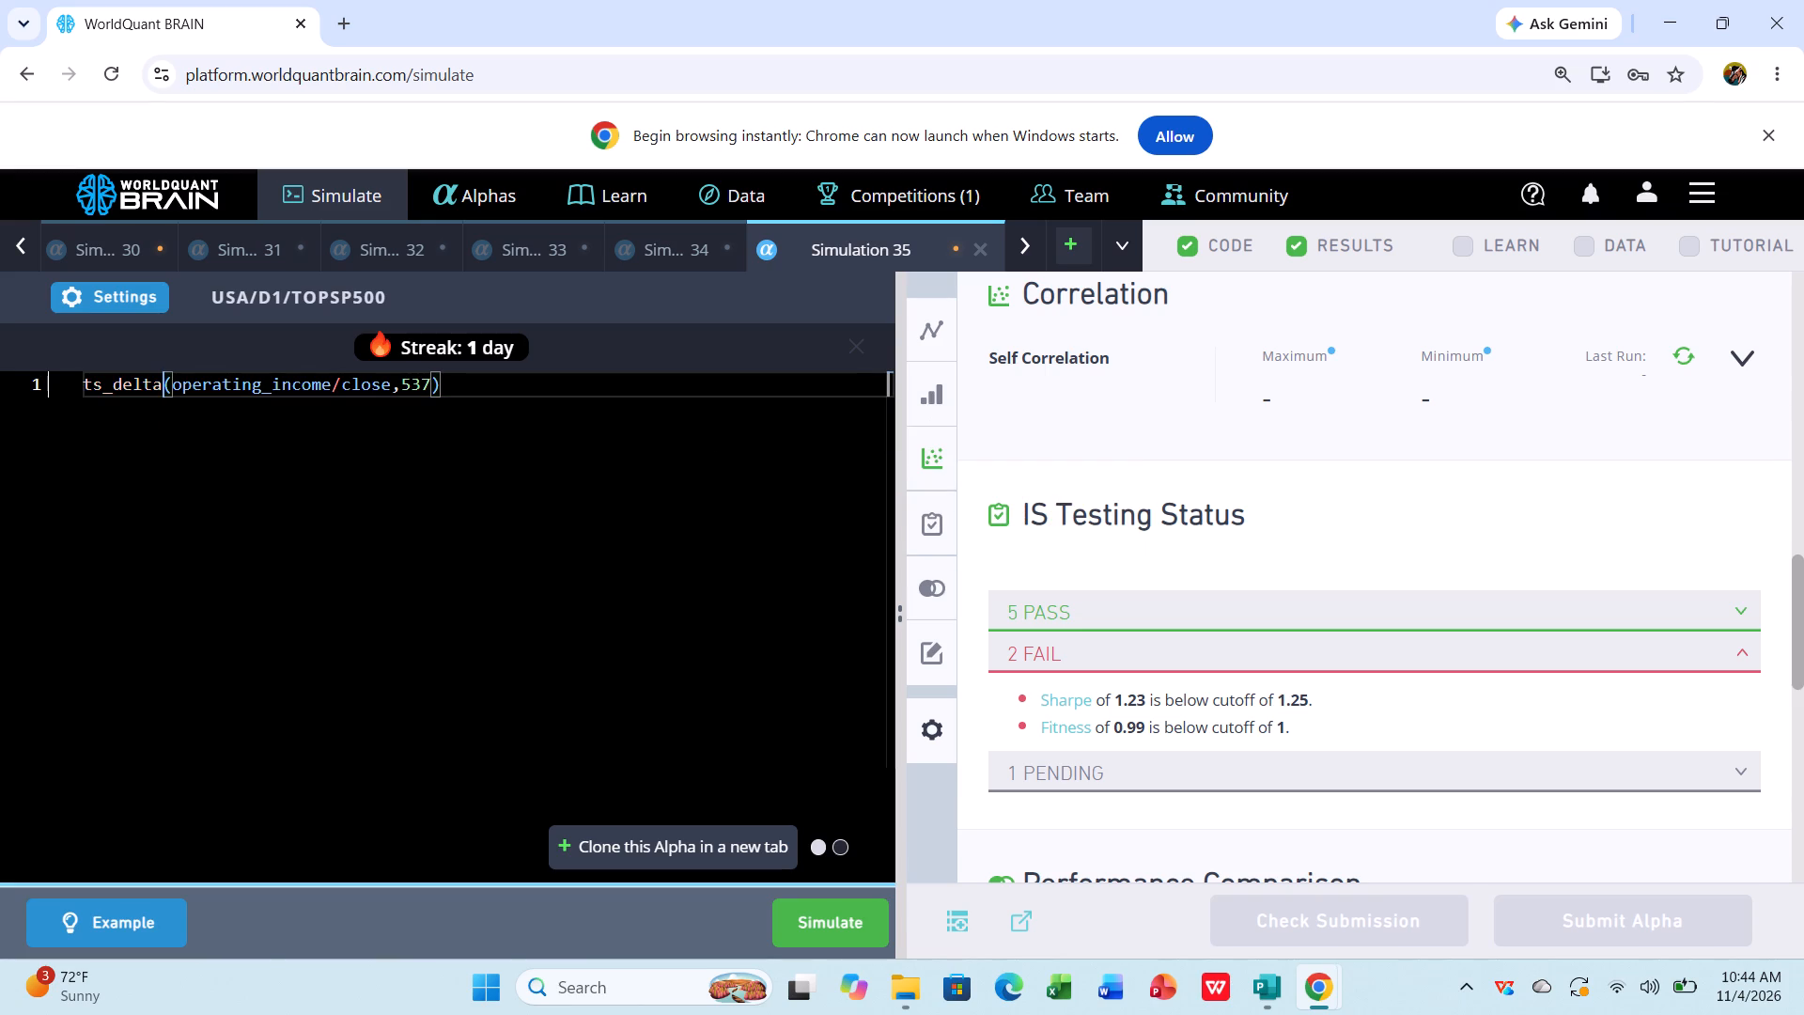
pyautogui.click(817, 913)
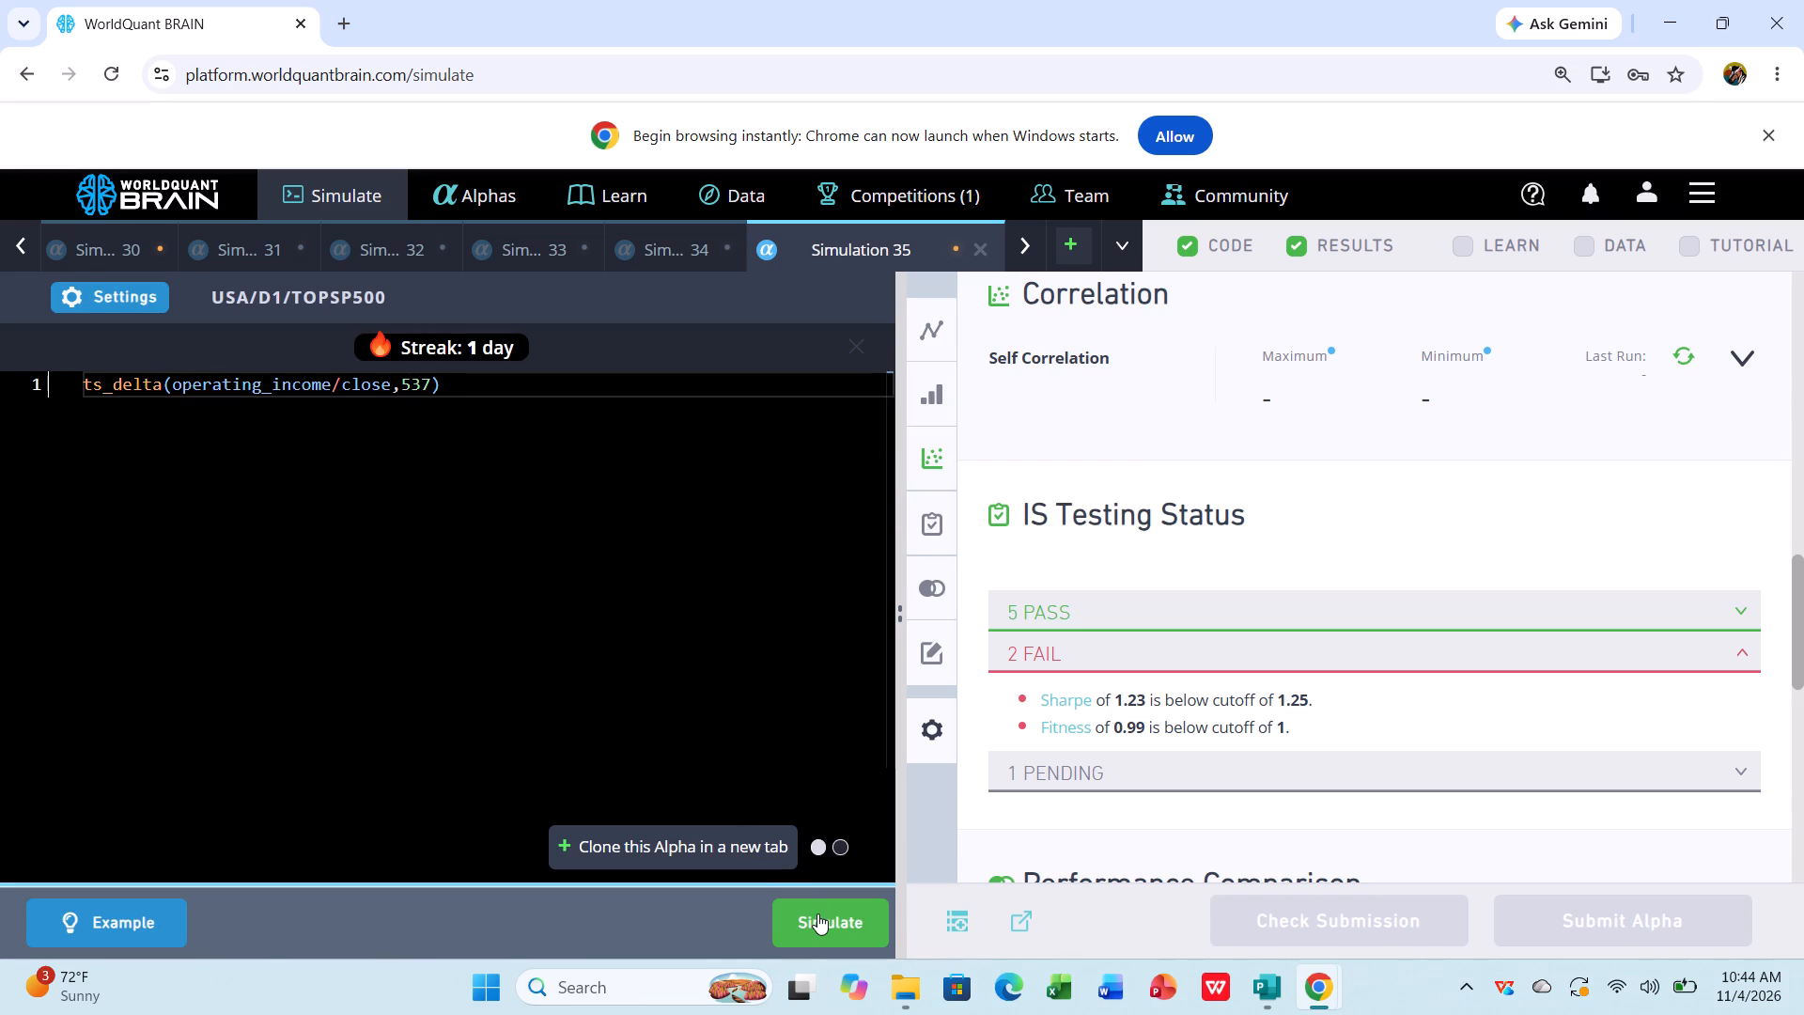
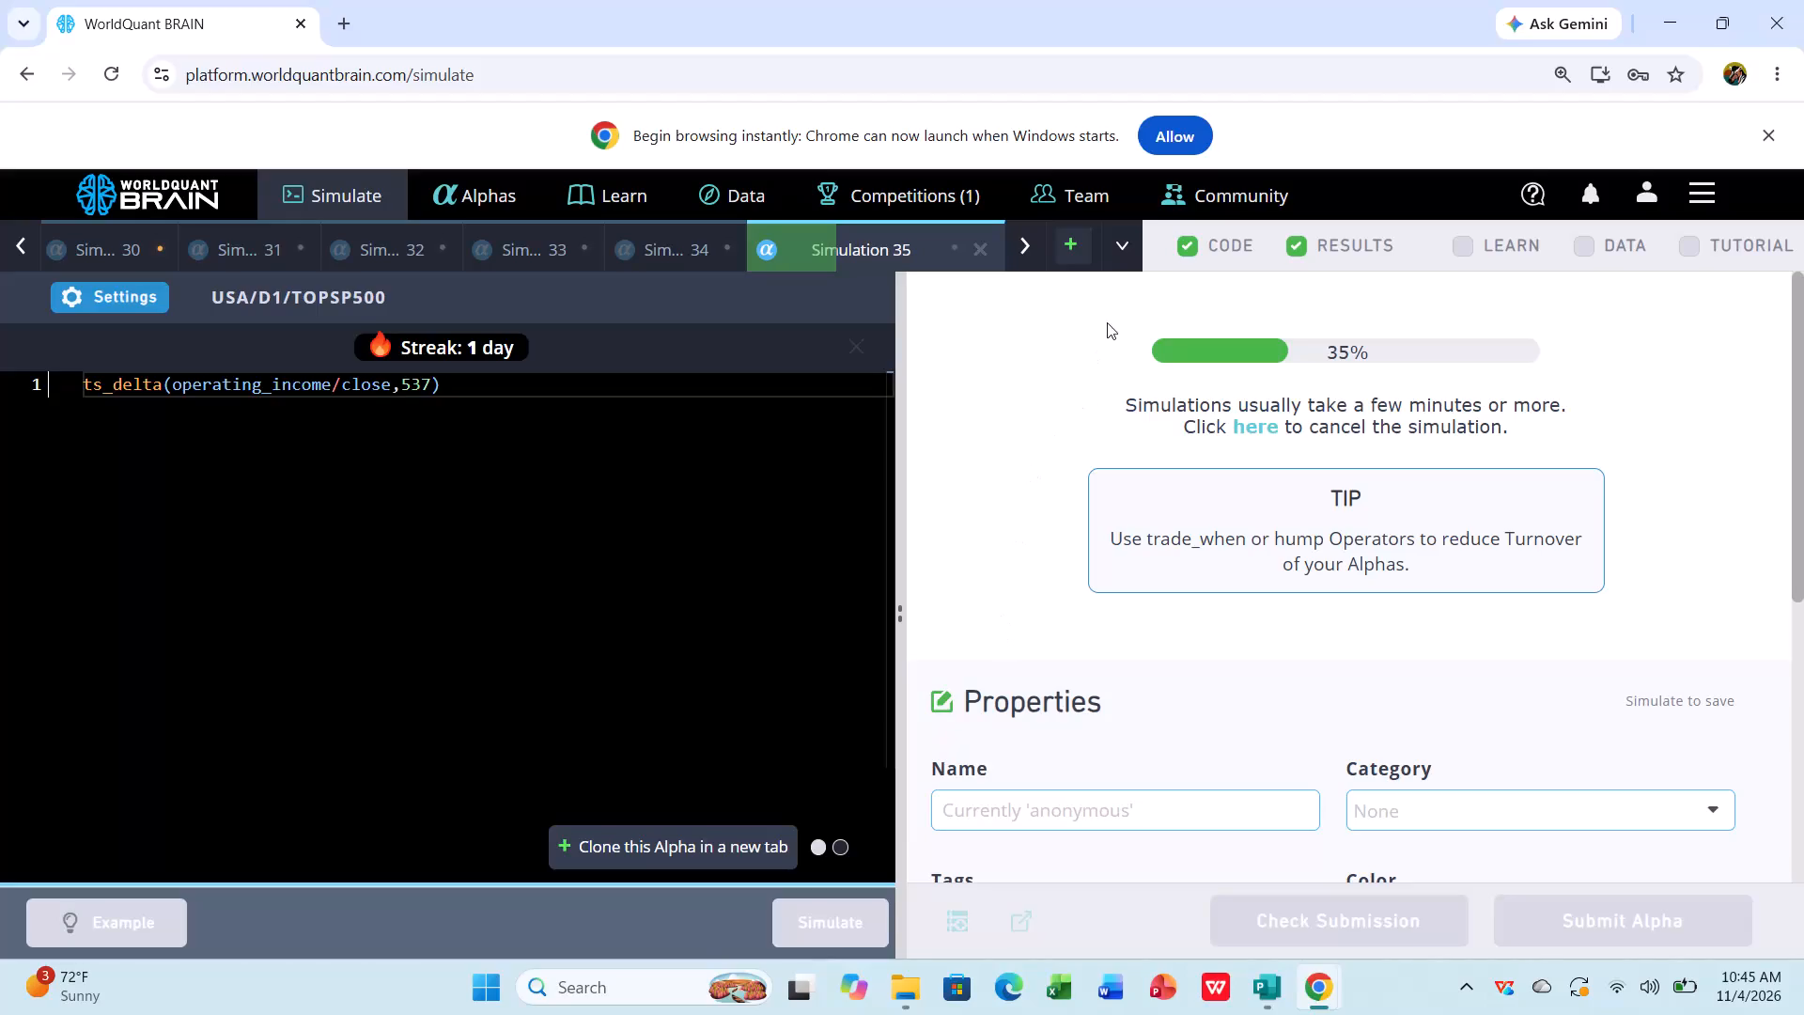
# Create a new simulation and start its expression with the ts_mean operator and an opening parenthesis.
pyautogui.click(1074, 235)
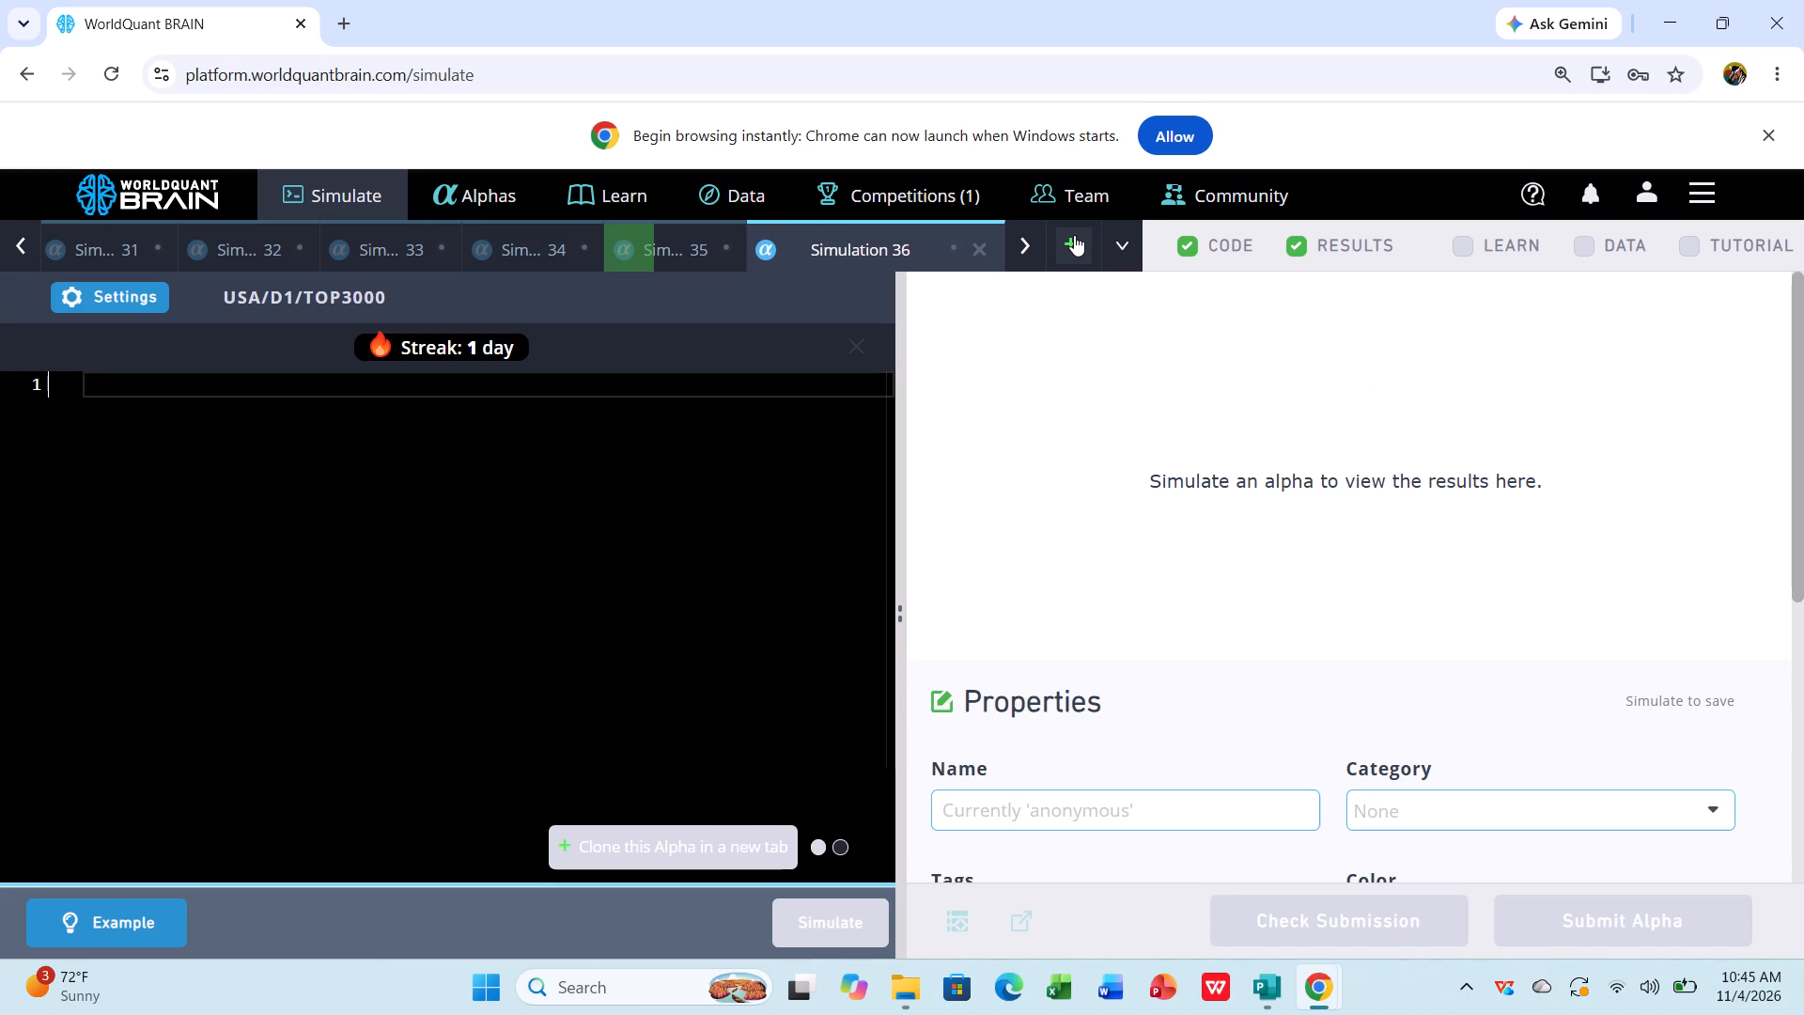
pyautogui.write('ts')
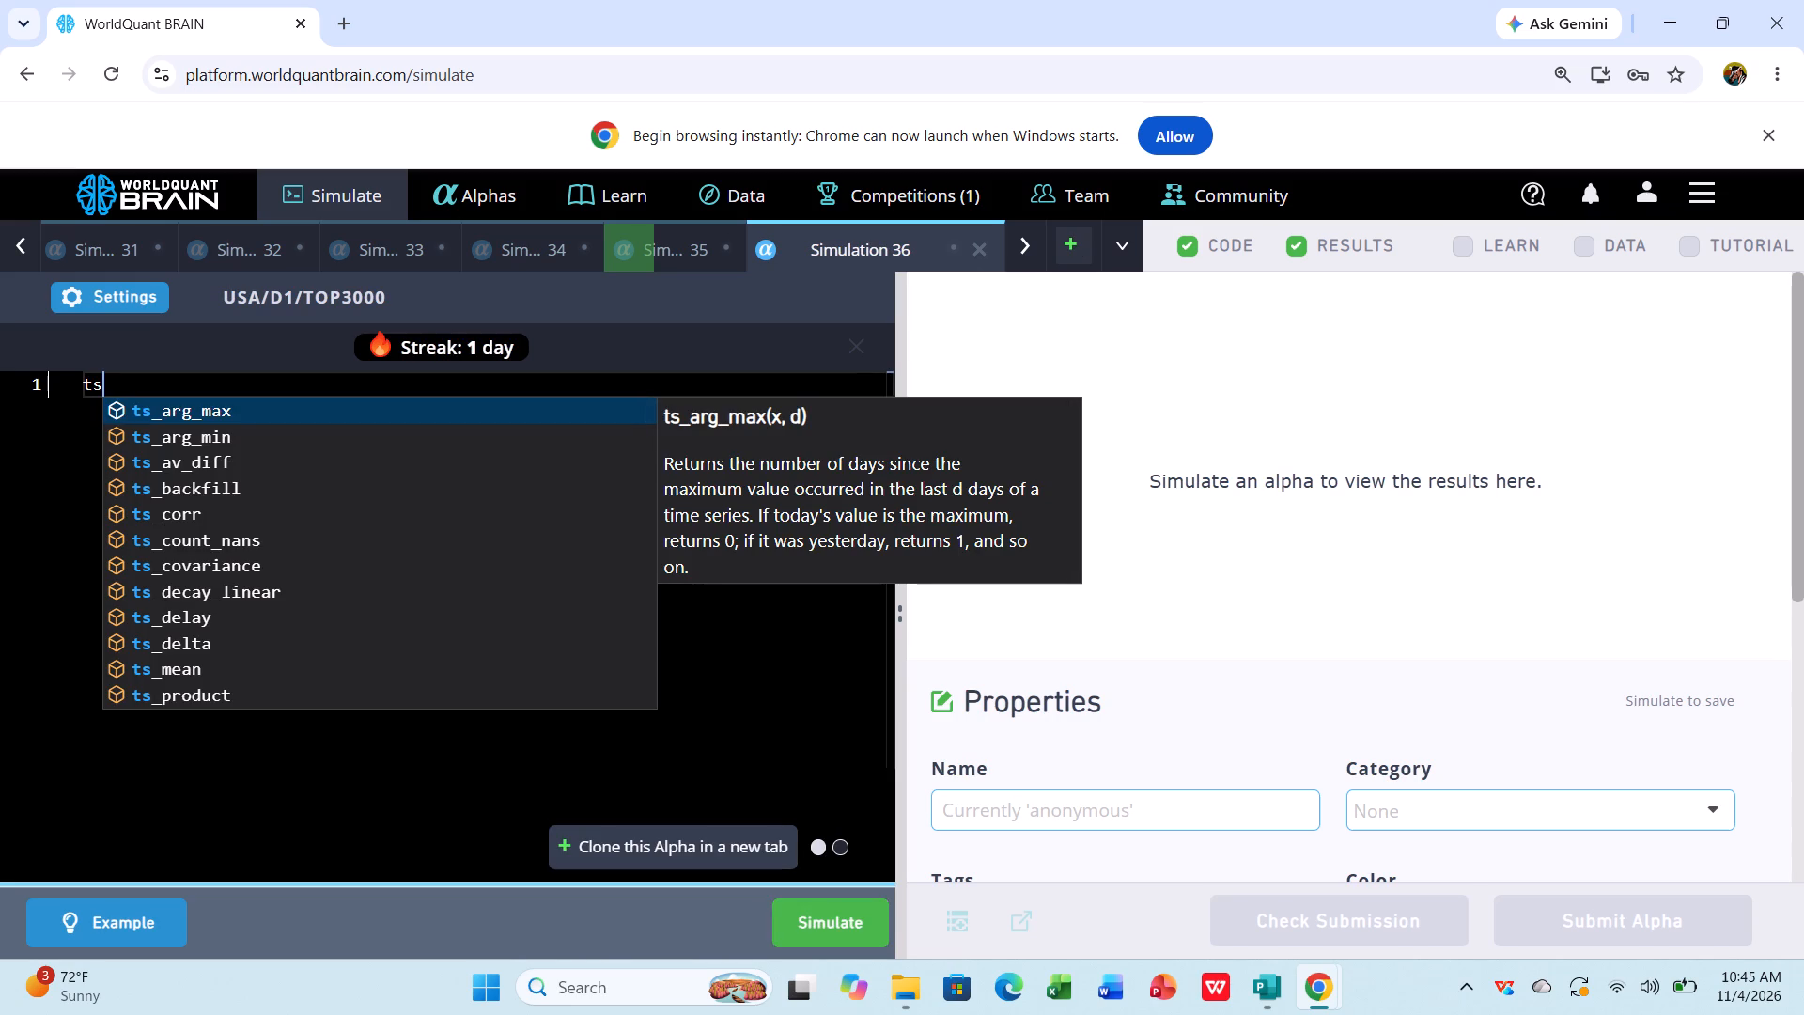
pyautogui.hotkey('shift', '_')
pyautogui.write('me')
pyautogui.click(995, 294)
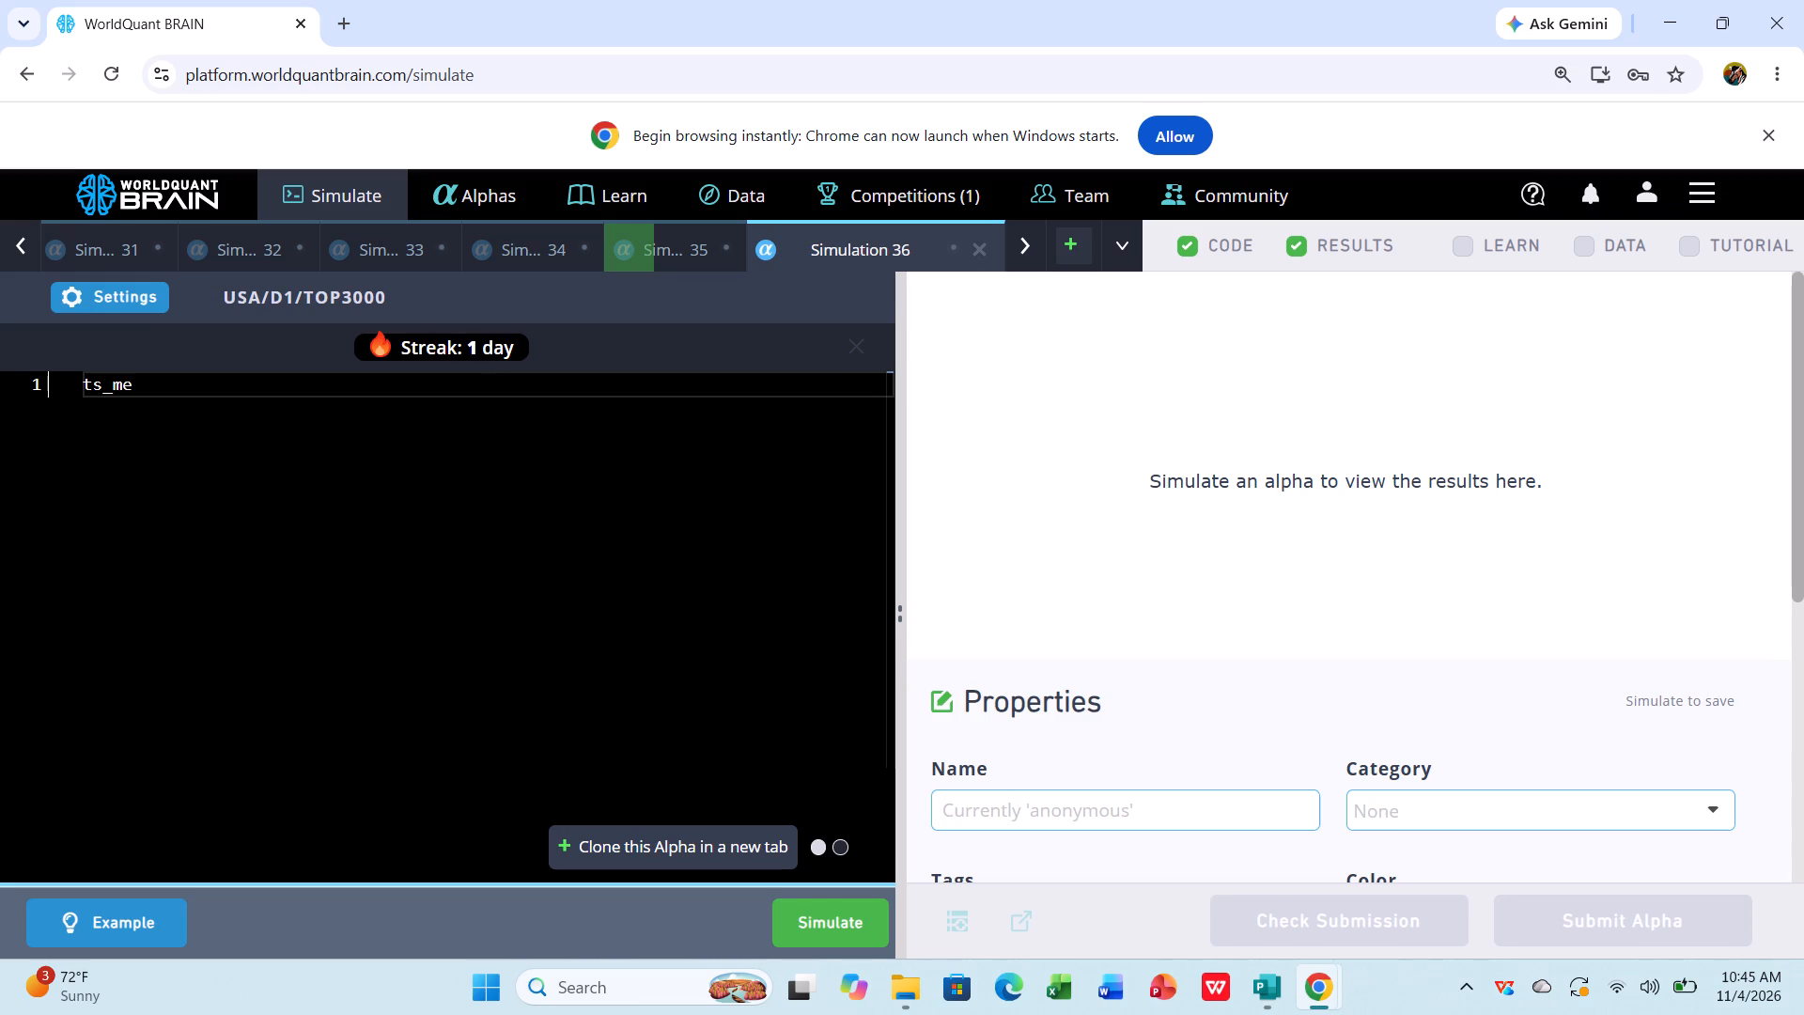
pyautogui.click(149, 386)
pyautogui.press('a')
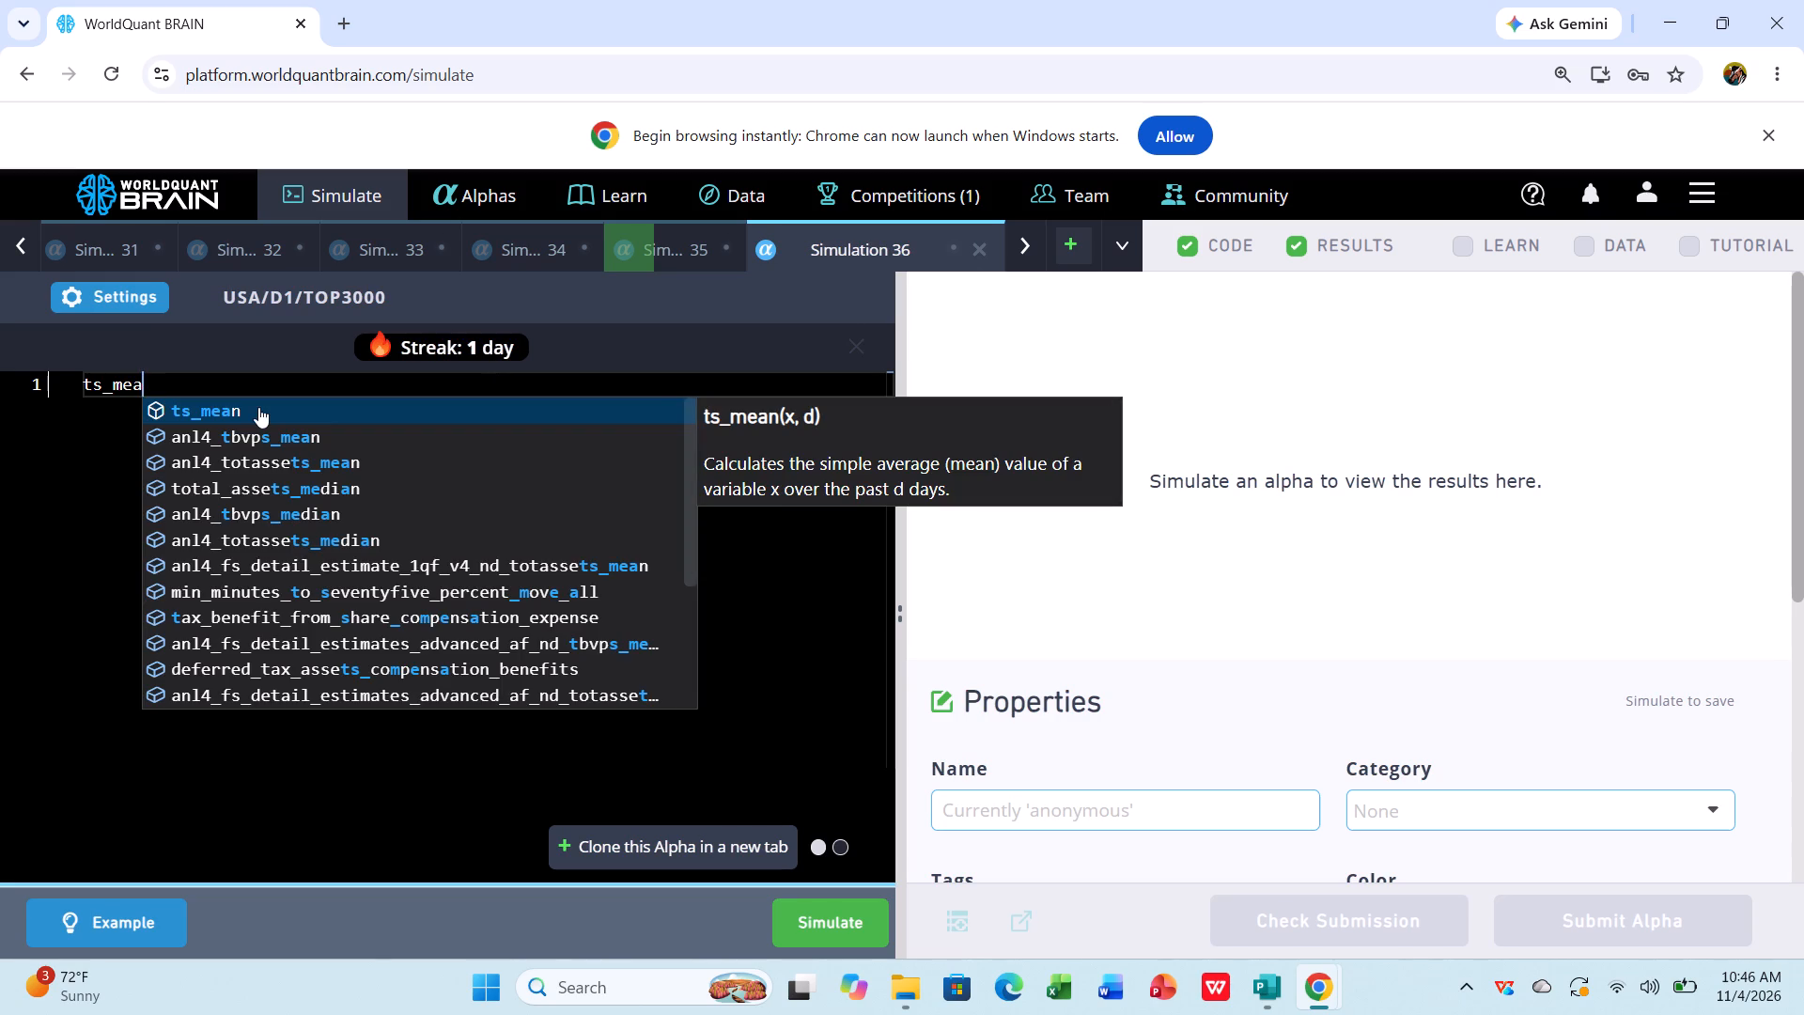
pyautogui.click(258, 407)
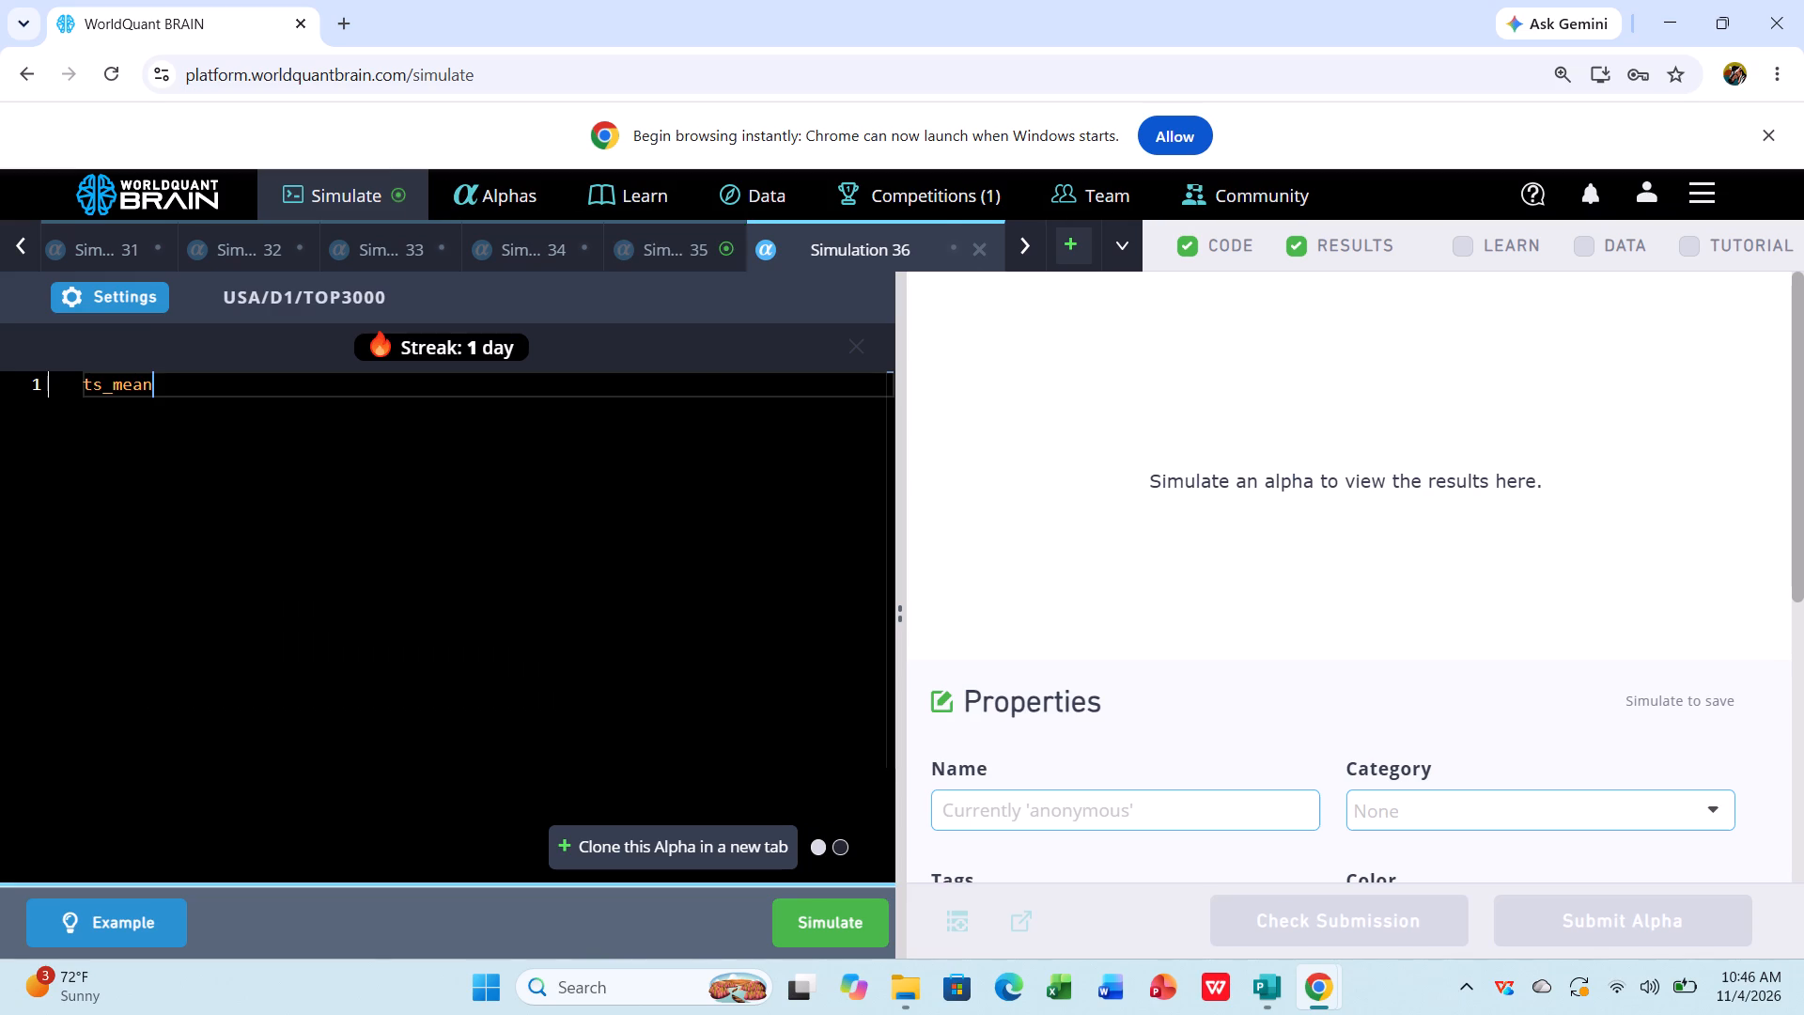
pyautogui.hotkey('shift', '(')
# Complete the expression as ts_mean(fn_oth_income_loss_fx_transaction_and_tax_translation_adj_a,160).
pyautogui.write('fn')
pyautogui.press('-')
pyautogui.press('BackSpace')
pyautogui.hotkey('shift', ')')
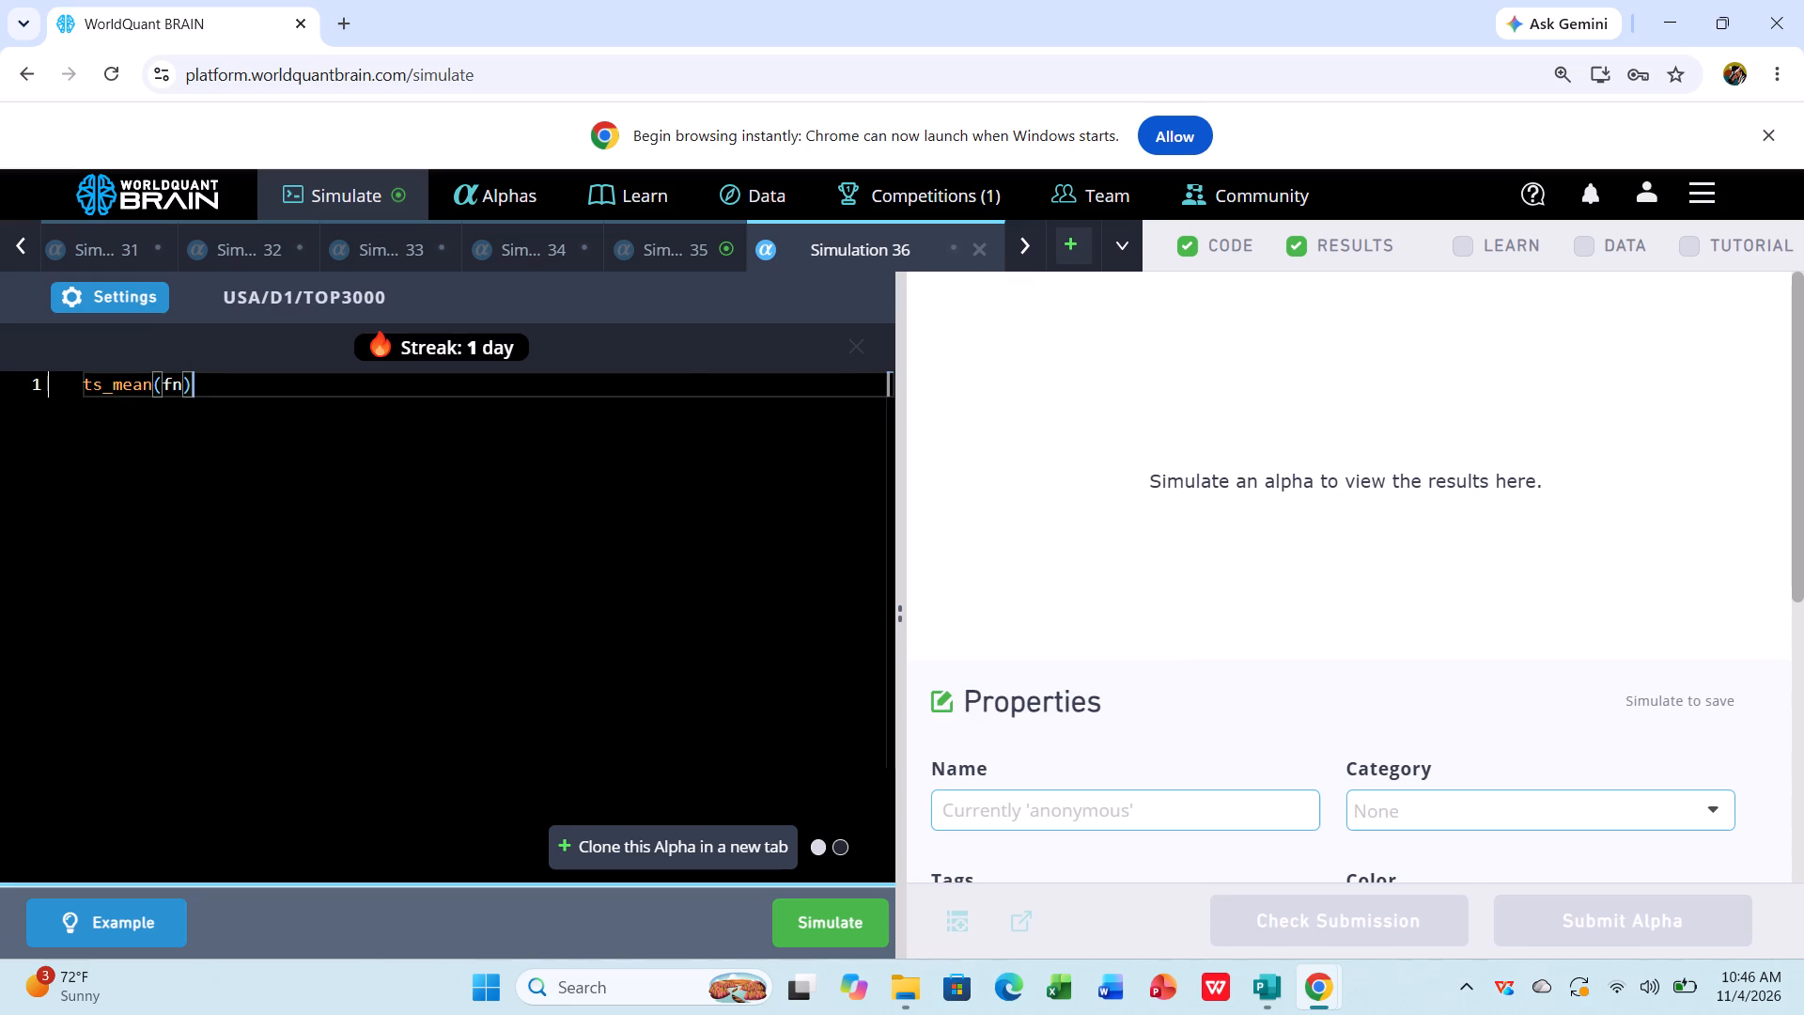
pyautogui.click(181, 387)
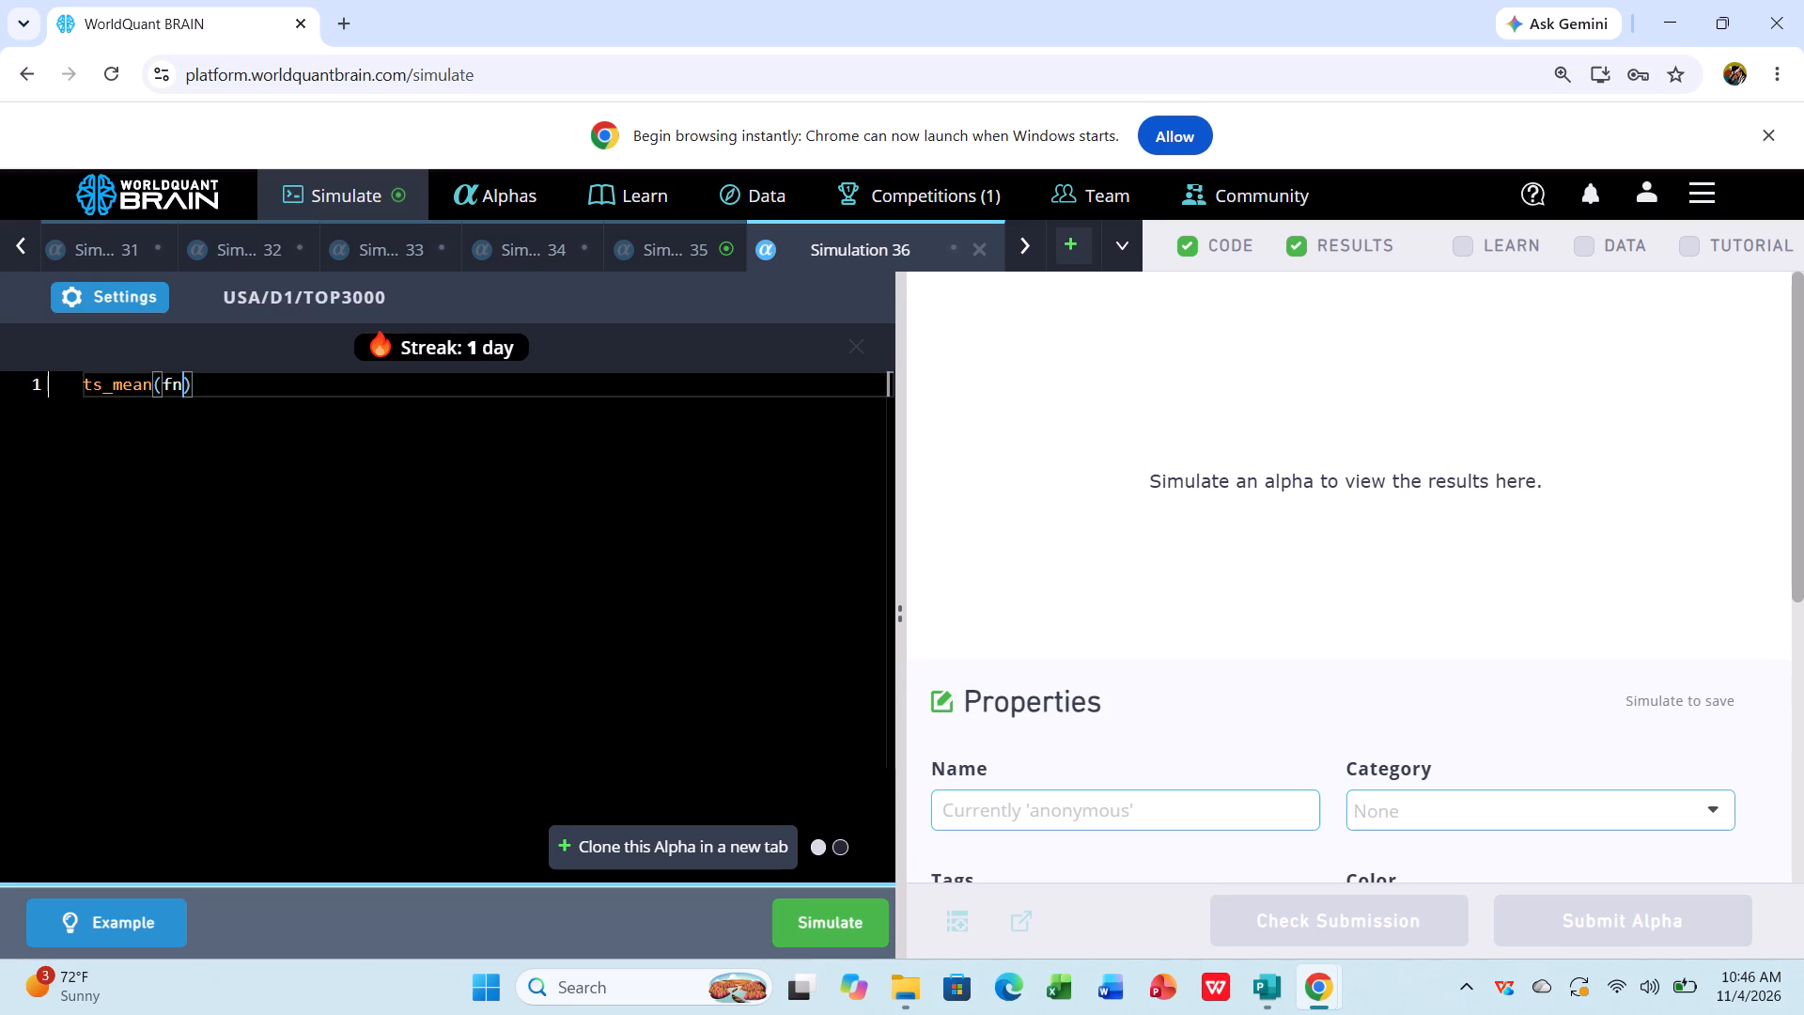
pyautogui.click(178, 381)
pyautogui.hotkey('shift', '_')
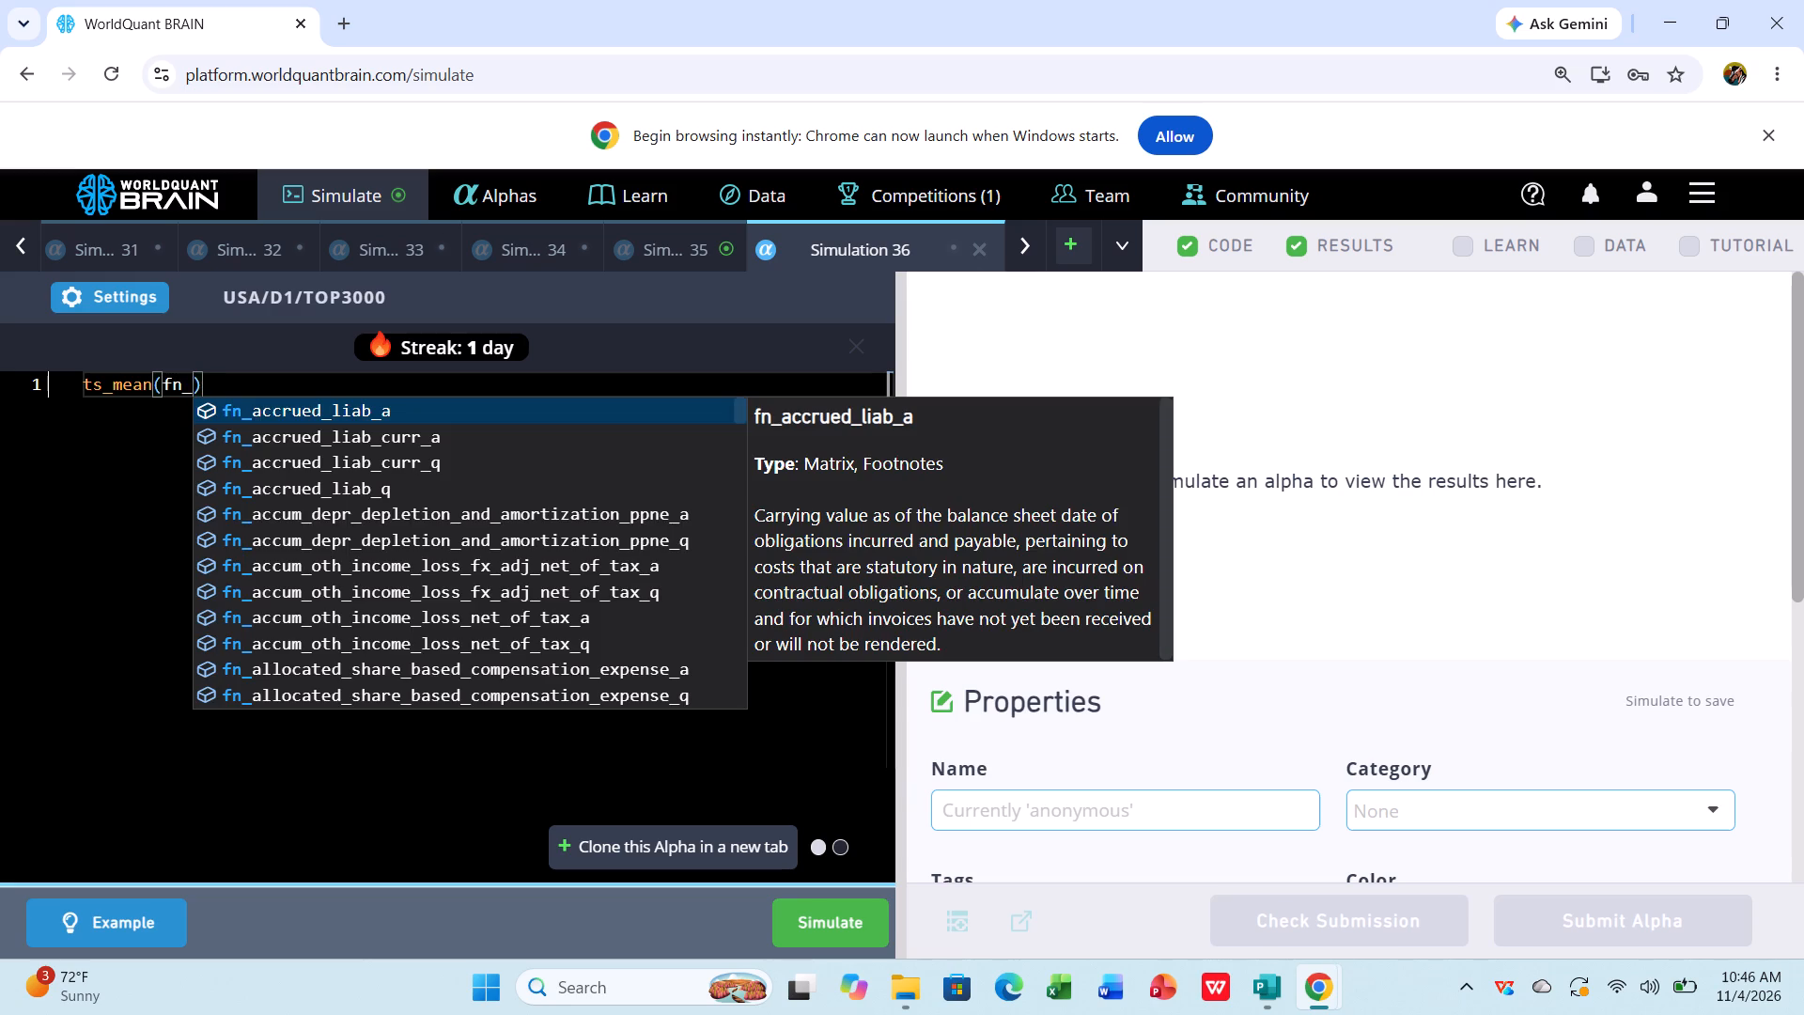
pyautogui.press('o')
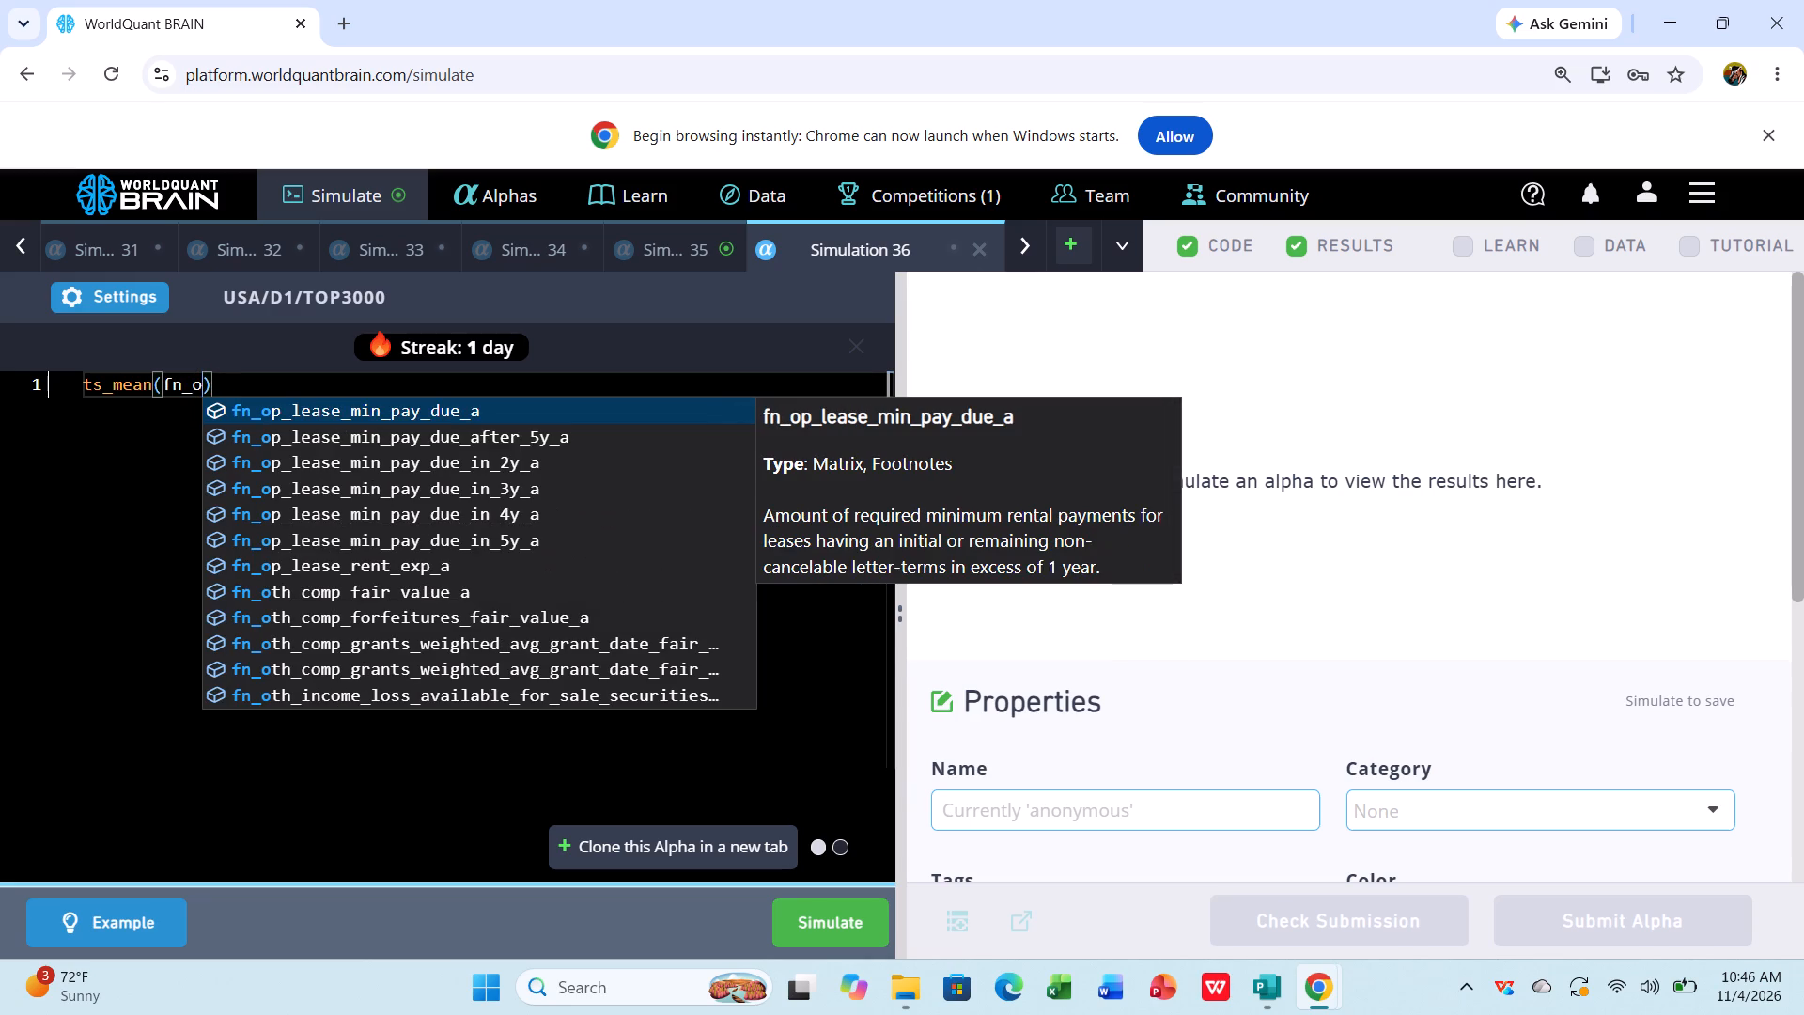
pyautogui.press('t')
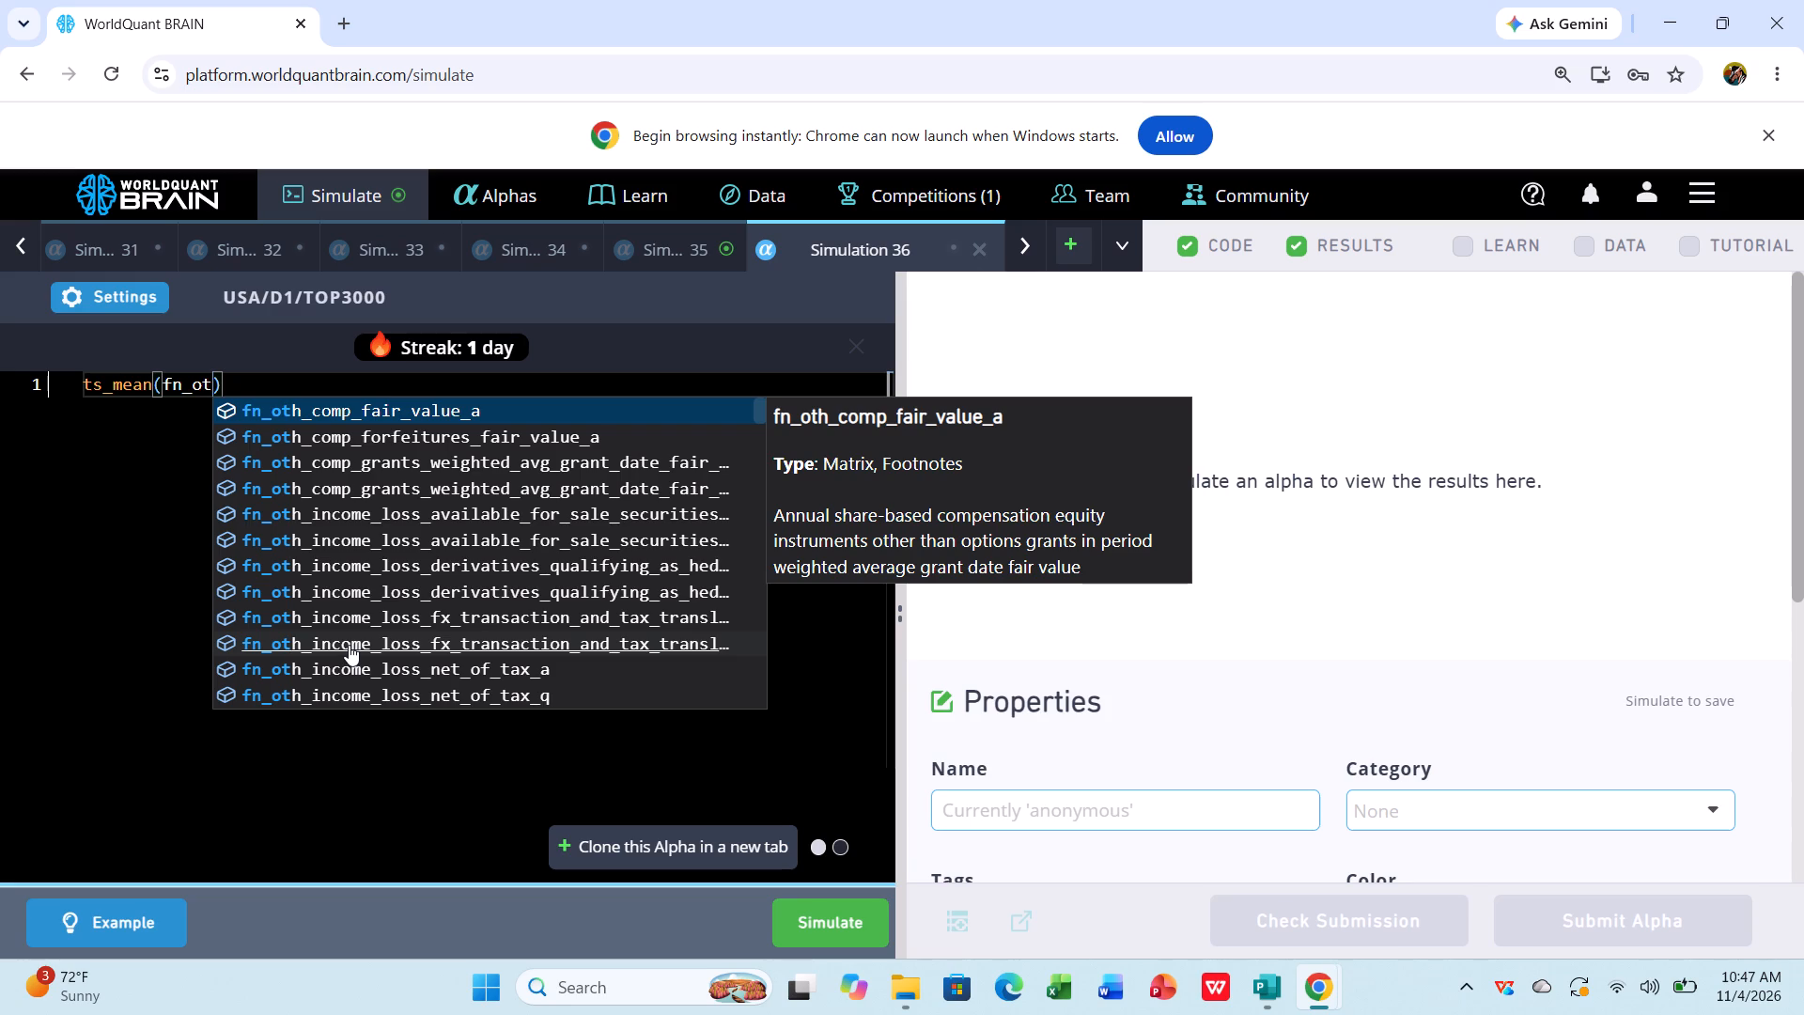
pyautogui.click(349, 645)
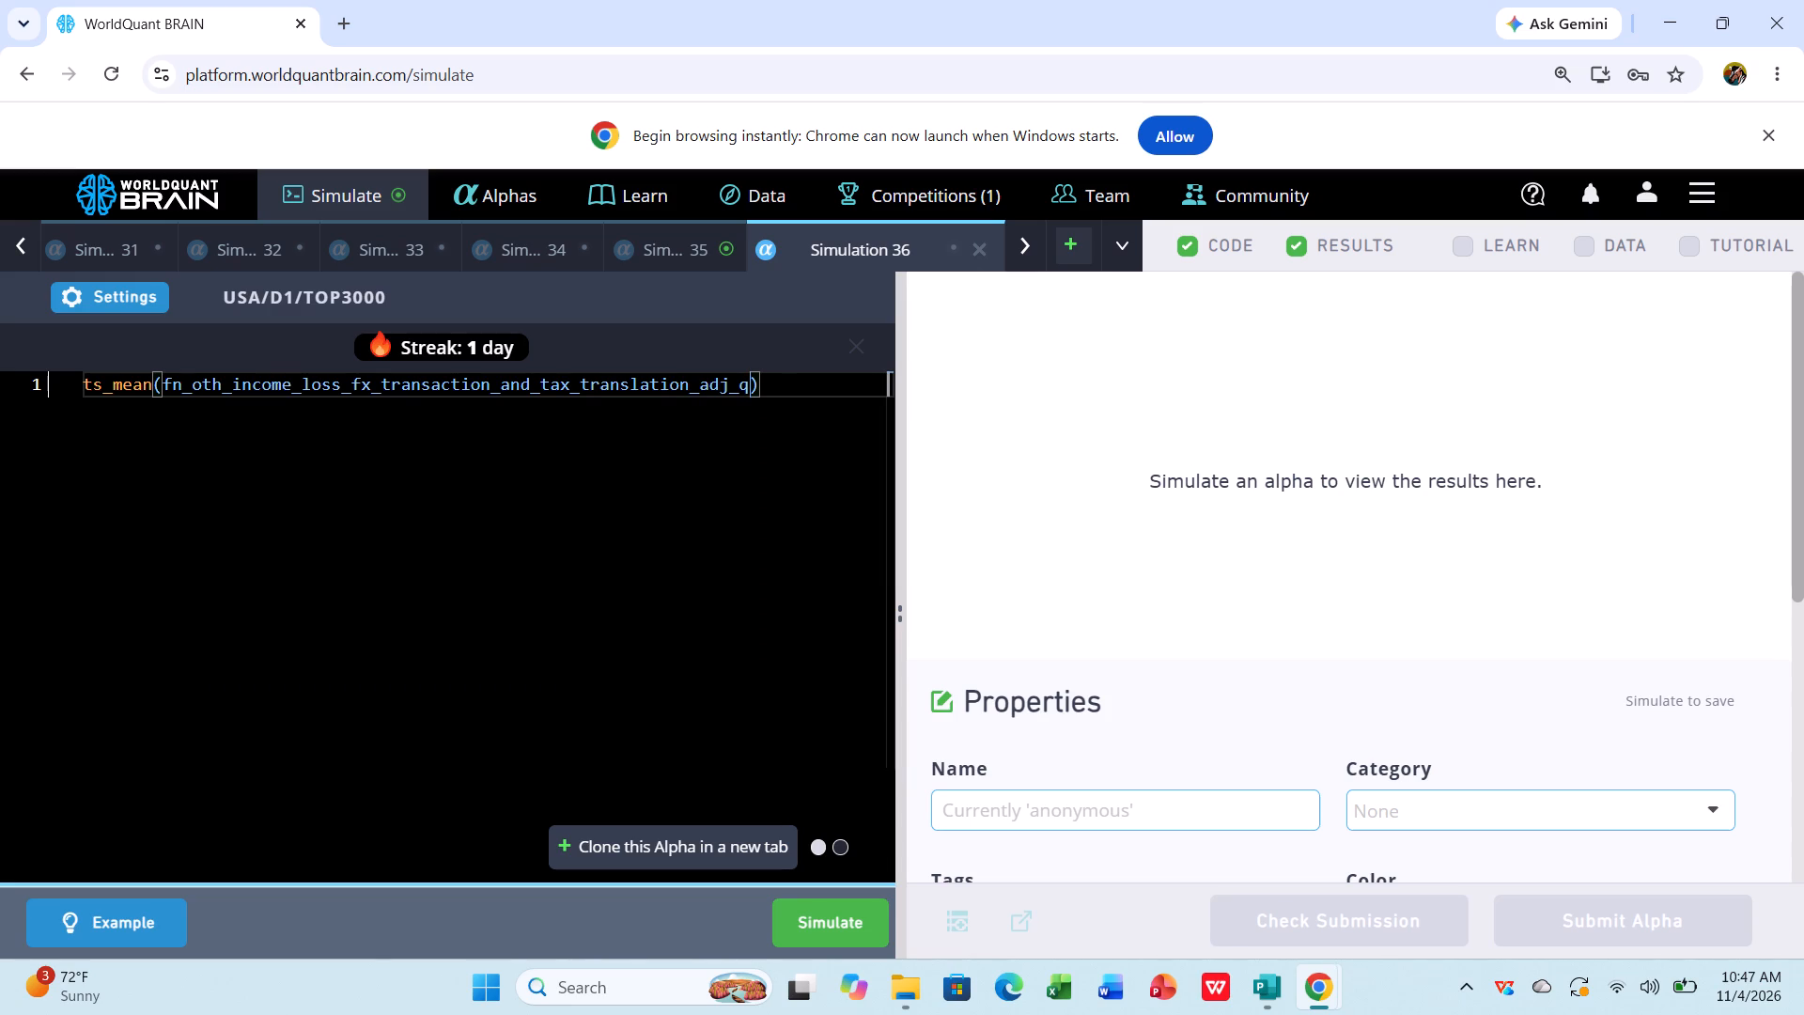
pyautogui.press('BackSpace')
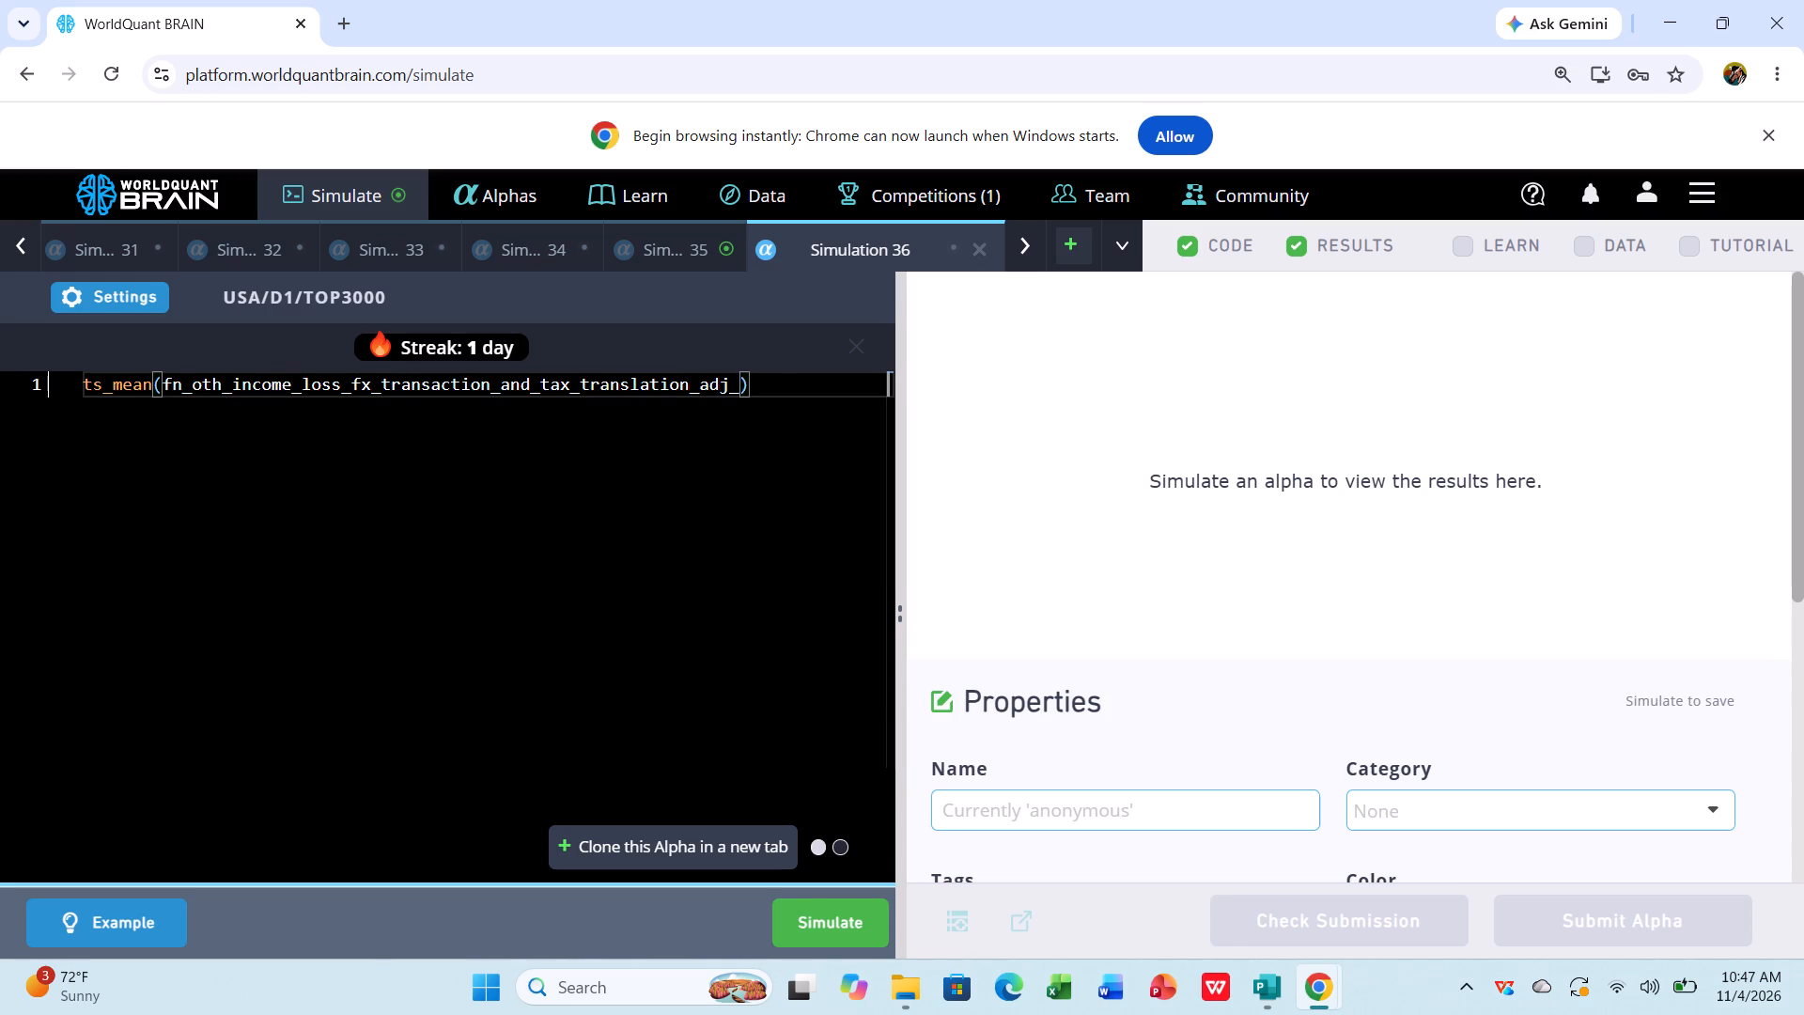
pyautogui.press('a')
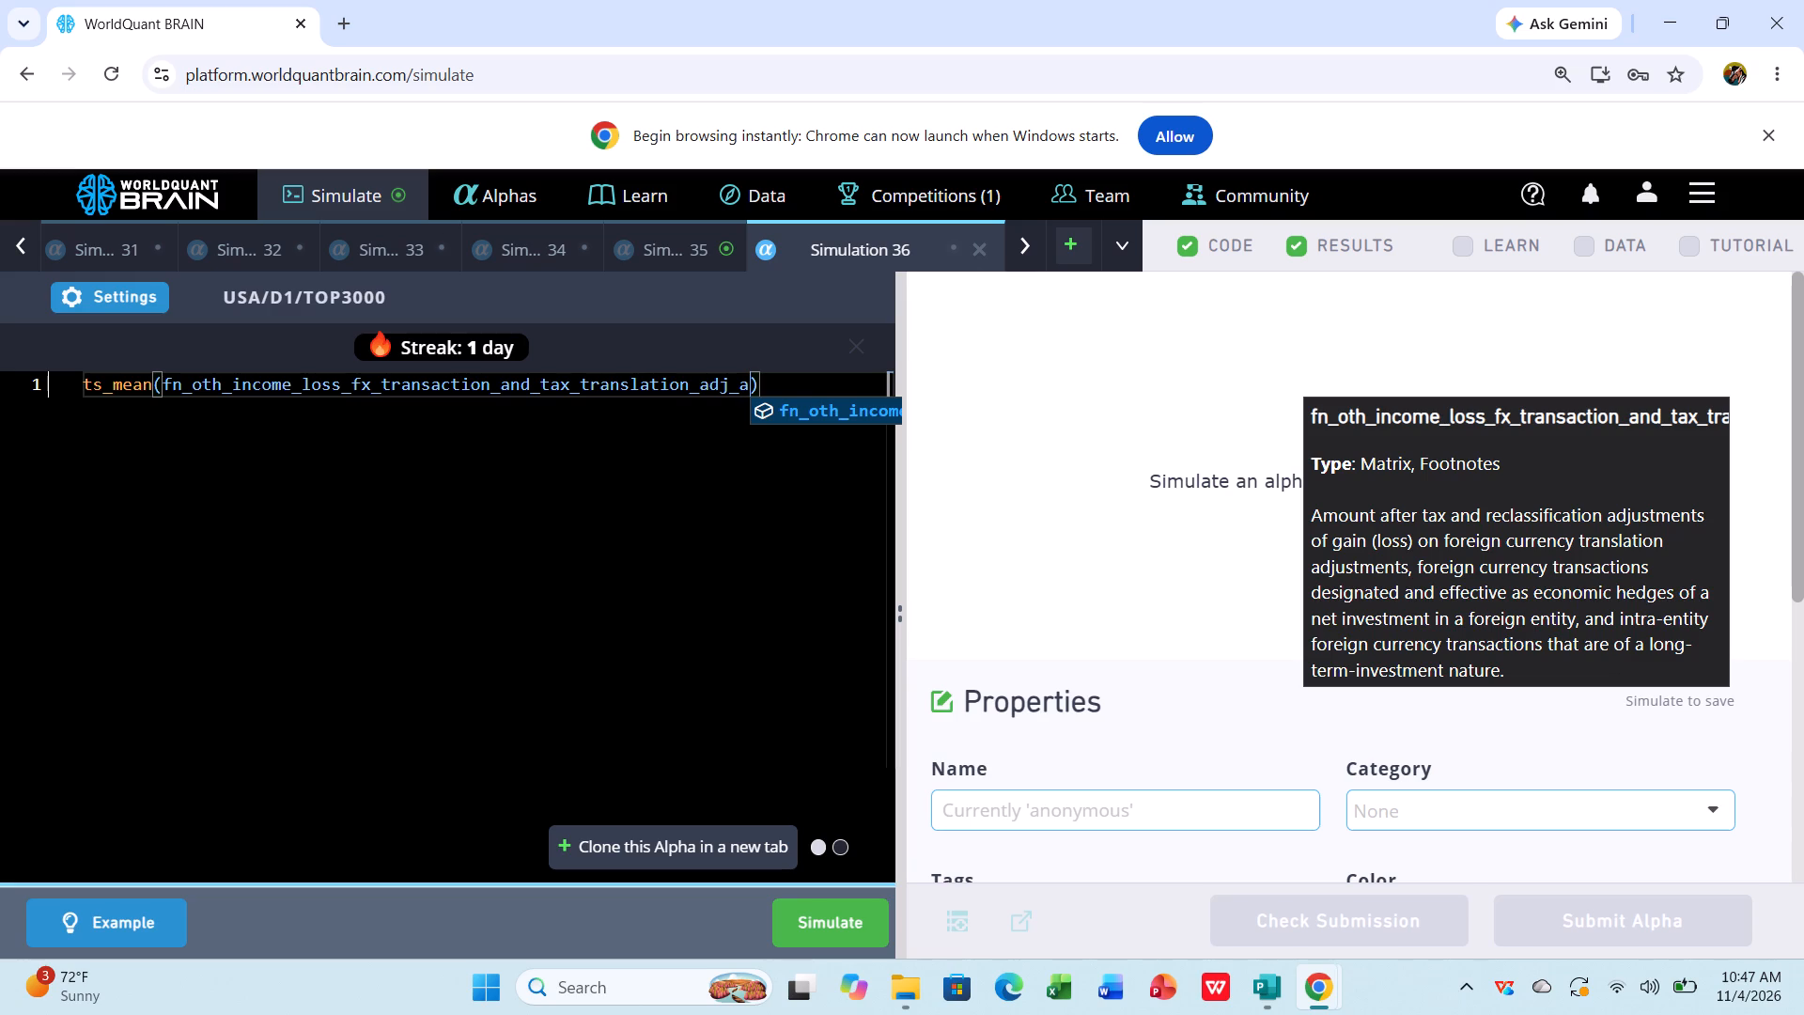
pyautogui.press(',')
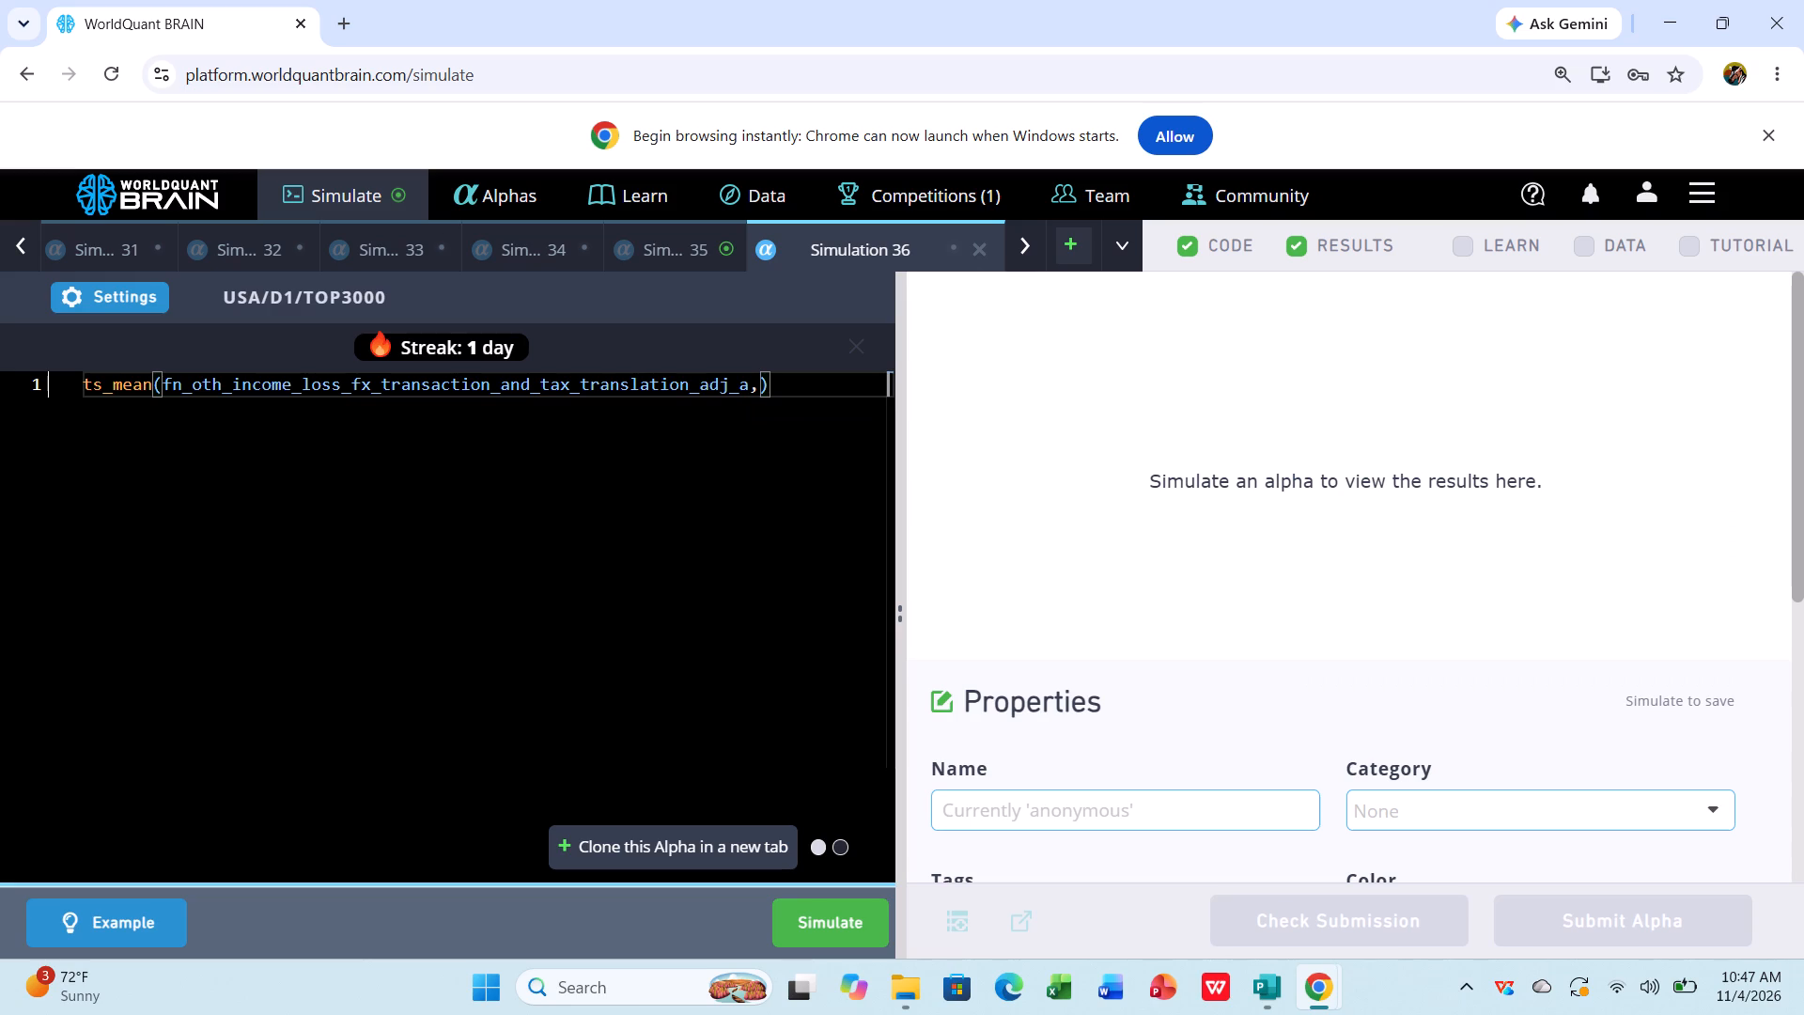
pyautogui.write('16')
pyautogui.press('0')
# Set the decay to 0 in the new simulation's settings, apply it, and simulate the alpha.
pyautogui.click(140, 283)
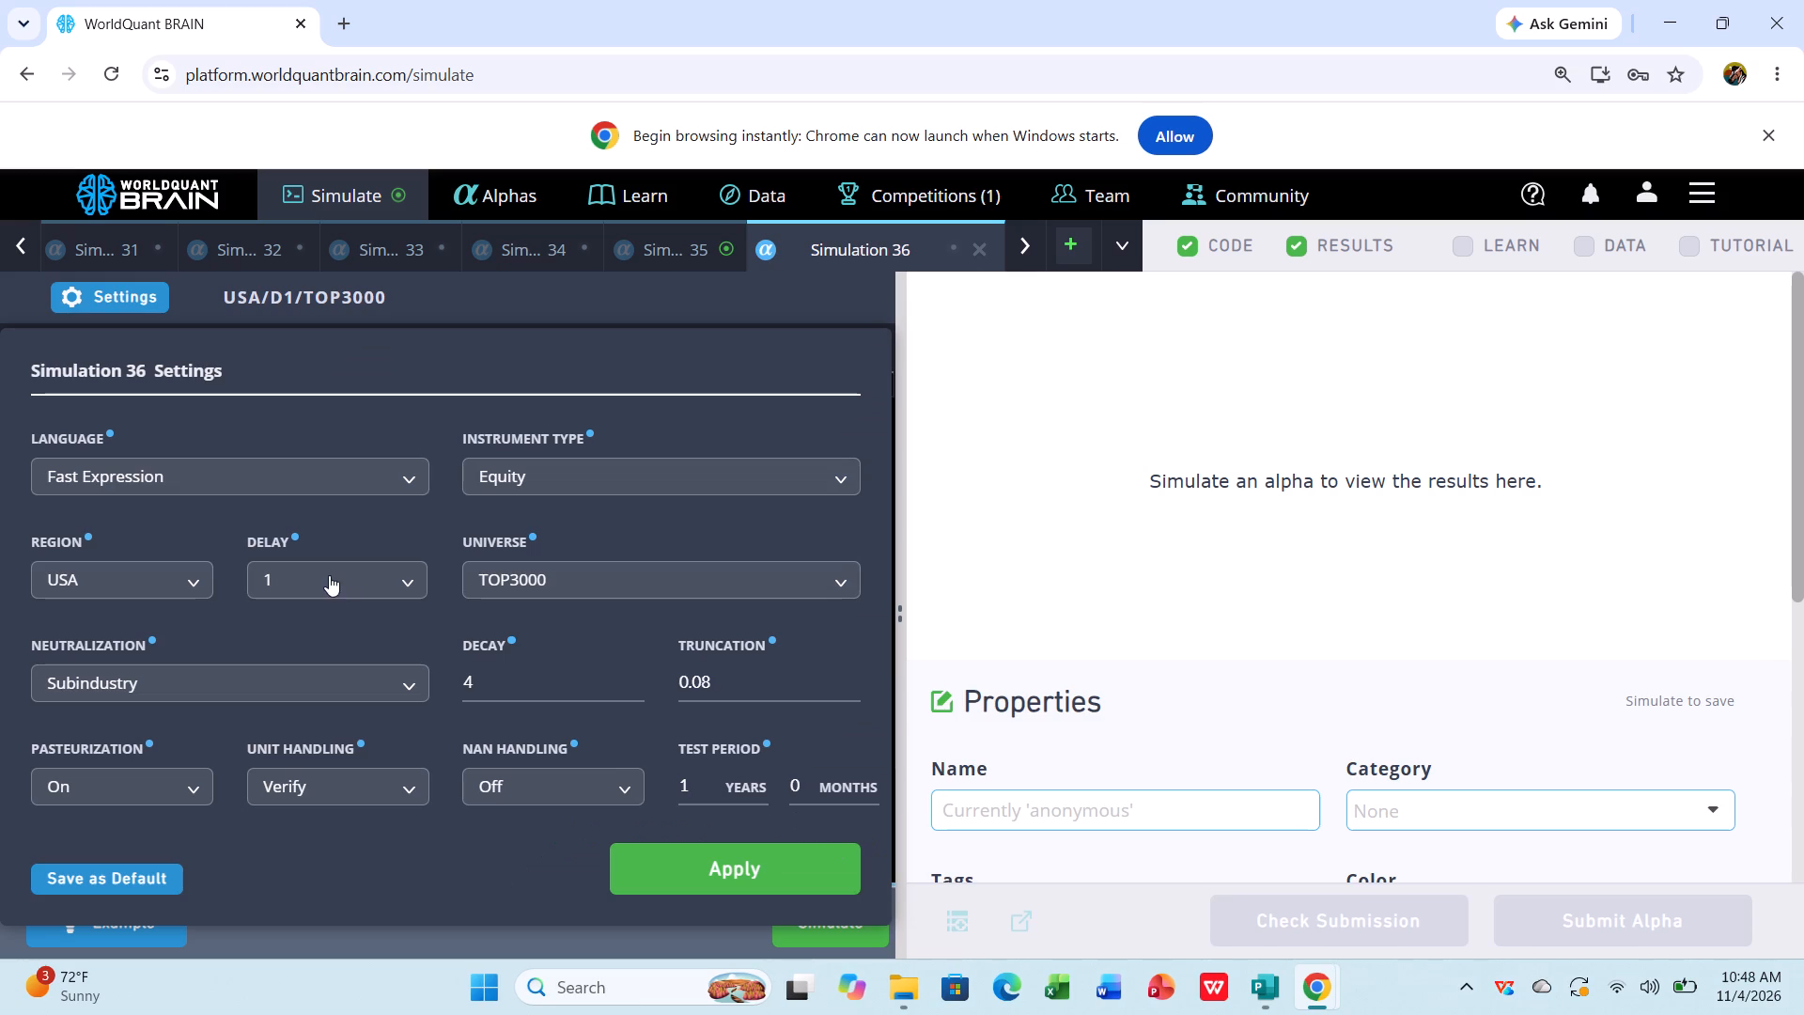
pyautogui.click(507, 690)
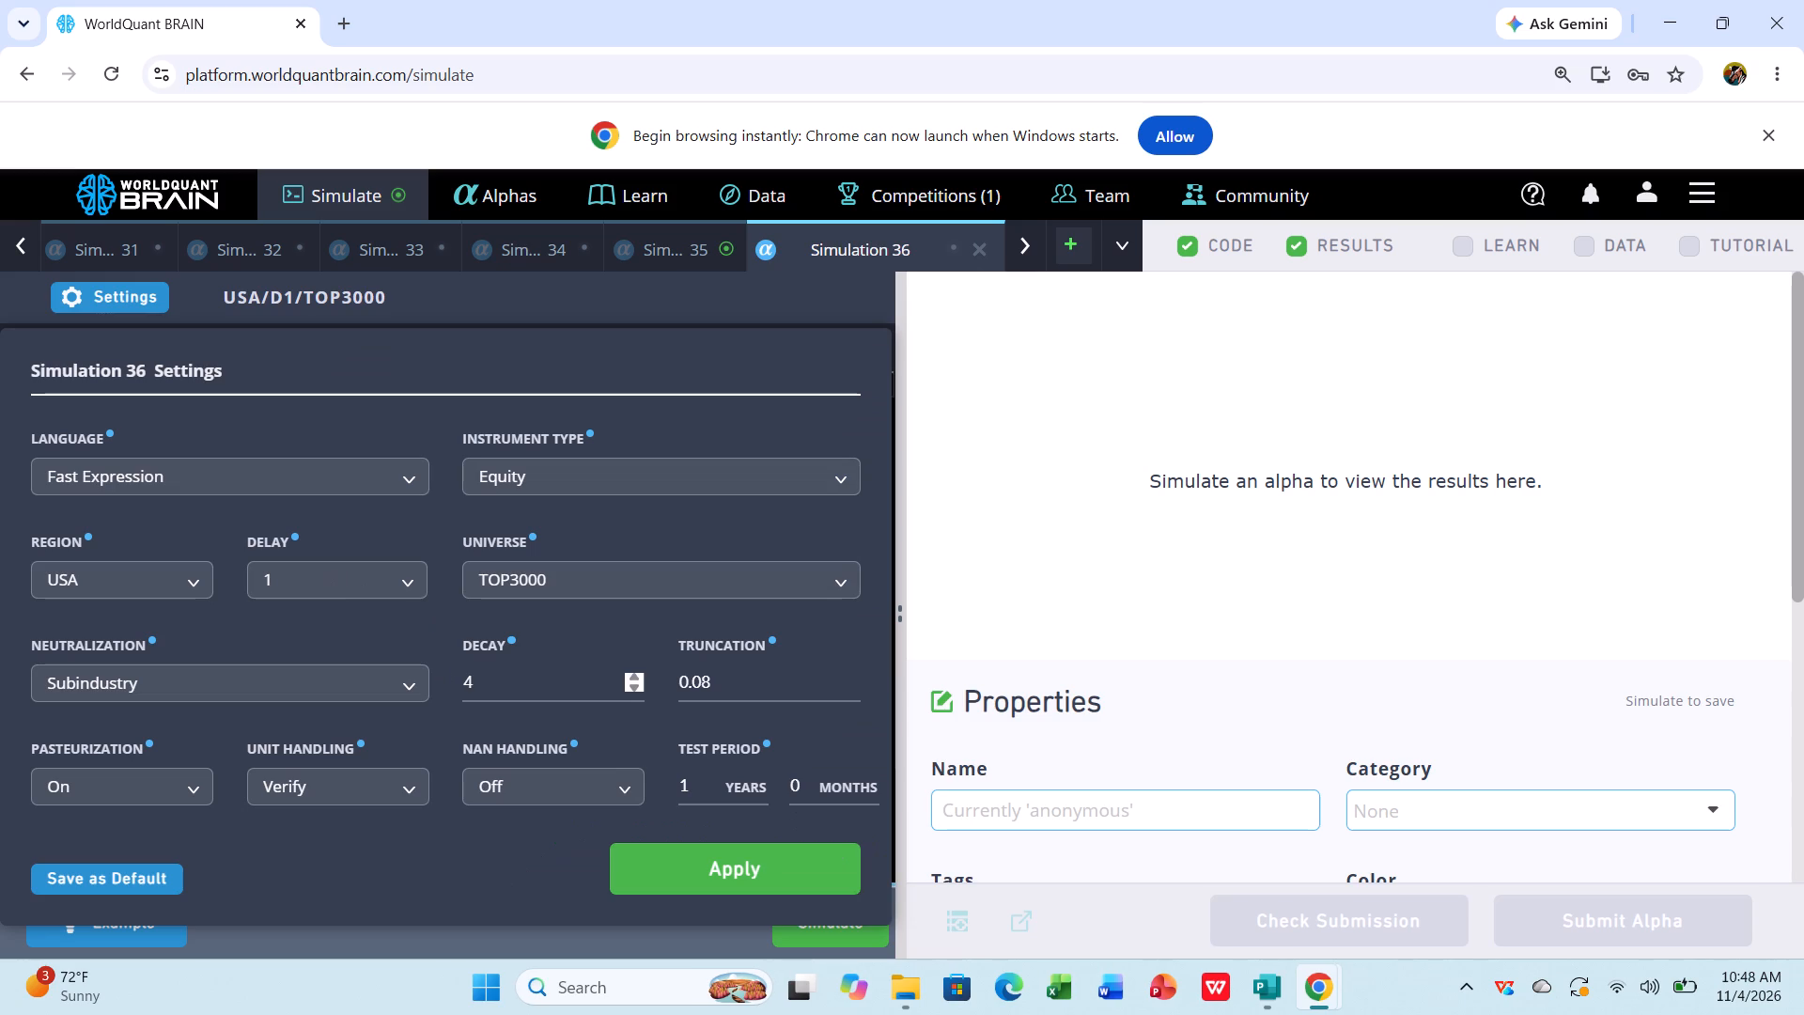
pyautogui.press('BackSpace')
pyautogui.press('0')
pyautogui.click(738, 866)
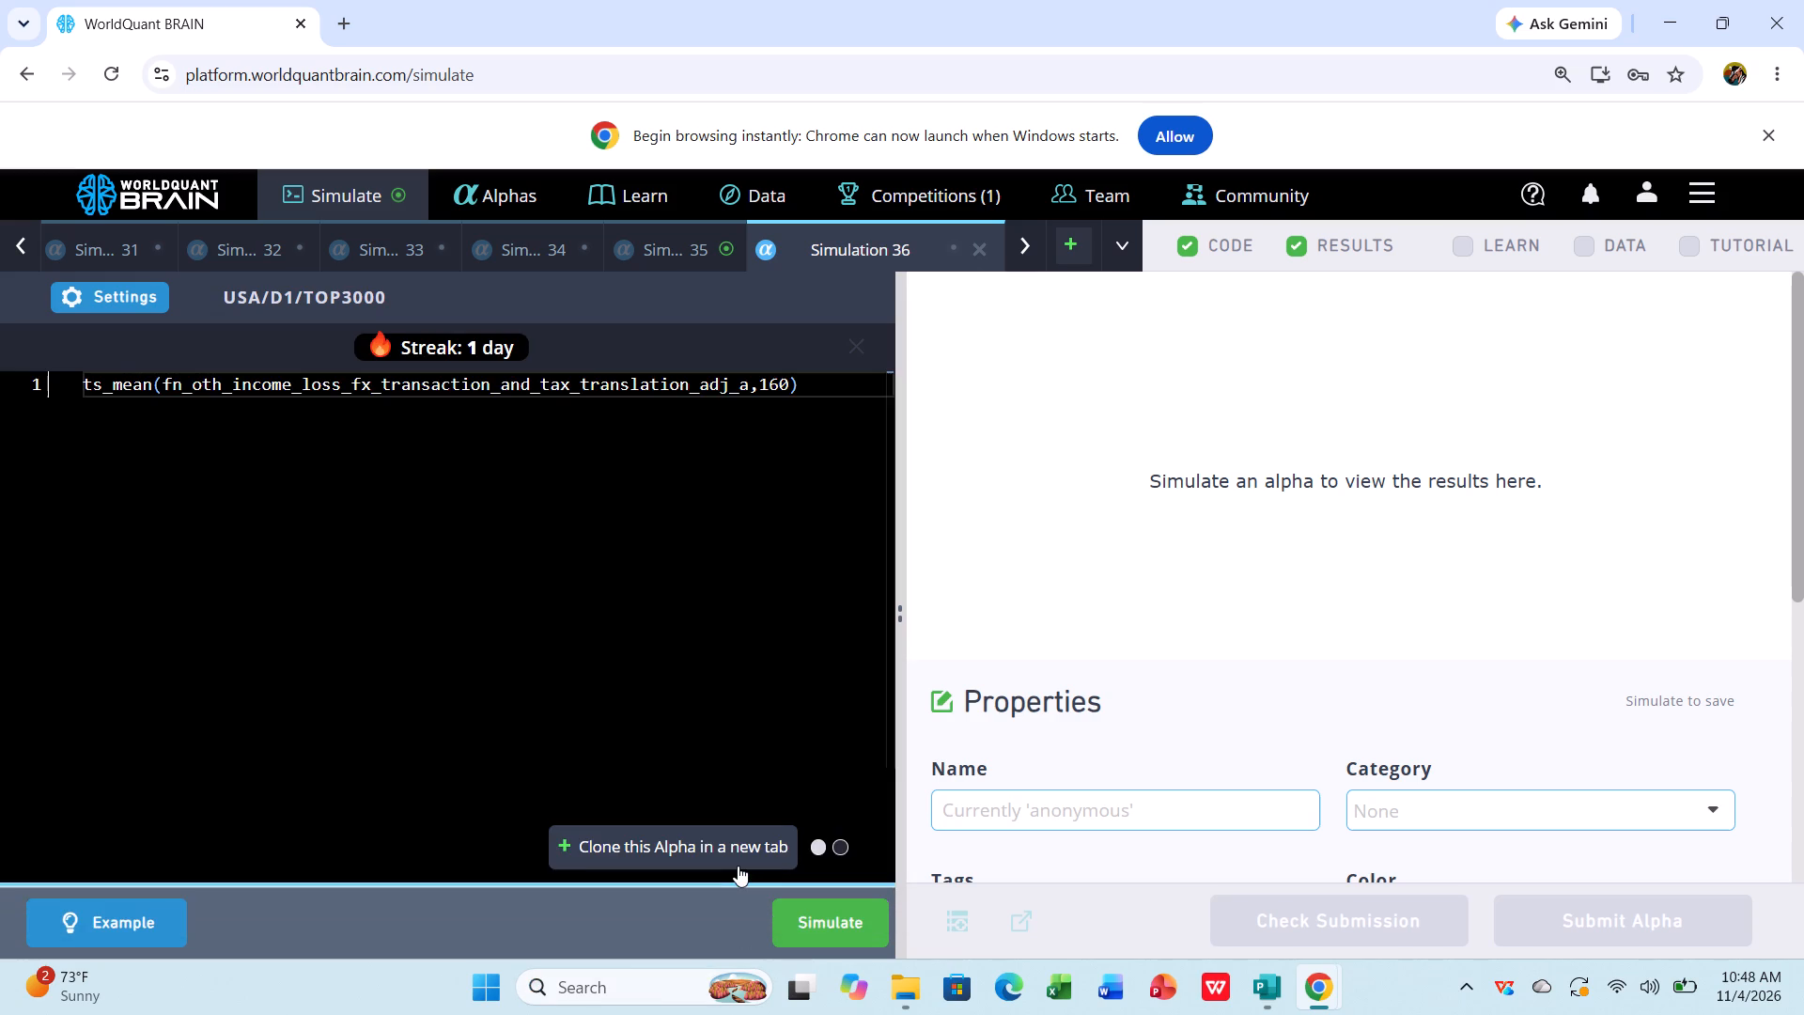
pyautogui.click(832, 926)
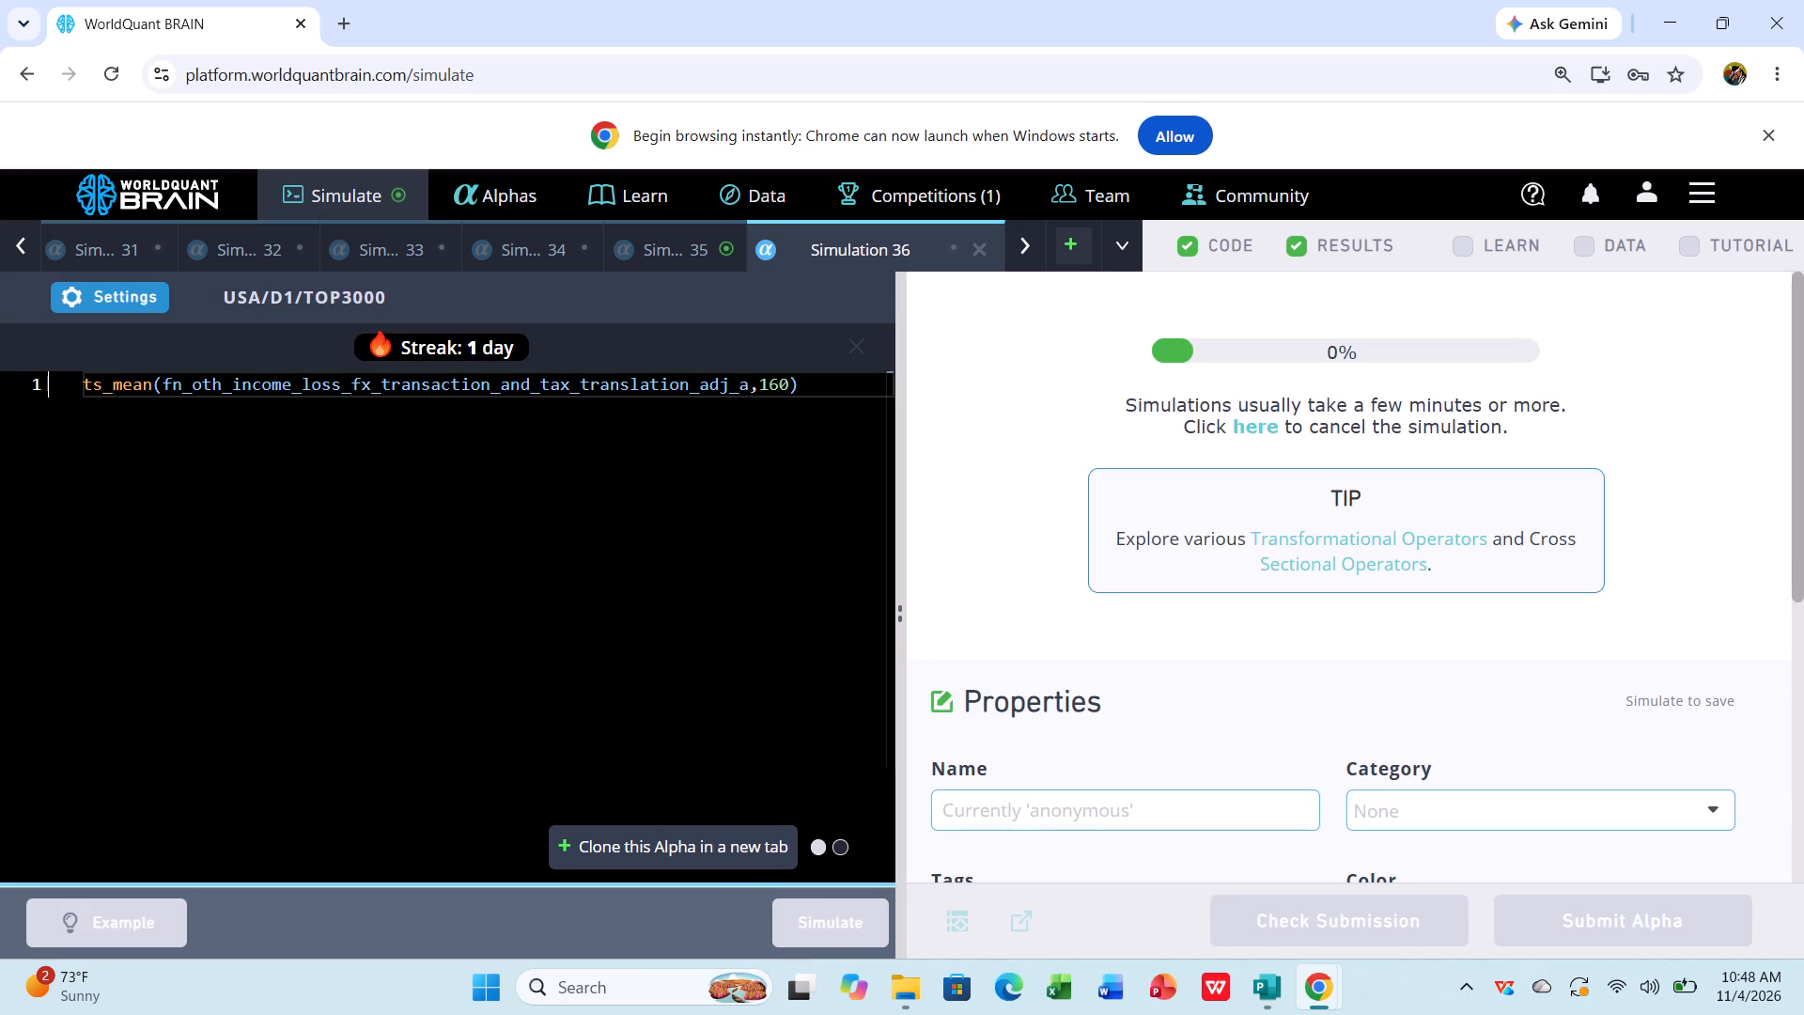
# Review Simulation 35's results with the test period shown, examining the IS-period summary and the failed tests under IS Testing Status.
pyautogui.click(685, 242)
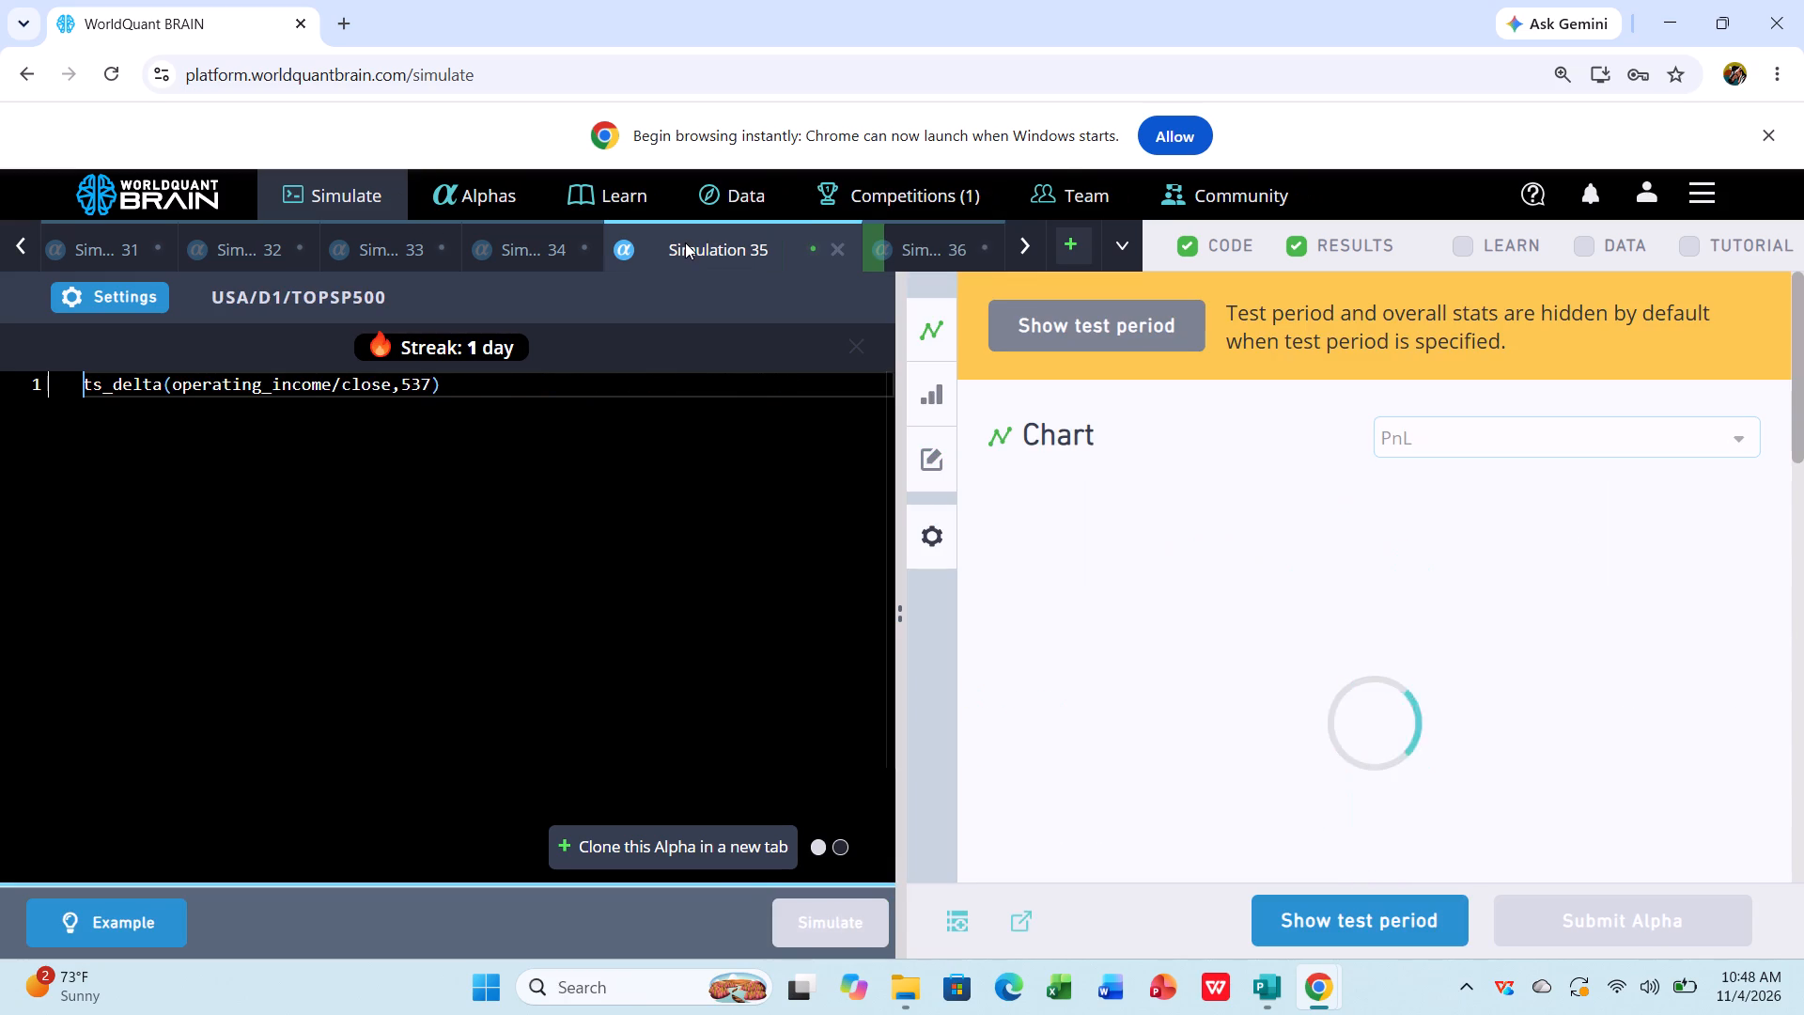
pyautogui.click(1329, 914)
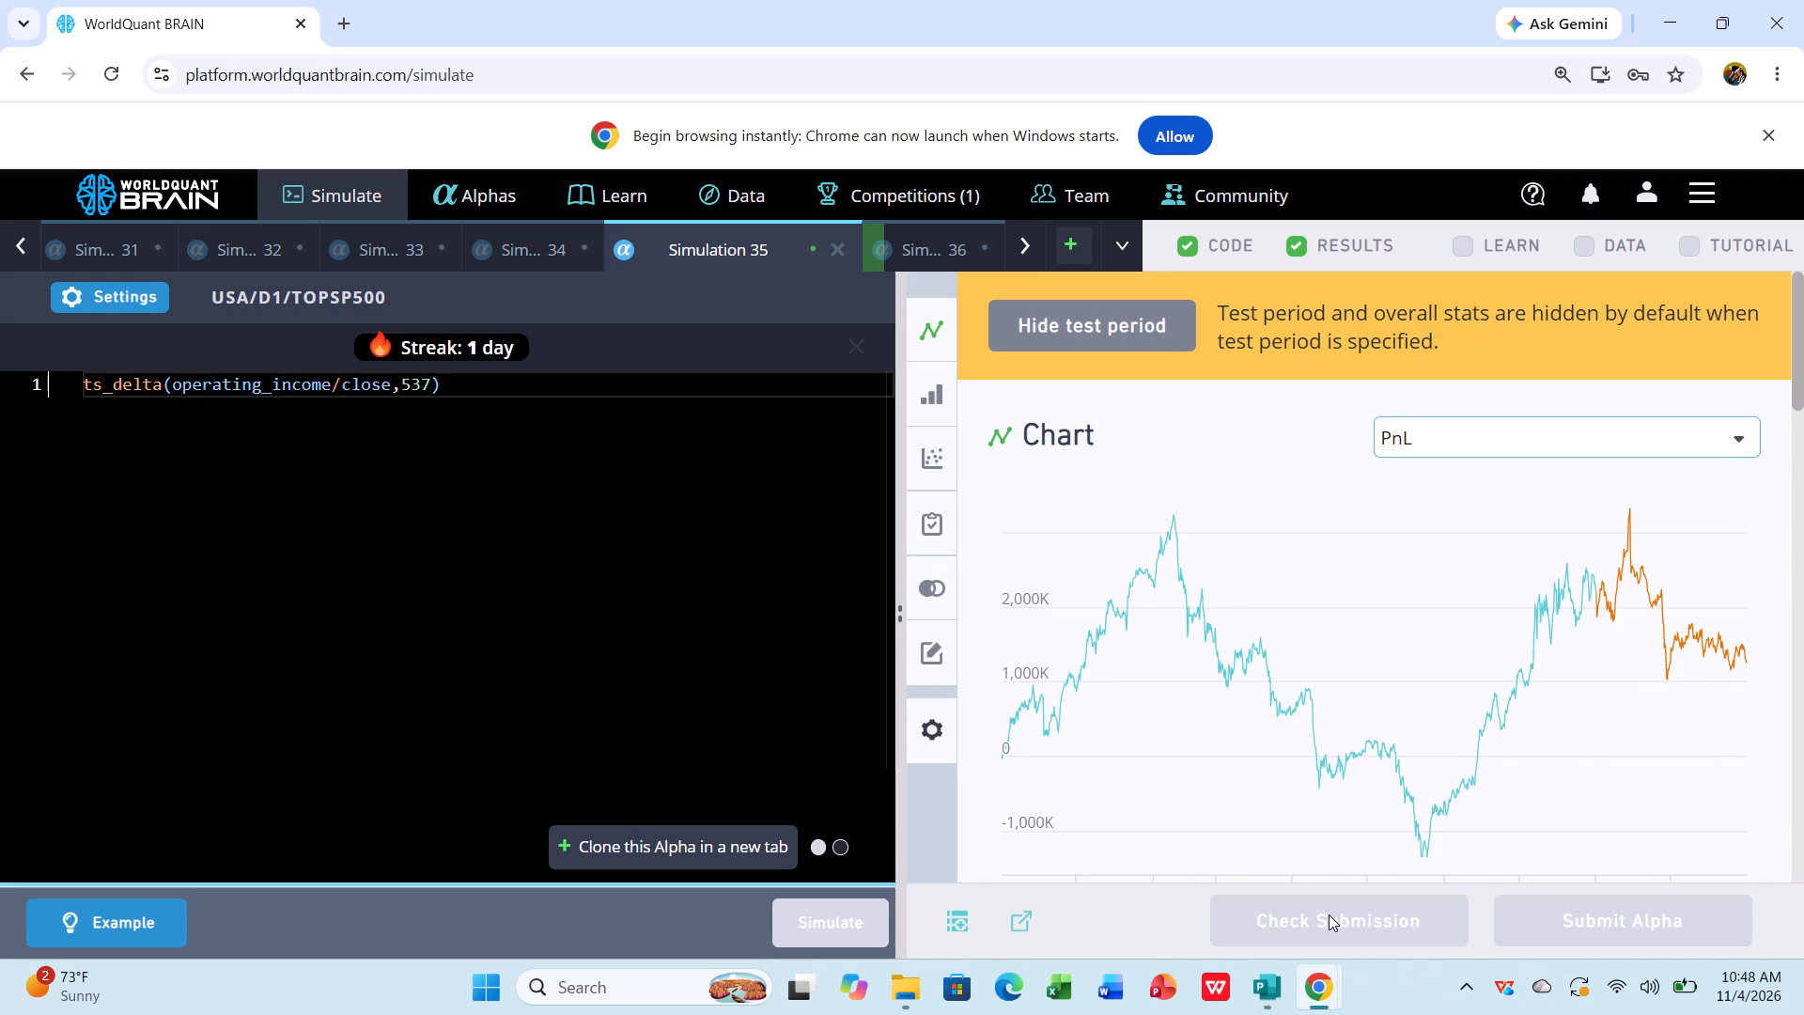
pyautogui.scroll(-4, 1352, 790)
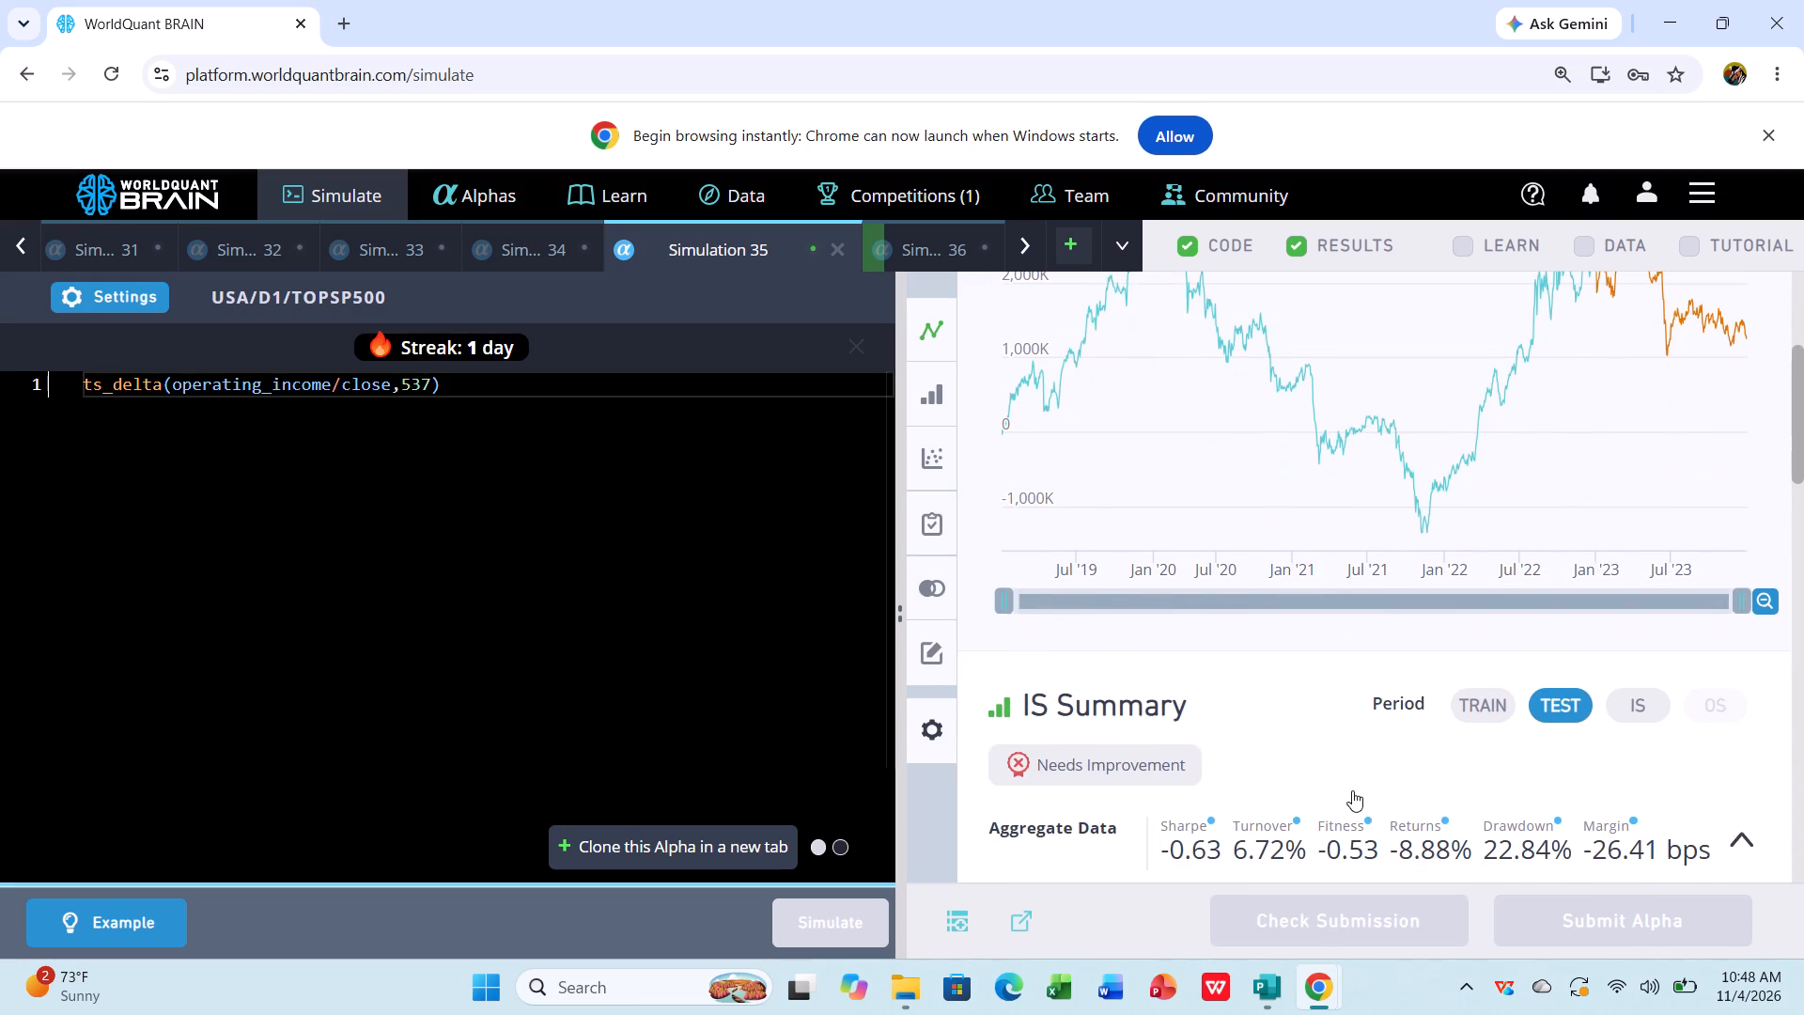
pyautogui.scroll(-1, 1352, 790)
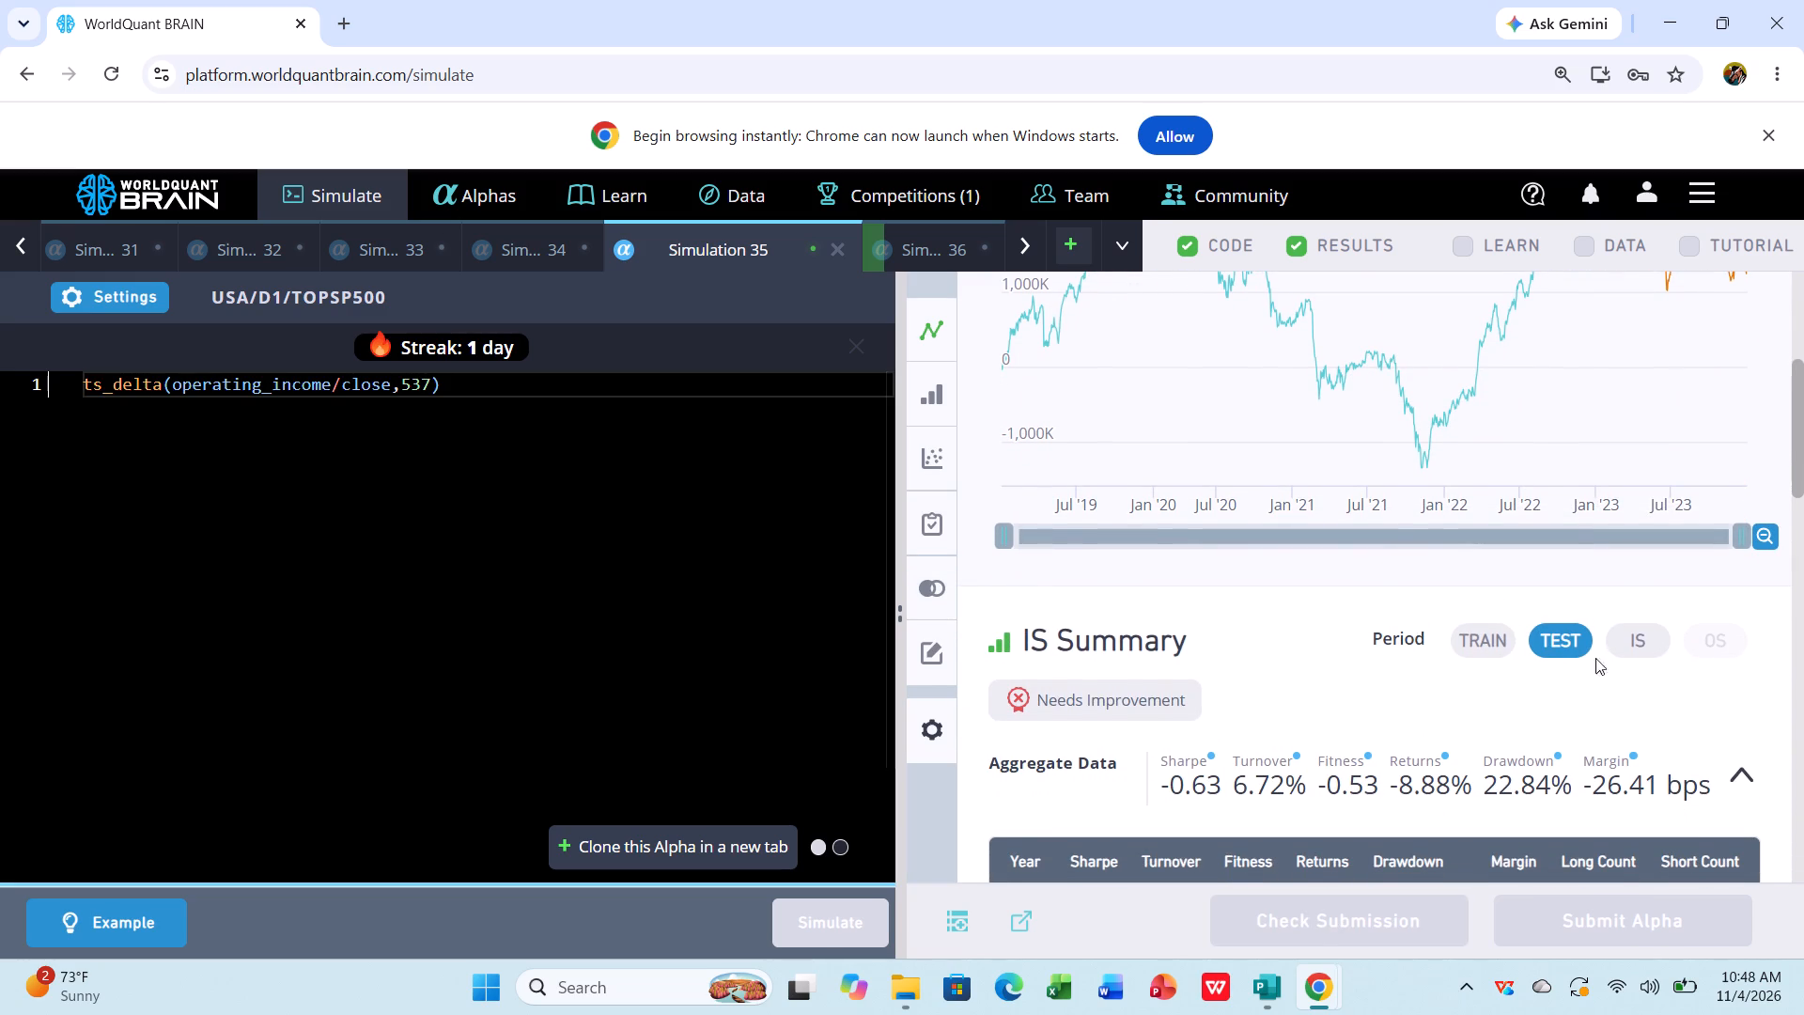
pyautogui.click(1643, 650)
pyautogui.scroll(-1, 1643, 641)
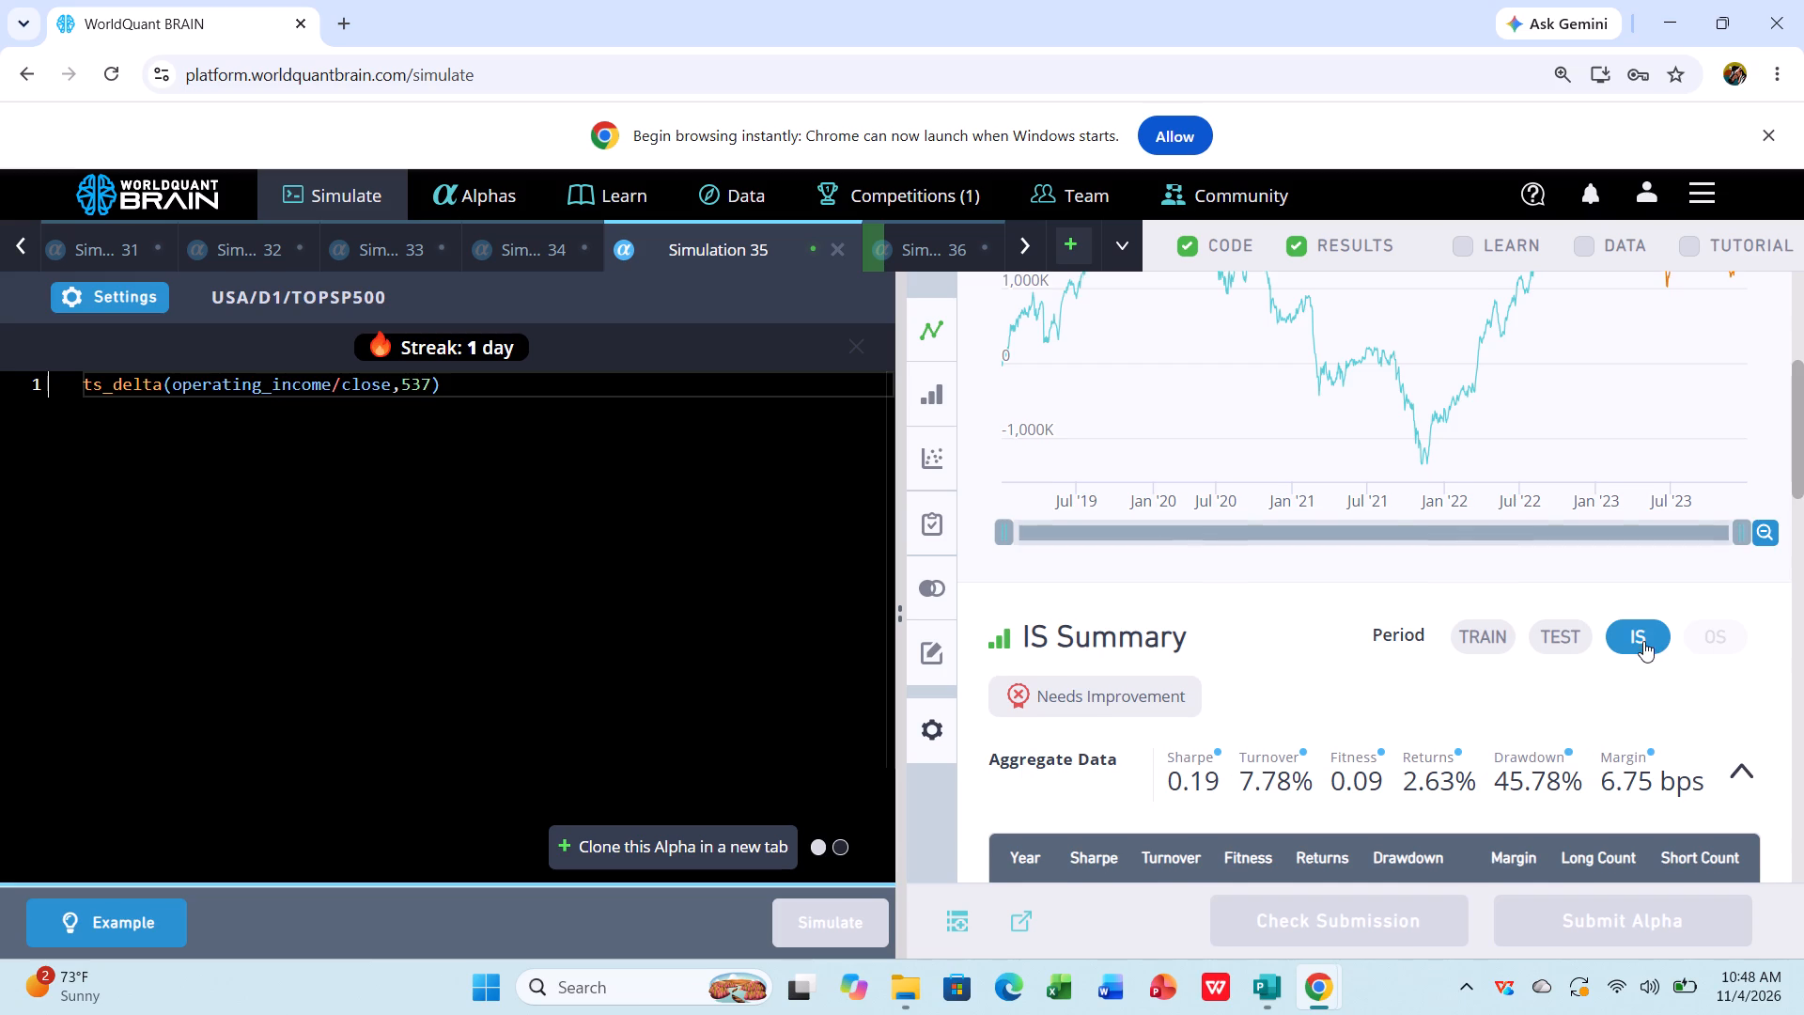
pyautogui.scroll(-5, 1643, 641)
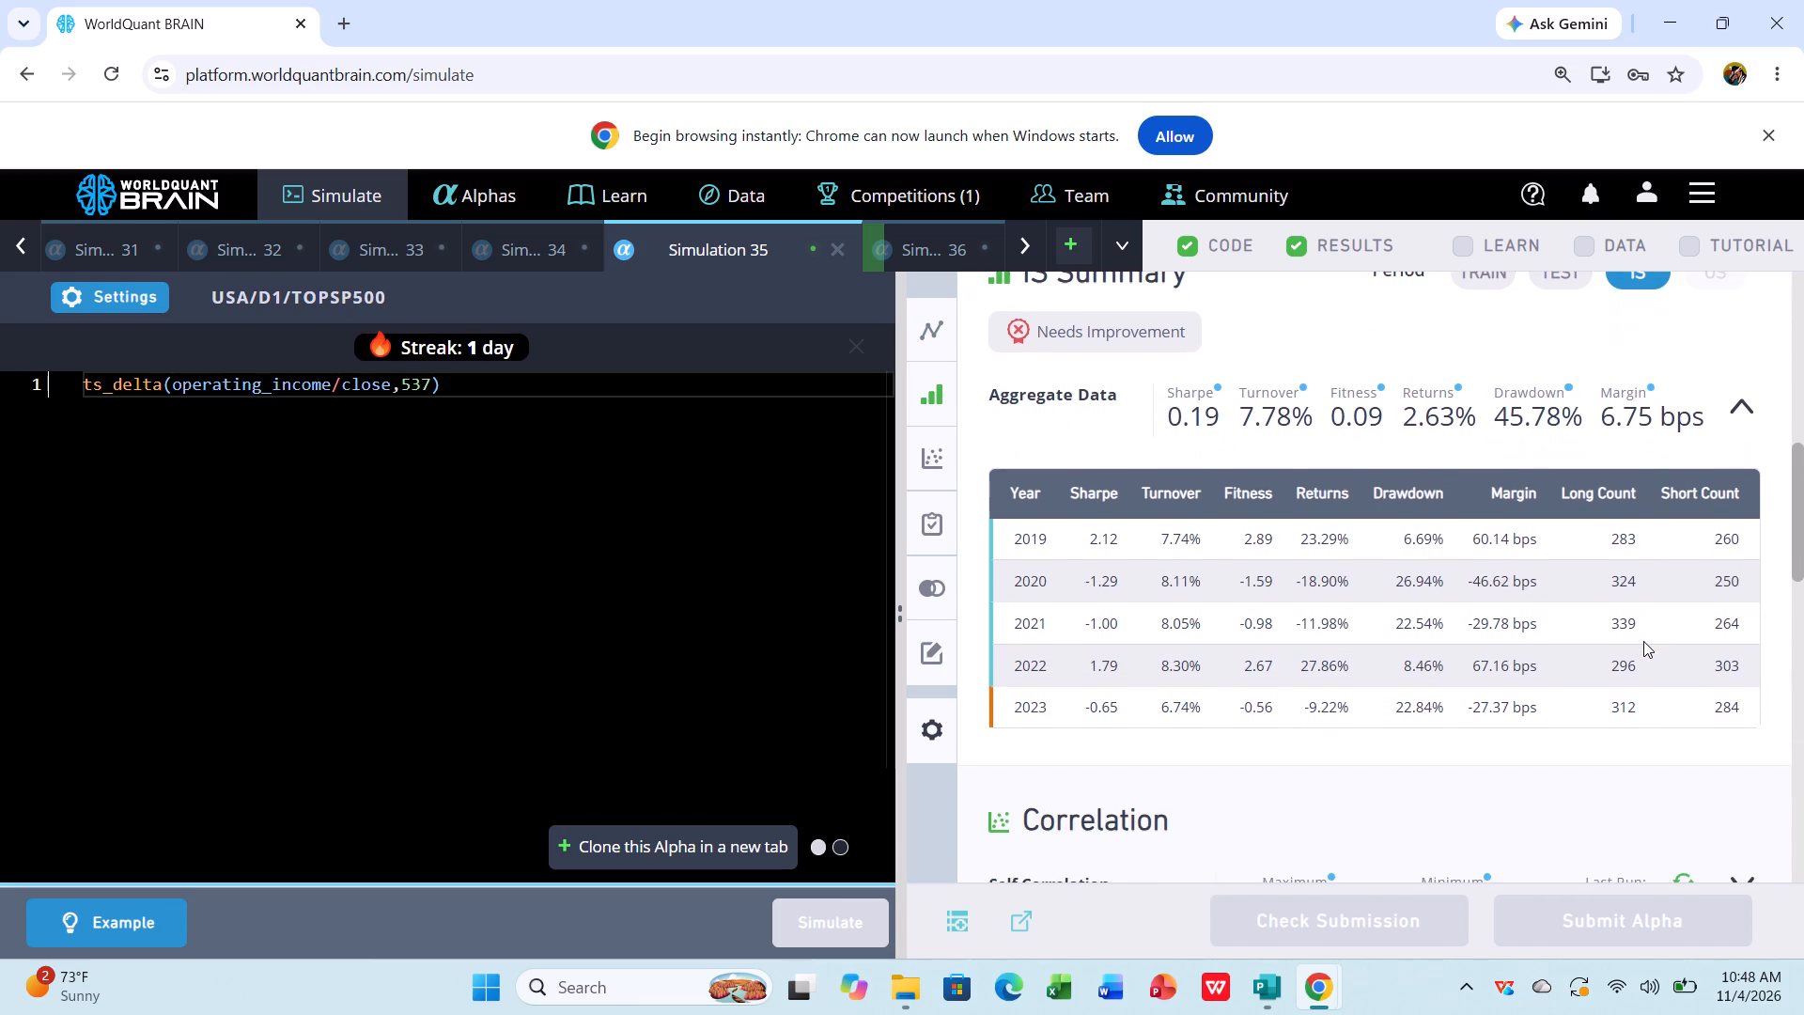
pyautogui.scroll(-4, 1643, 641)
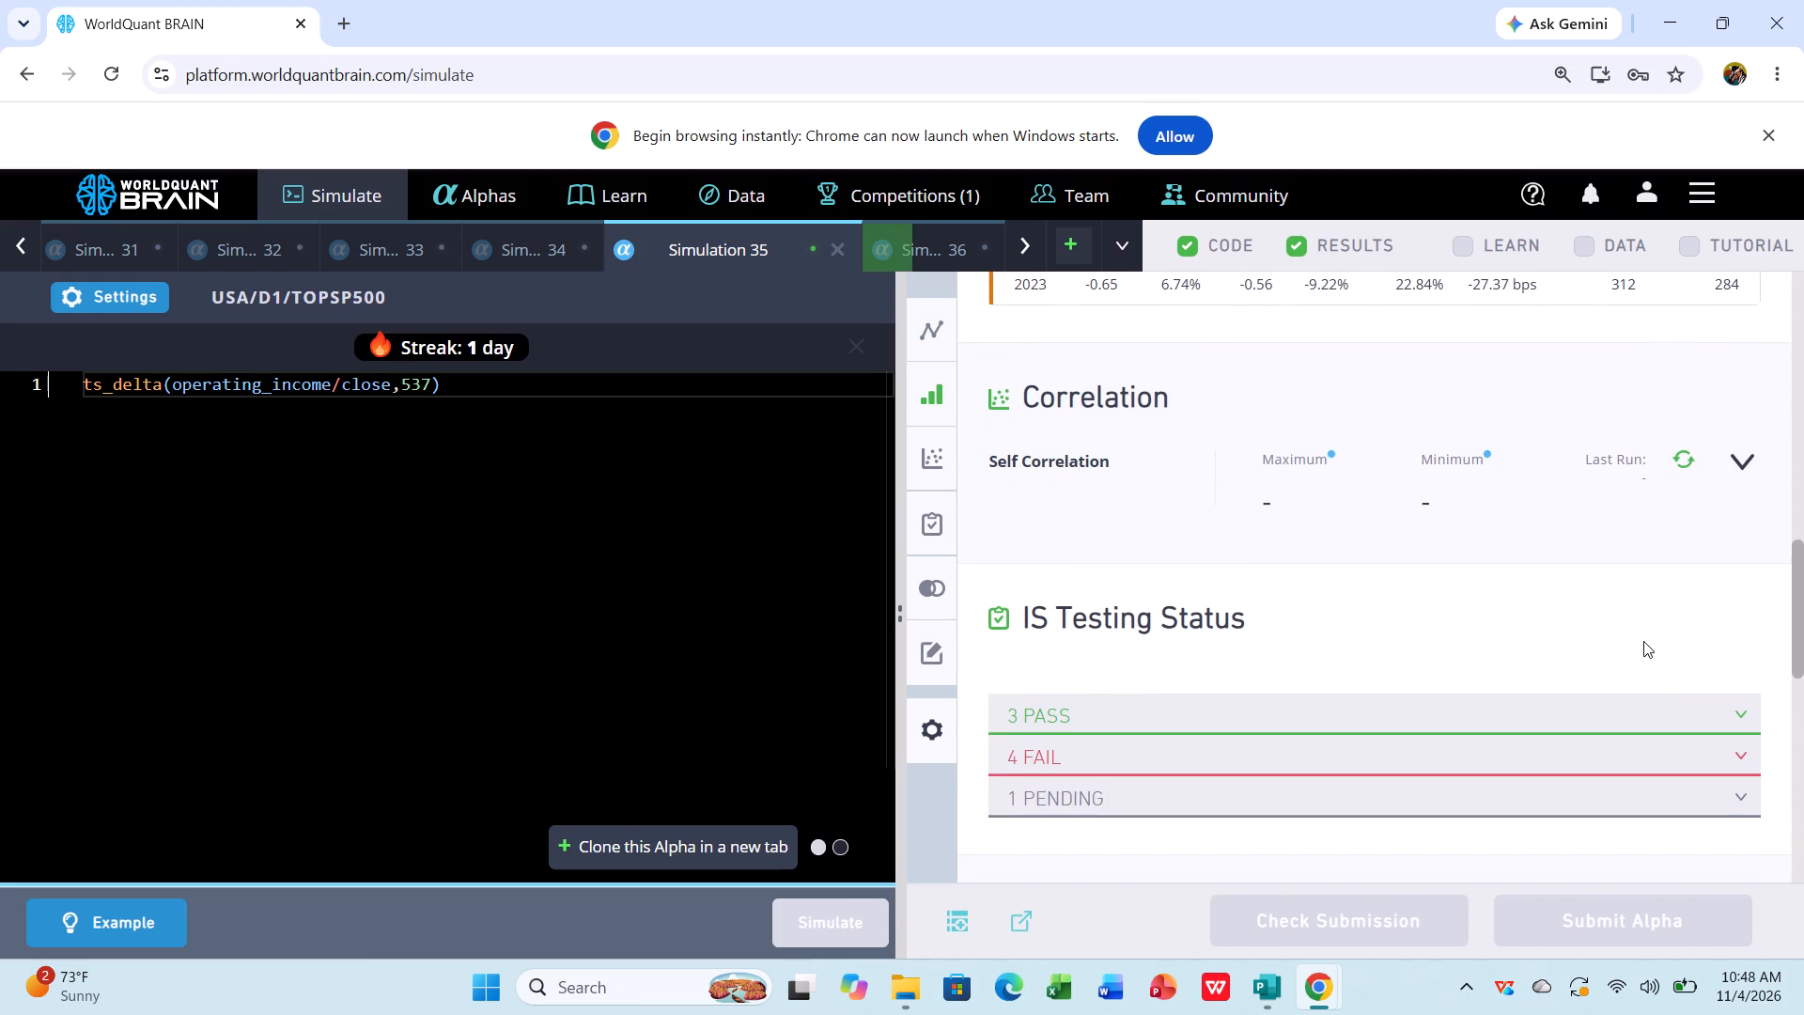
pyautogui.click(1706, 769)
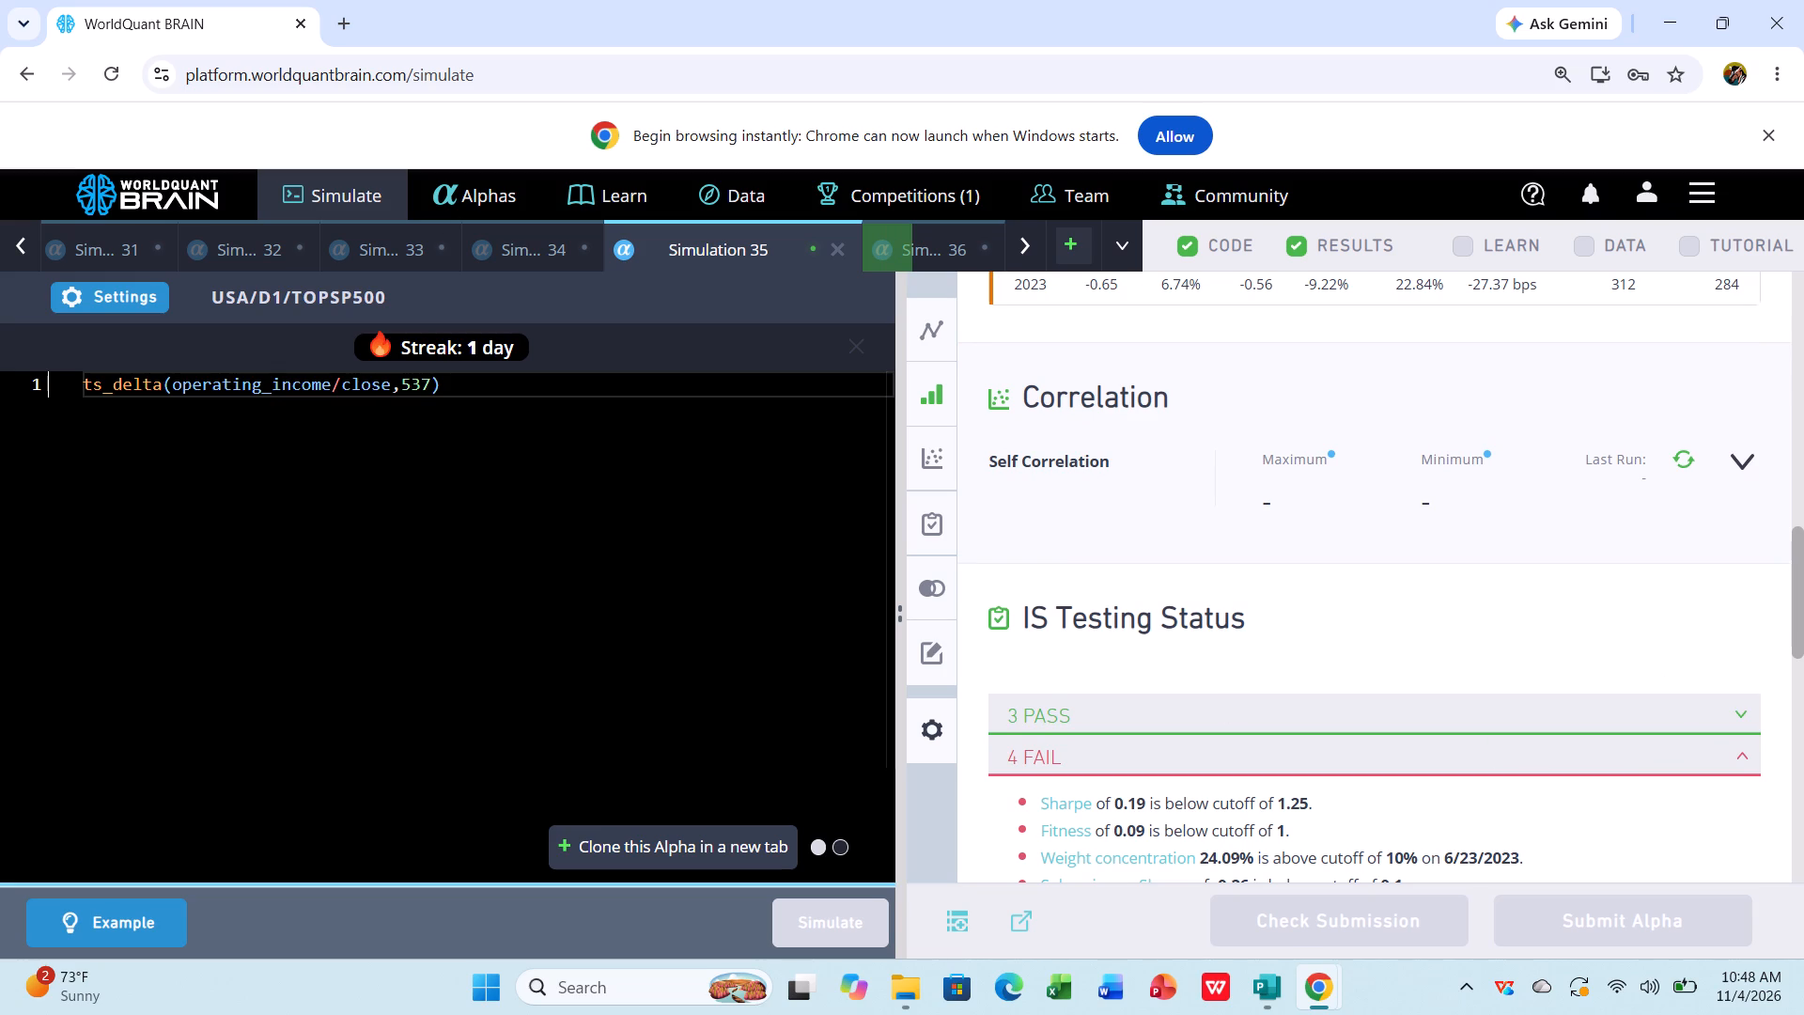
# Replace the ts_delta operator with ts_mean so the expression reads ts_mean(operating_income/close,537), and simulate the alpha.
pyautogui.click(160, 383)
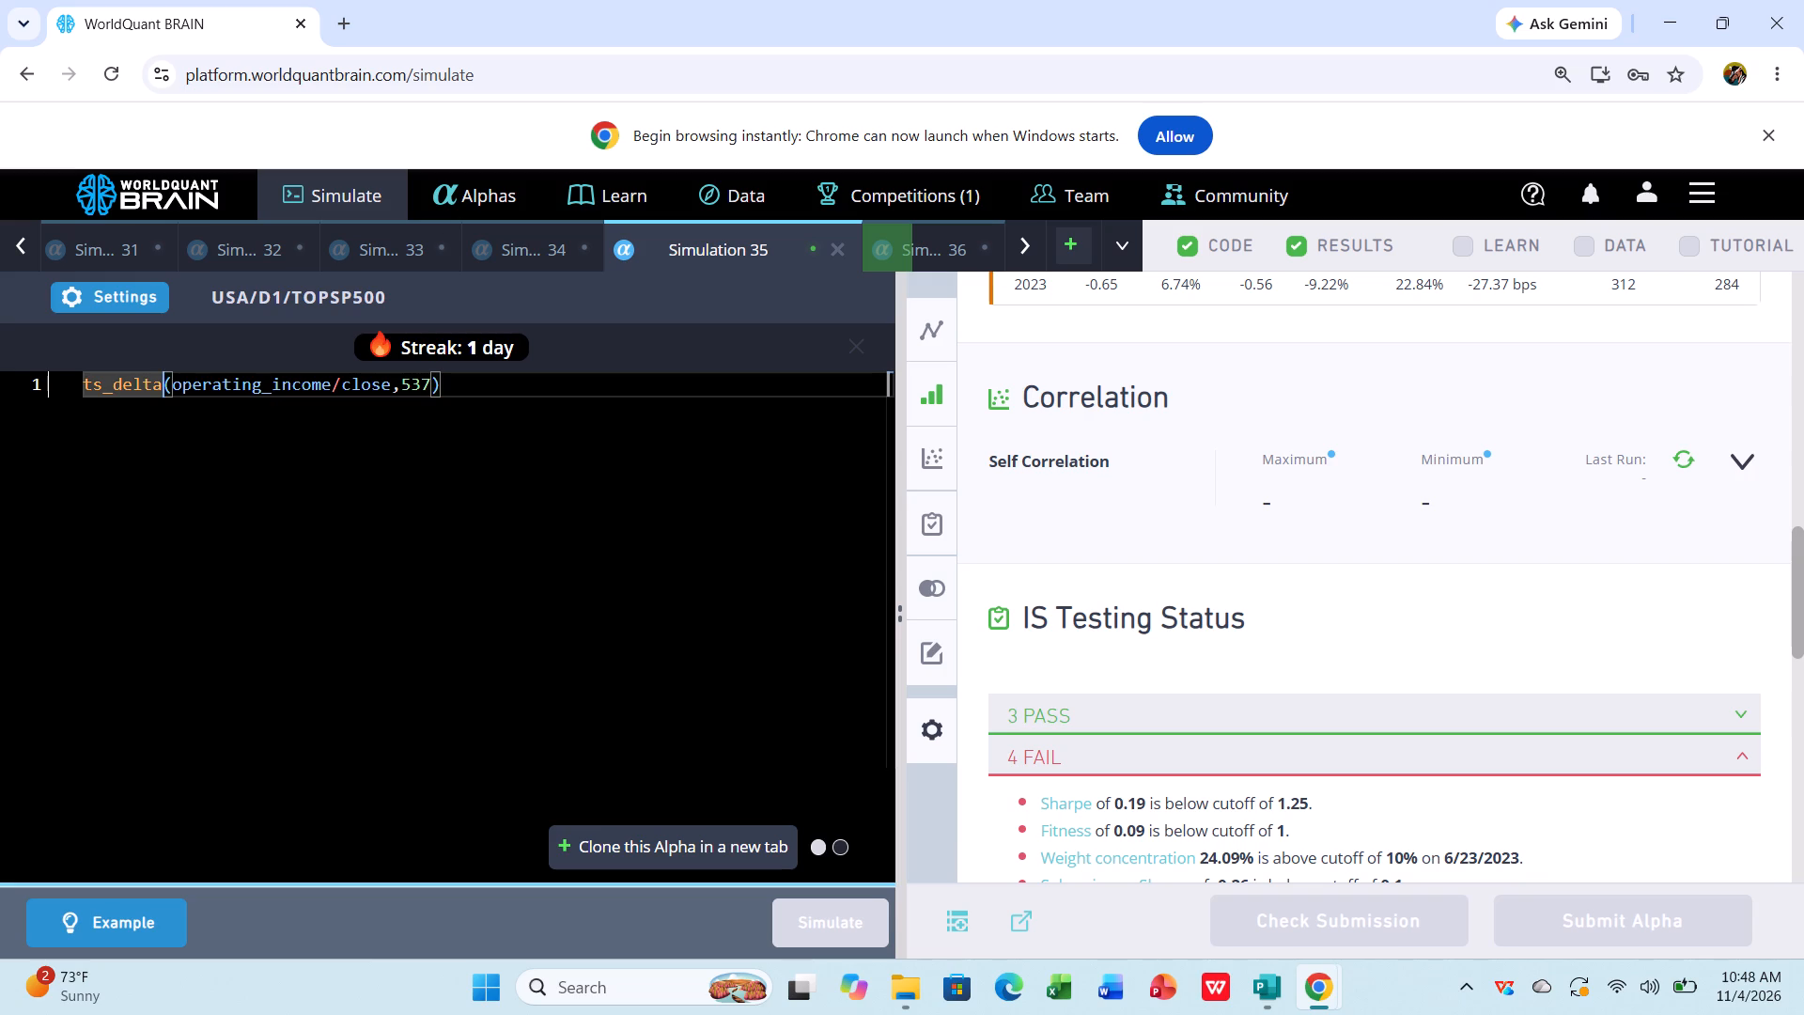
pyautogui.press('BackSpace')
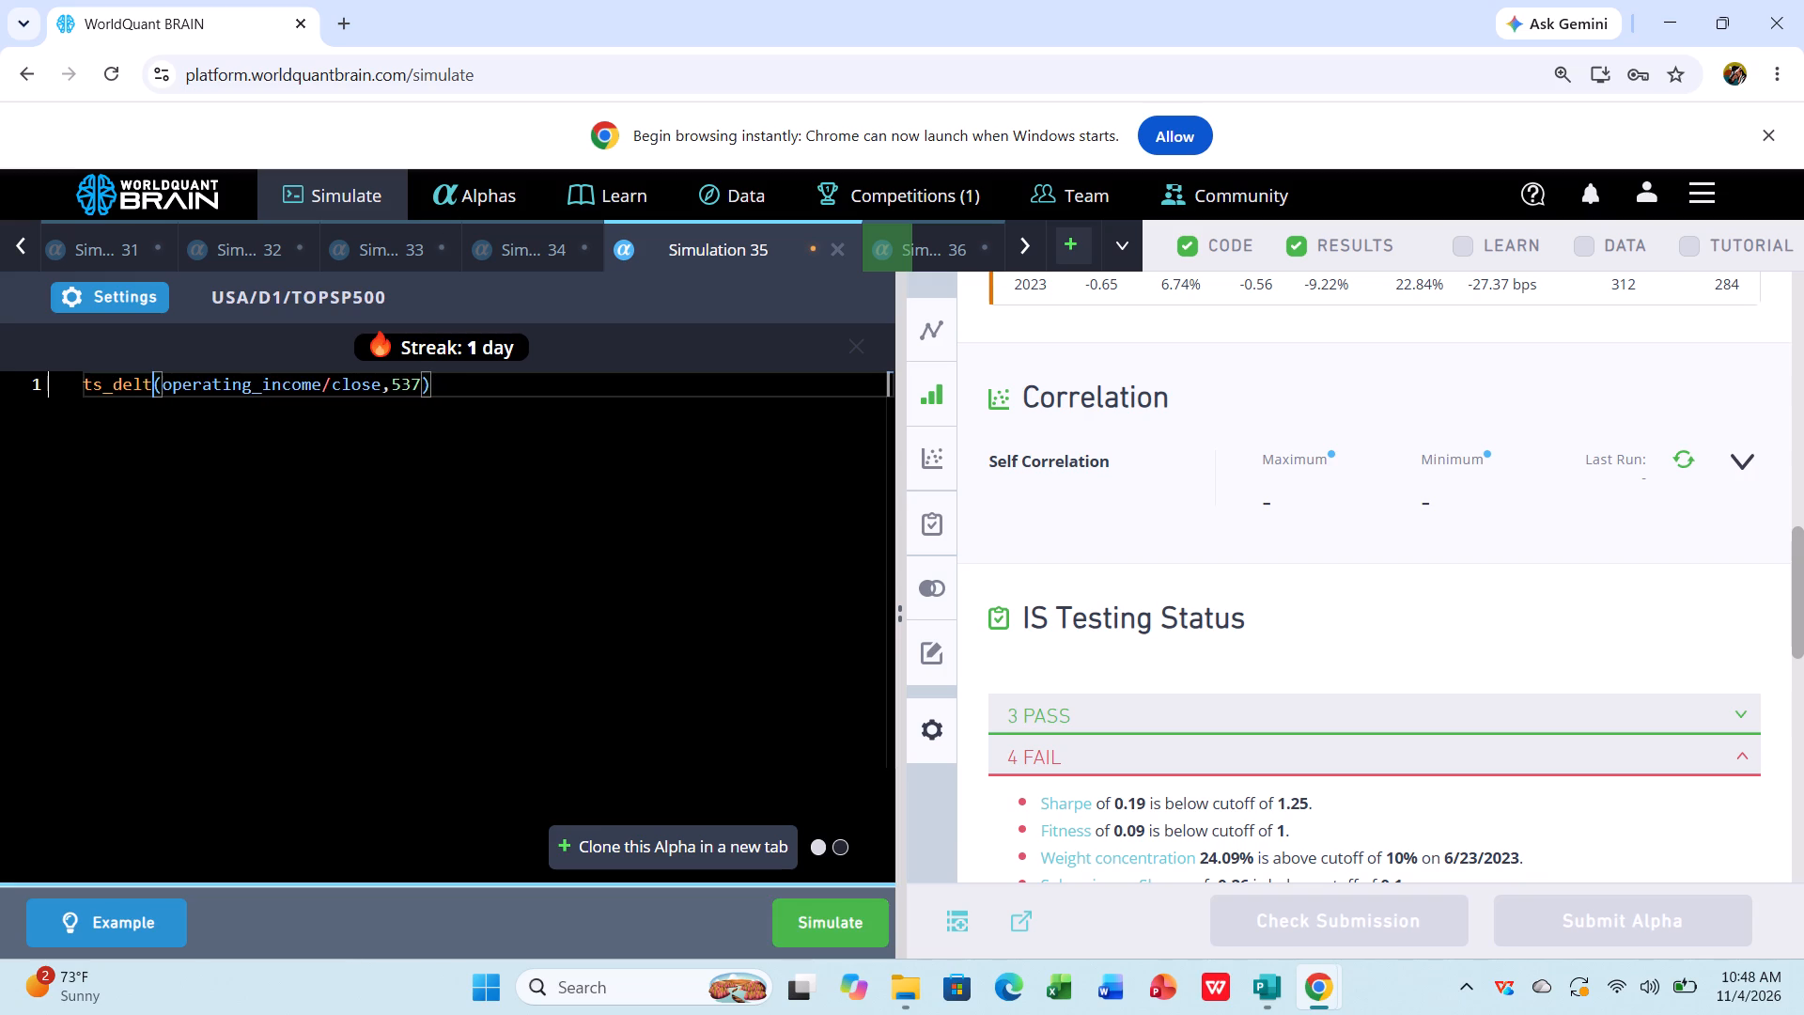
pyautogui.press('BackSpace')
pyautogui.press('BackSpace')
pyautogui.press('BackSpace')
pyautogui.press('BackSpace')
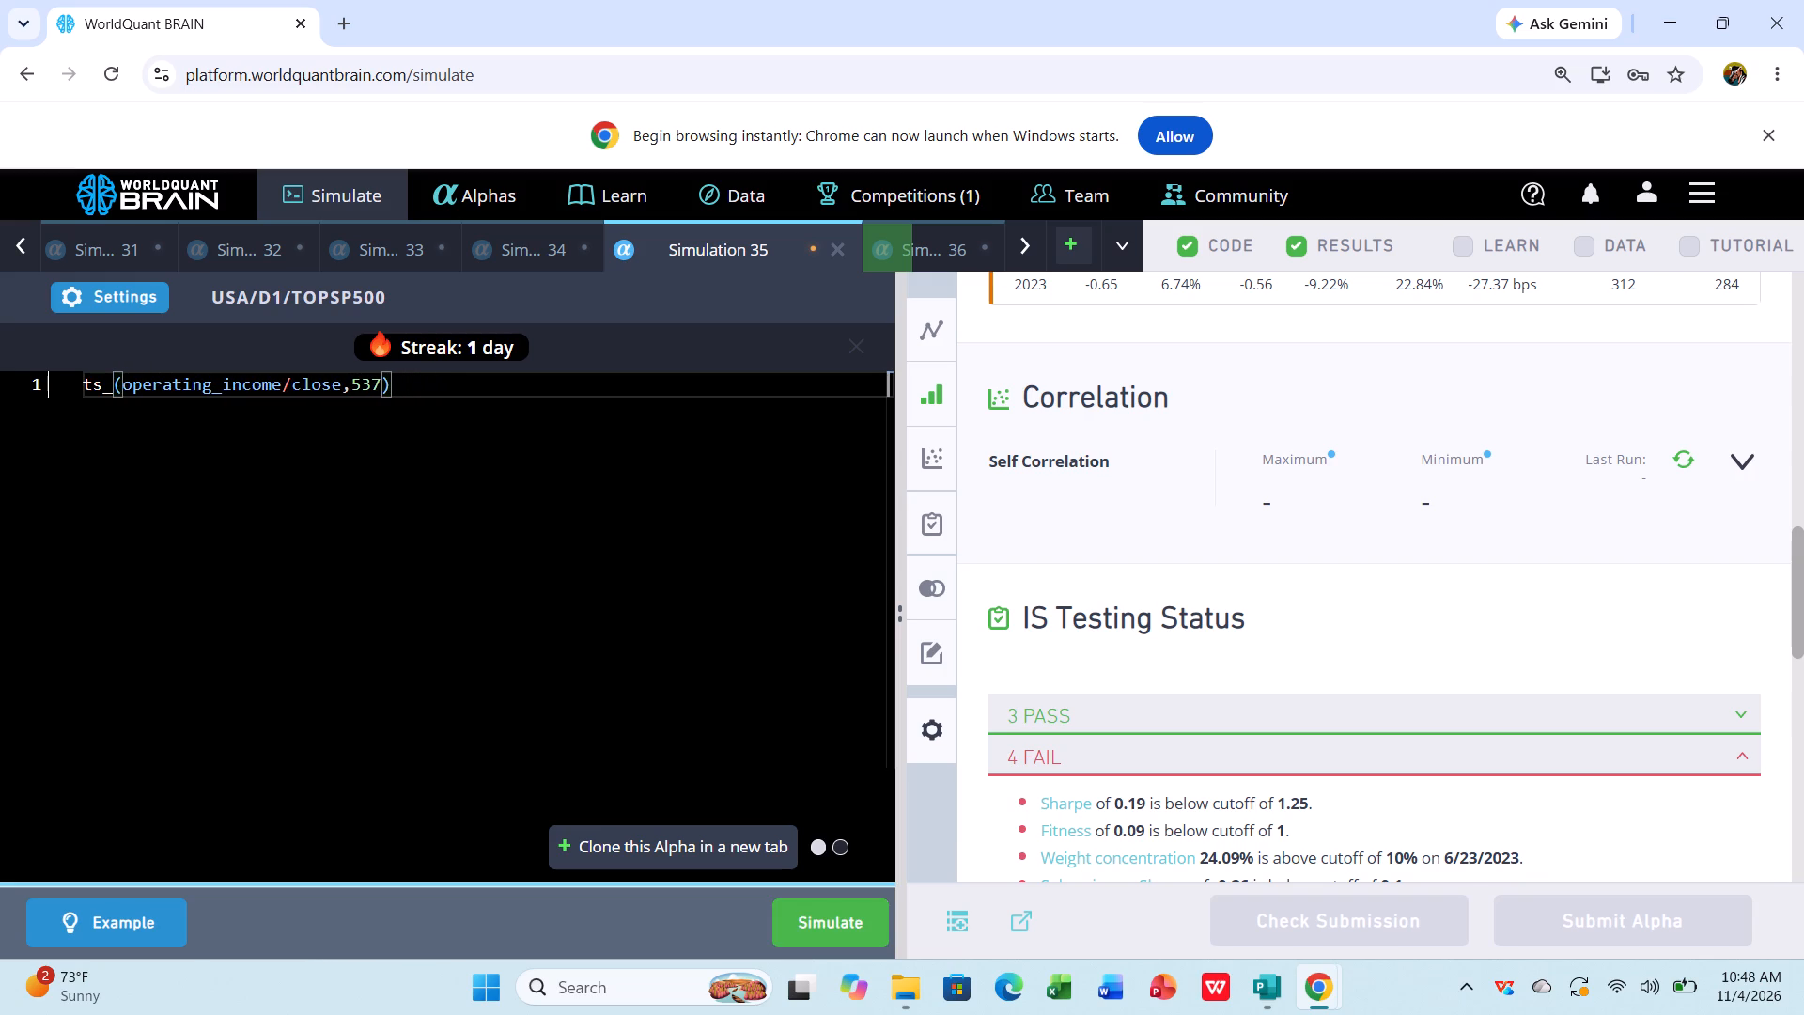
pyautogui.write('mean')
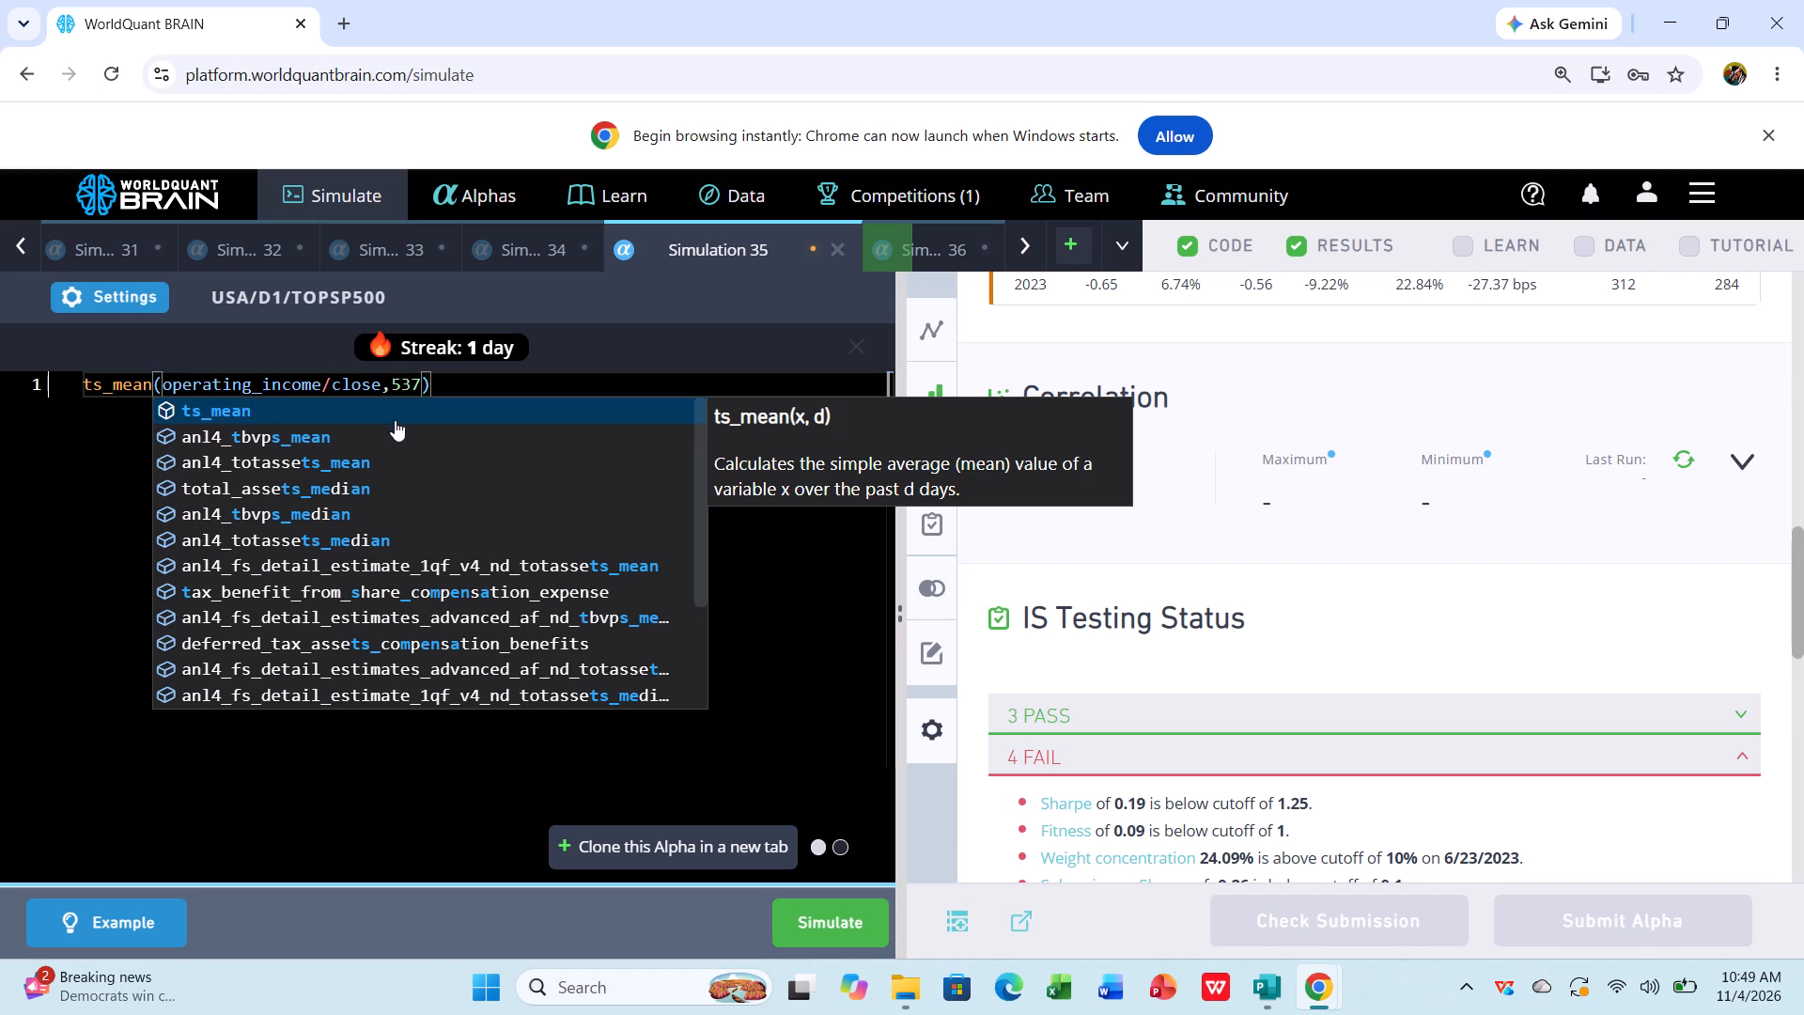
pyautogui.click(452, 412)
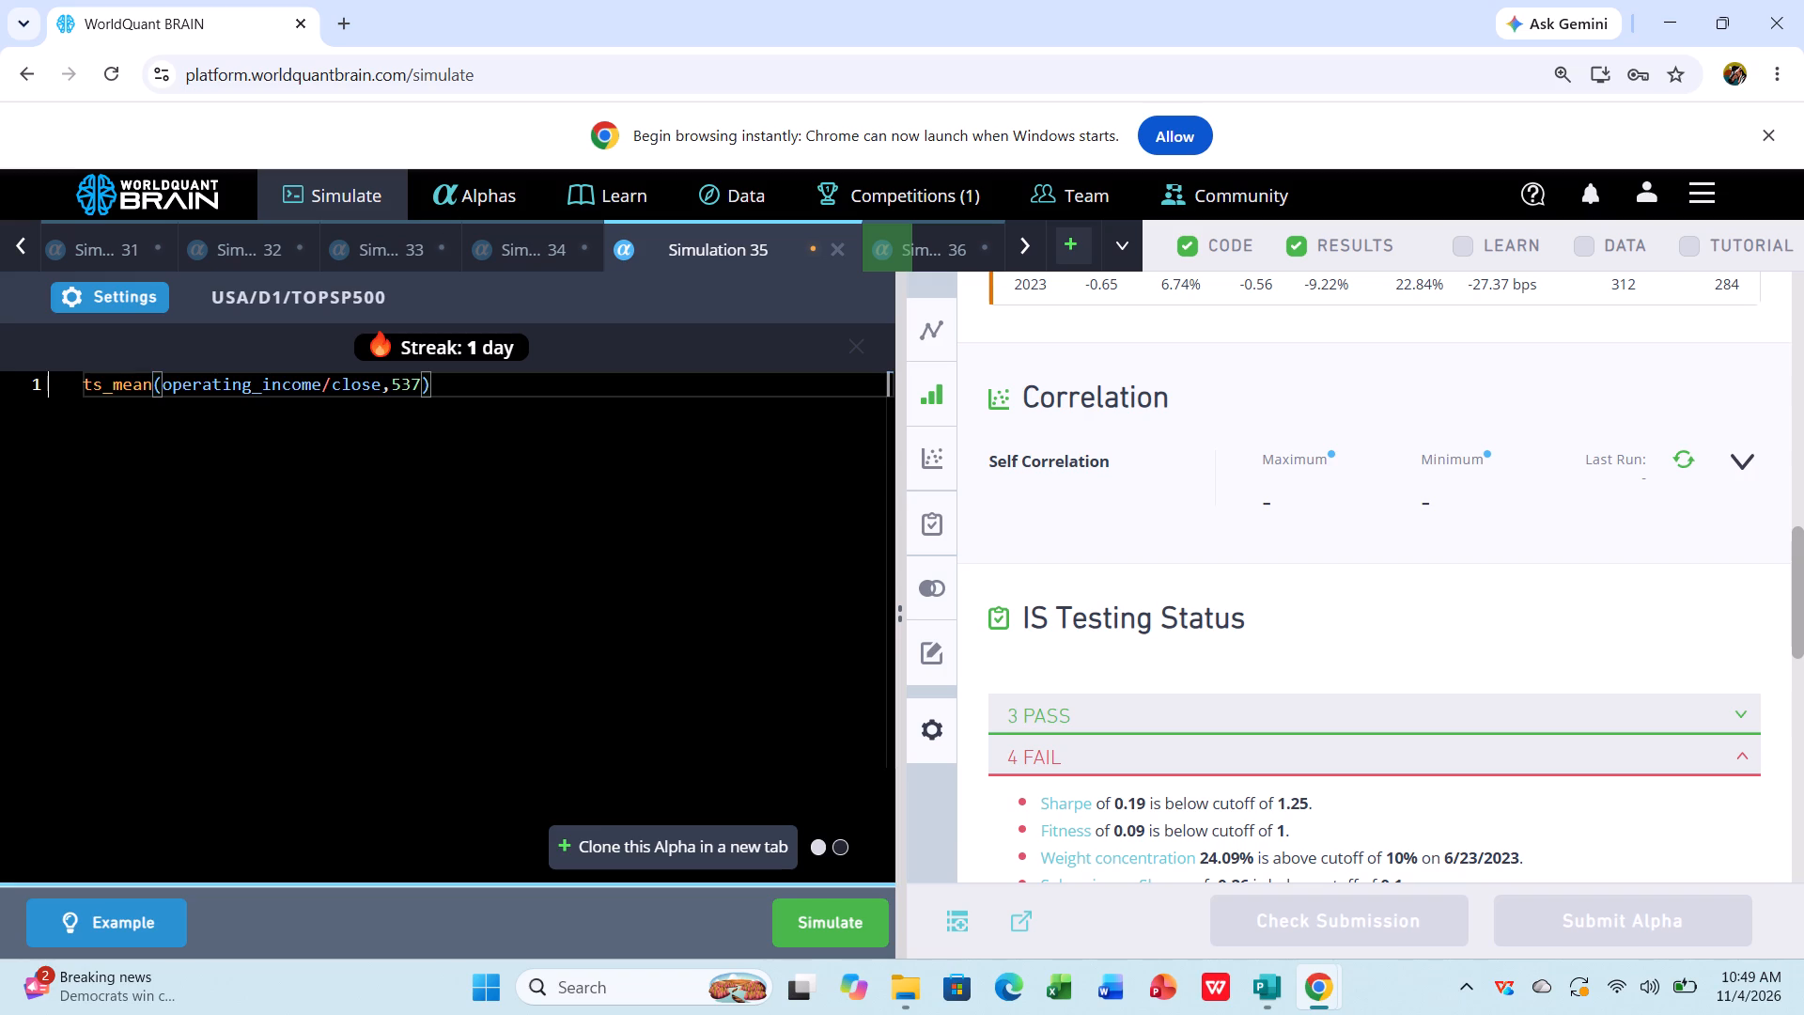
pyautogui.click(819, 914)
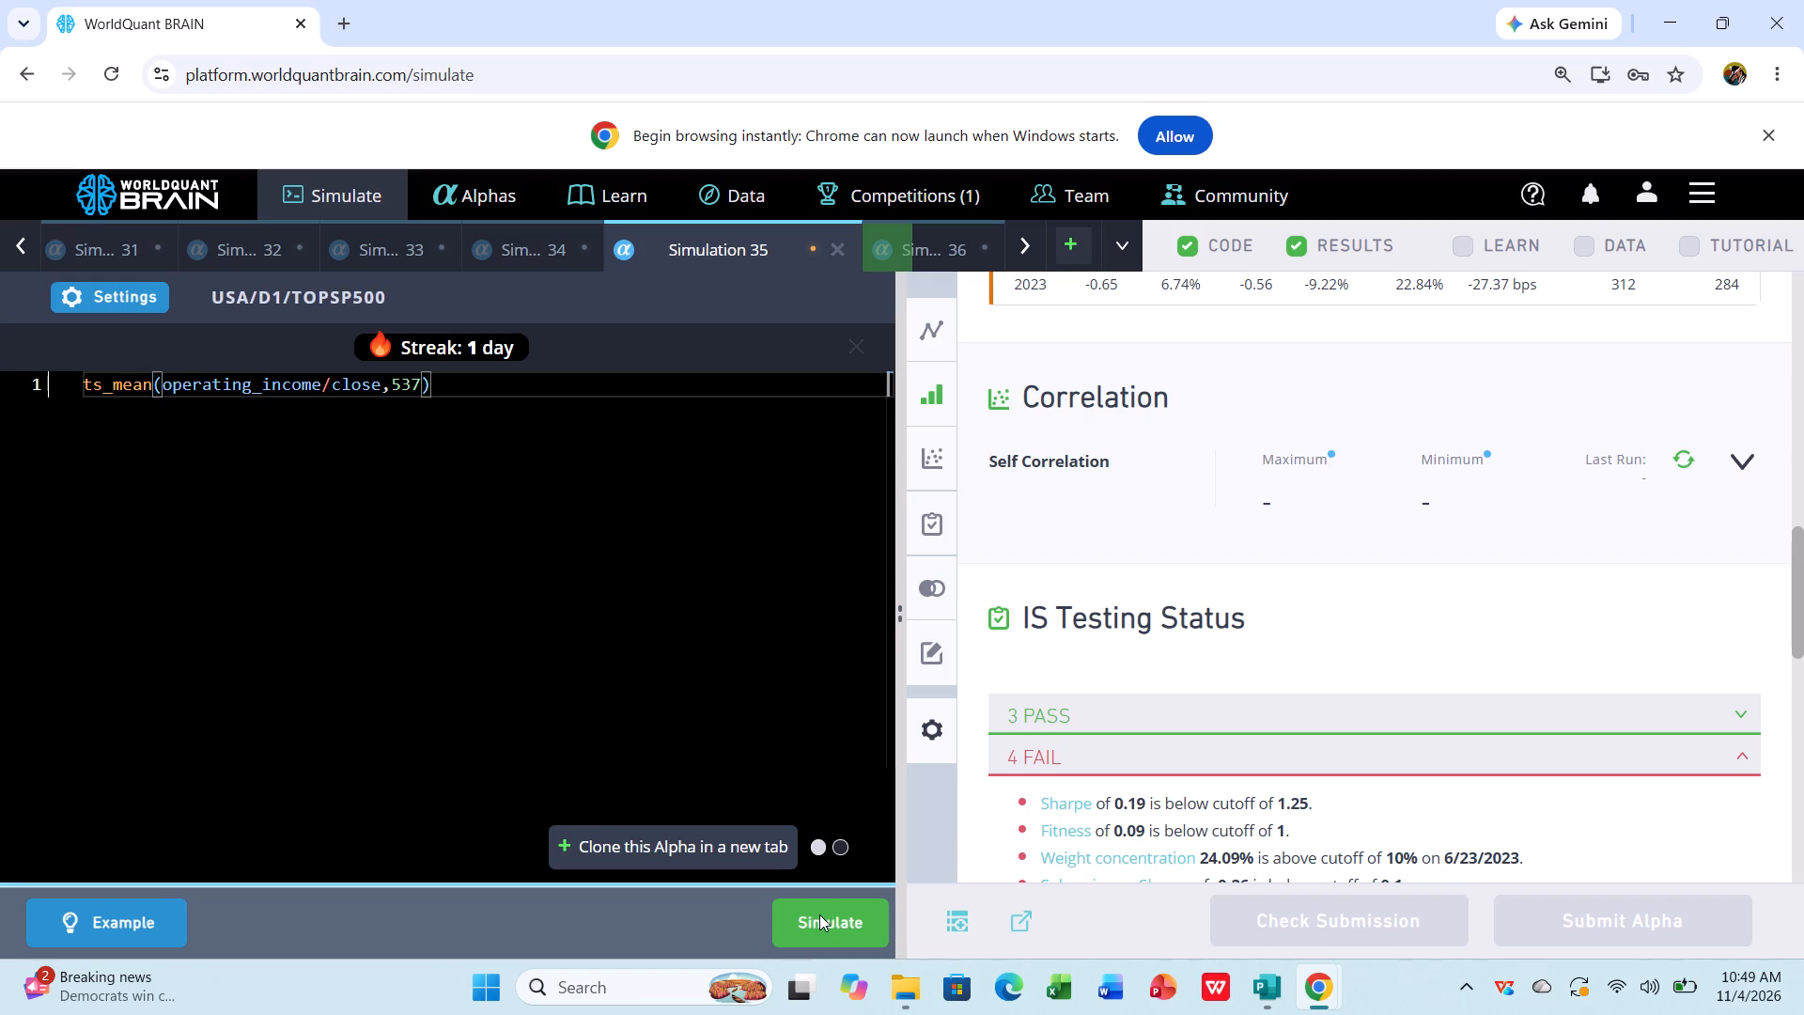
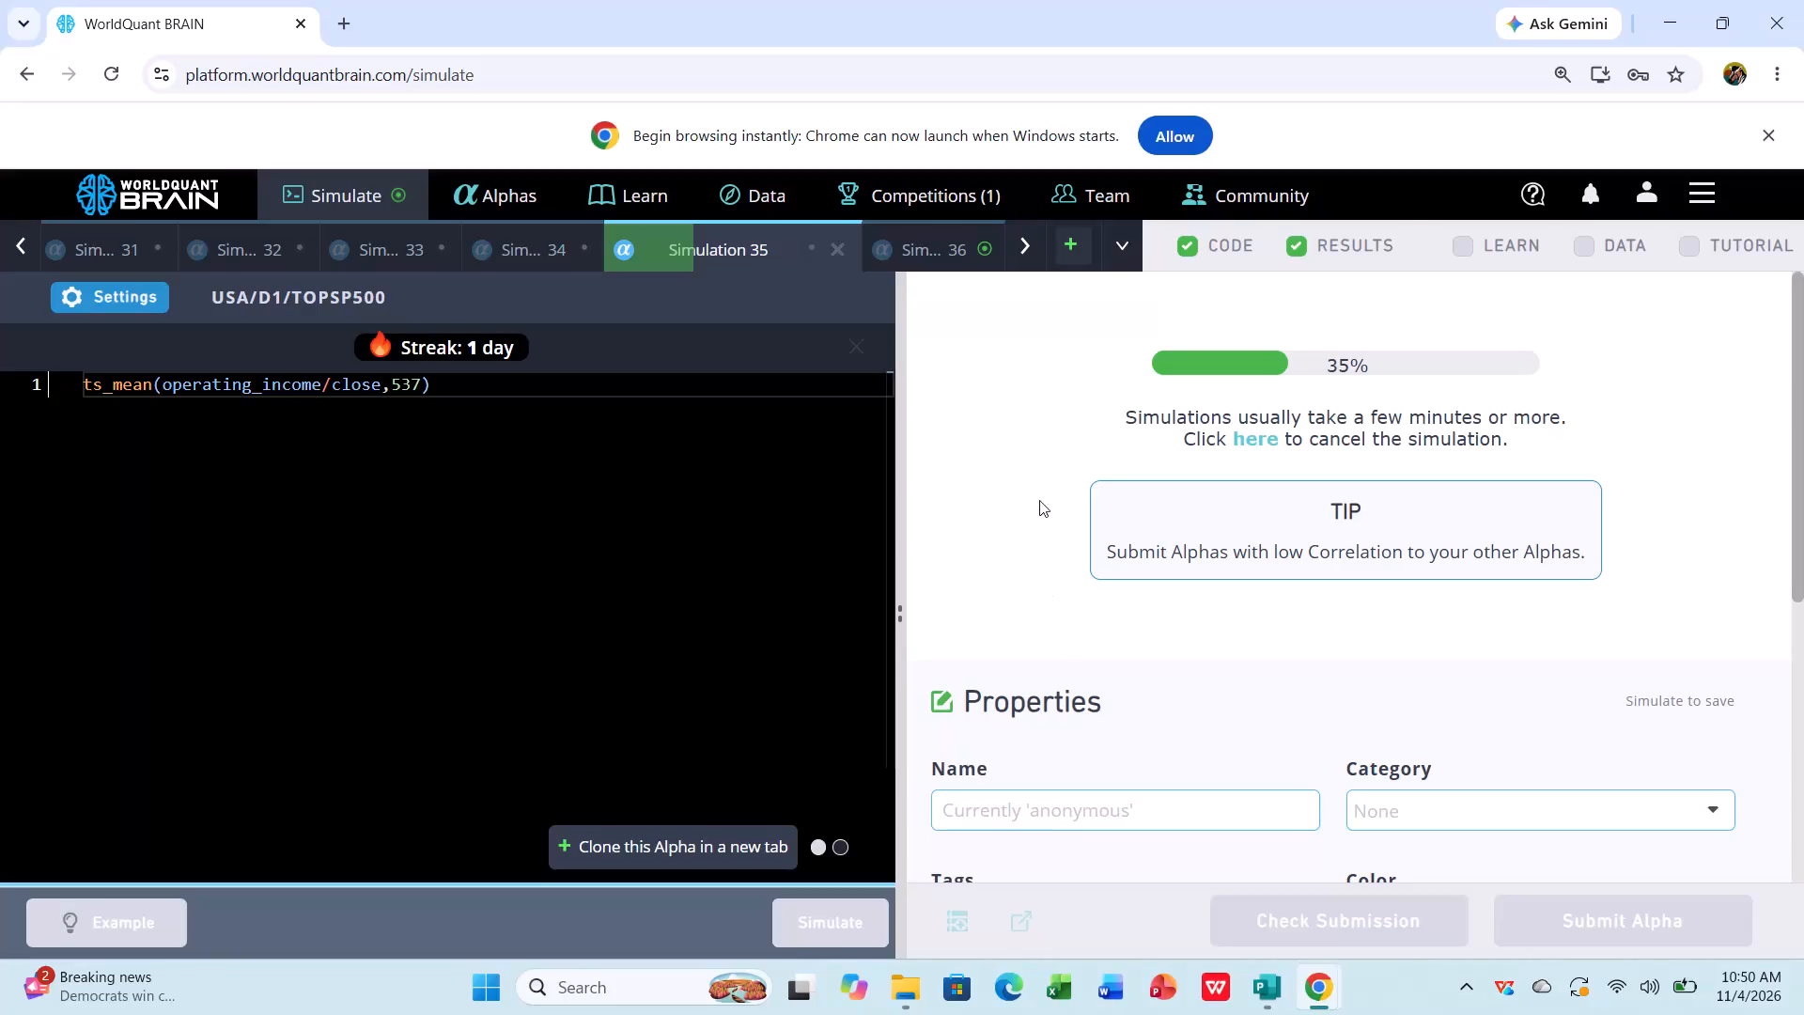
# Close the Simulation 36 tab.
pyautogui.click(977, 234)
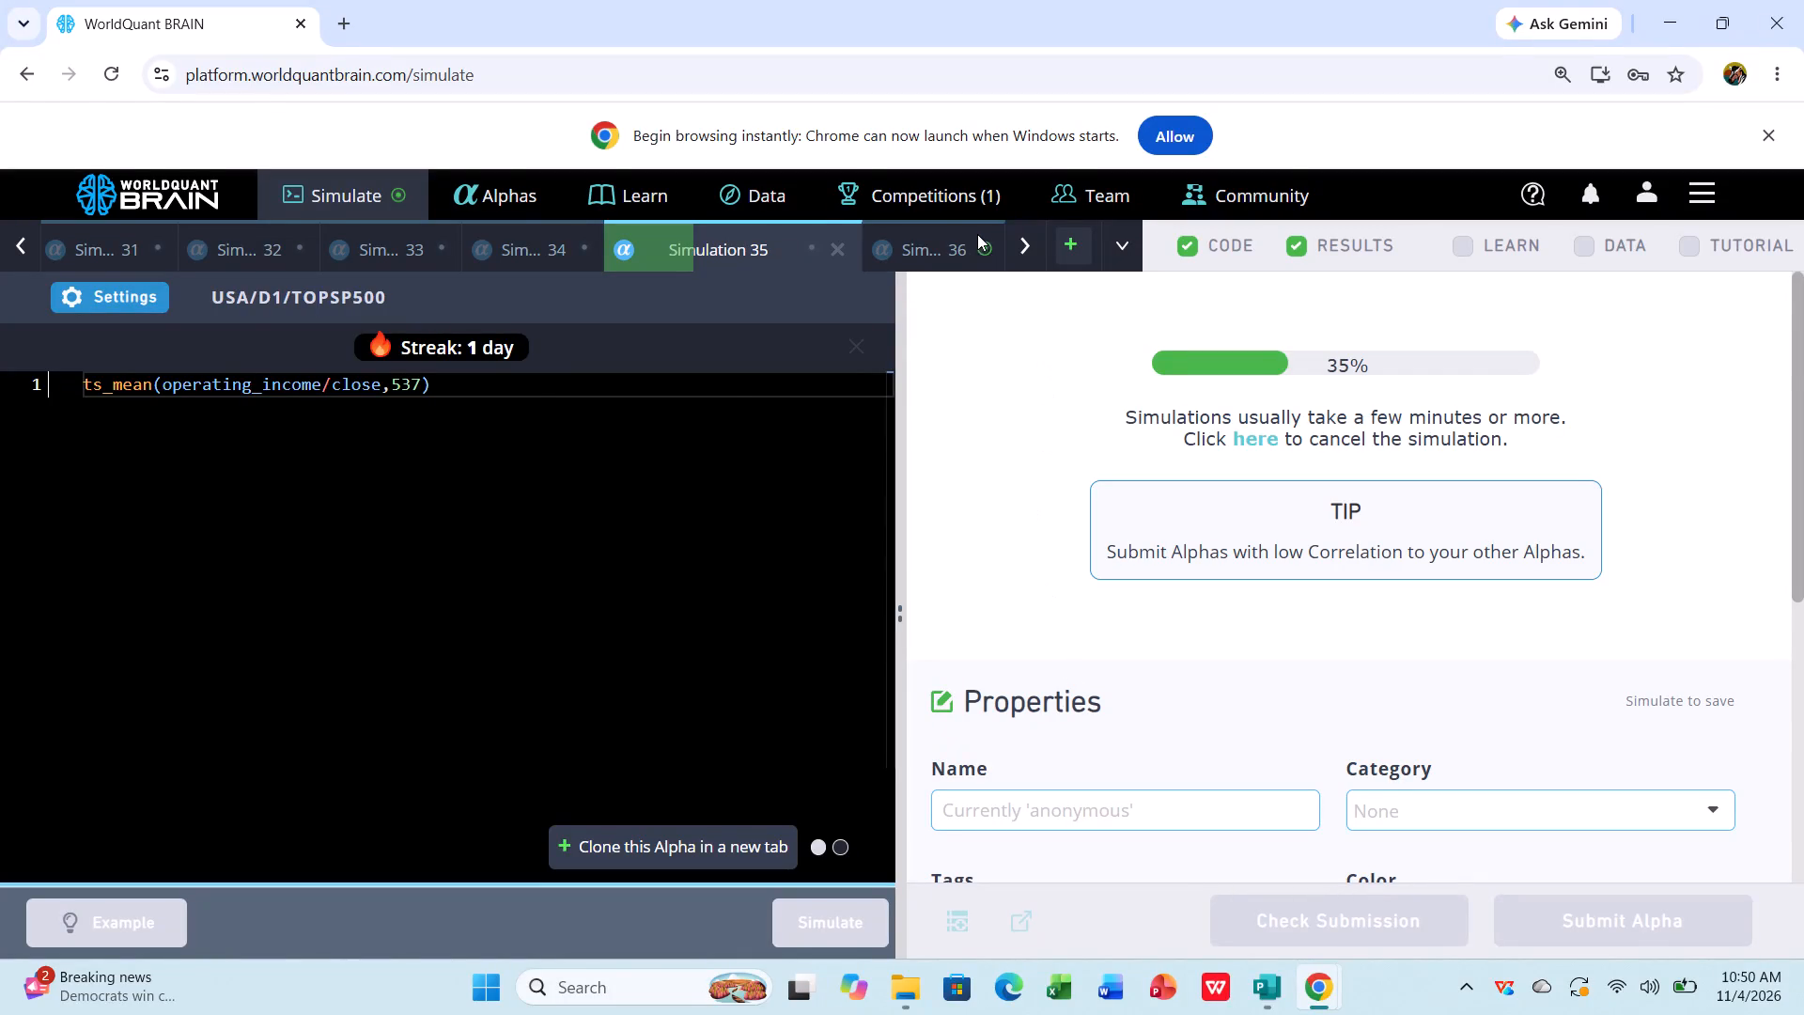
pyautogui.click(977, 234)
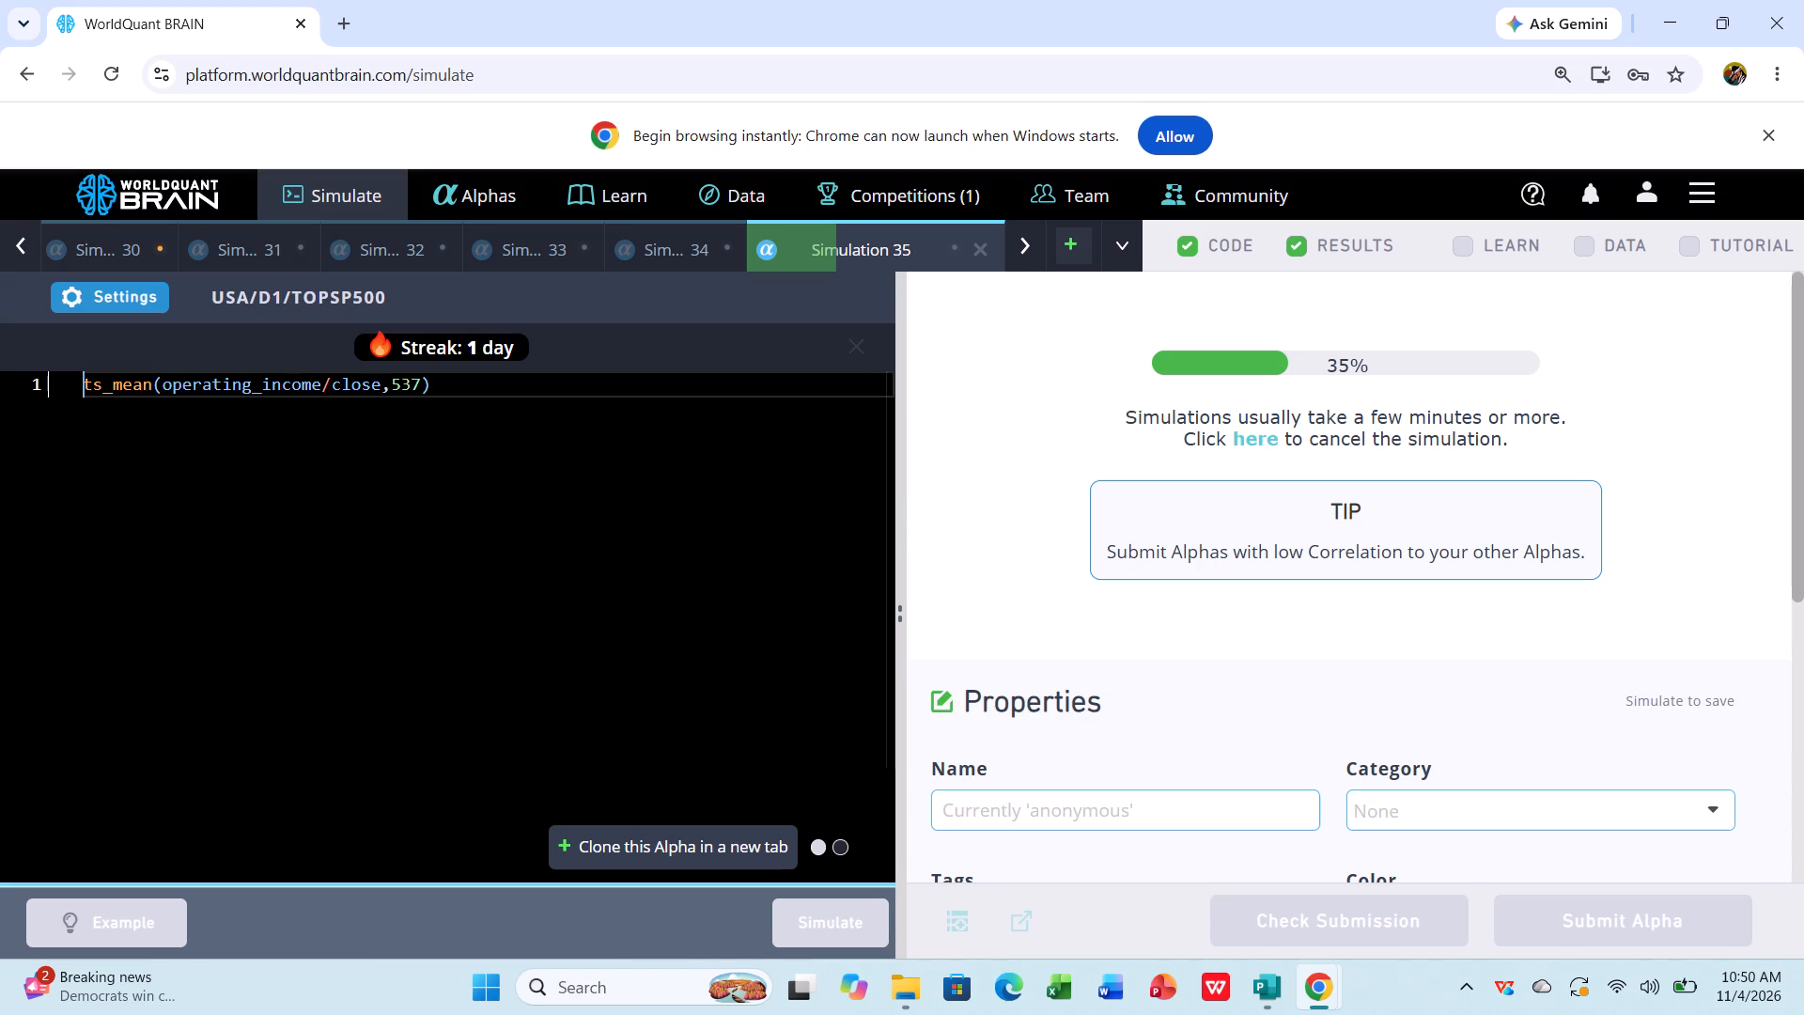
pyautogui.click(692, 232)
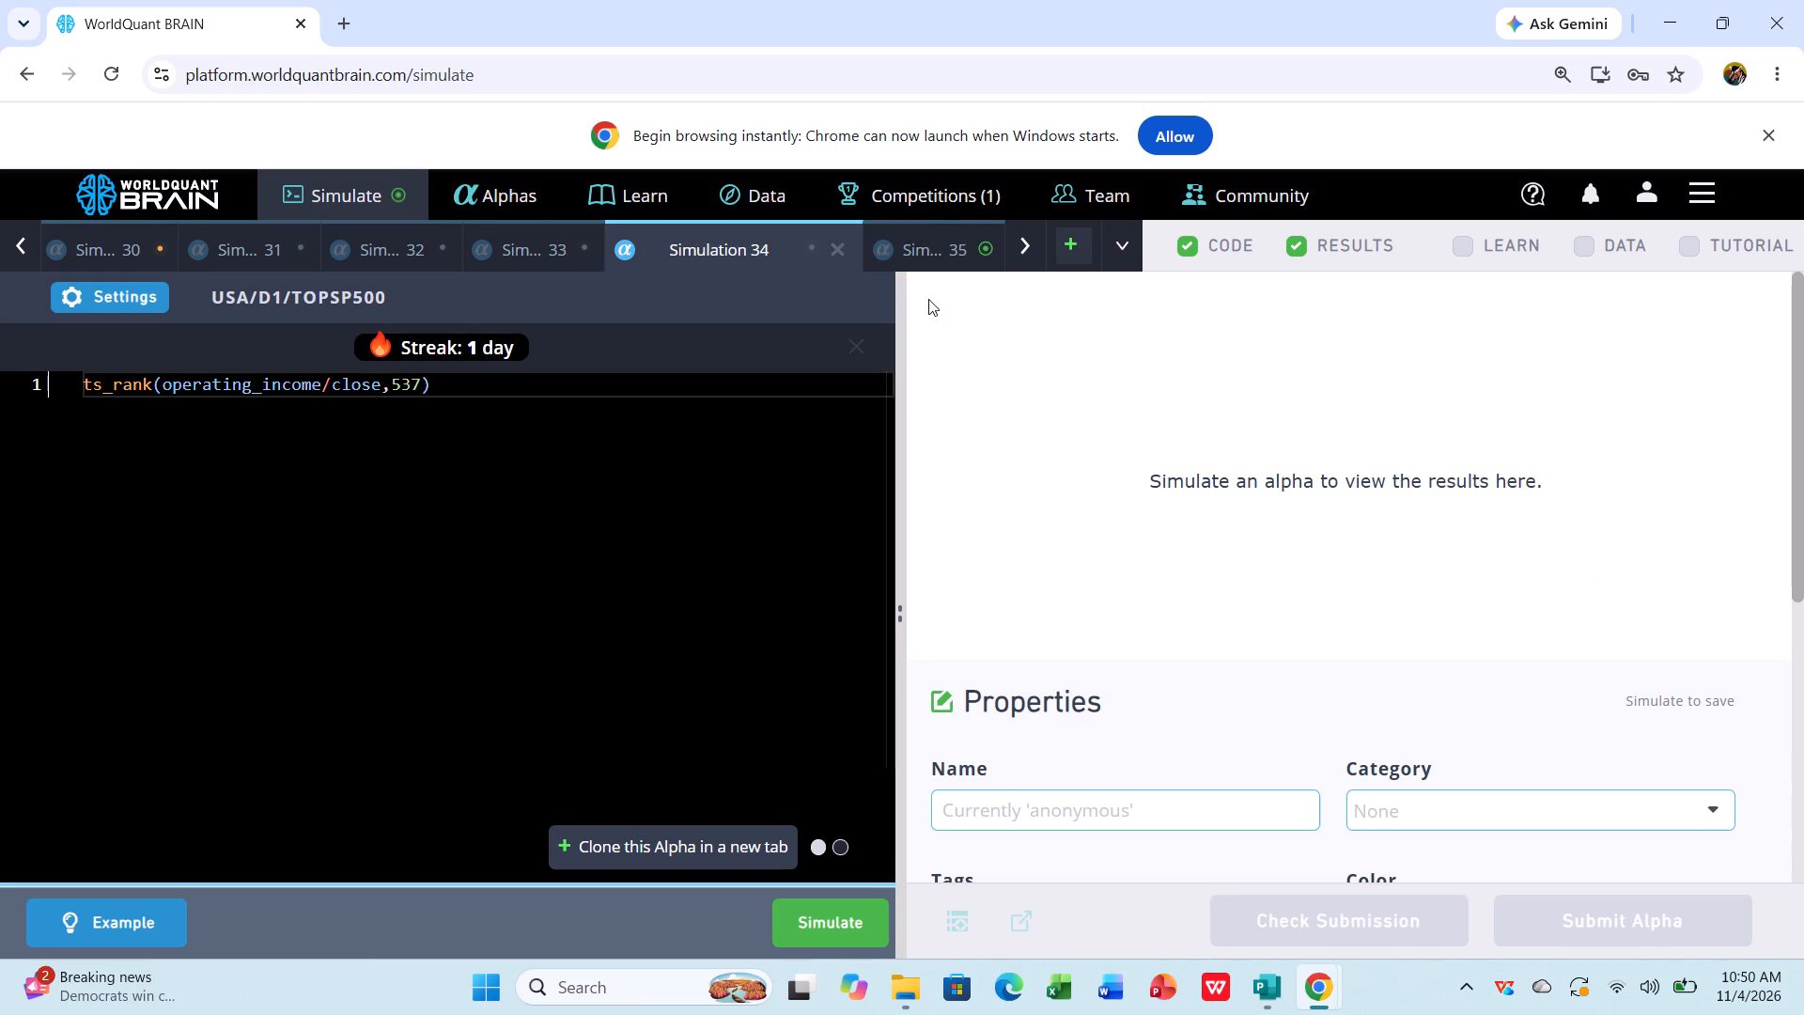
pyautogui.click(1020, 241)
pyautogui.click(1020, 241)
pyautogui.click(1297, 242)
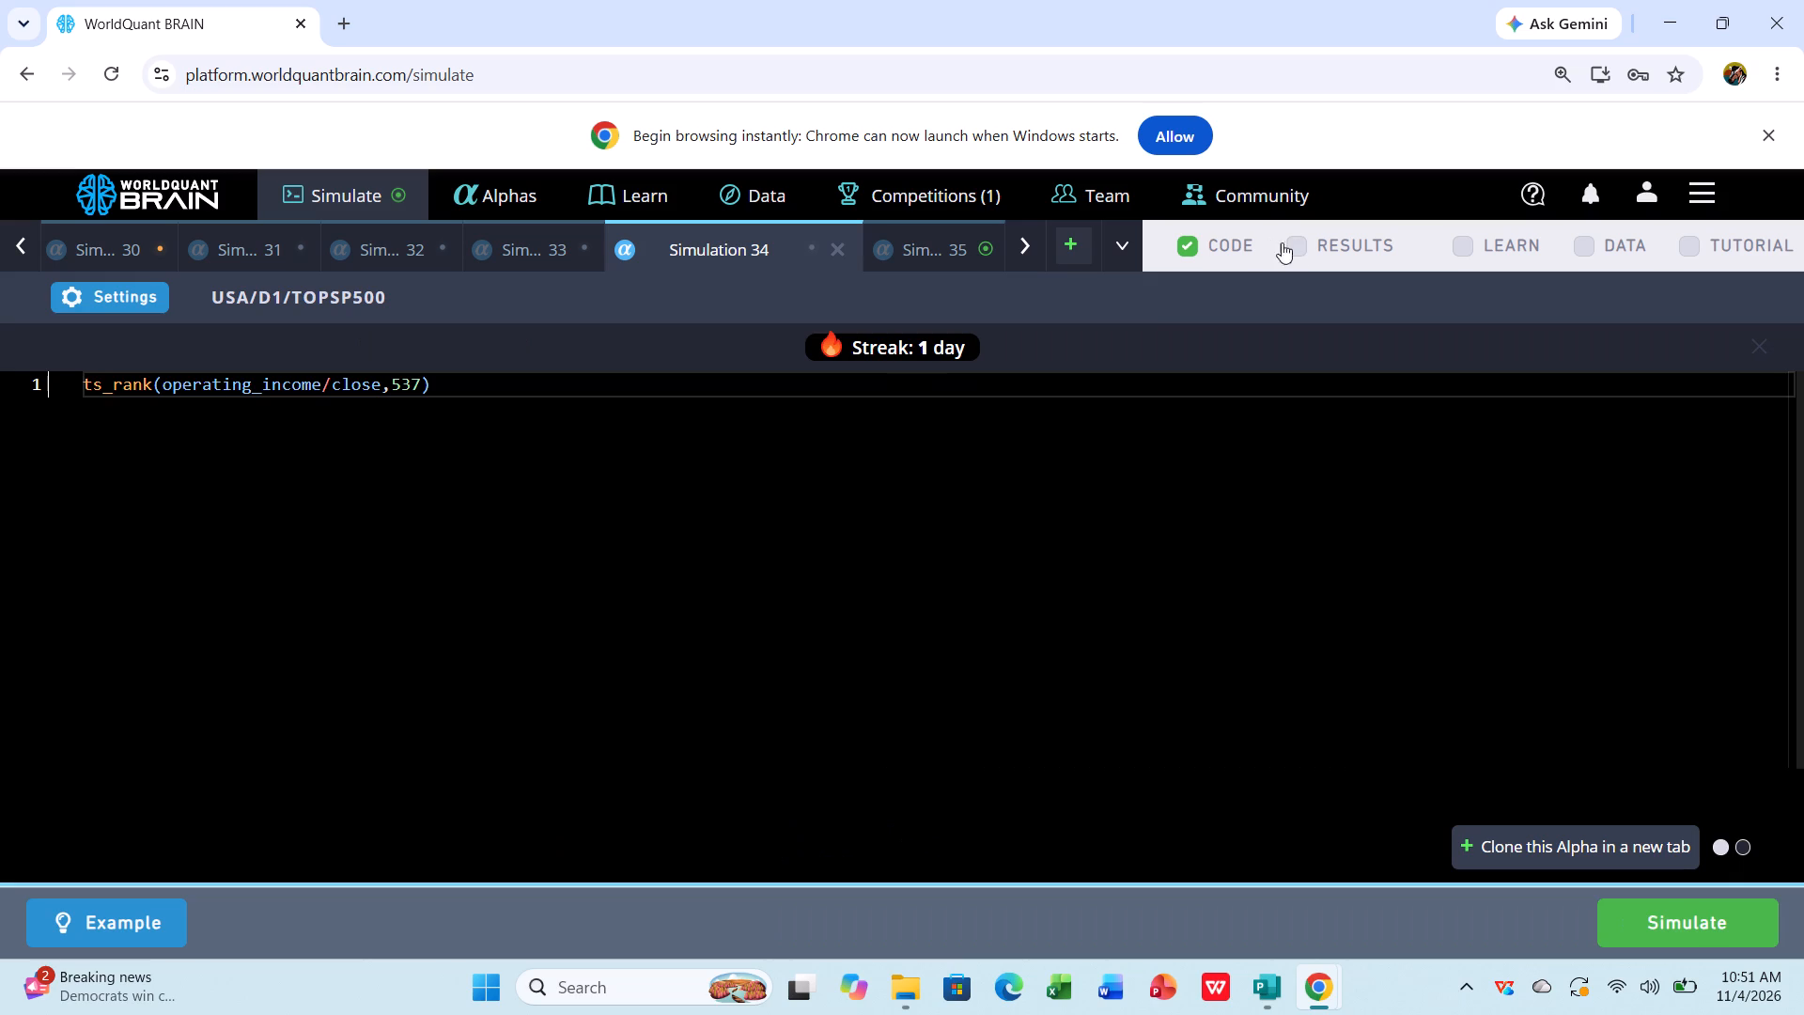
# Show the test period for Simulation 35 and examine its IS summary, yearly table and the failed tests under IS Testing Status.
pyautogui.click(958, 250)
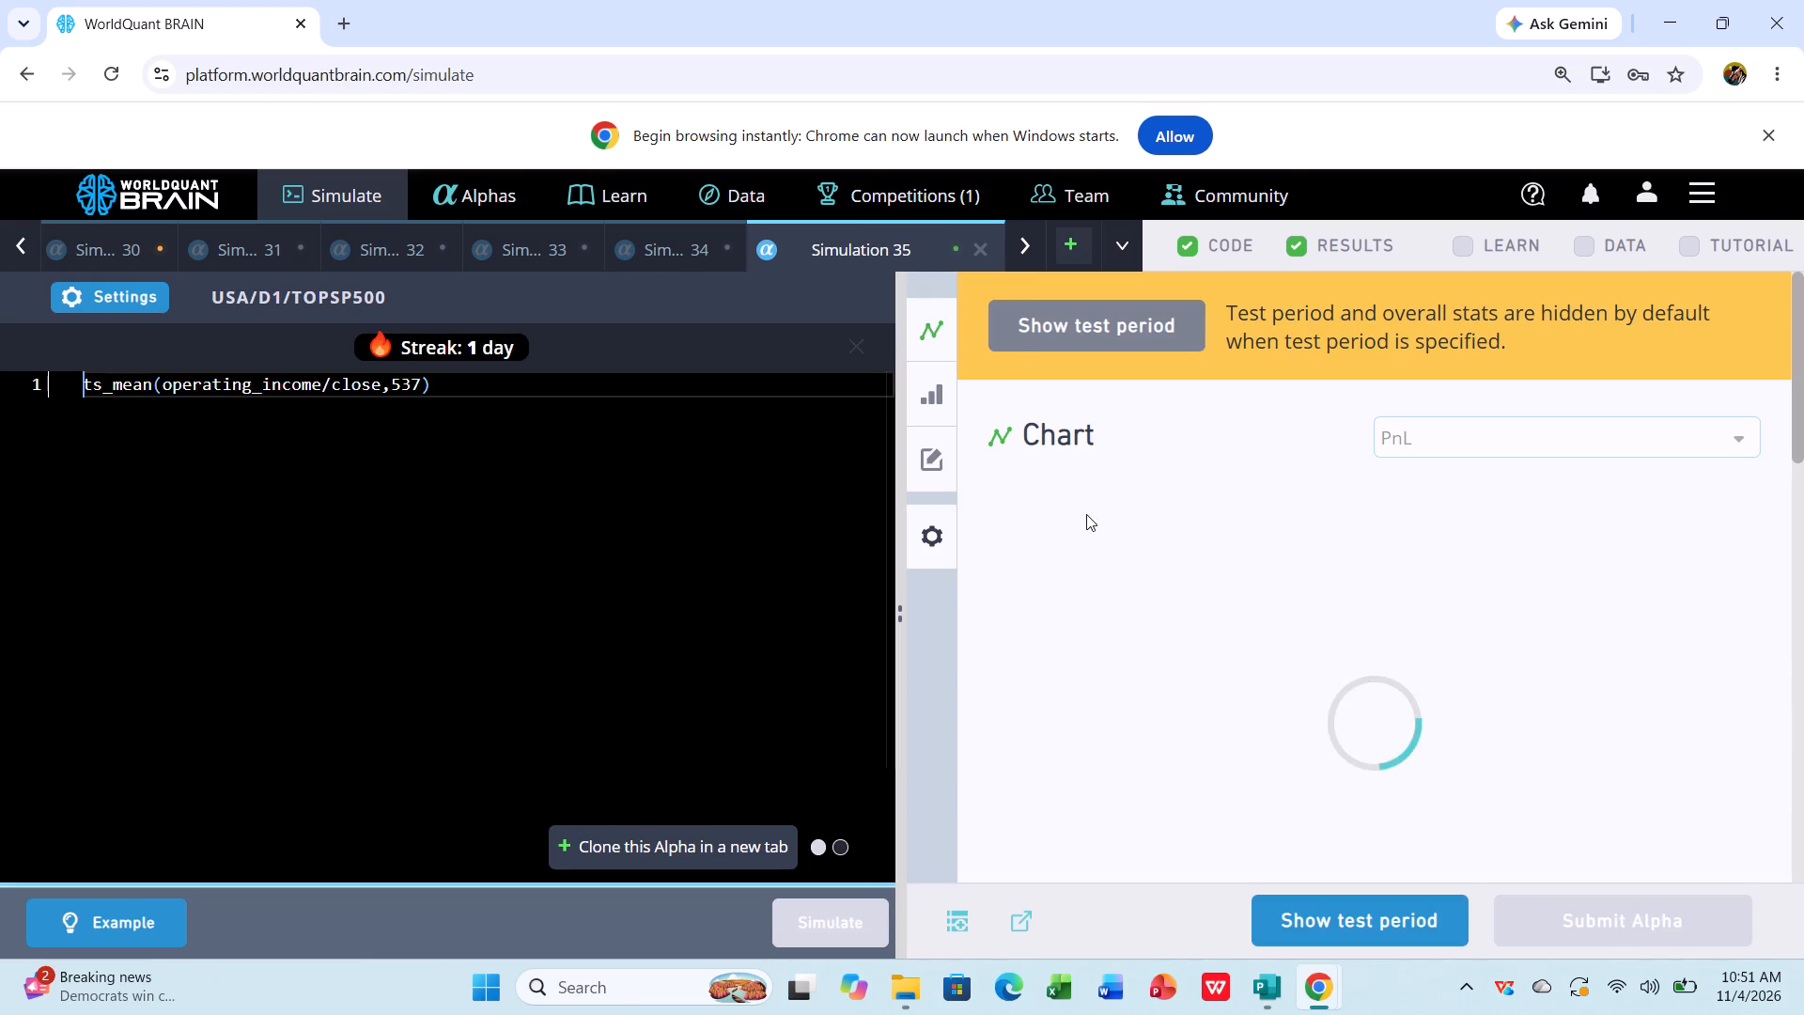
pyautogui.click(1325, 912)
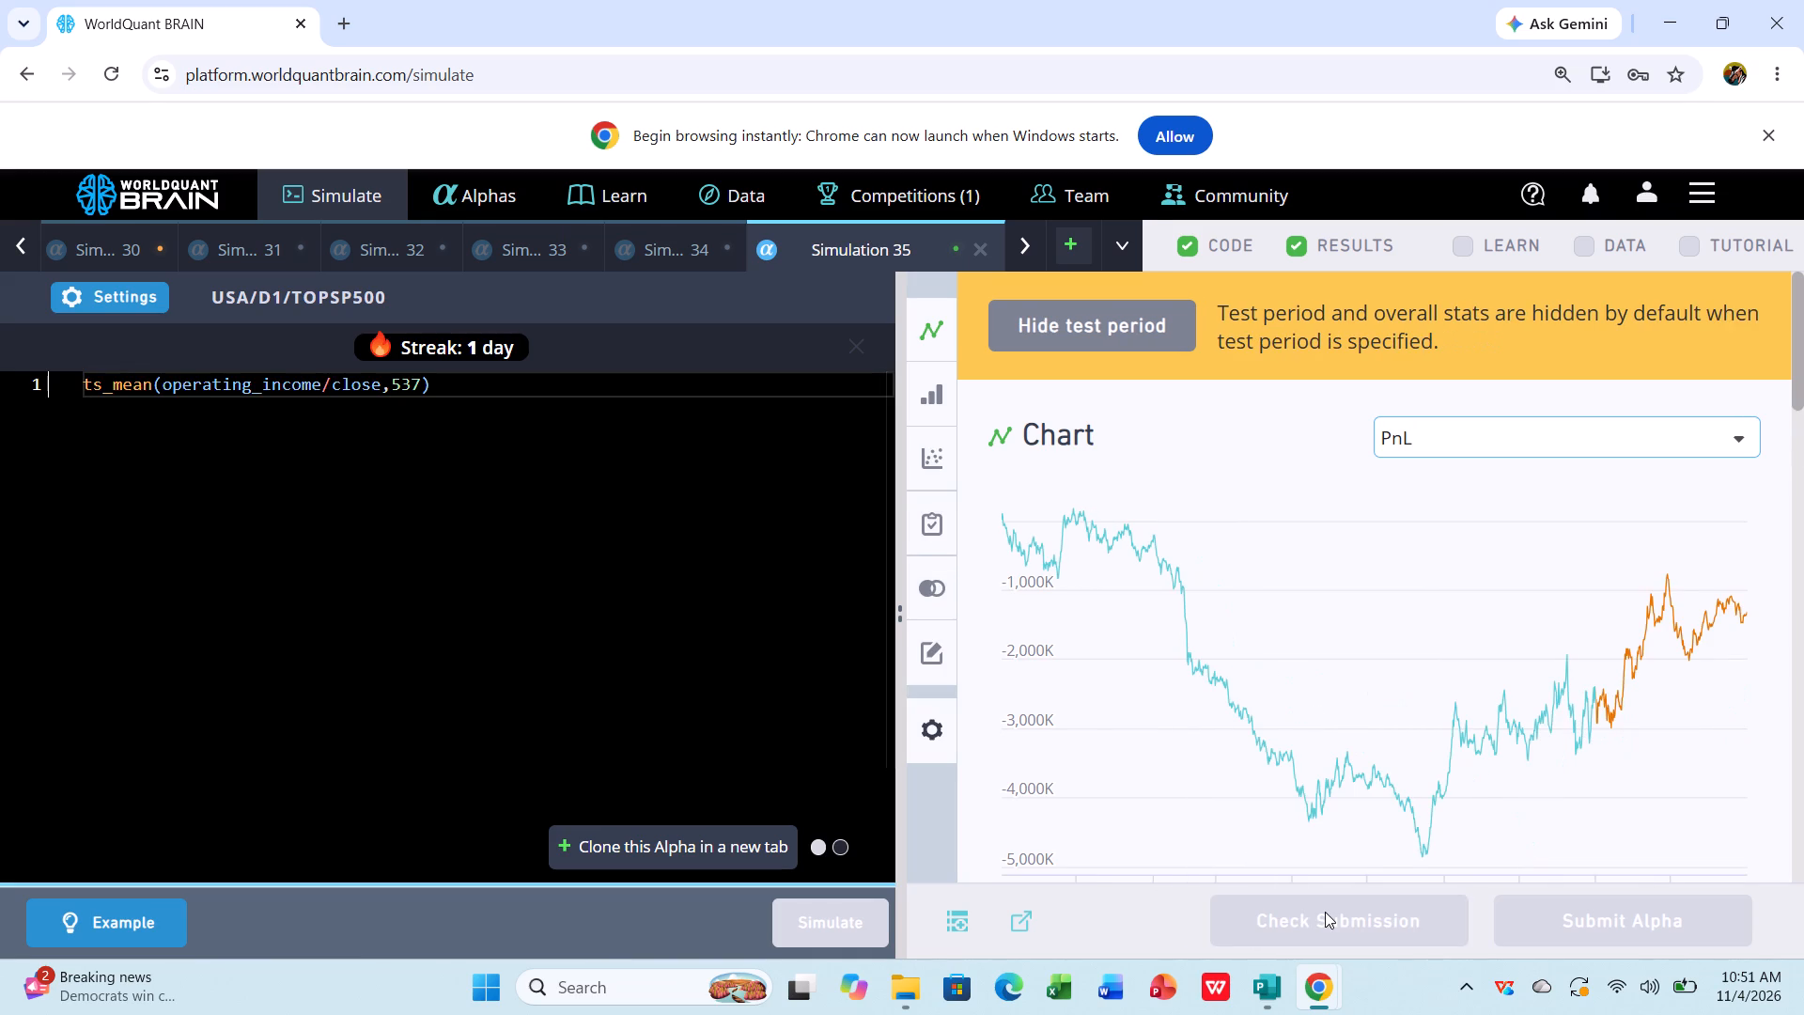
pyautogui.scroll(-4, 1355, 824)
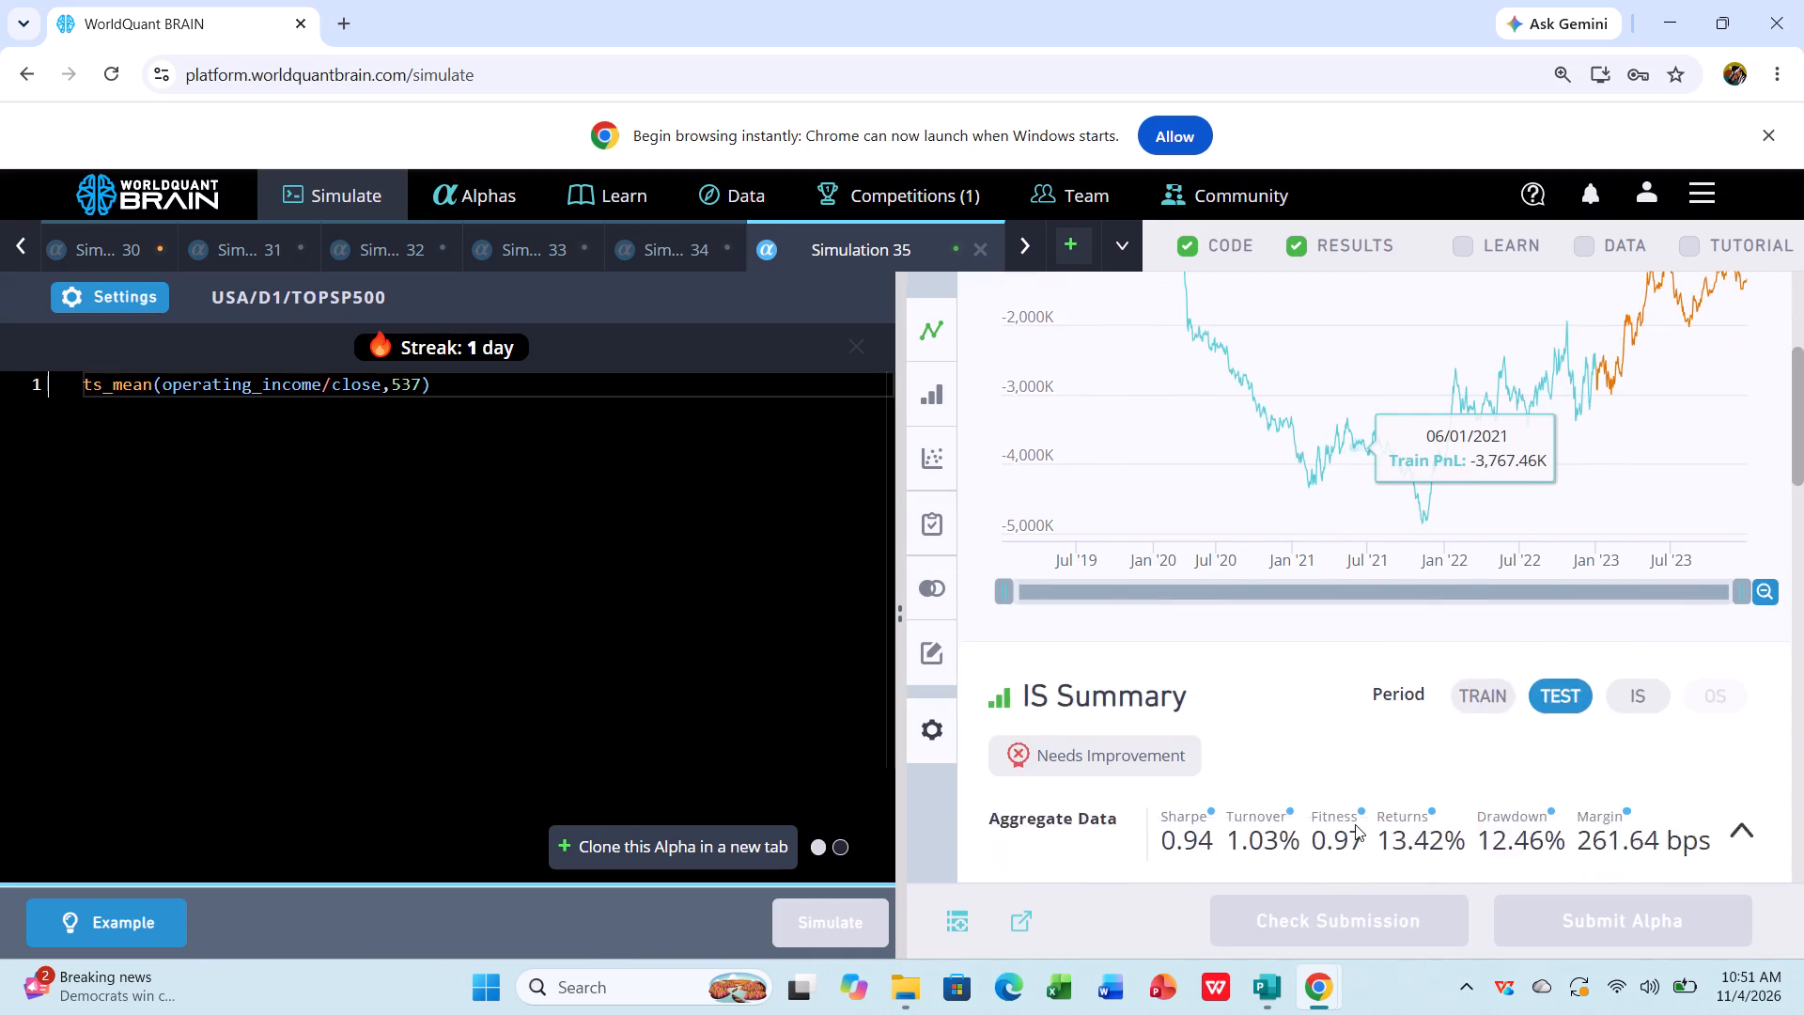
pyautogui.scroll(-1, 1355, 824)
pyautogui.scroll(-1, 1365, 703)
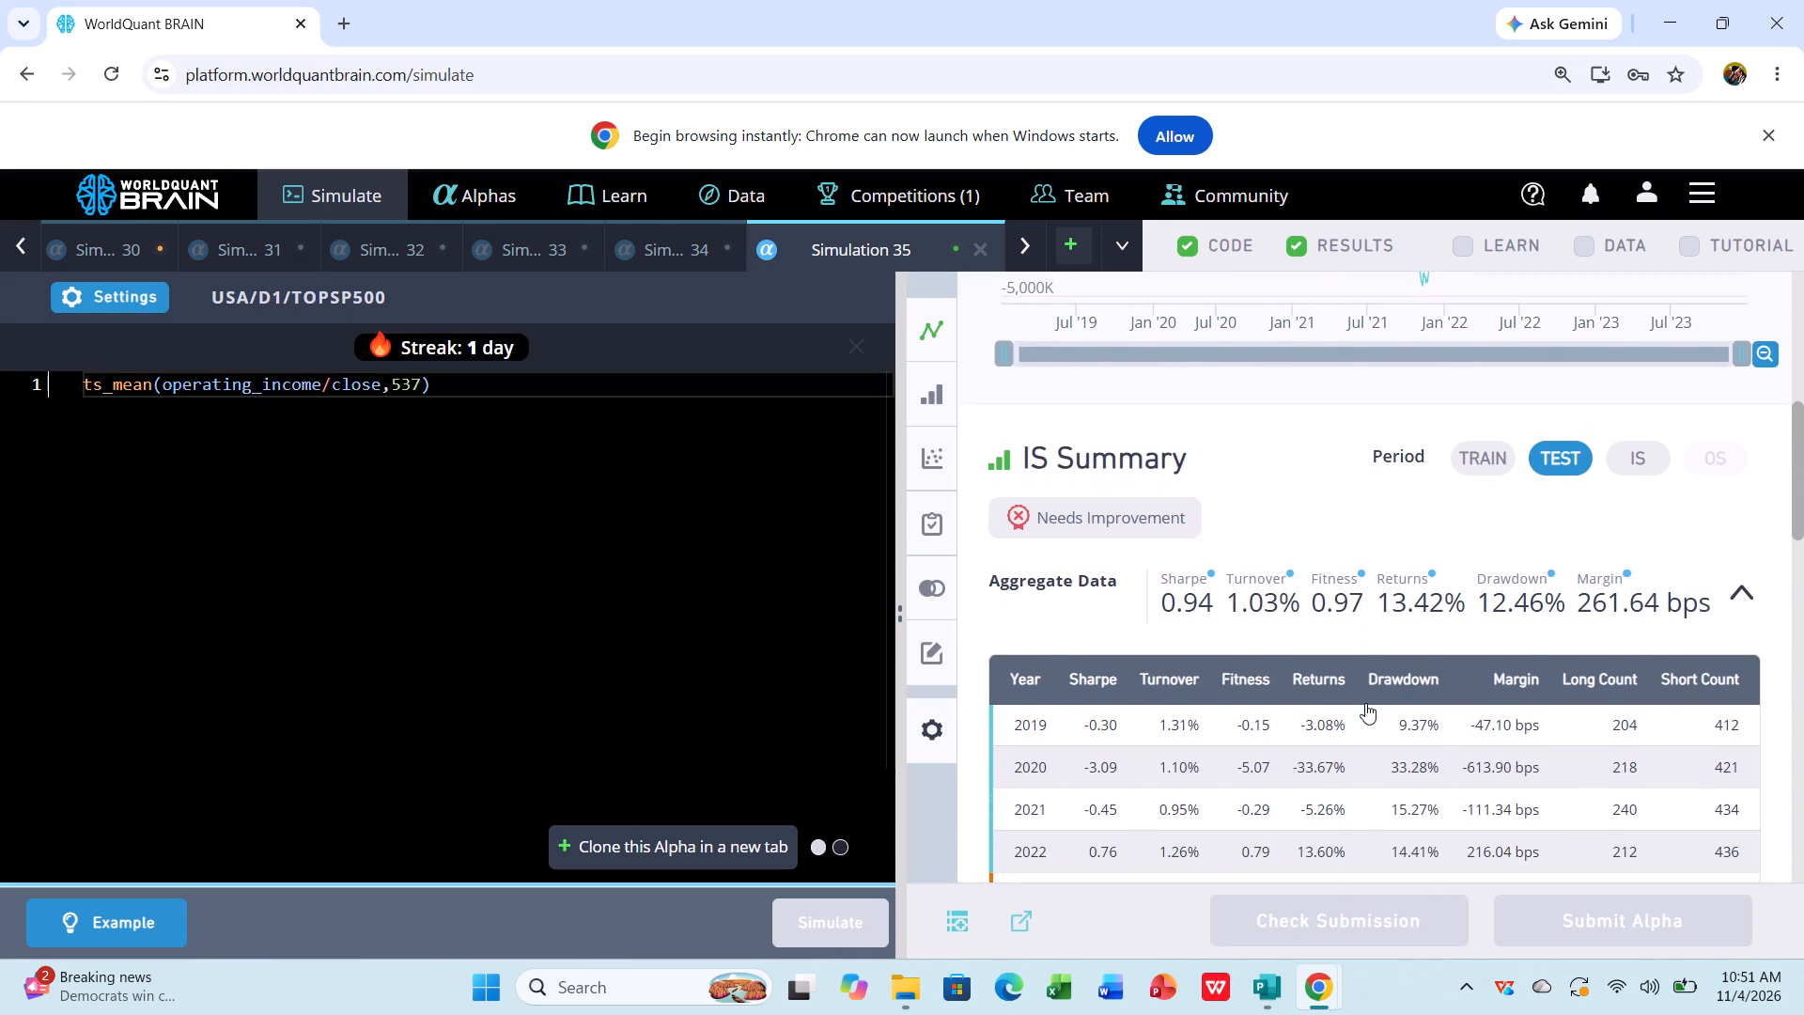
pyautogui.scroll(-4, 1365, 703)
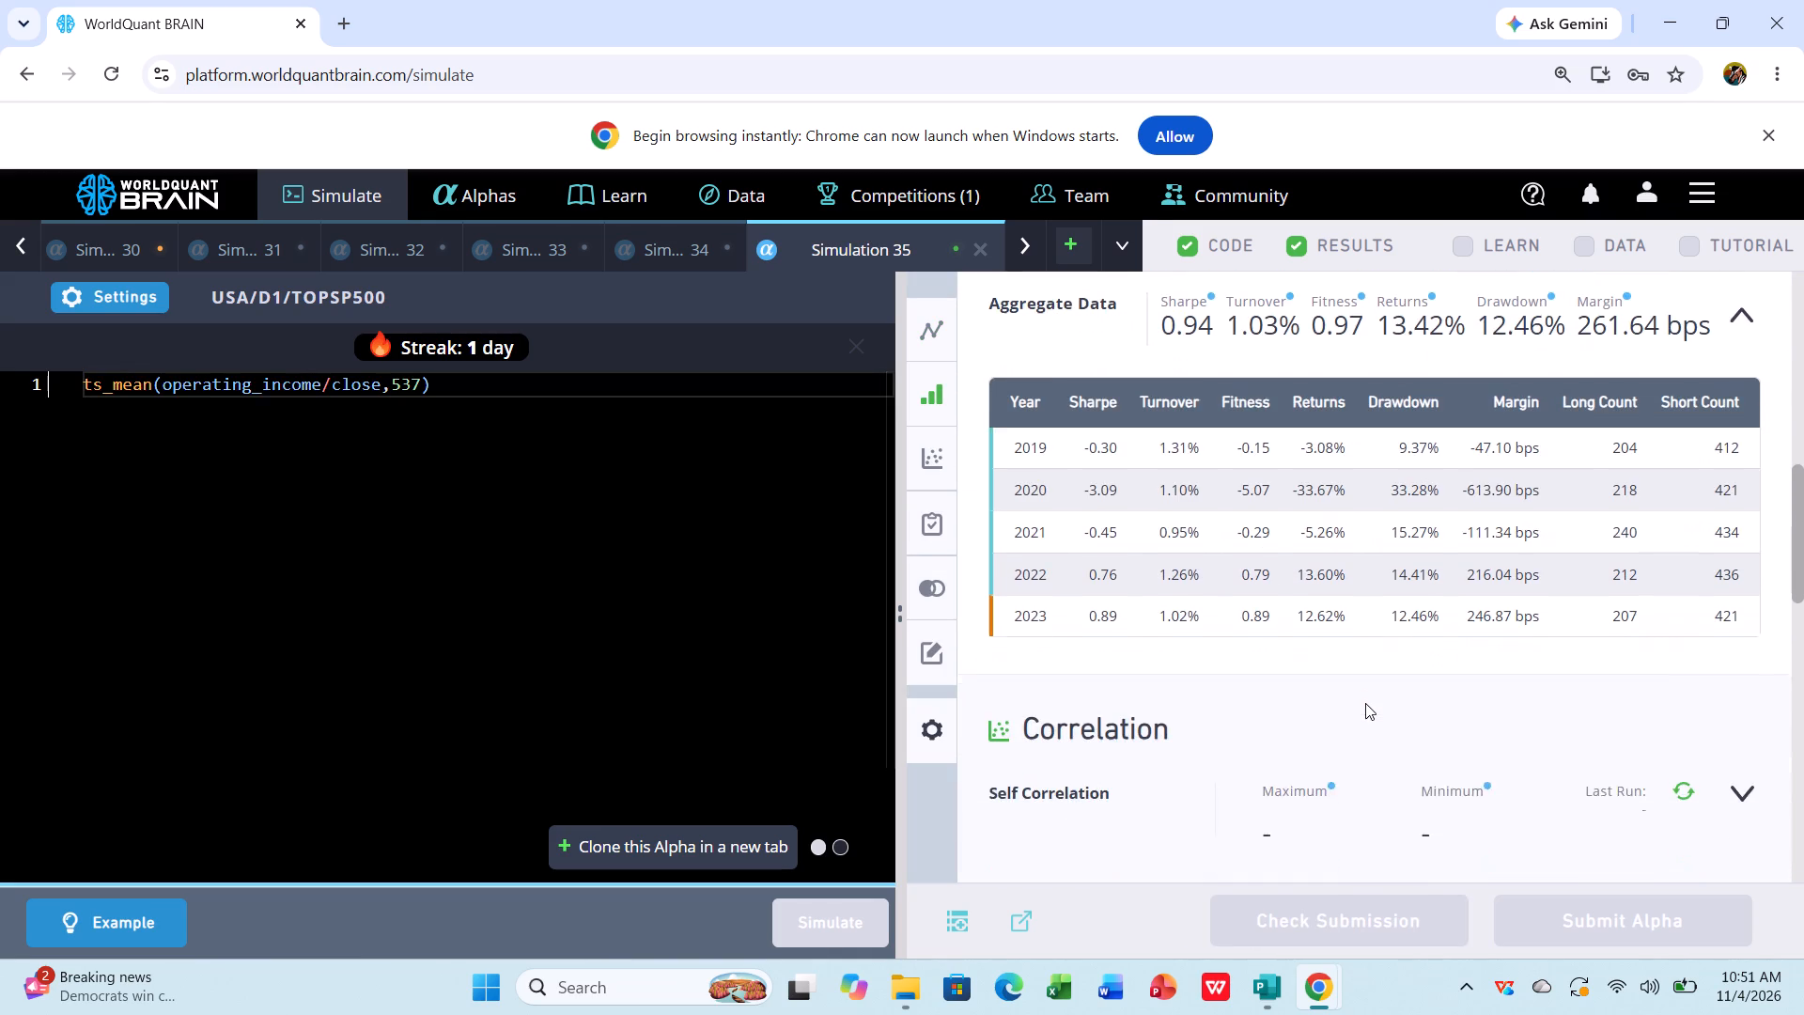
pyautogui.scroll(-4, 1365, 703)
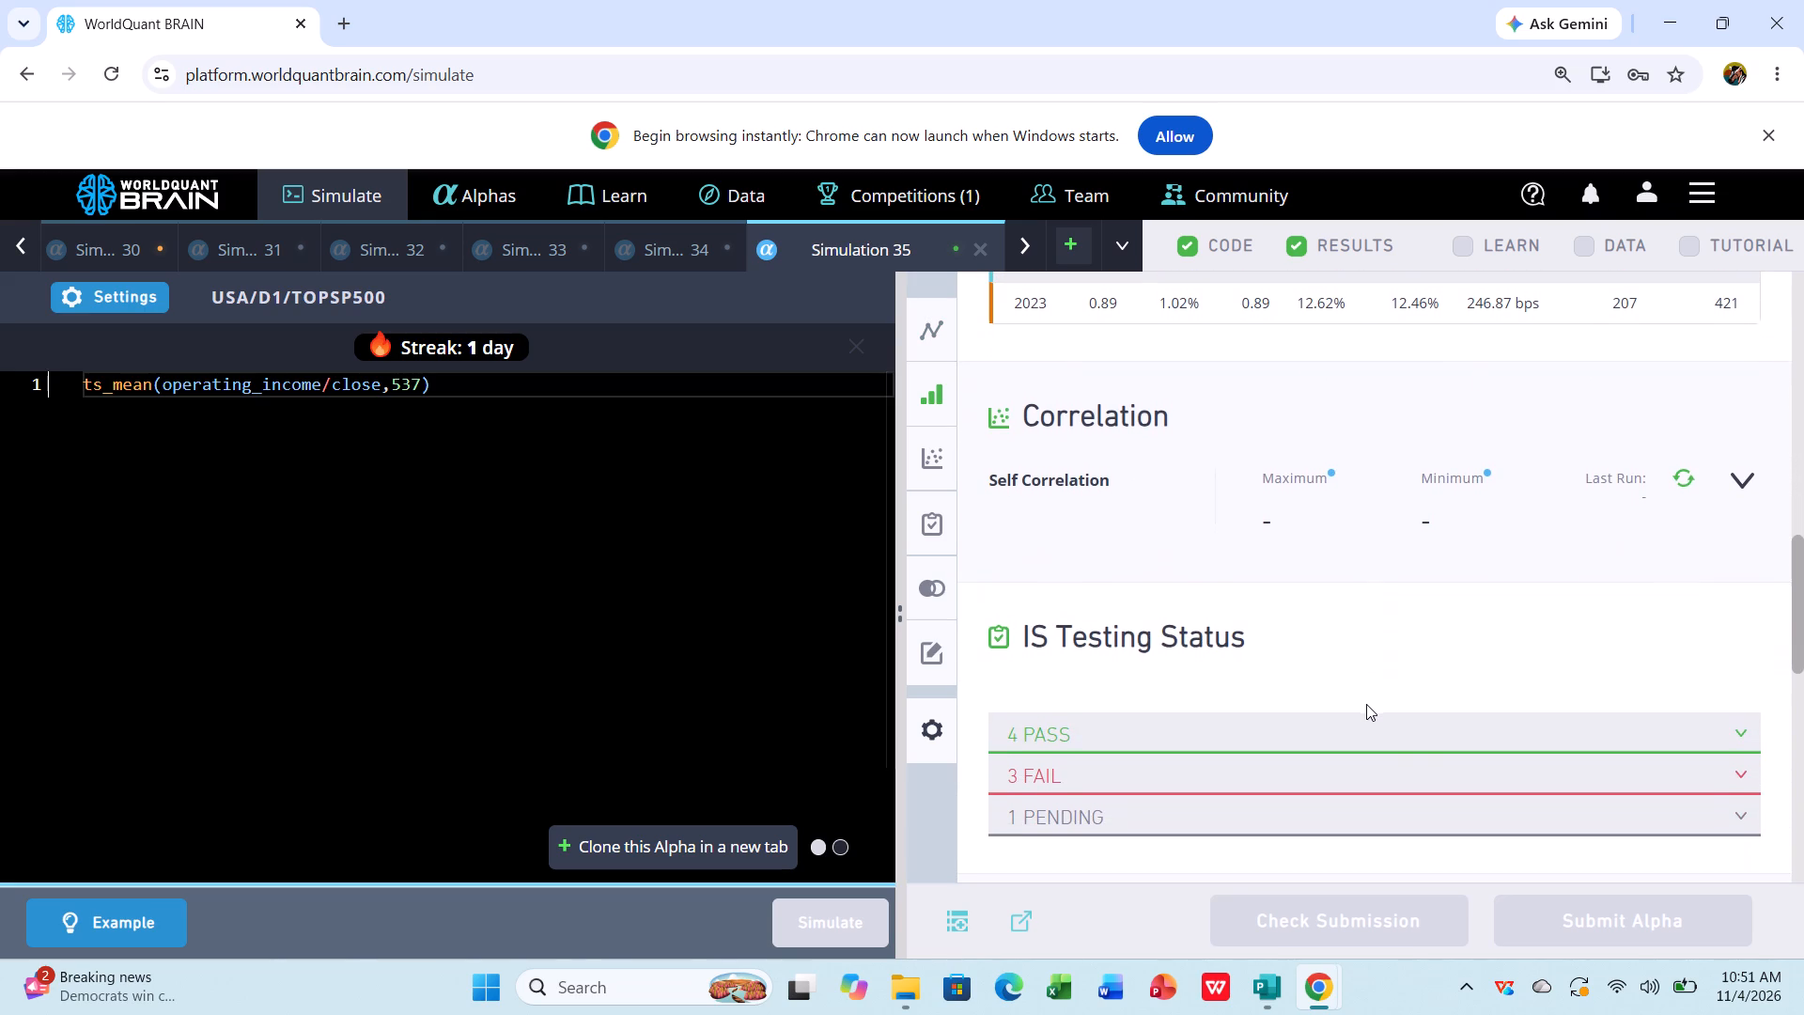
pyautogui.click(1443, 770)
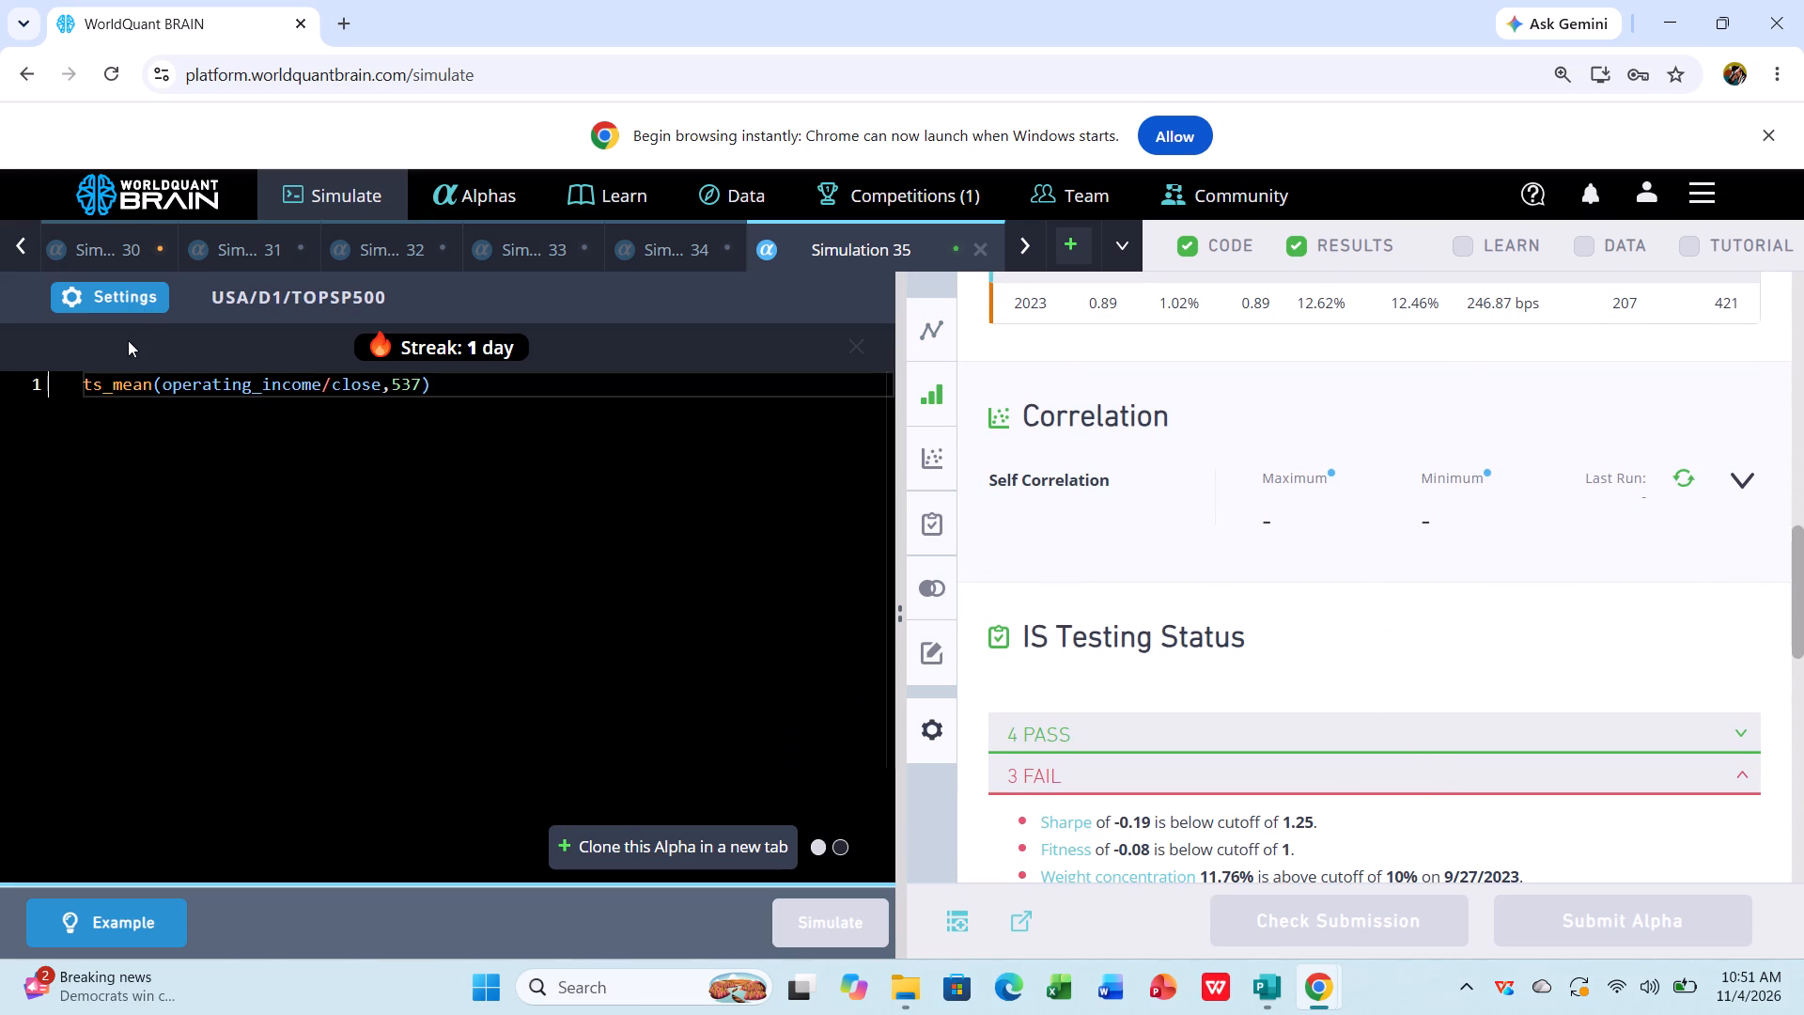
# Set the decay to 1 in Simulation 35's settings, apply it, and simulate the alpha.
pyautogui.click(141, 297)
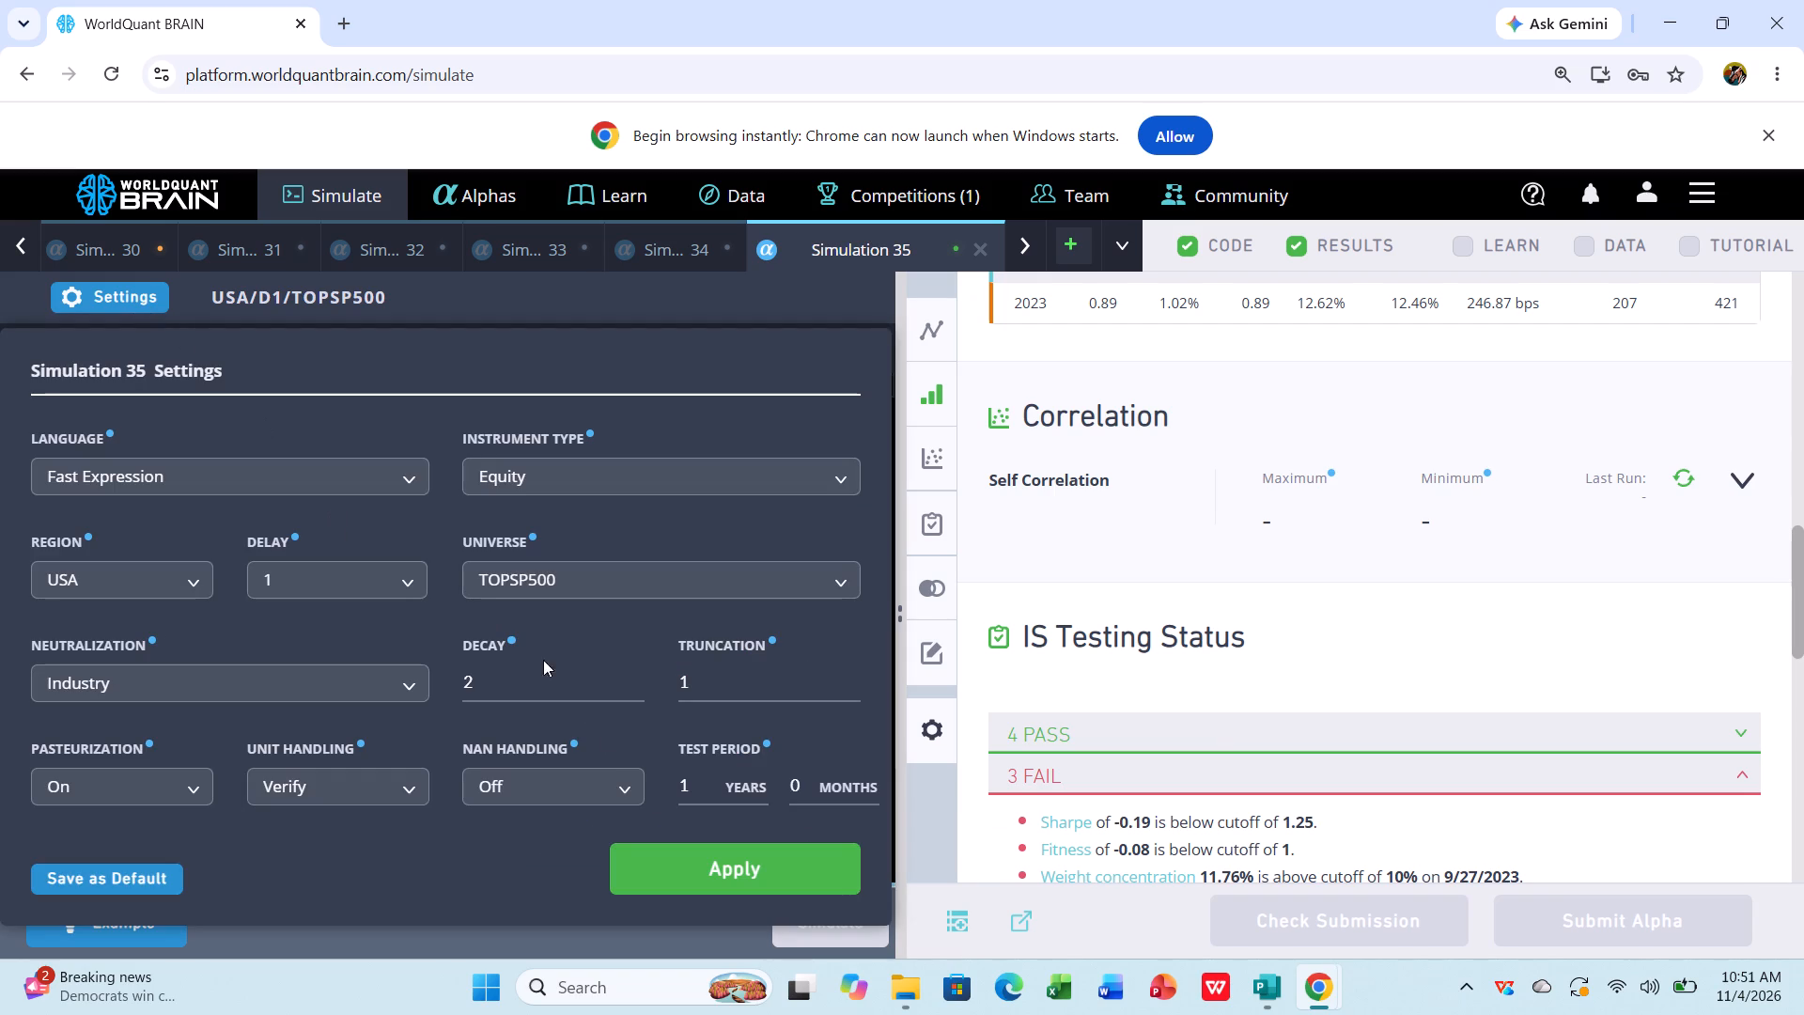
pyautogui.click(514, 682)
pyautogui.press('BackSpace')
pyautogui.press('1')
pyautogui.click(704, 849)
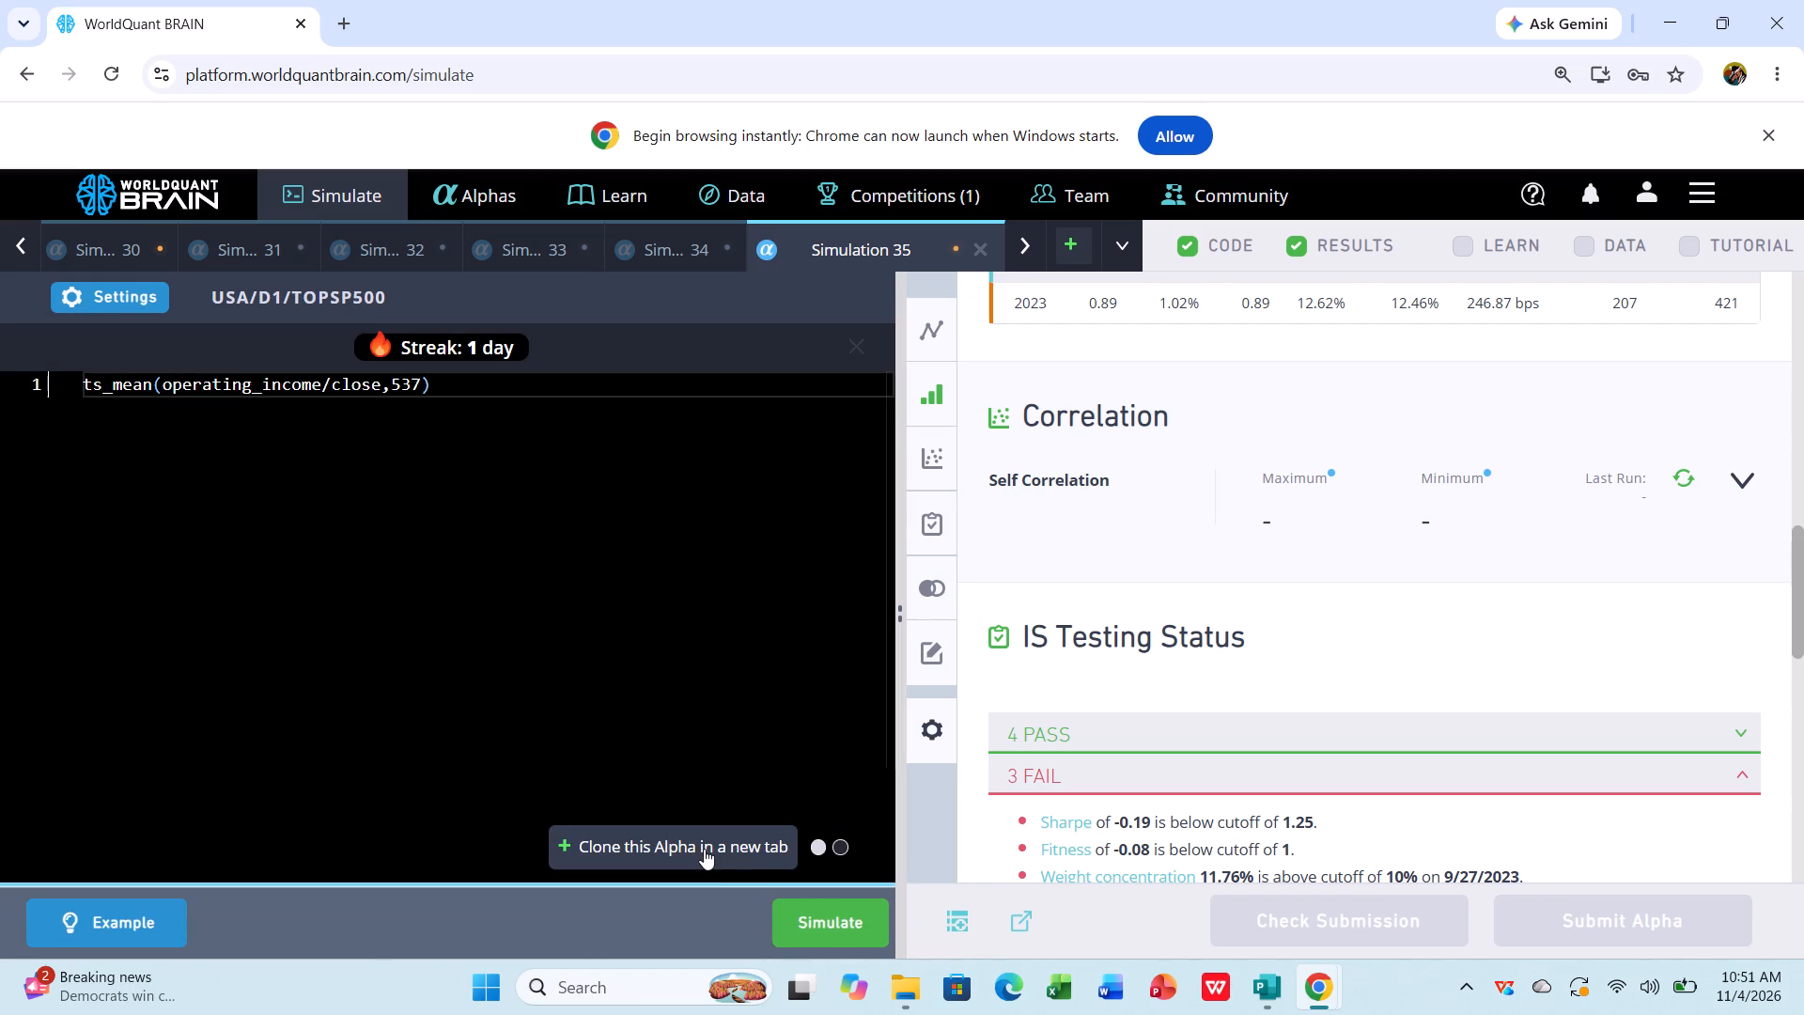
pyautogui.click(817, 917)
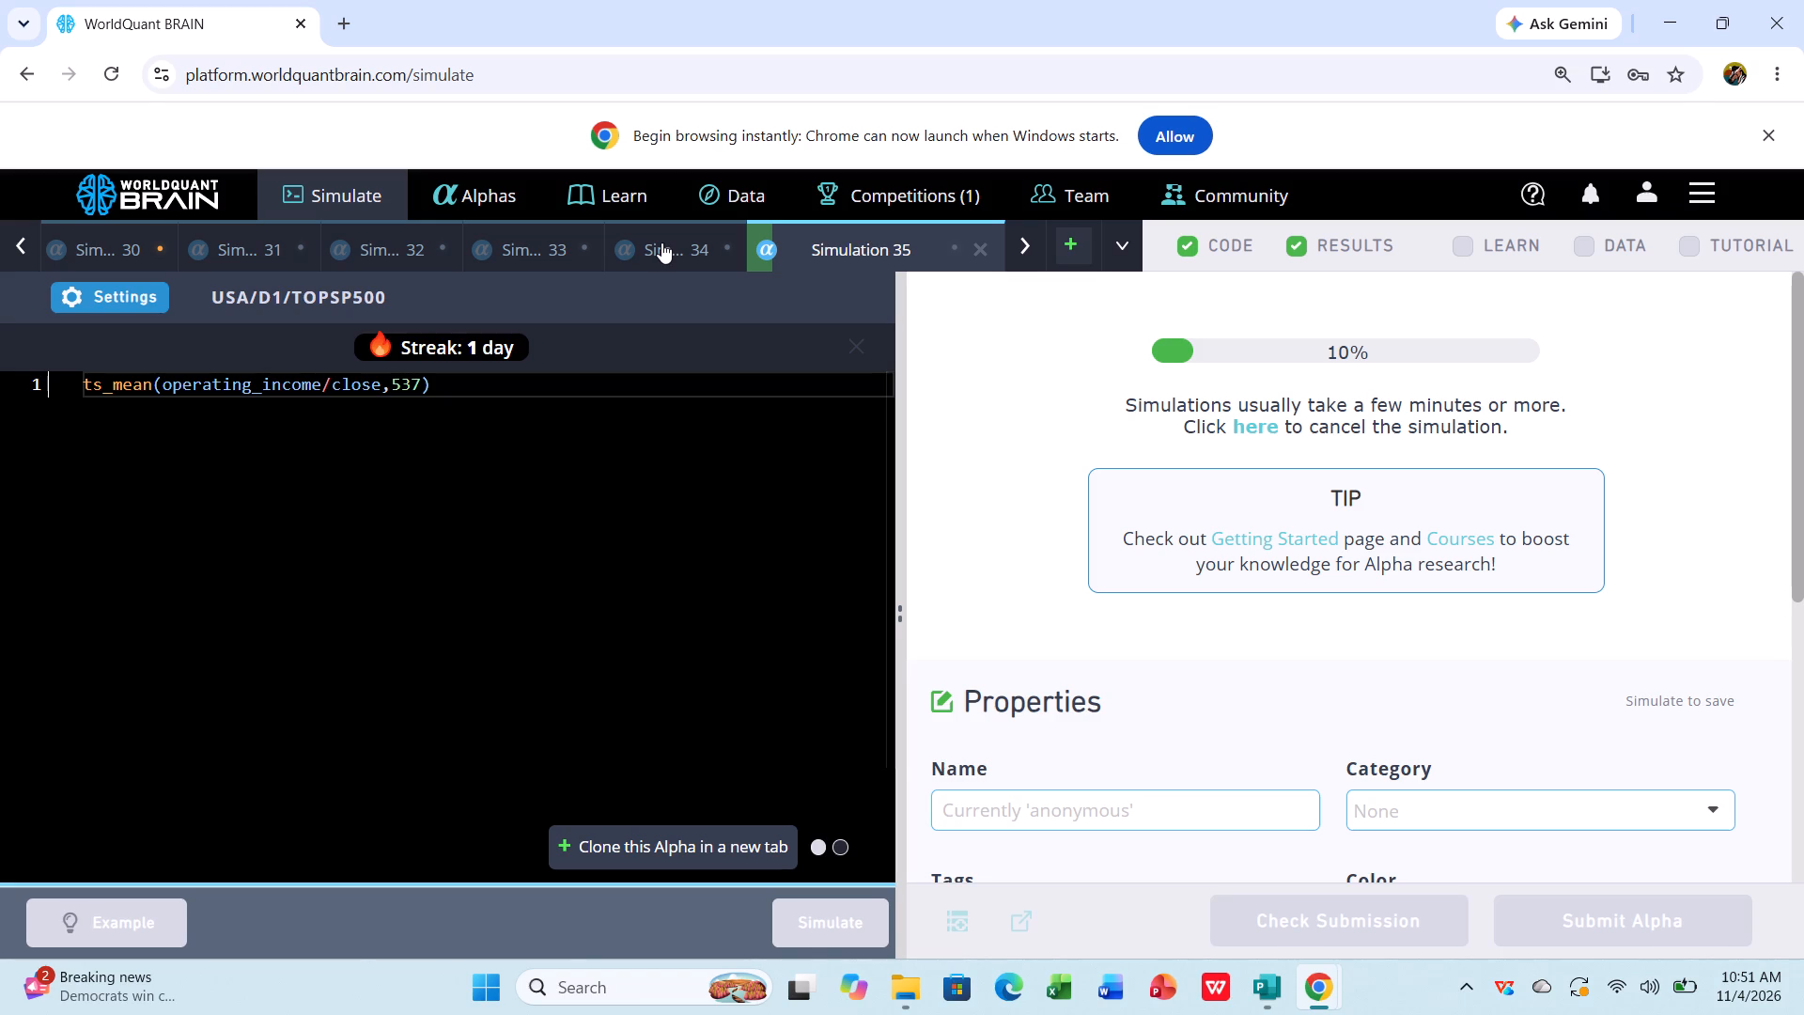
# Close the unsimulated Simulation 32 and Simulation 33 tabs, discarding their ts_rank(operating_income/close,537) code.
pyautogui.hscroll(-6, 661, 242)
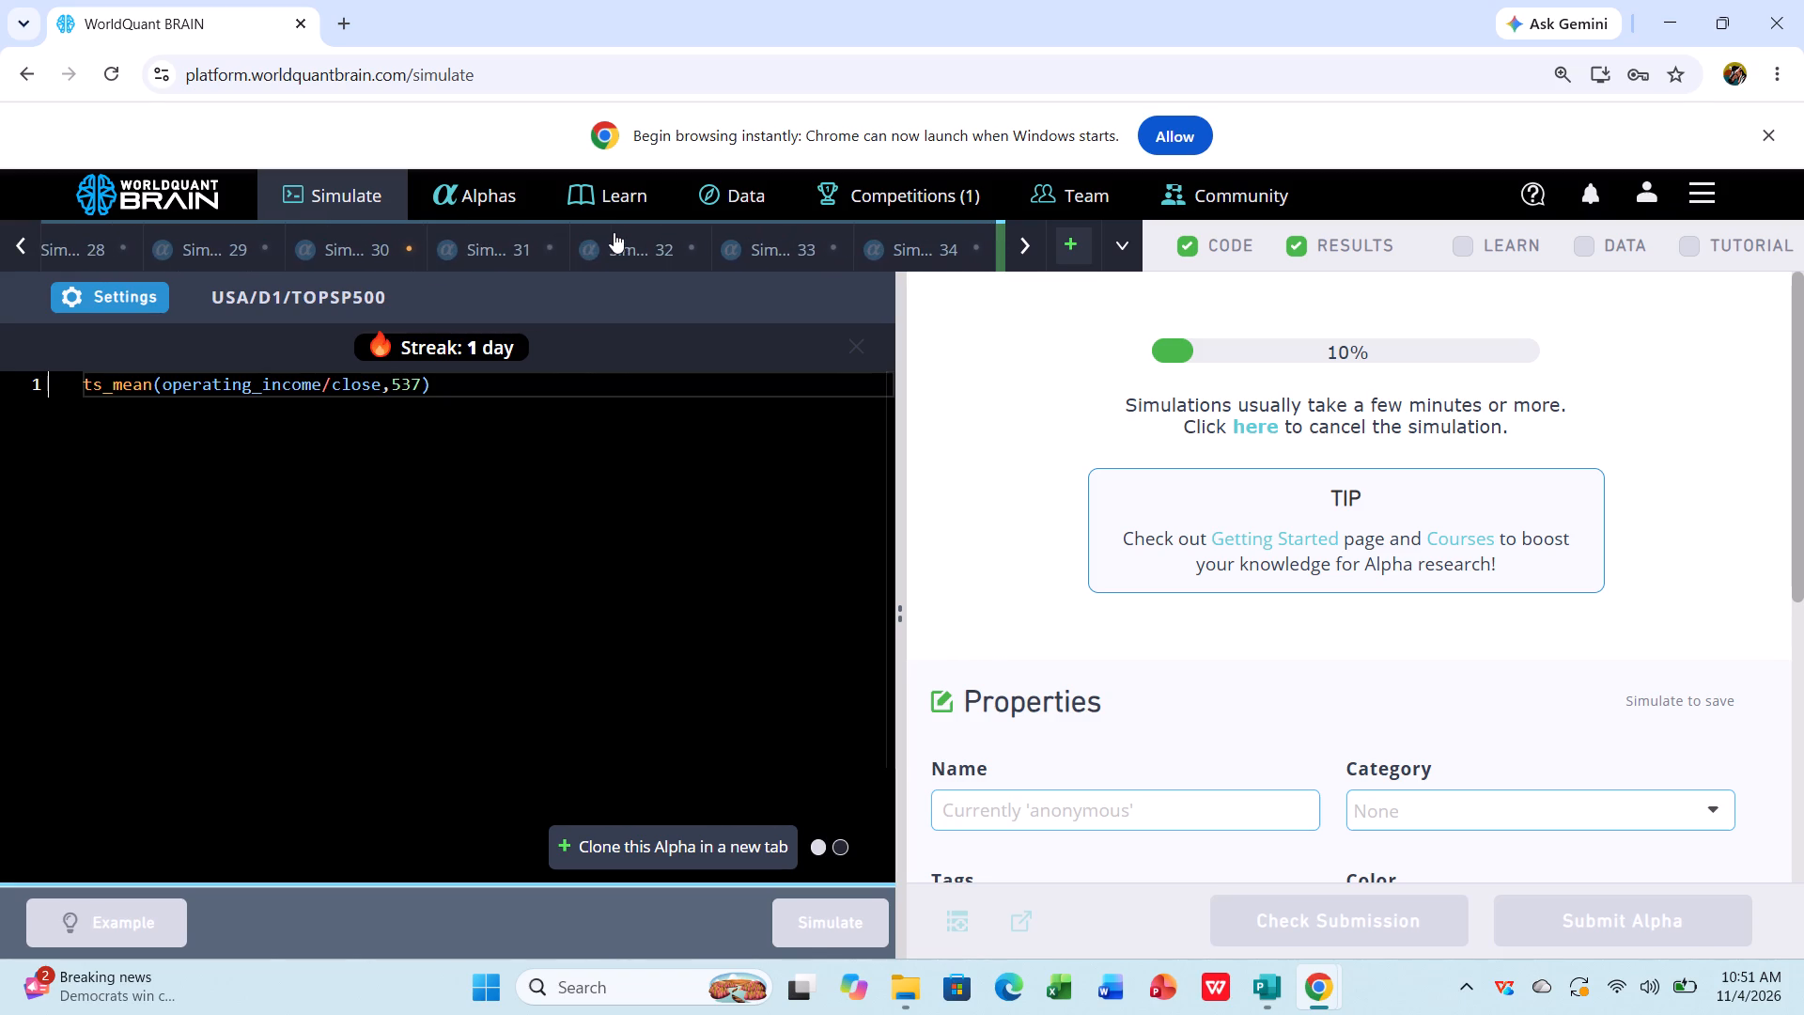
pyautogui.hscroll(-1, 614, 232)
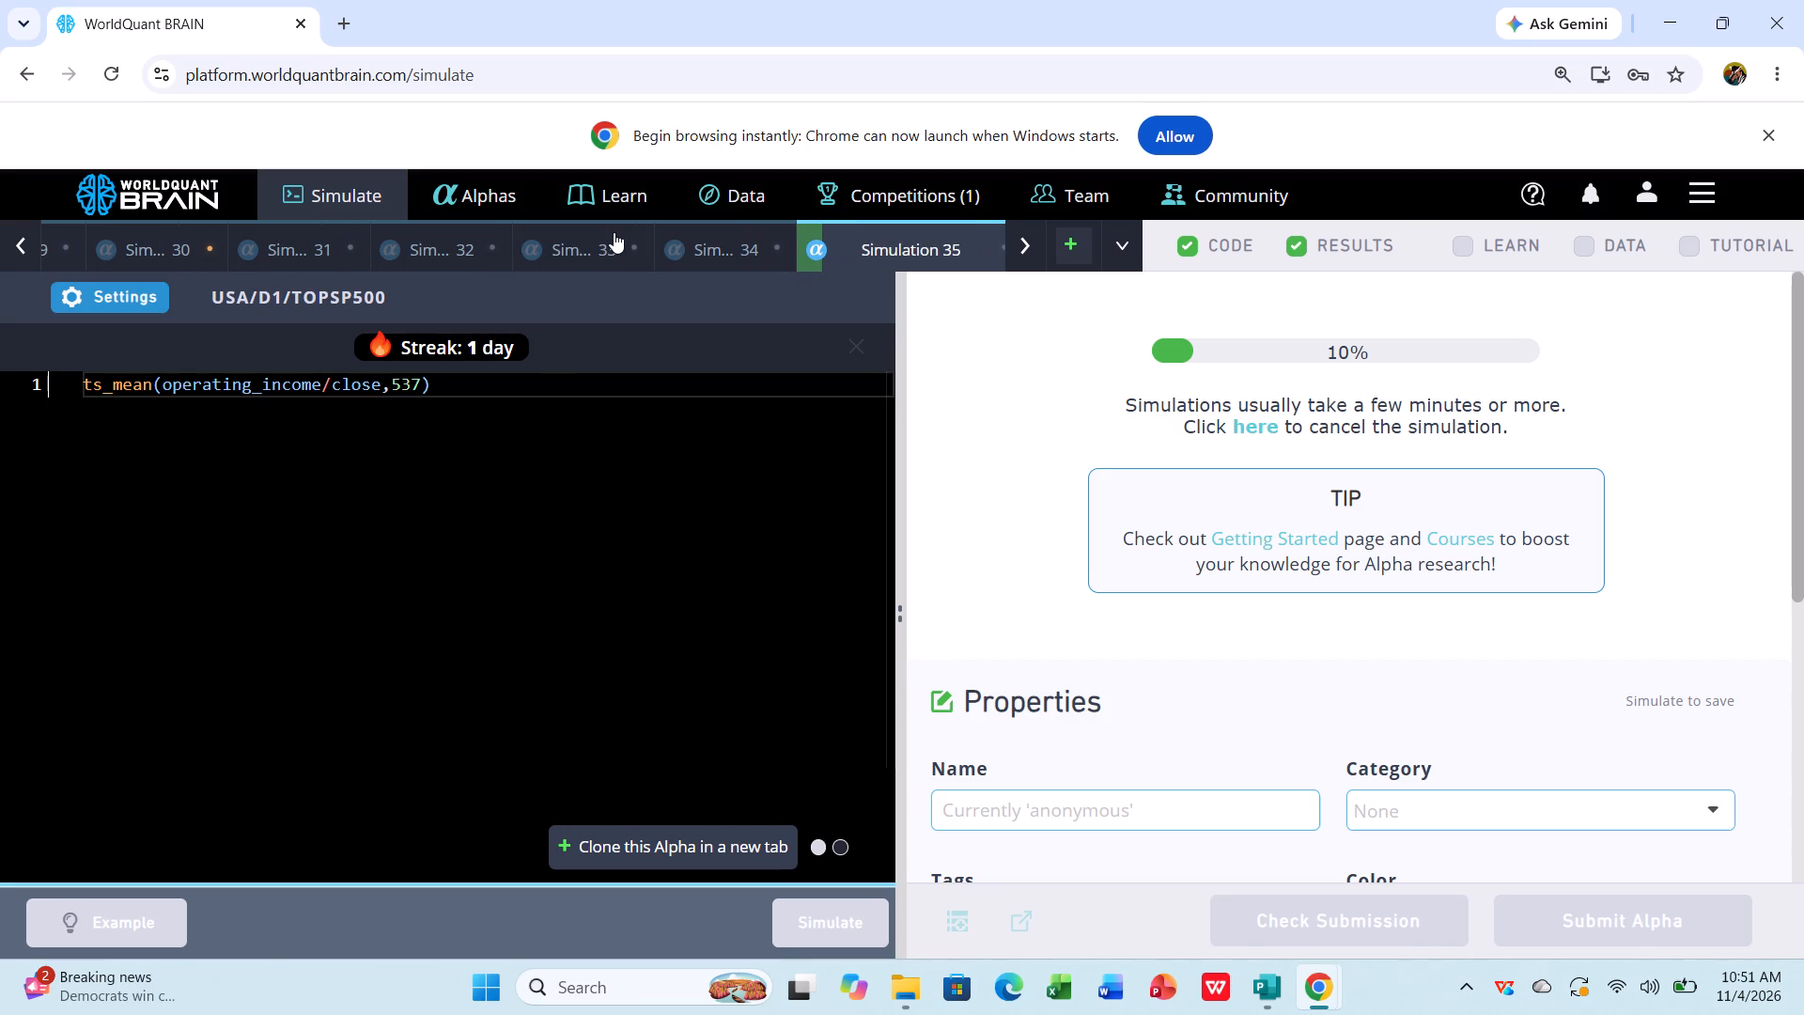
pyautogui.click(697, 251)
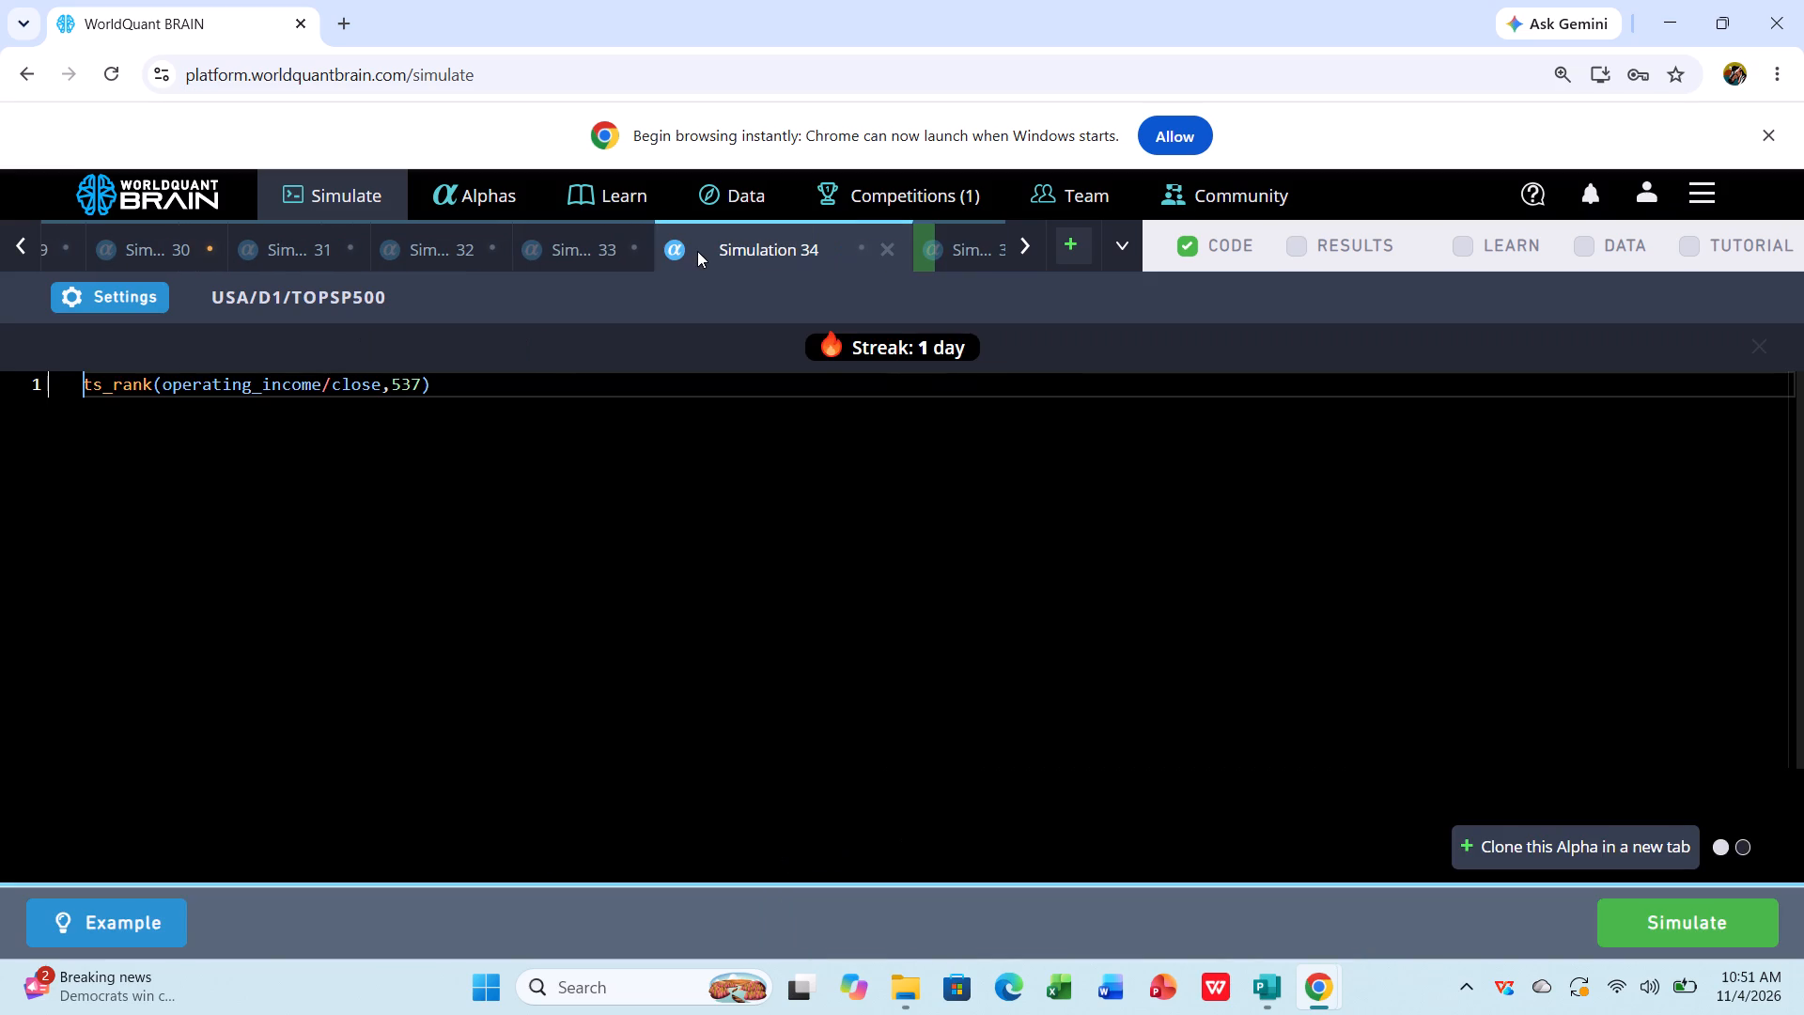
pyautogui.click(627, 241)
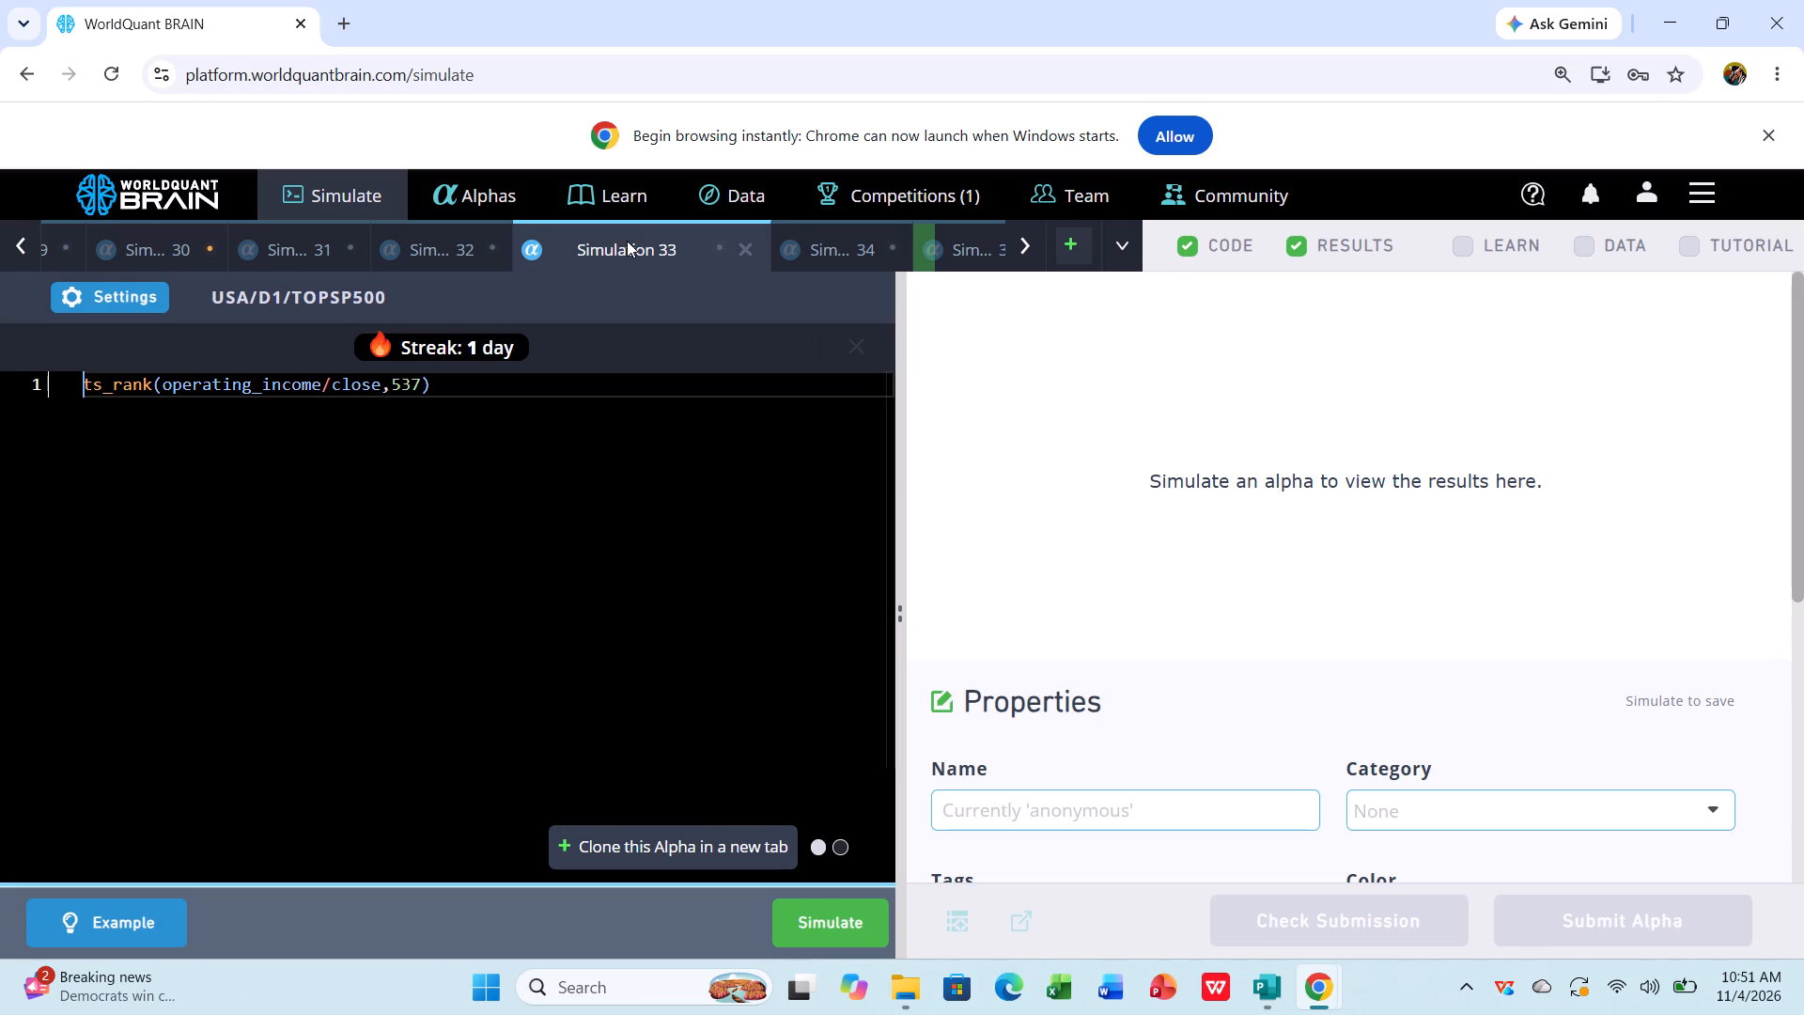
pyautogui.click(446, 237)
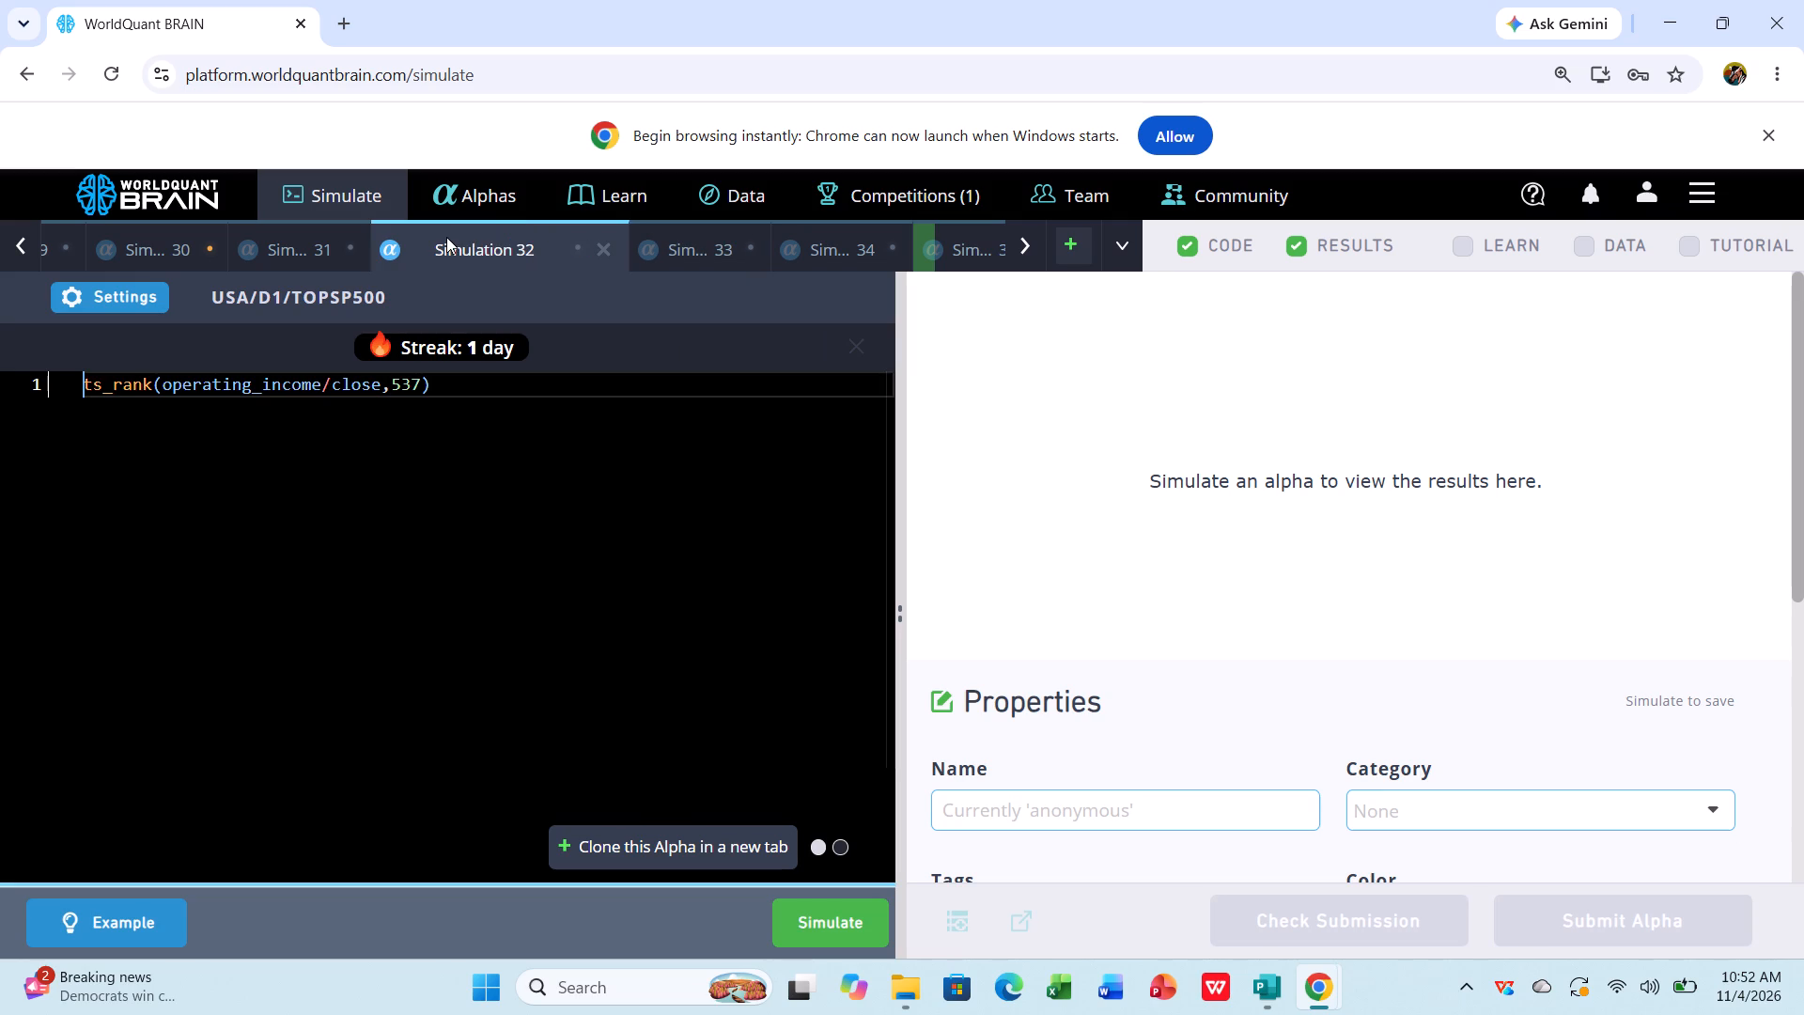
pyautogui.click(602, 249)
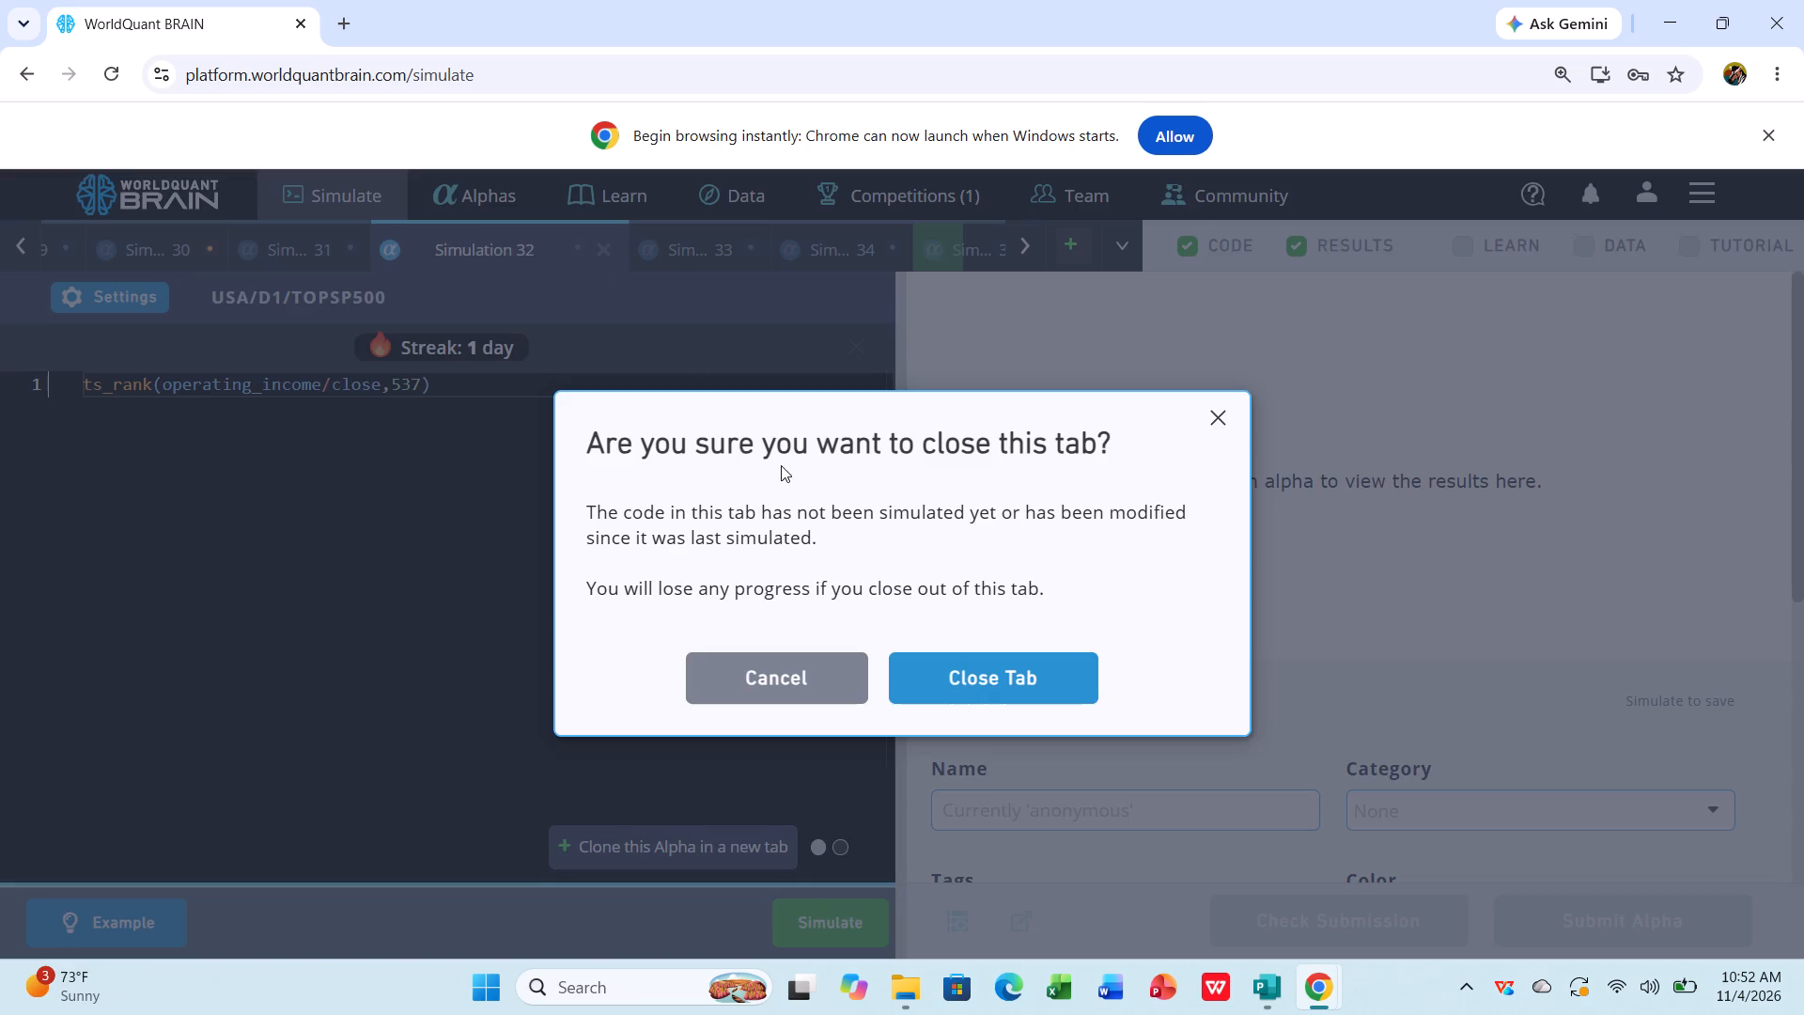
pyautogui.click(967, 671)
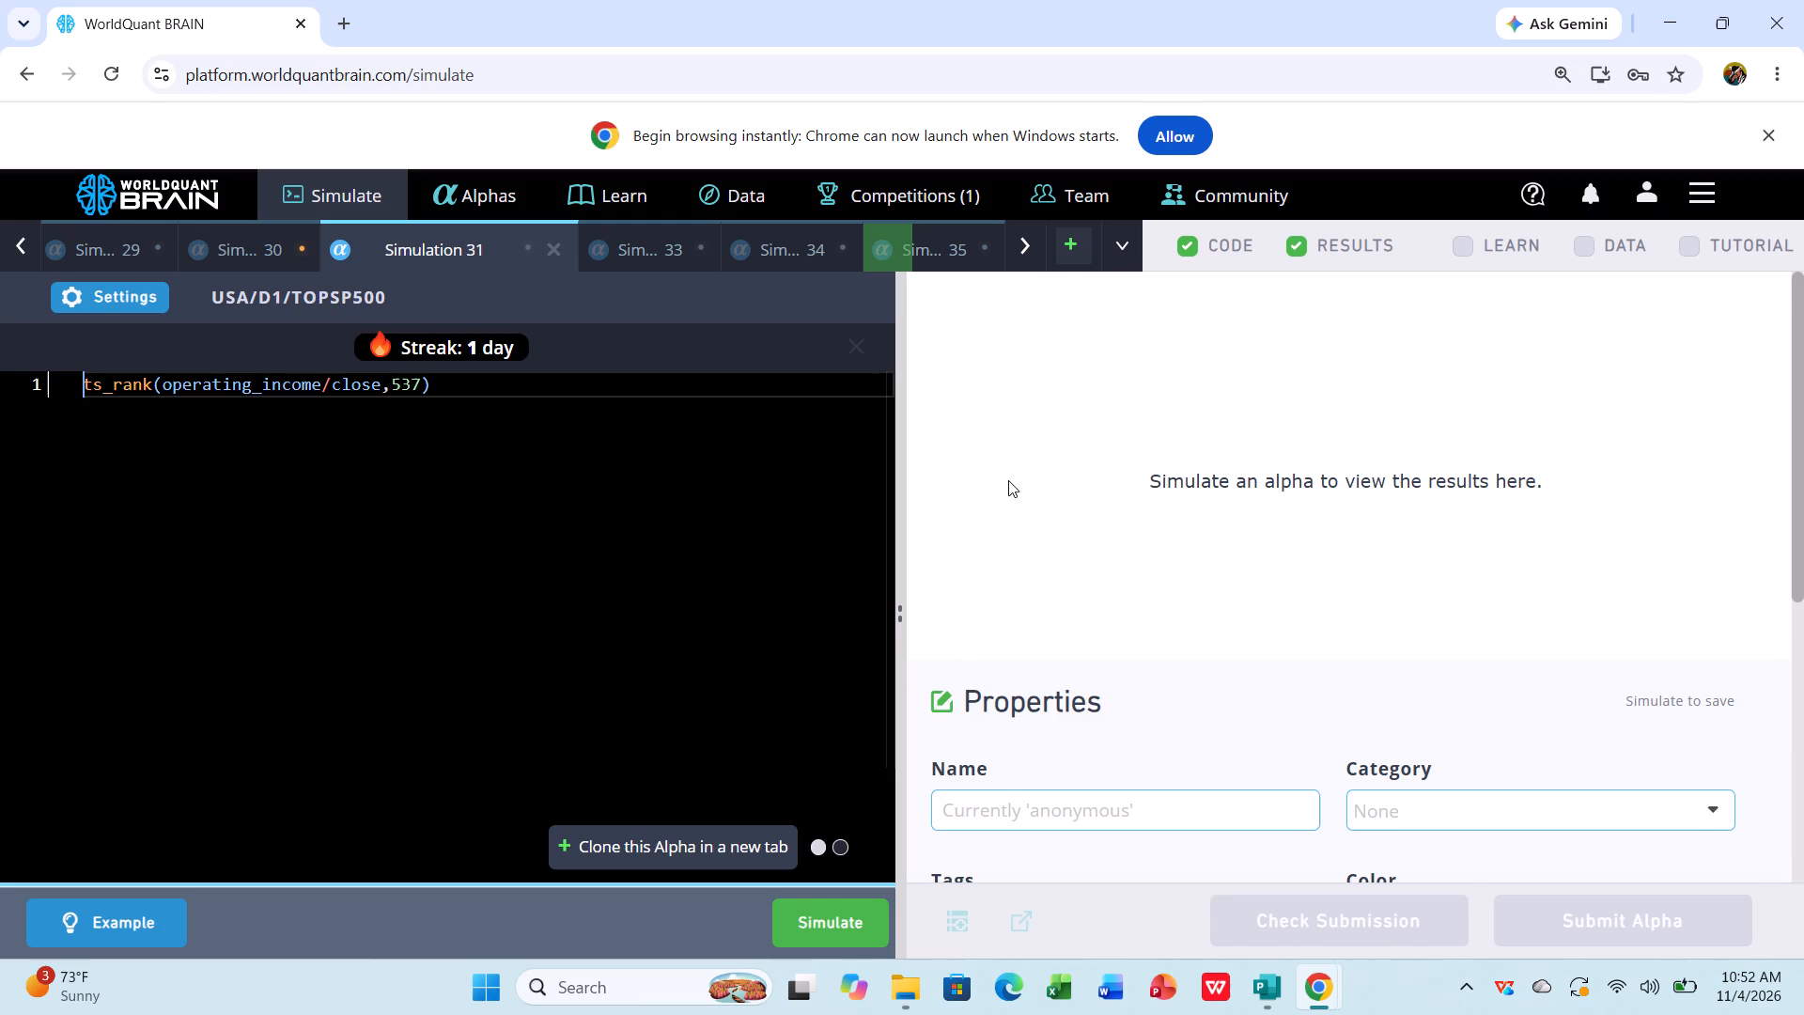
pyautogui.click(645, 241)
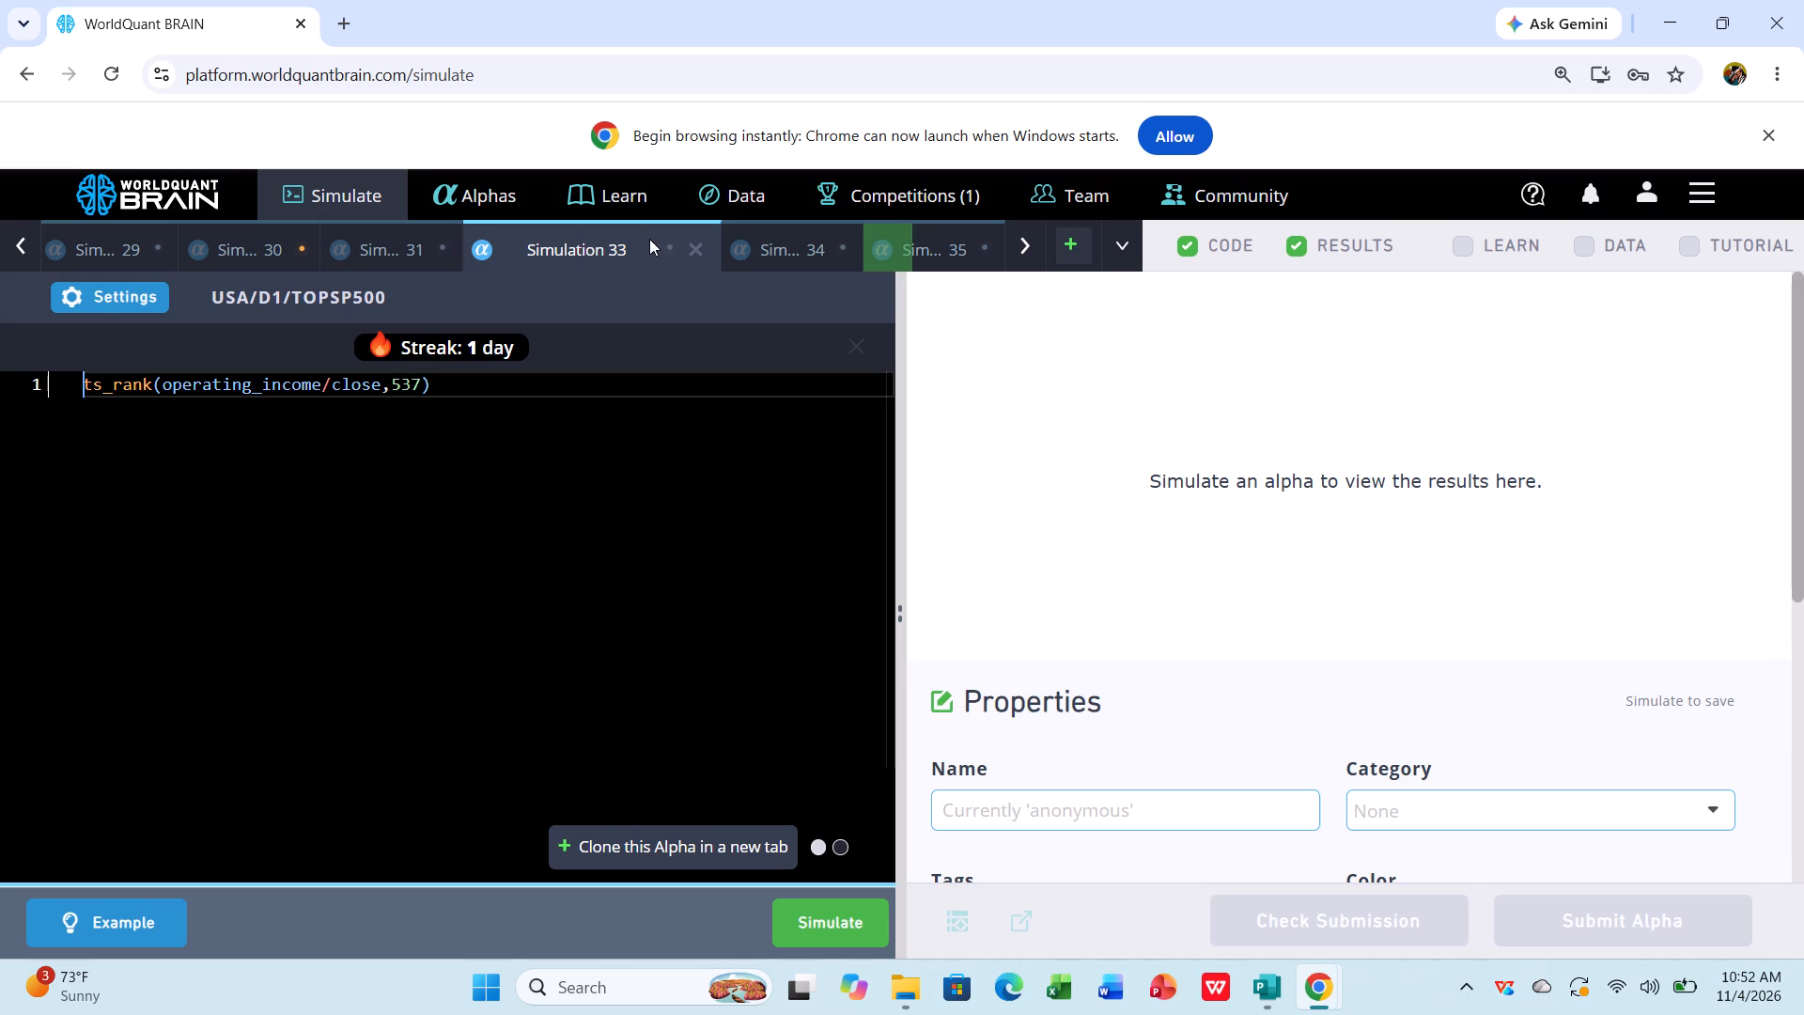
pyautogui.click(697, 247)
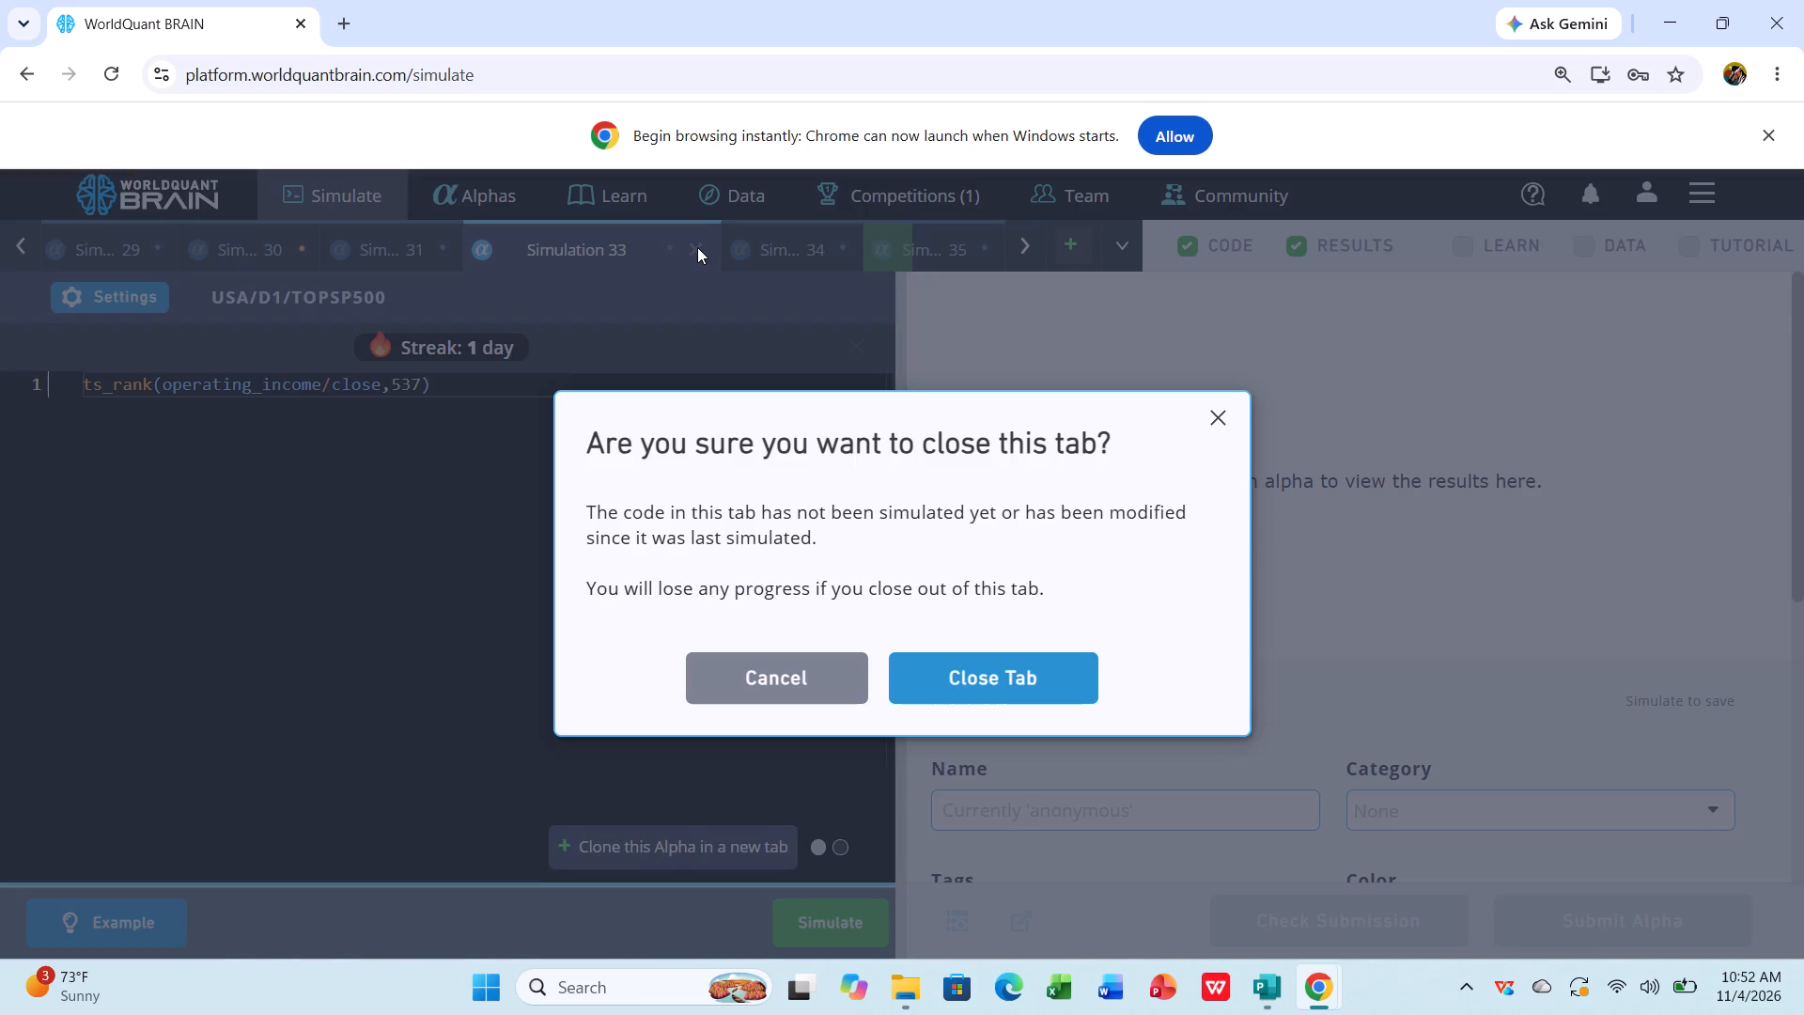
pyautogui.click(991, 663)
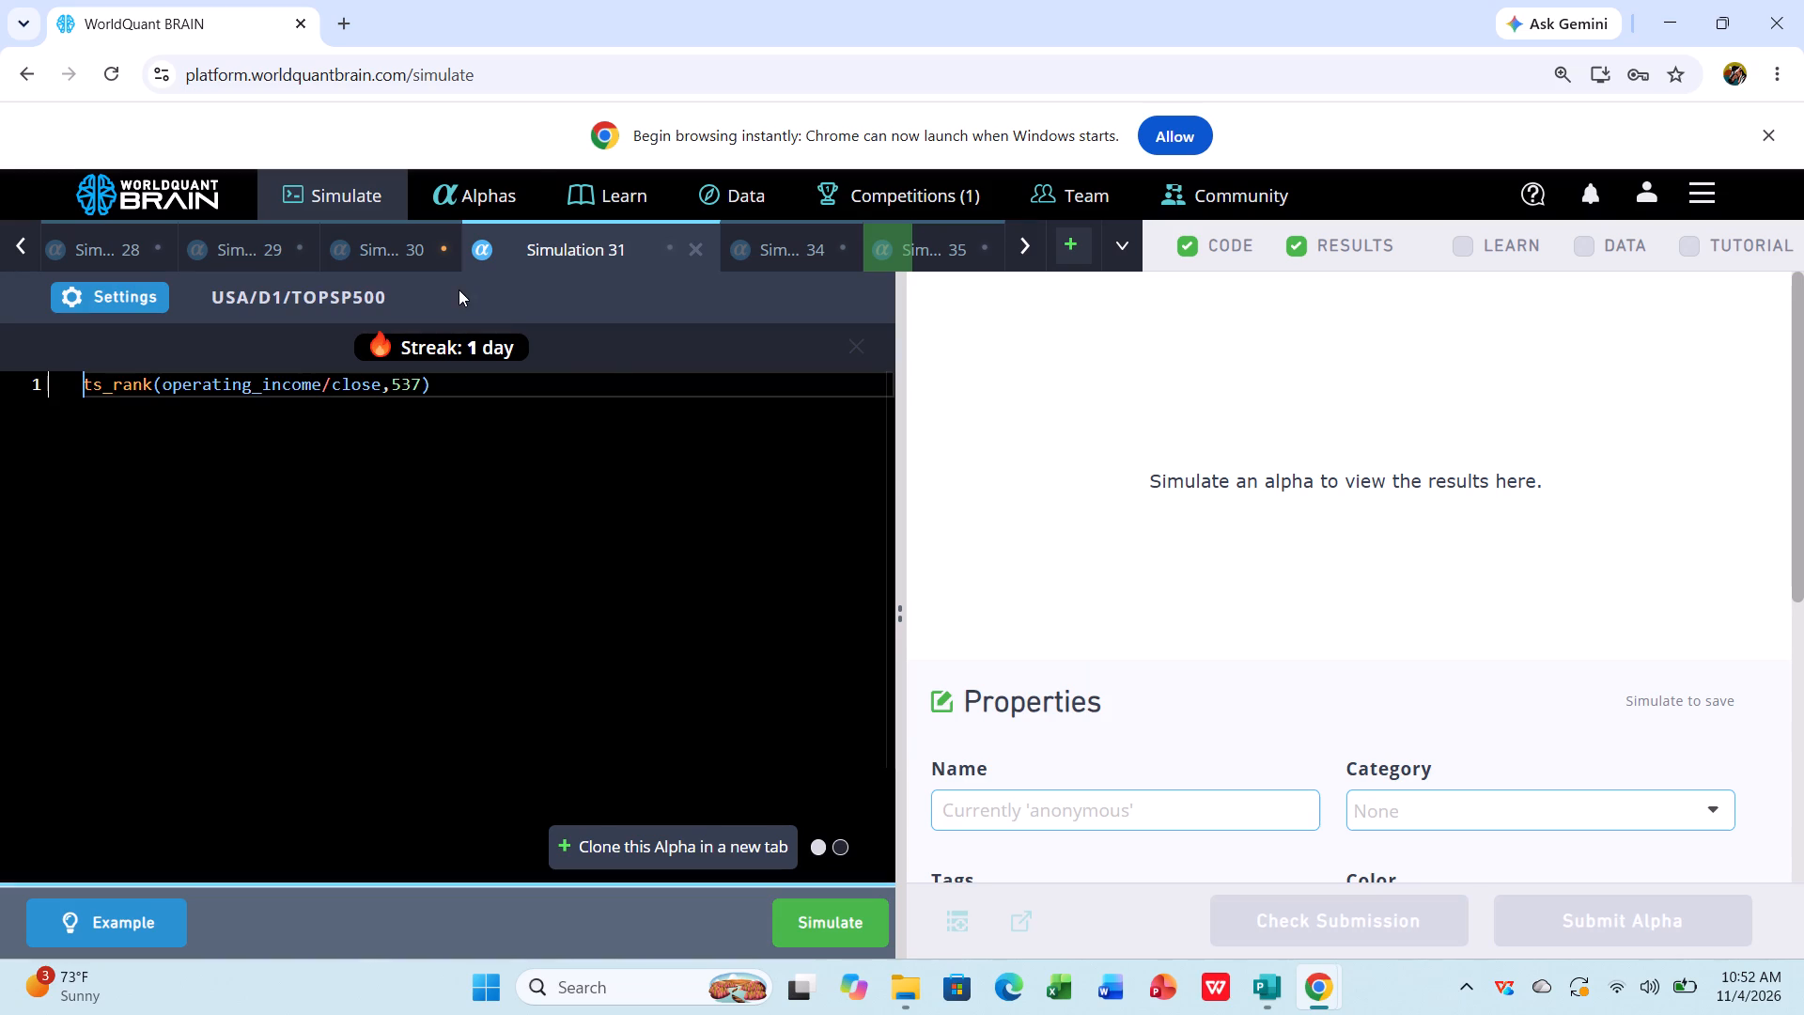
# Clone the unsubmitted TOP3000 alpha KPJN9PO8 from the alphas list into a new simulation.
pyautogui.click(485, 190)
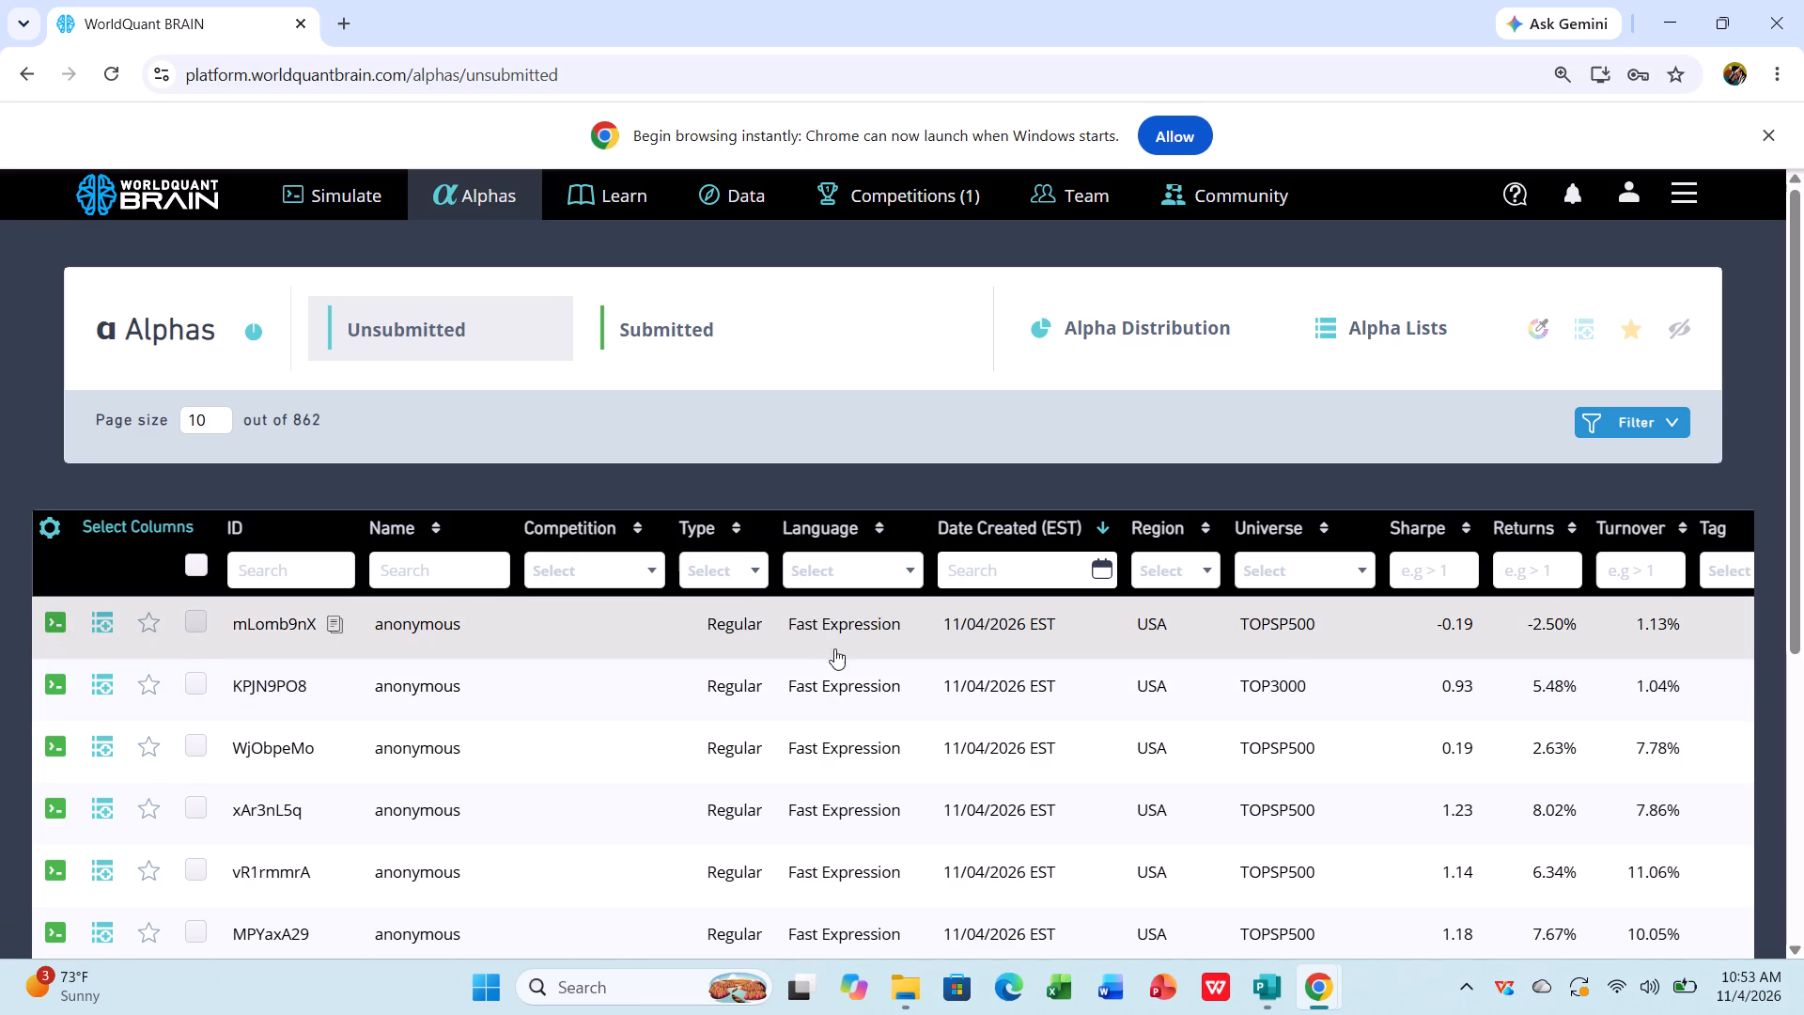
pyautogui.click(848, 671)
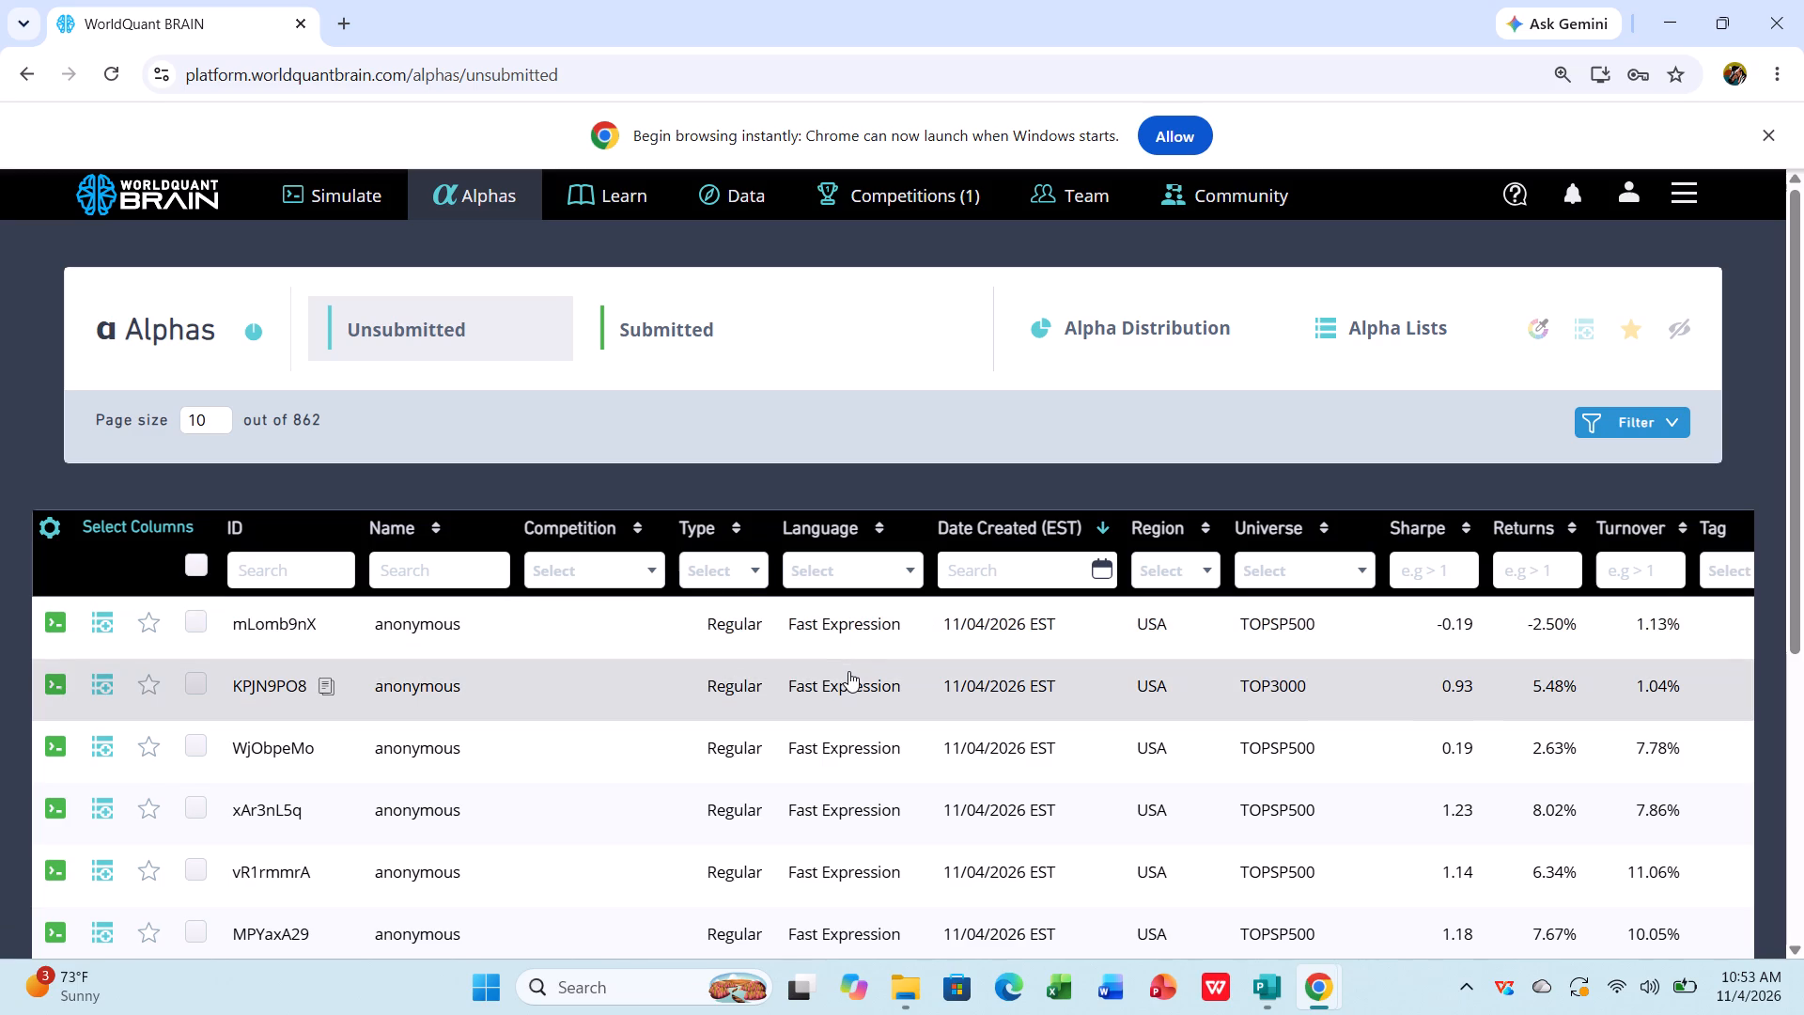
pyautogui.click(848, 671)
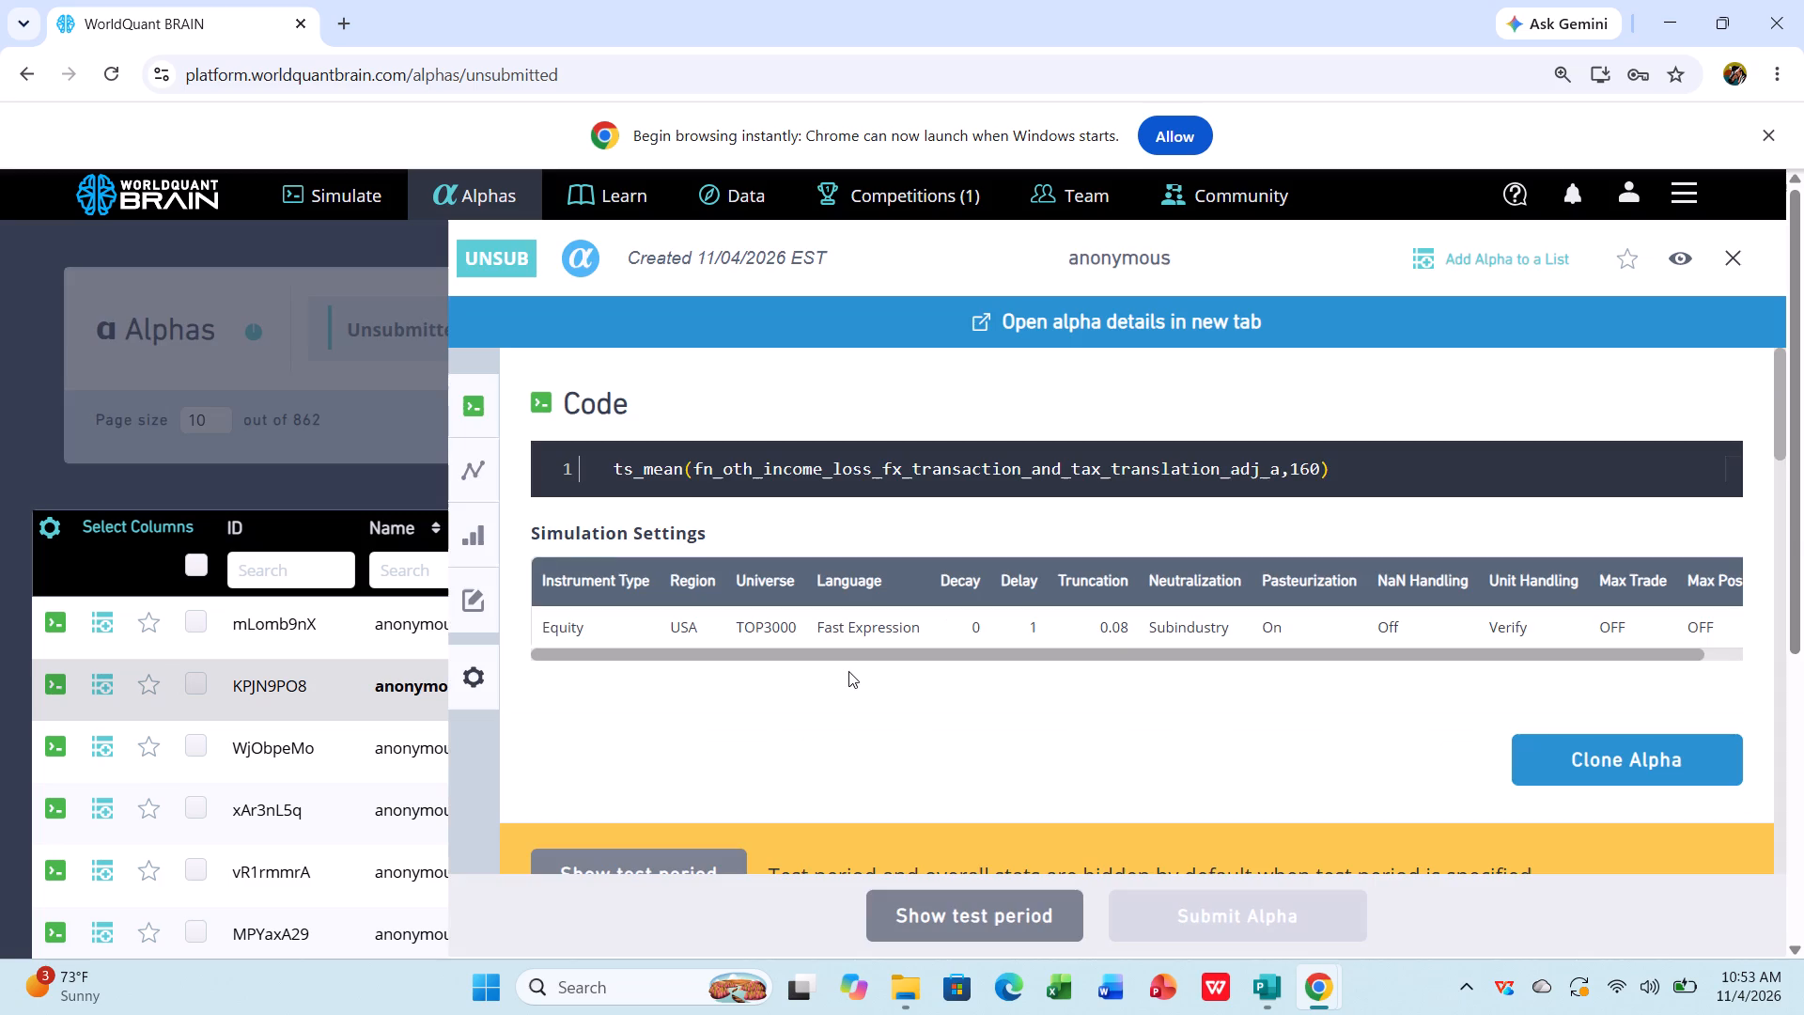
pyautogui.click(1605, 755)
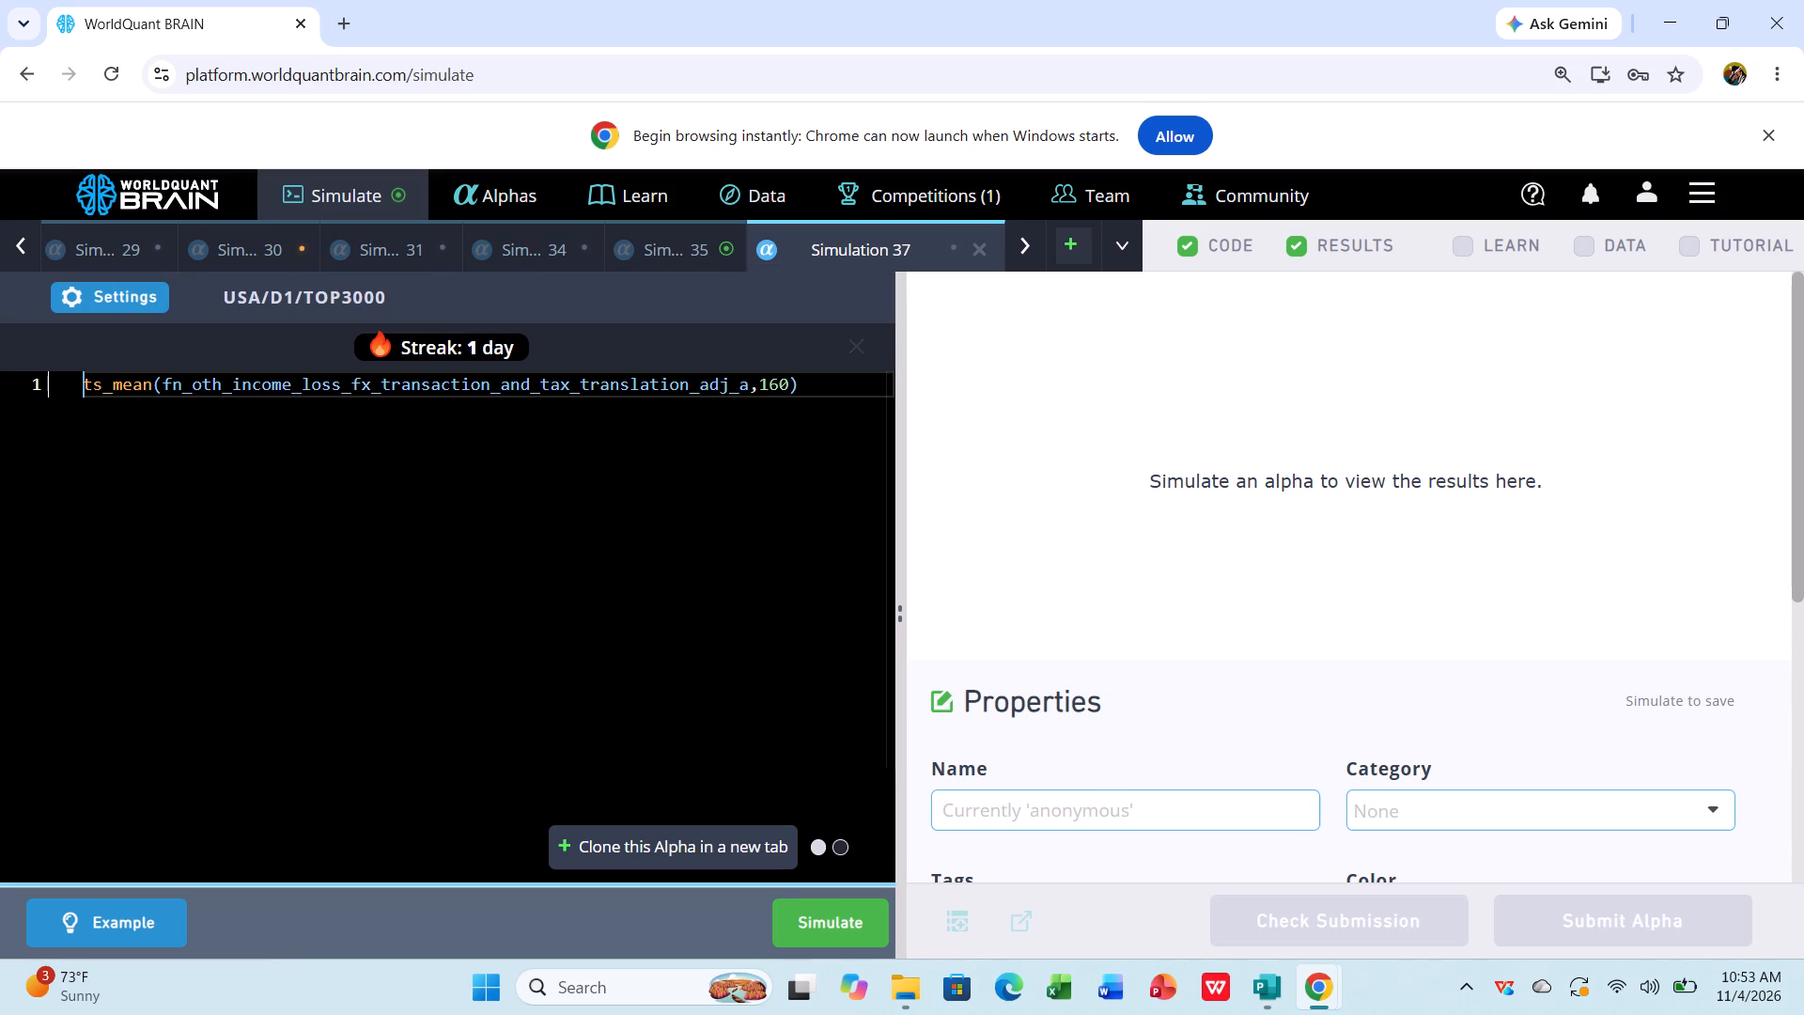
# Apply Simulation 37's settings with the USA region and TOP3000 universe, and simulate its ts_mean foreign-currency-adjustment alpha.
pyautogui.click(93, 289)
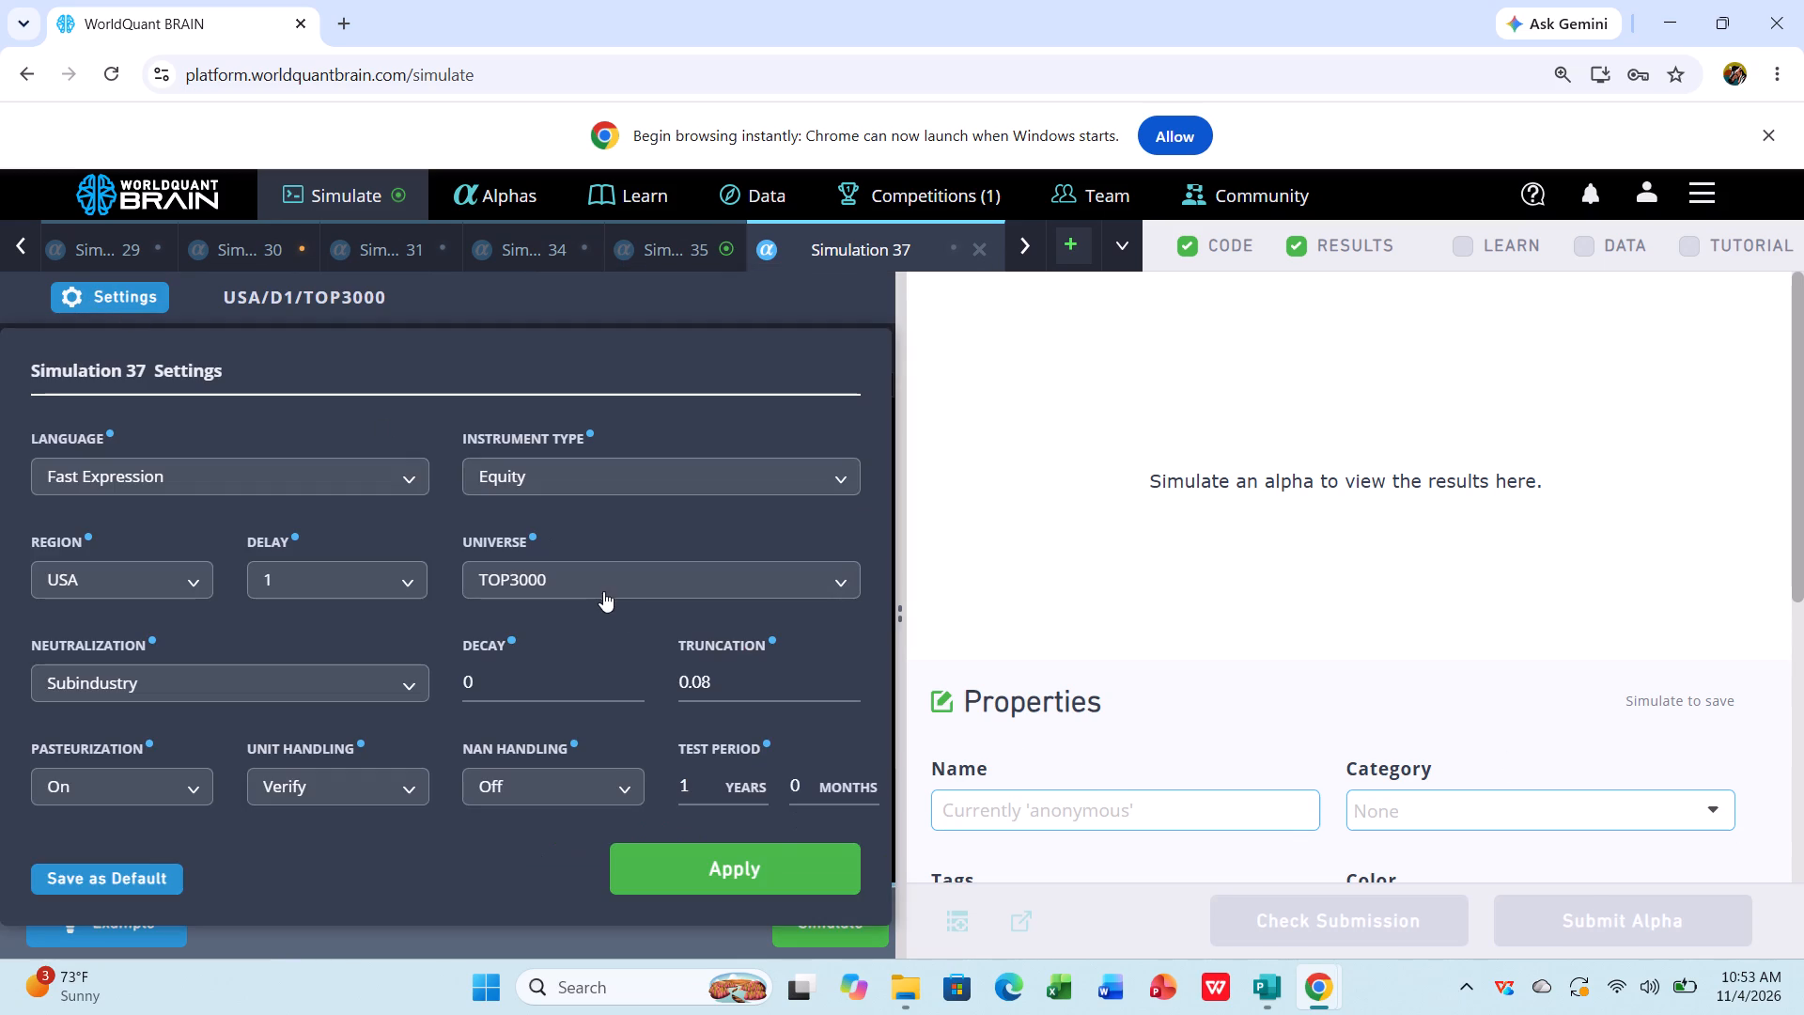
pyautogui.click(764, 853)
pyautogui.click(826, 923)
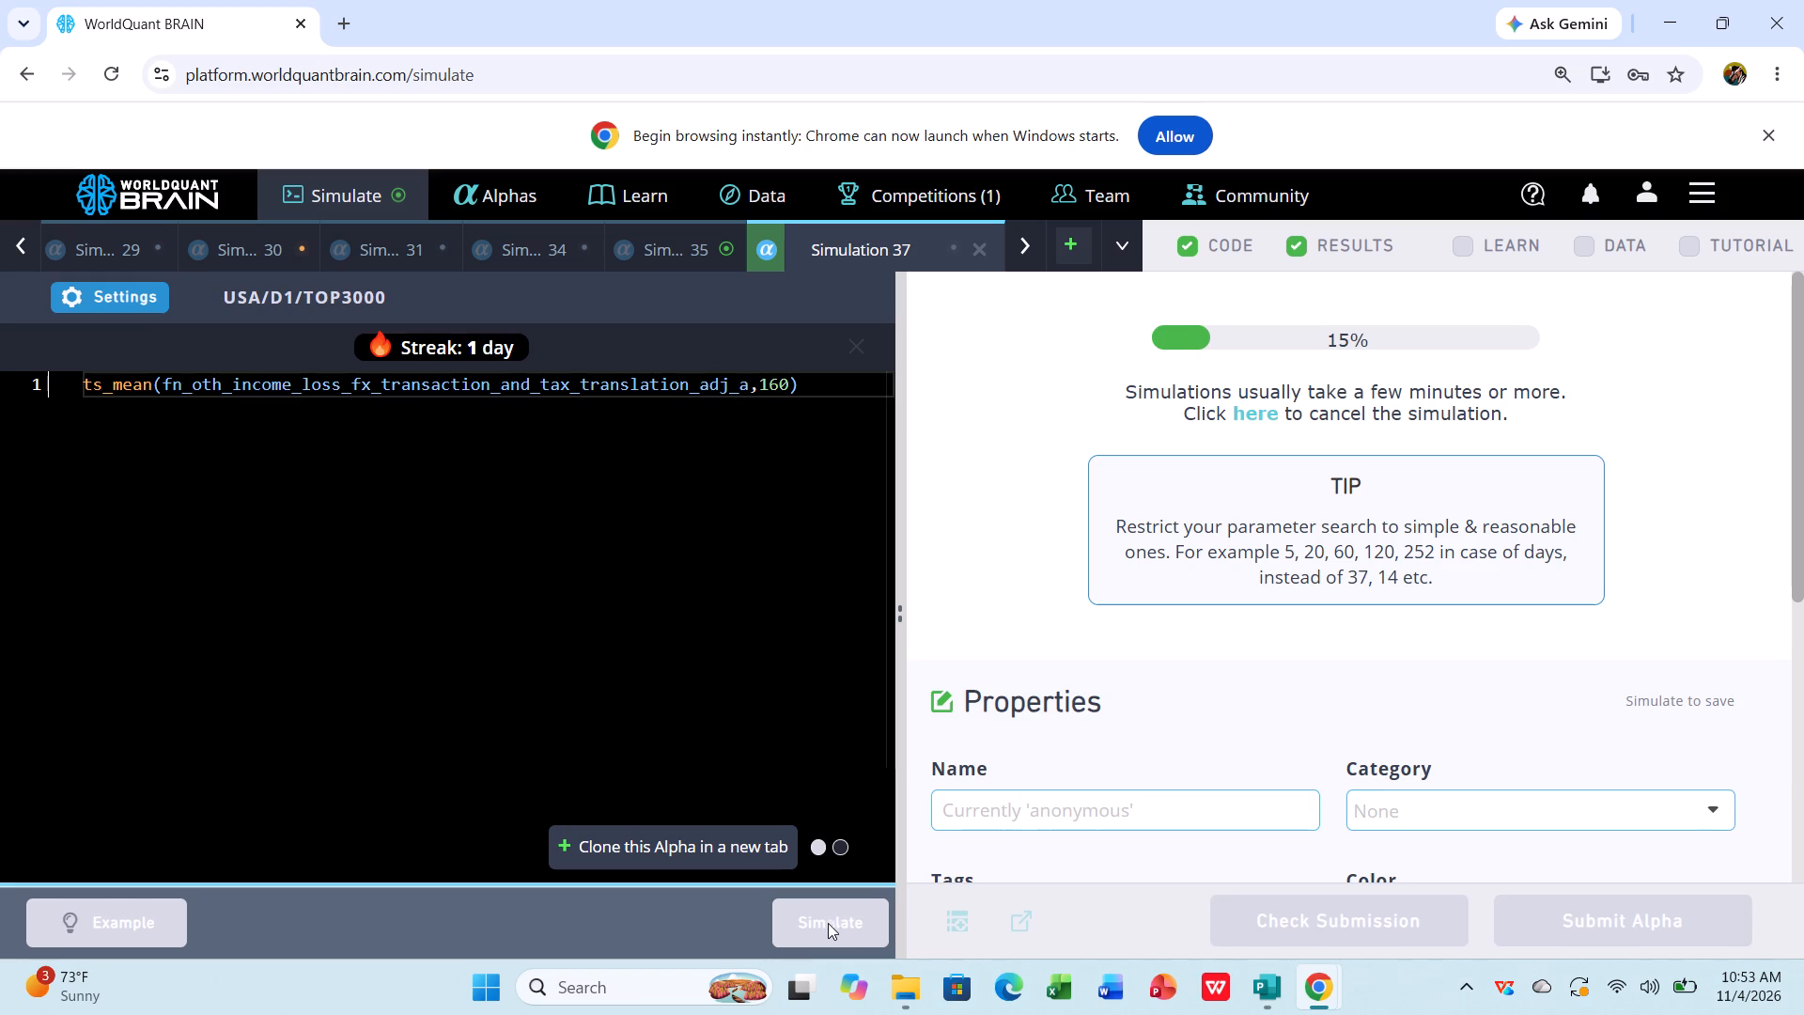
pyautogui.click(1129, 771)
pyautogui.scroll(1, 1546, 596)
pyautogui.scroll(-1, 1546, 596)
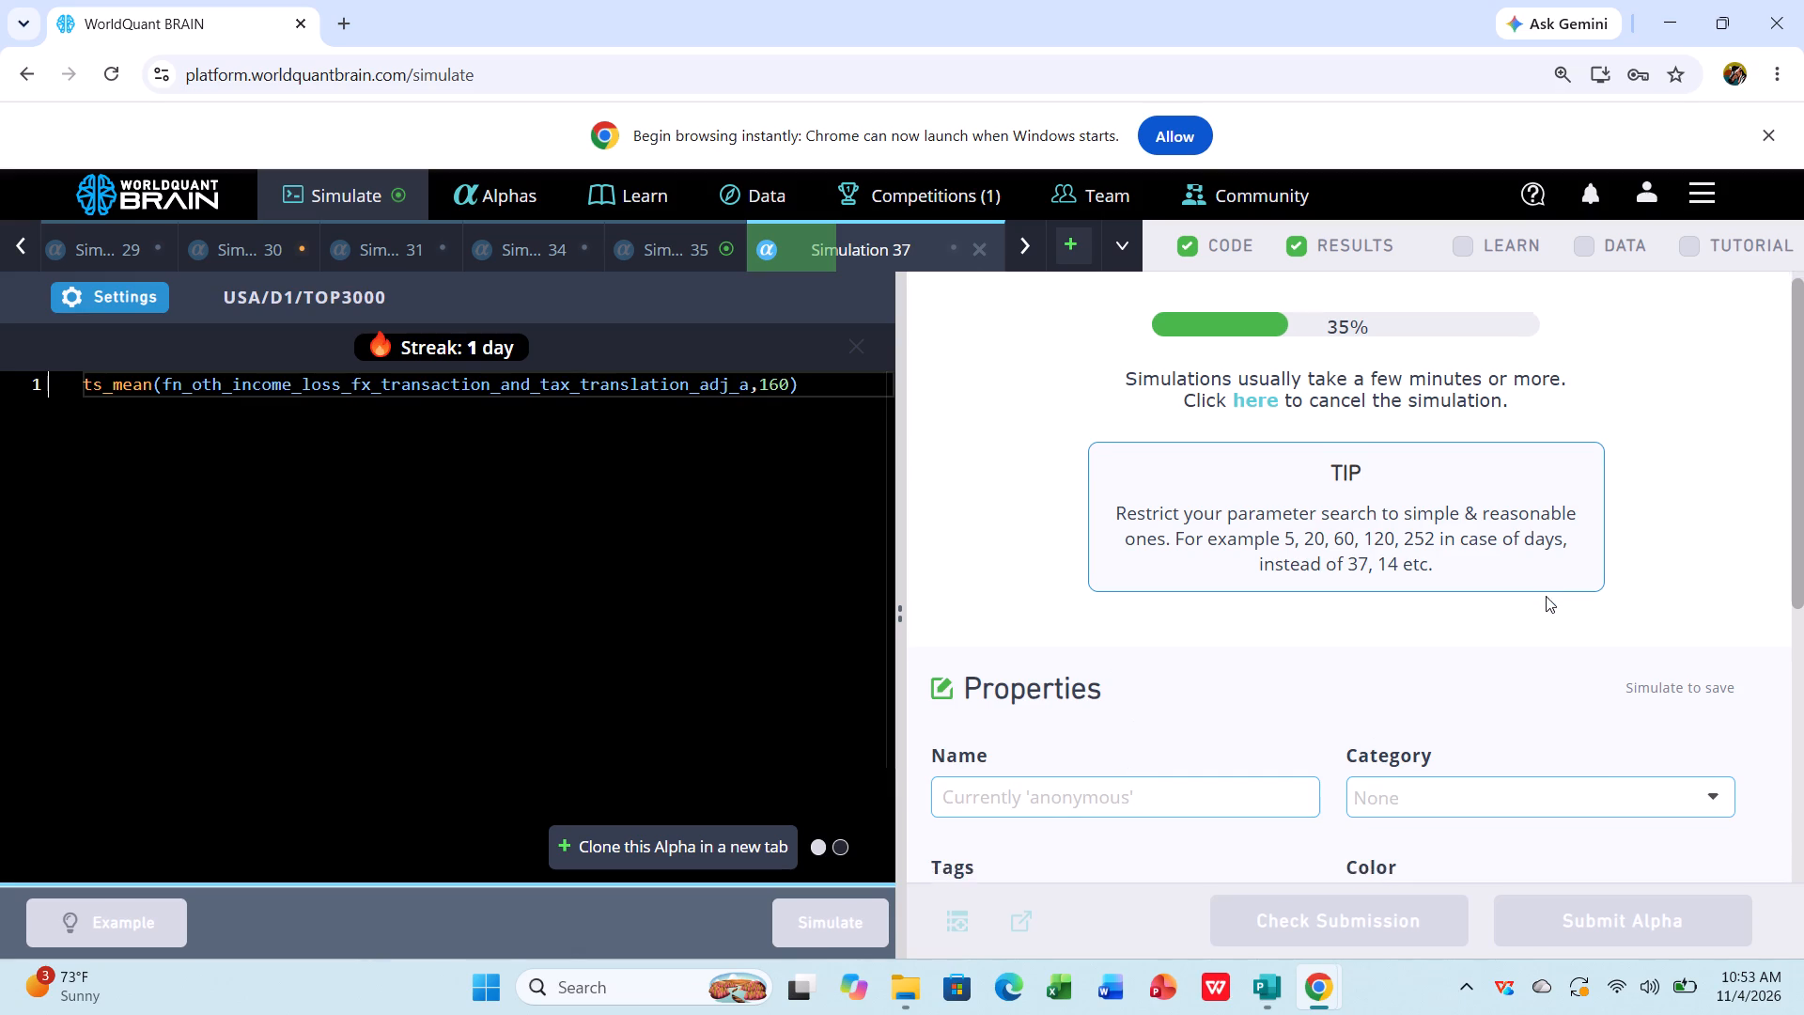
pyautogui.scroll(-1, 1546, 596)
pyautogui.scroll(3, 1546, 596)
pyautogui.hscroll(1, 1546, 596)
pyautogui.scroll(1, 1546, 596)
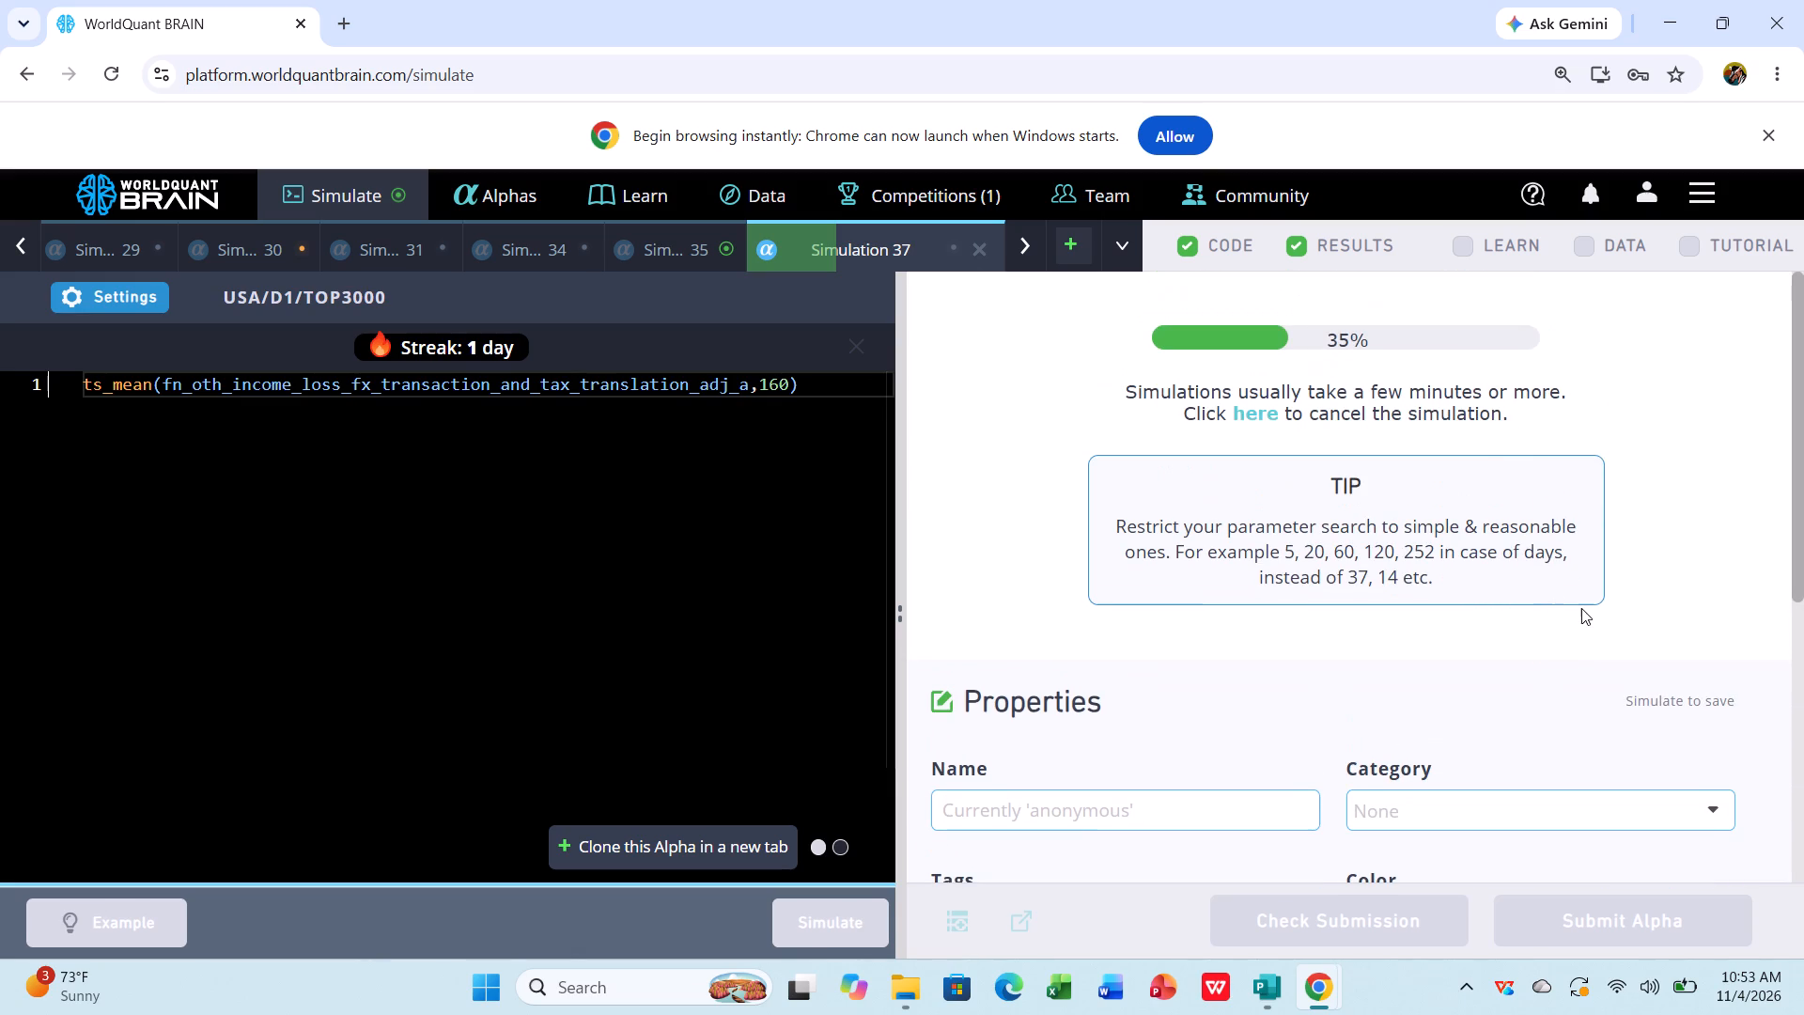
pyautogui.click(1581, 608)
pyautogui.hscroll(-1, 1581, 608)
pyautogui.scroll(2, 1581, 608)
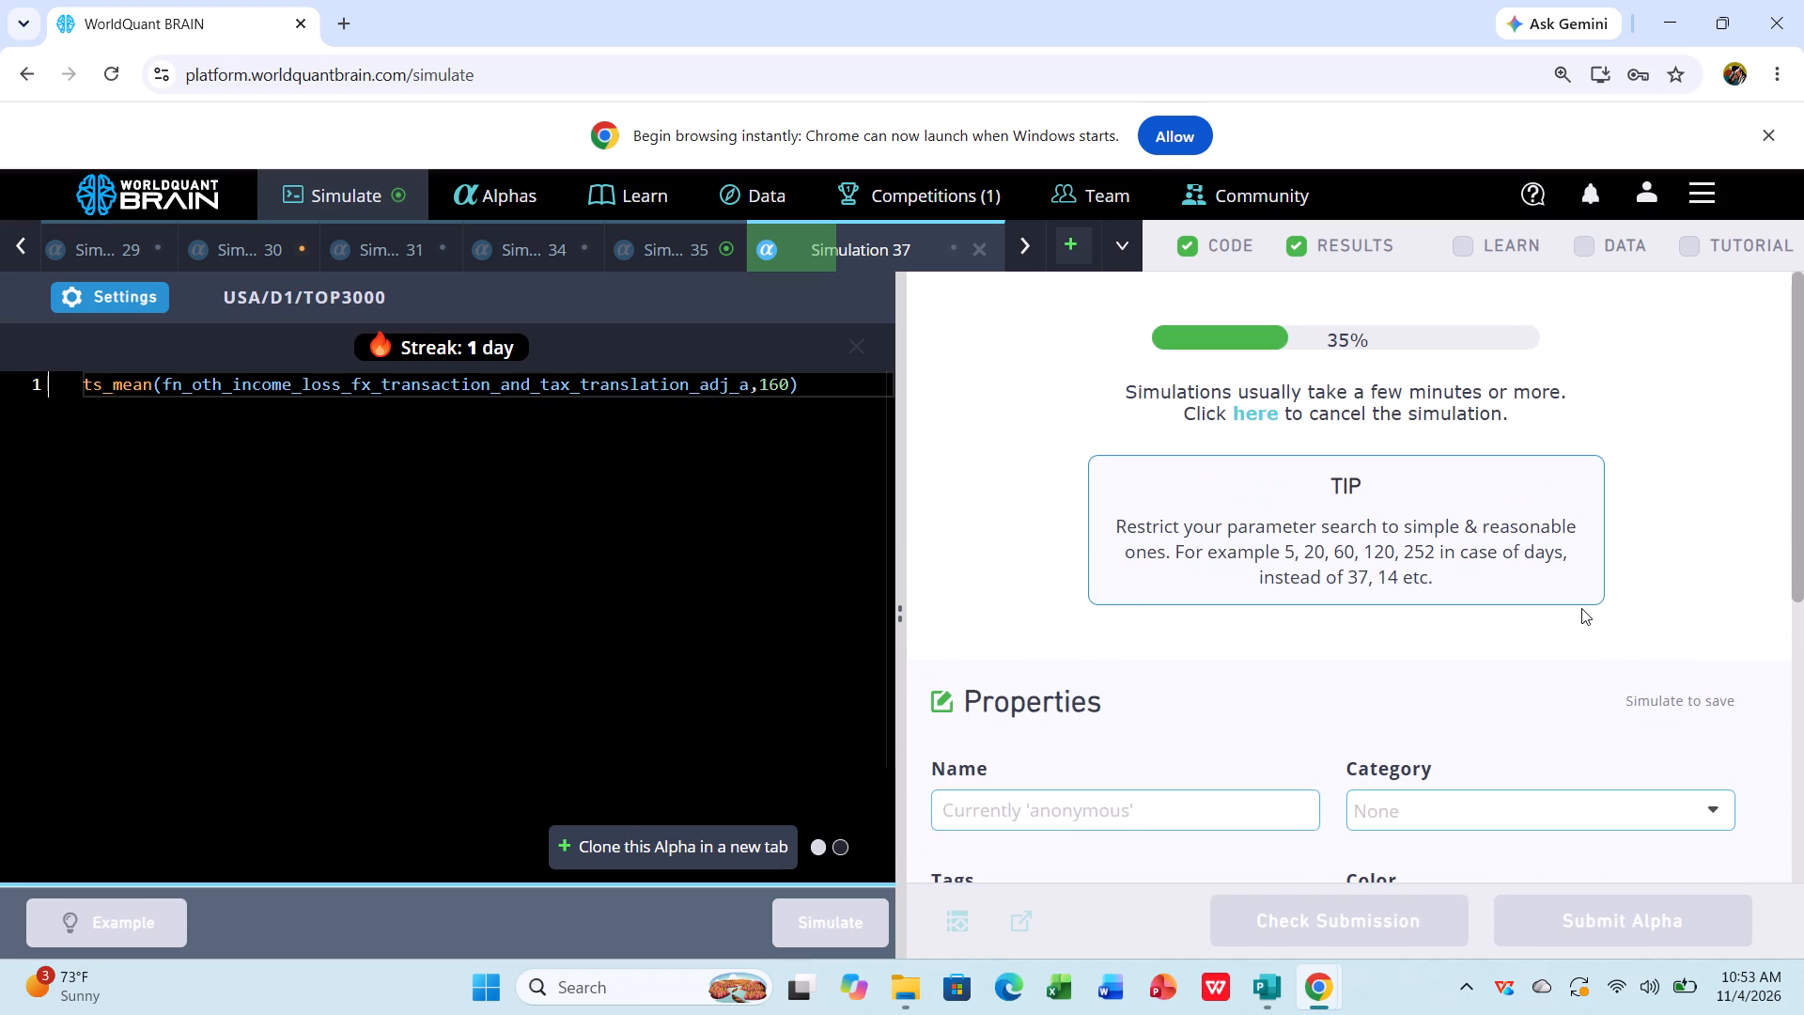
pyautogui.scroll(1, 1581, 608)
# Show the test period for Simulation 35 and examine its PnL chart, IS summary, yearly table and IS Testing Status.
pyautogui.tripleClick(707, 244)
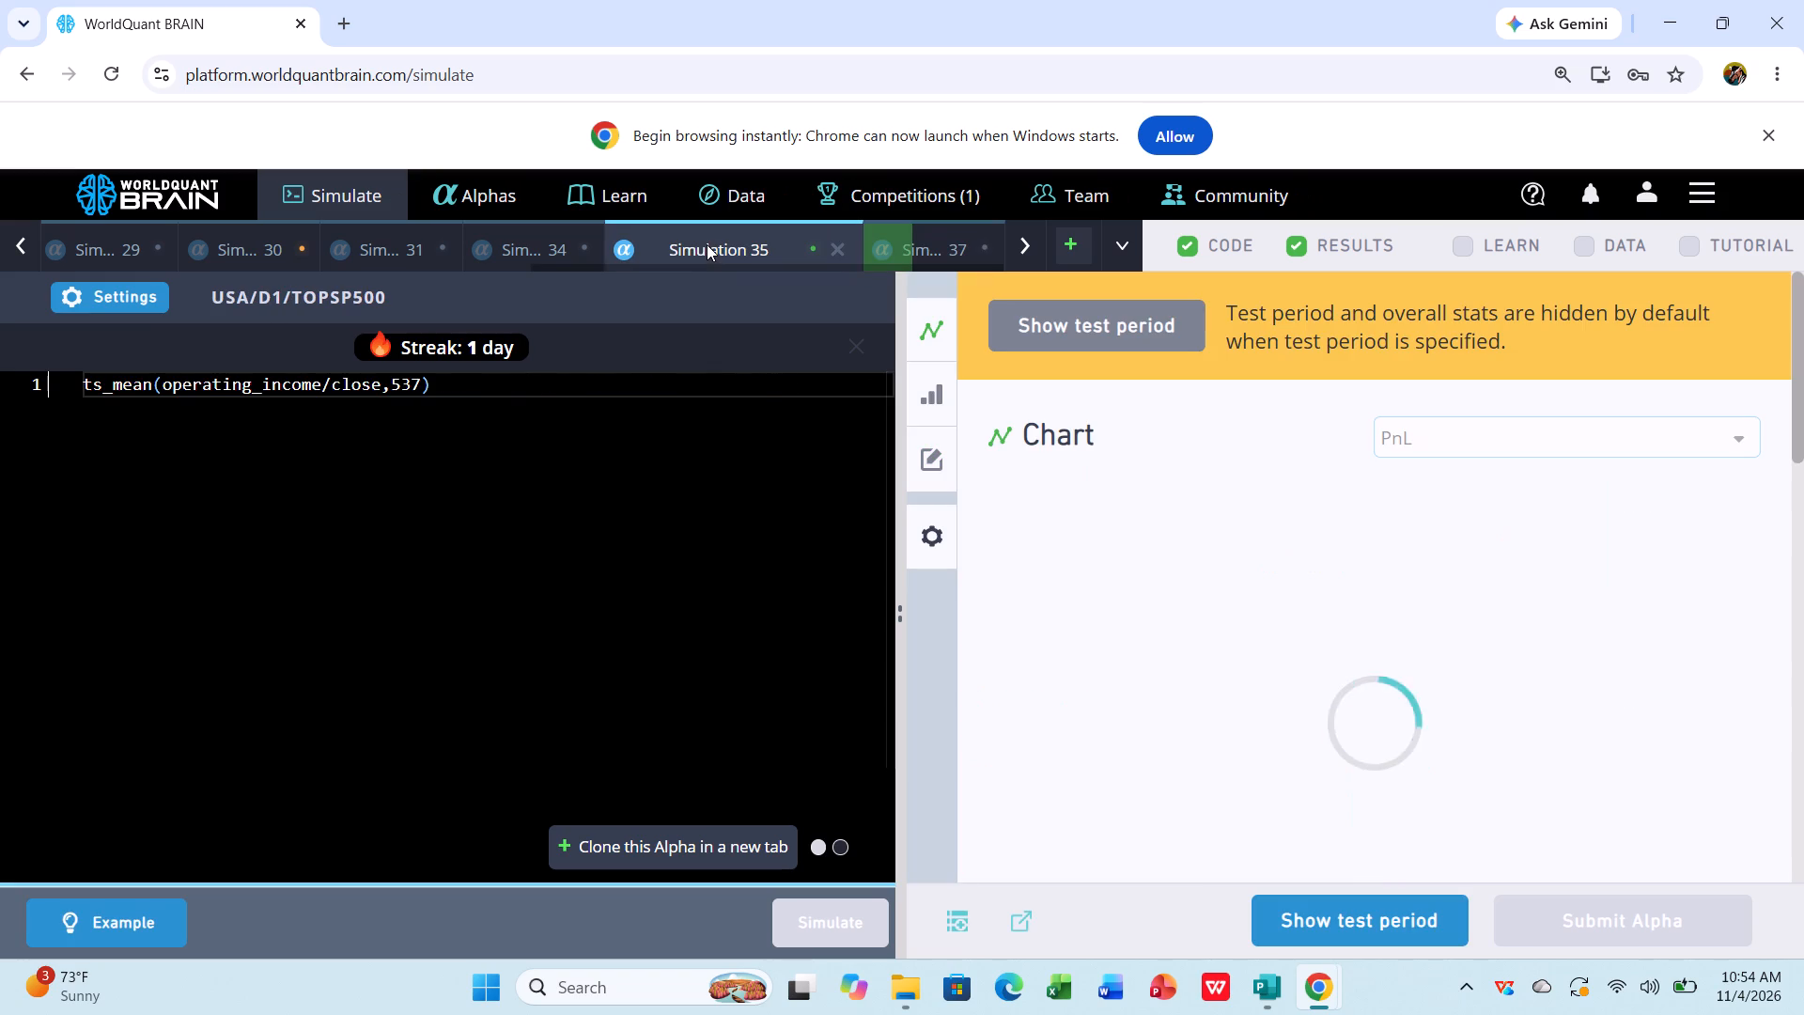
pyautogui.click(1361, 911)
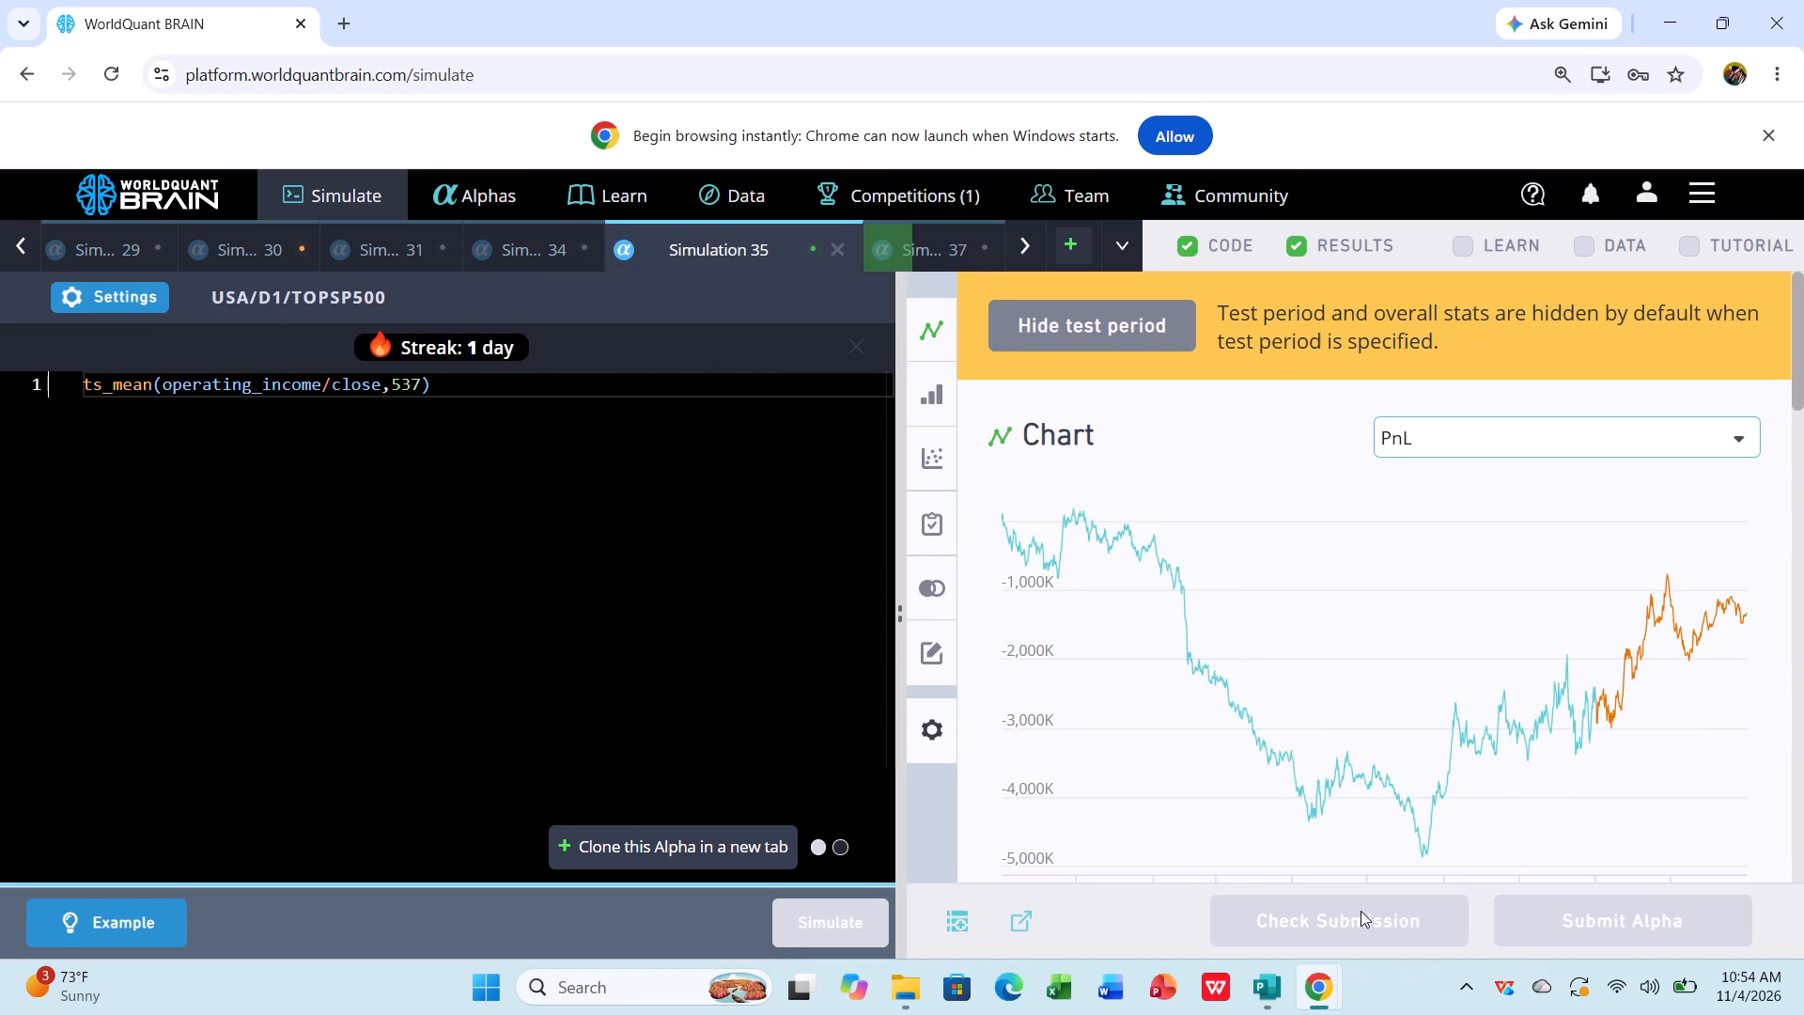
pyautogui.scroll(-2, 1361, 911)
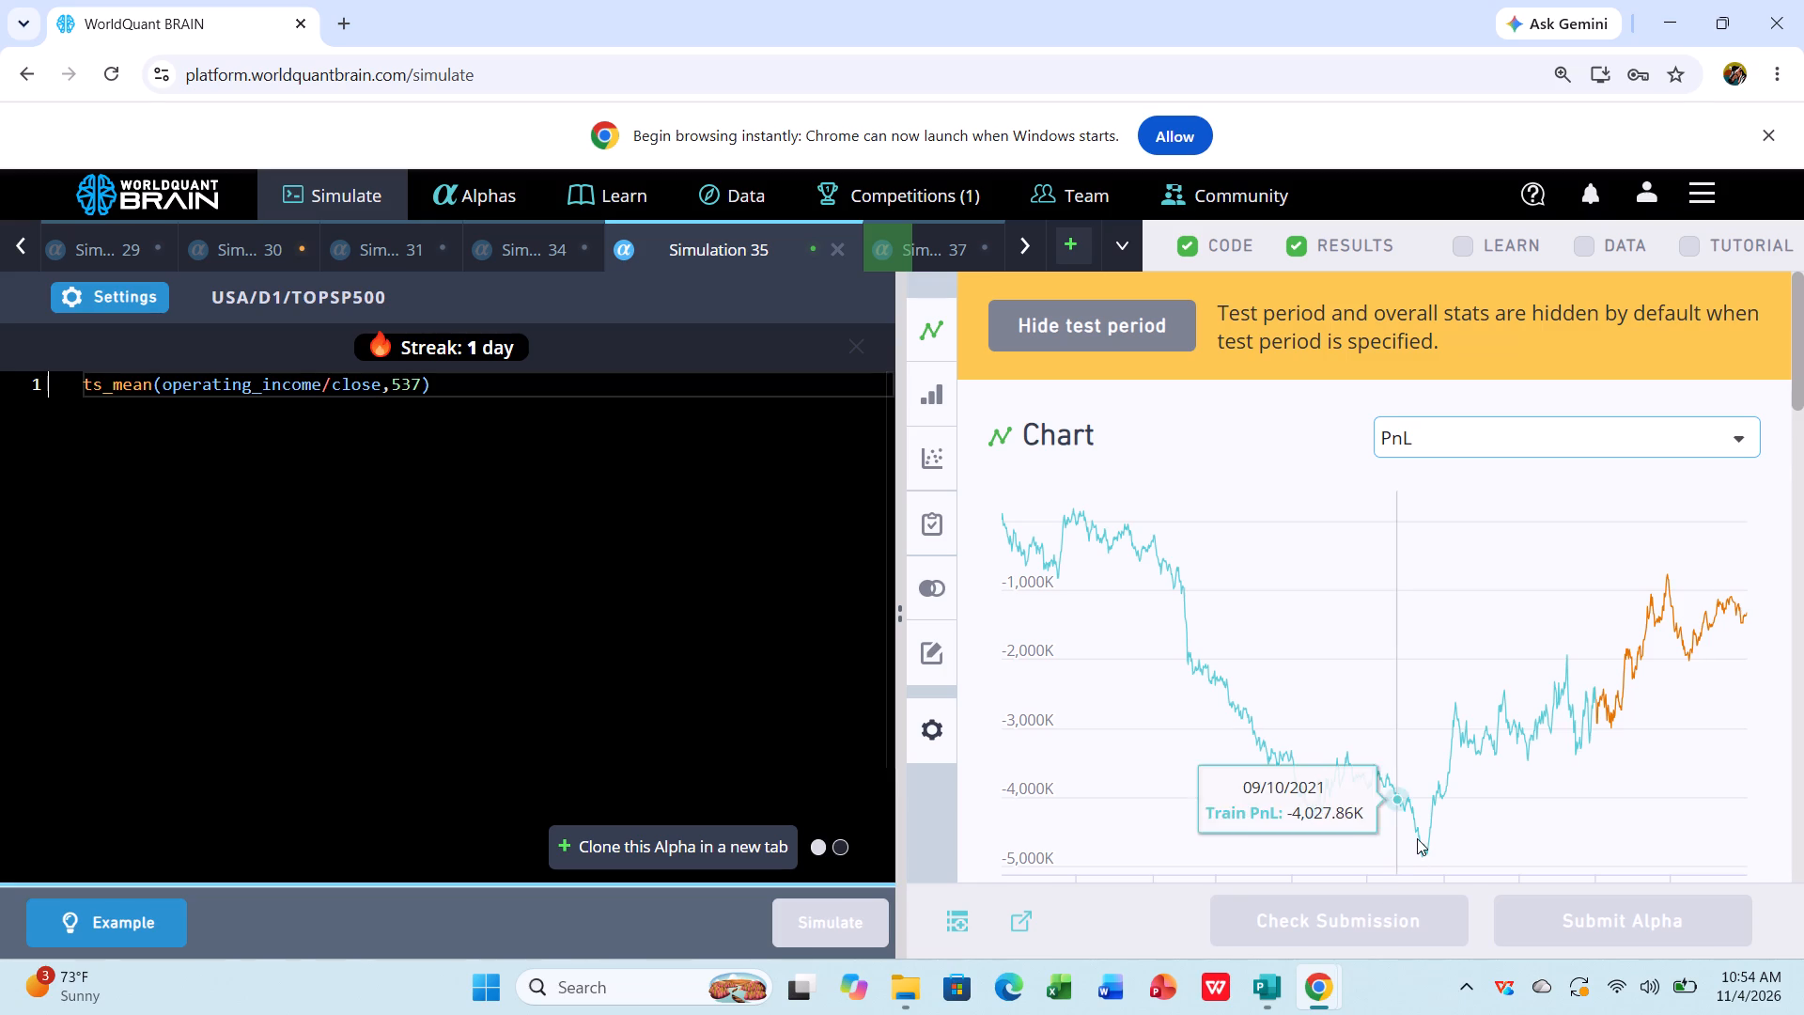
pyautogui.scroll(-8, 1417, 838)
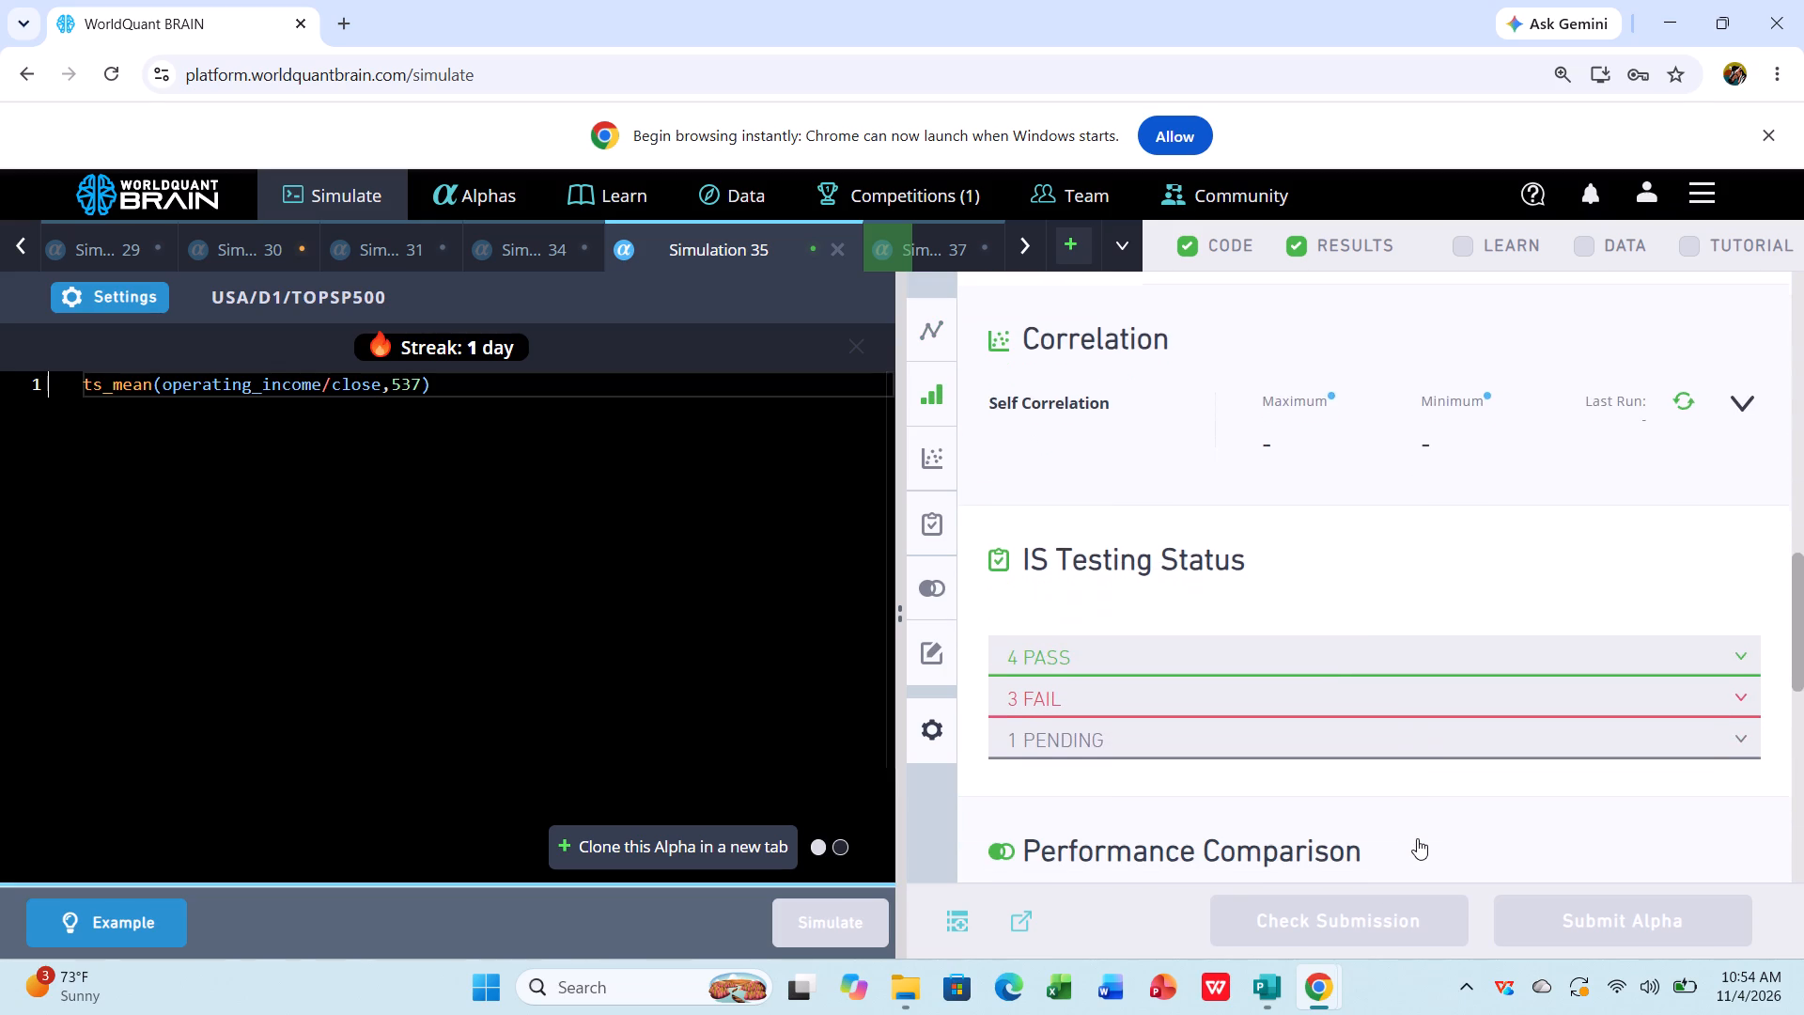
pyautogui.scroll(-1, 1417, 838)
pyautogui.scroll(3, 1417, 838)
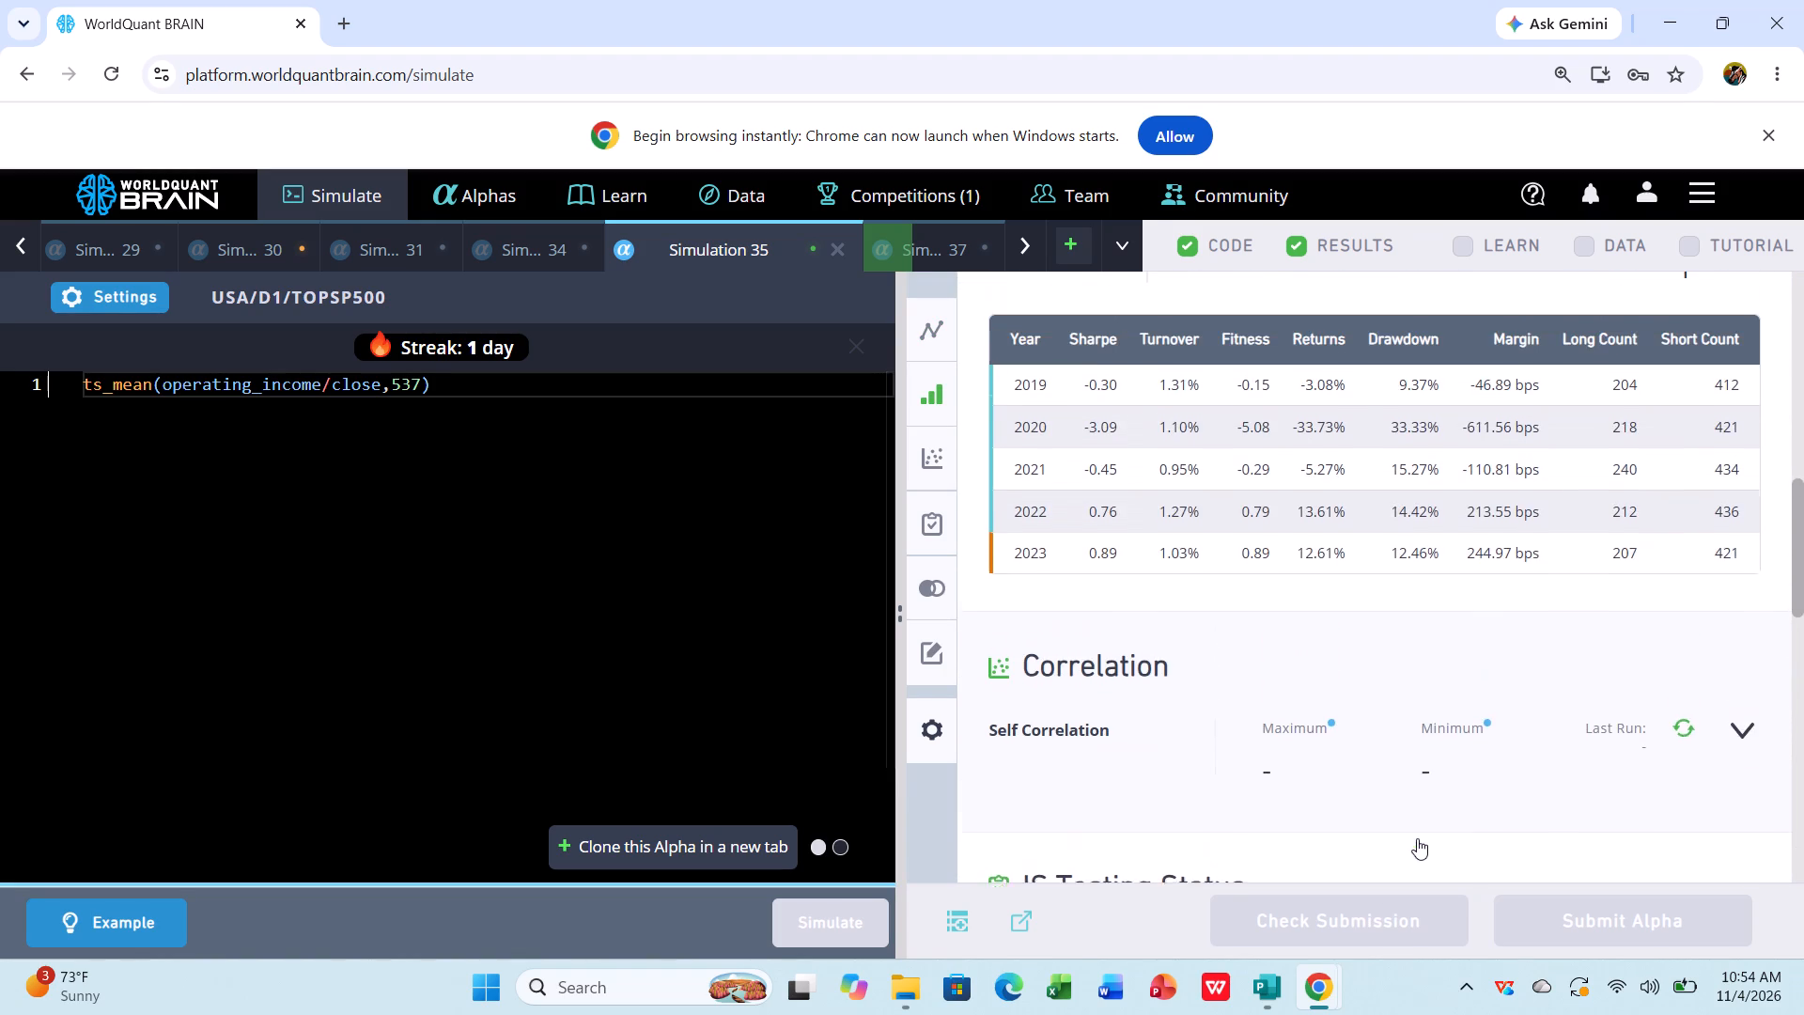
pyautogui.scroll(1, 1417, 838)
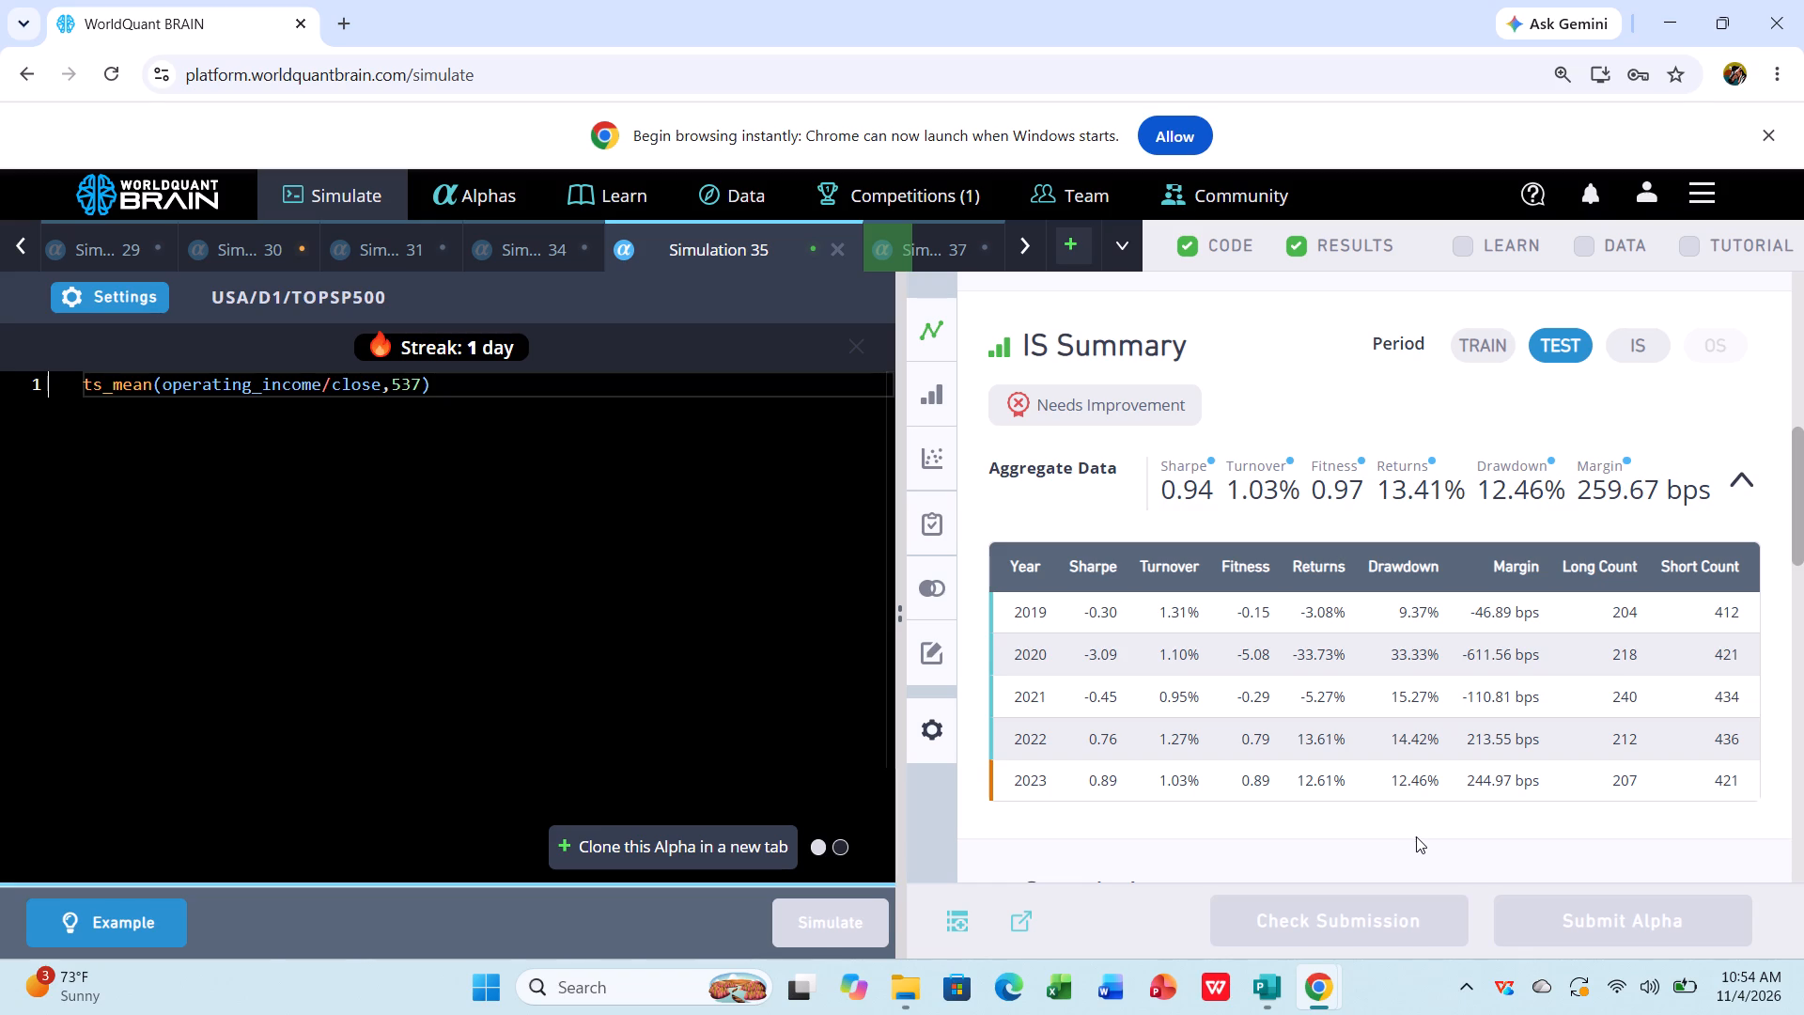
# Close the Simulation 35, 34, 31 and 30 tabs, discarding any unsimulated ts_rank(operating_income/close,537) code.
pyautogui.click(832, 245)
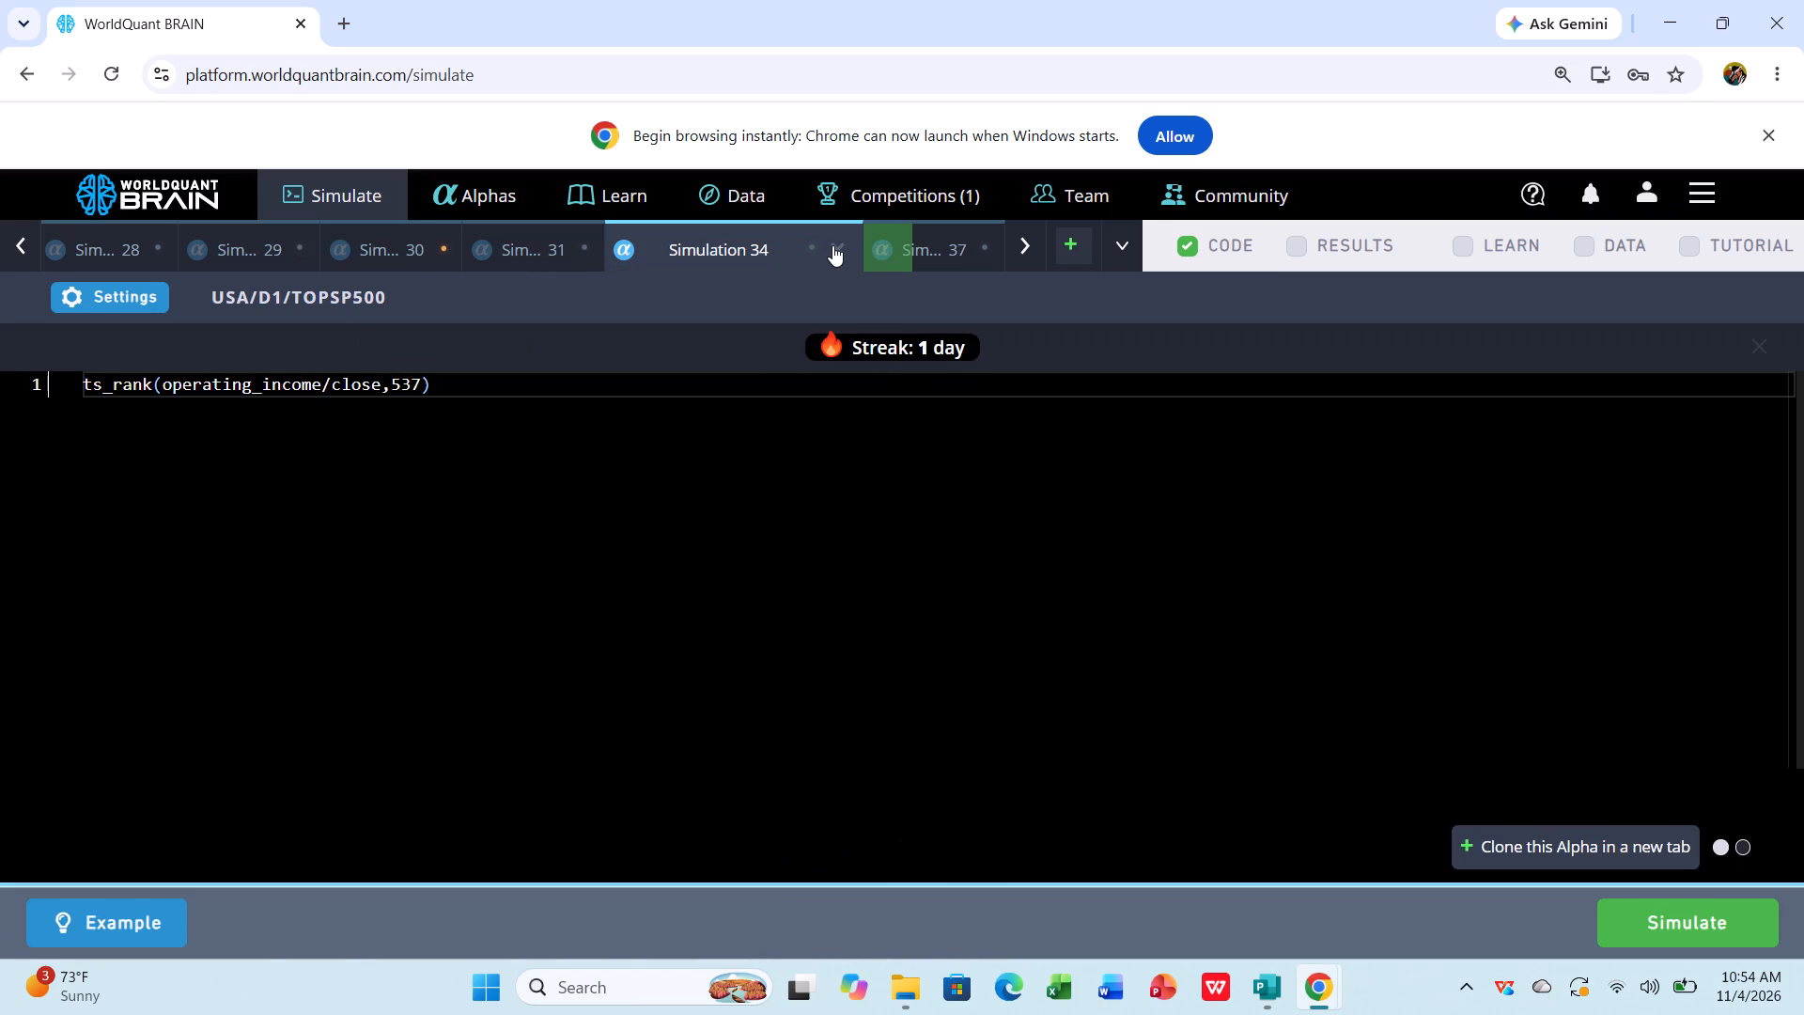
pyautogui.click(832, 245)
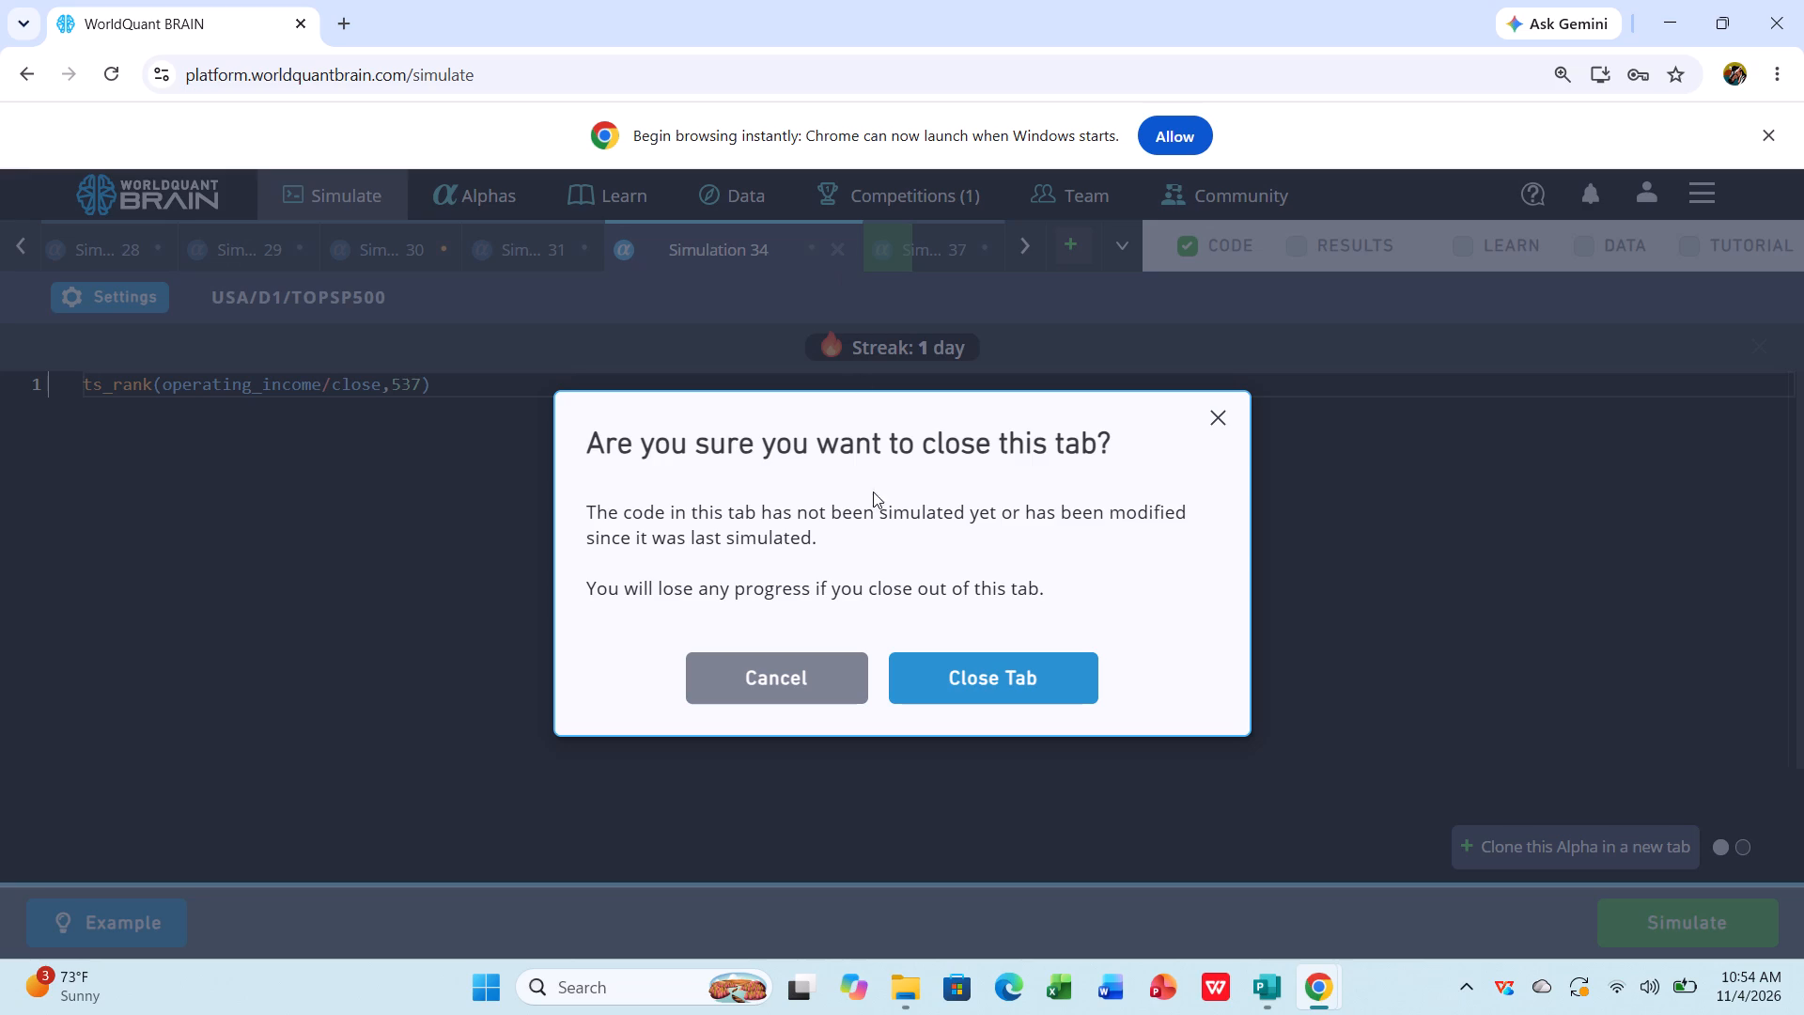
pyautogui.click(971, 673)
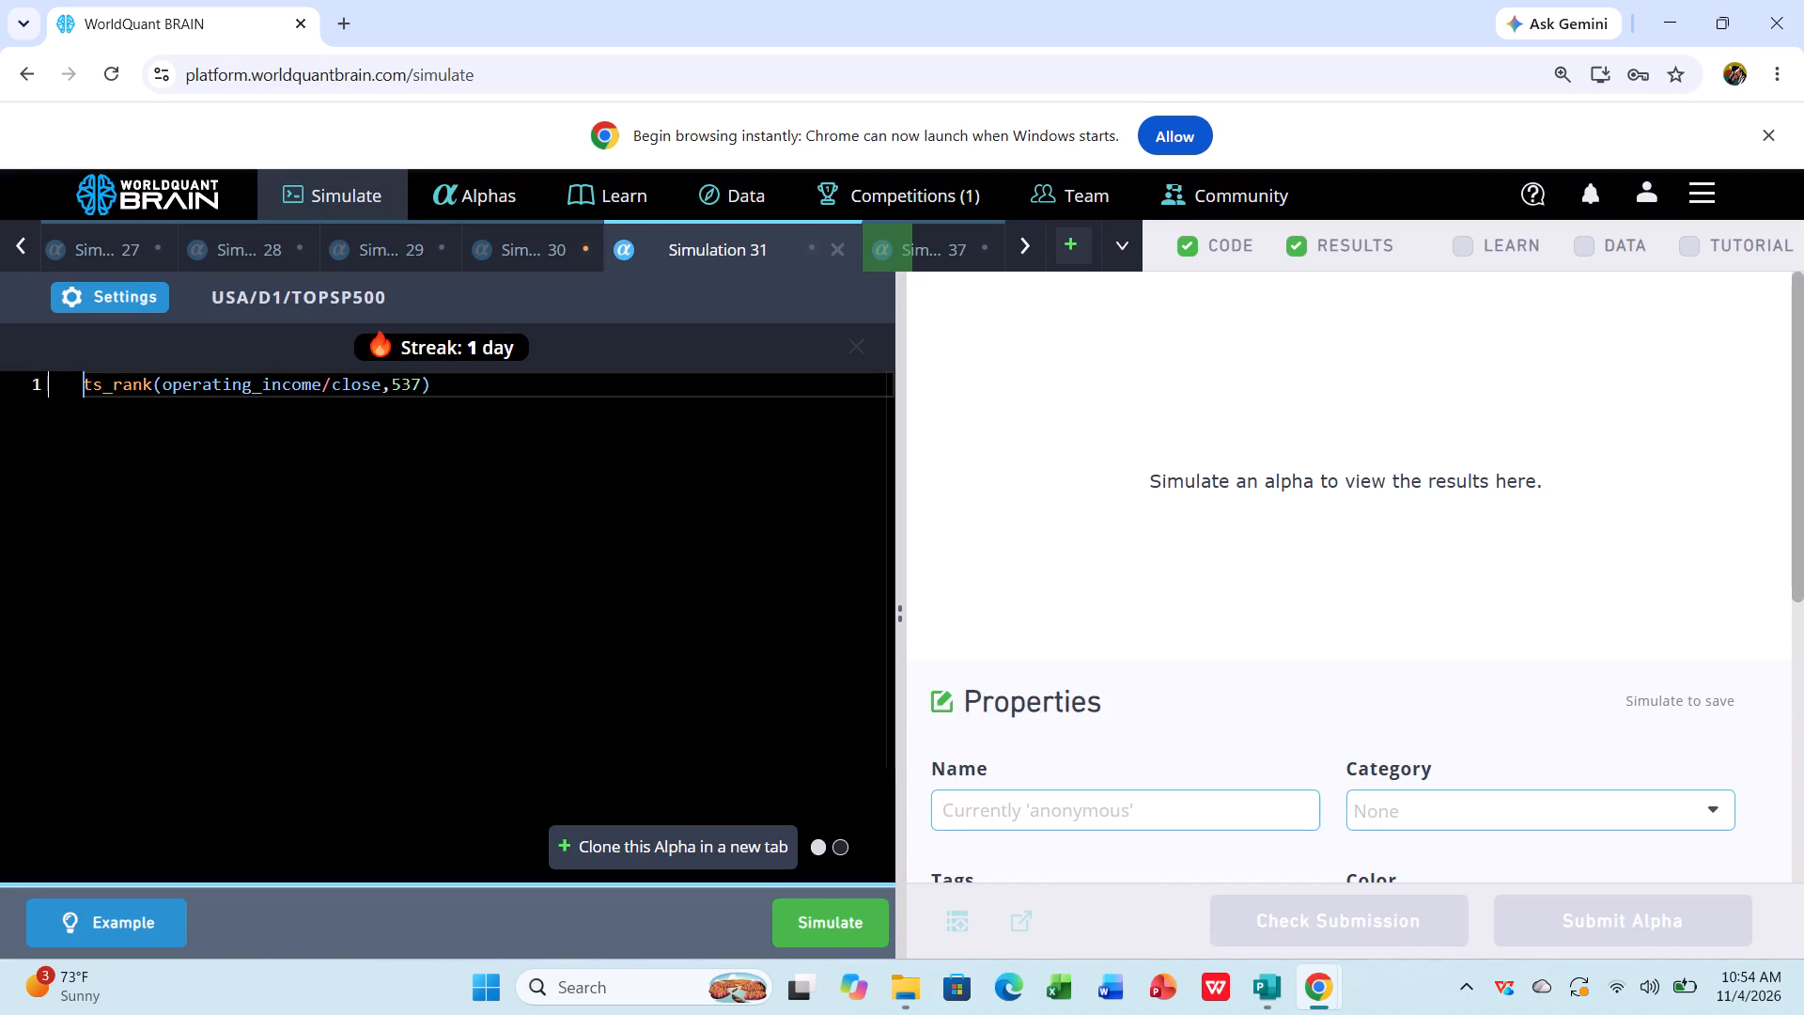
pyautogui.click(837, 243)
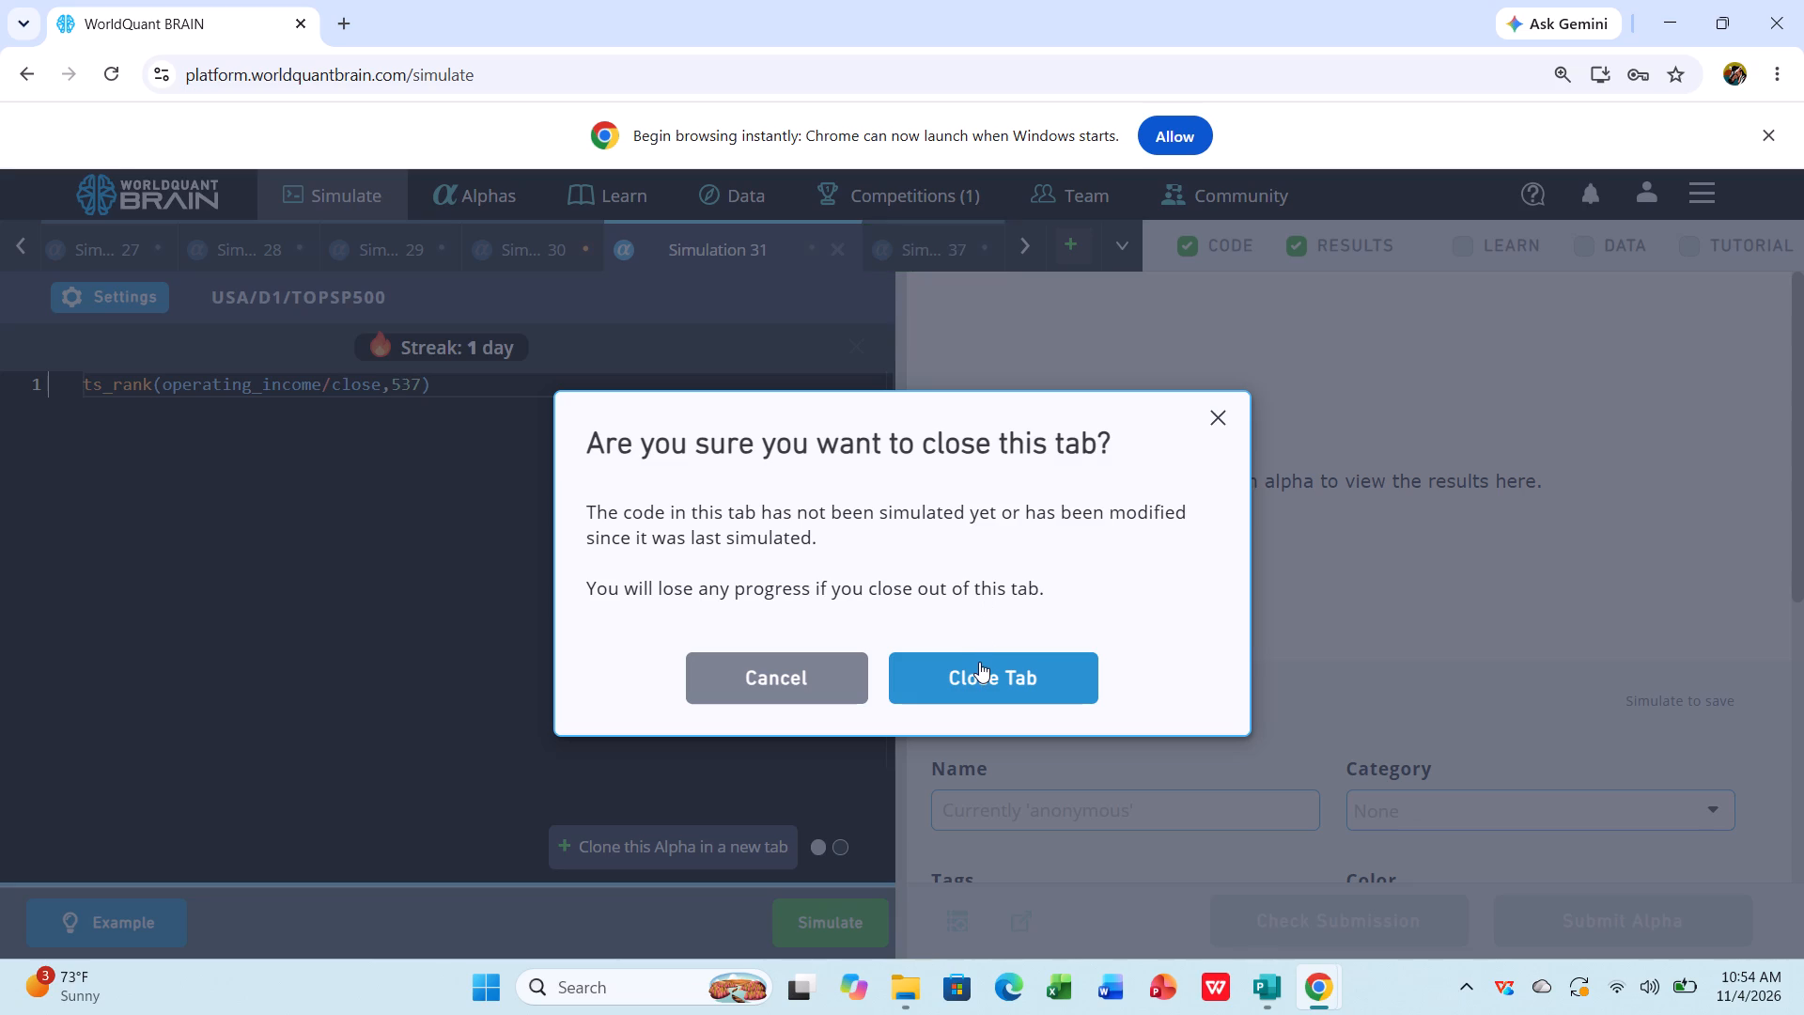
pyautogui.click(979, 662)
pyautogui.click(979, 662)
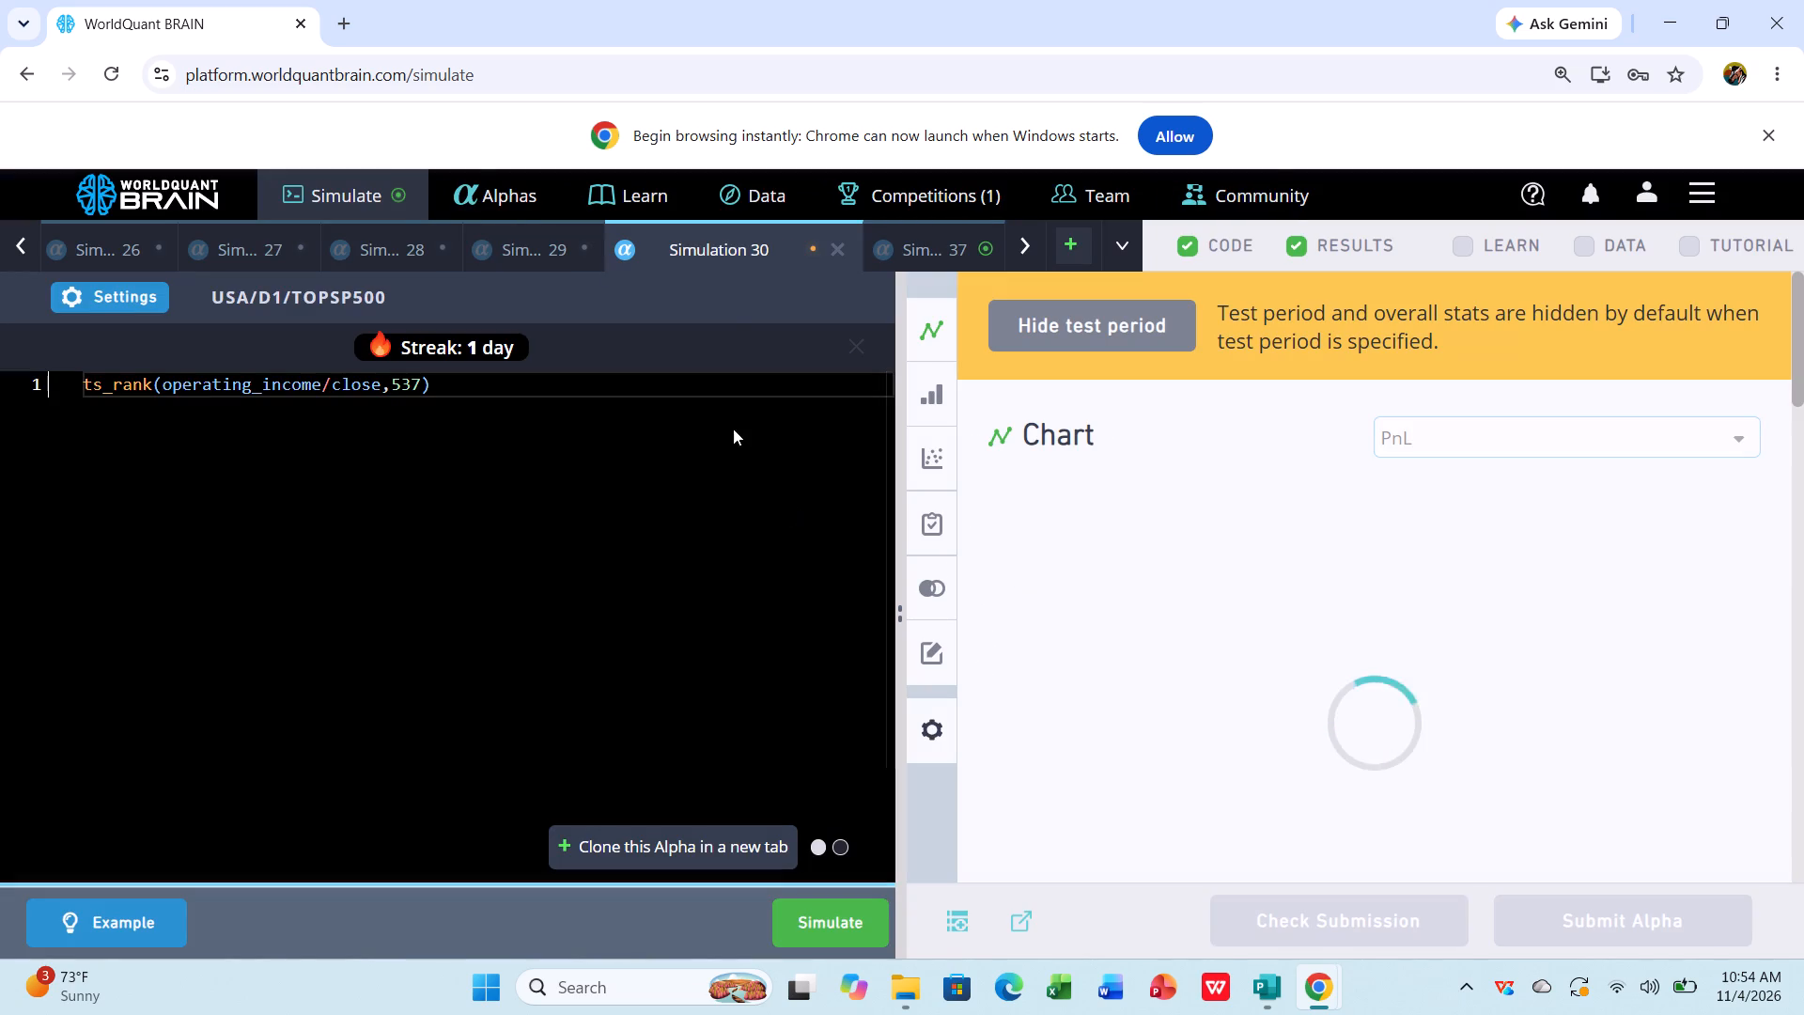
pyautogui.click(839, 251)
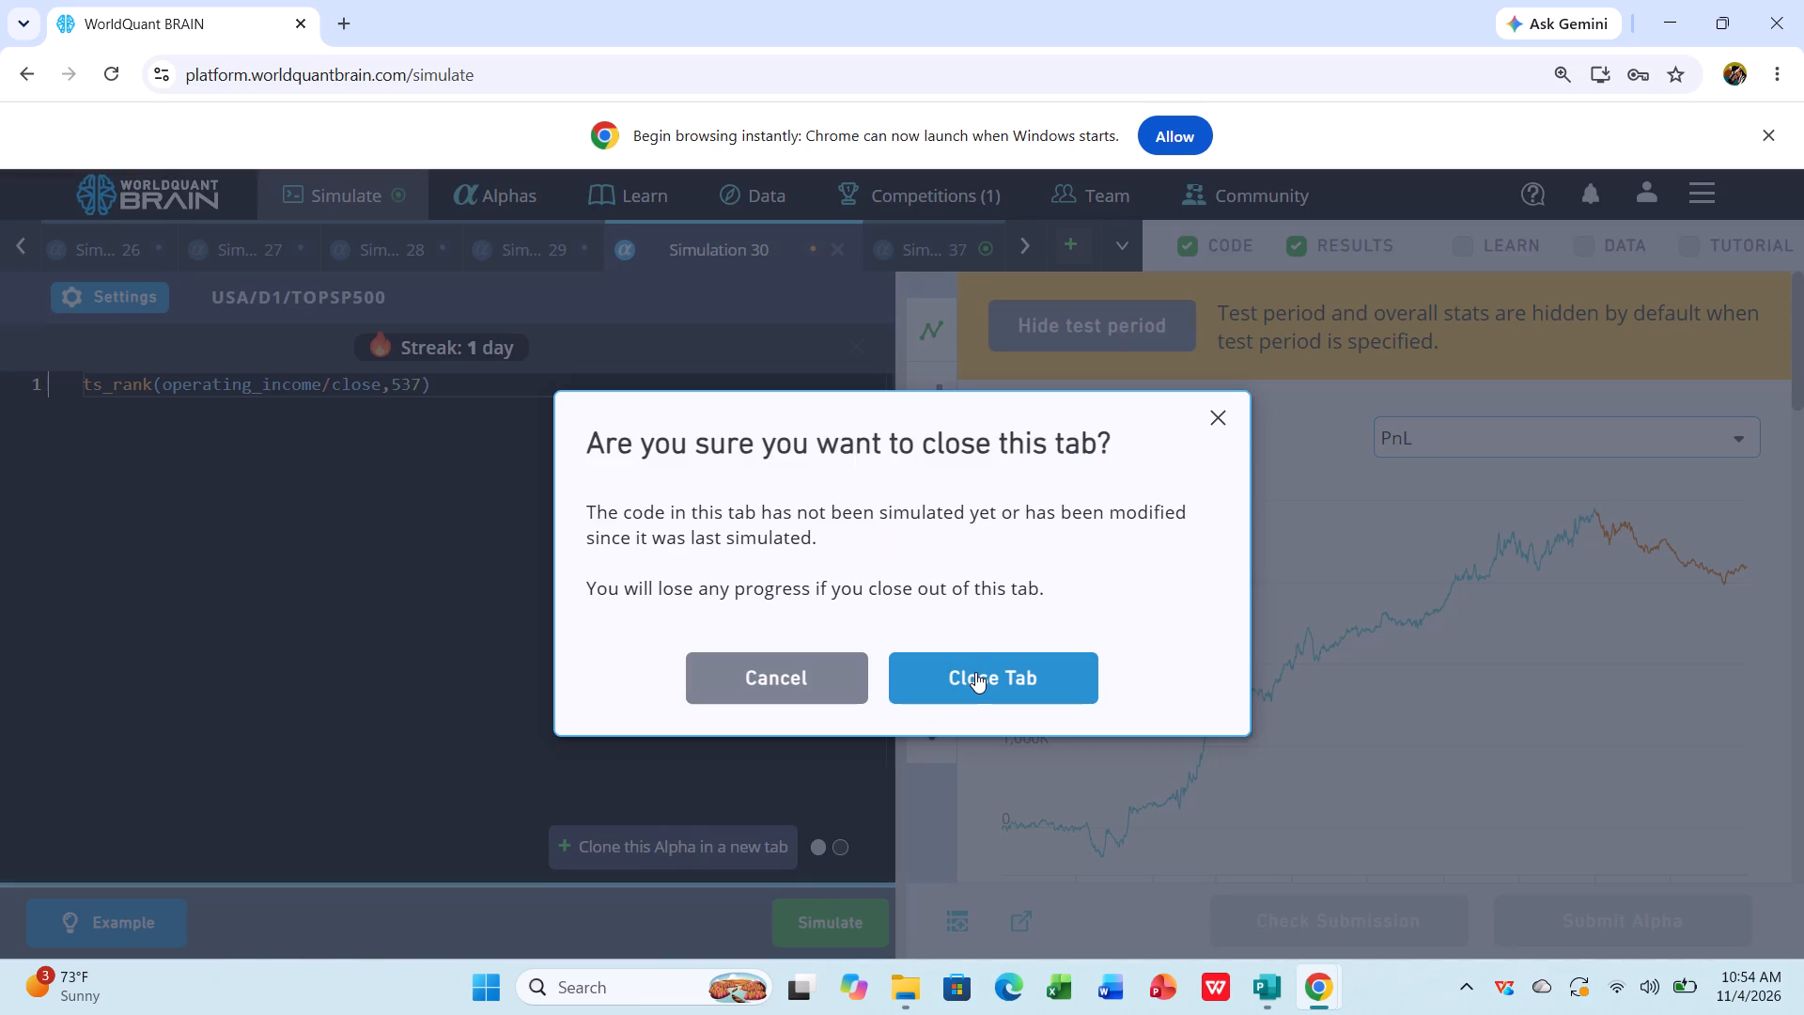
pyautogui.click(975, 672)
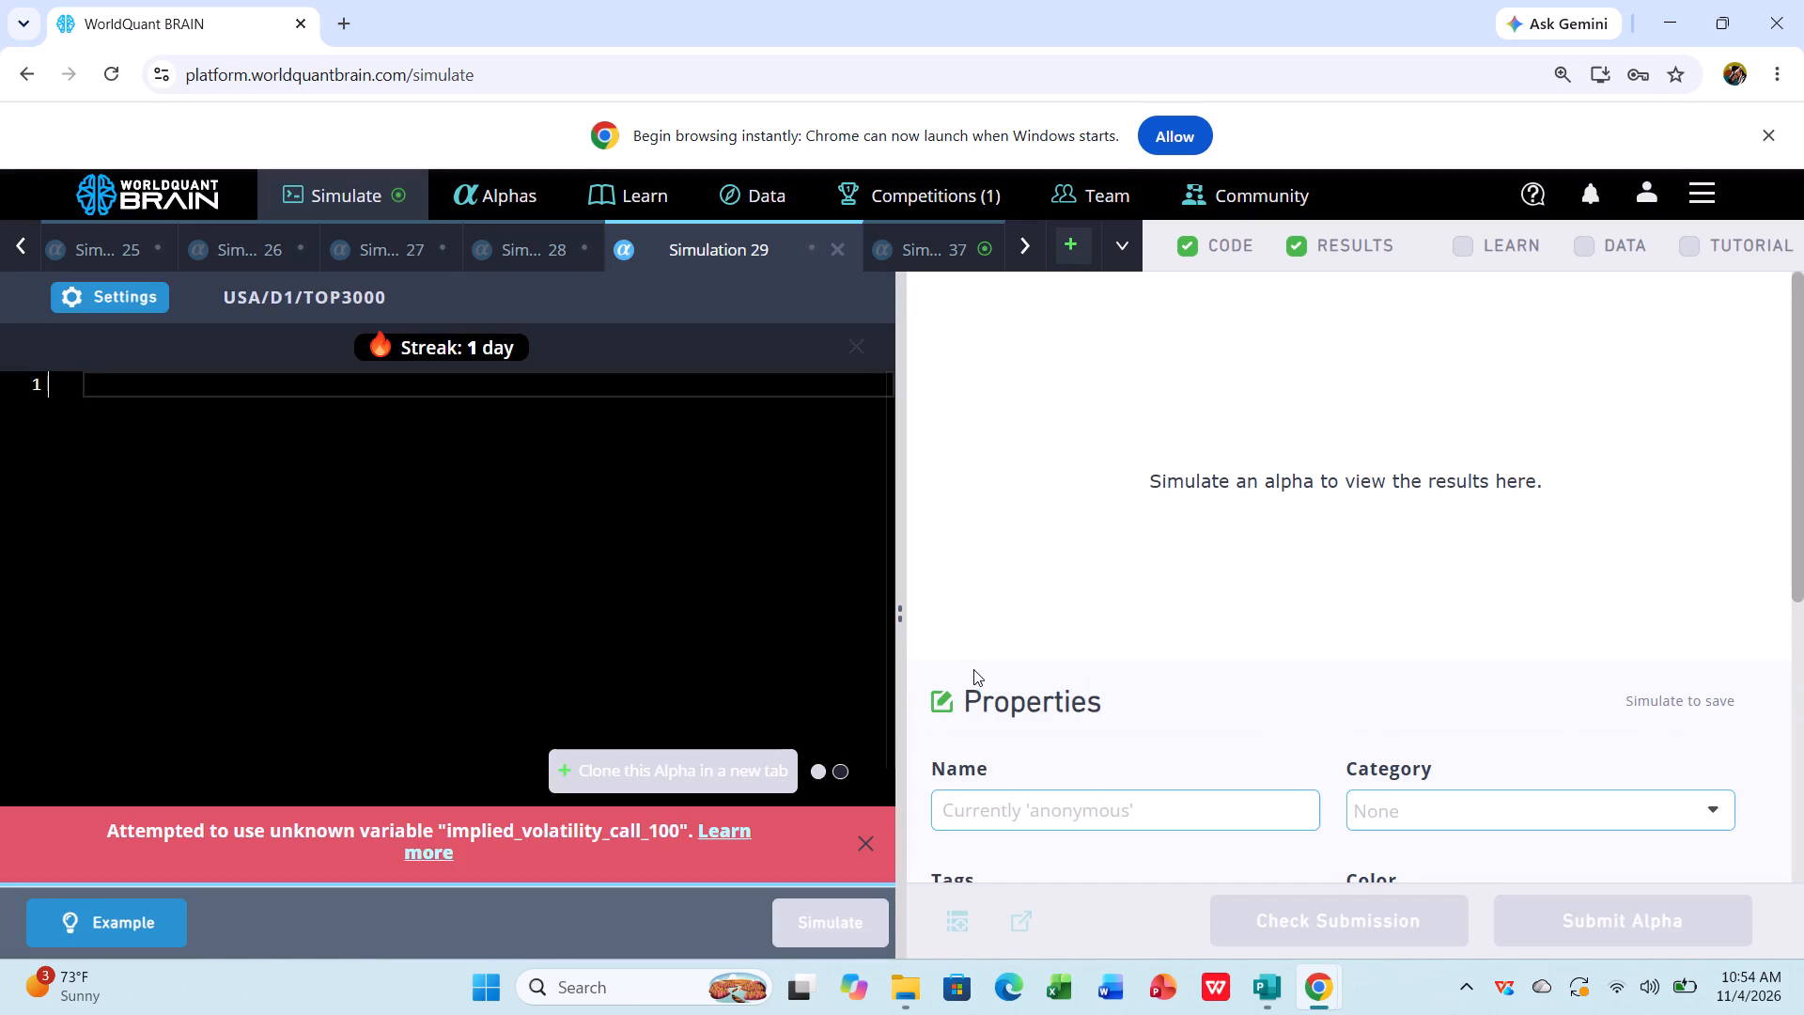
# Close the empty Simulation 29 tab and the unsimulated Simulation 28, 27 and 26 tabs, discarding their code.
pyautogui.moveTo(952, 503); pyautogui.dragTo(835, 251)
pyautogui.click(835, 251)
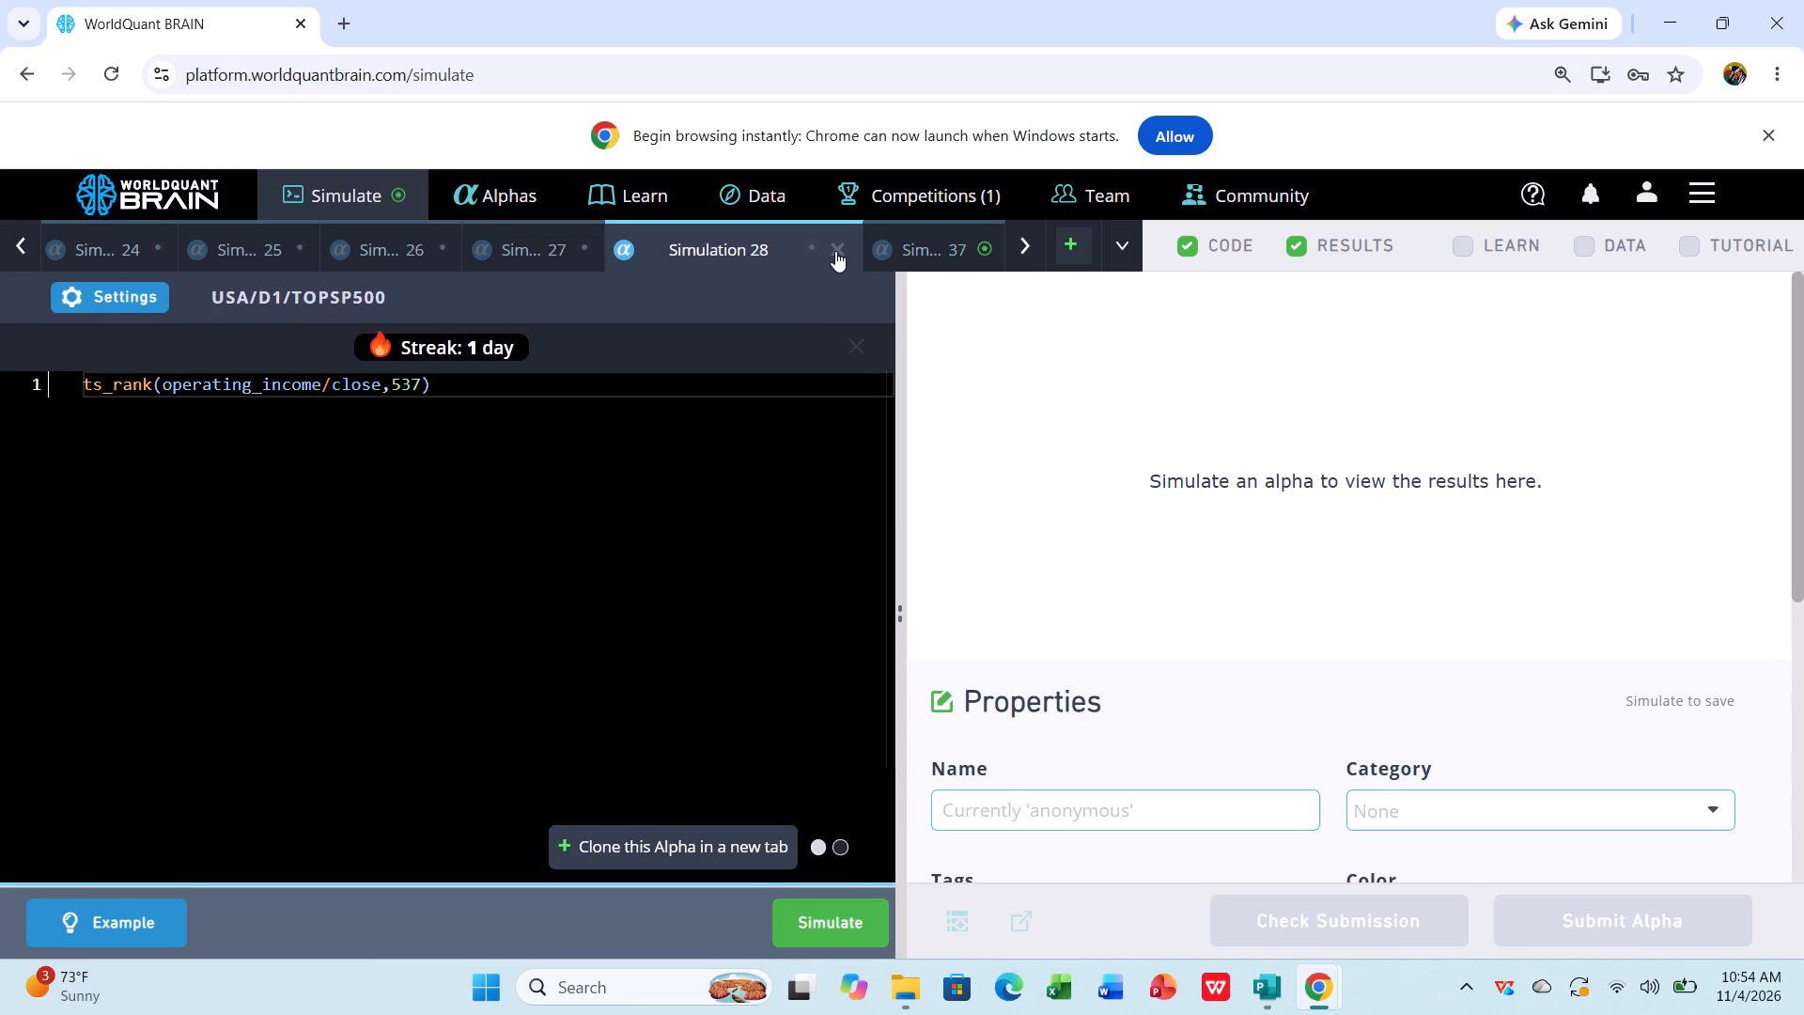
pyautogui.click(835, 251)
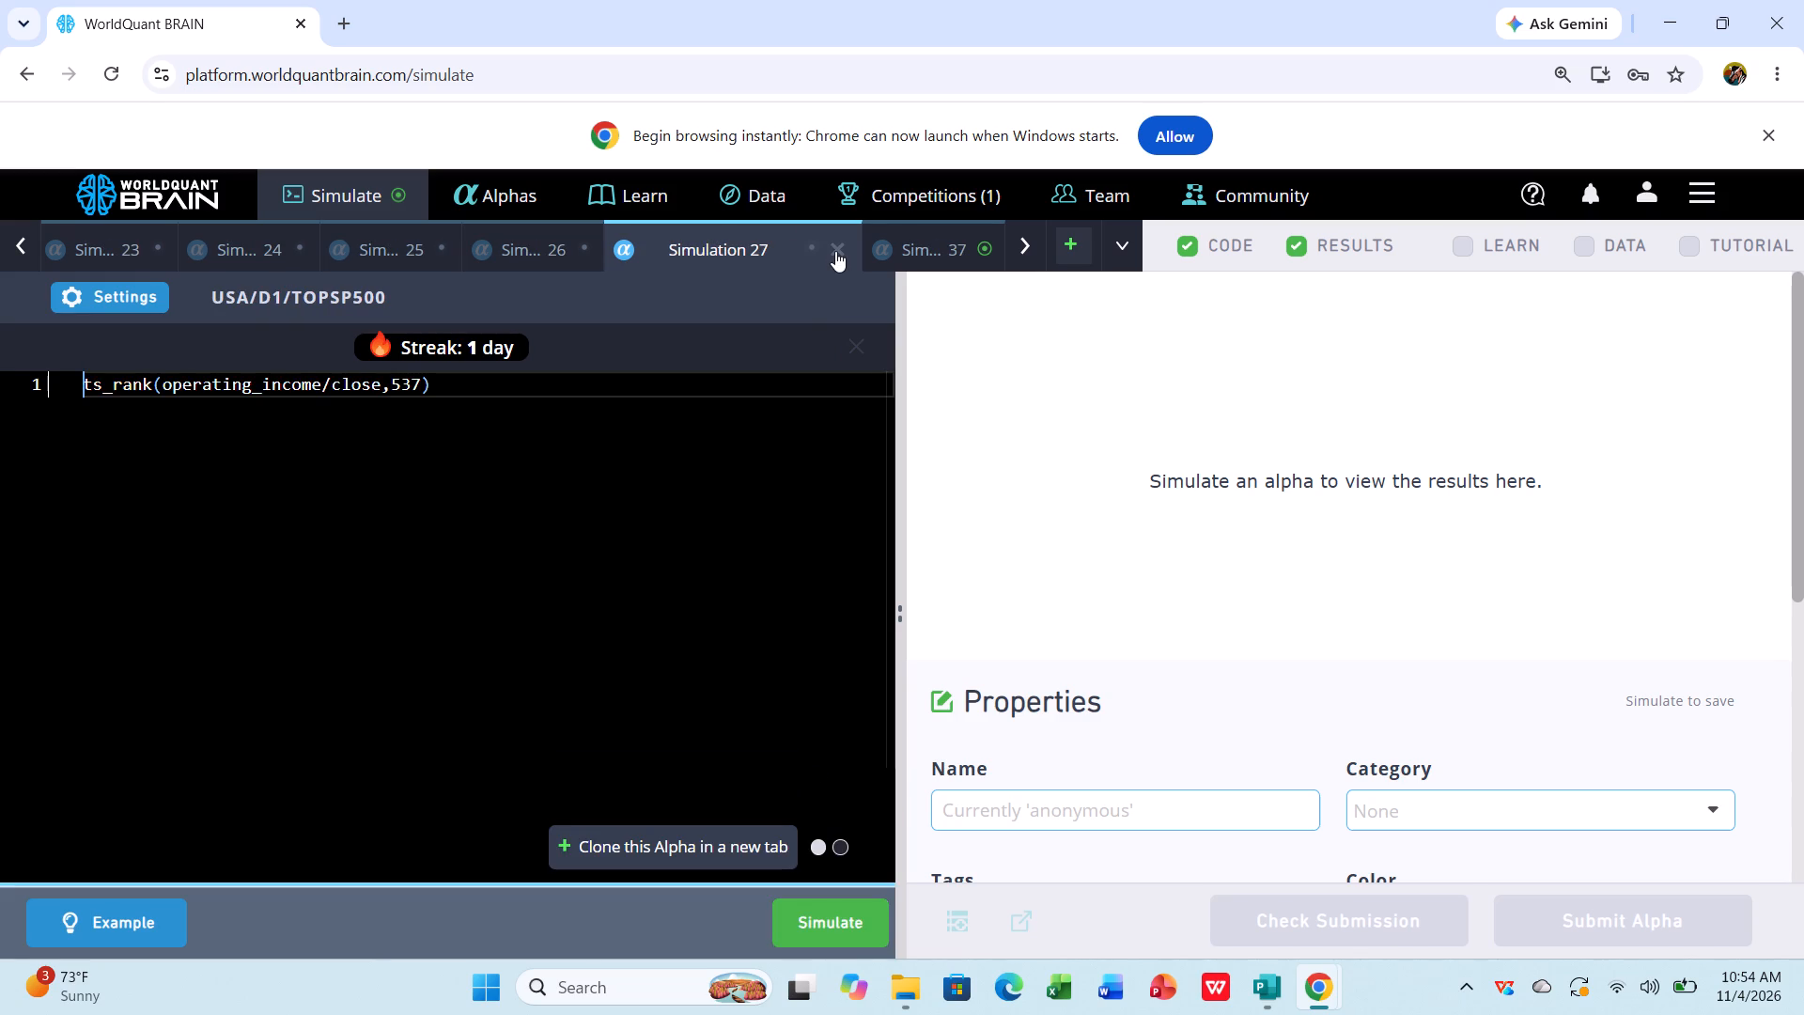
pyautogui.click(835, 251)
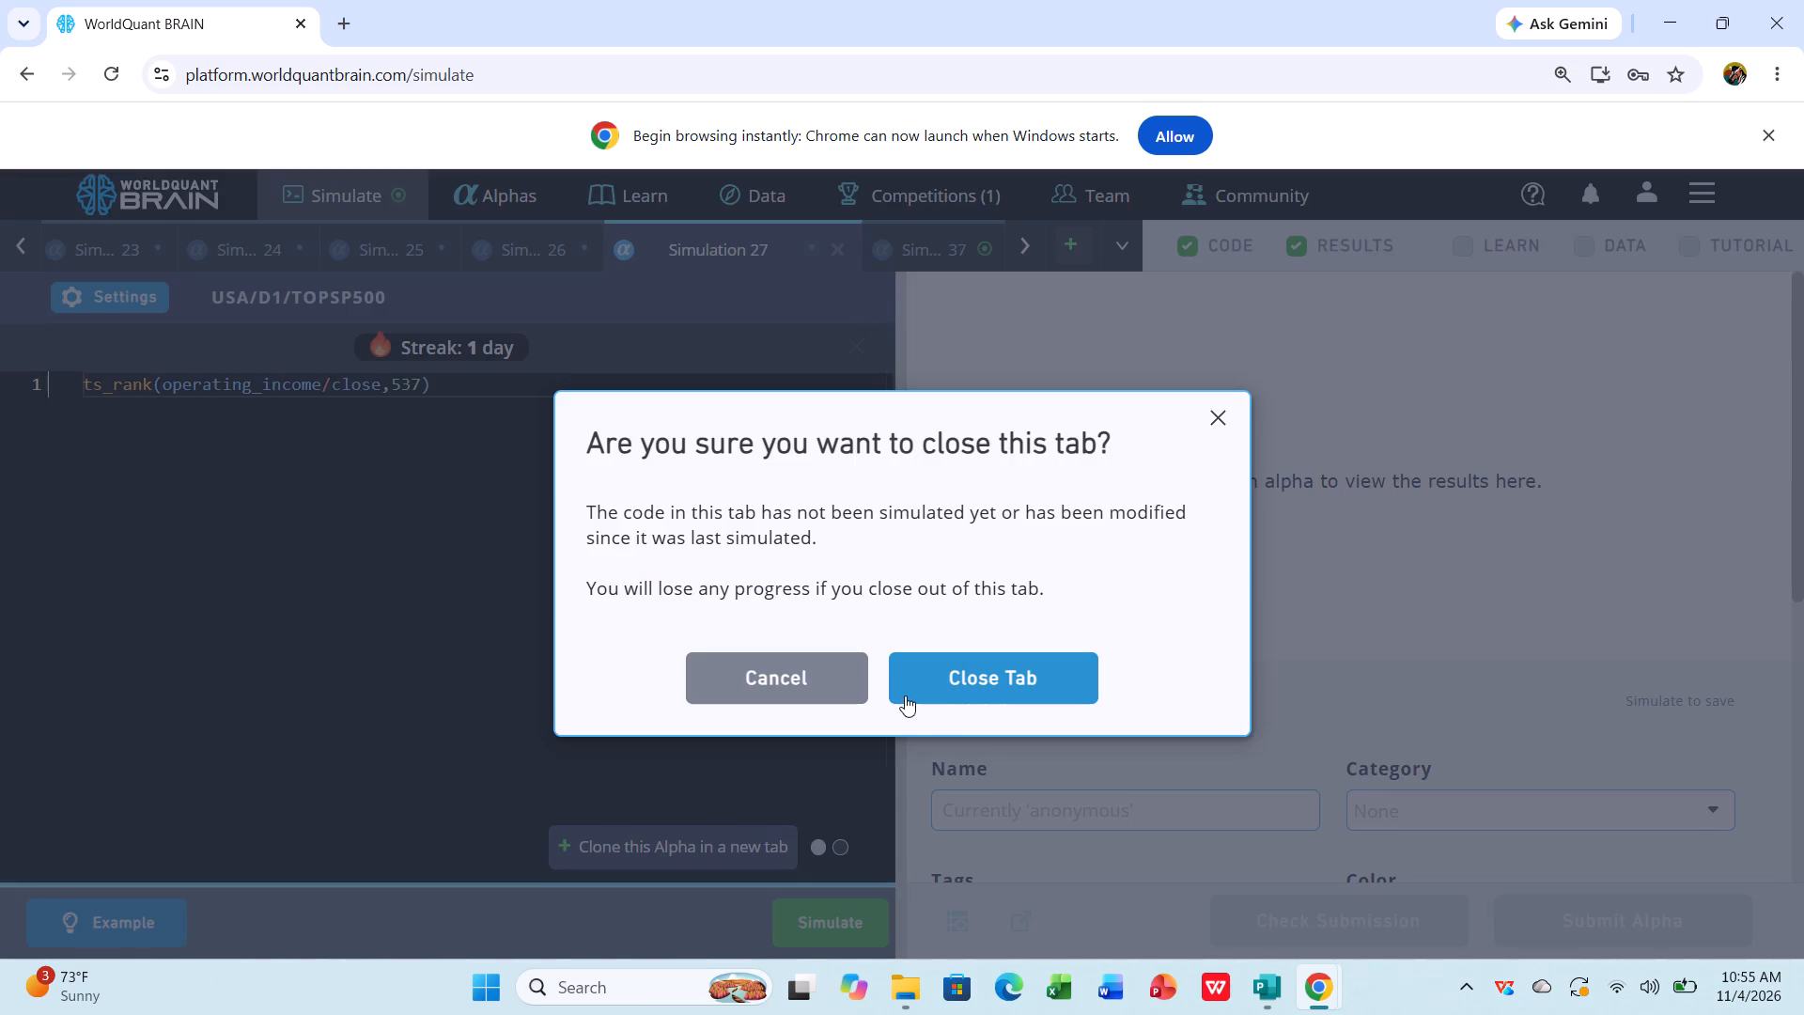
pyautogui.click(947, 673)
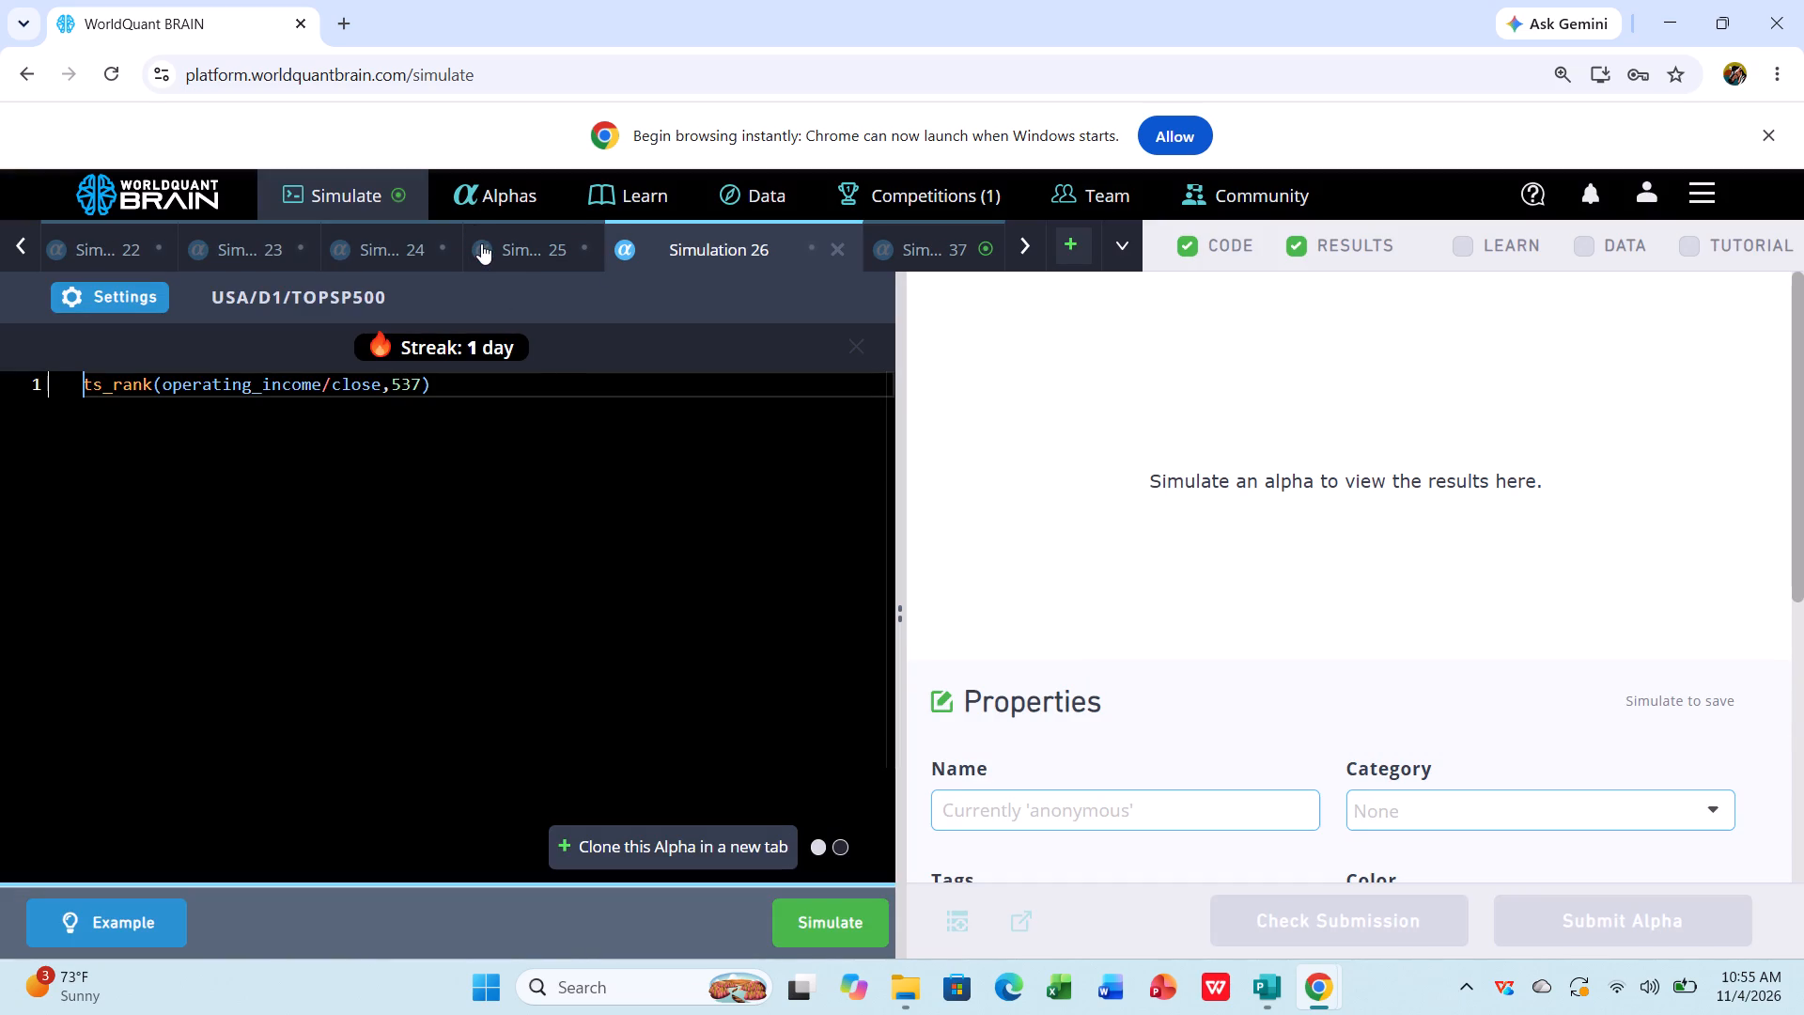
pyautogui.hscroll(1, 481, 243)
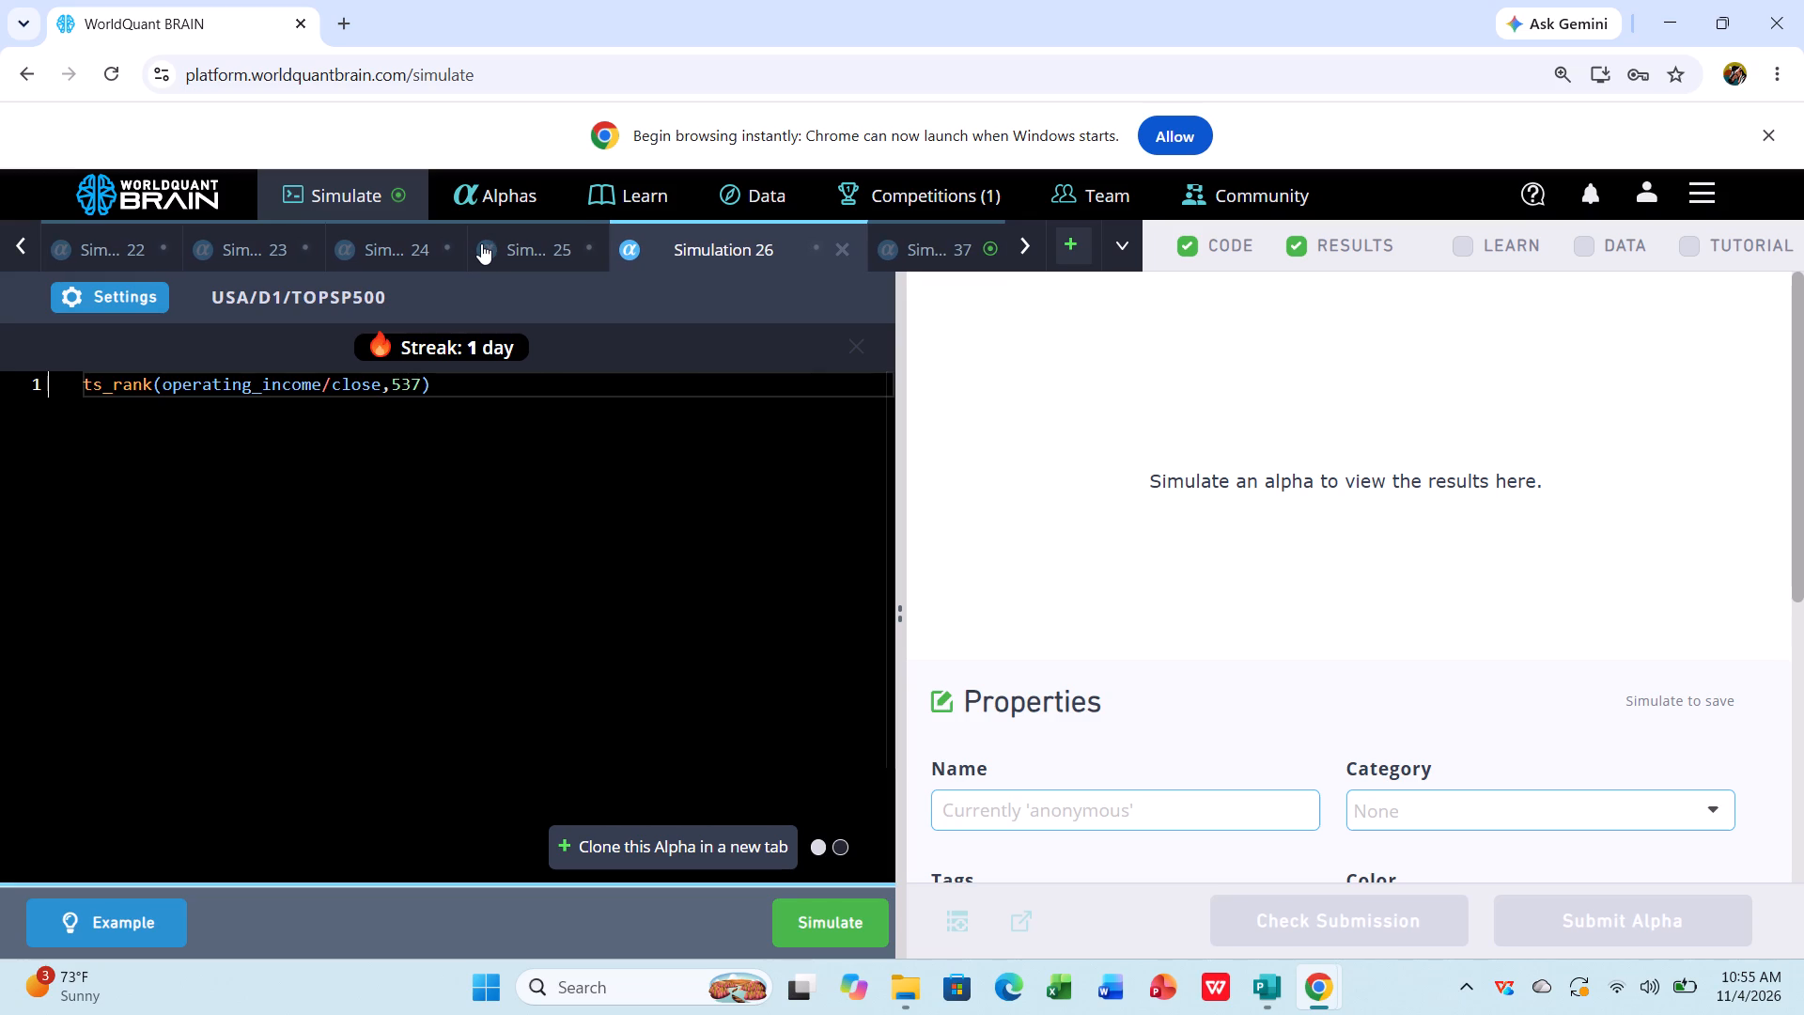
pyautogui.click(832, 245)
pyautogui.click(833, 303)
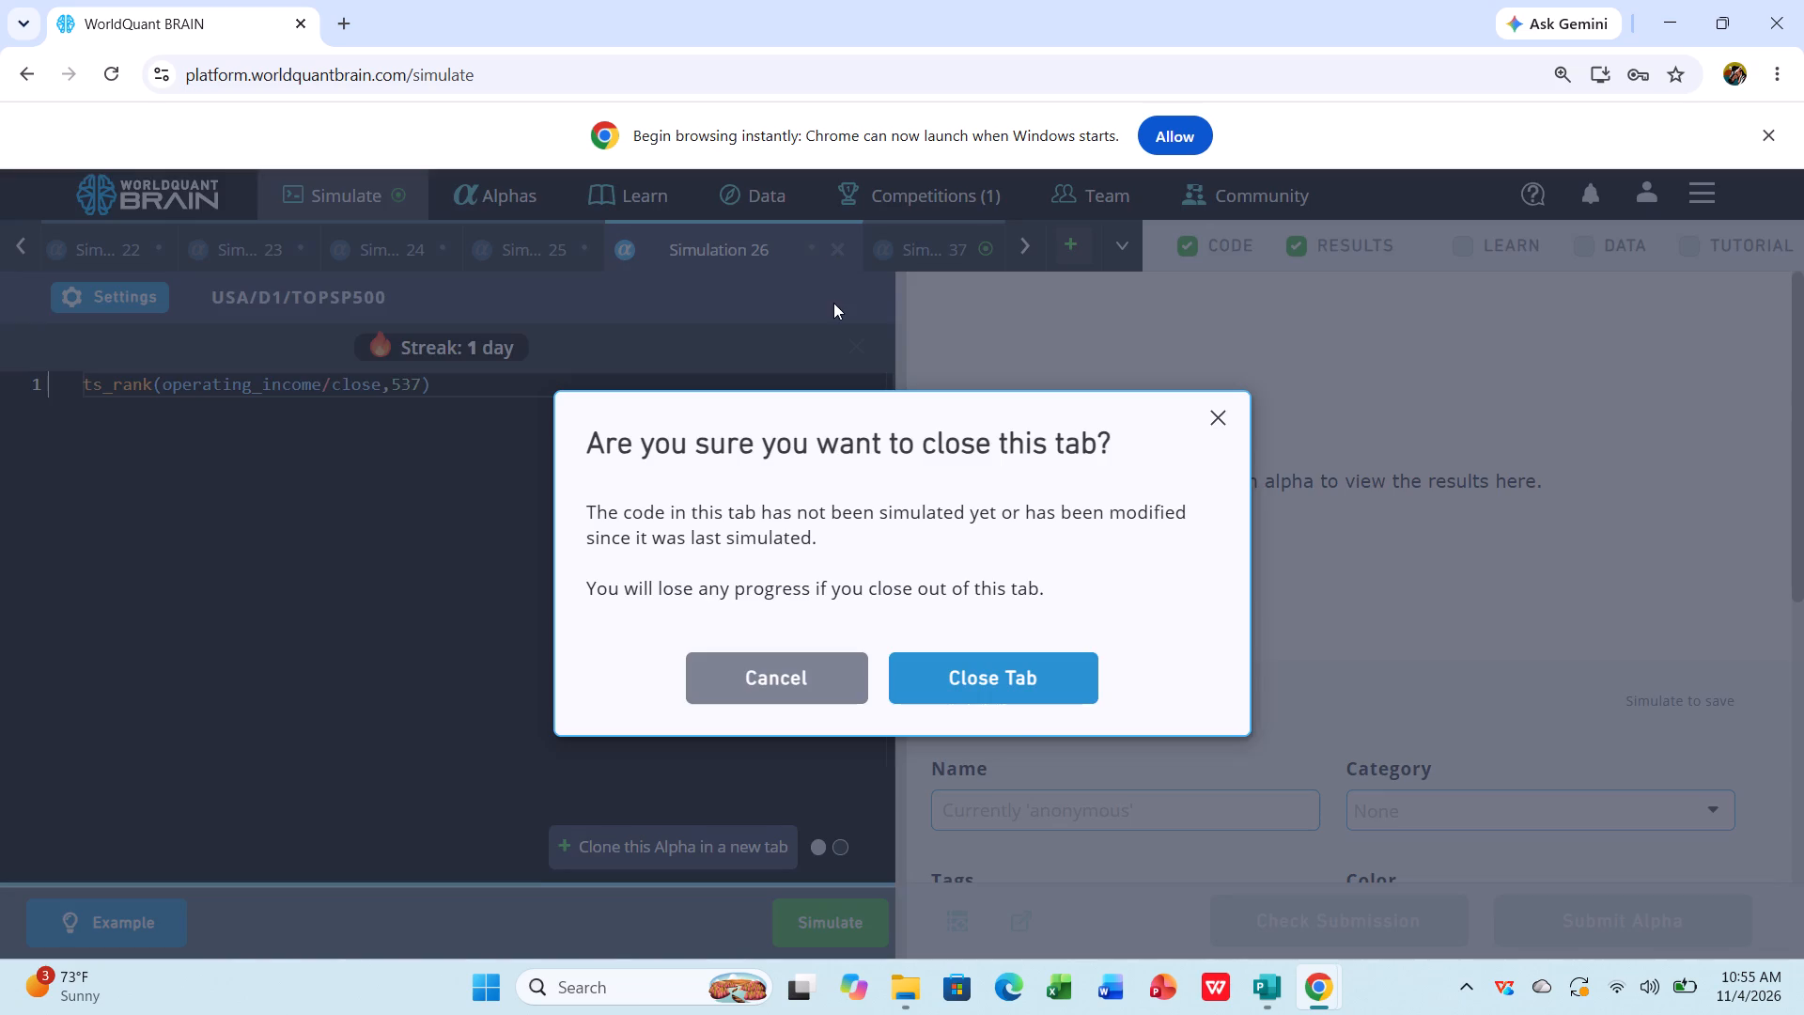
pyautogui.click(988, 676)
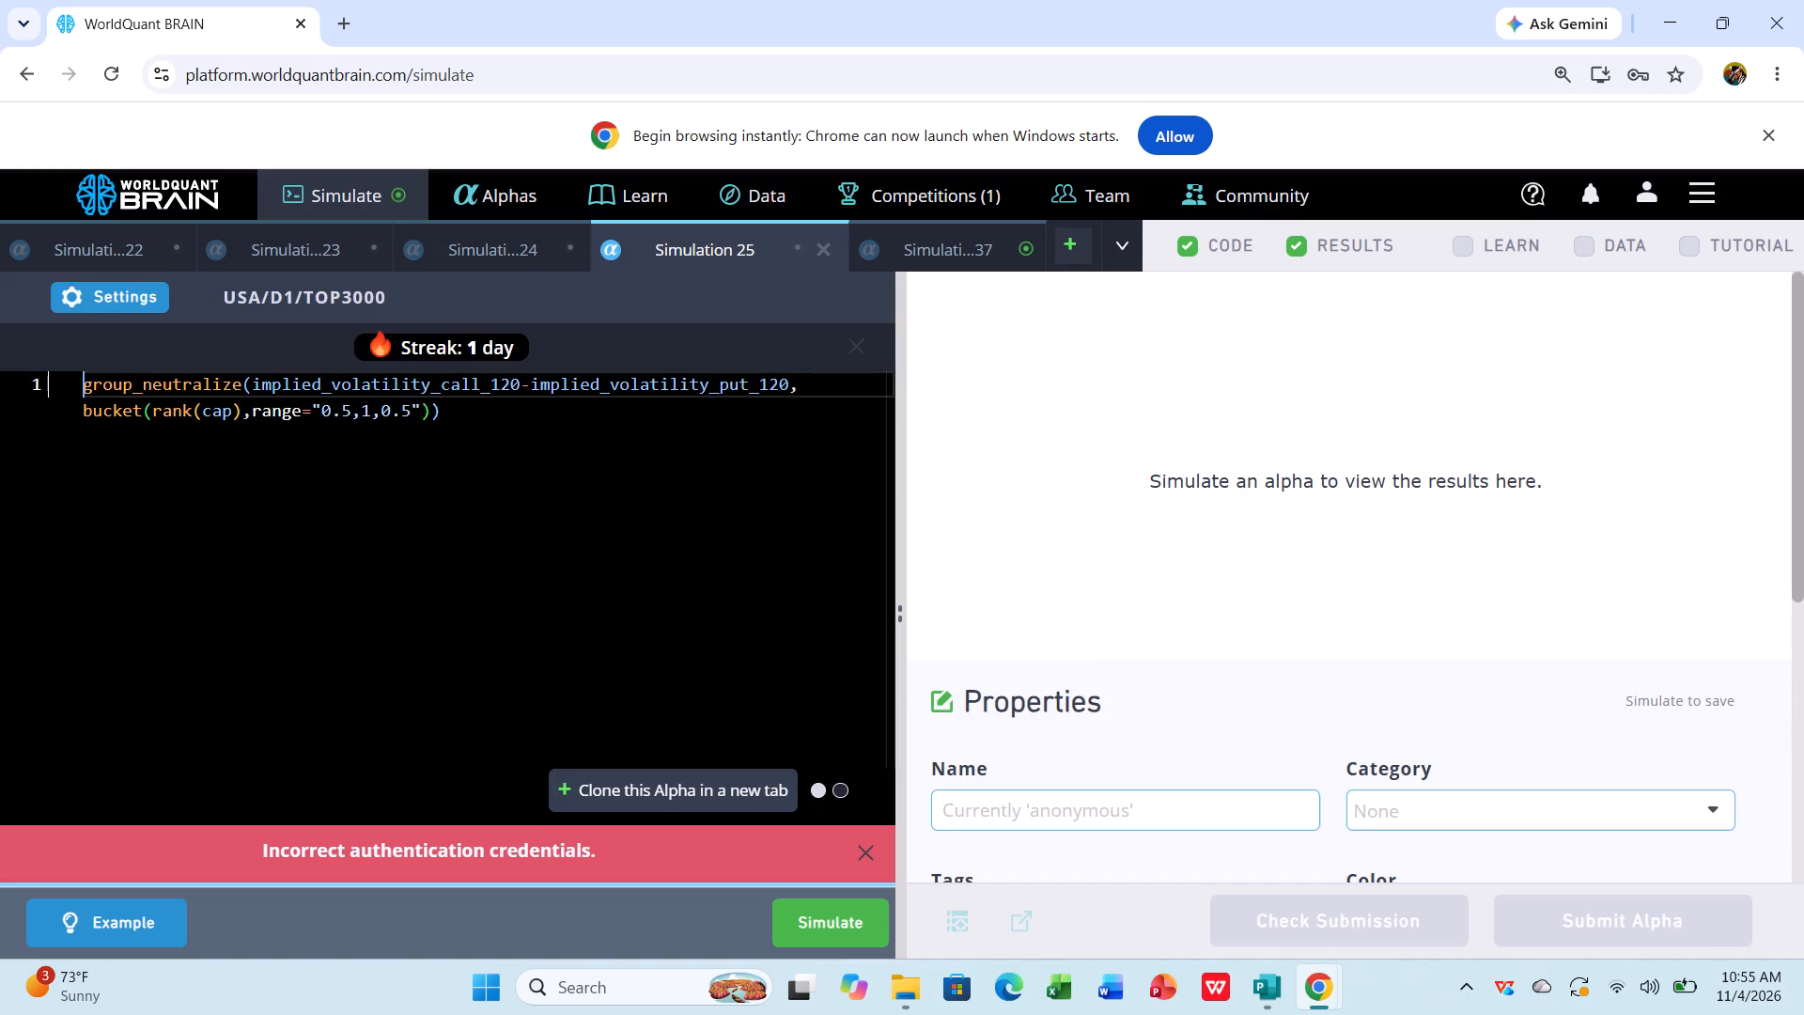
# Close the unsimulated Simulation 25, 24, 23 and 22 tabs, discarding their code, so only Simulation 37 stays open.
pyautogui.click(828, 242)
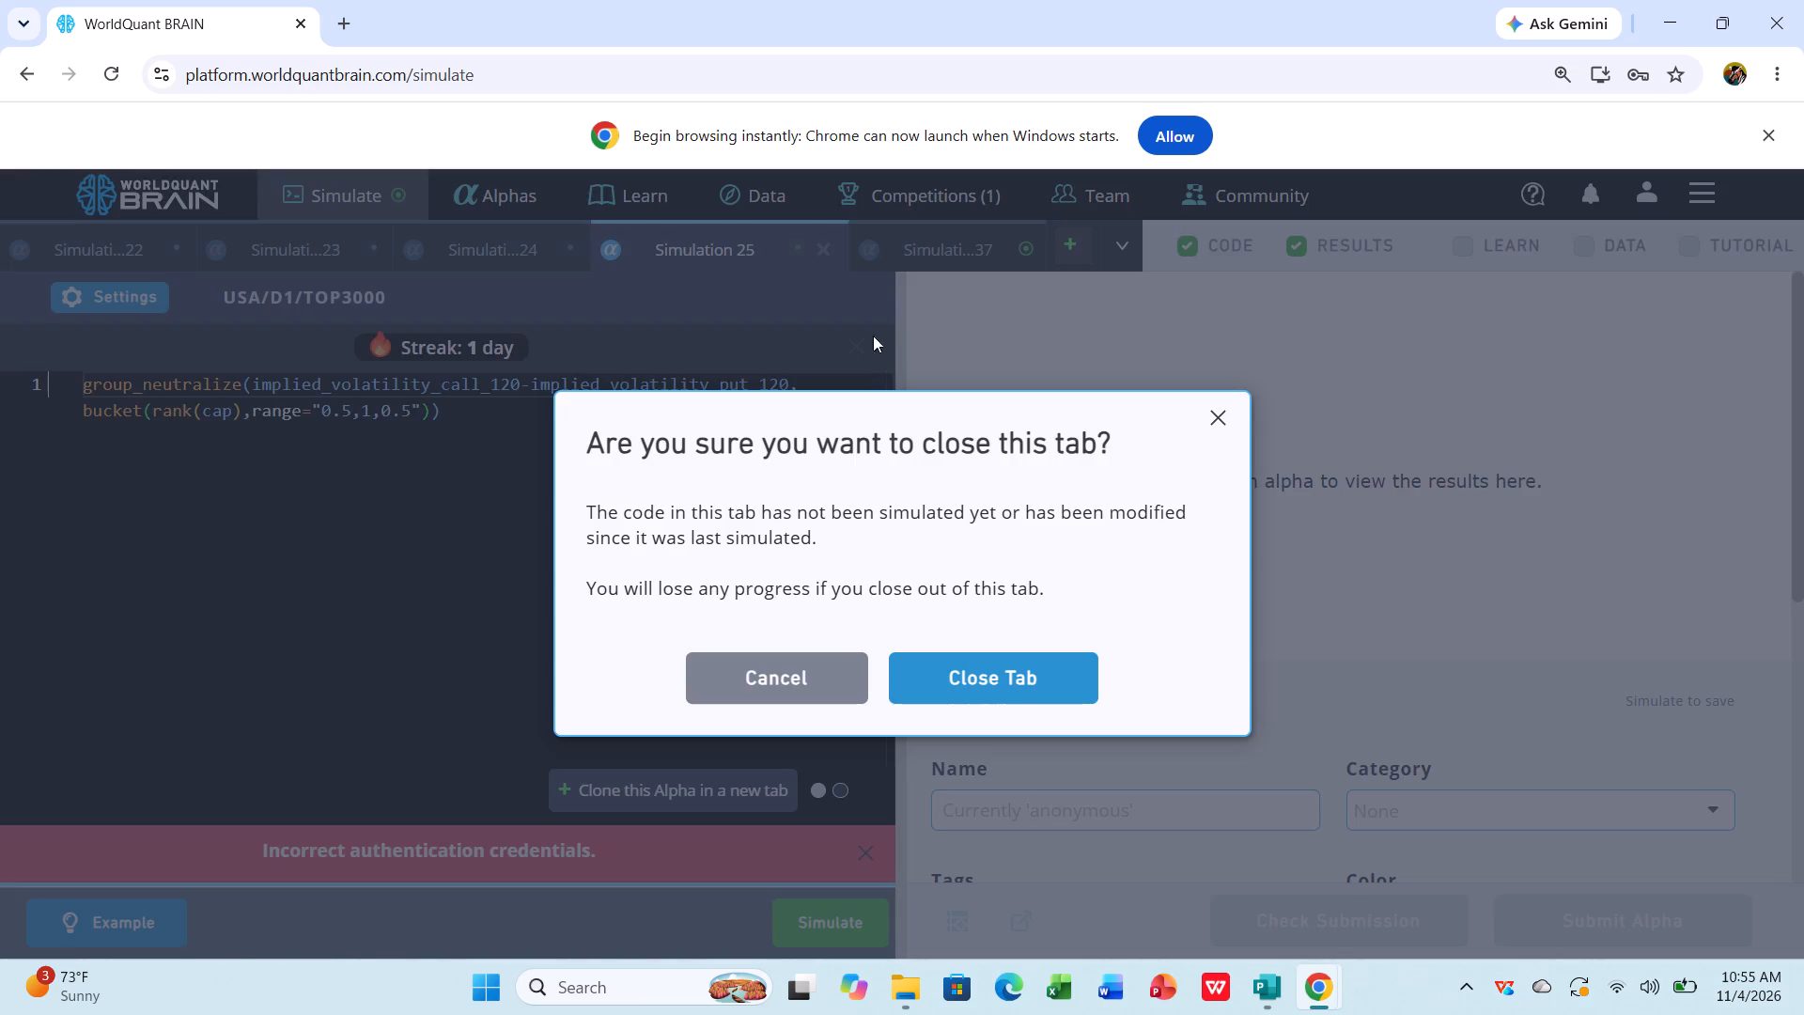
pyautogui.click(972, 665)
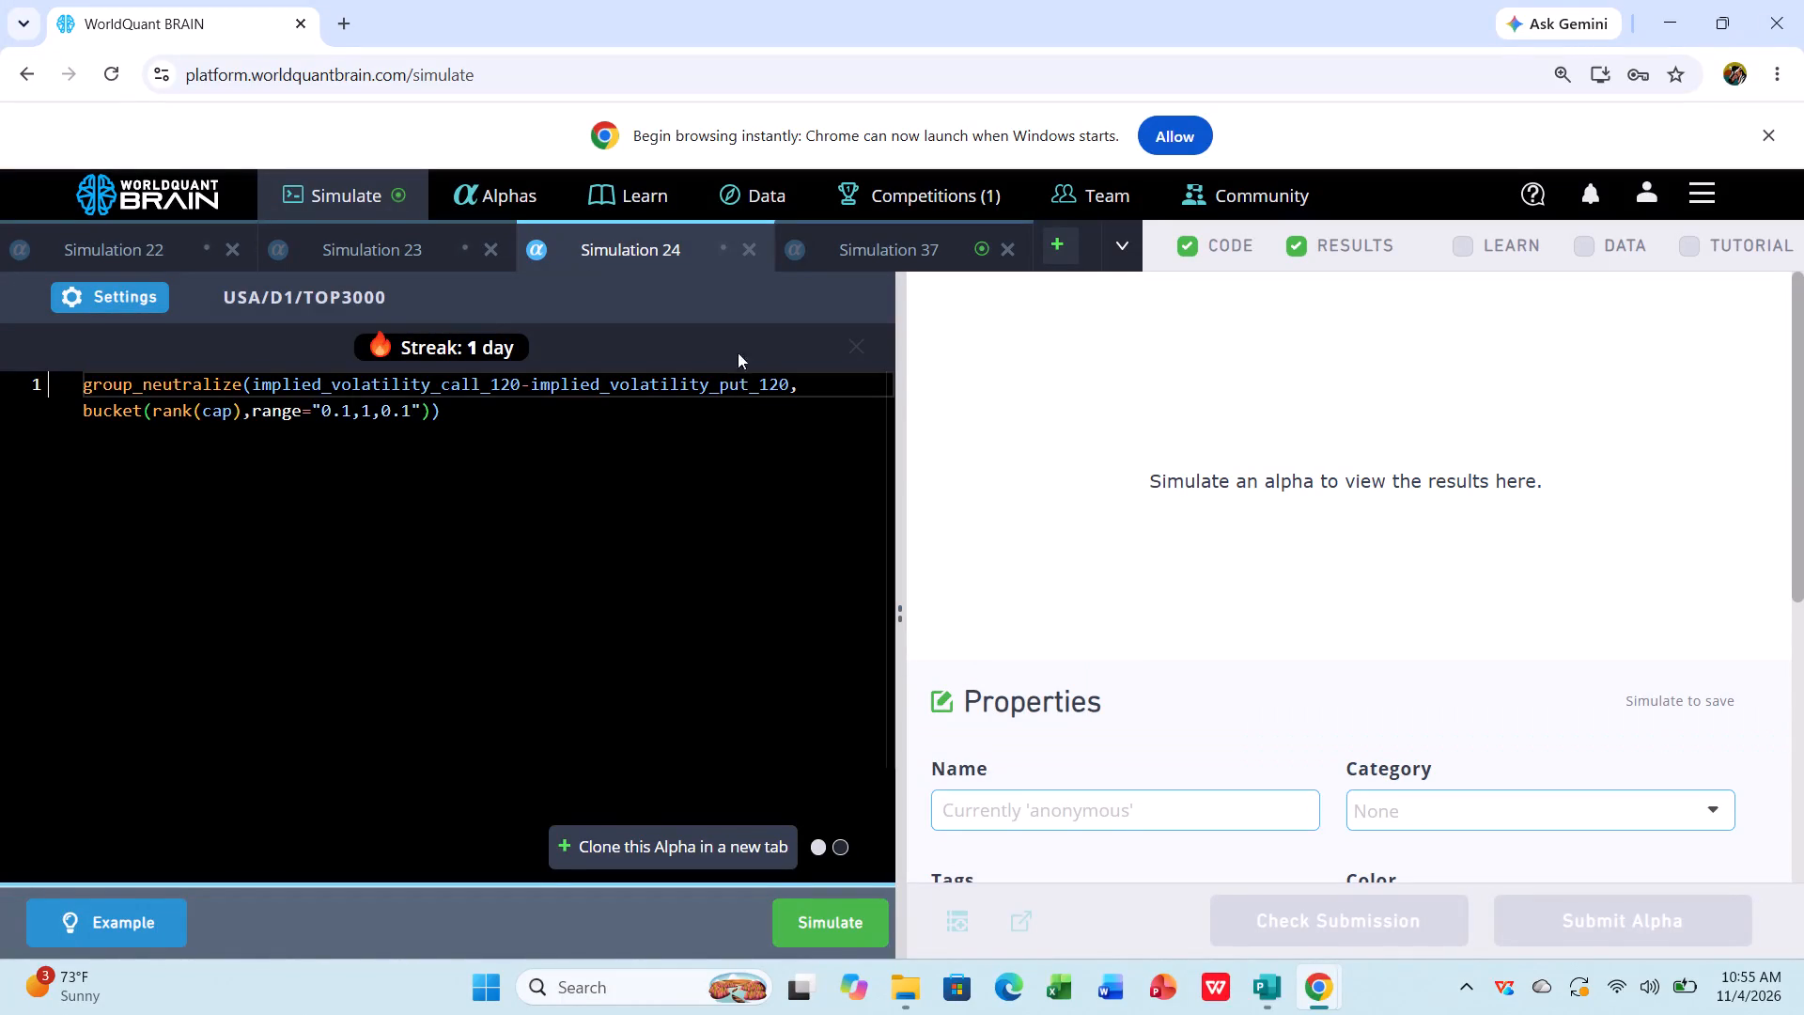
pyautogui.click(744, 251)
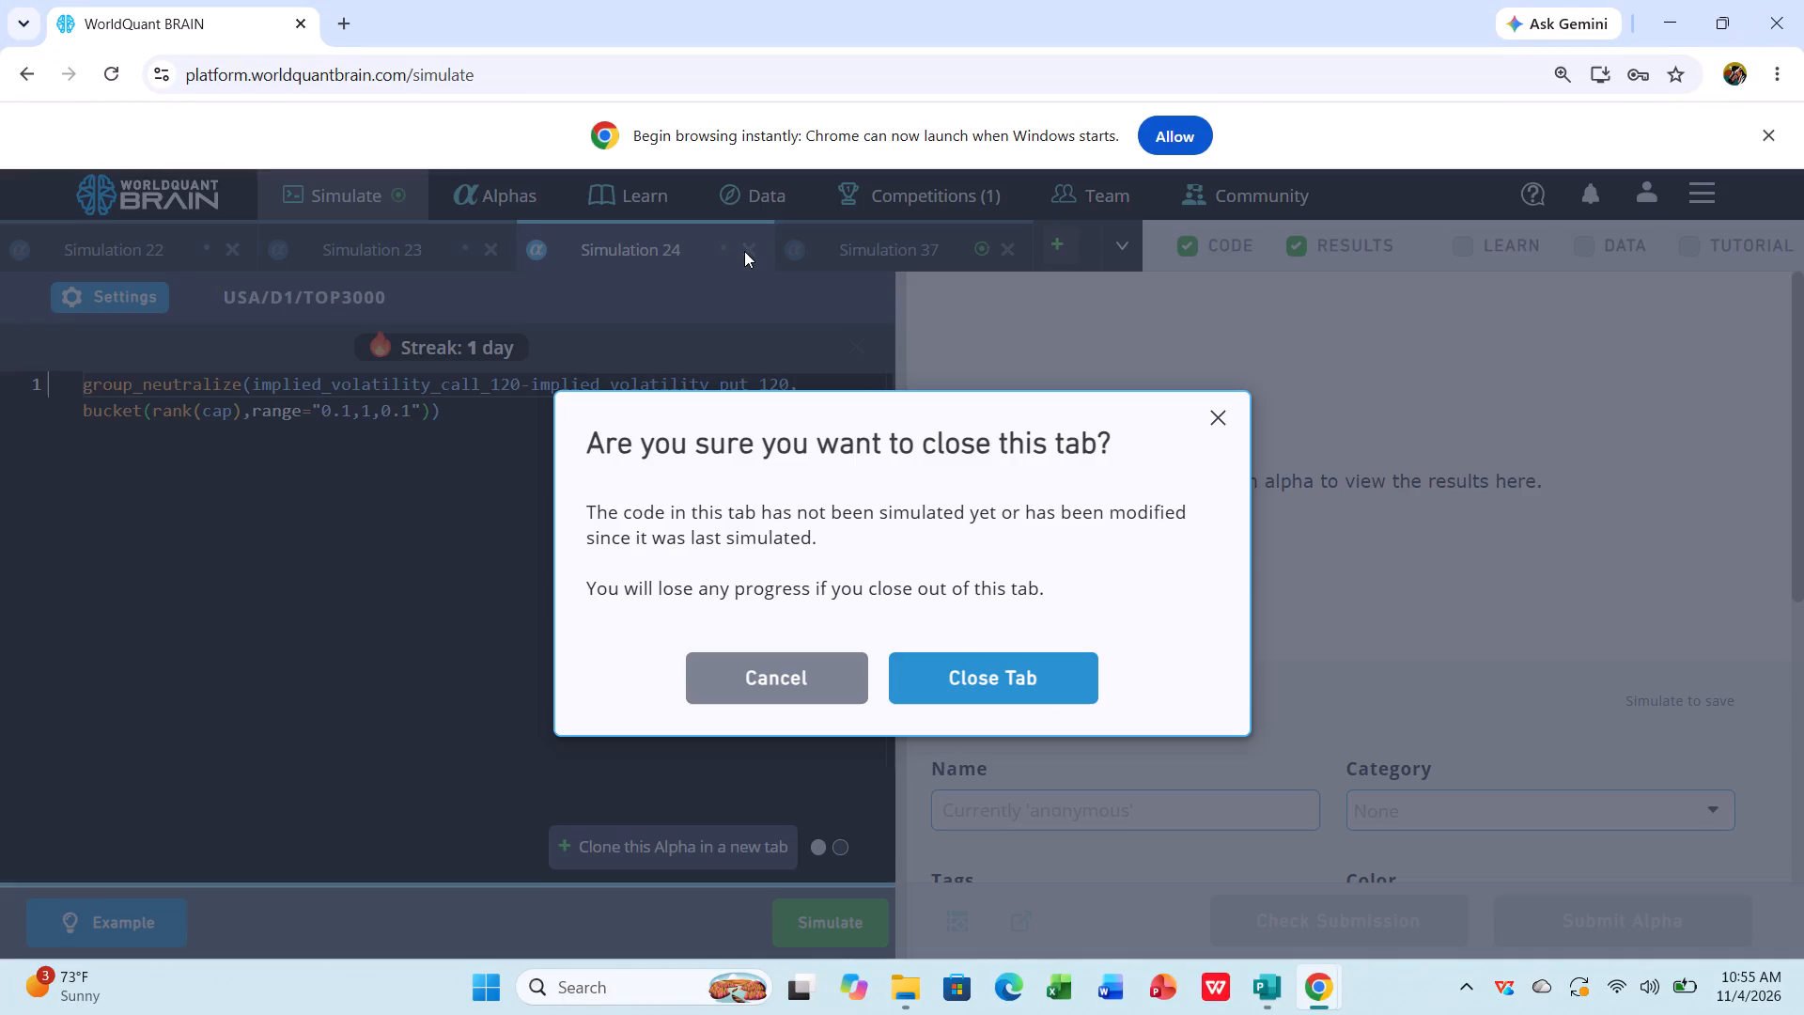
pyautogui.click(973, 669)
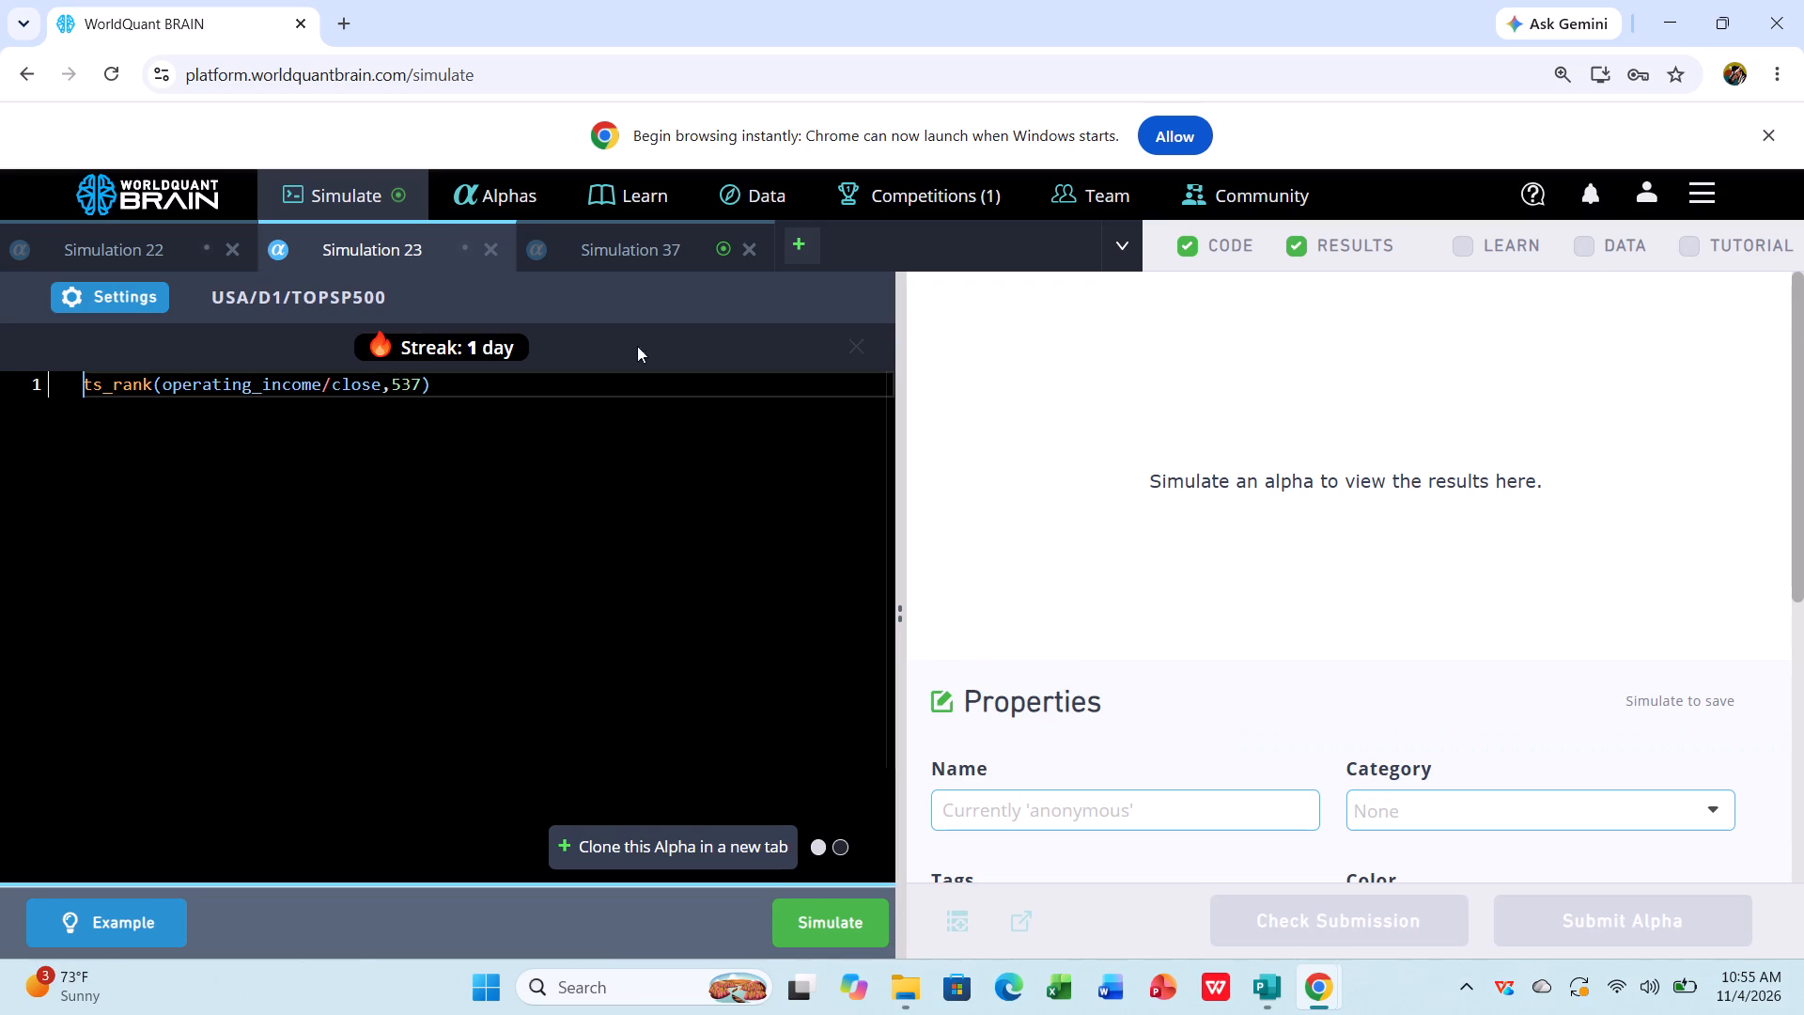
pyautogui.click(490, 249)
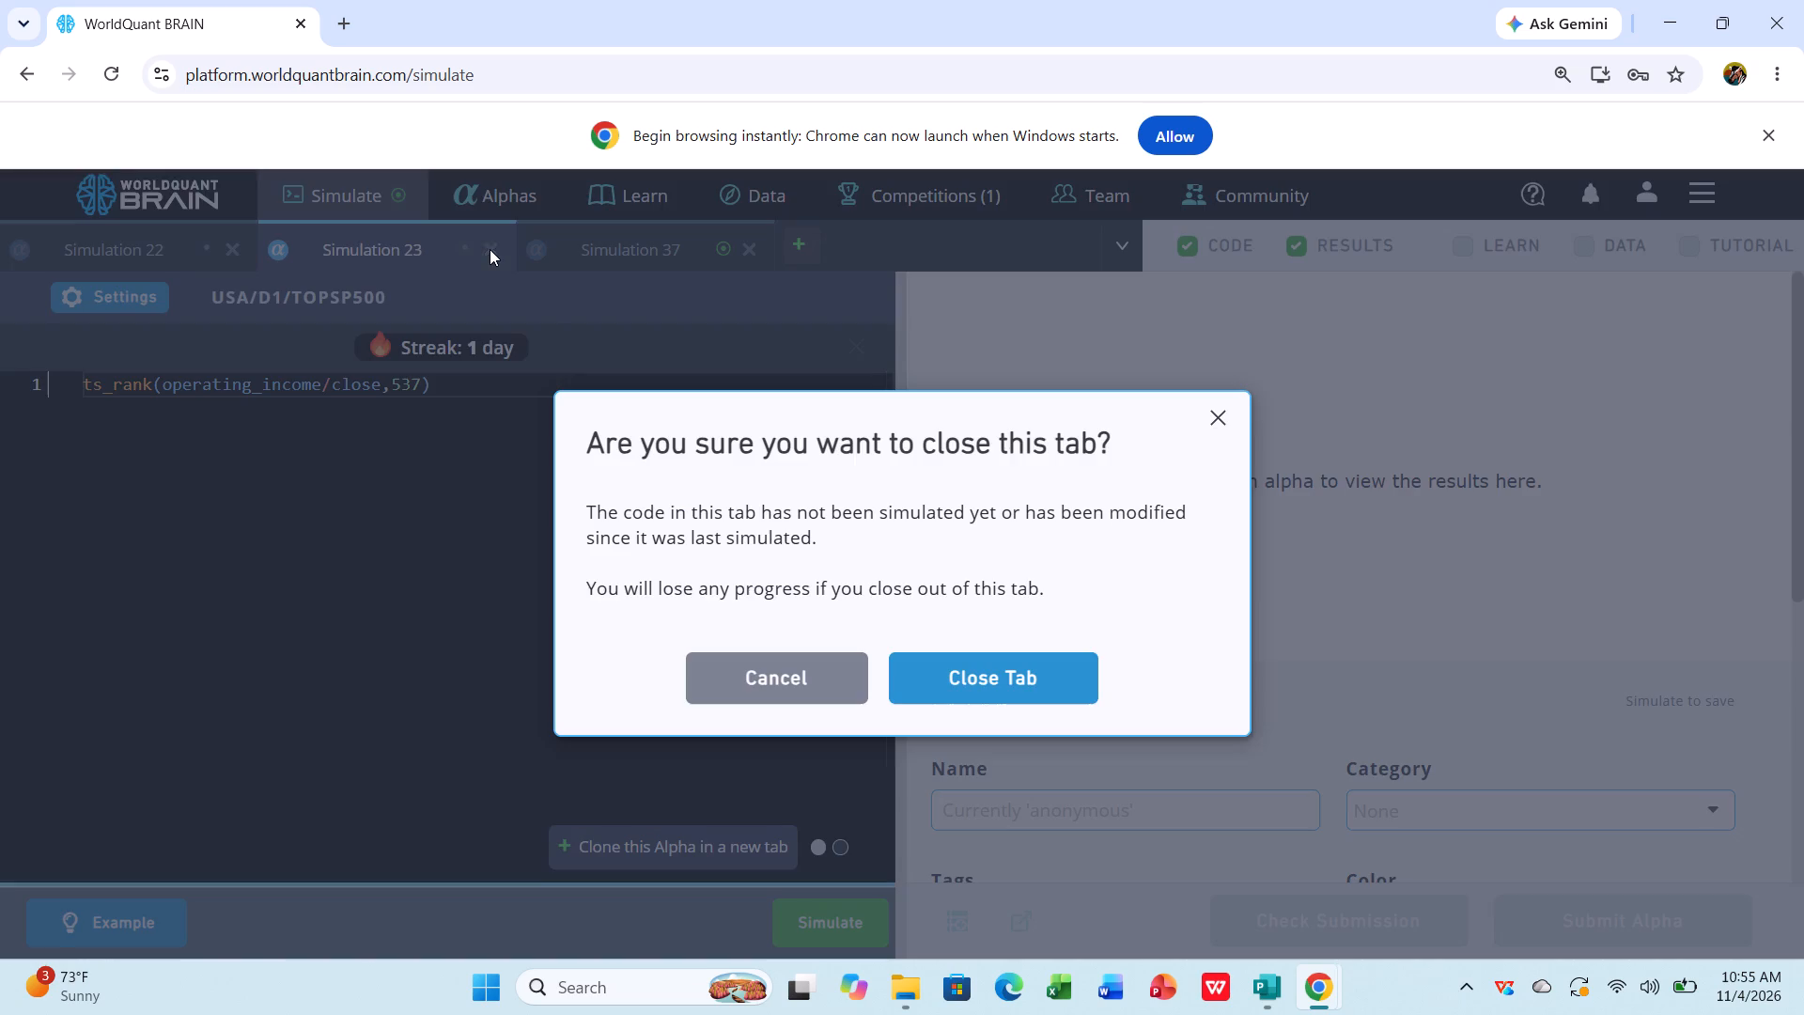
pyautogui.click(923, 668)
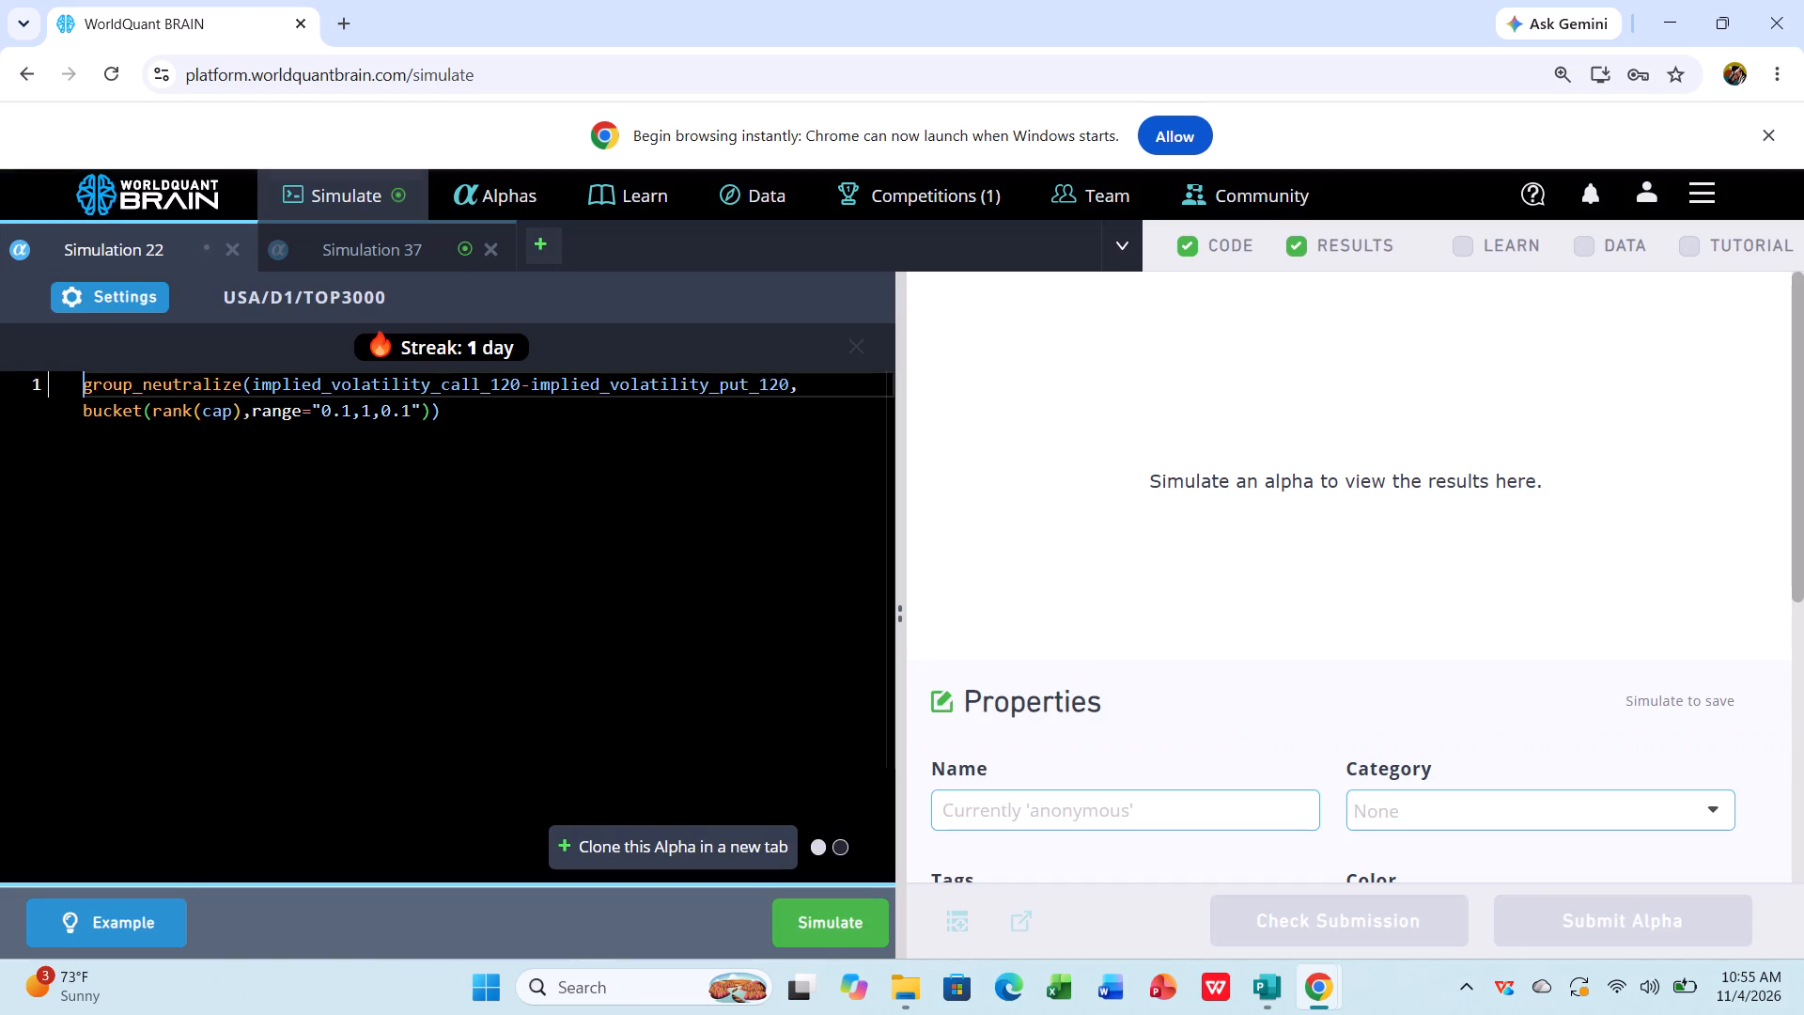
pyautogui.click(229, 252)
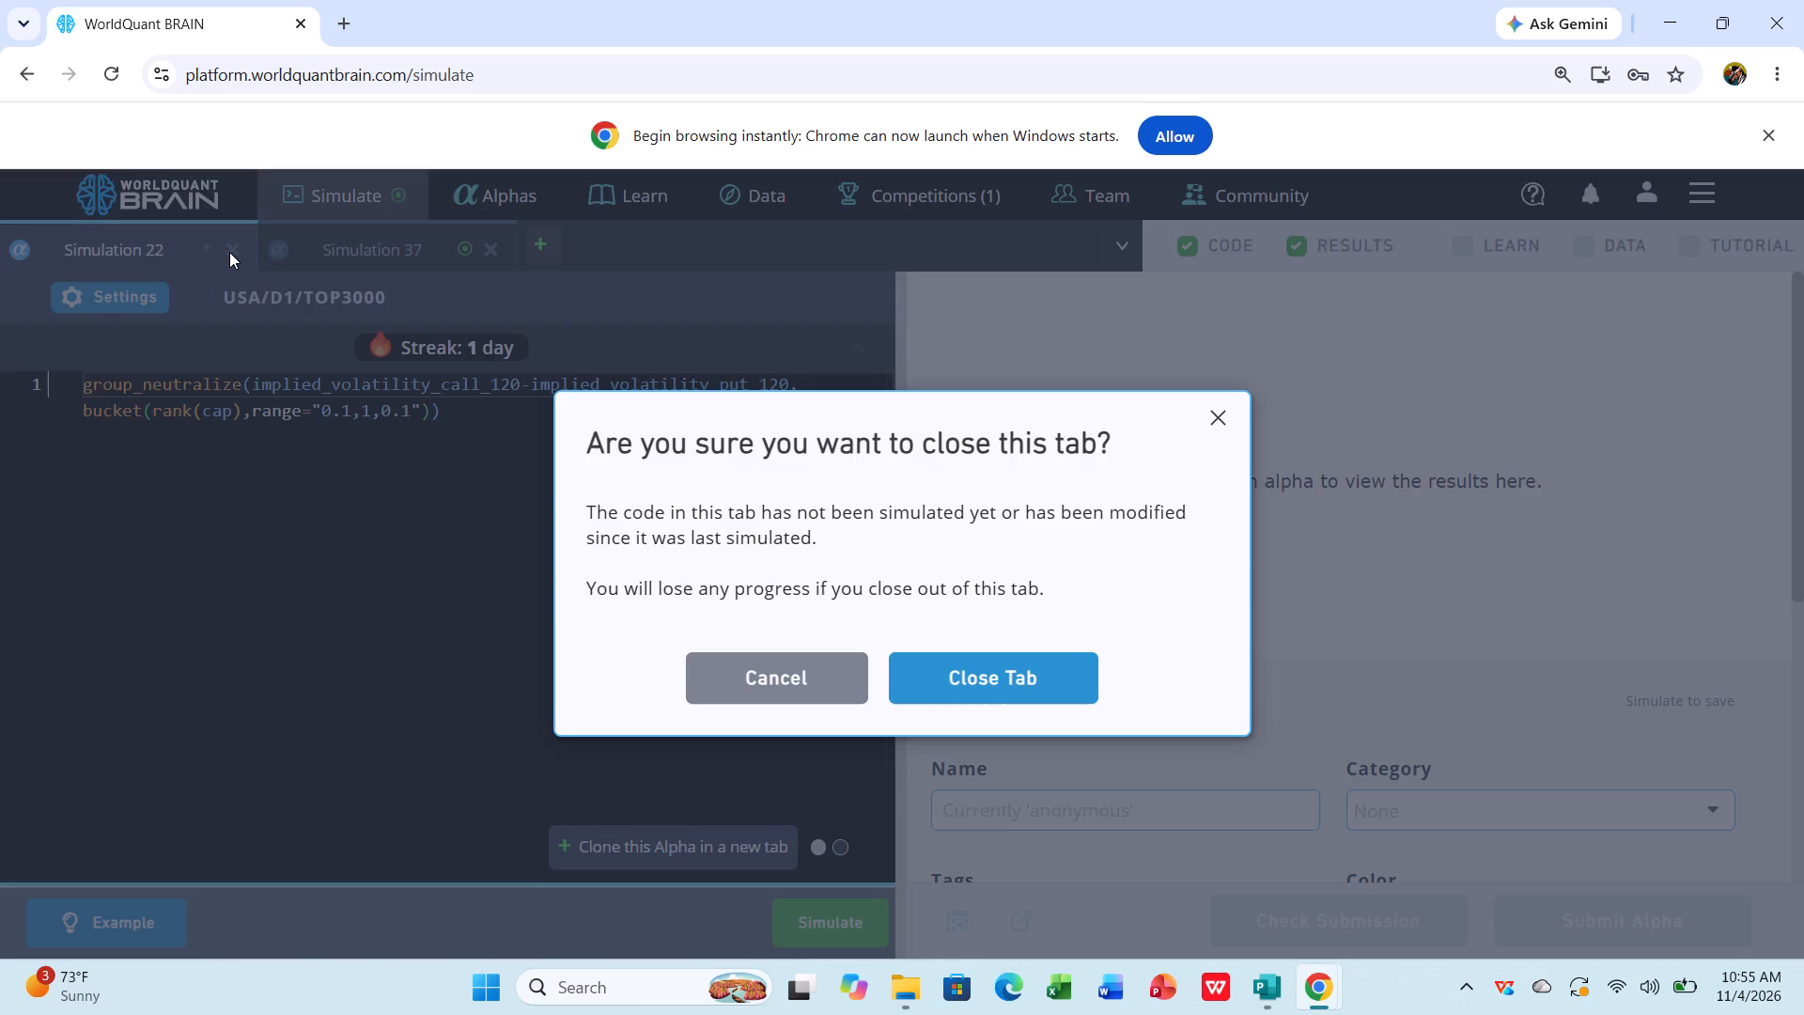
pyautogui.click(953, 658)
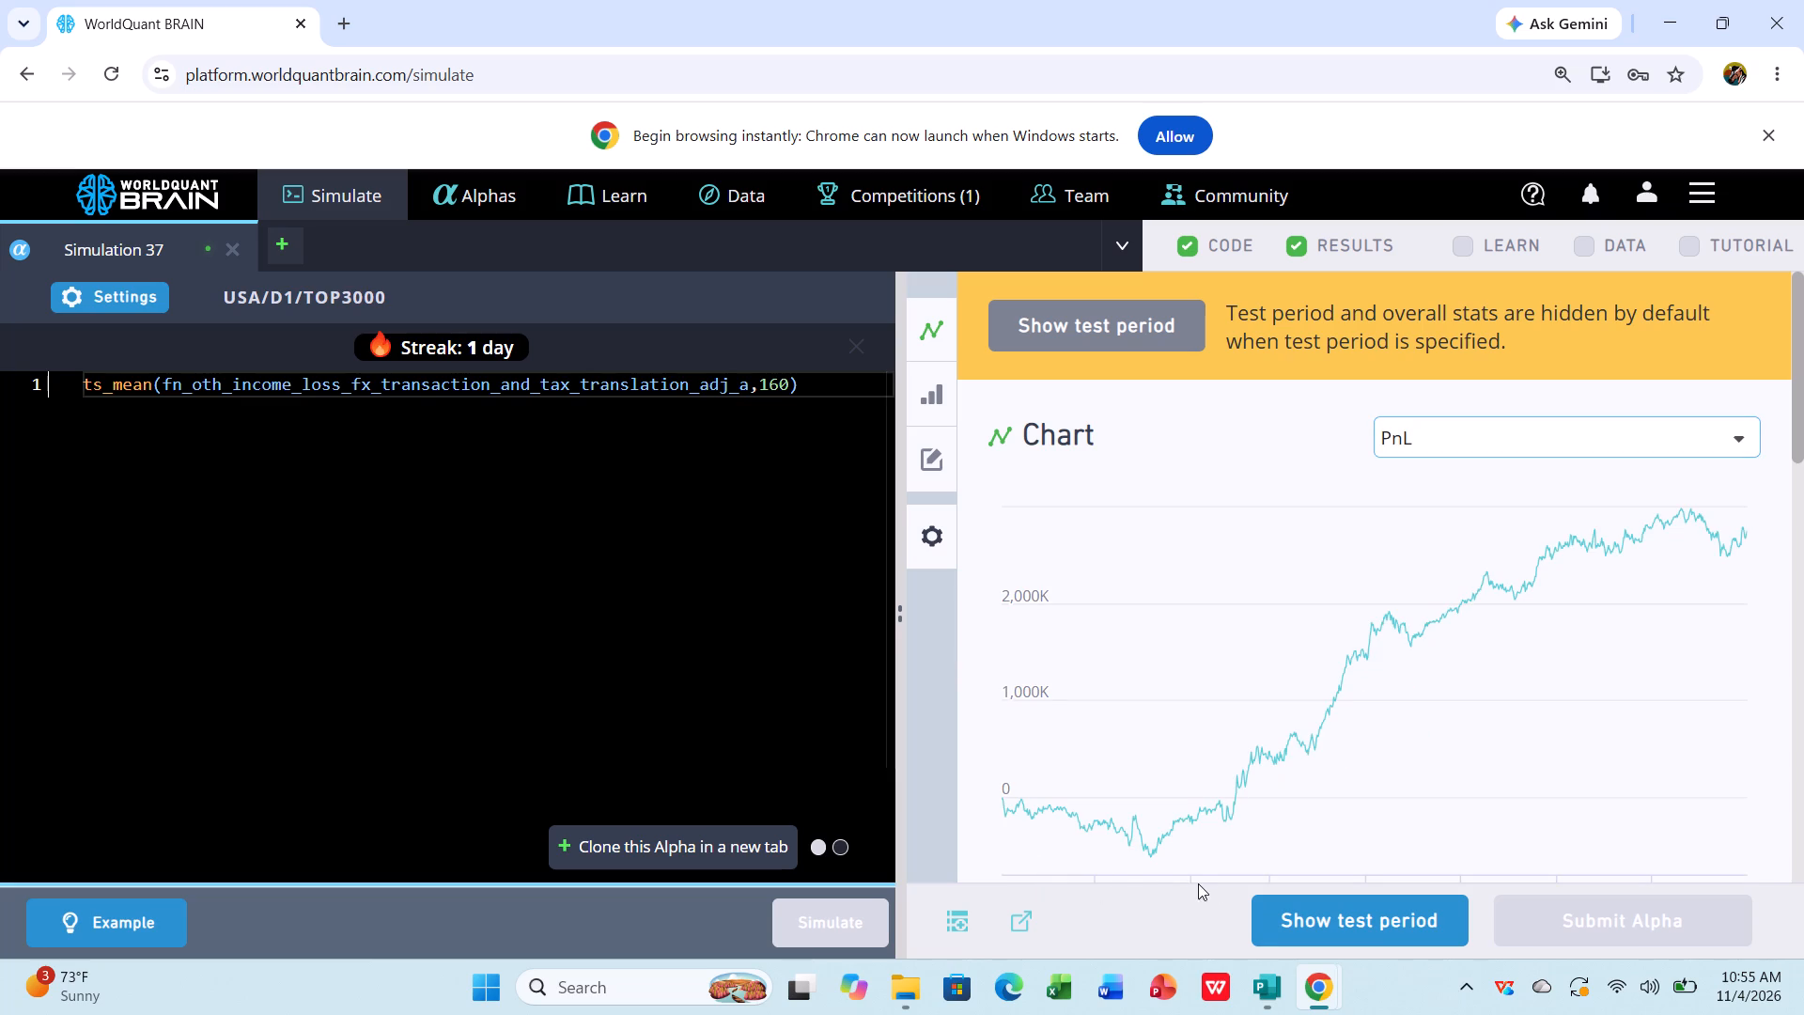
# Show Simulation 37's test period and examine its PnL chart, IS-period summary, yearly table and the failed tests in IS Testing Status.
pyautogui.click(1281, 918)
pyautogui.scroll(-1, 1419, 767)
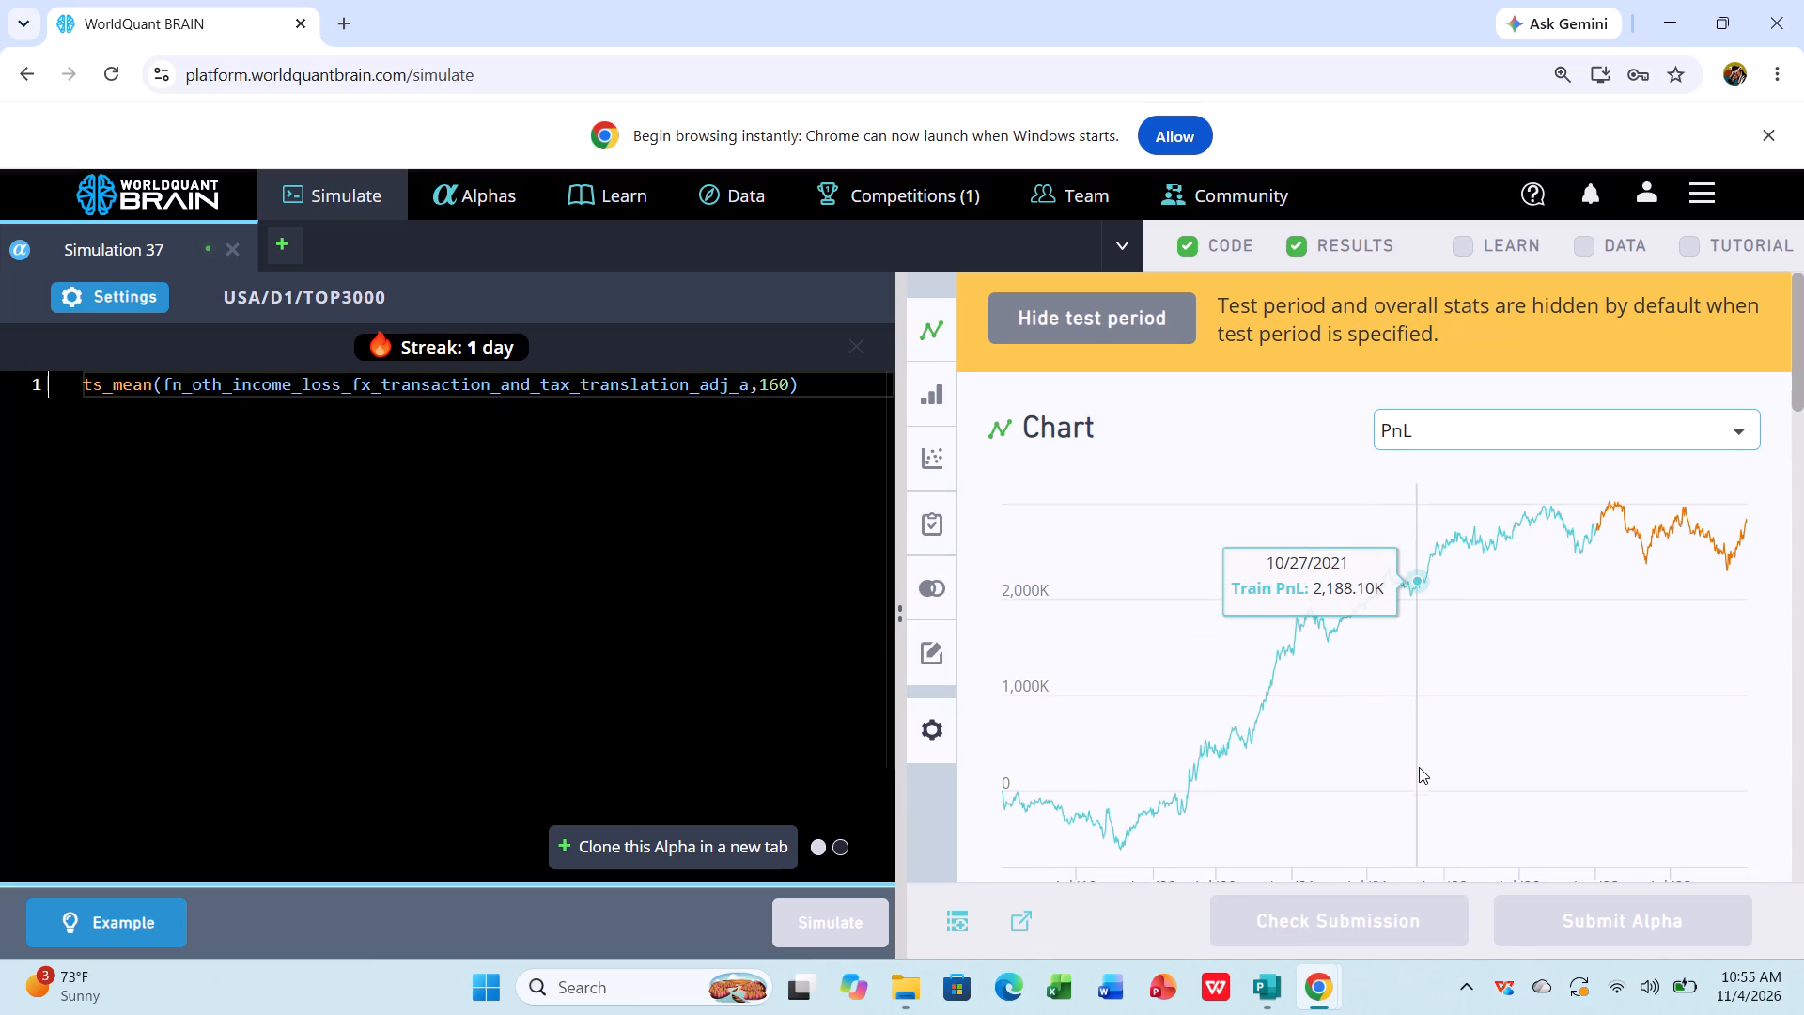
pyautogui.scroll(-3, 1419, 767)
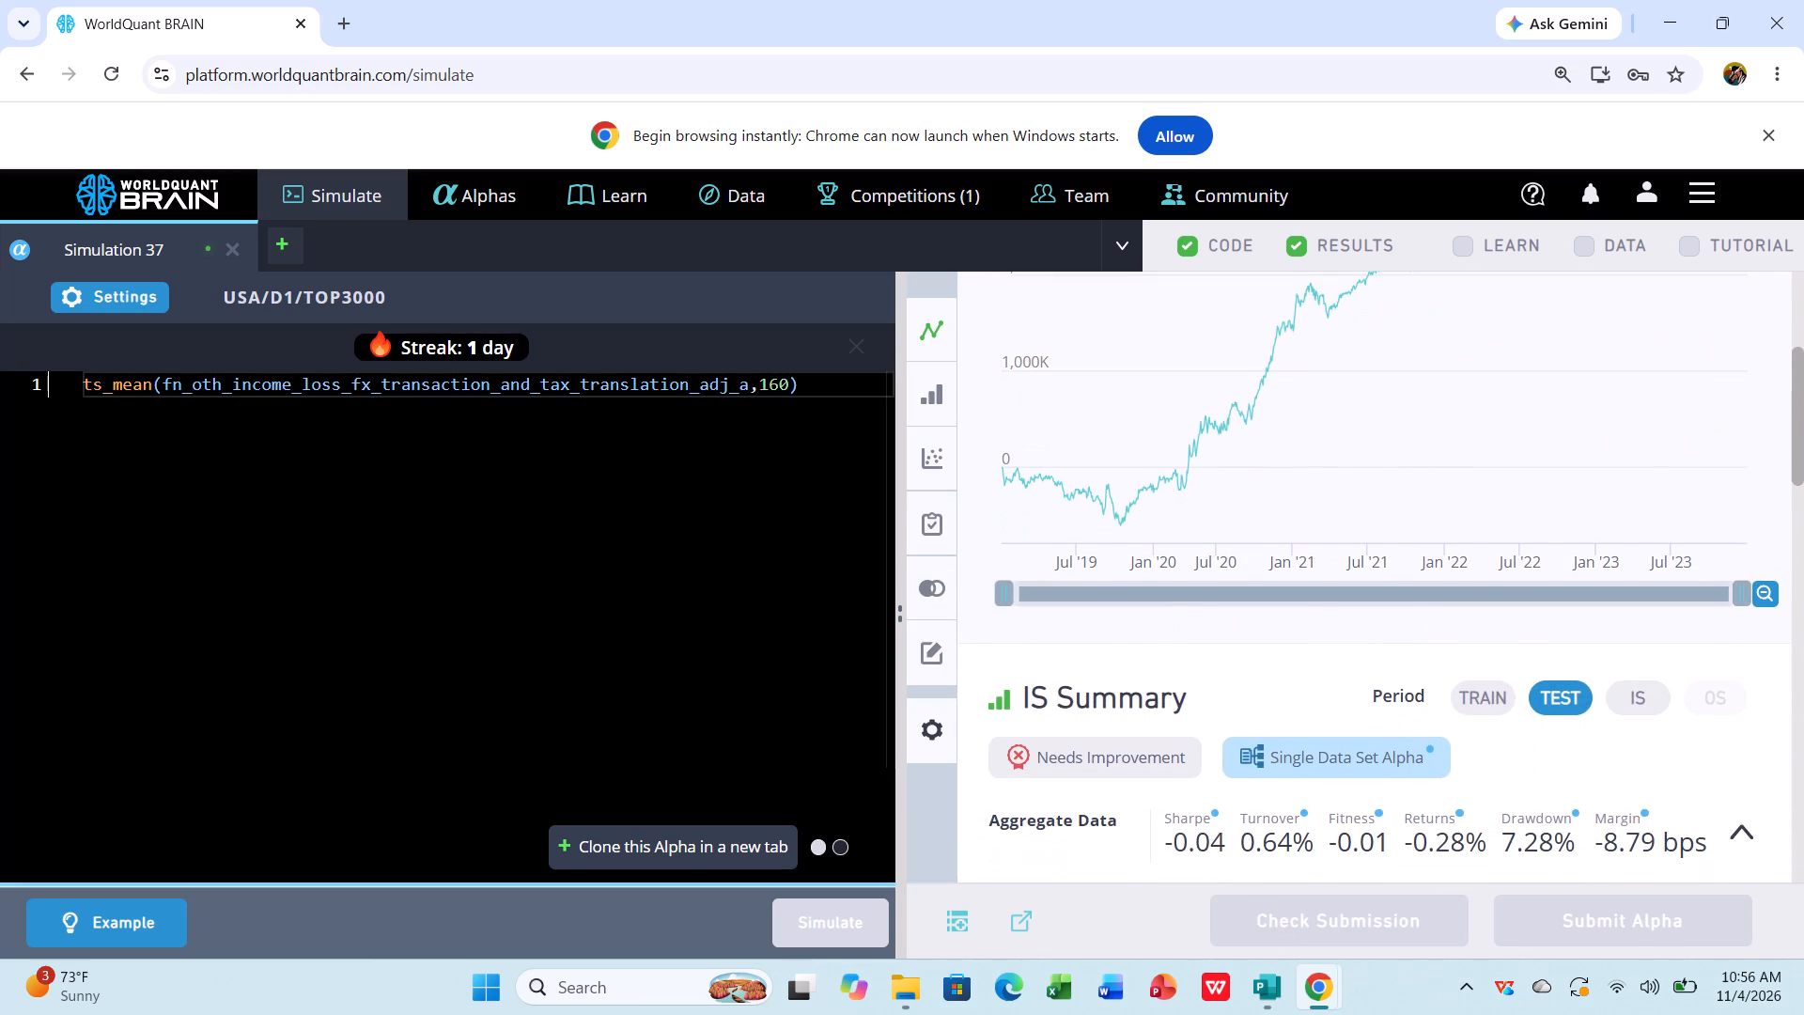
pyautogui.scroll(-1, 1419, 767)
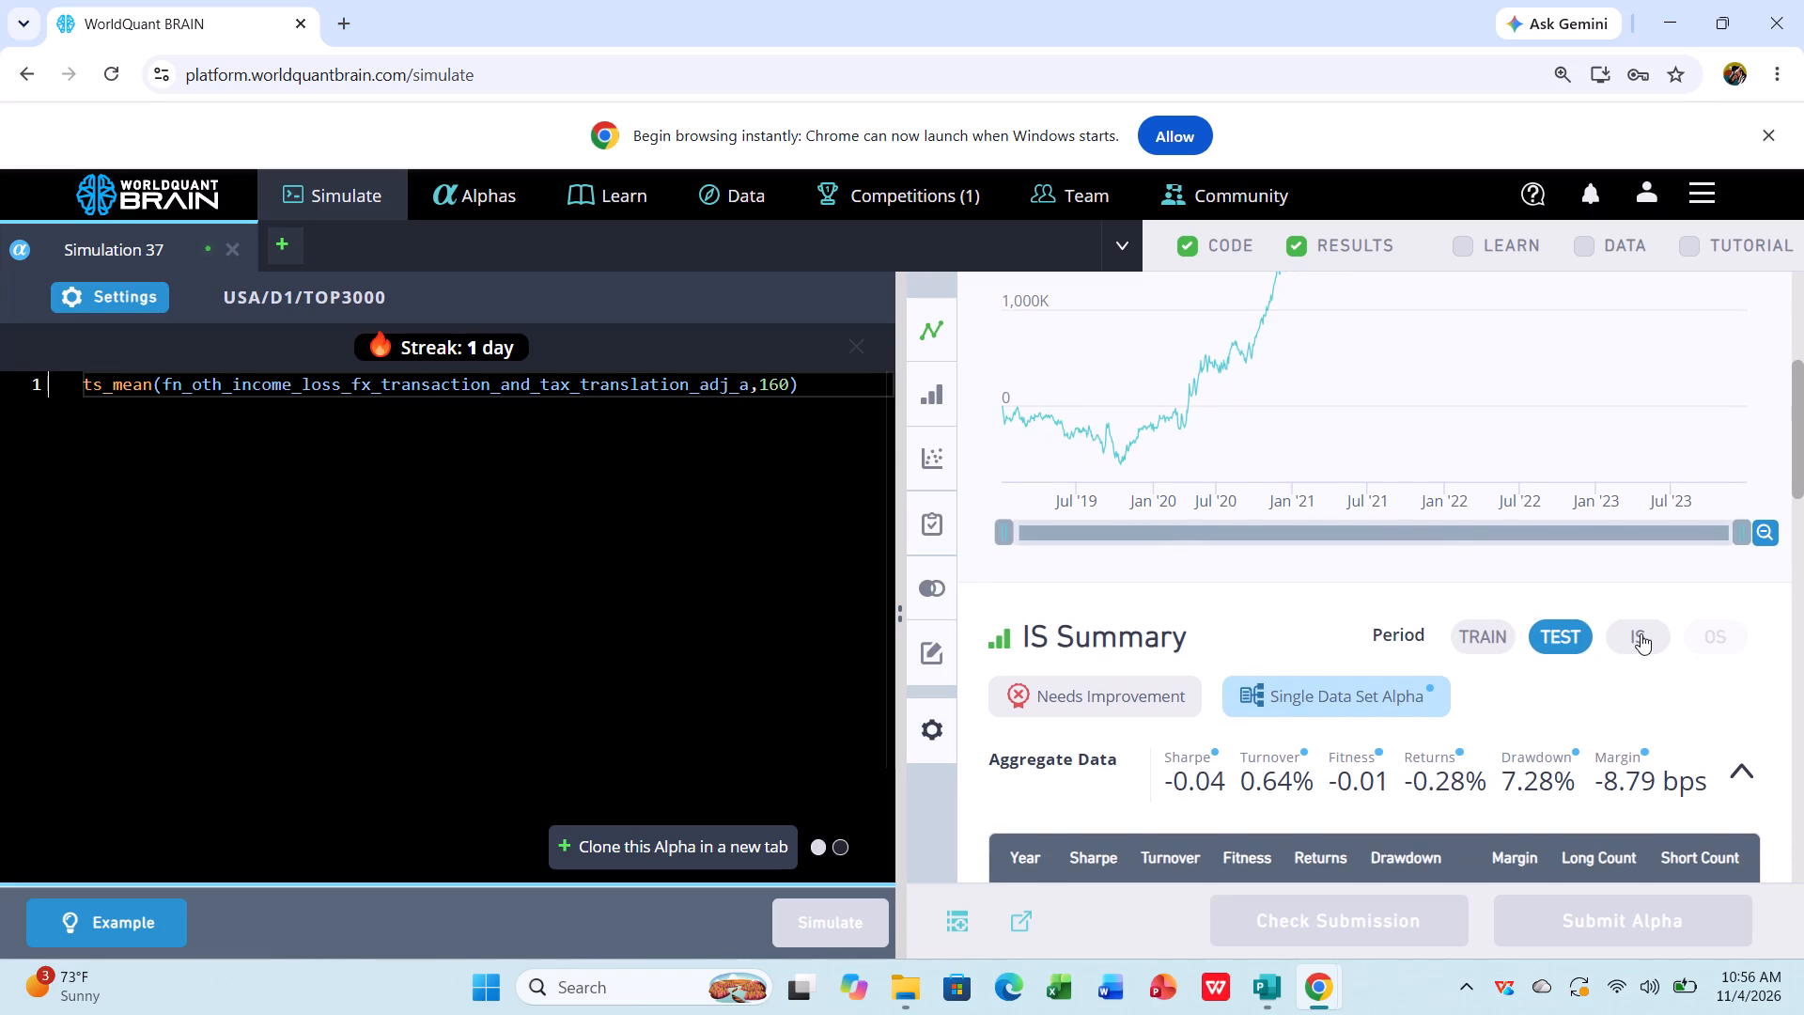
pyautogui.click(1641, 633)
pyautogui.scroll(-1, 1641, 633)
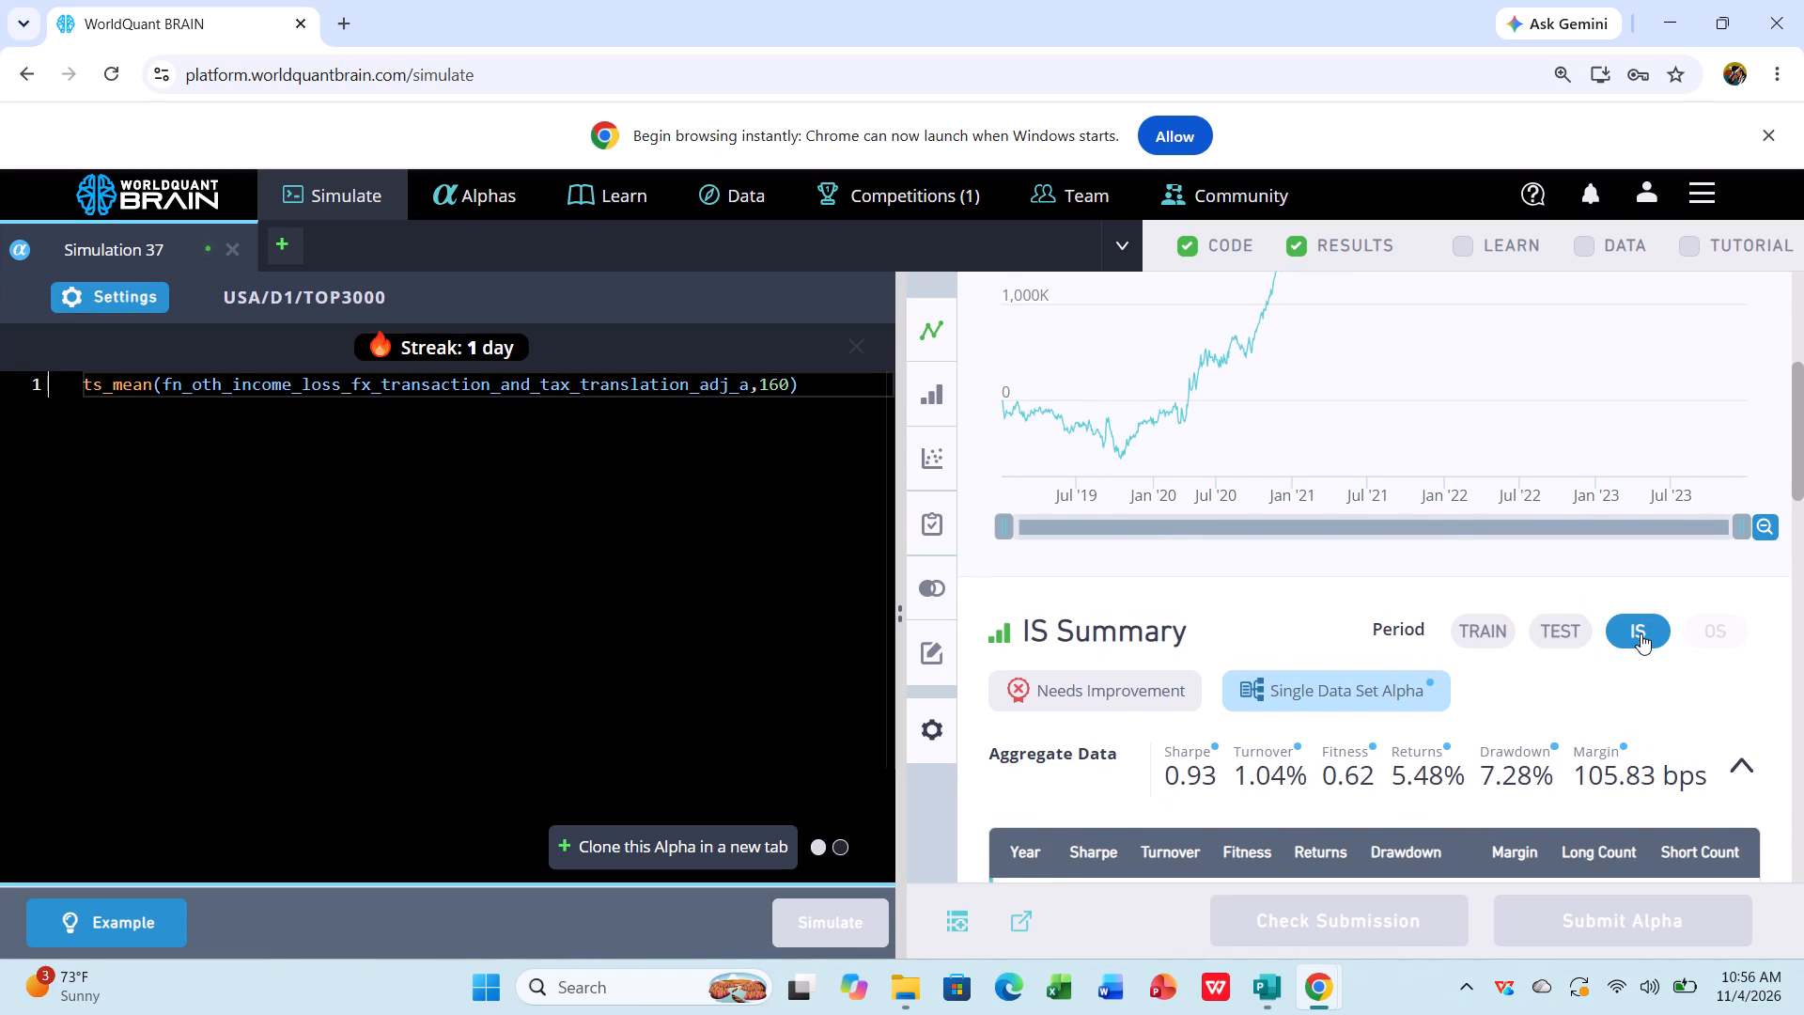
pyautogui.scroll(-7, 1641, 633)
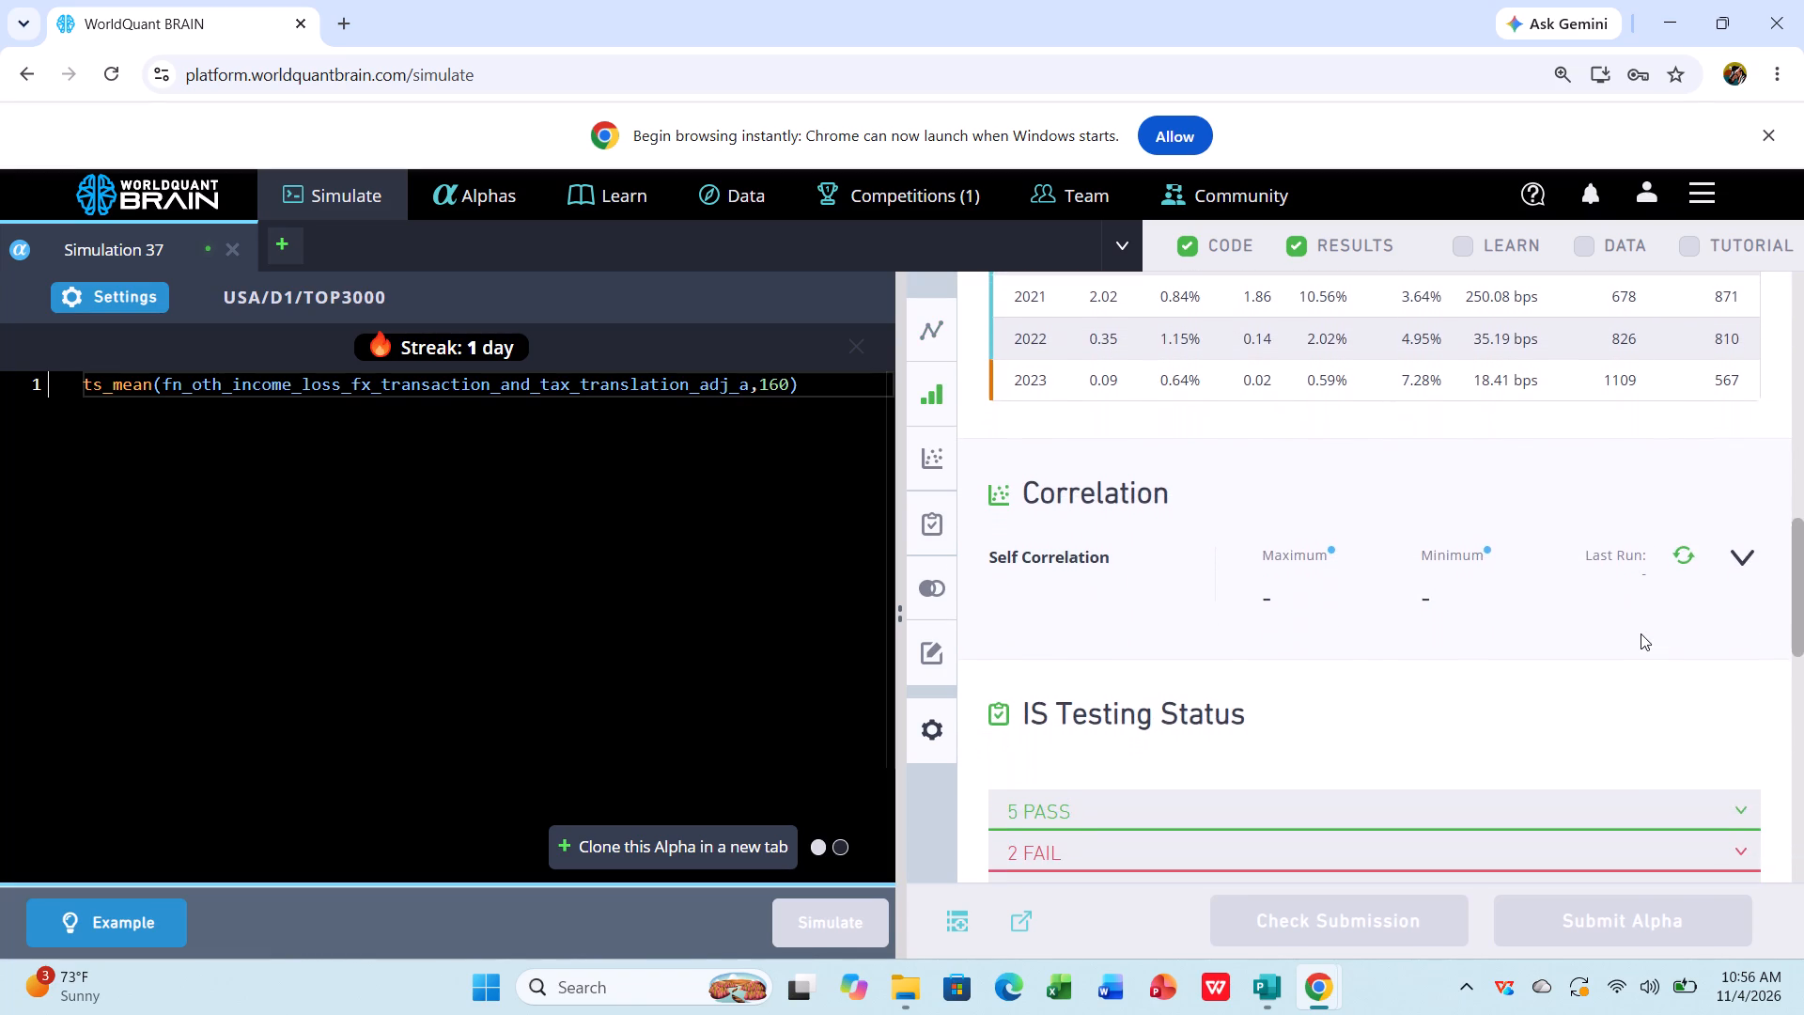
pyautogui.scroll(-1, 1641, 633)
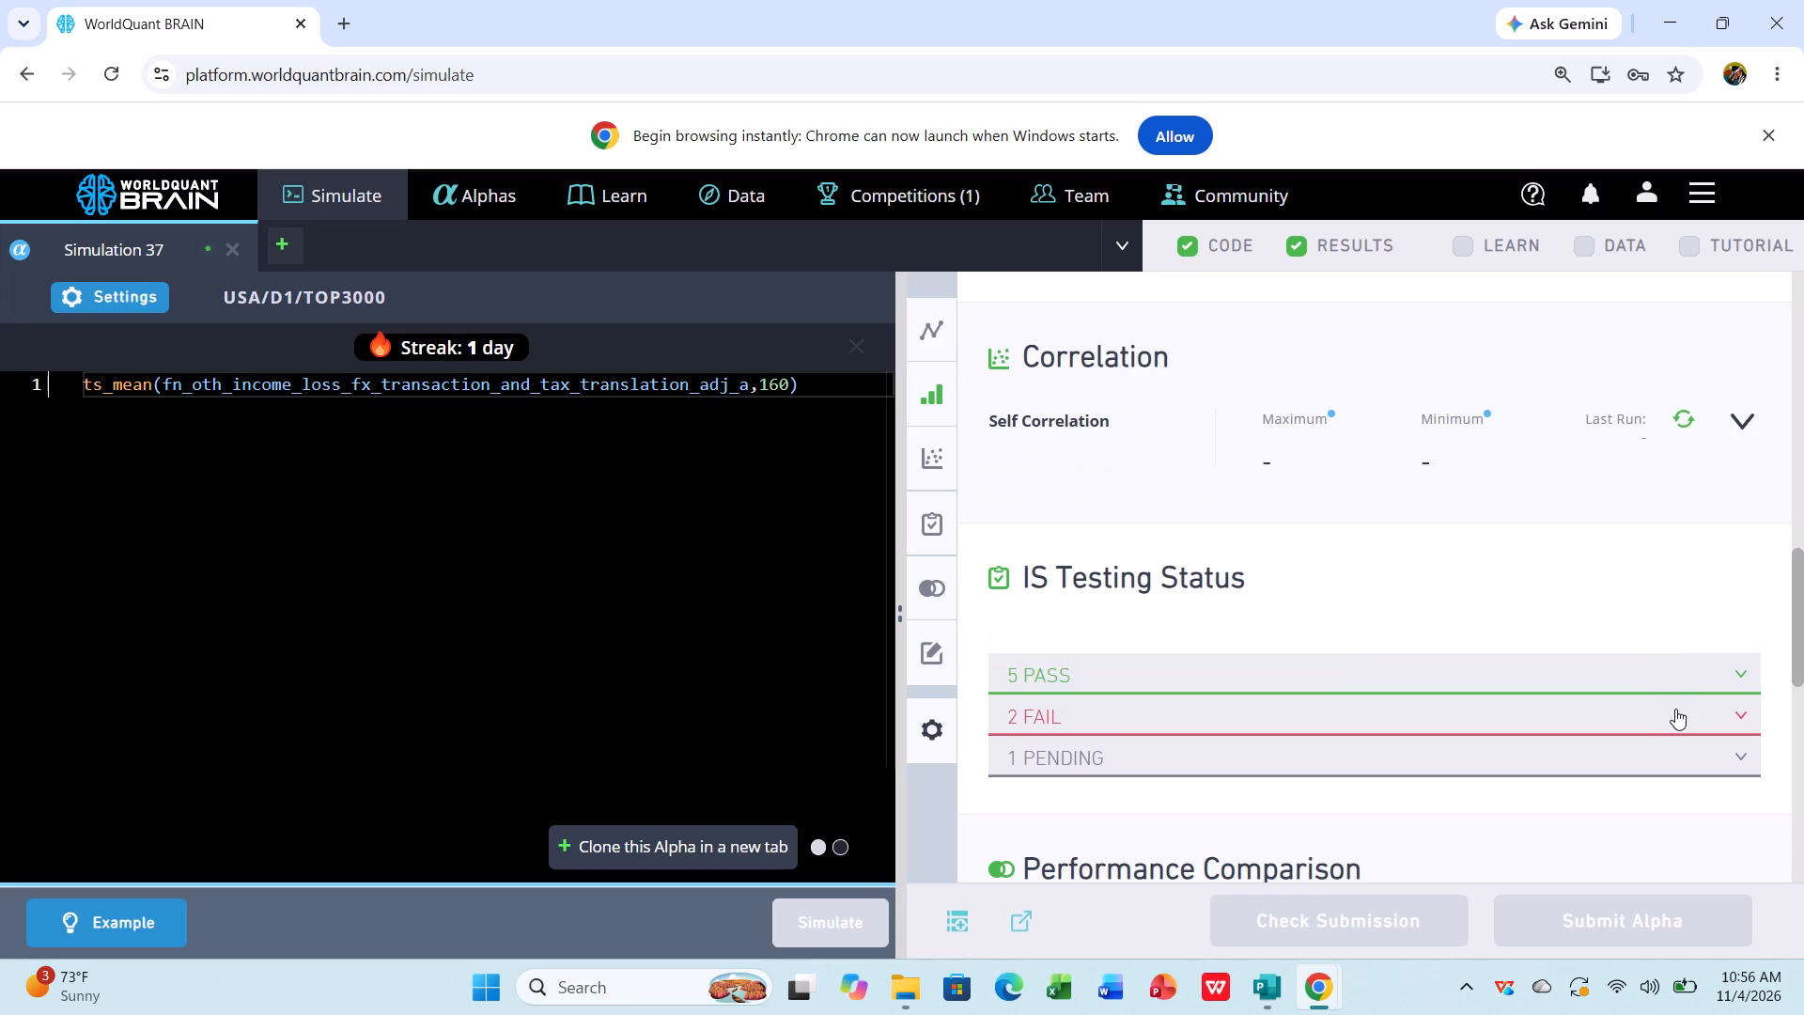
pyautogui.click(1675, 709)
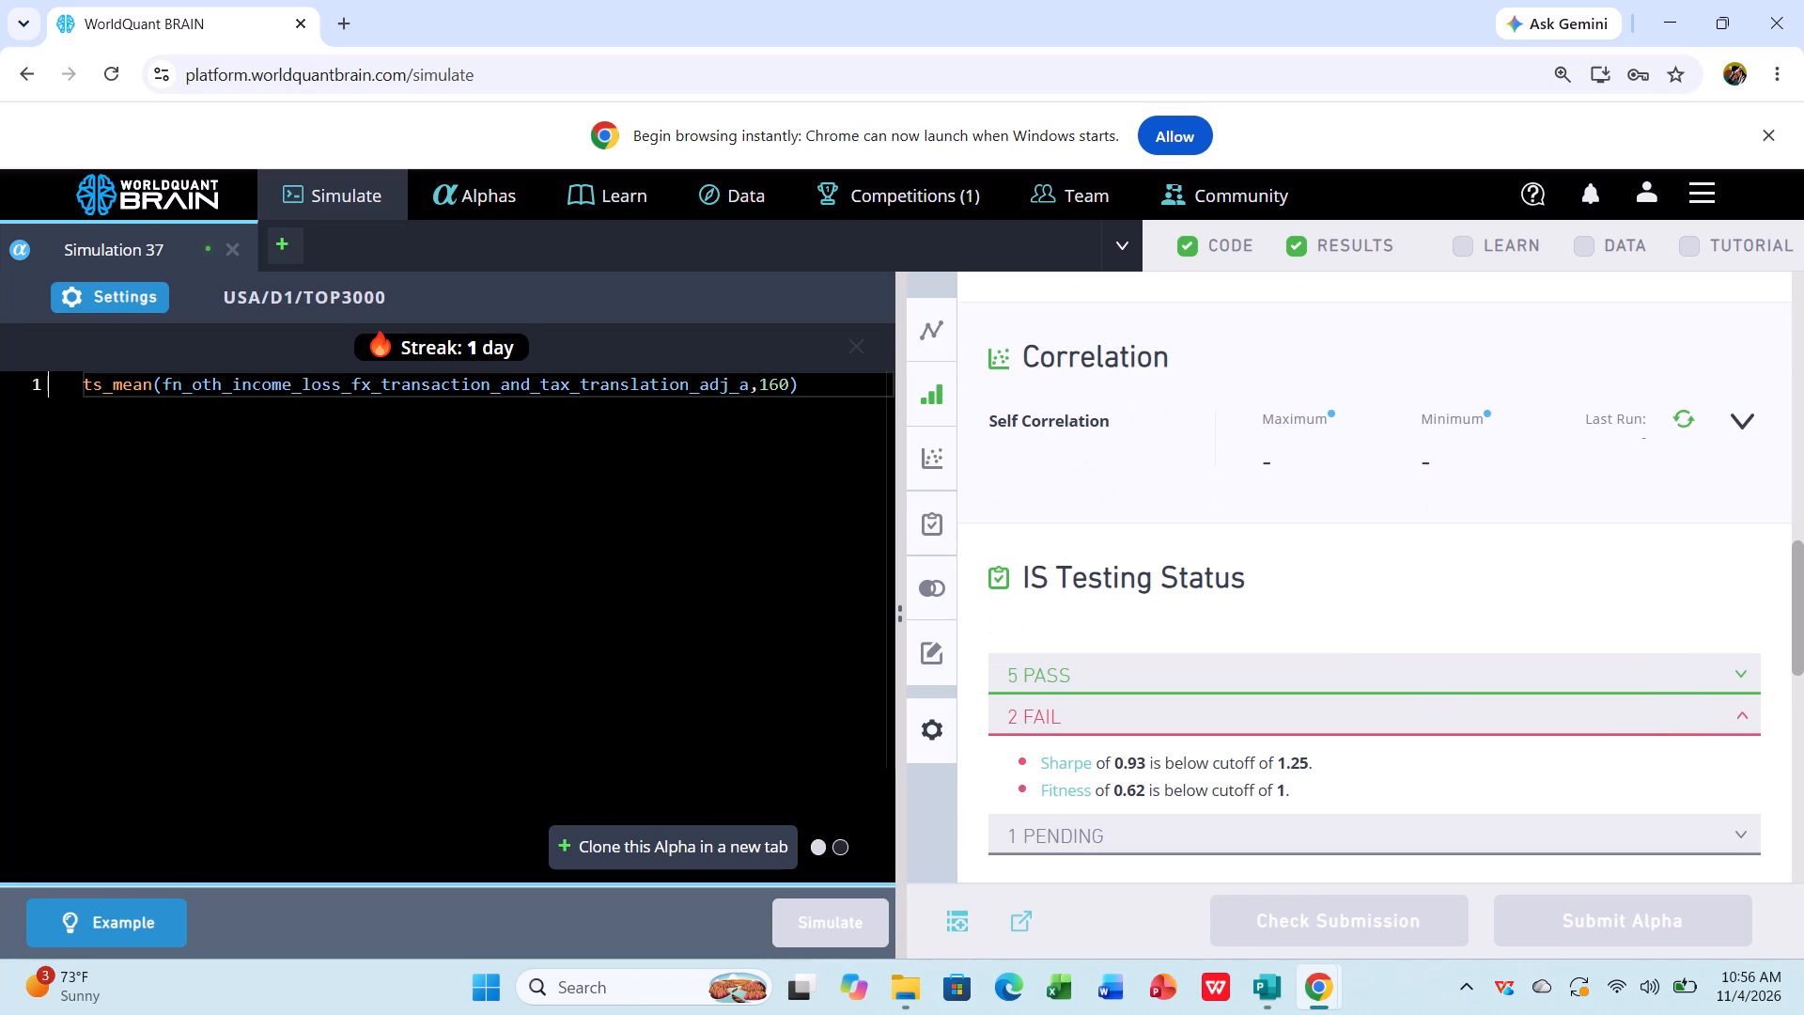
# Set Simulation 37's decay to 2 and neutralization to Industry, apply the settings, and simulate the alpha again.
pyautogui.click(137, 298)
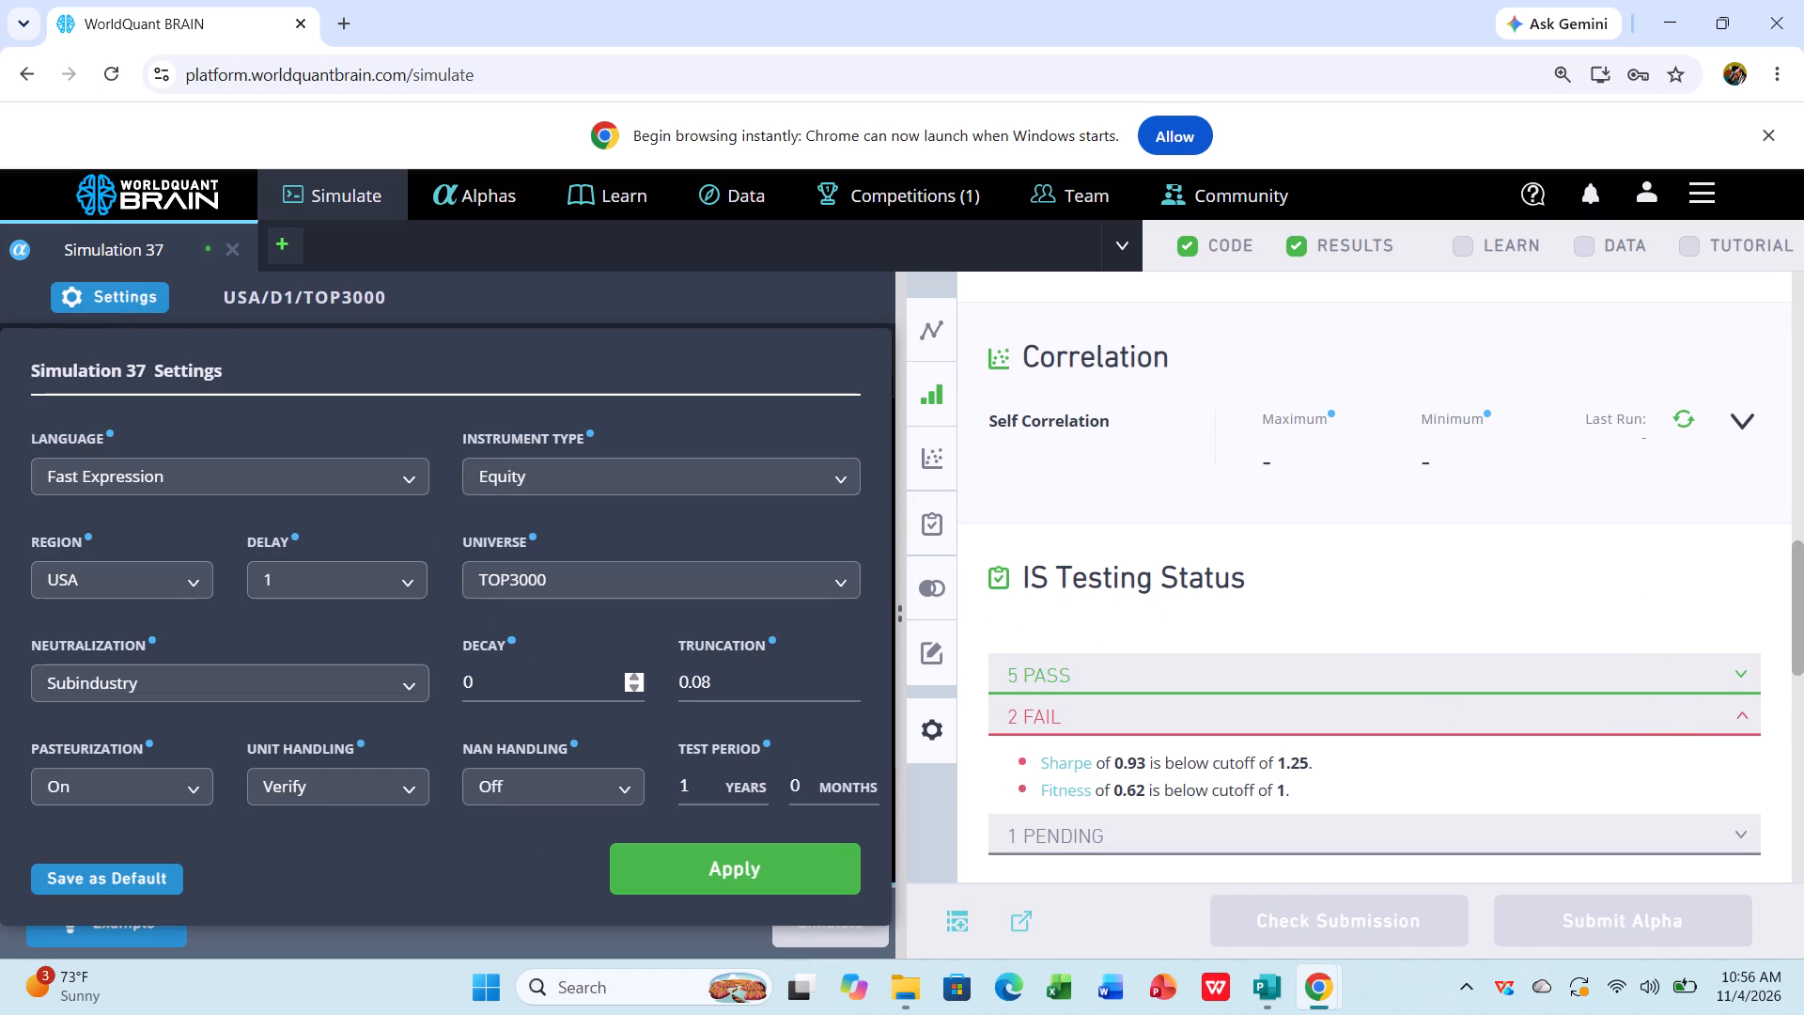
pyautogui.click(503, 676)
pyautogui.press('BackSpace')
pyautogui.press('1')
pyautogui.press('BackSpace')
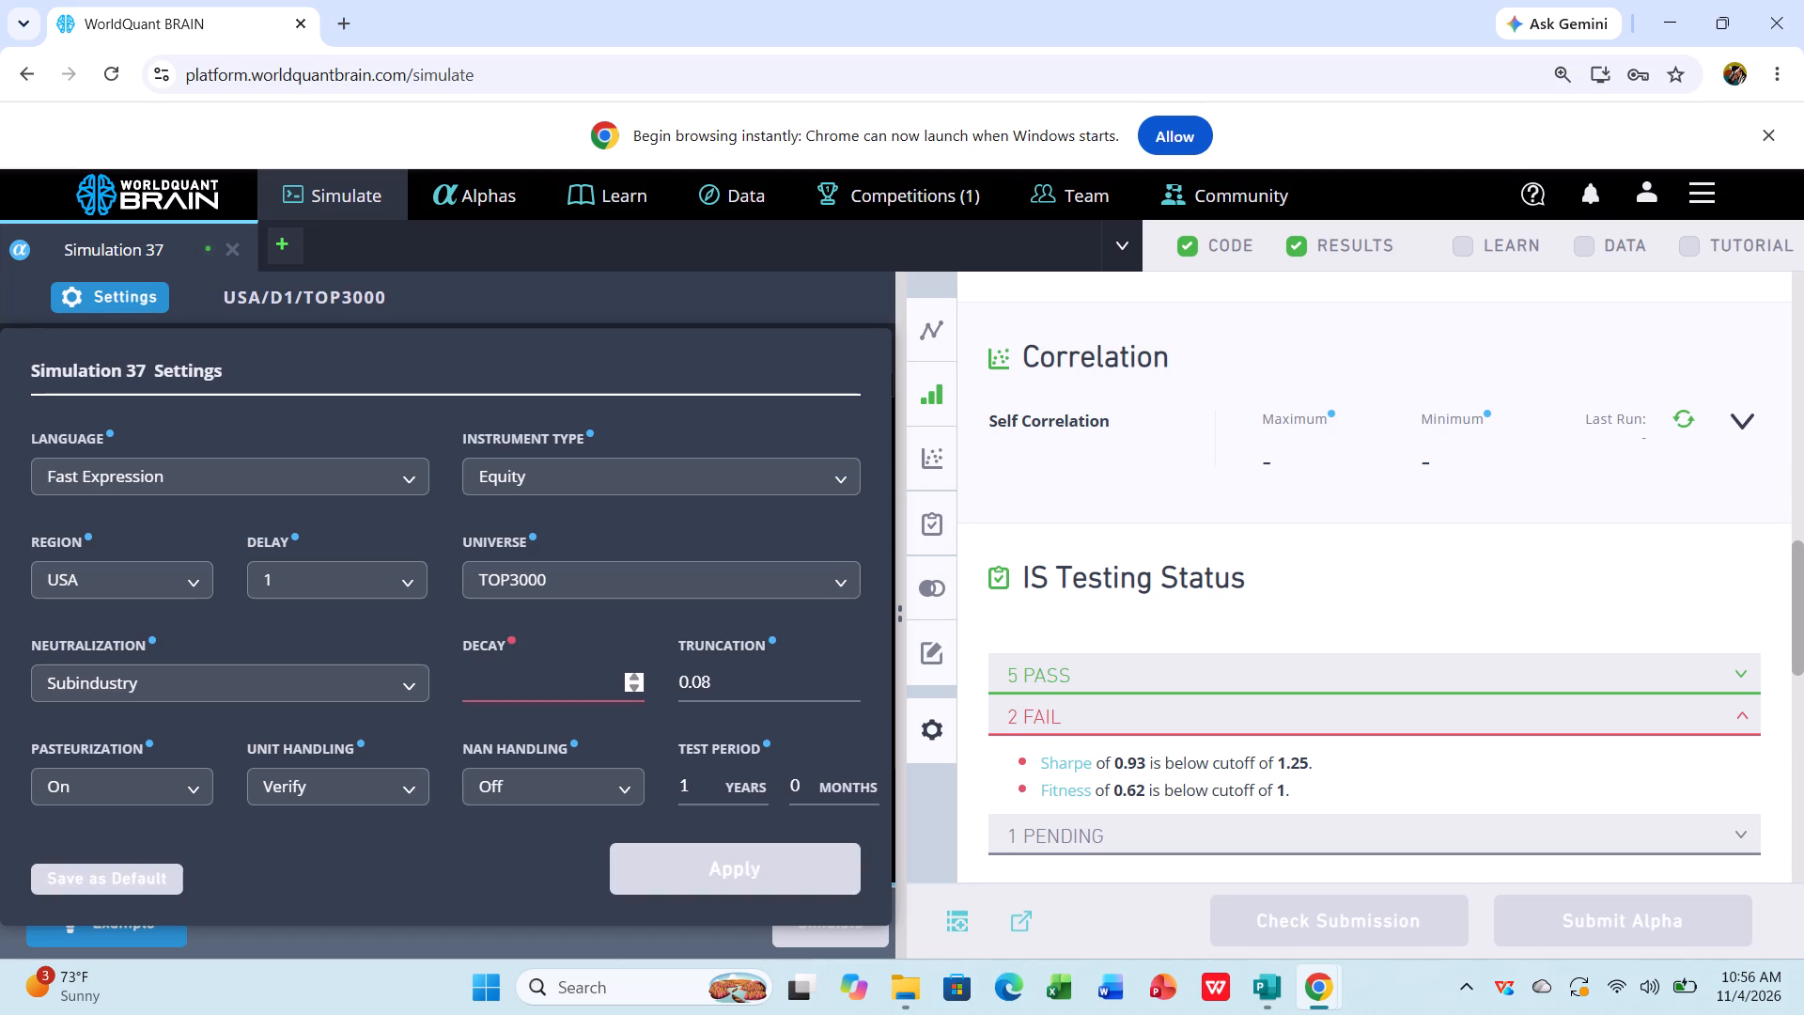
pyautogui.press('2')
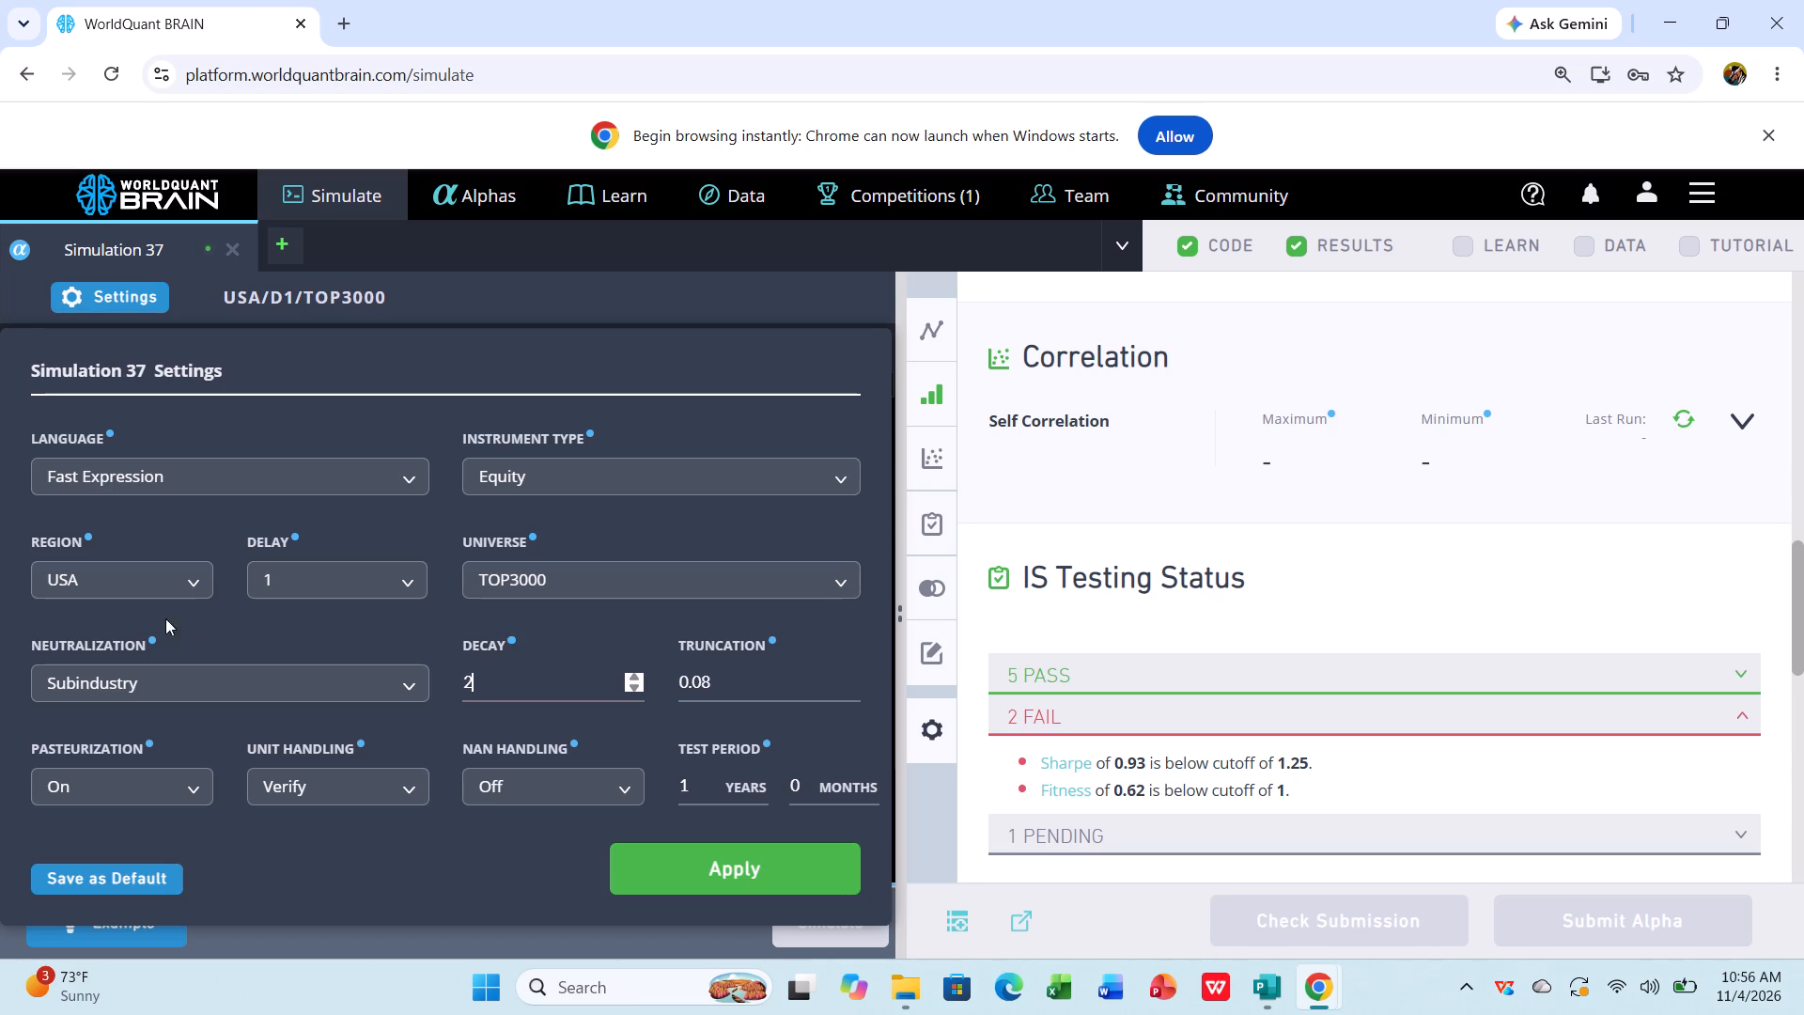
pyautogui.click(407, 686)
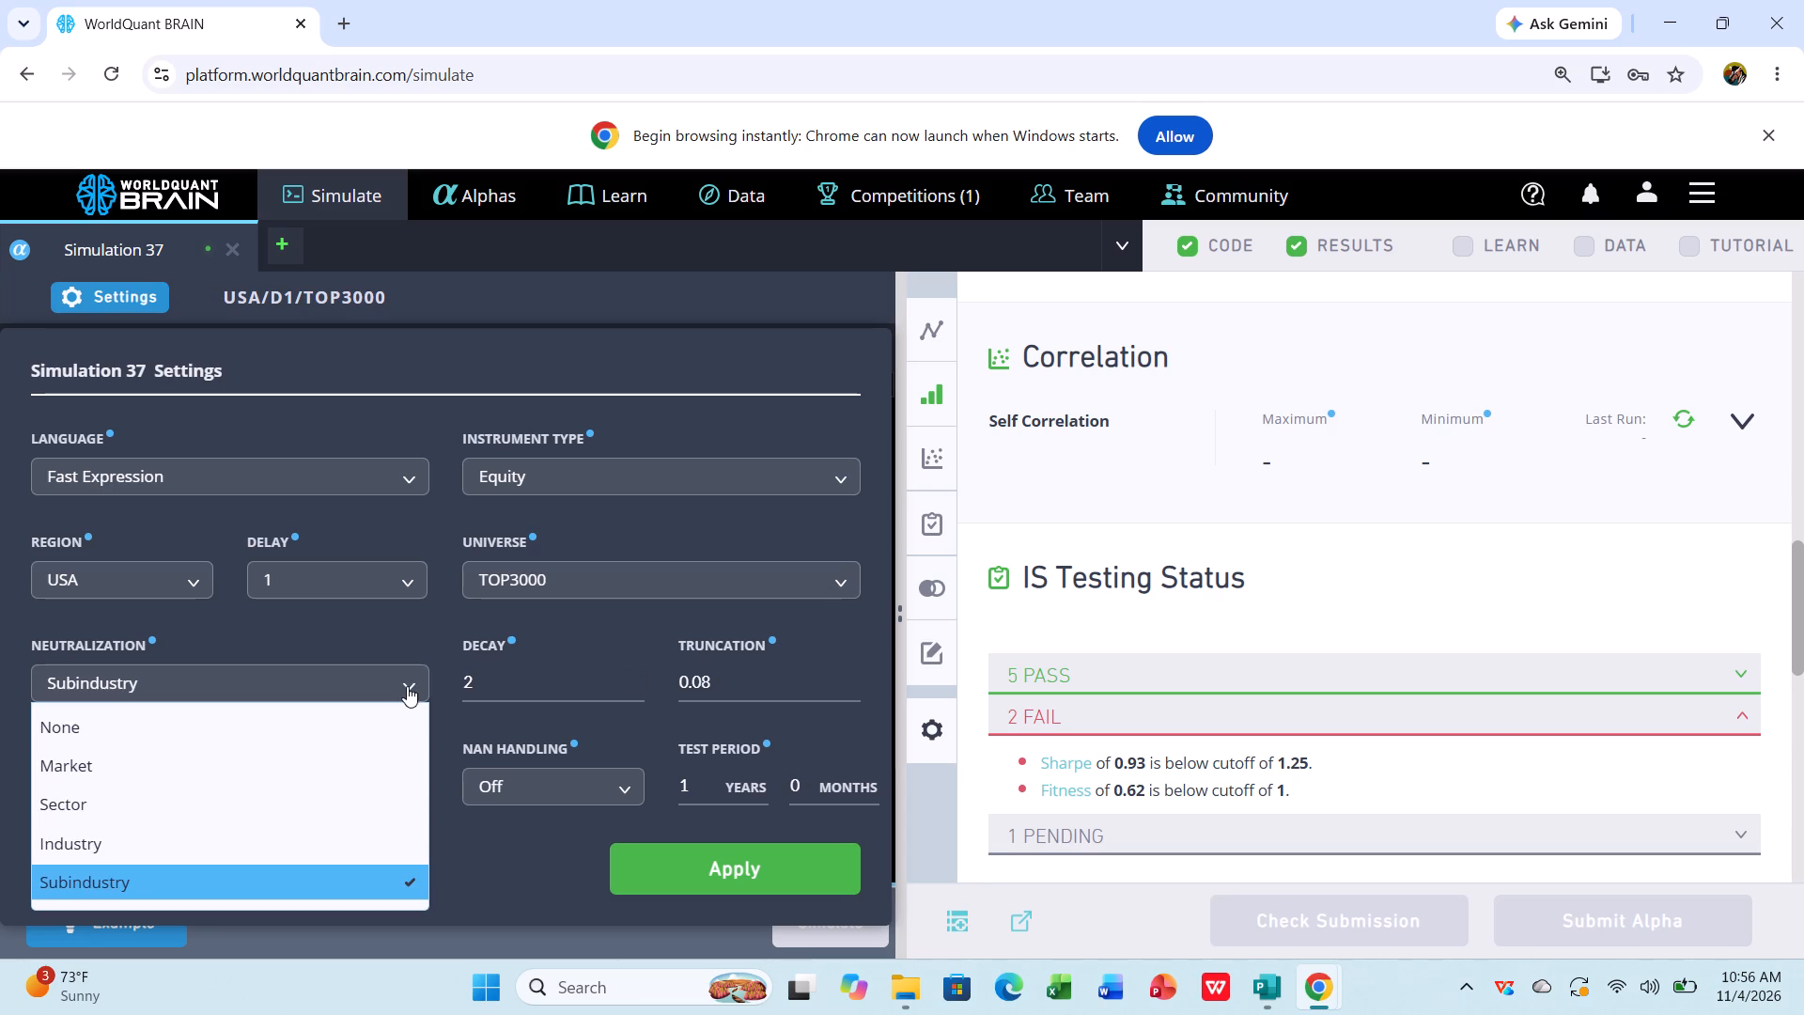
pyautogui.click(301, 833)
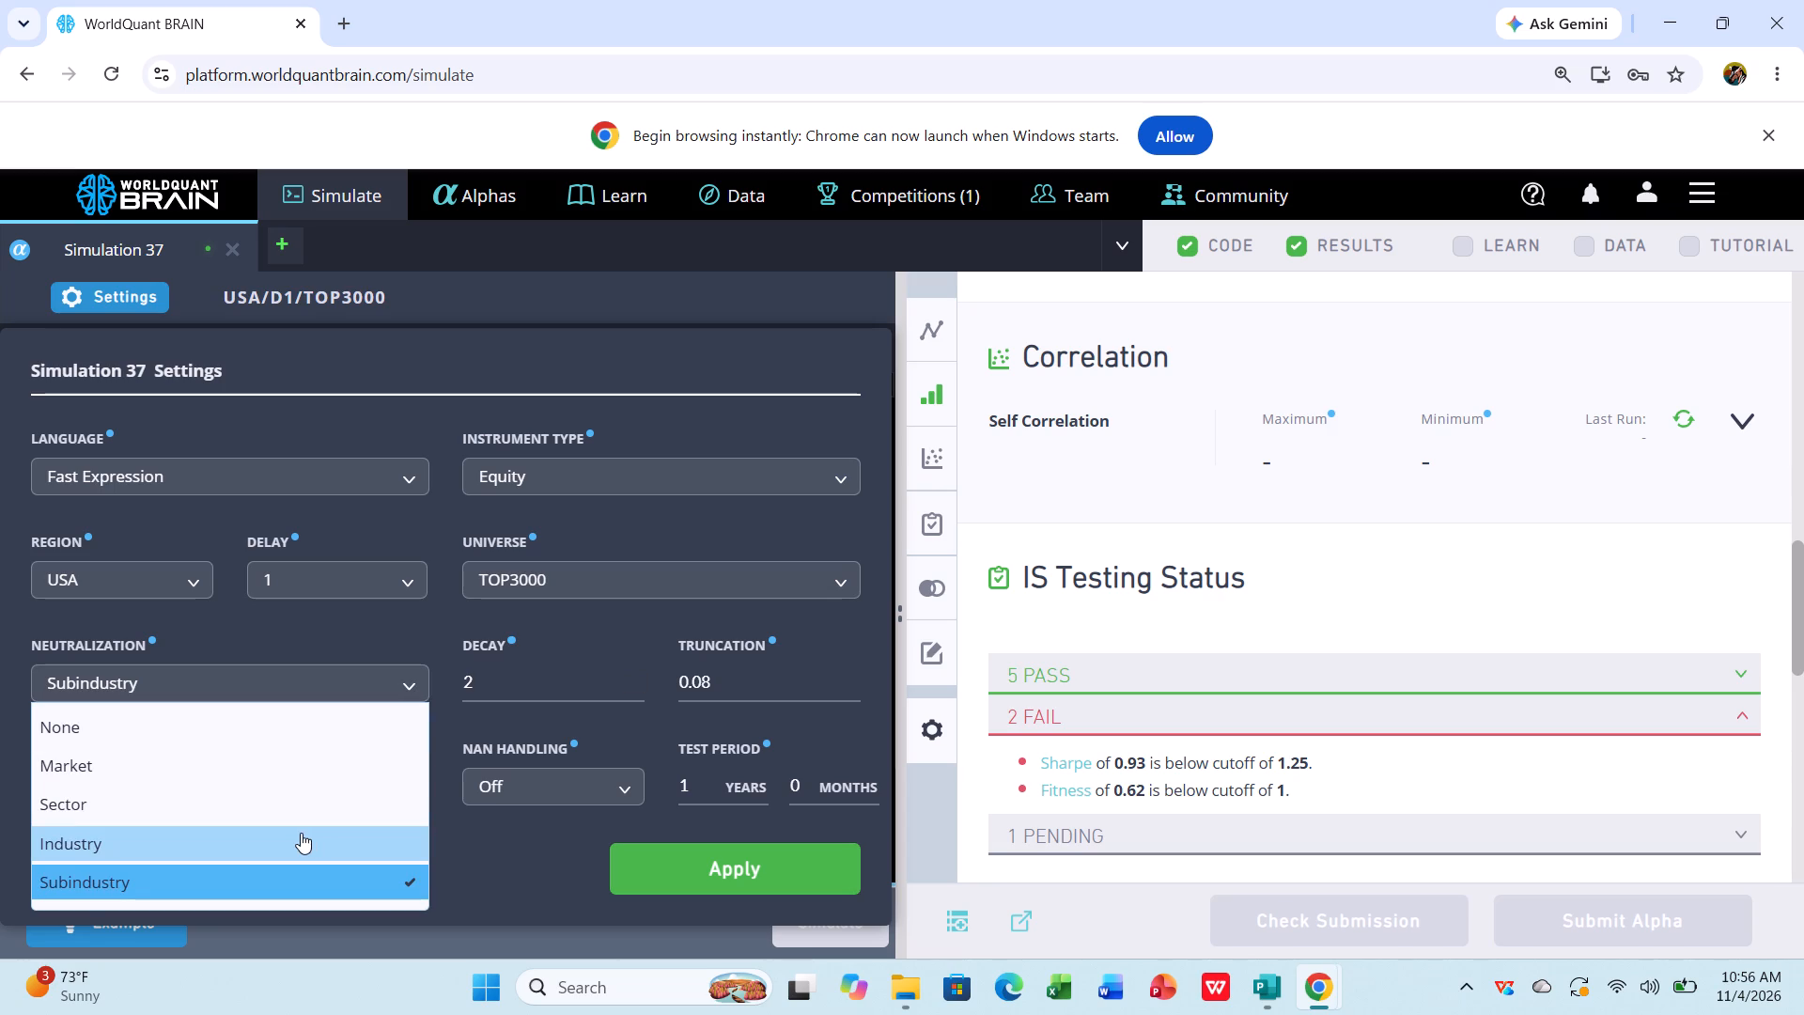
pyautogui.click(703, 870)
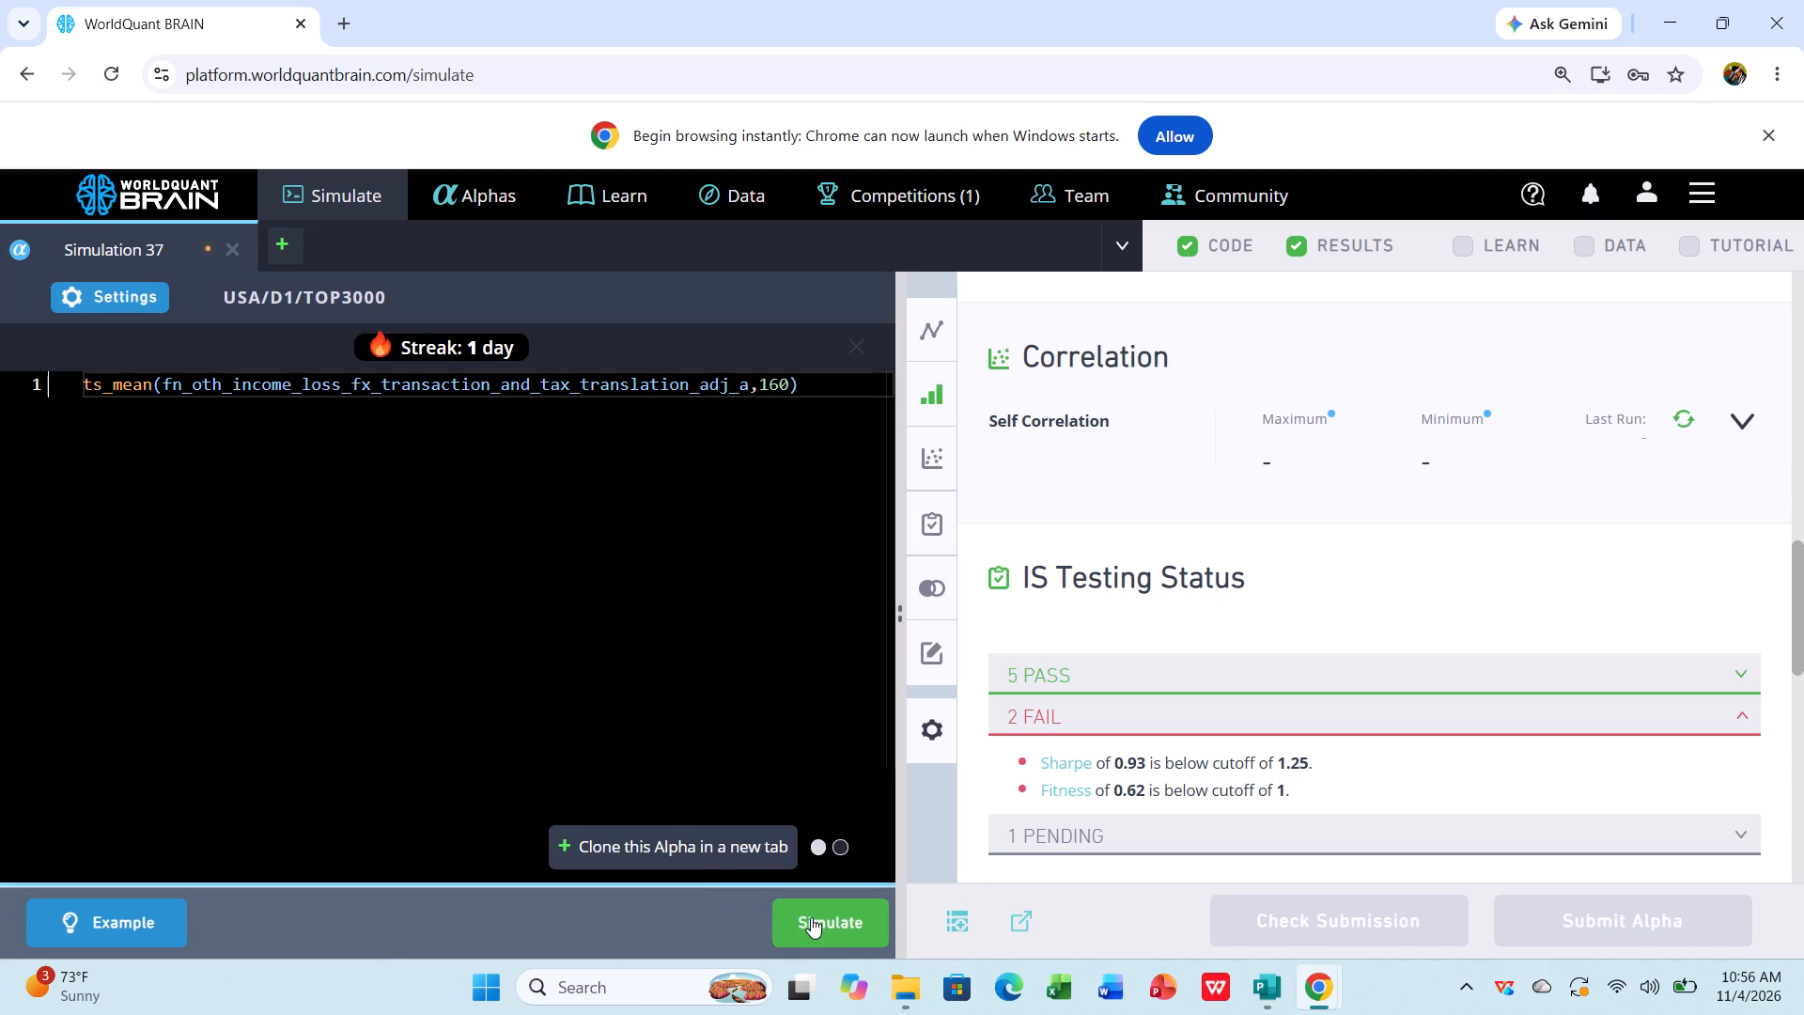
pyautogui.click(830, 921)
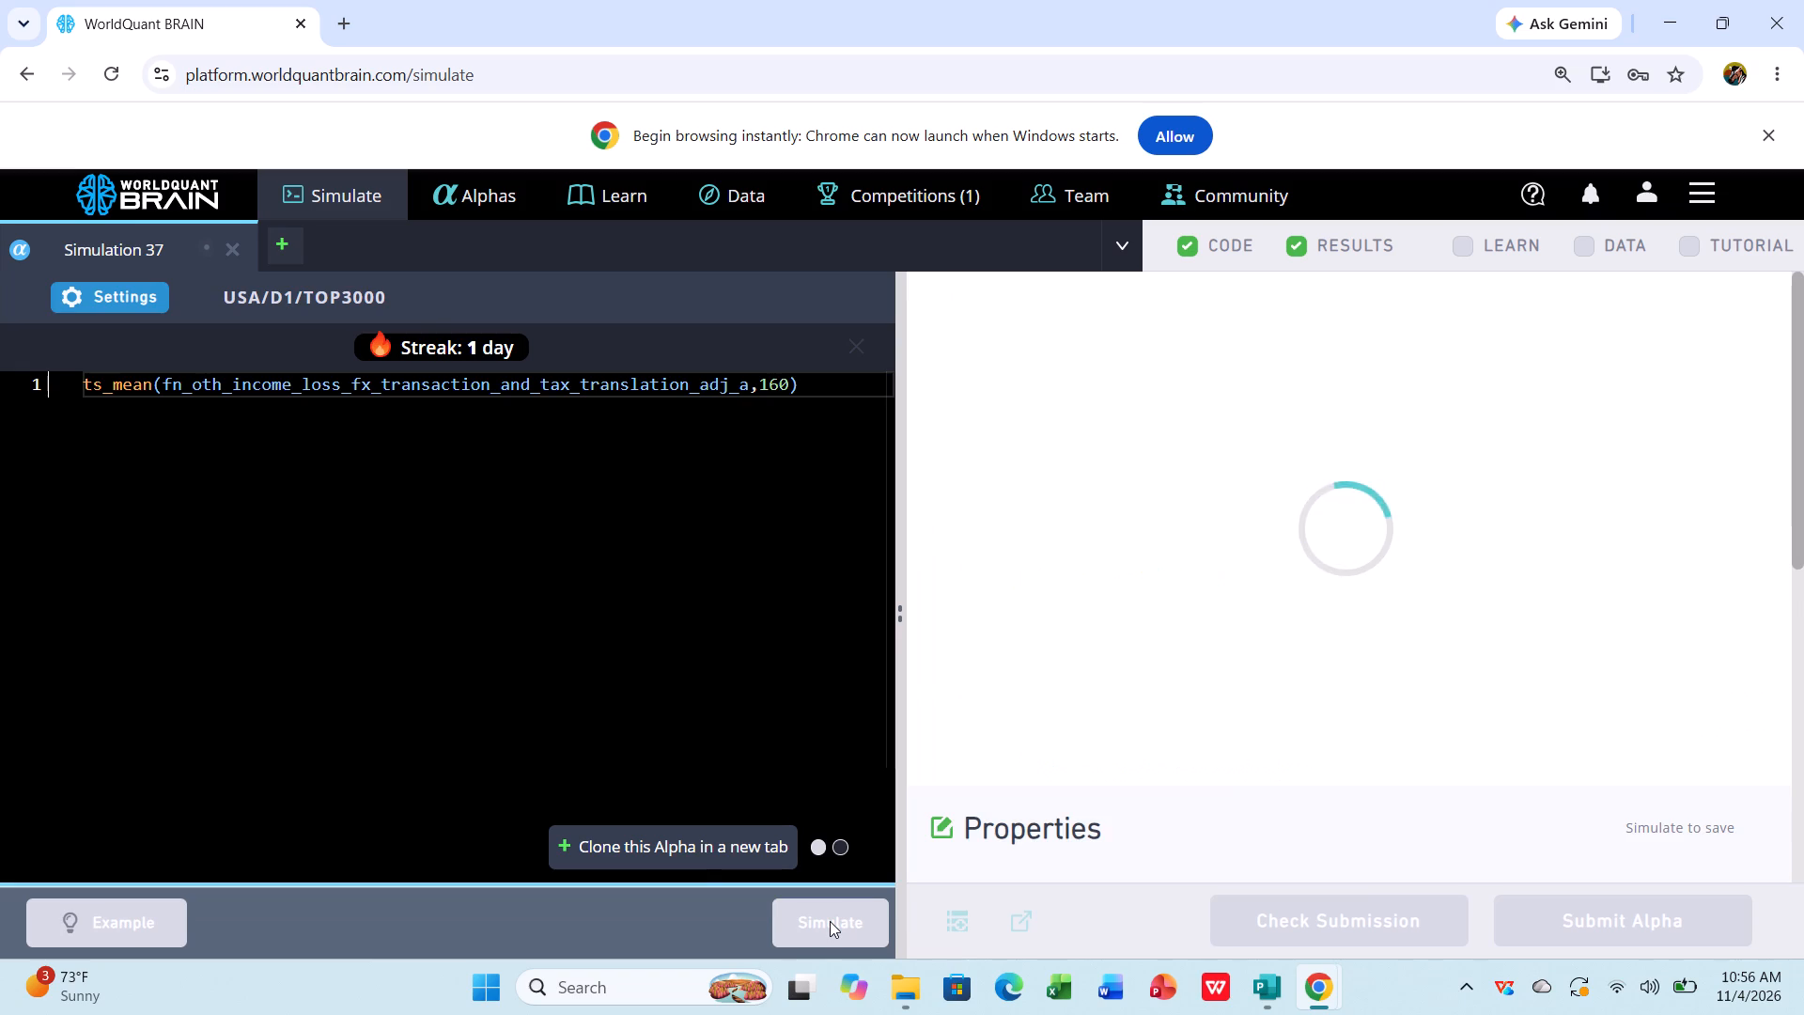
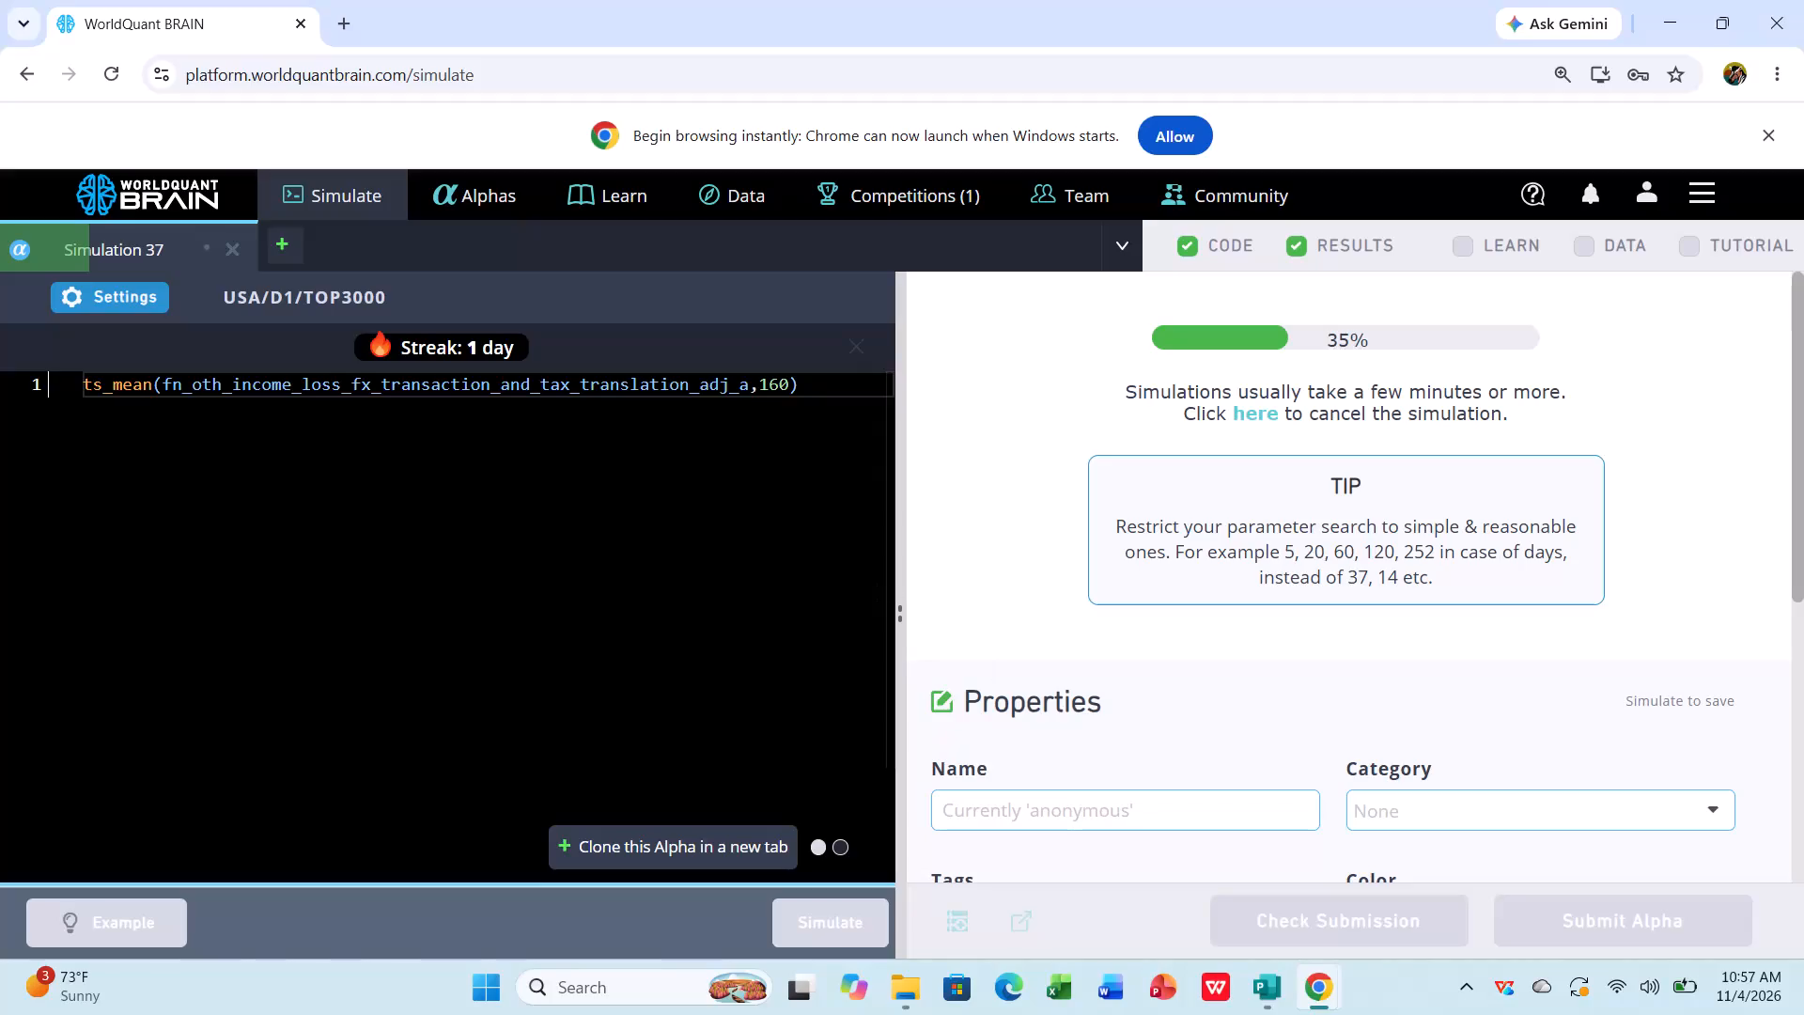
# Open a new, empty simulation tab beside Simulation 37 for another alpha expression.
pyautogui.click(279, 241)
pyautogui.click(108, 379)
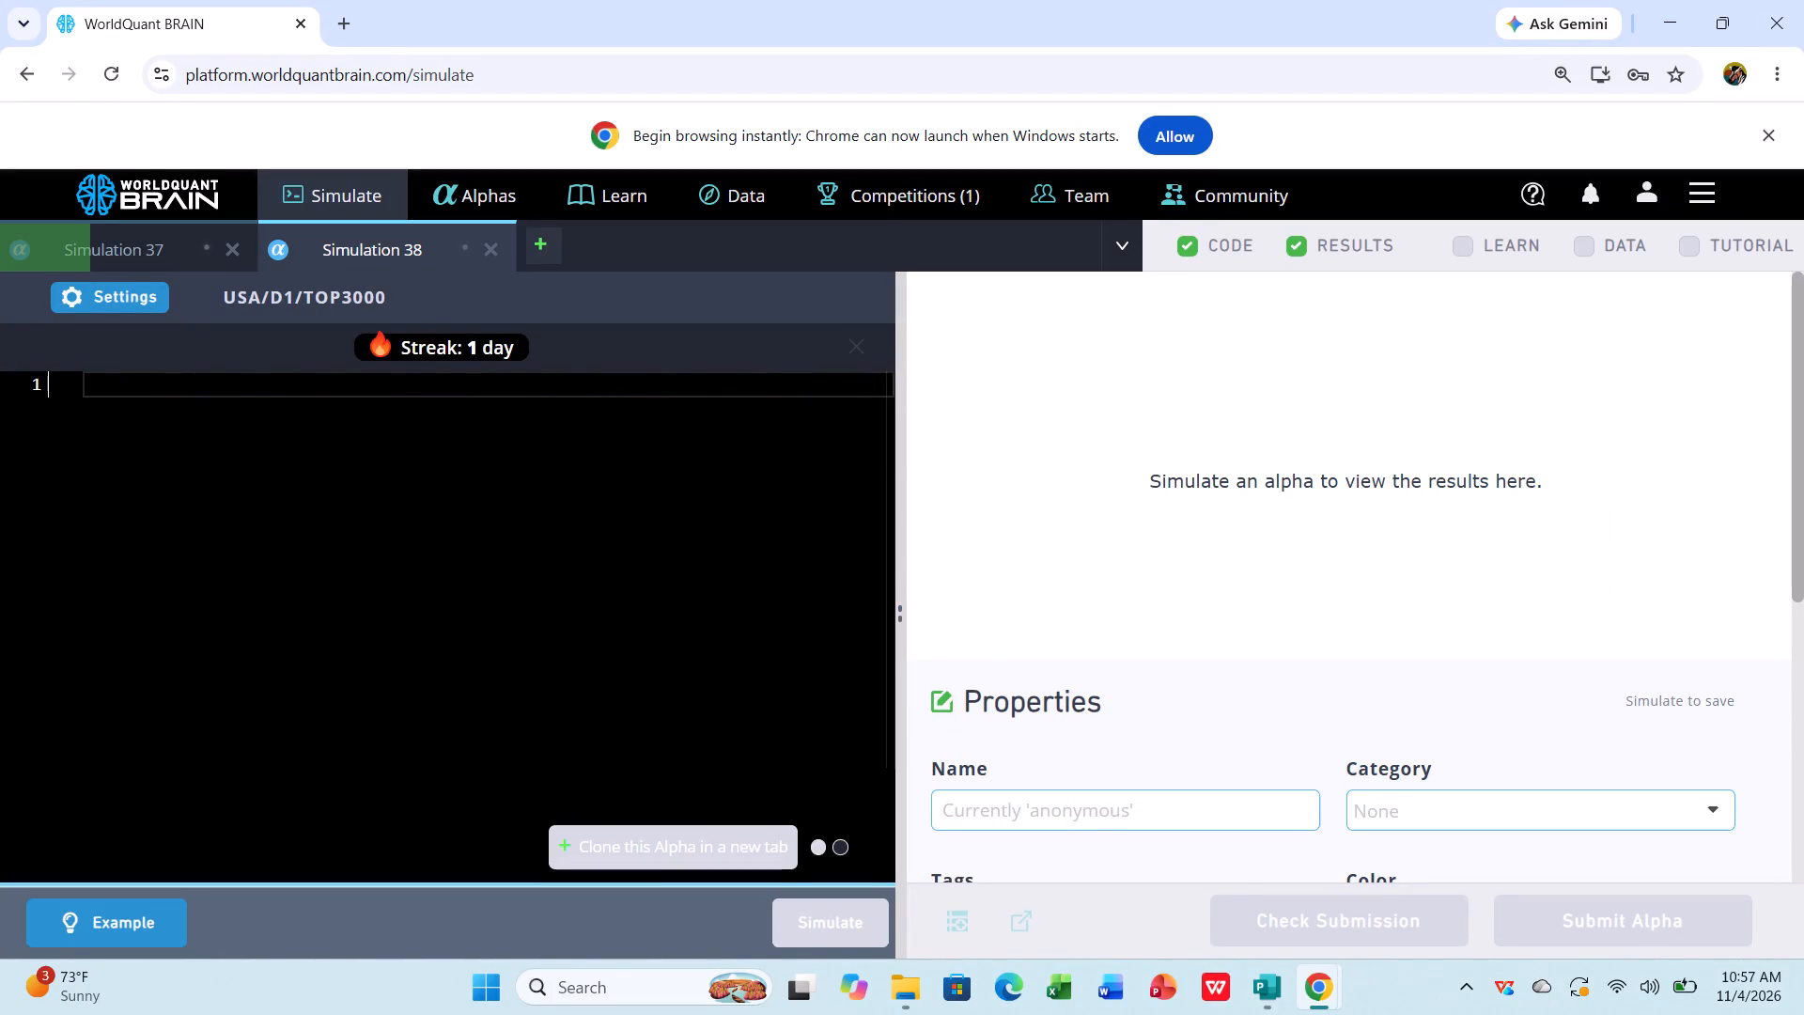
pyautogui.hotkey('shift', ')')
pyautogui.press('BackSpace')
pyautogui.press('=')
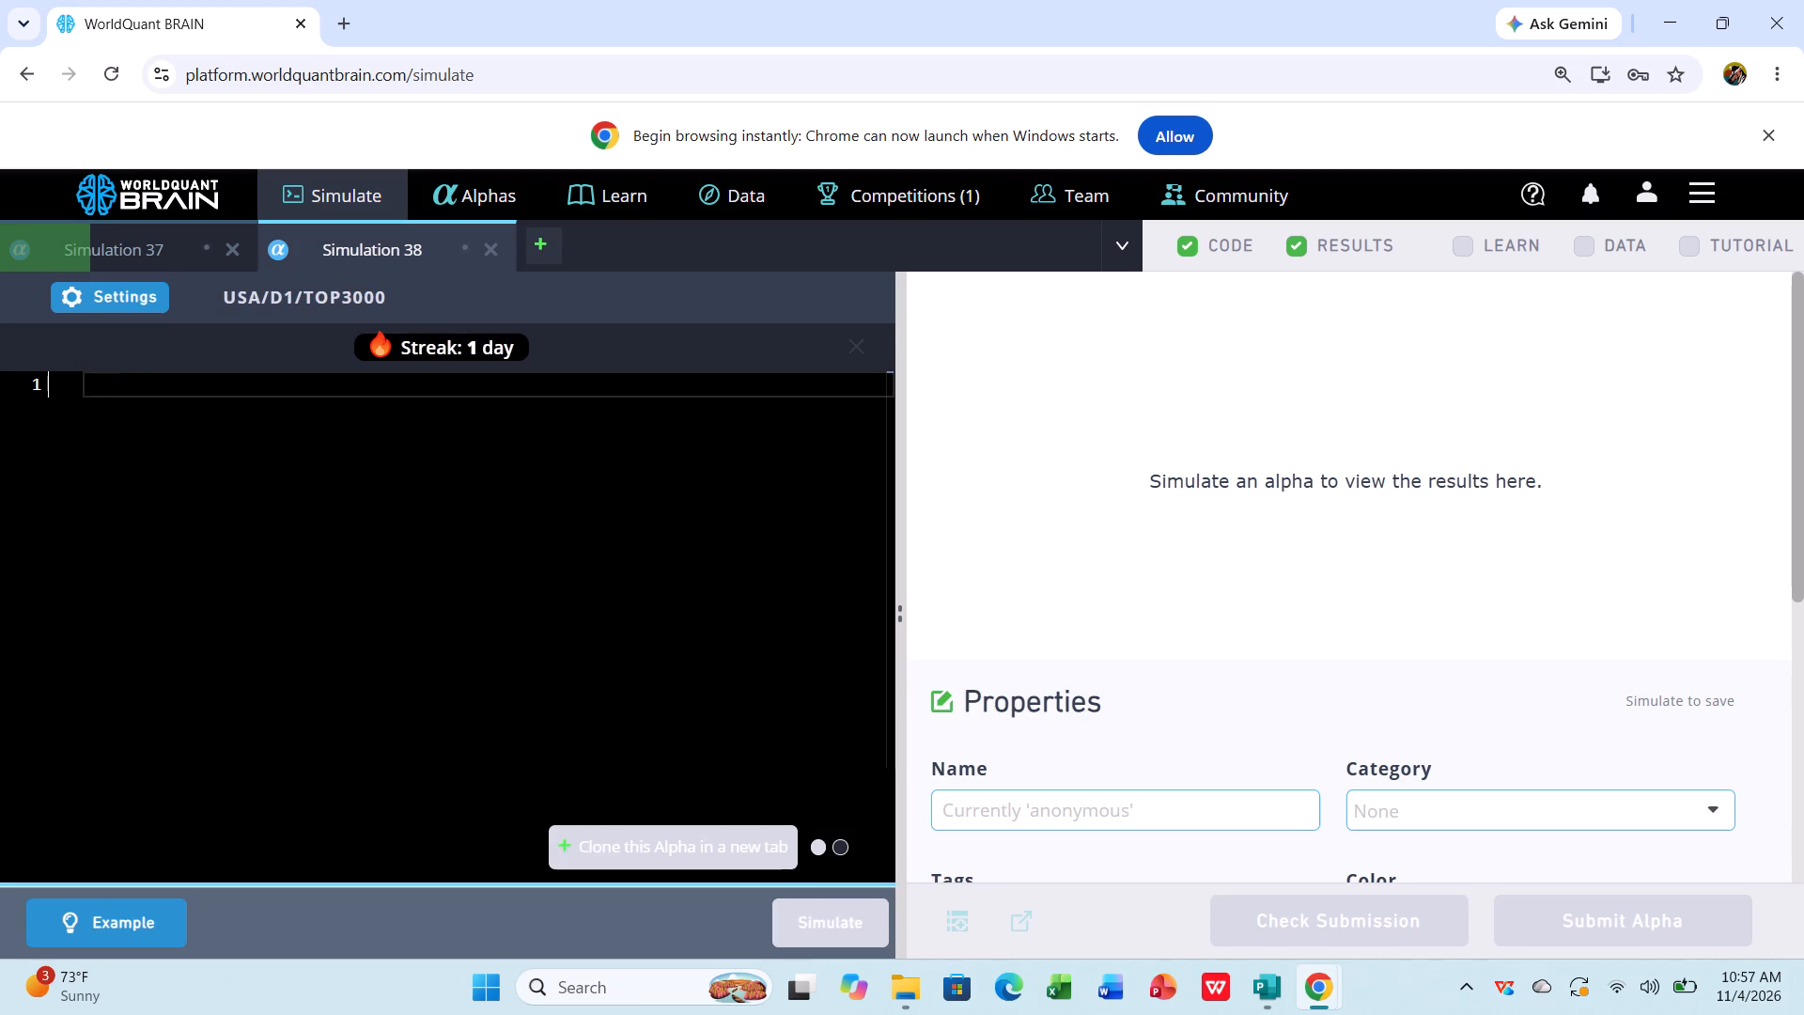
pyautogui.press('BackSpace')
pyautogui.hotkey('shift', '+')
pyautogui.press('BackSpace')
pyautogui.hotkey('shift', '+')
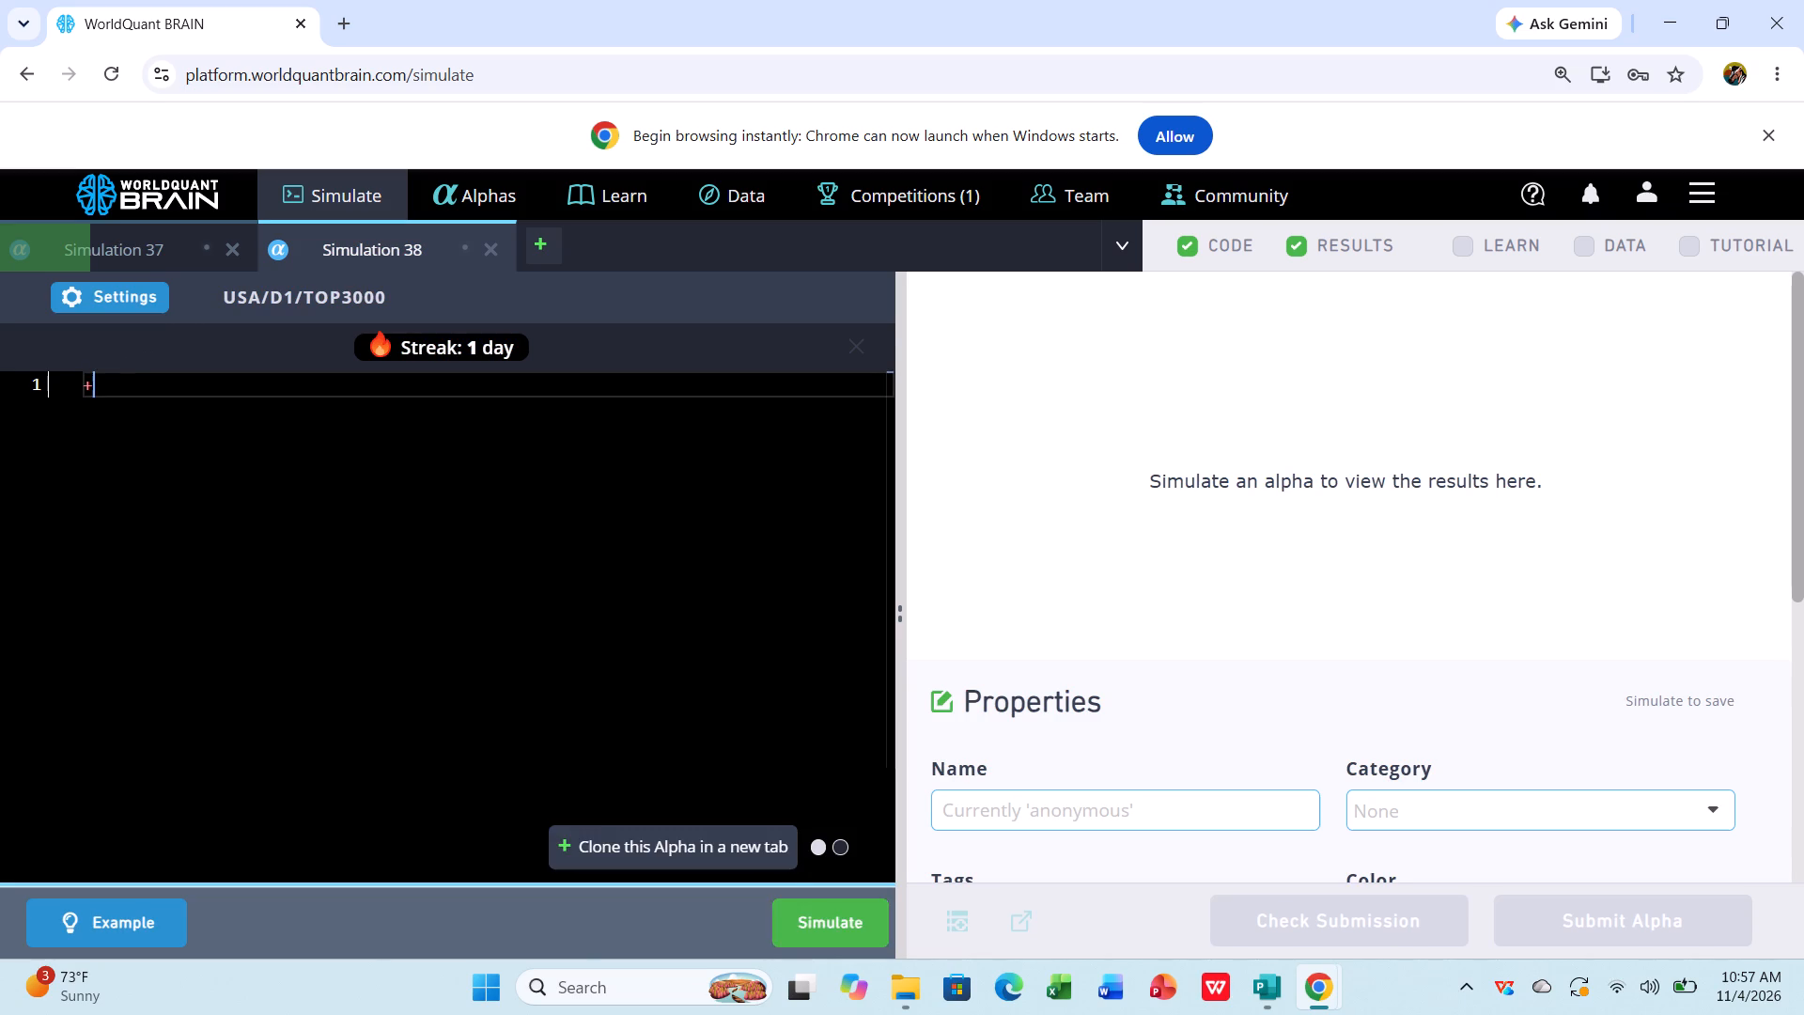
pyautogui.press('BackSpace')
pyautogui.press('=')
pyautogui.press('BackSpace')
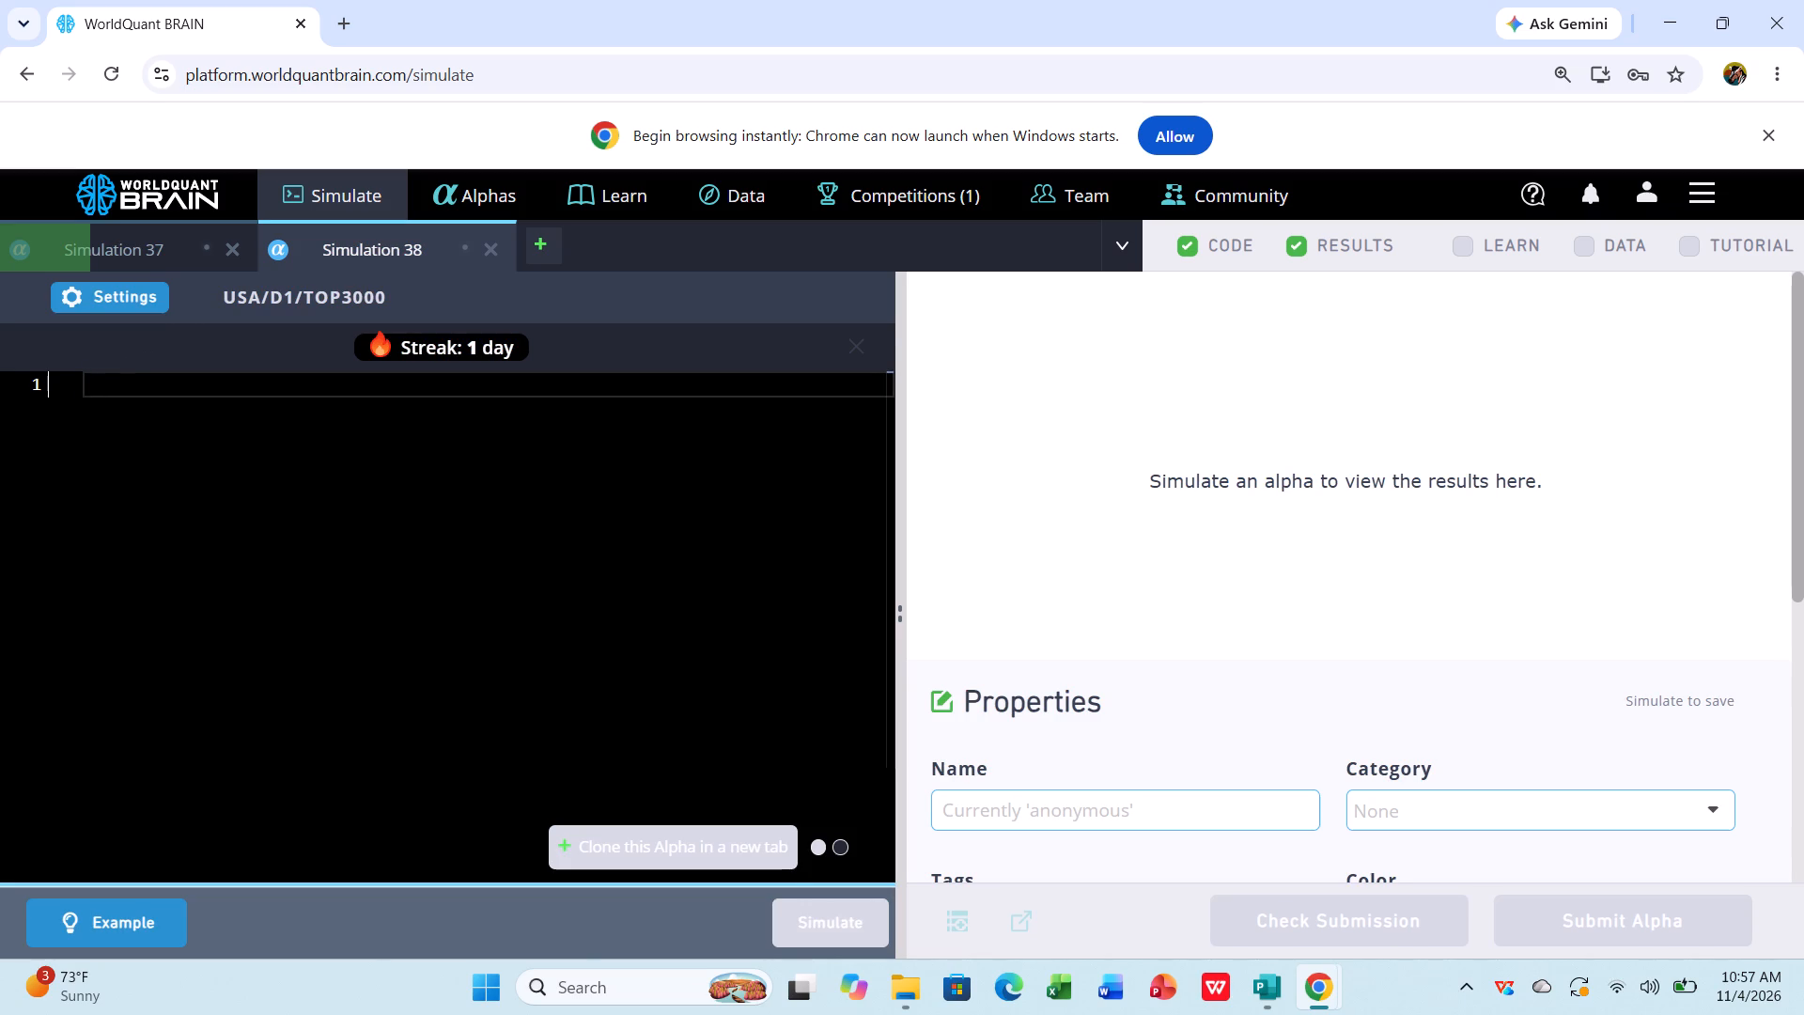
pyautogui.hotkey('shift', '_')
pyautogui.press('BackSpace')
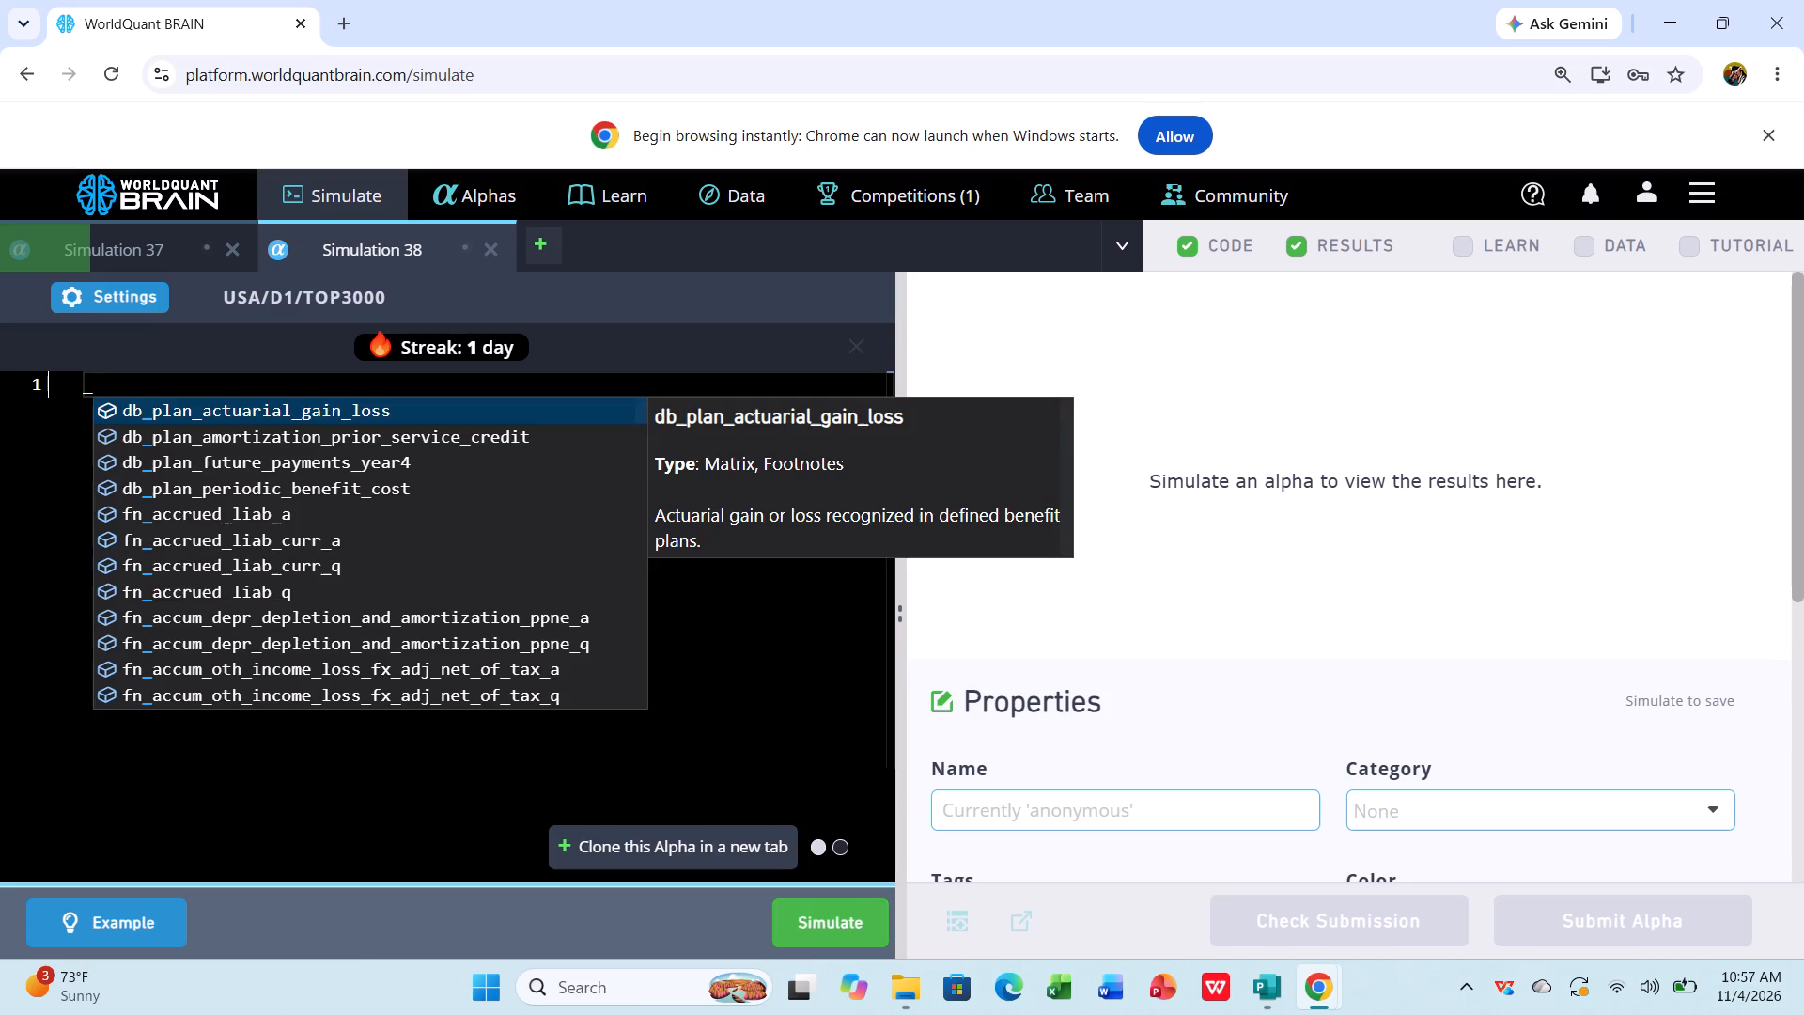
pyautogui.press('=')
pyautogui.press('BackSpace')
# Enter -scl12_buzz as the new tab's alpha expression, apply its settings as they are, and simulate the alpha.
pyautogui.press('-')
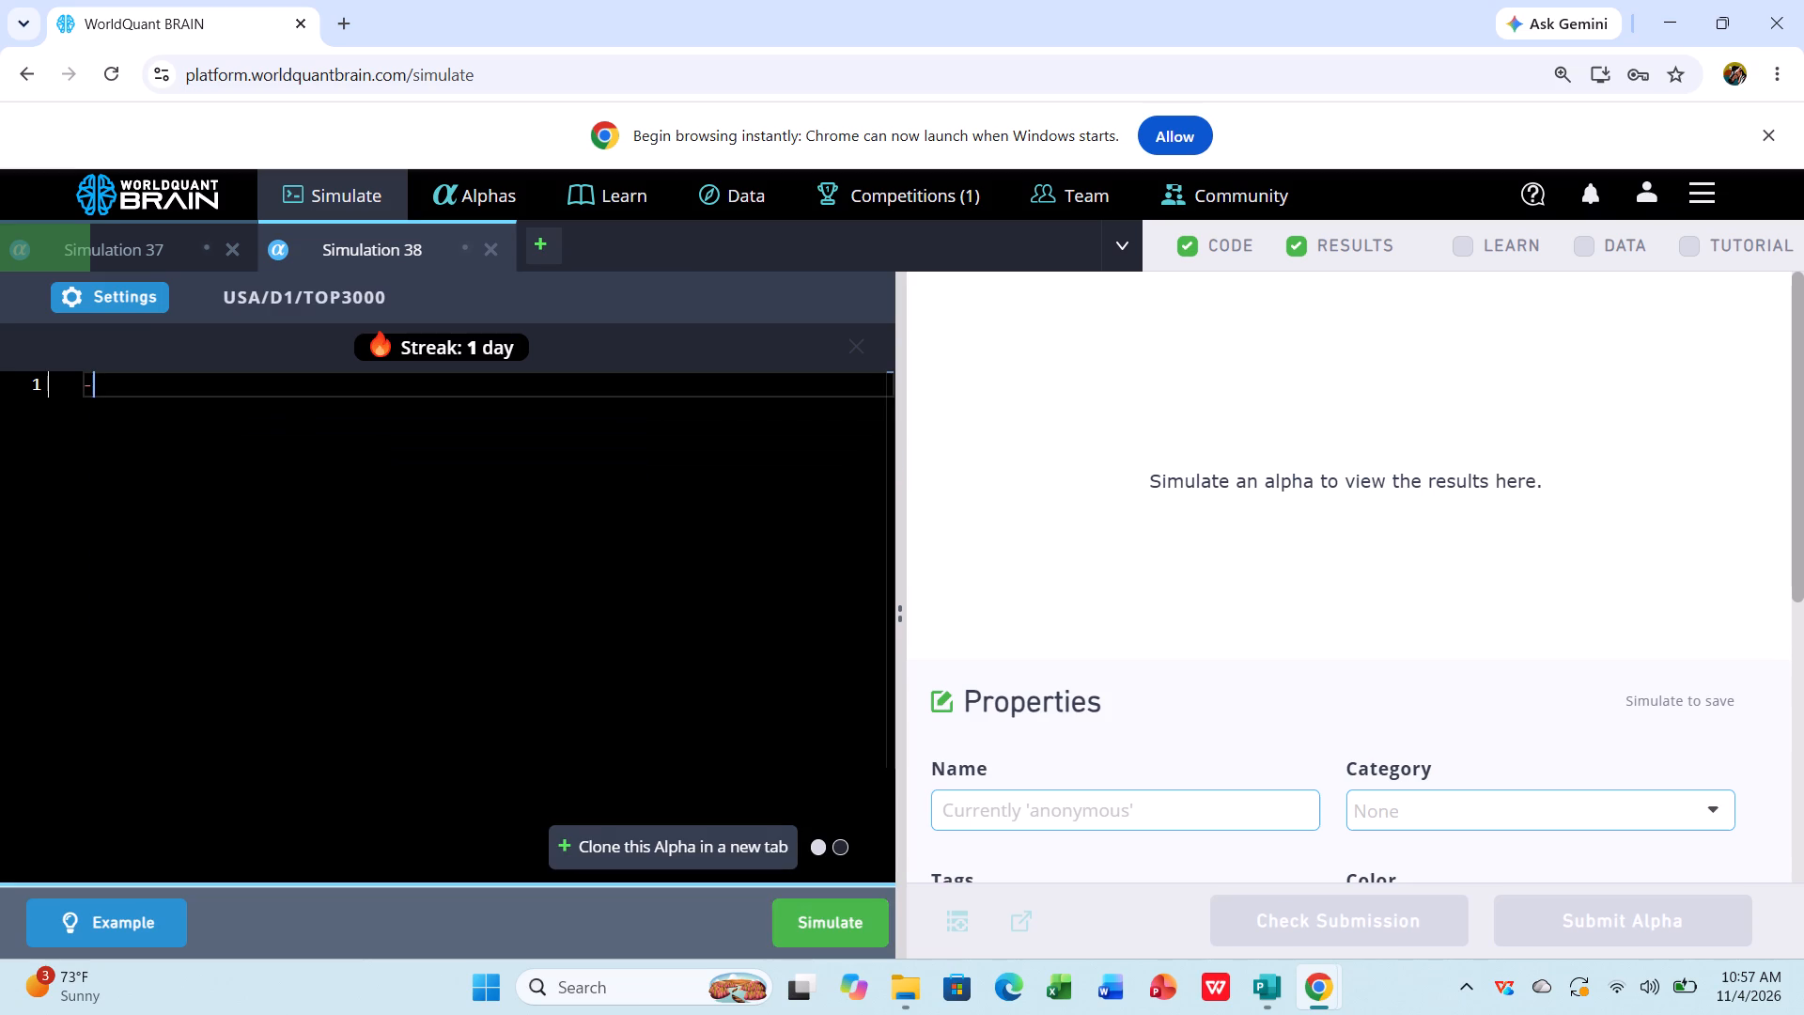
pyautogui.write('sc')
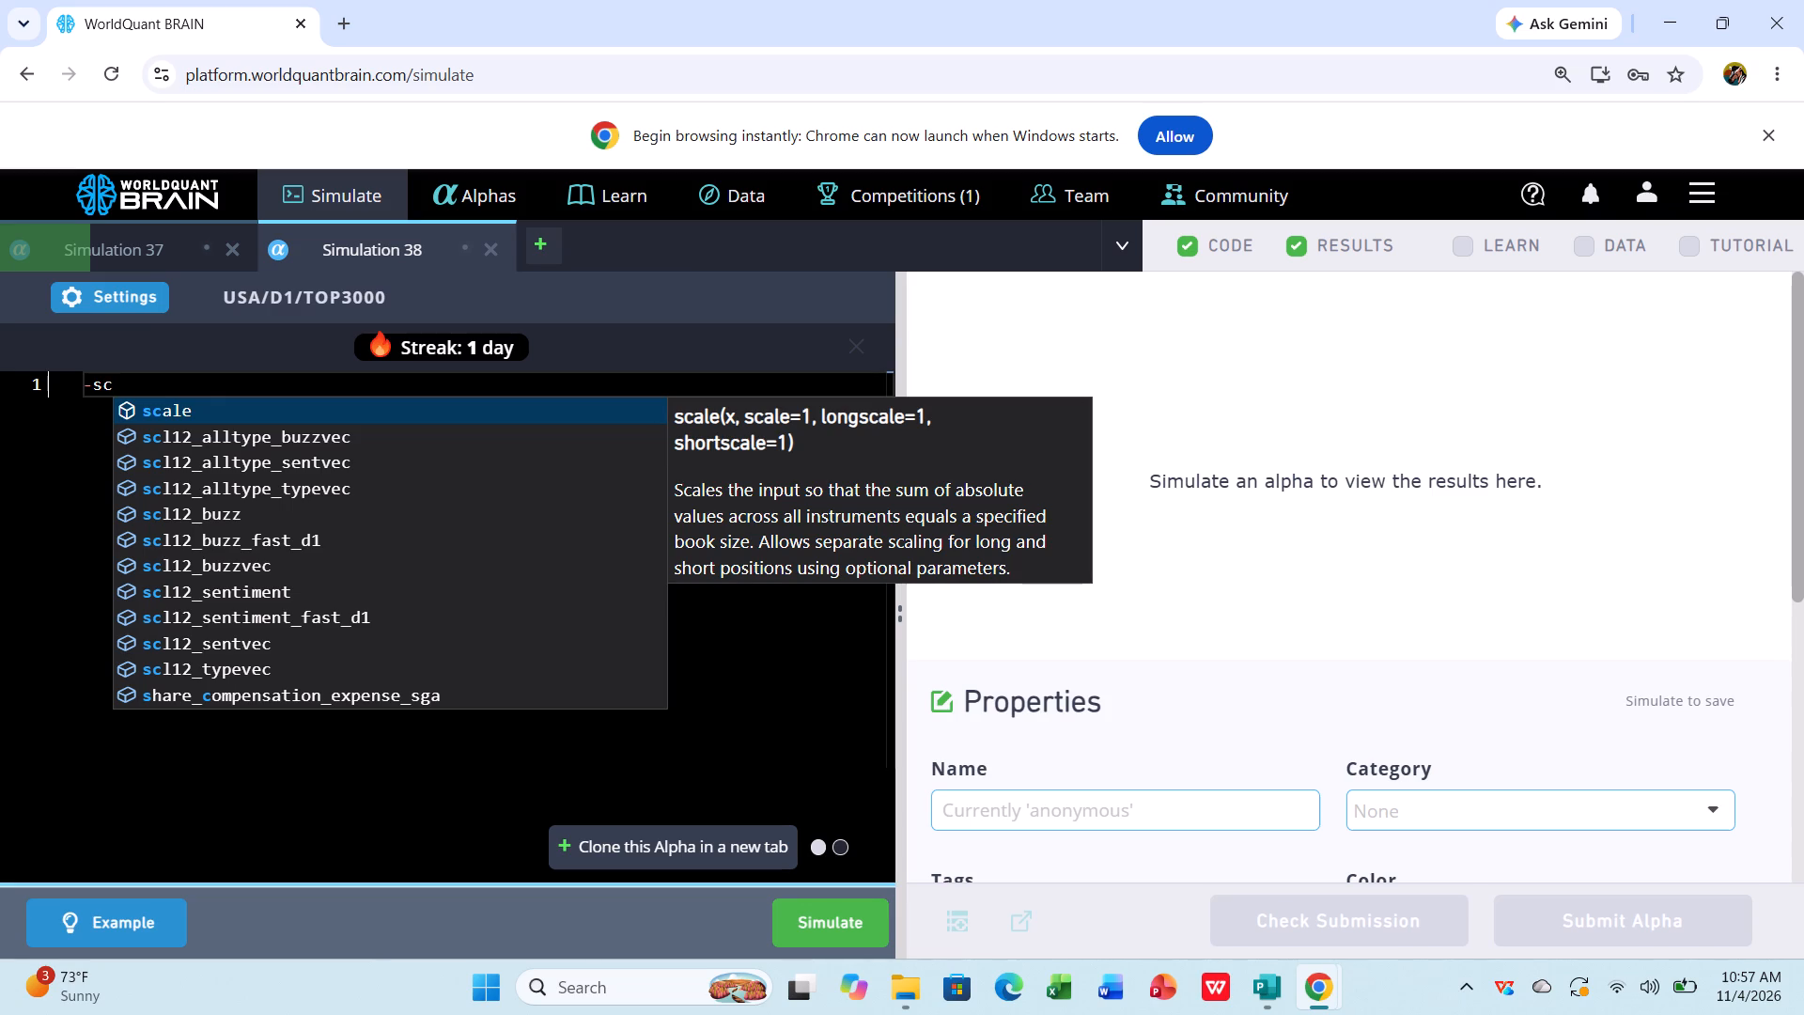
pyautogui.click(208, 510)
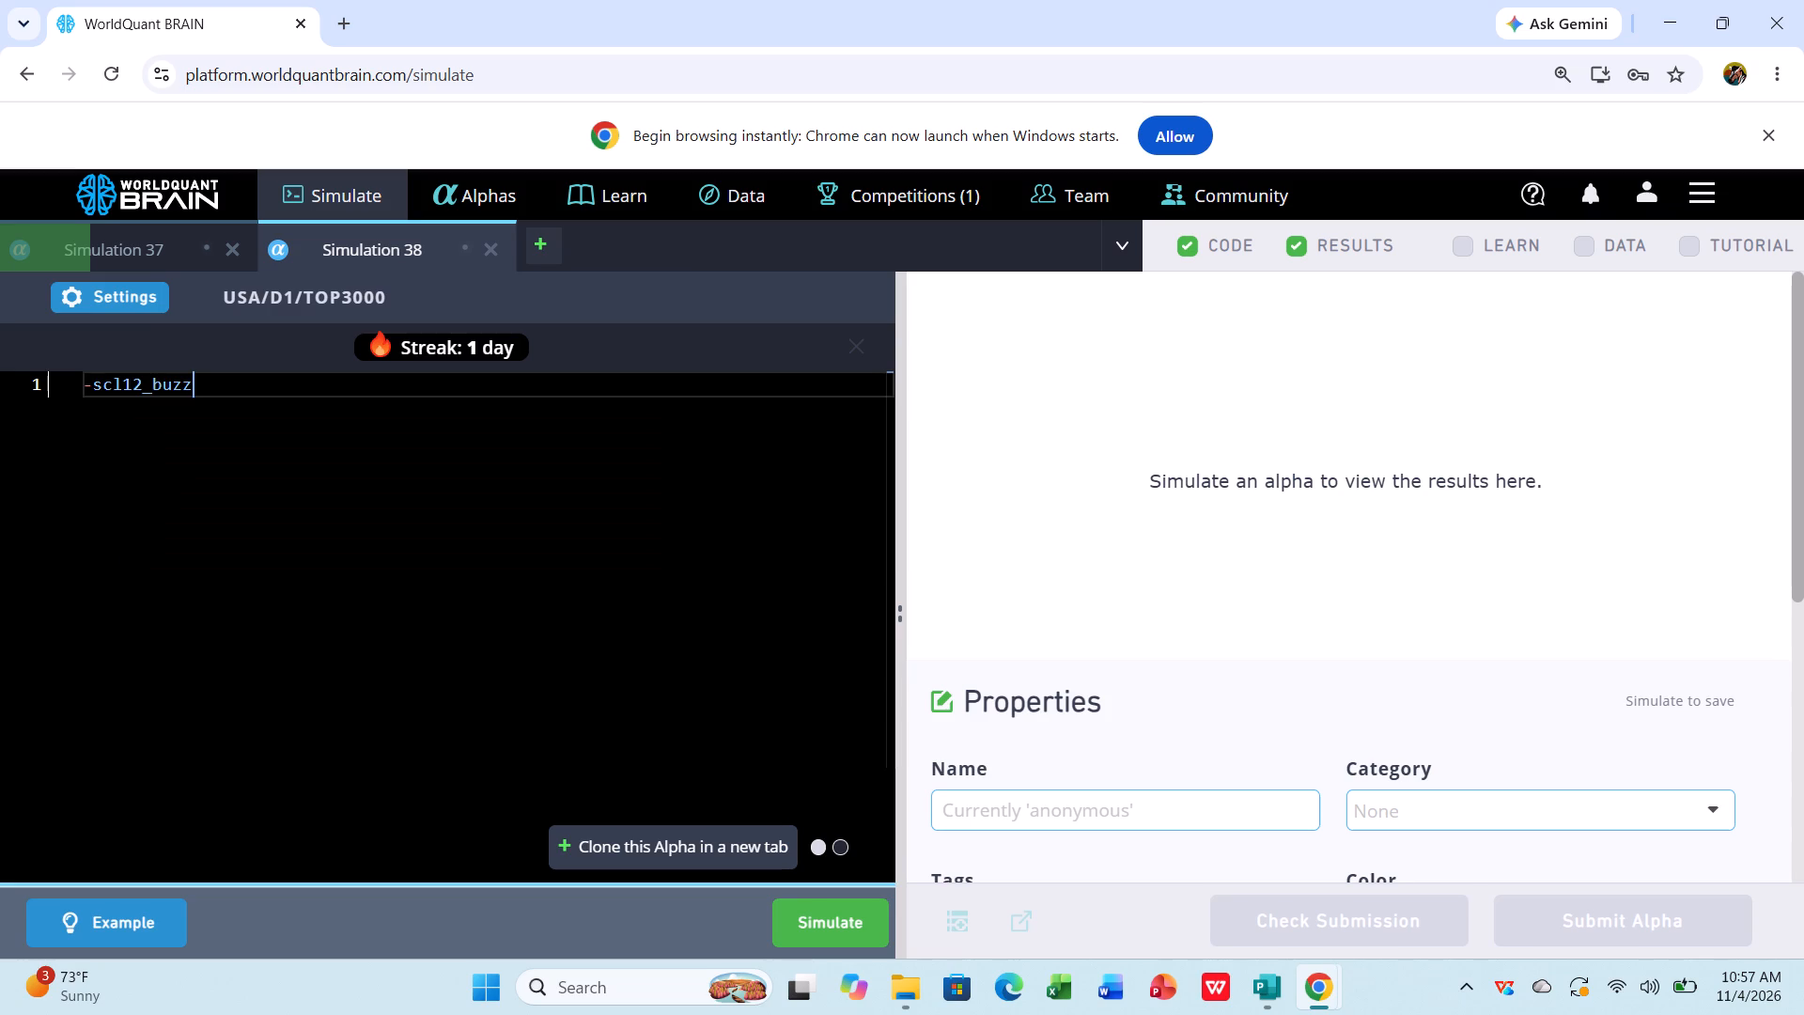
pyautogui.click(110, 291)
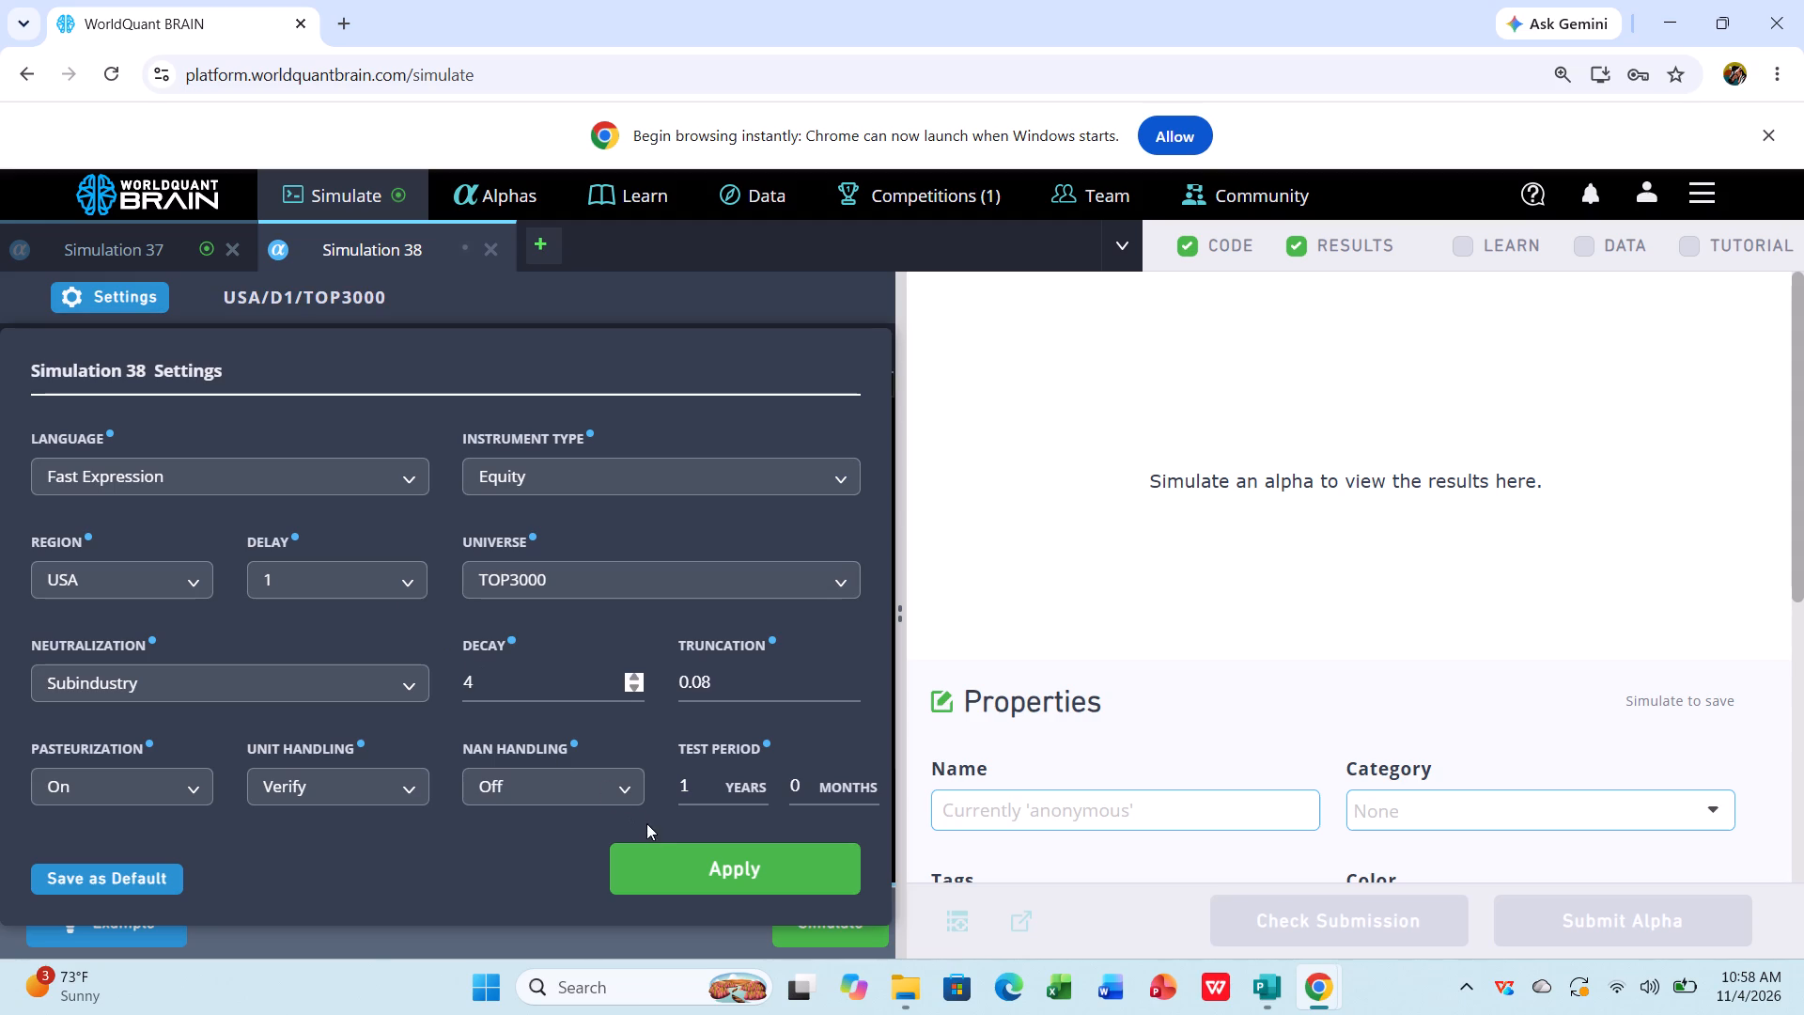
pyautogui.click(702, 871)
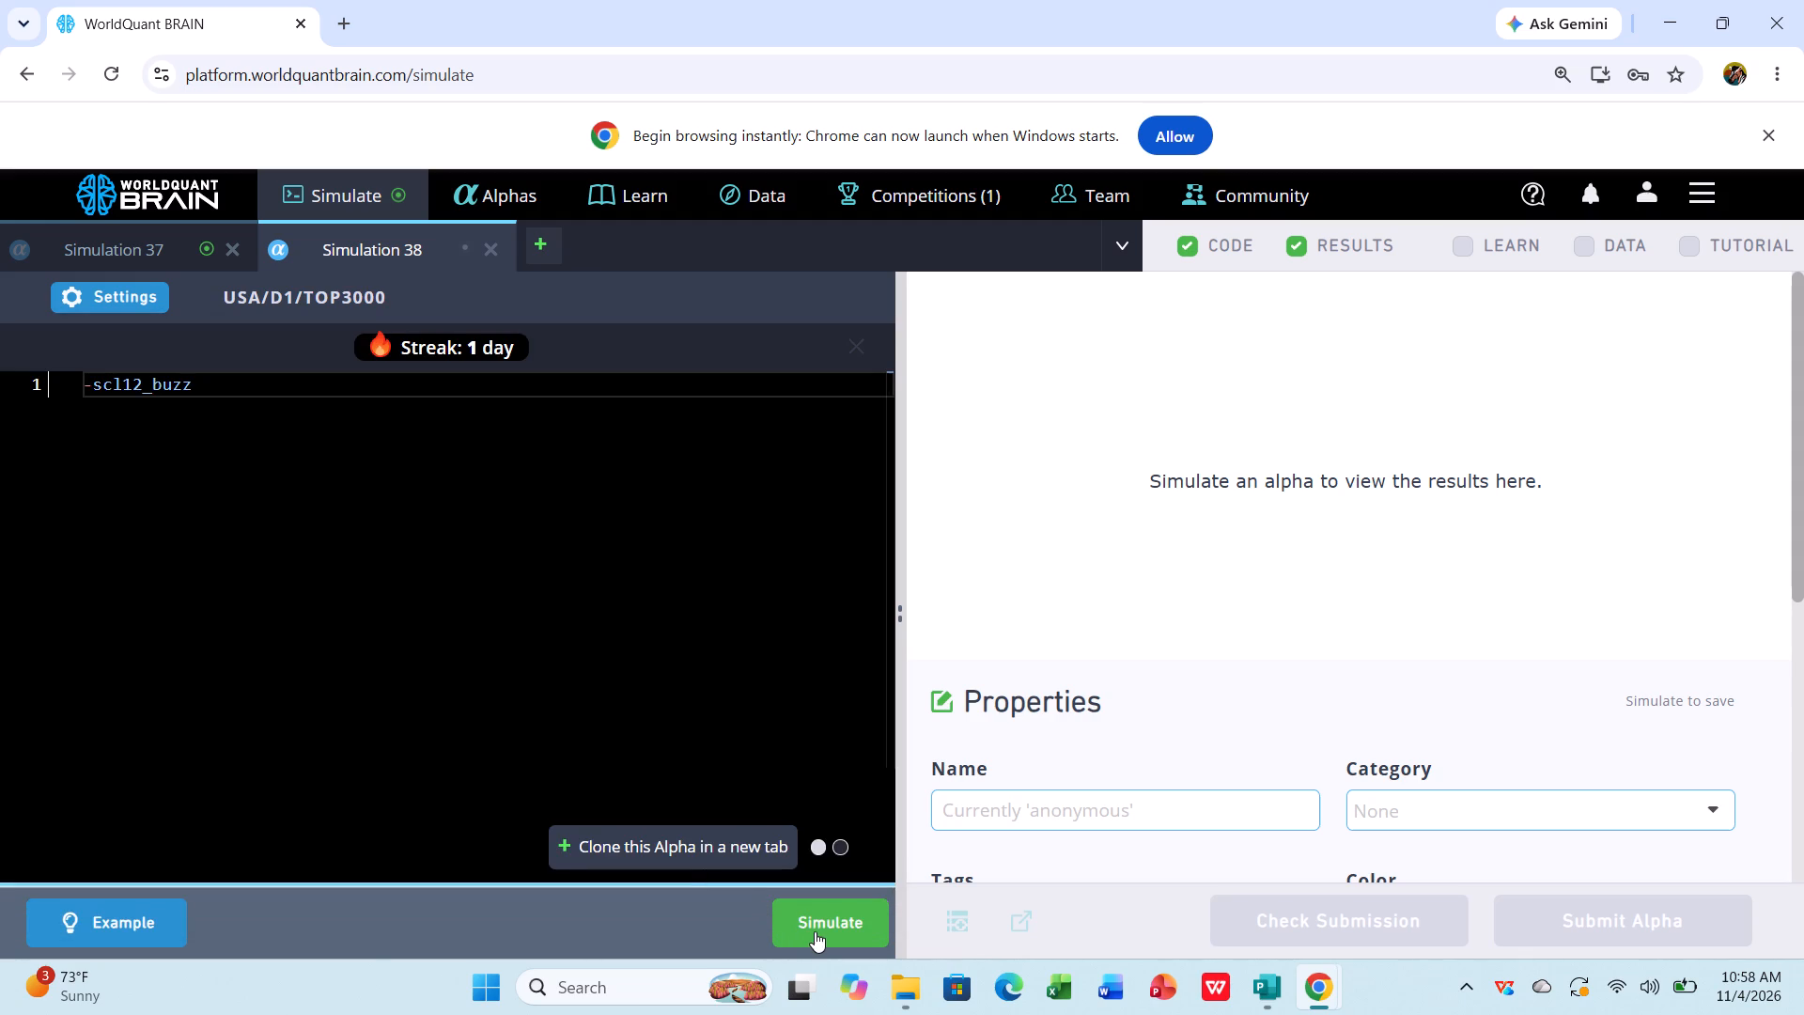
pyautogui.click(828, 922)
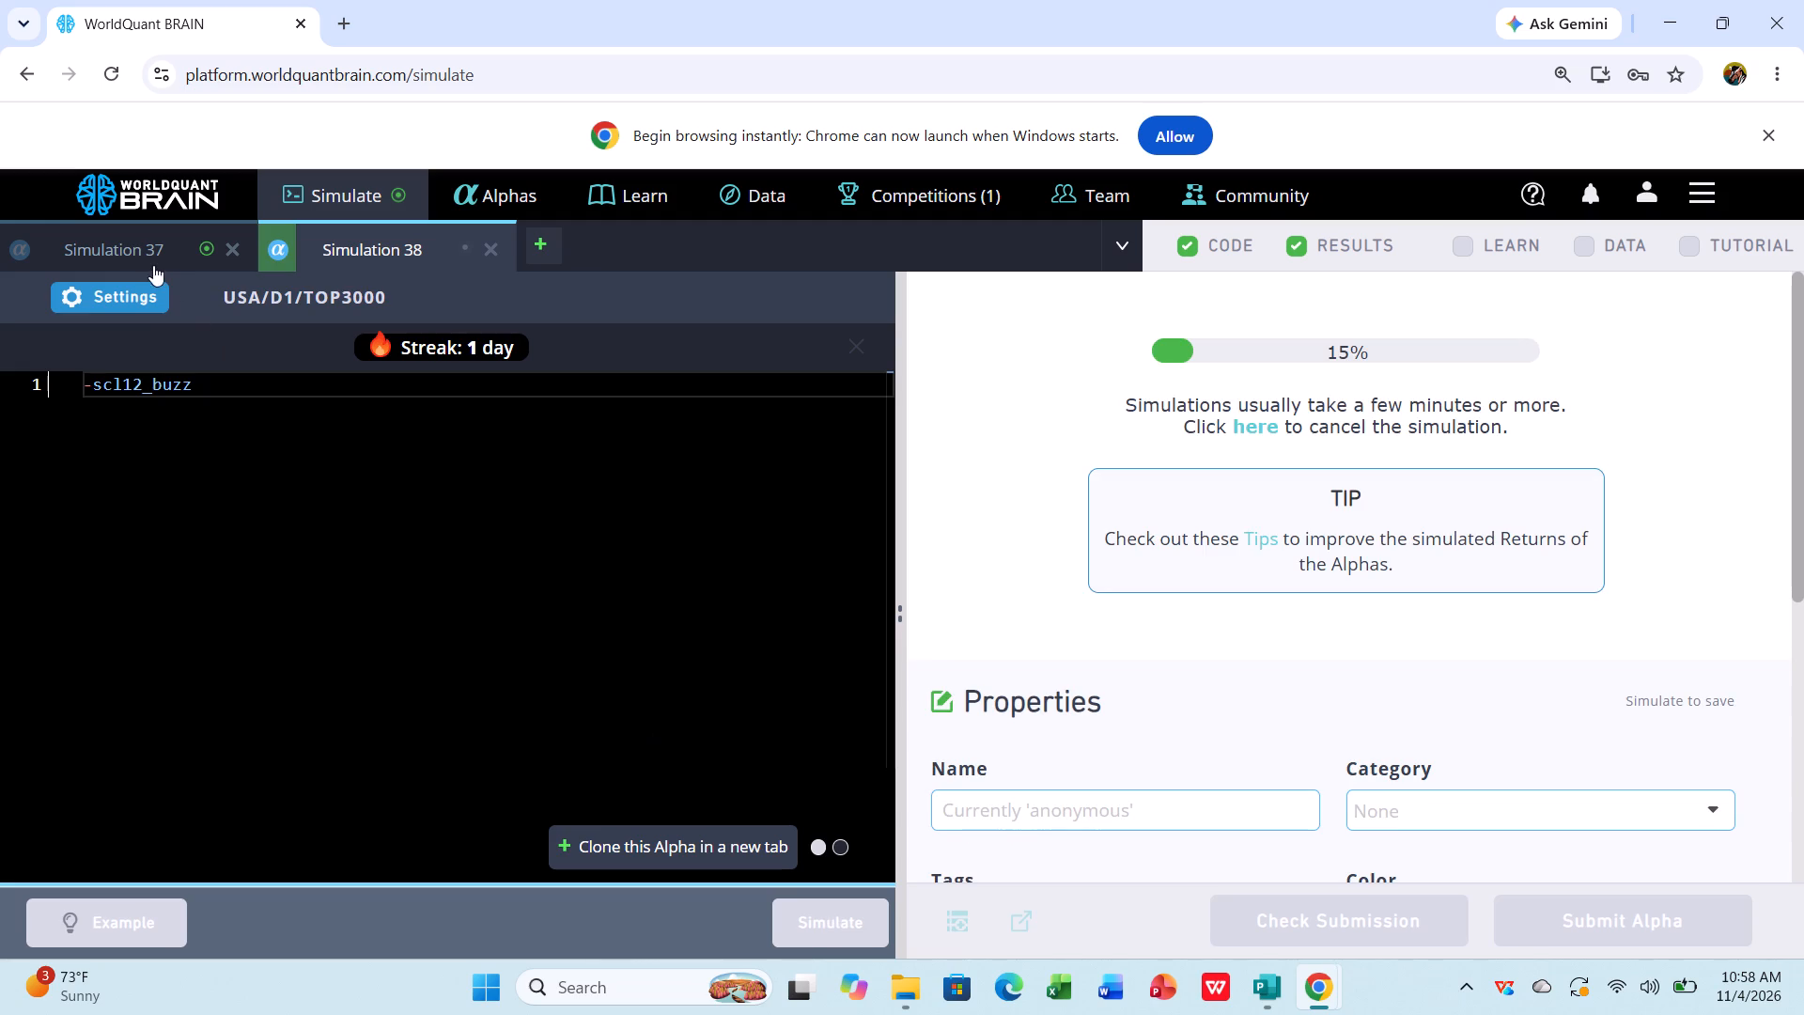
# Show Simulation 37's test period and examine its PnL chart and the IS-period summary.
pyautogui.click(136, 241)
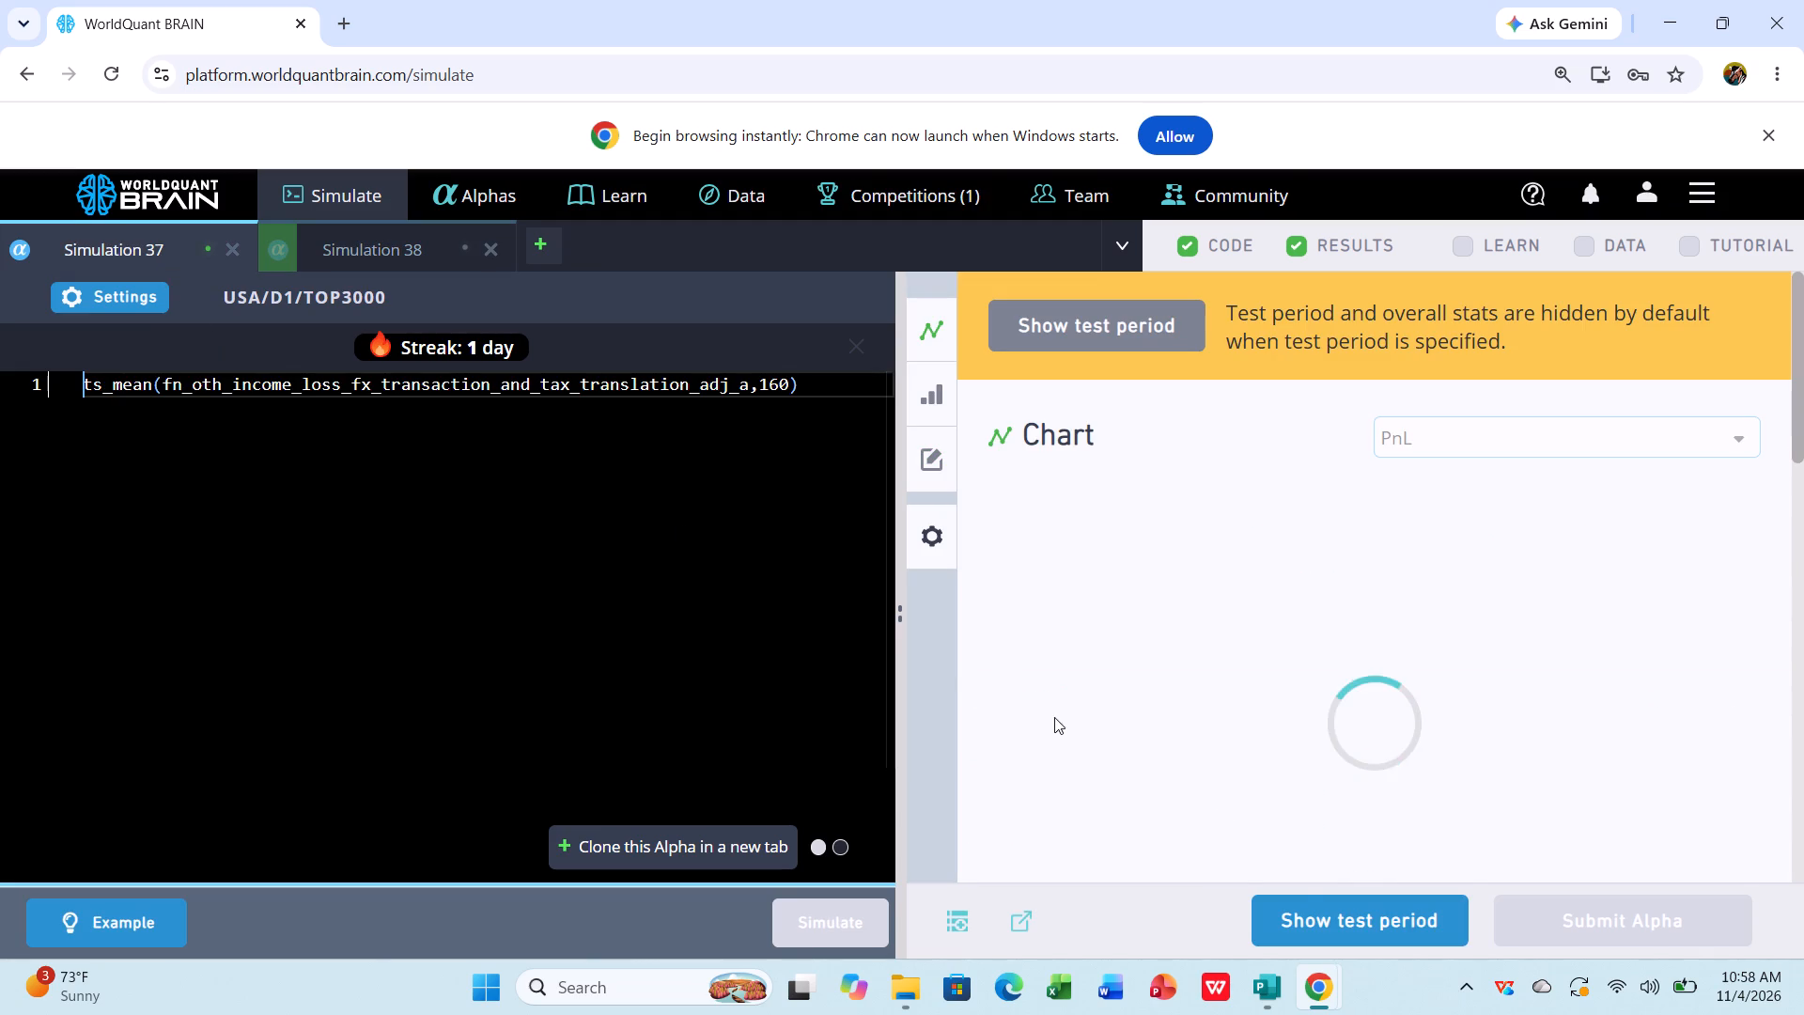
pyautogui.click(1325, 918)
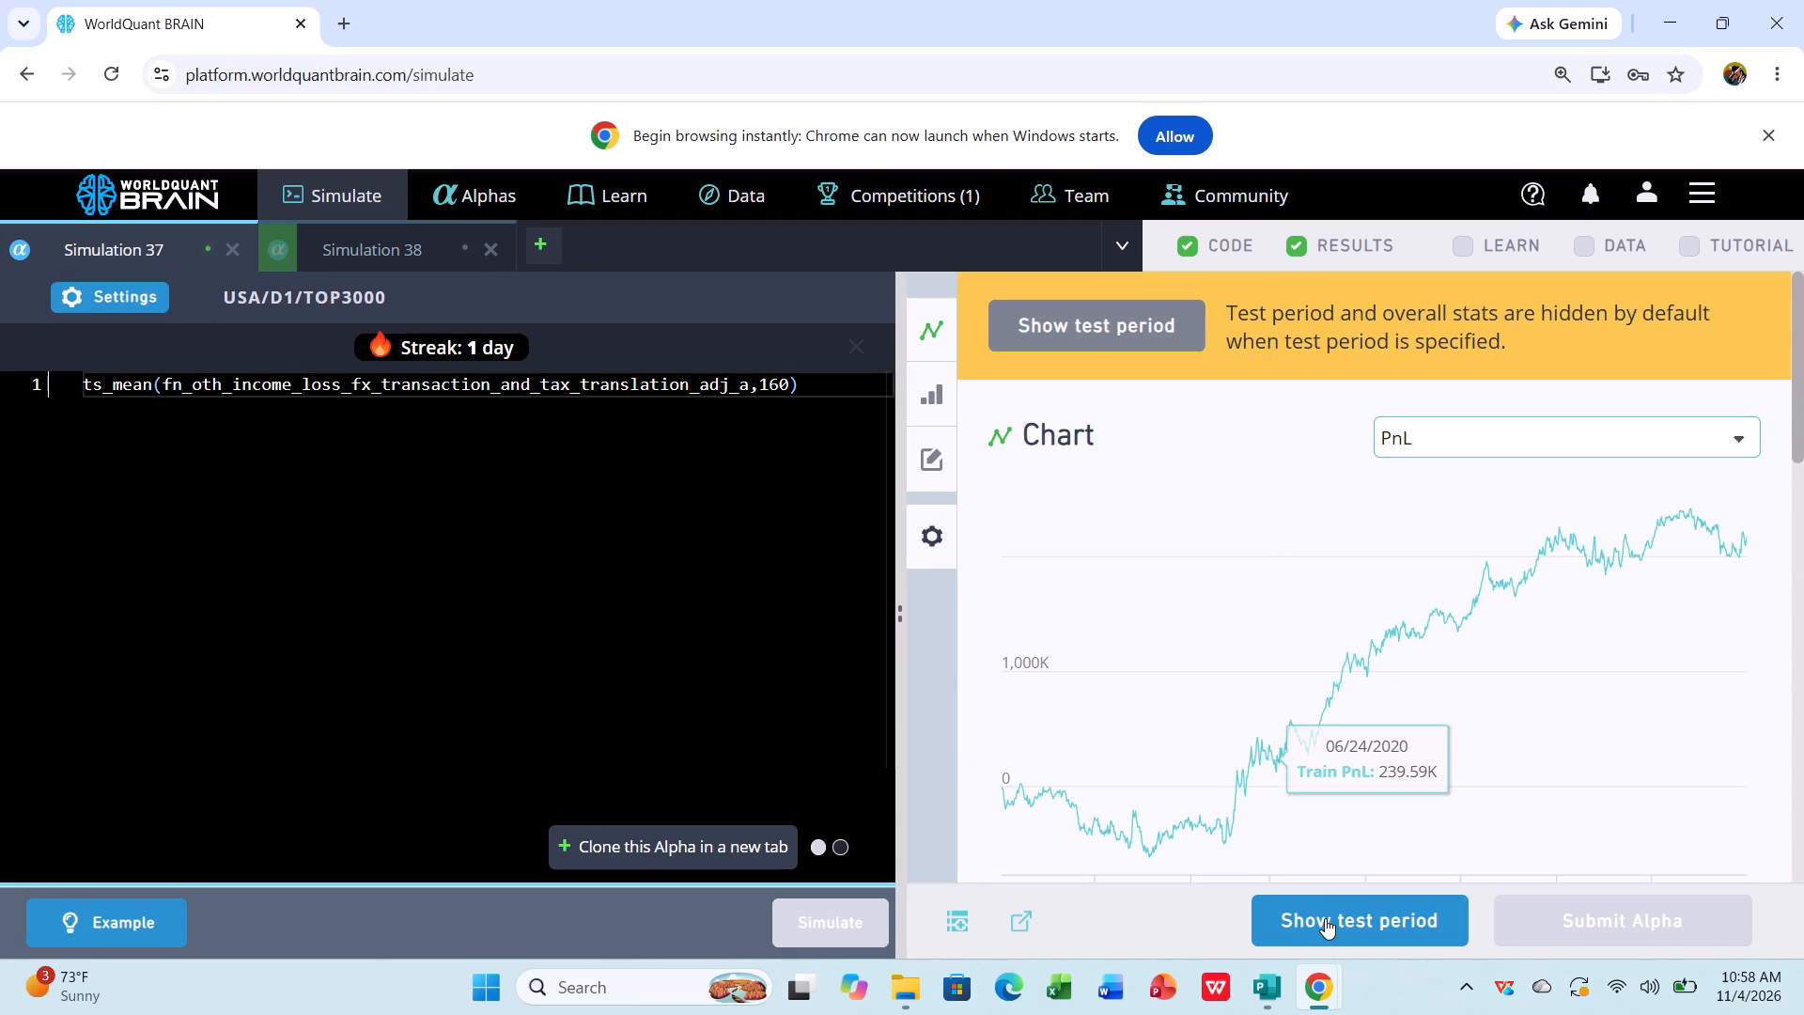
pyautogui.scroll(-1, 1431, 823)
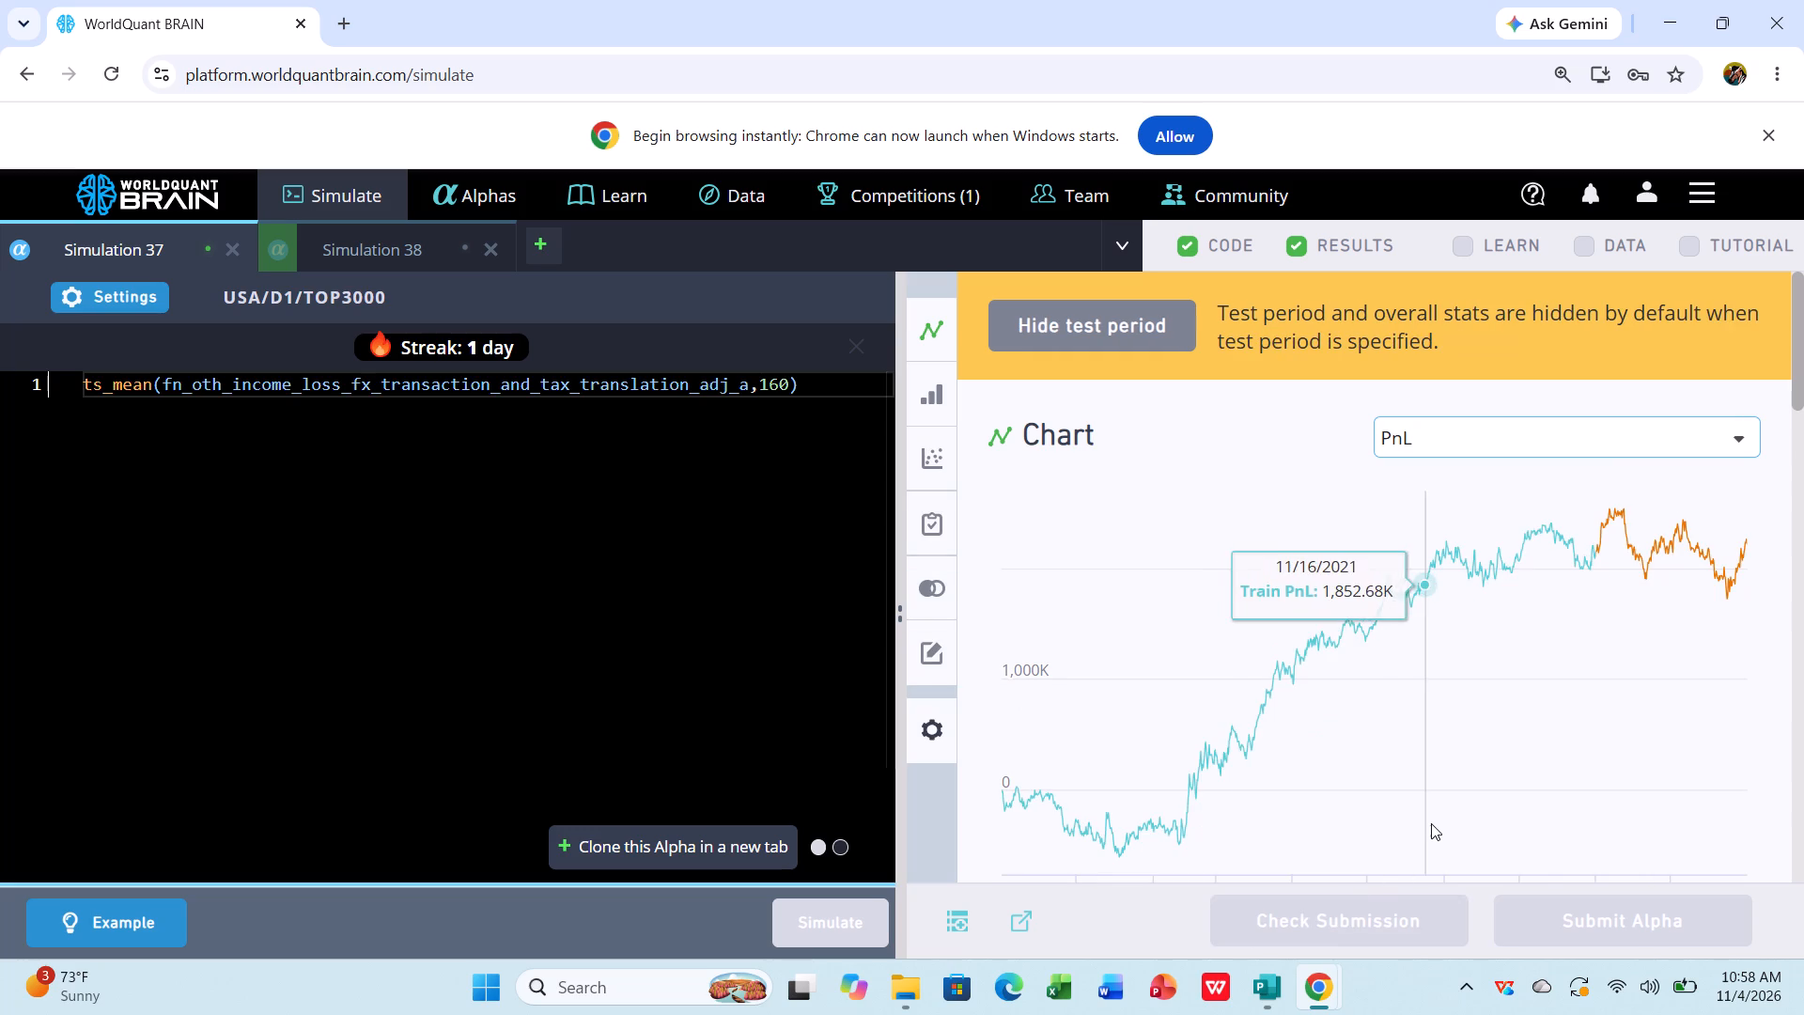
pyautogui.scroll(-2, 1431, 823)
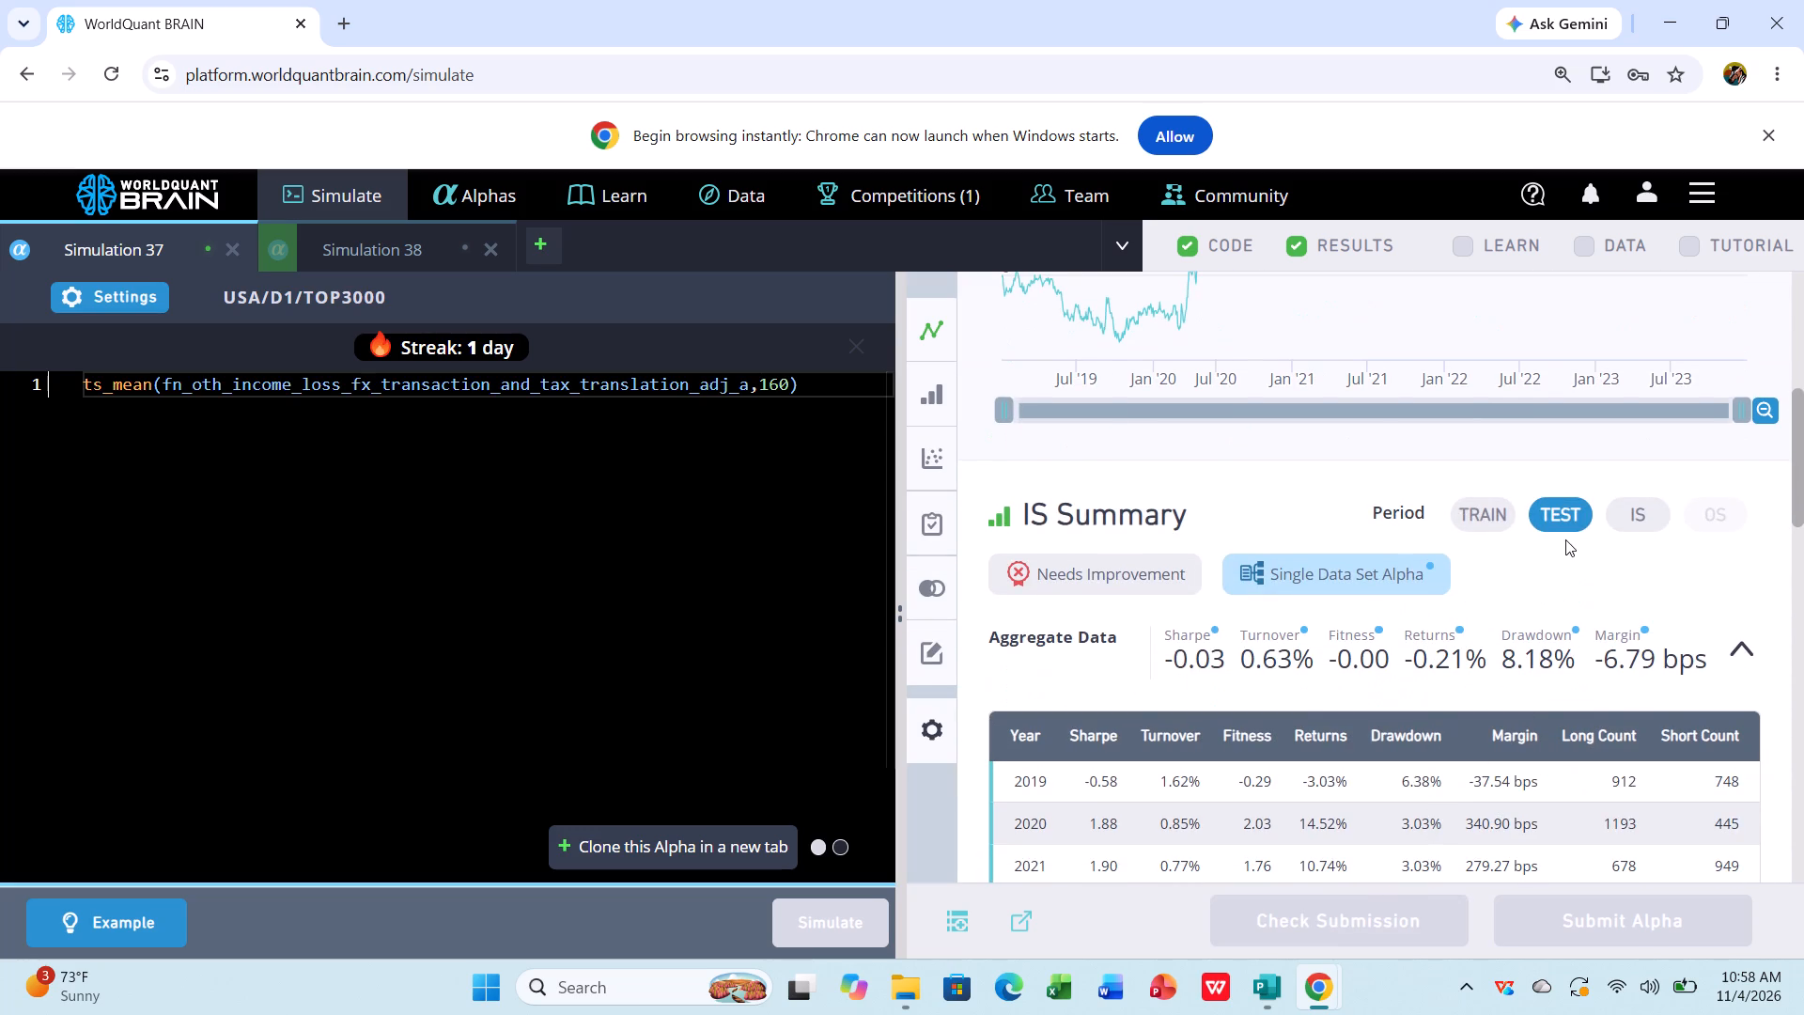
pyautogui.click(1630, 515)
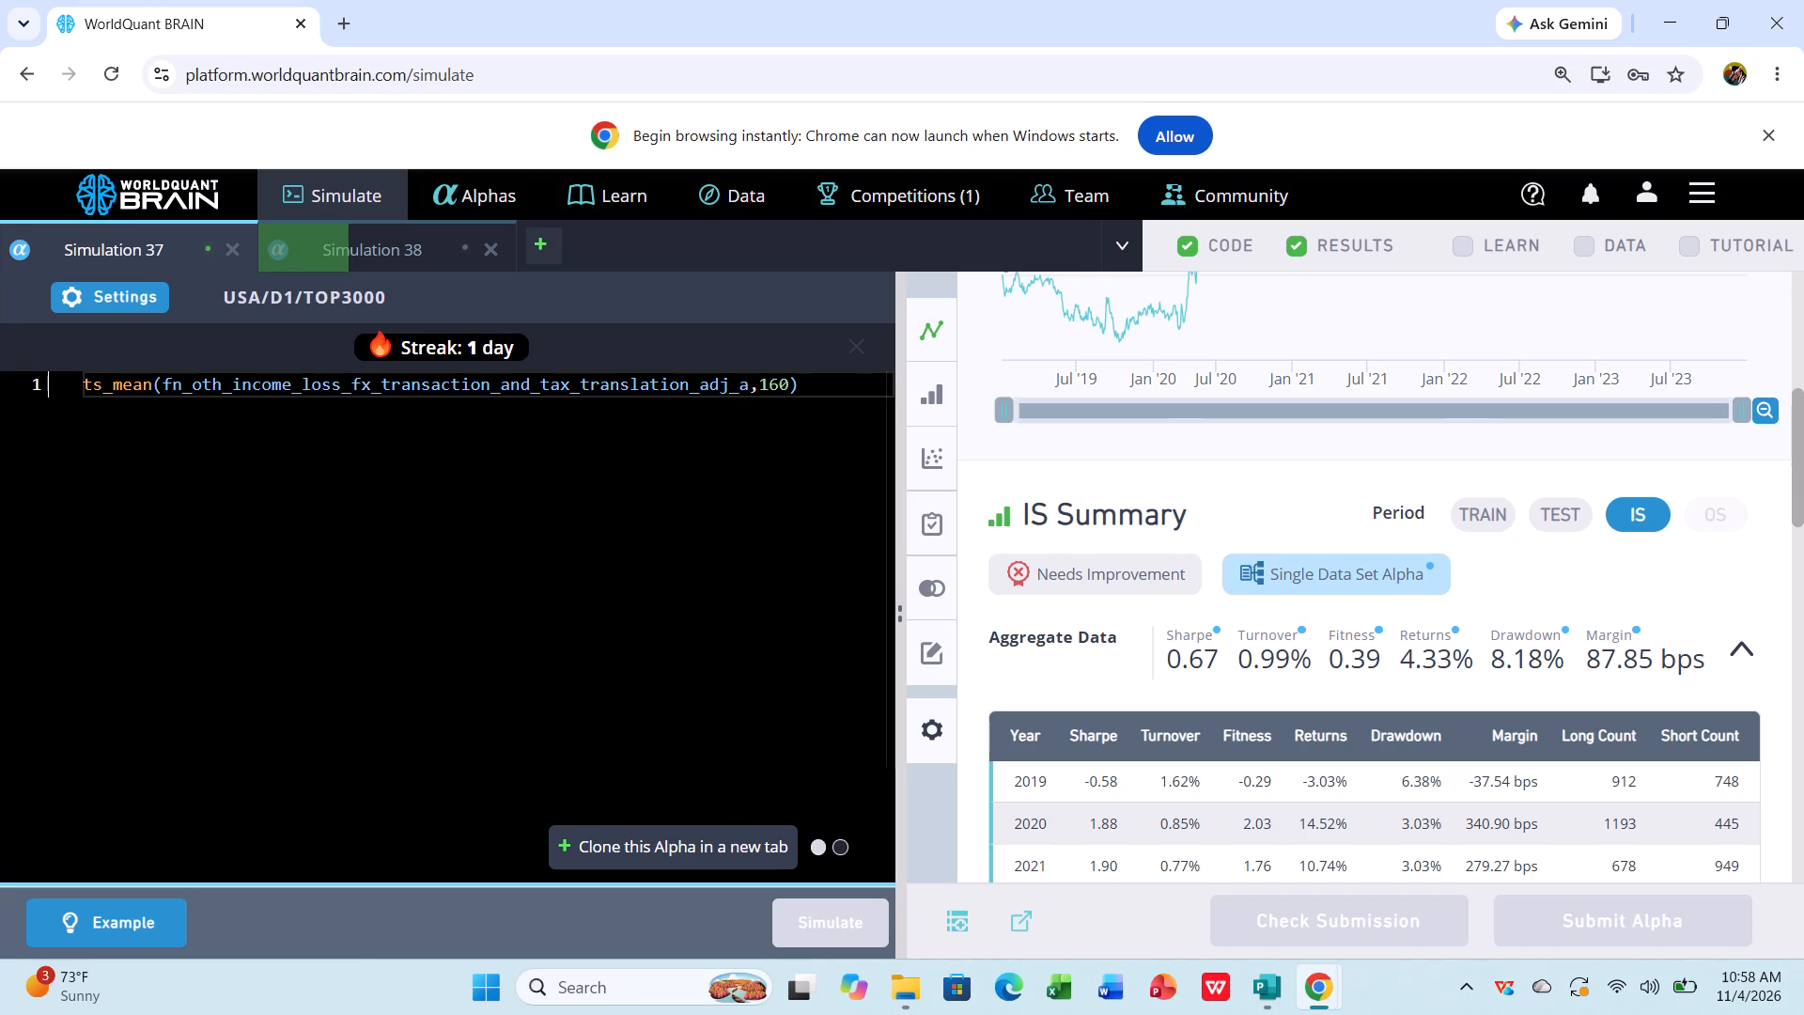
# Set Simulation 37's neutralization to Subindustry and decay to 0, apply the settings, and simulate the alpha again.
pyautogui.click(123, 295)
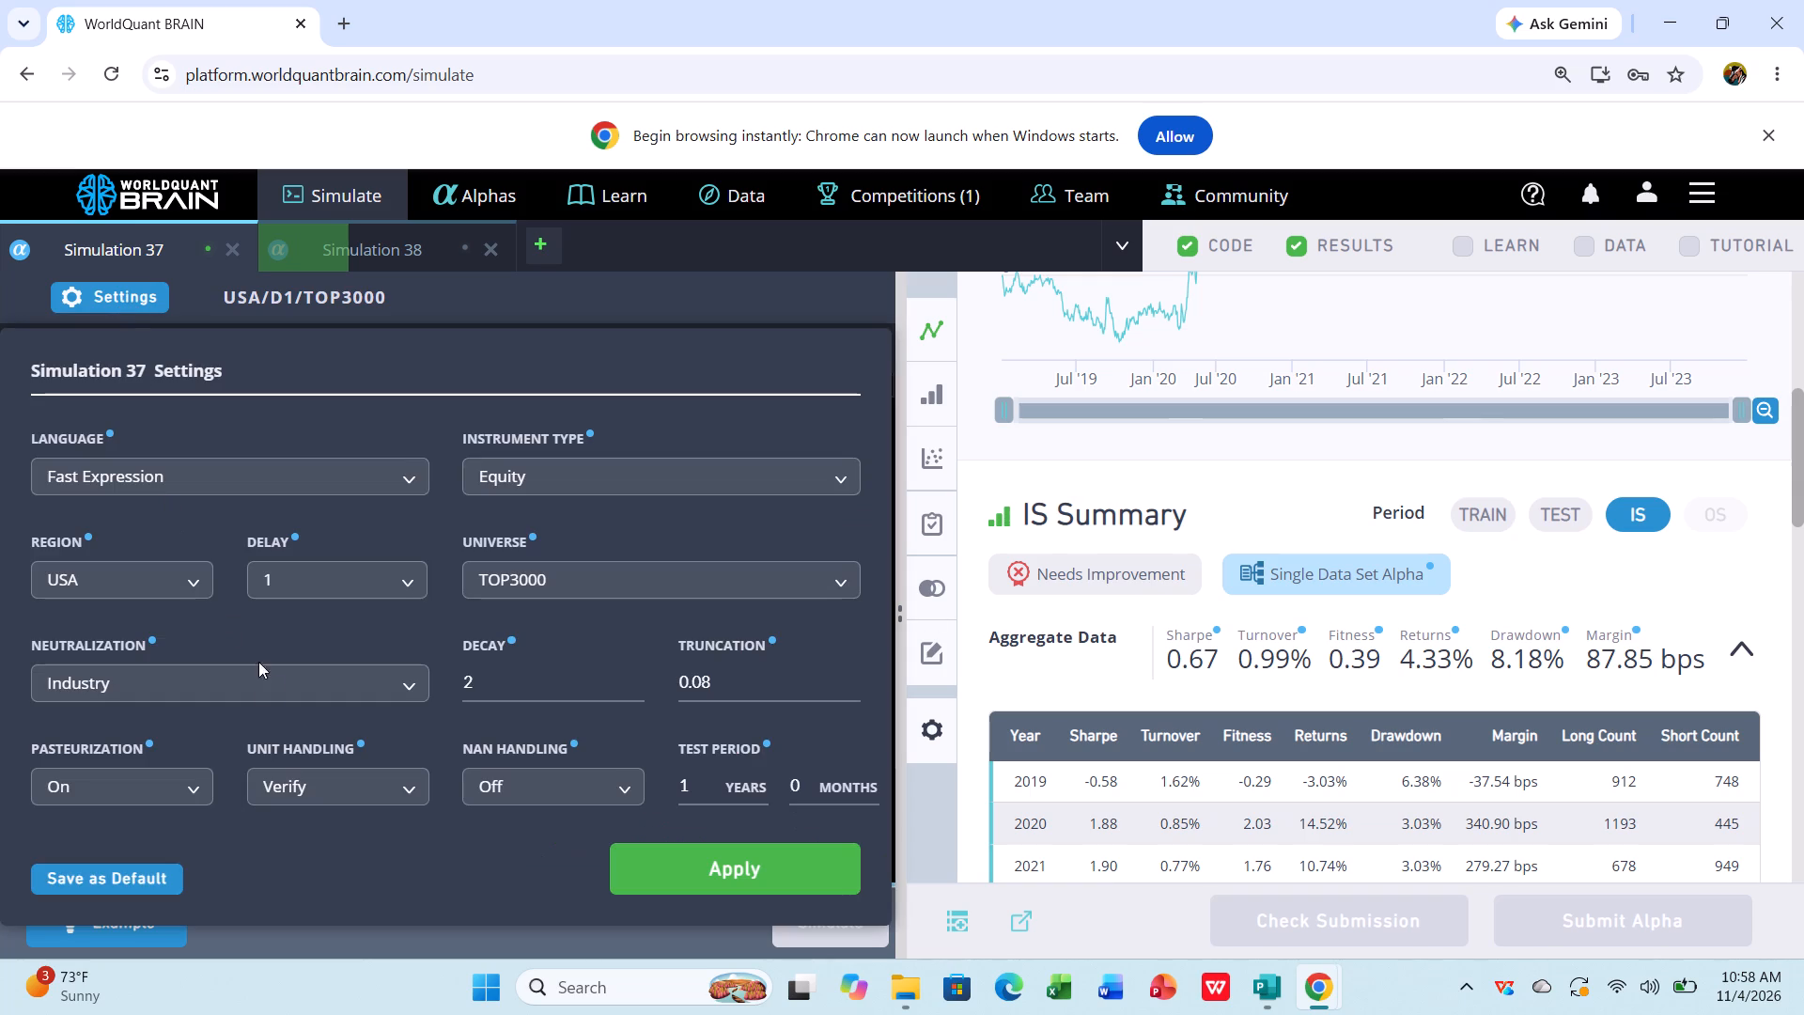
pyautogui.click(388, 679)
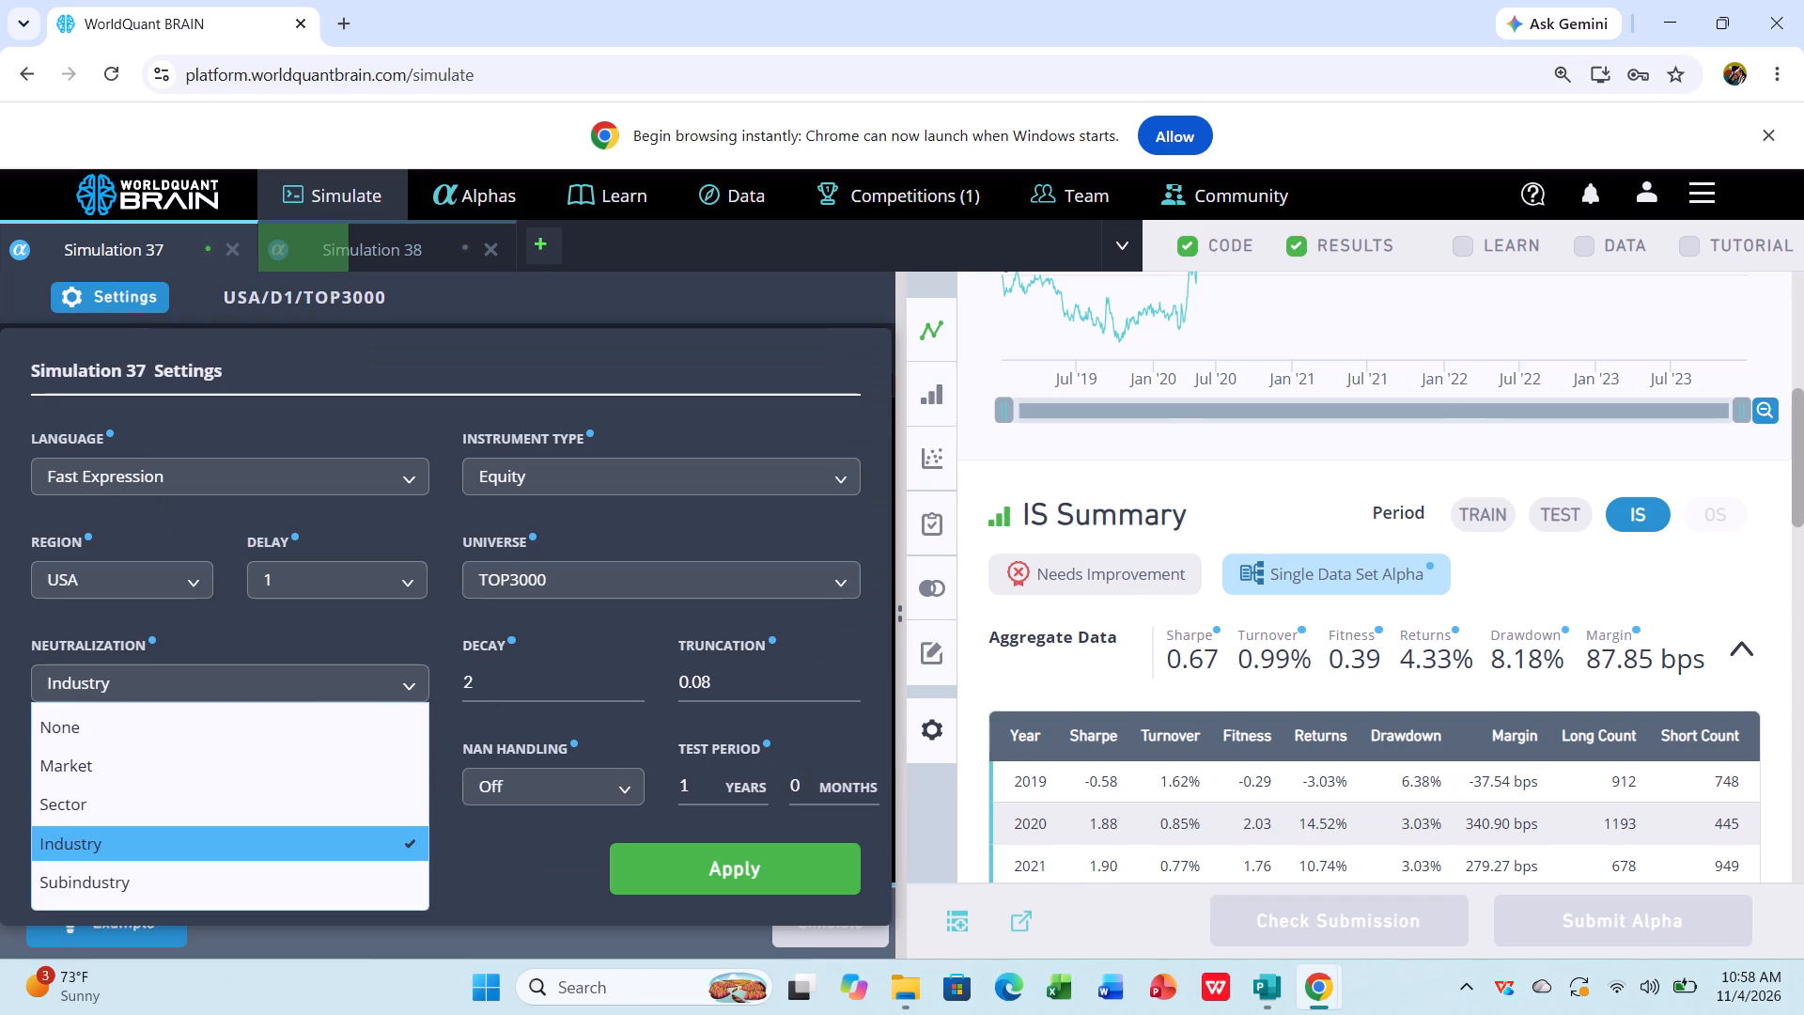
pyautogui.scroll(-3, 1027, 741)
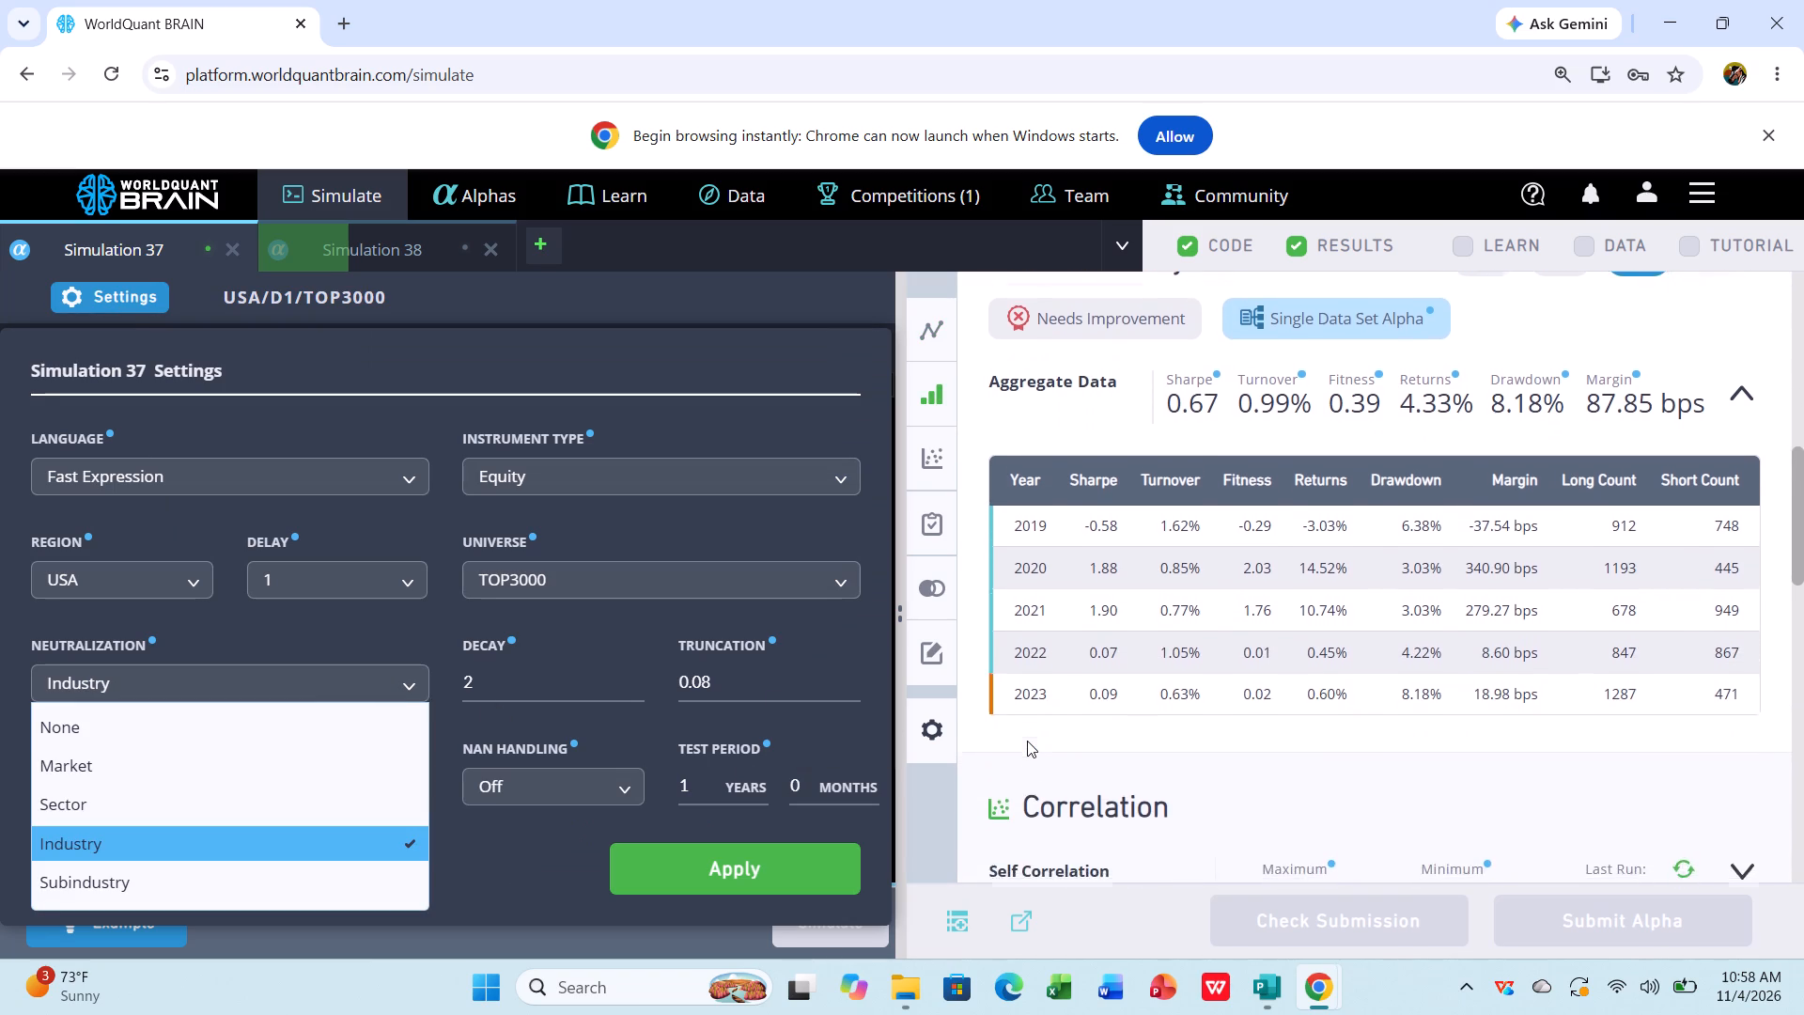
pyautogui.scroll(-3, 1027, 741)
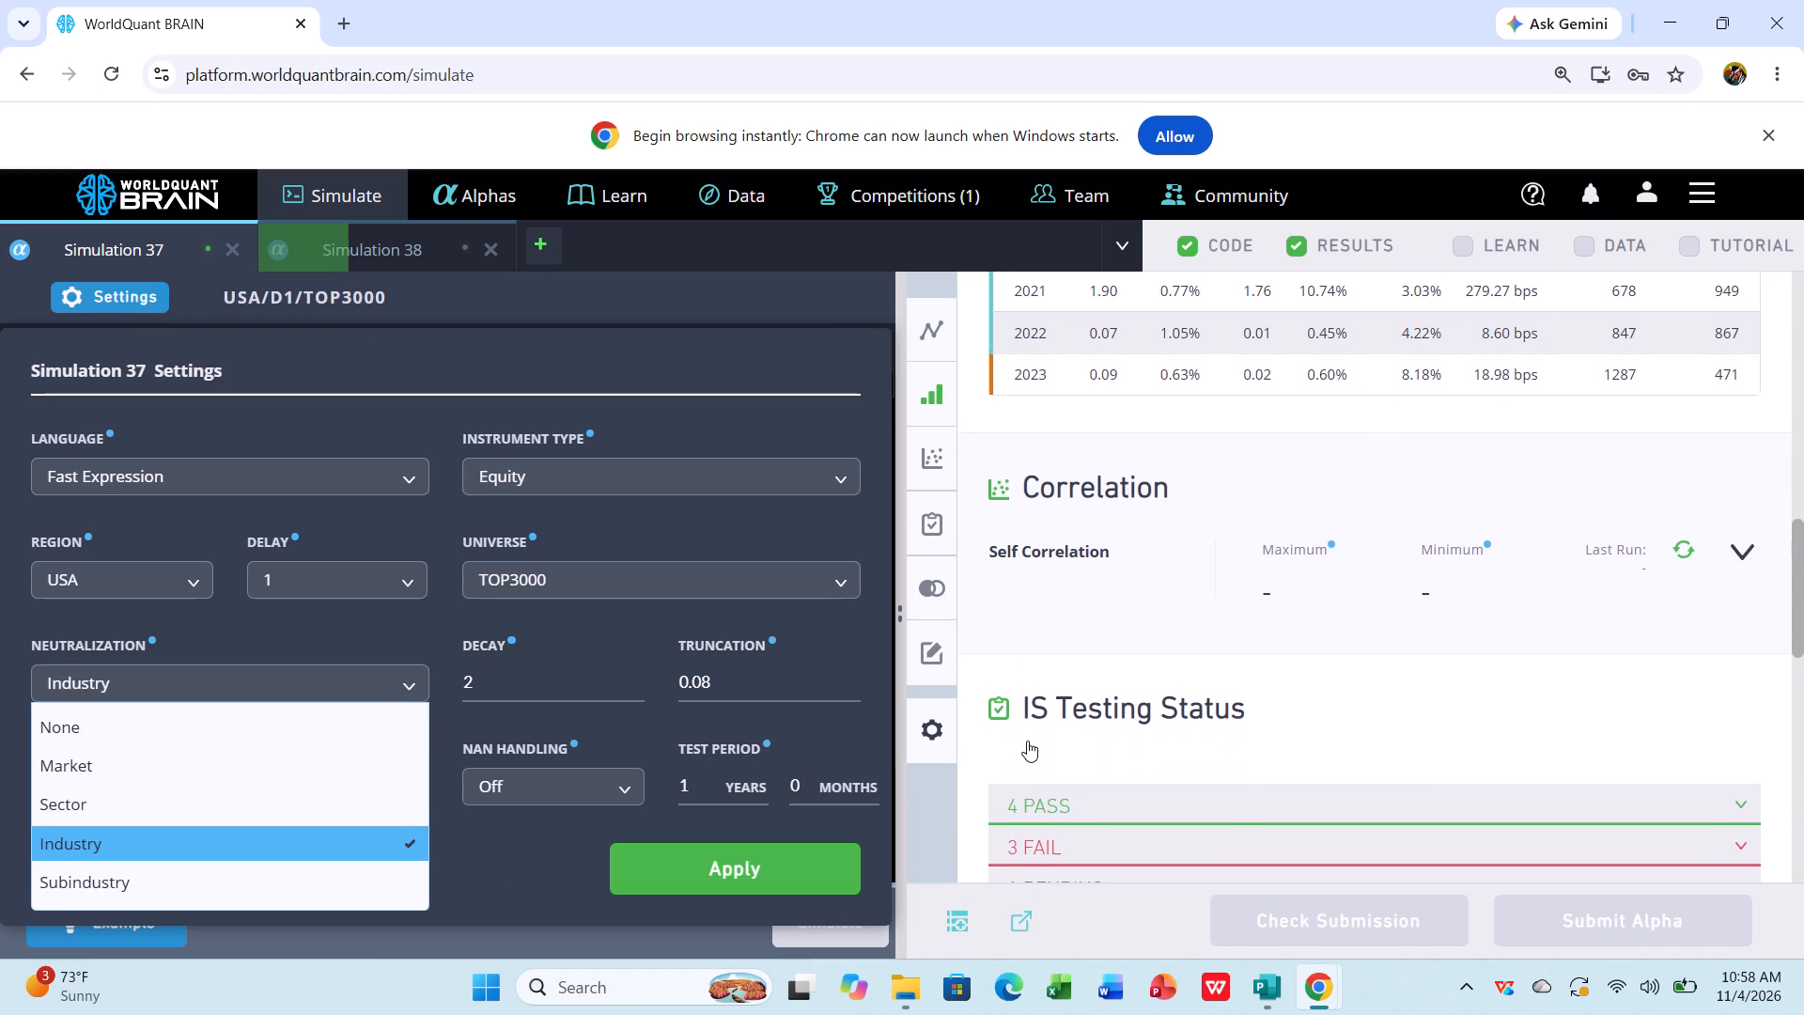
pyautogui.scroll(-1, 1027, 741)
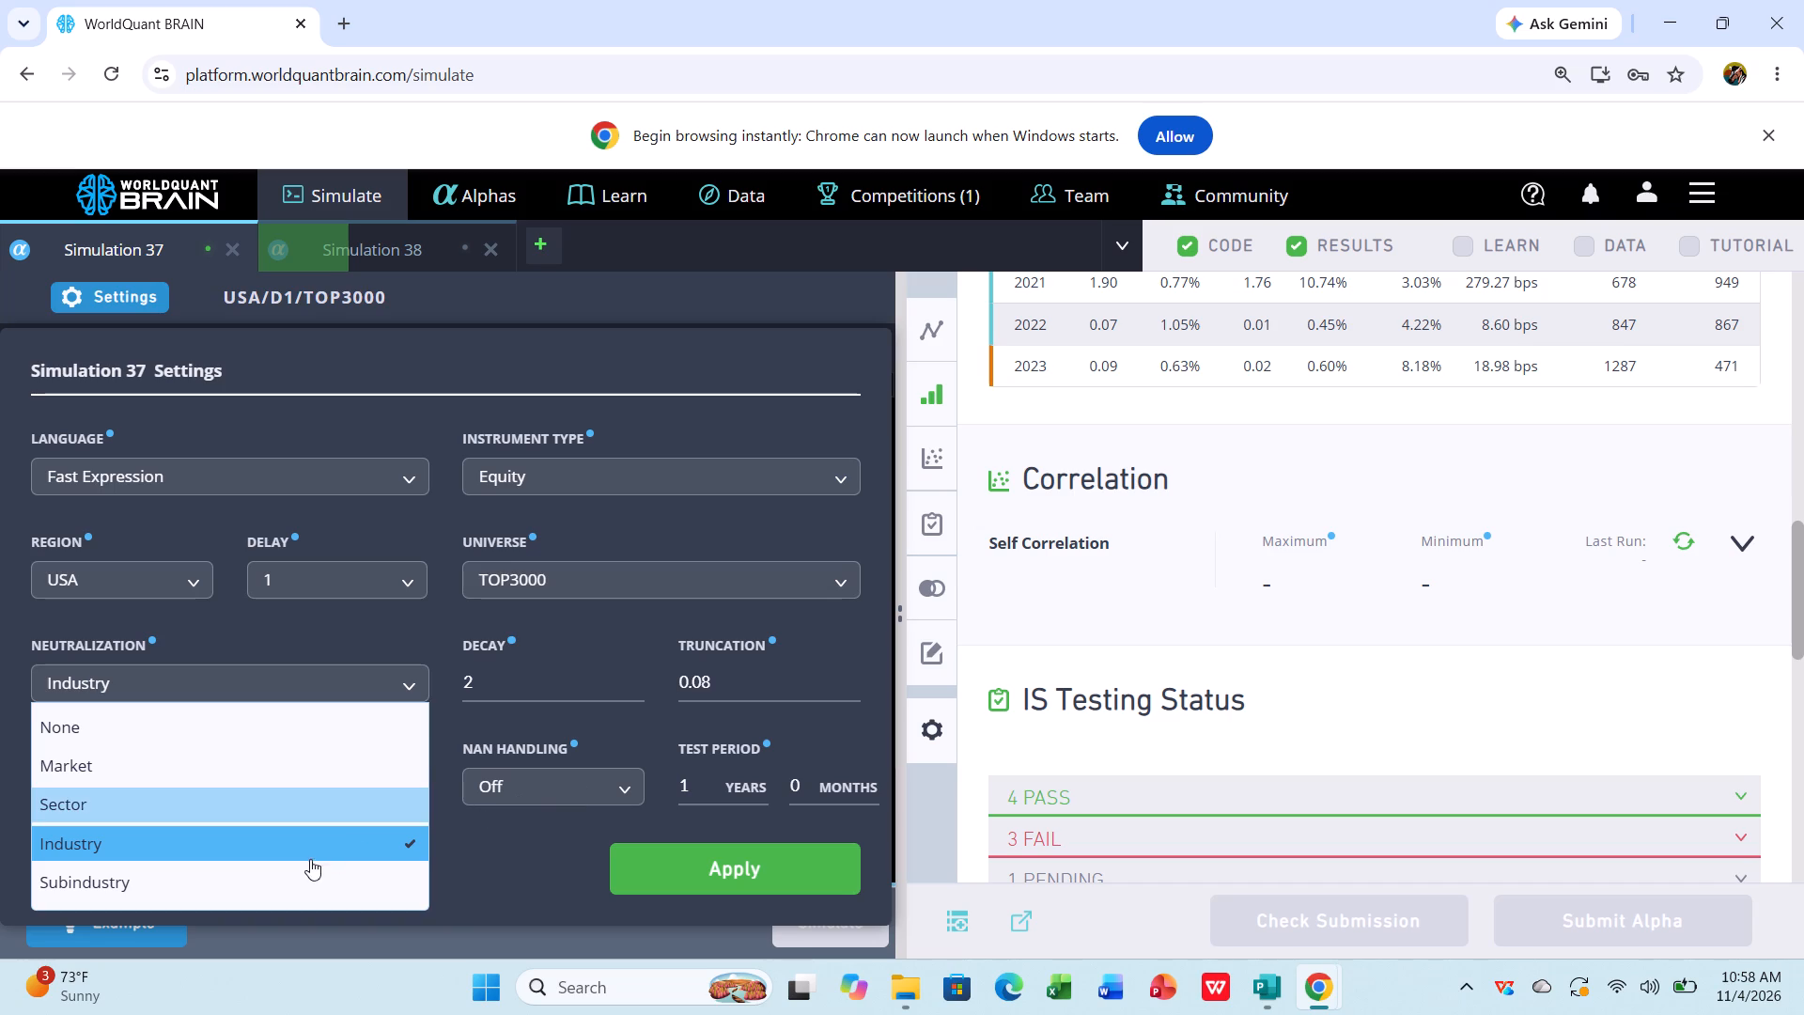
pyautogui.click(309, 878)
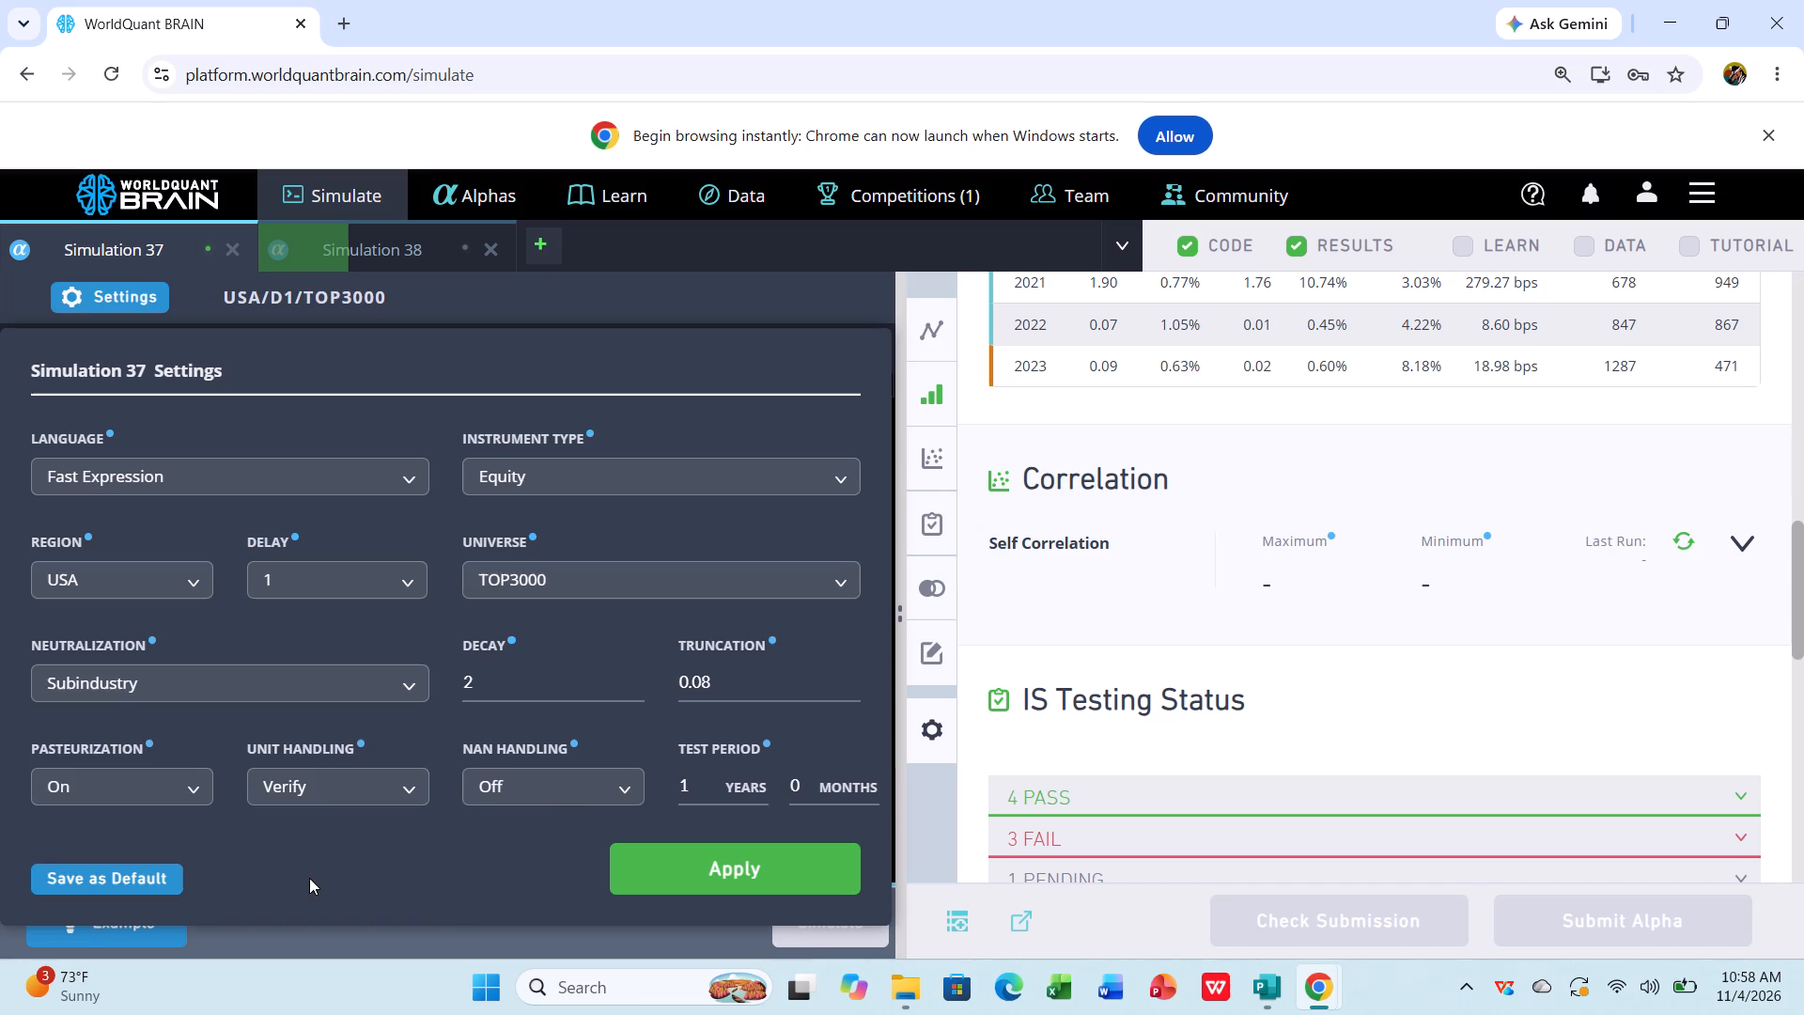
pyautogui.click(480, 690)
pyautogui.press('BackSpace')
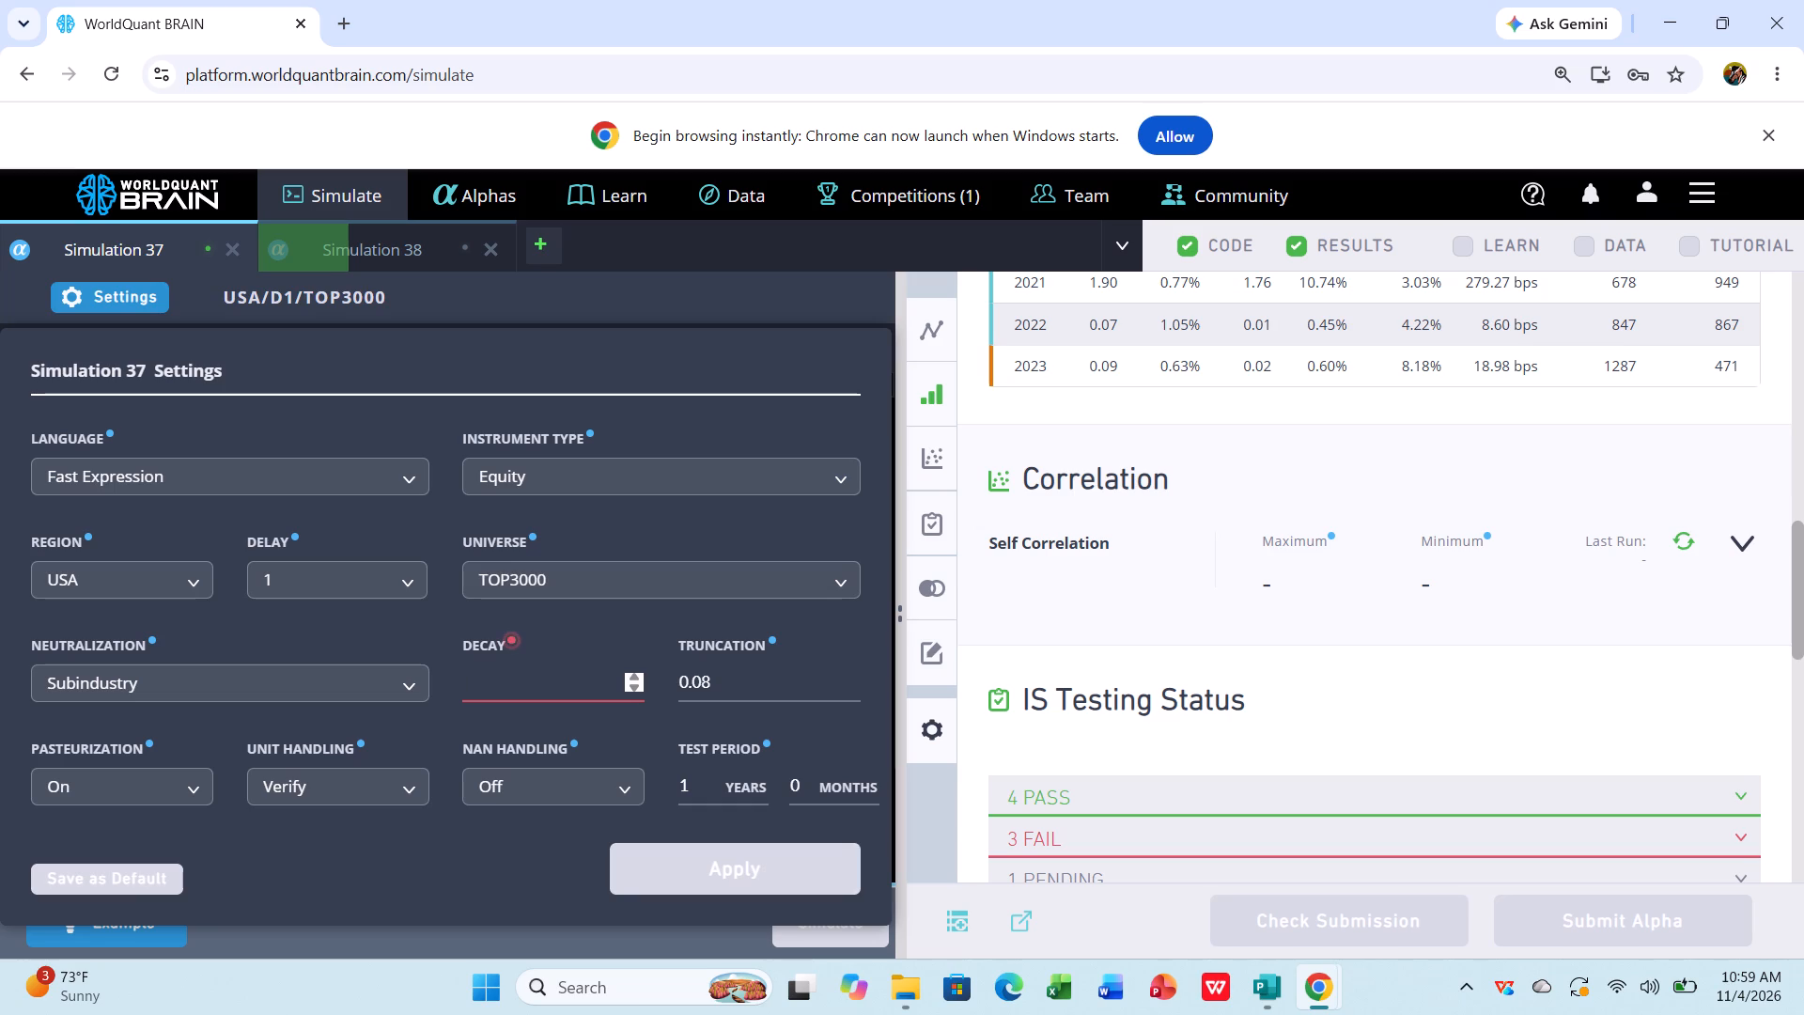
pyautogui.press('0')
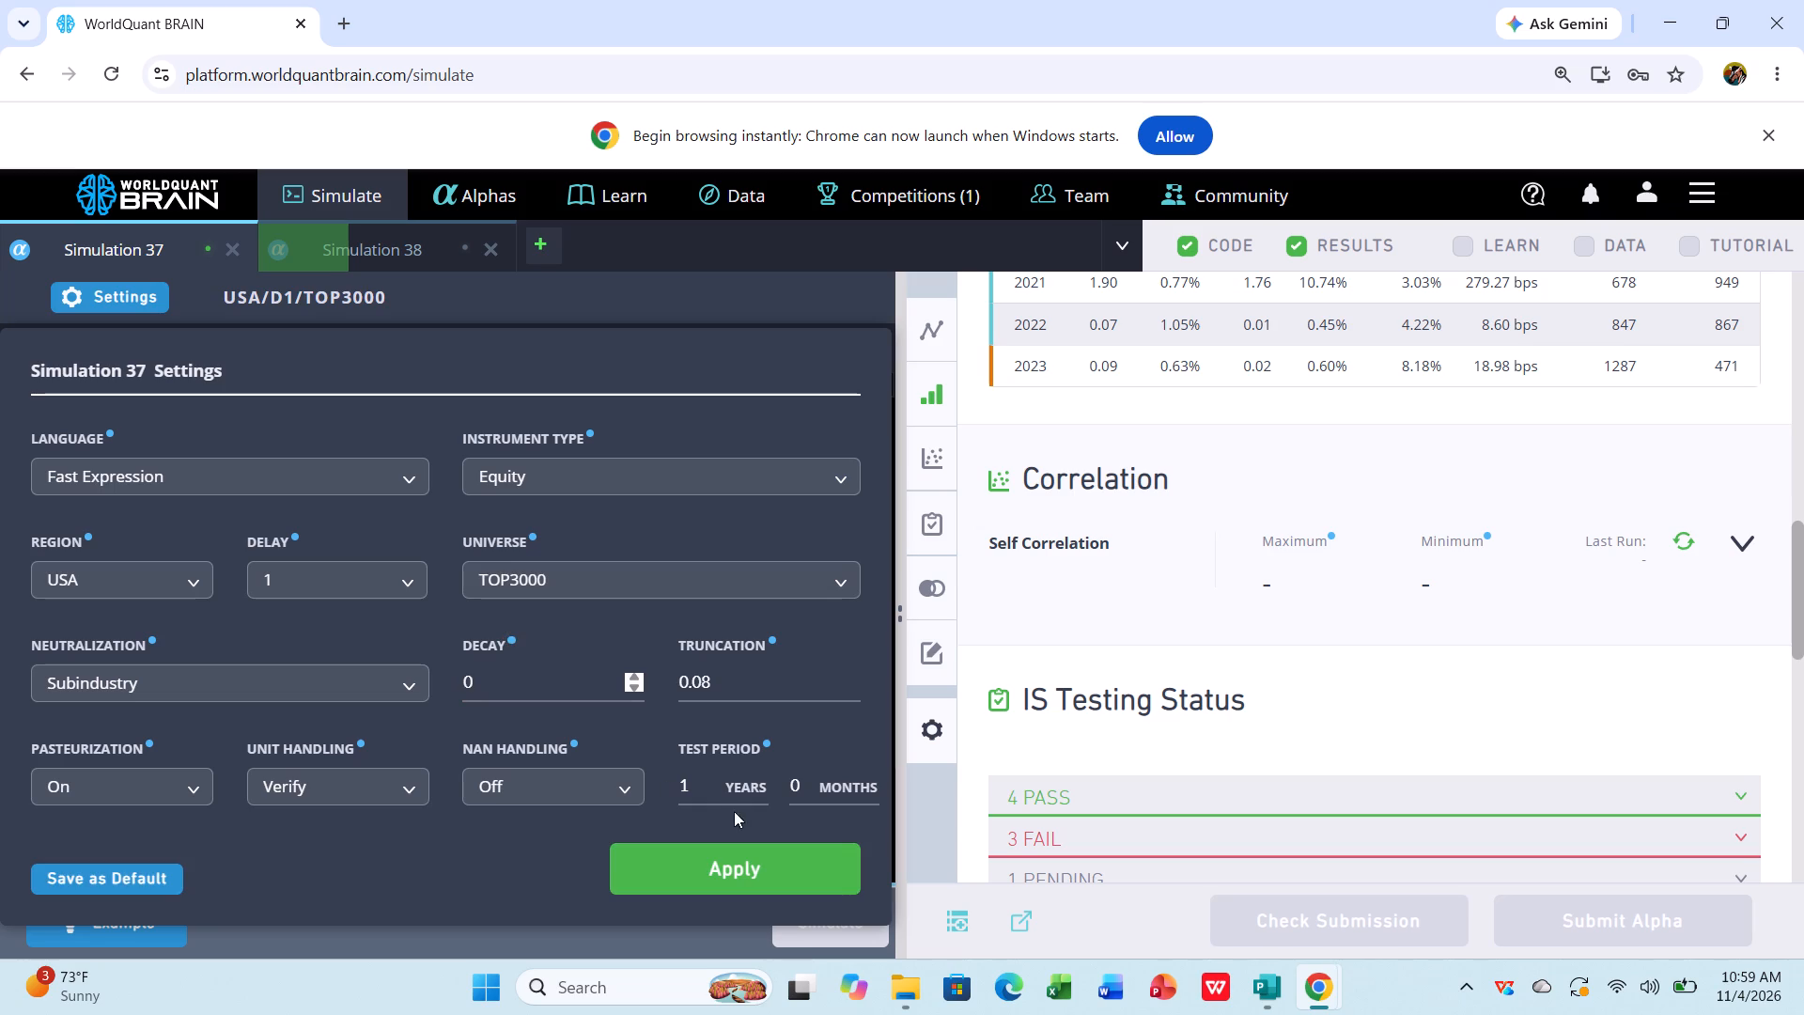
pyautogui.click(759, 859)
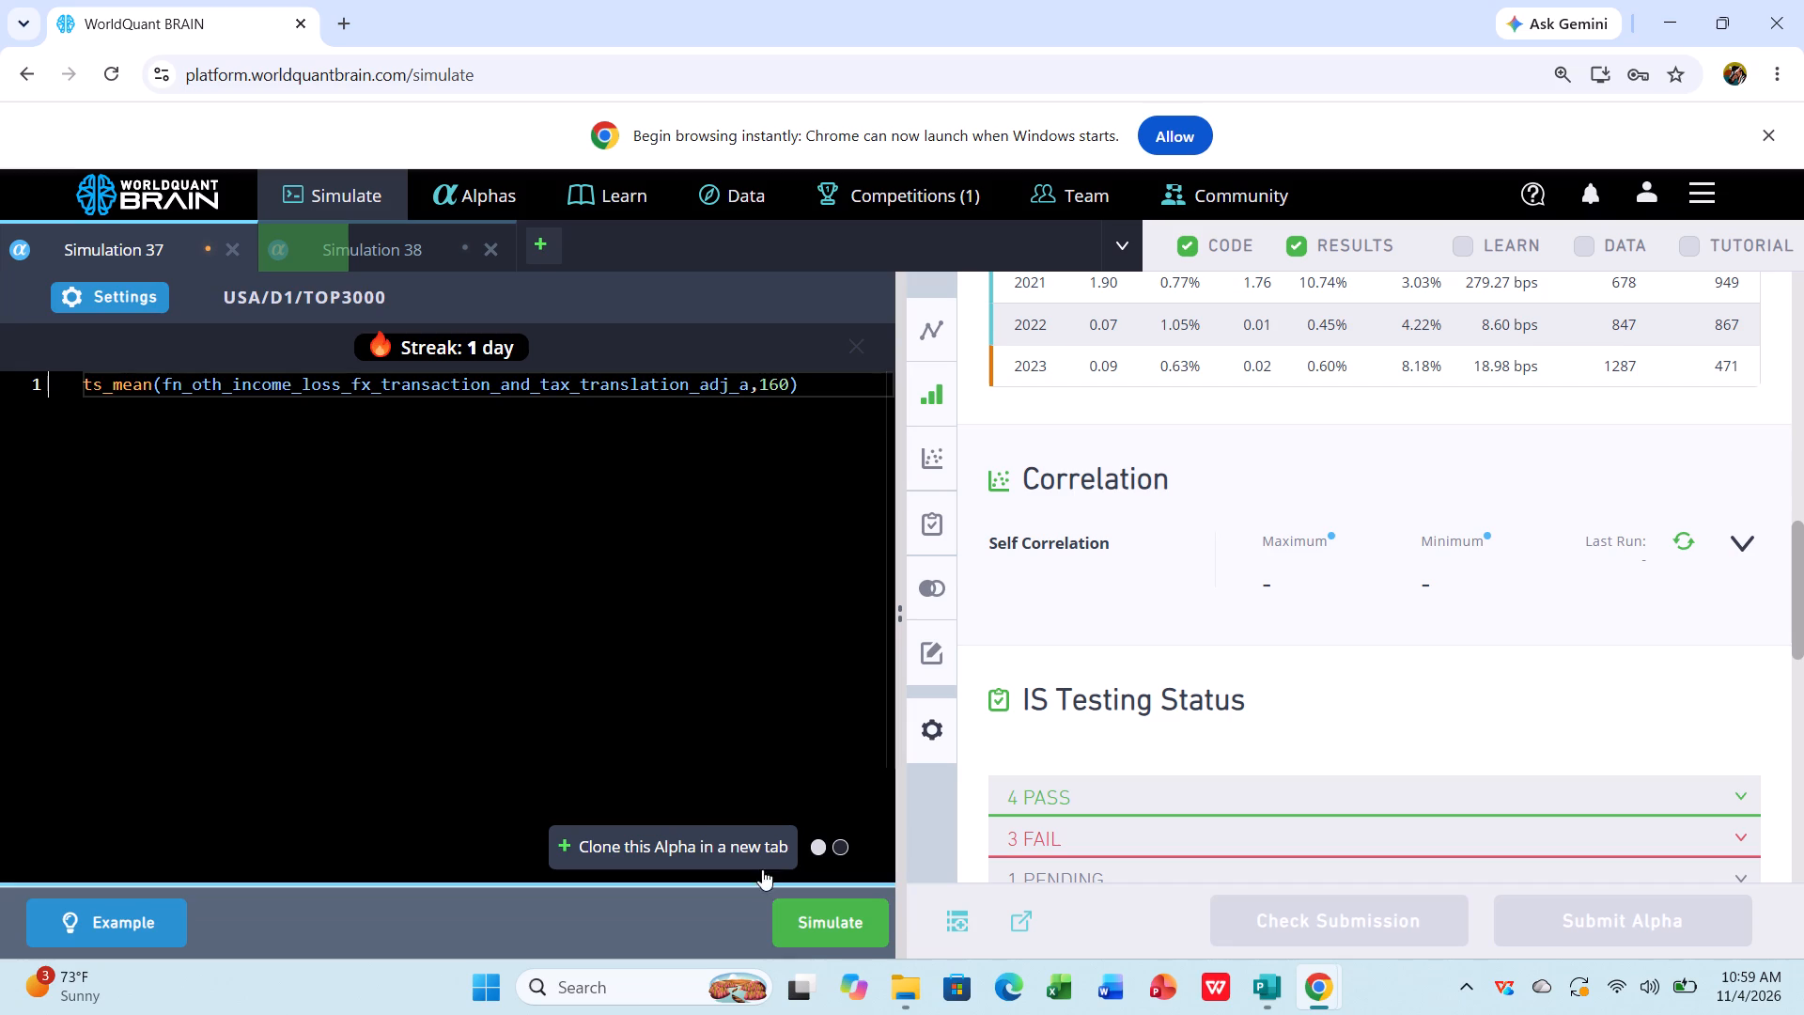
pyautogui.click(832, 912)
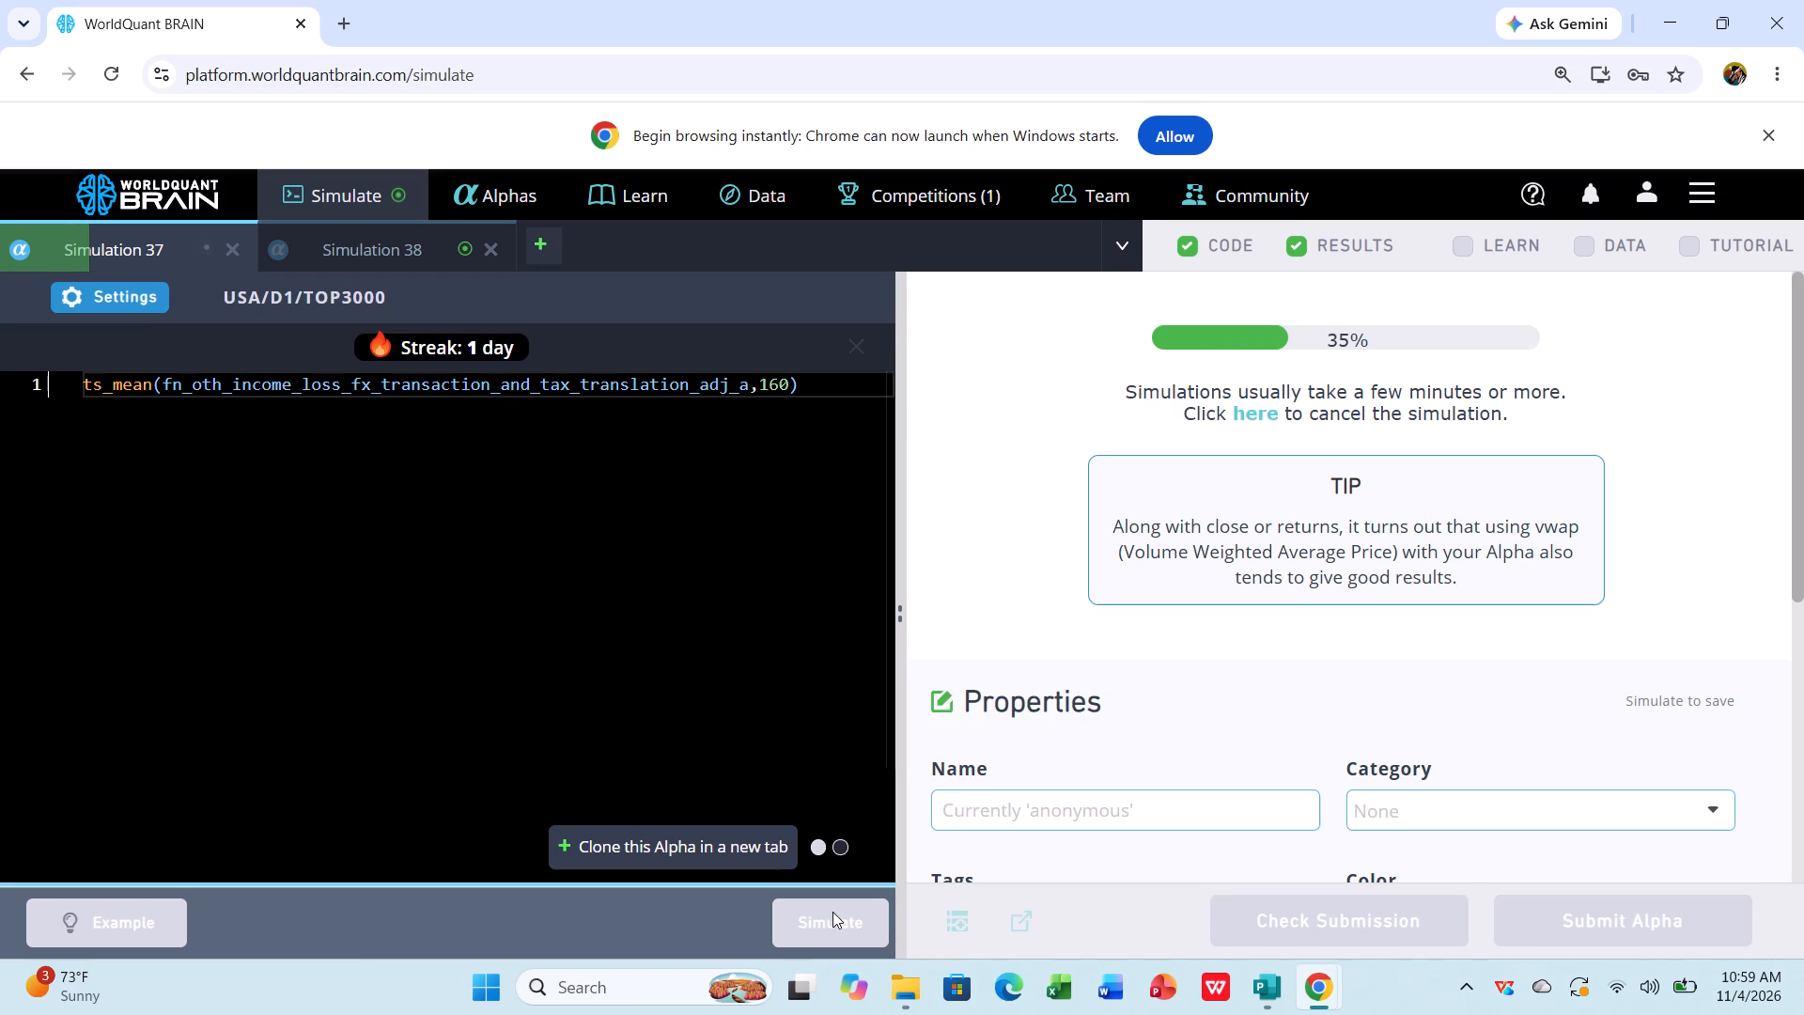
# Show Simulation 38's test period and examine its PnL chart and the IS-period summary.
pyautogui.click(413, 244)
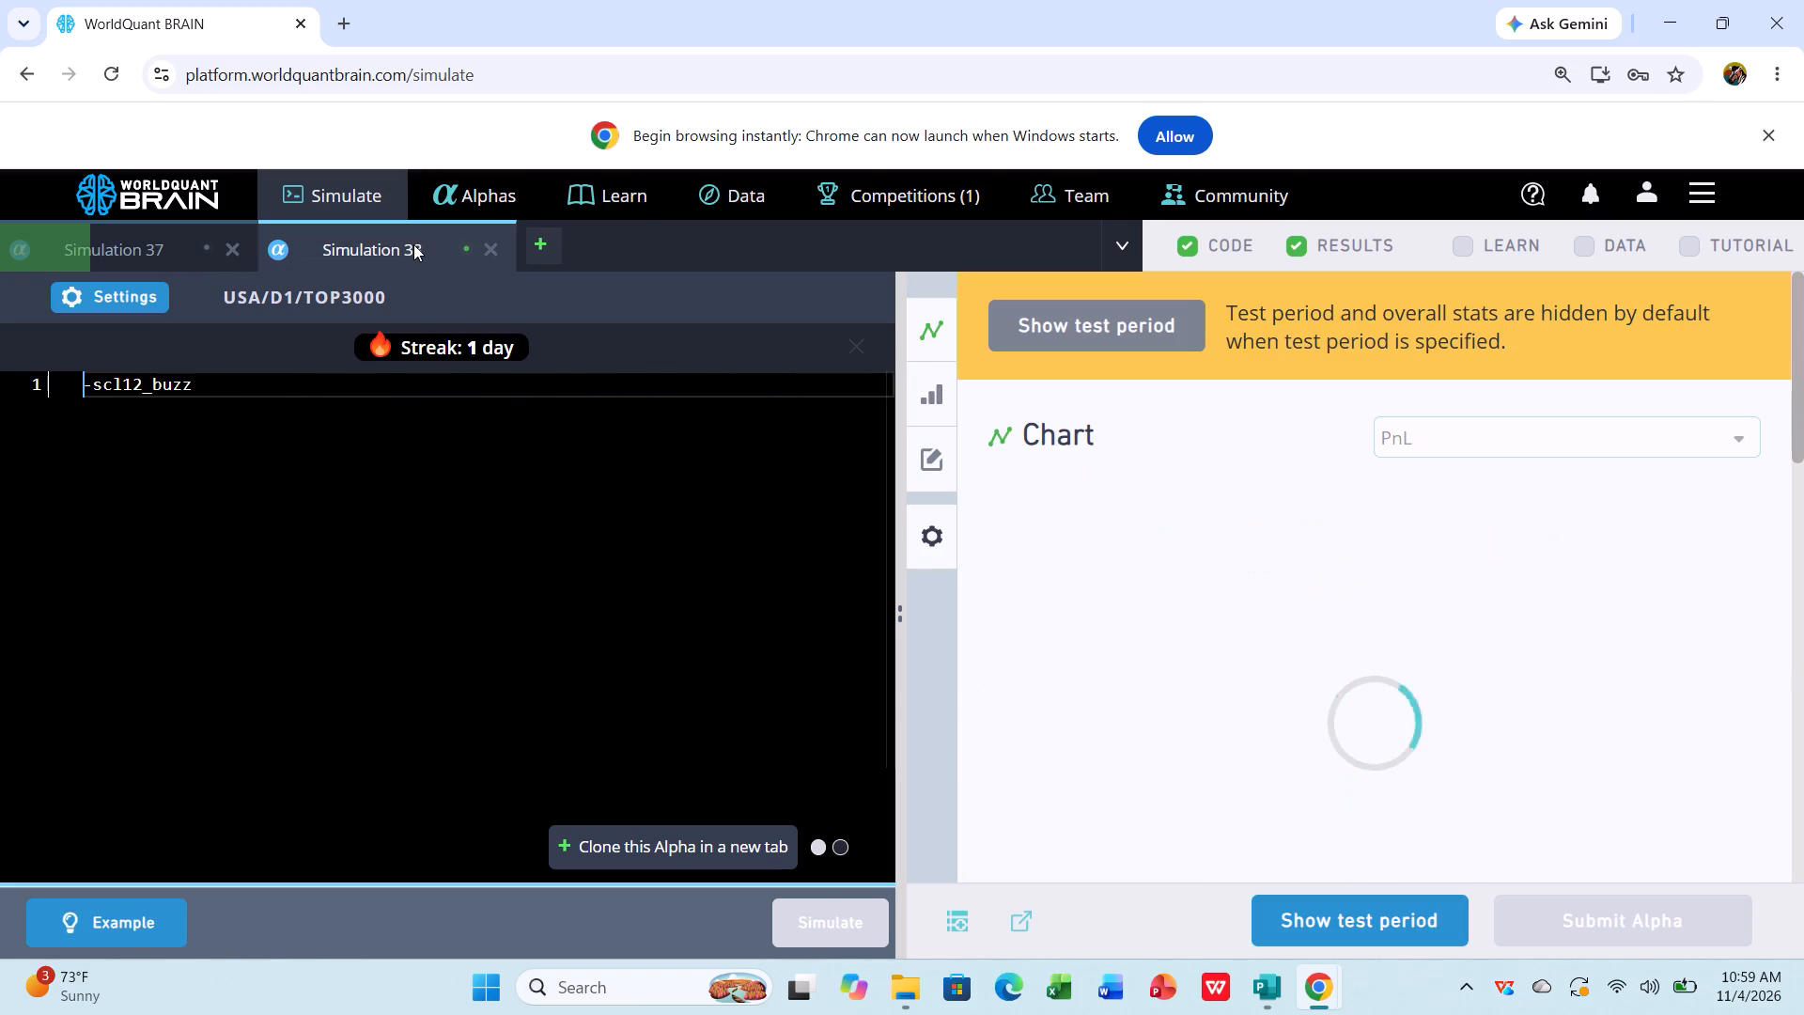
pyautogui.click(1400, 906)
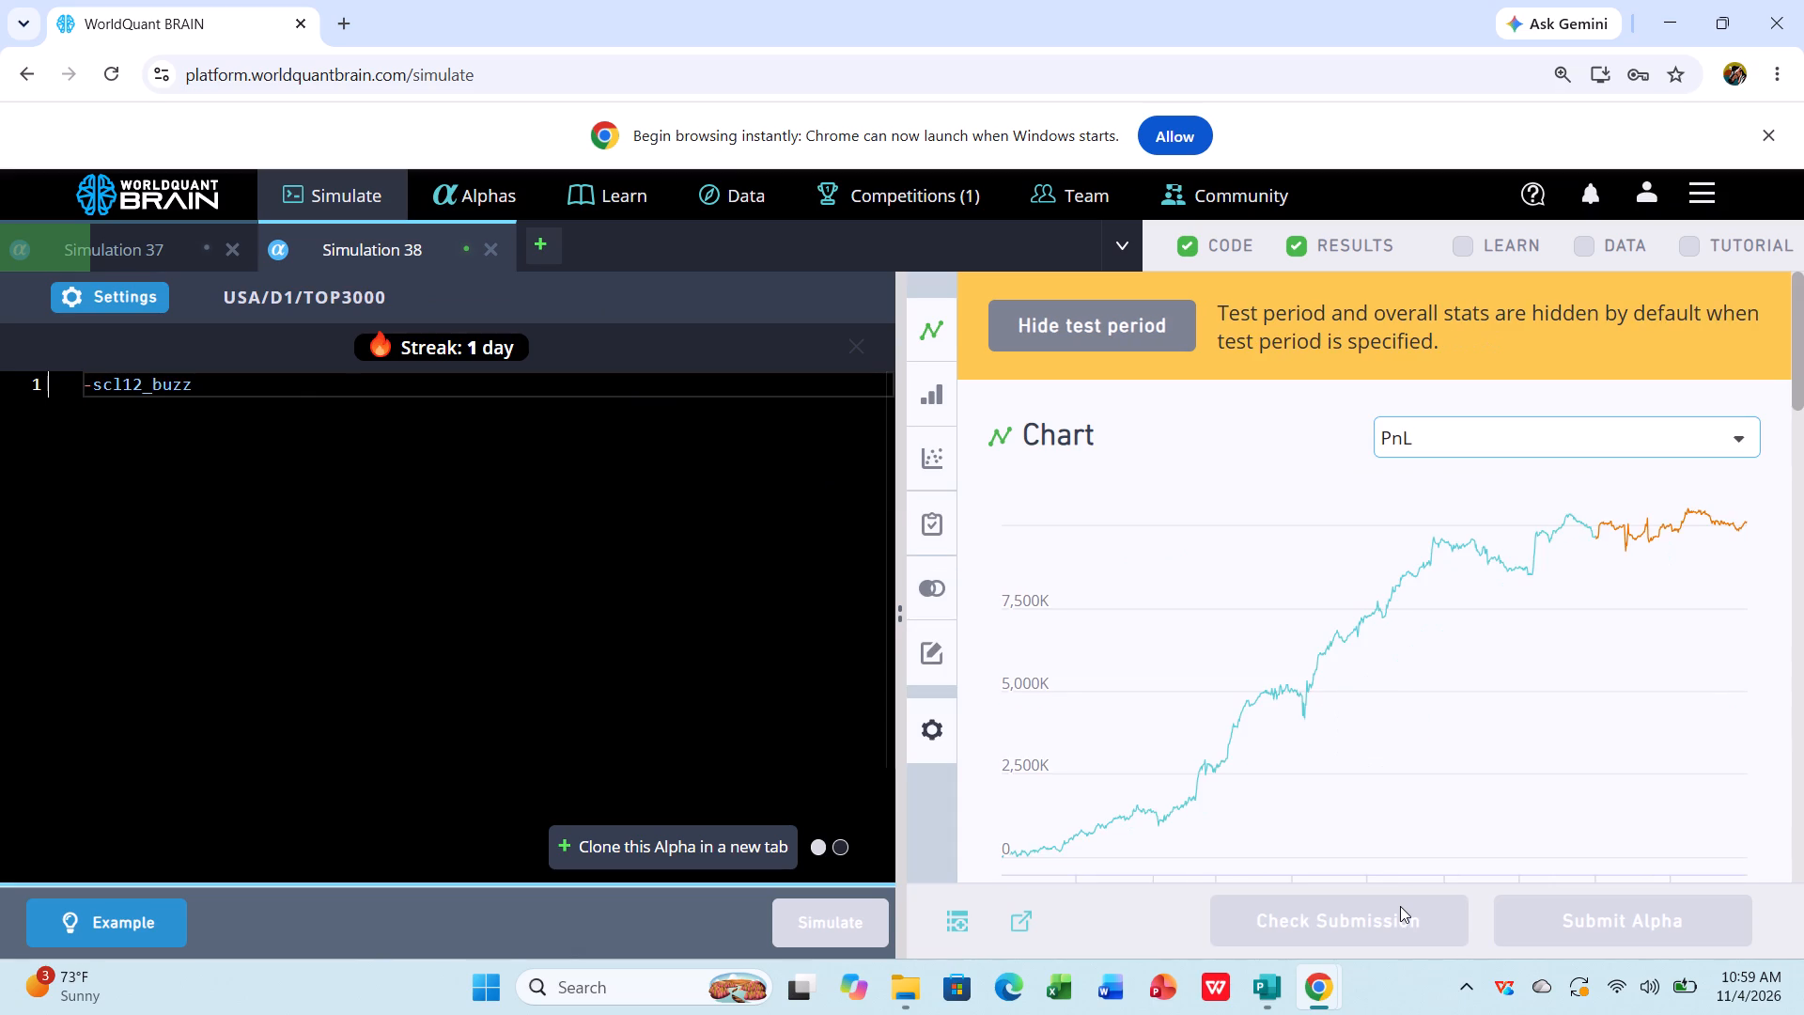
pyautogui.scroll(-4, 1420, 787)
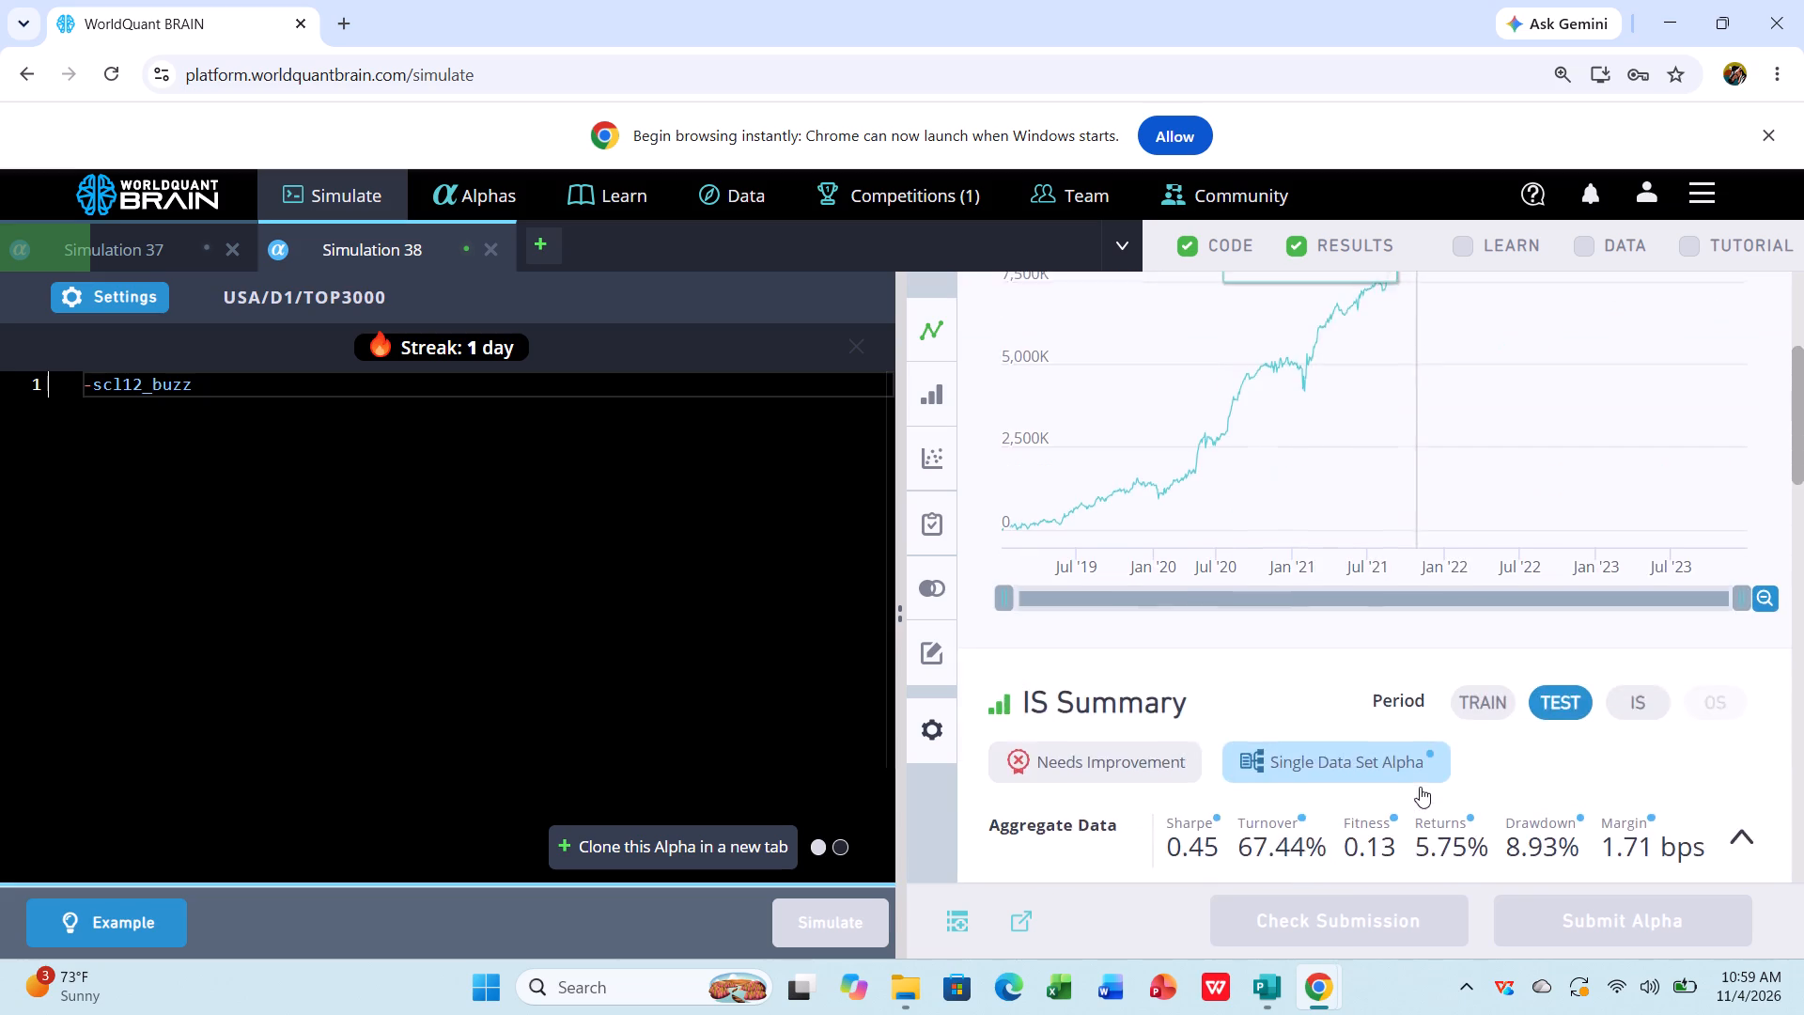
pyautogui.scroll(-1, 1420, 787)
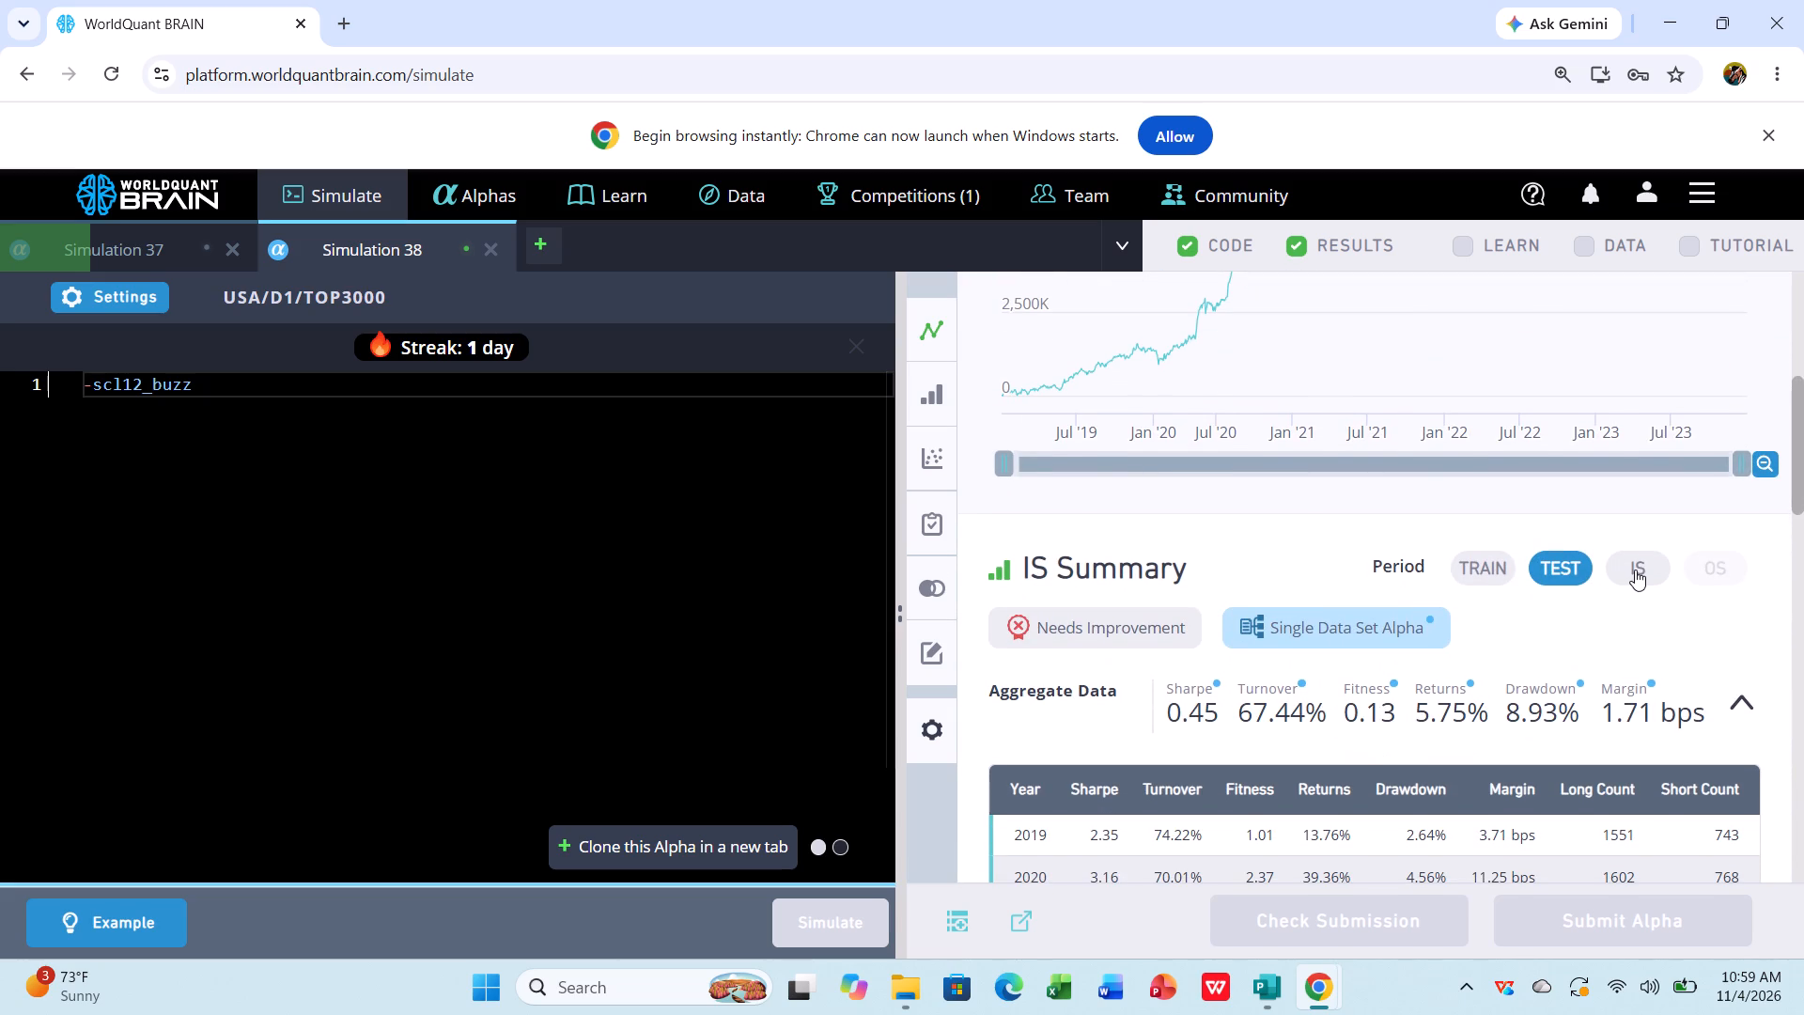
pyautogui.click(1635, 570)
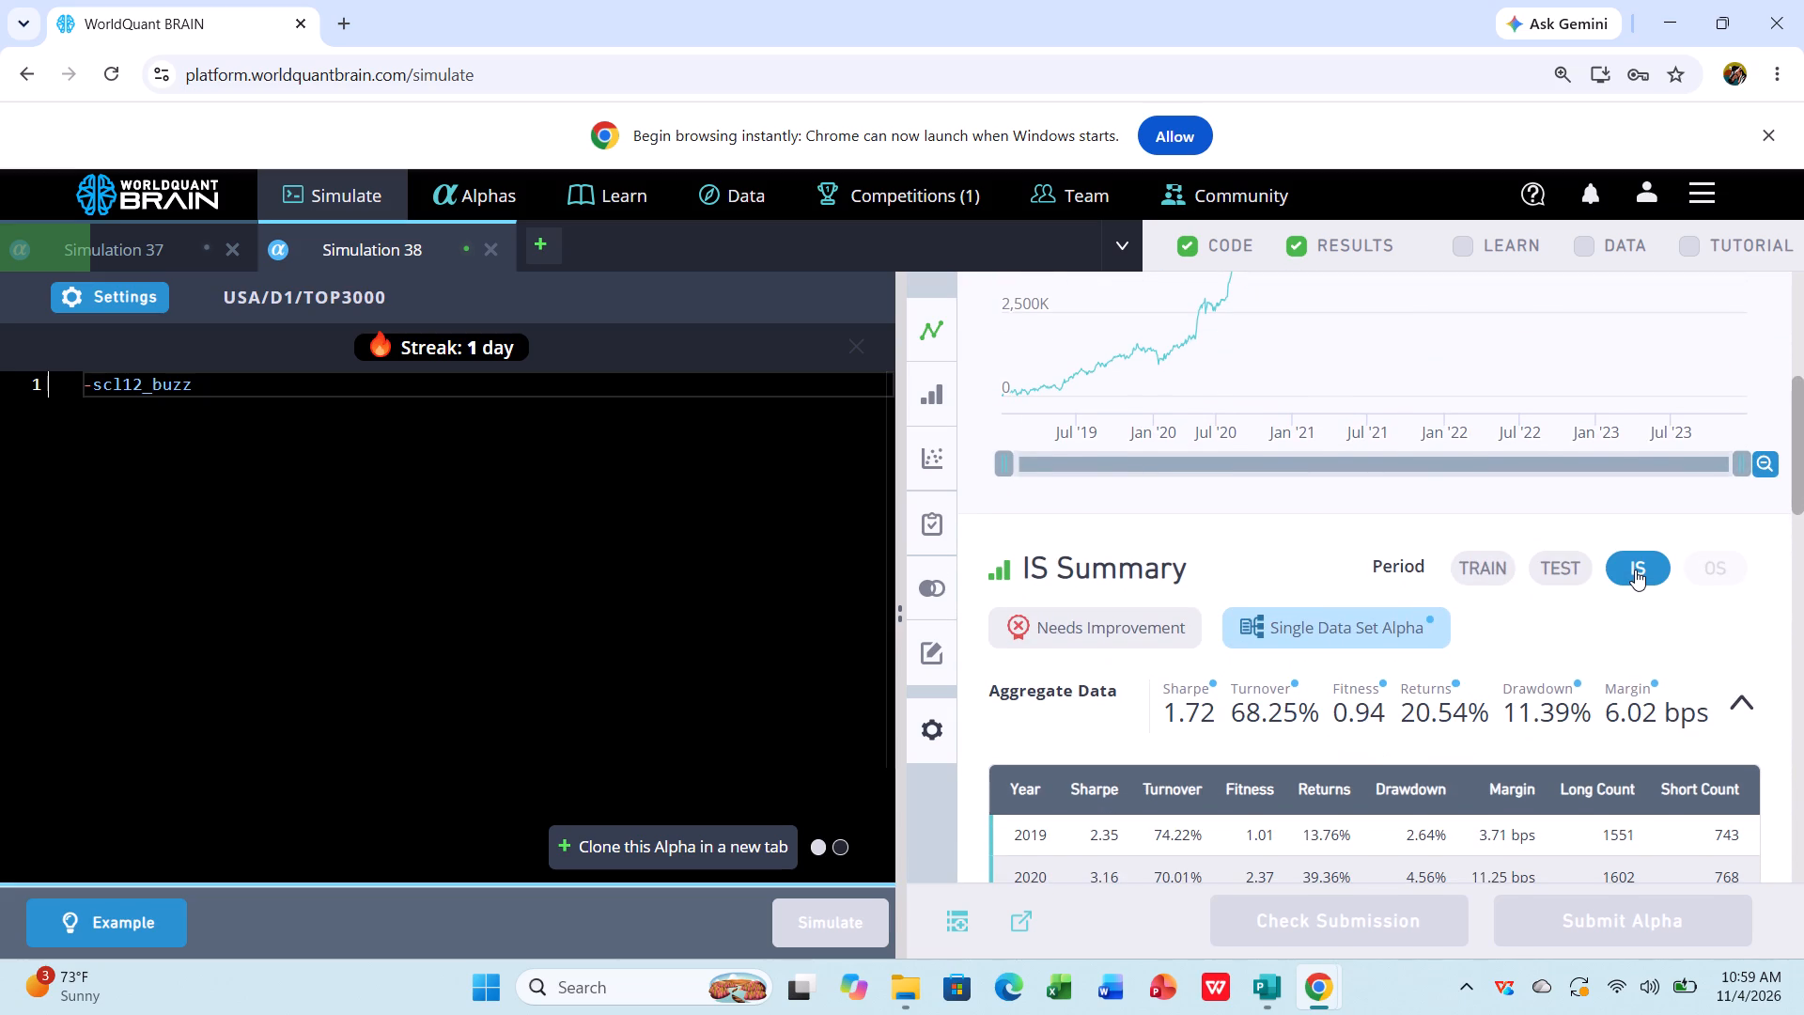
# Examine Simulation 38's yearly IS summary and expand the failed tests under IS Testing Status.
pyautogui.scroll(-5, 1532, 630)
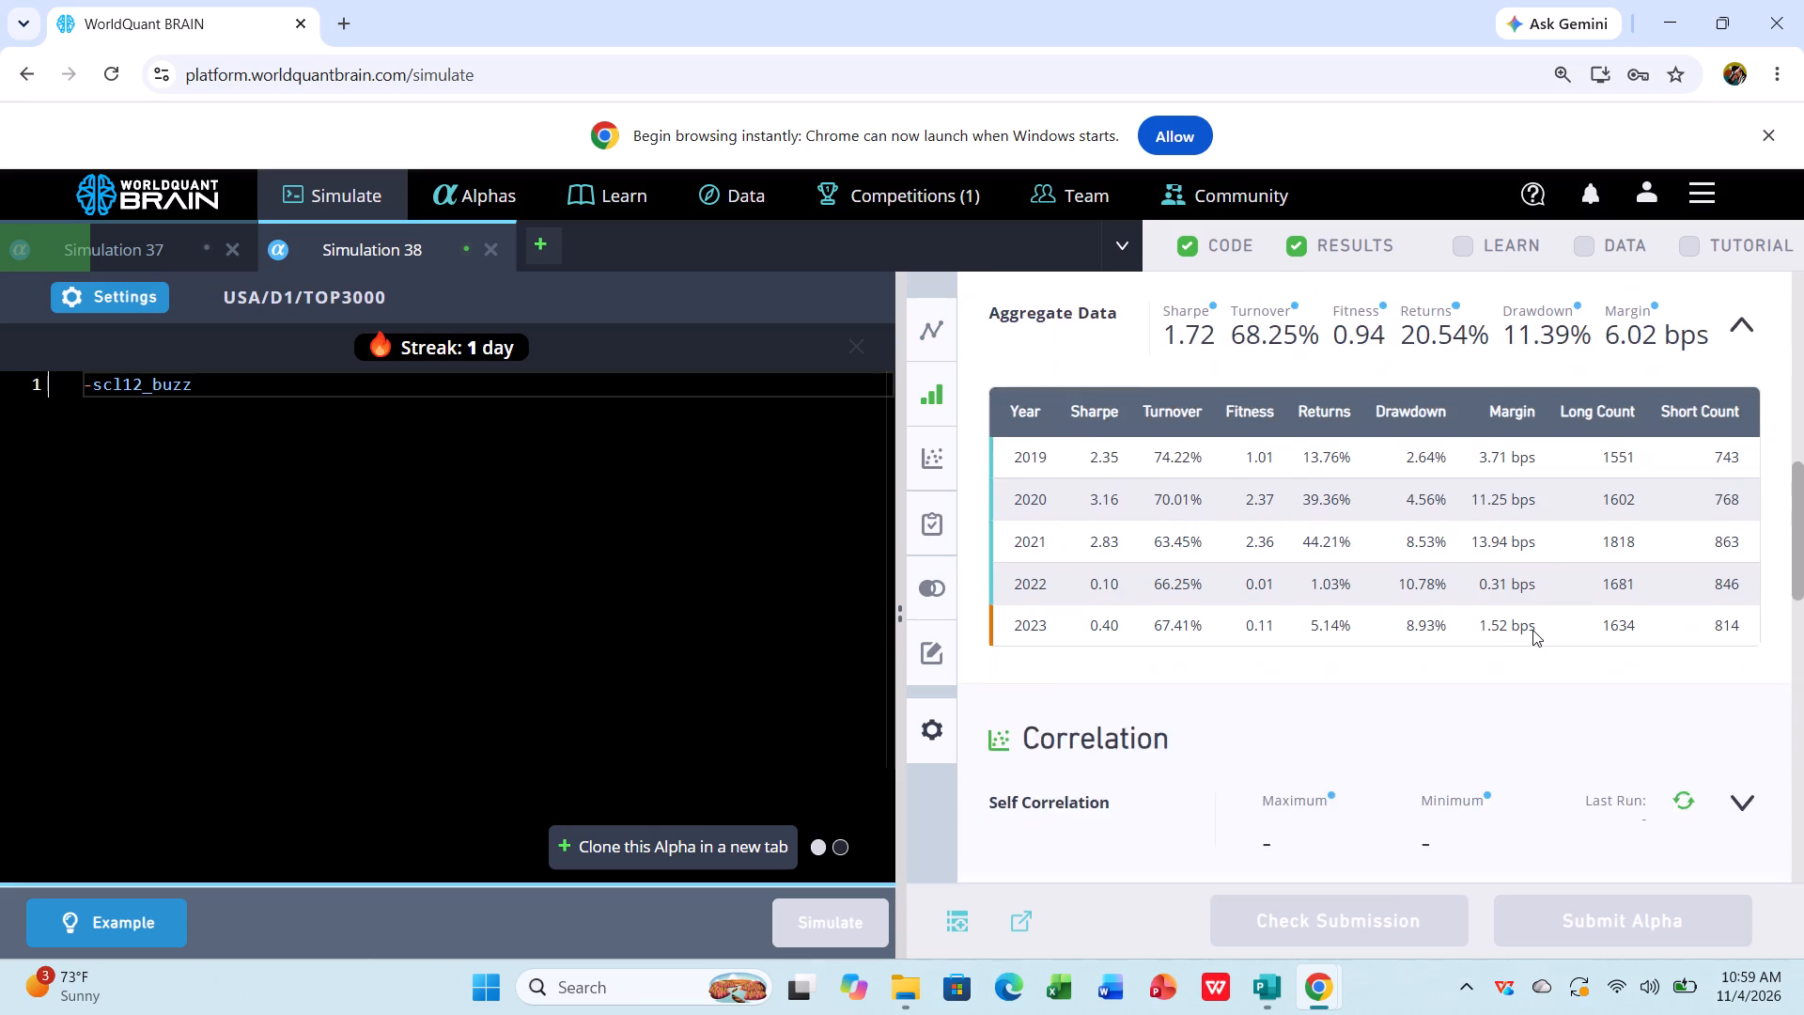
pyautogui.scroll(-3, 1532, 630)
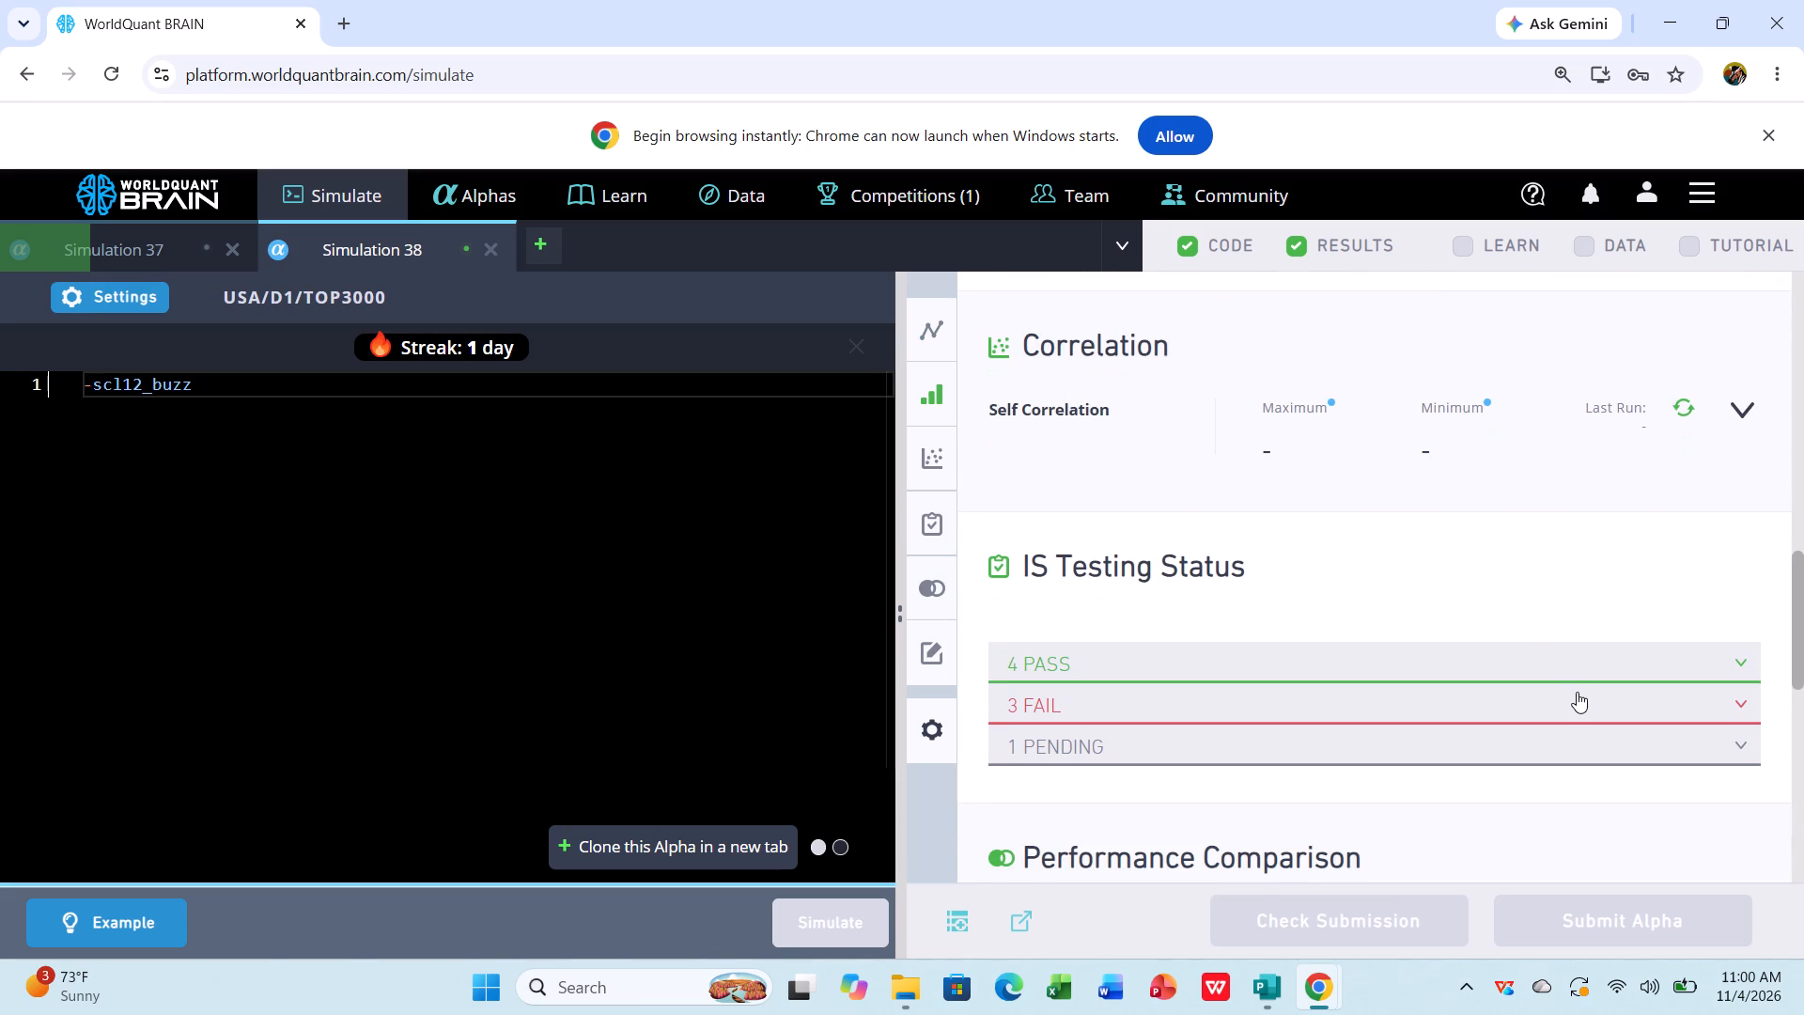
pyautogui.click(1581, 695)
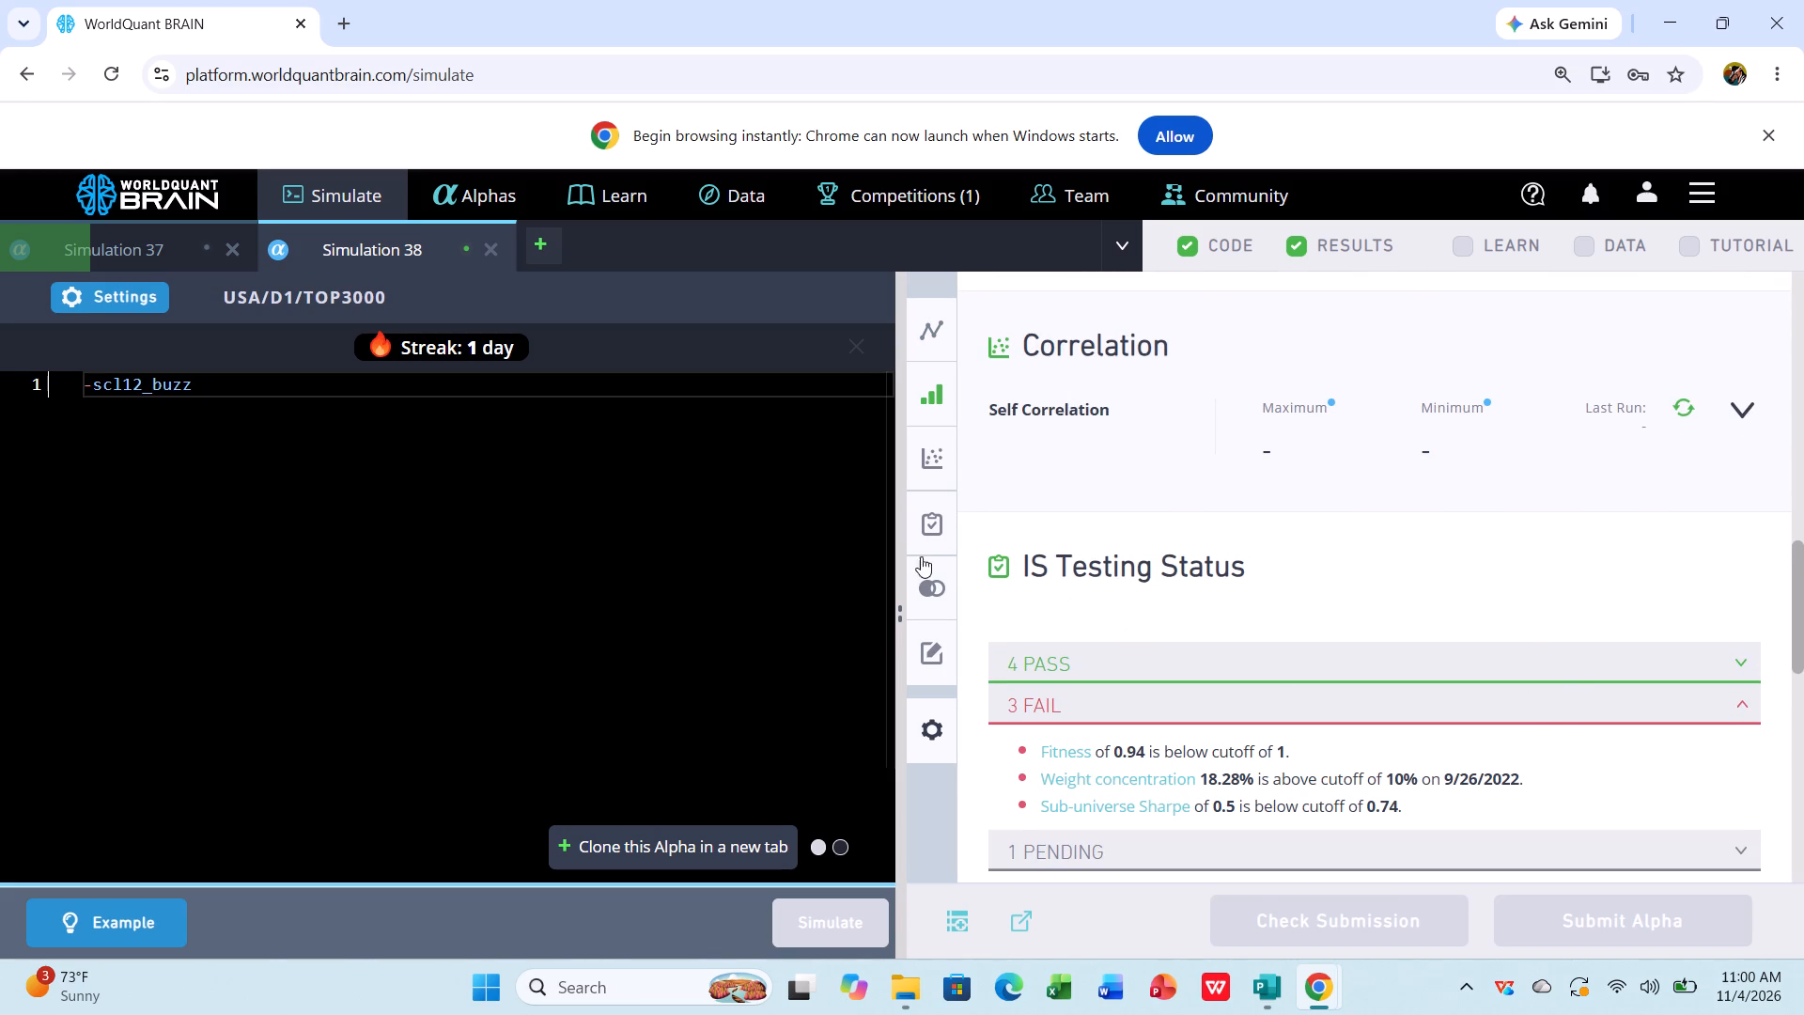
# Set Simulation 38's neutralization to Market, apply the settings, and simulate the alpha again.
pyautogui.click(114, 298)
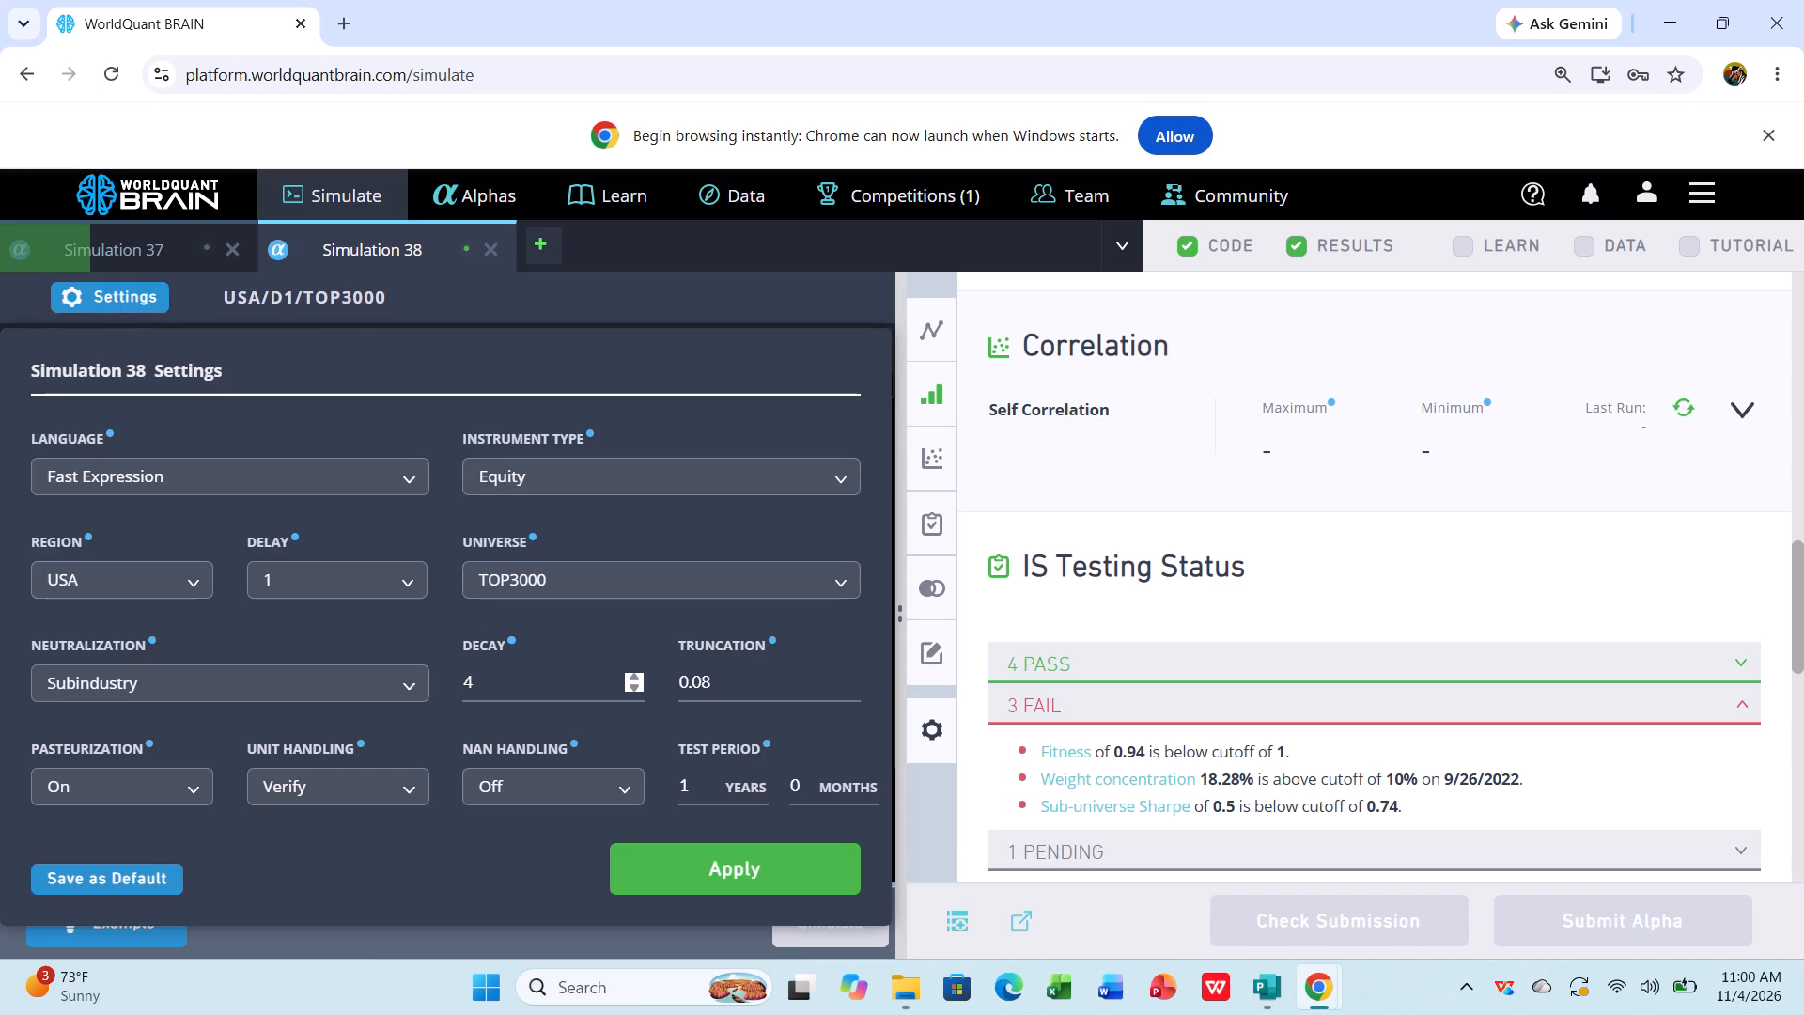
pyautogui.click(410, 680)
pyautogui.click(320, 765)
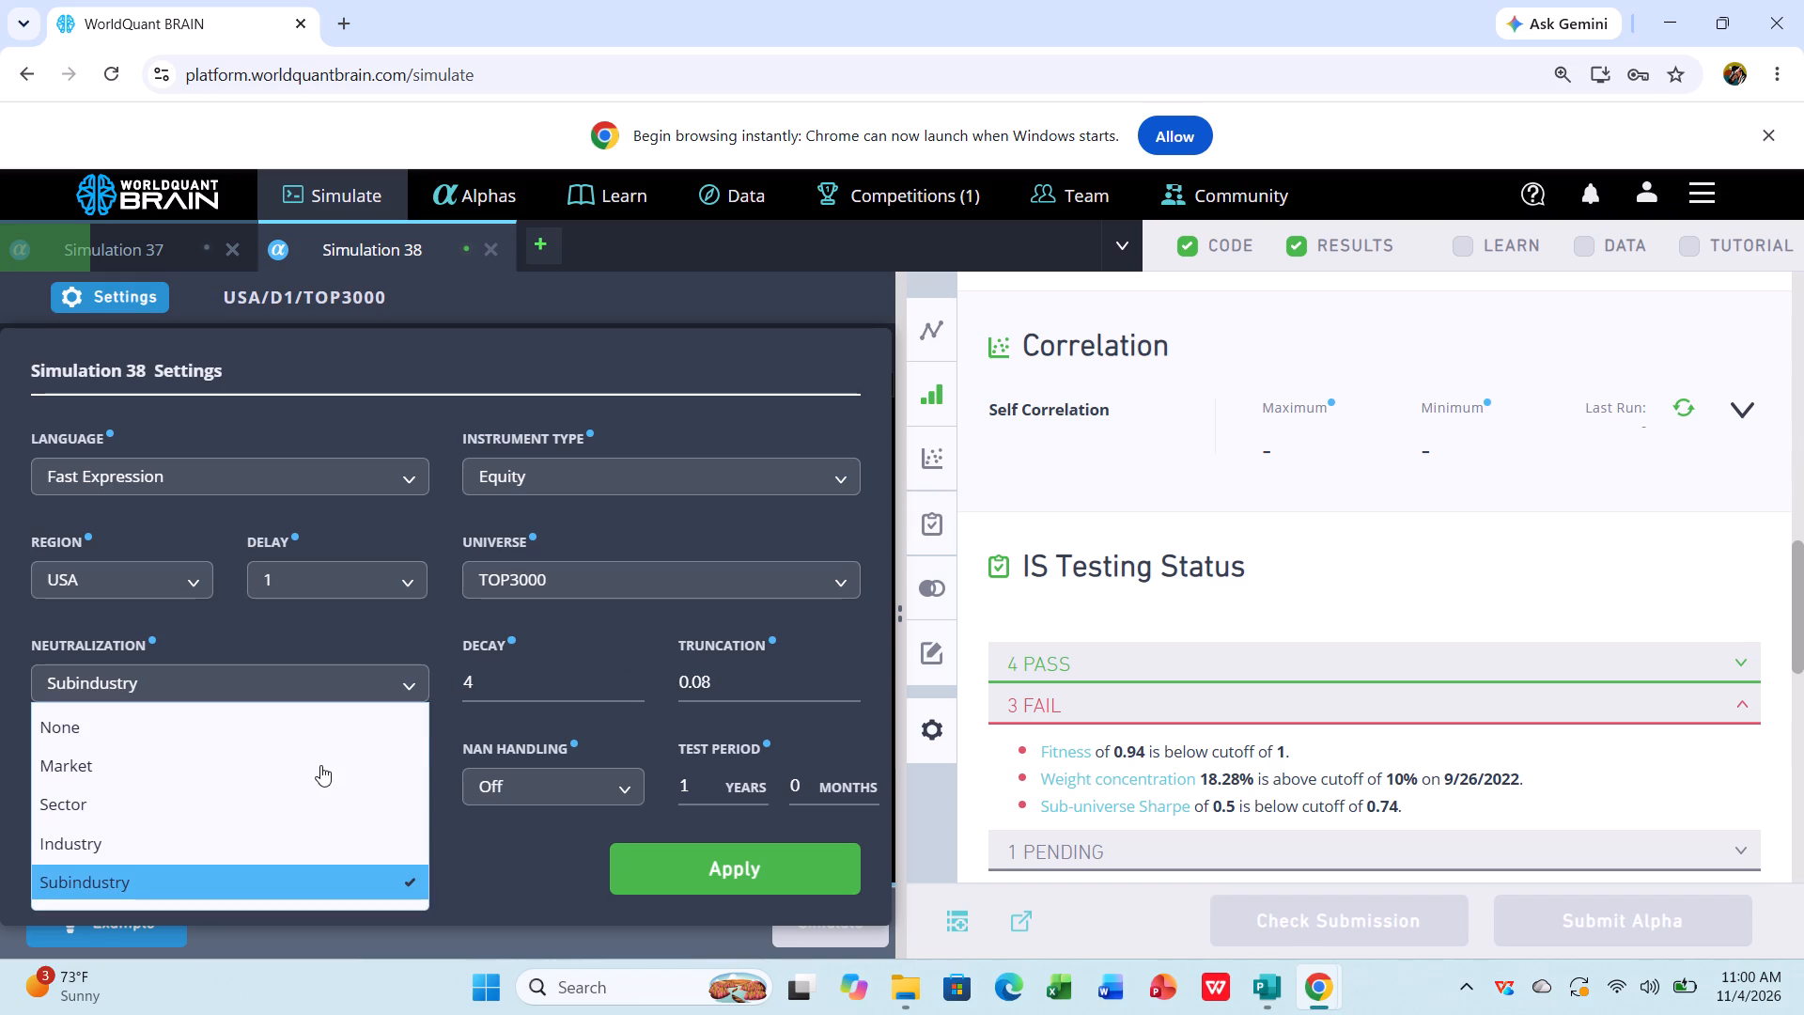
pyautogui.click(522, 690)
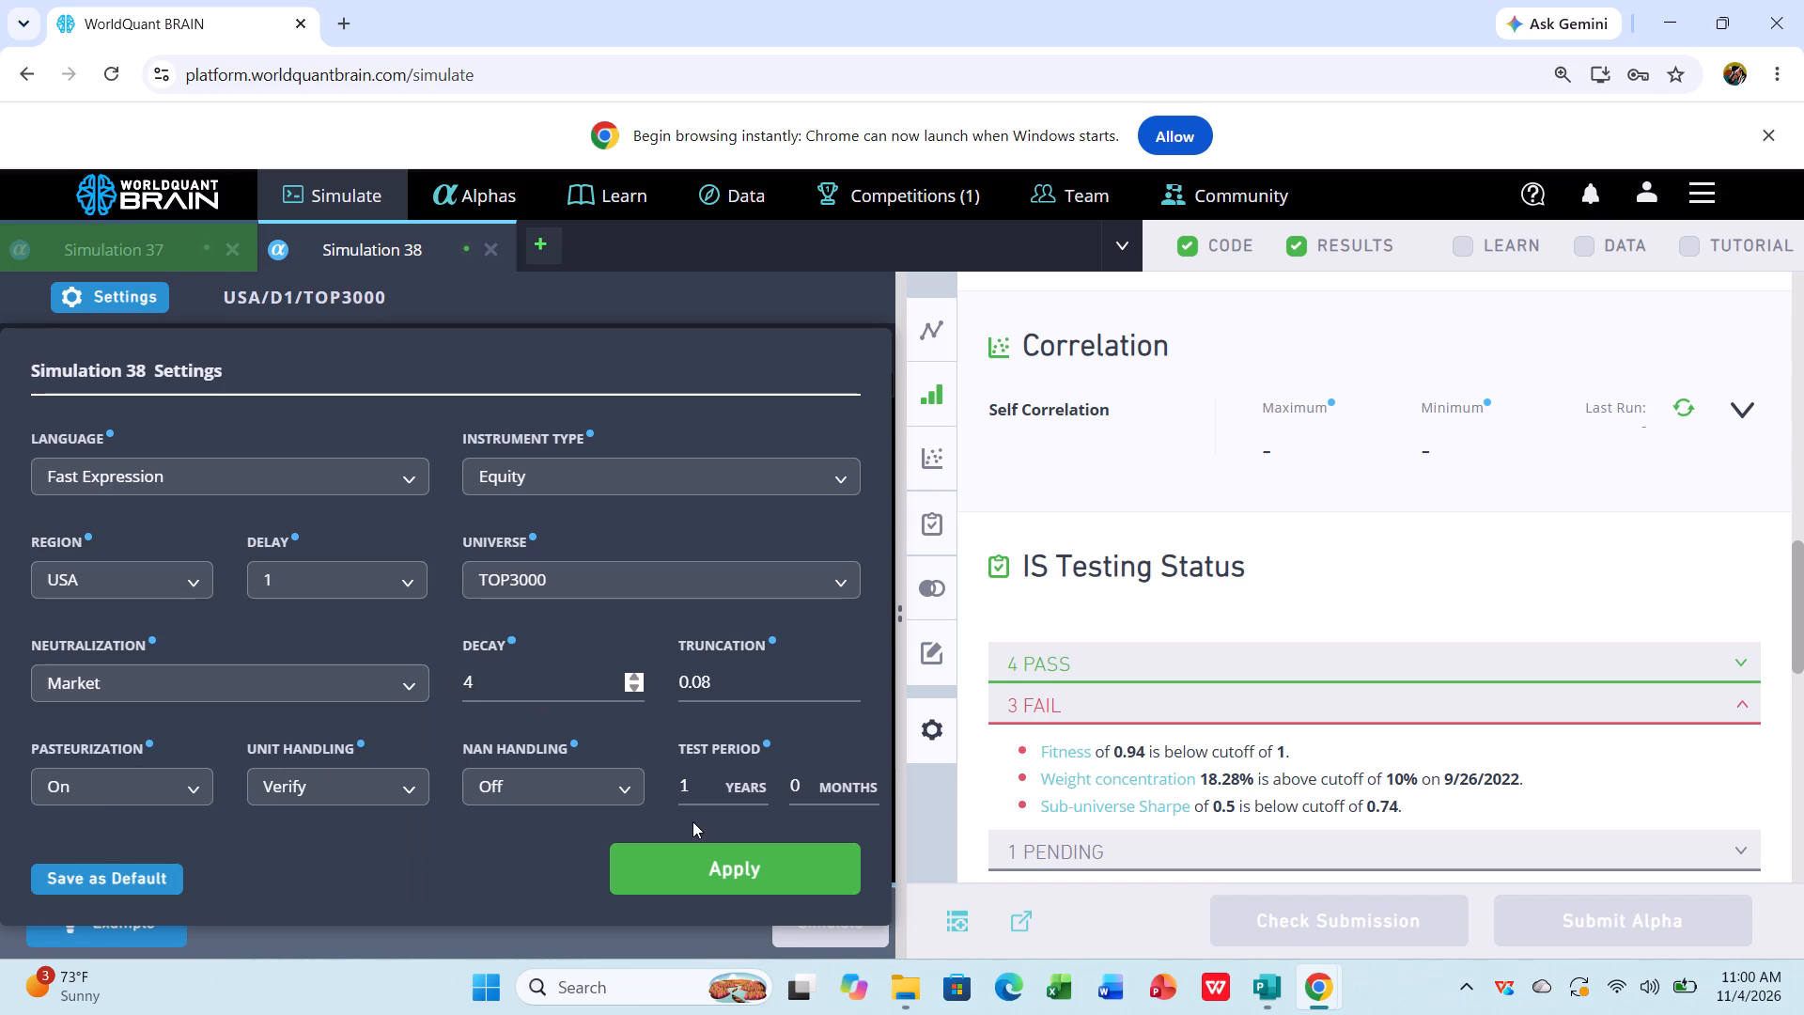
pyautogui.click(741, 867)
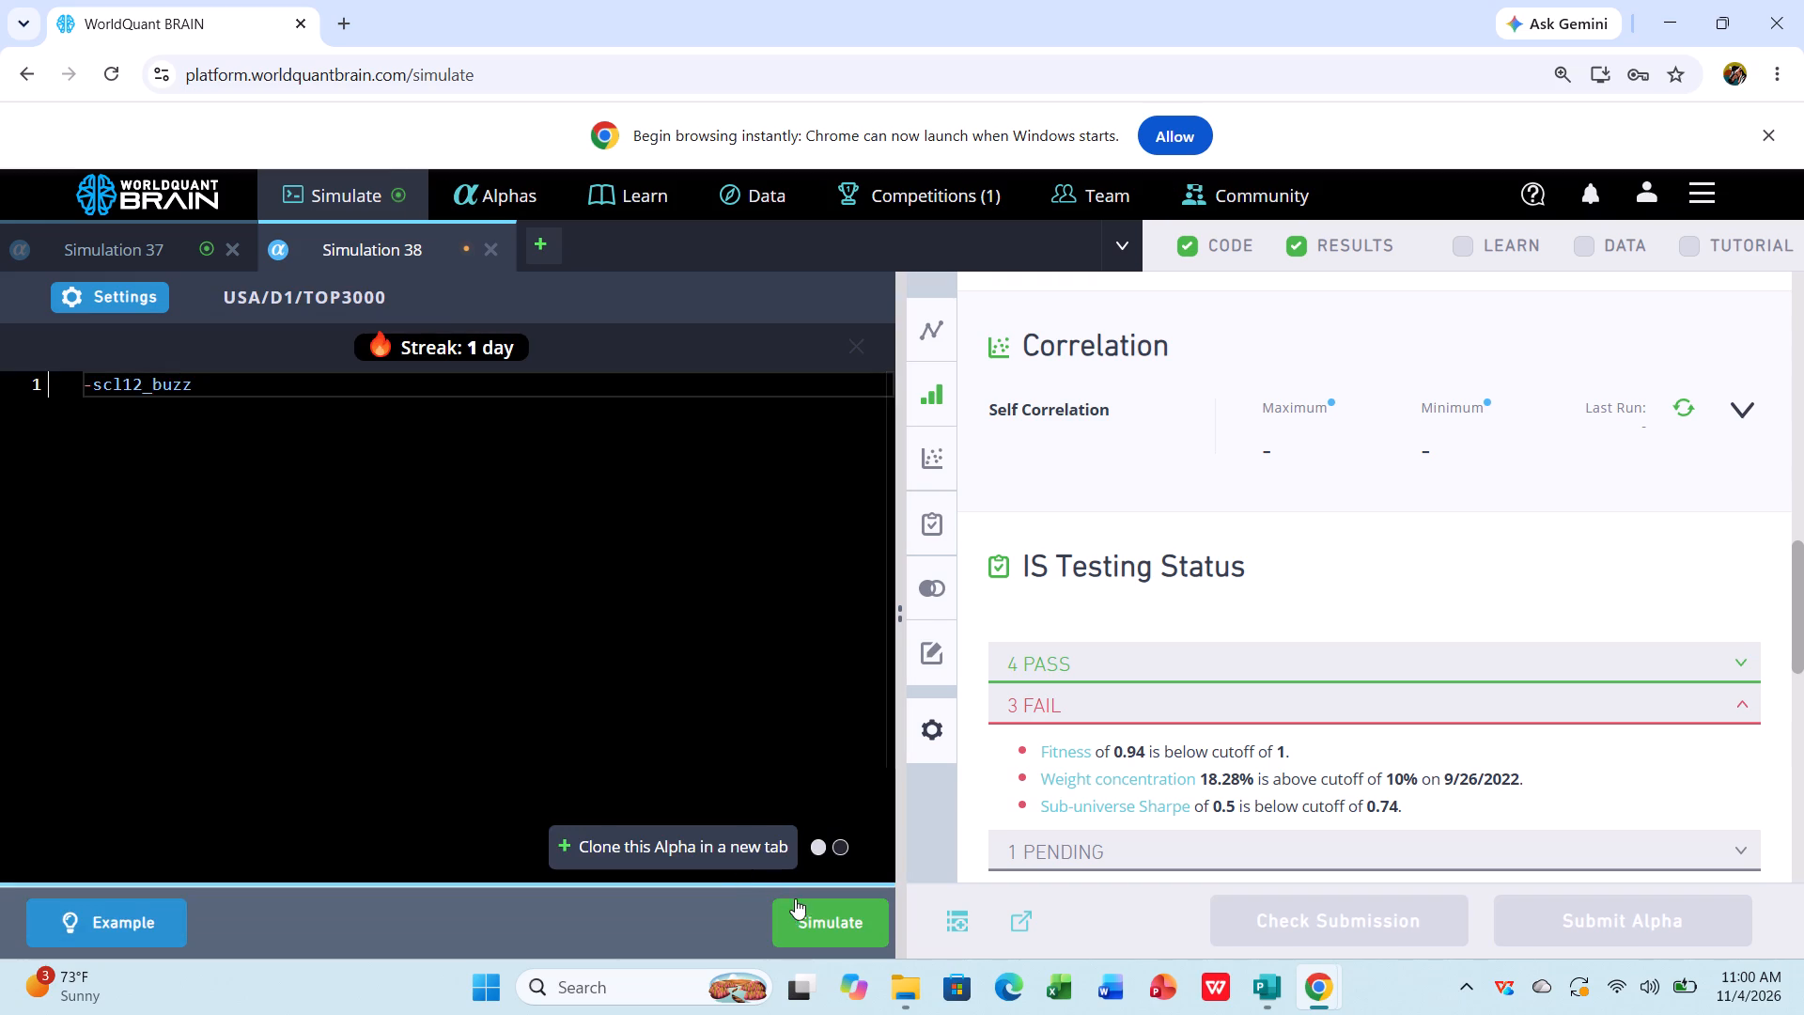
pyautogui.click(808, 908)
# Show Simulation 37's test period and examine its PnL chart and the yearly summary for the IS period.
pyautogui.click(162, 247)
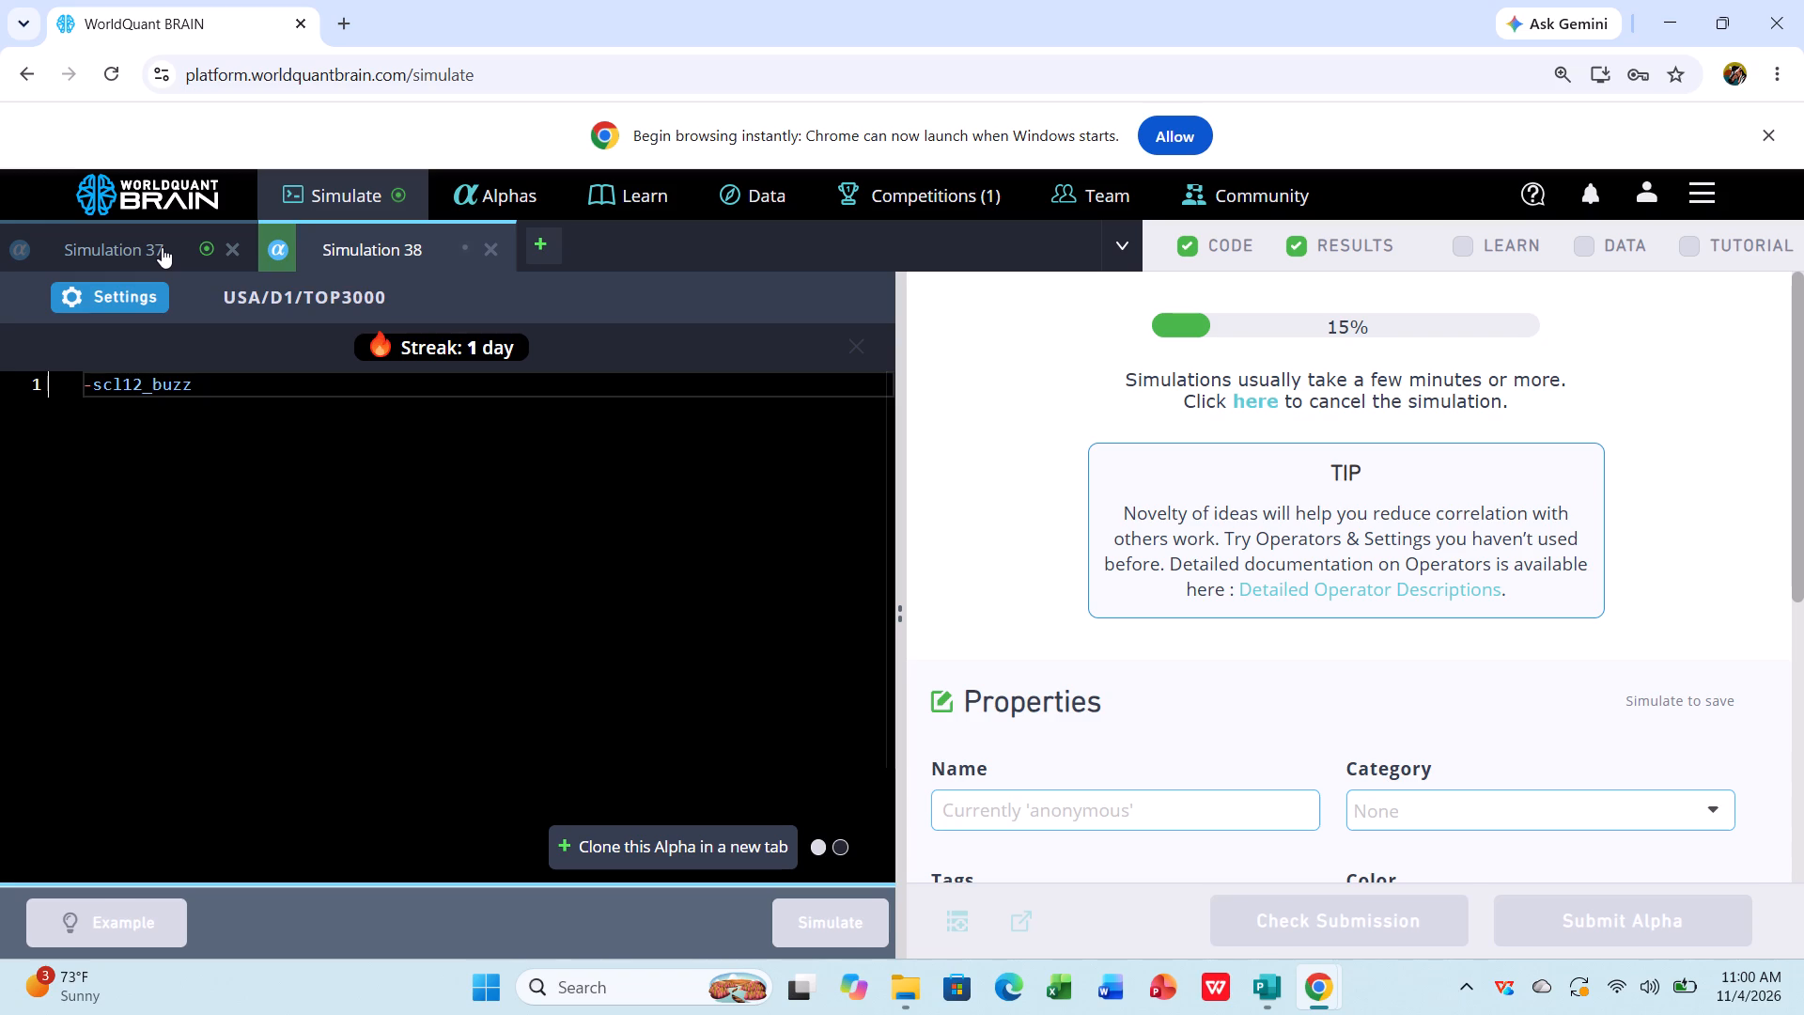
pyautogui.click(162, 247)
pyautogui.doubleClick(162, 247)
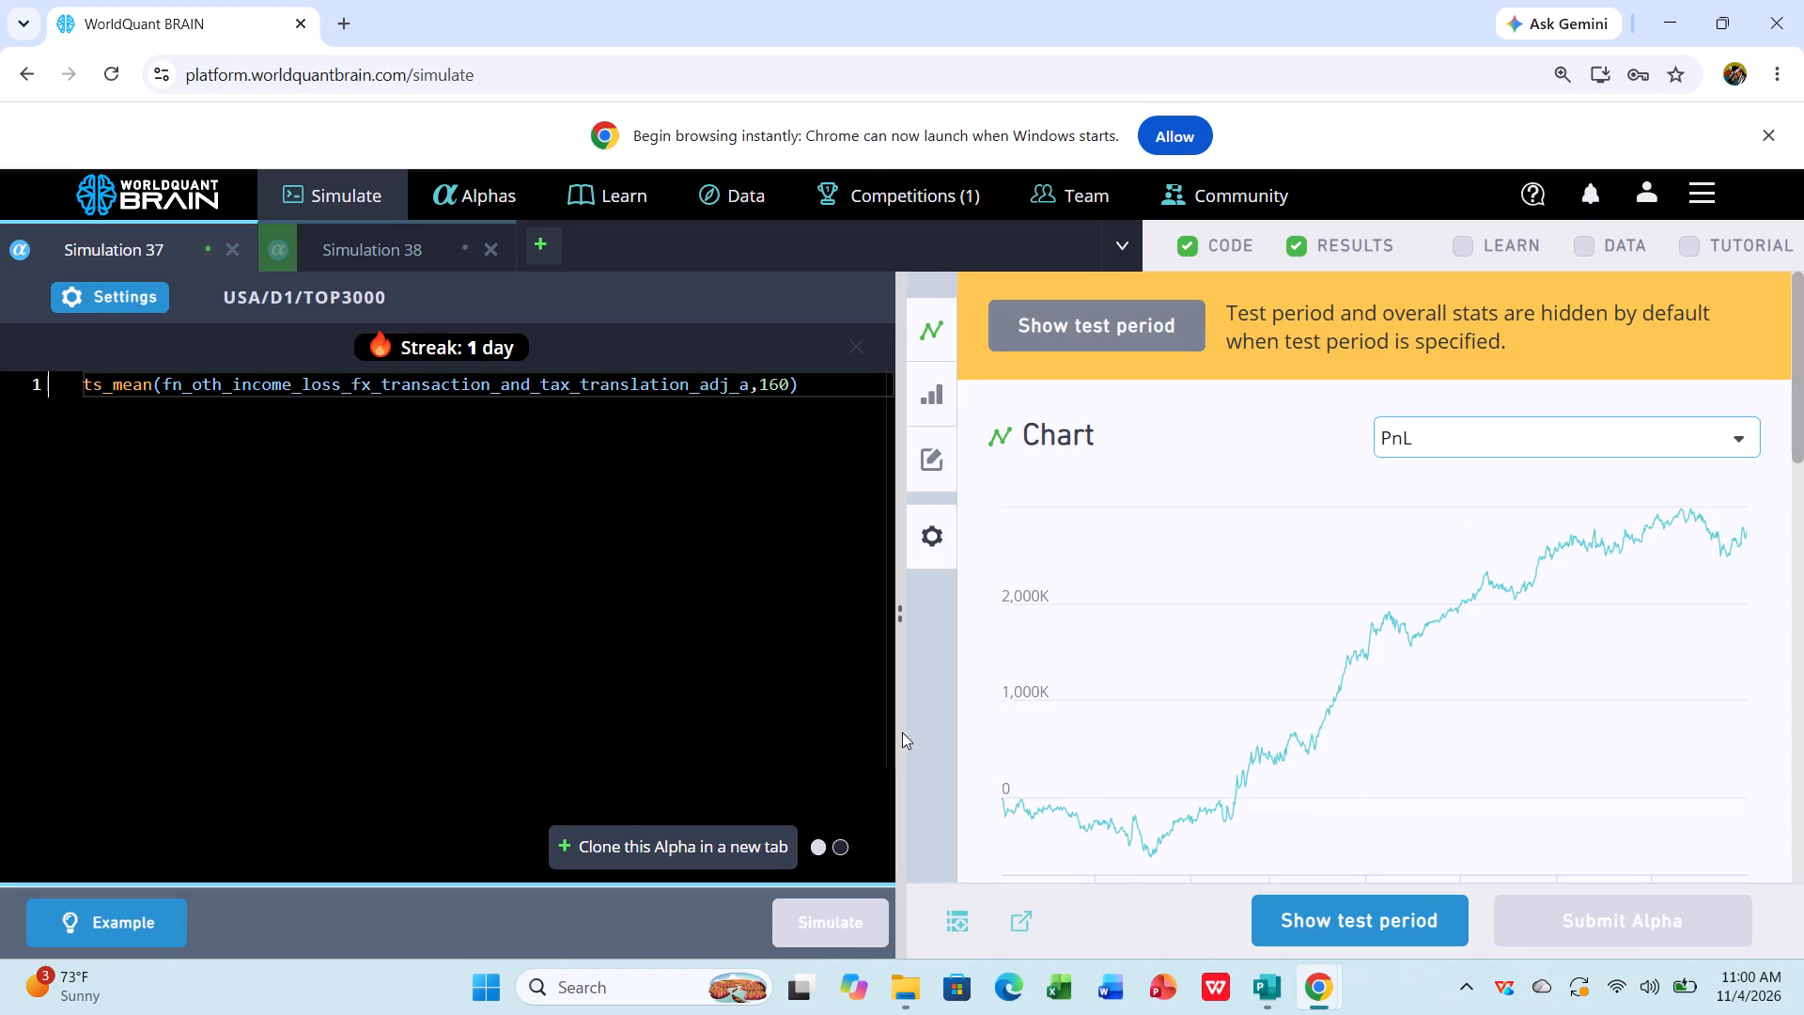
pyautogui.click(1322, 929)
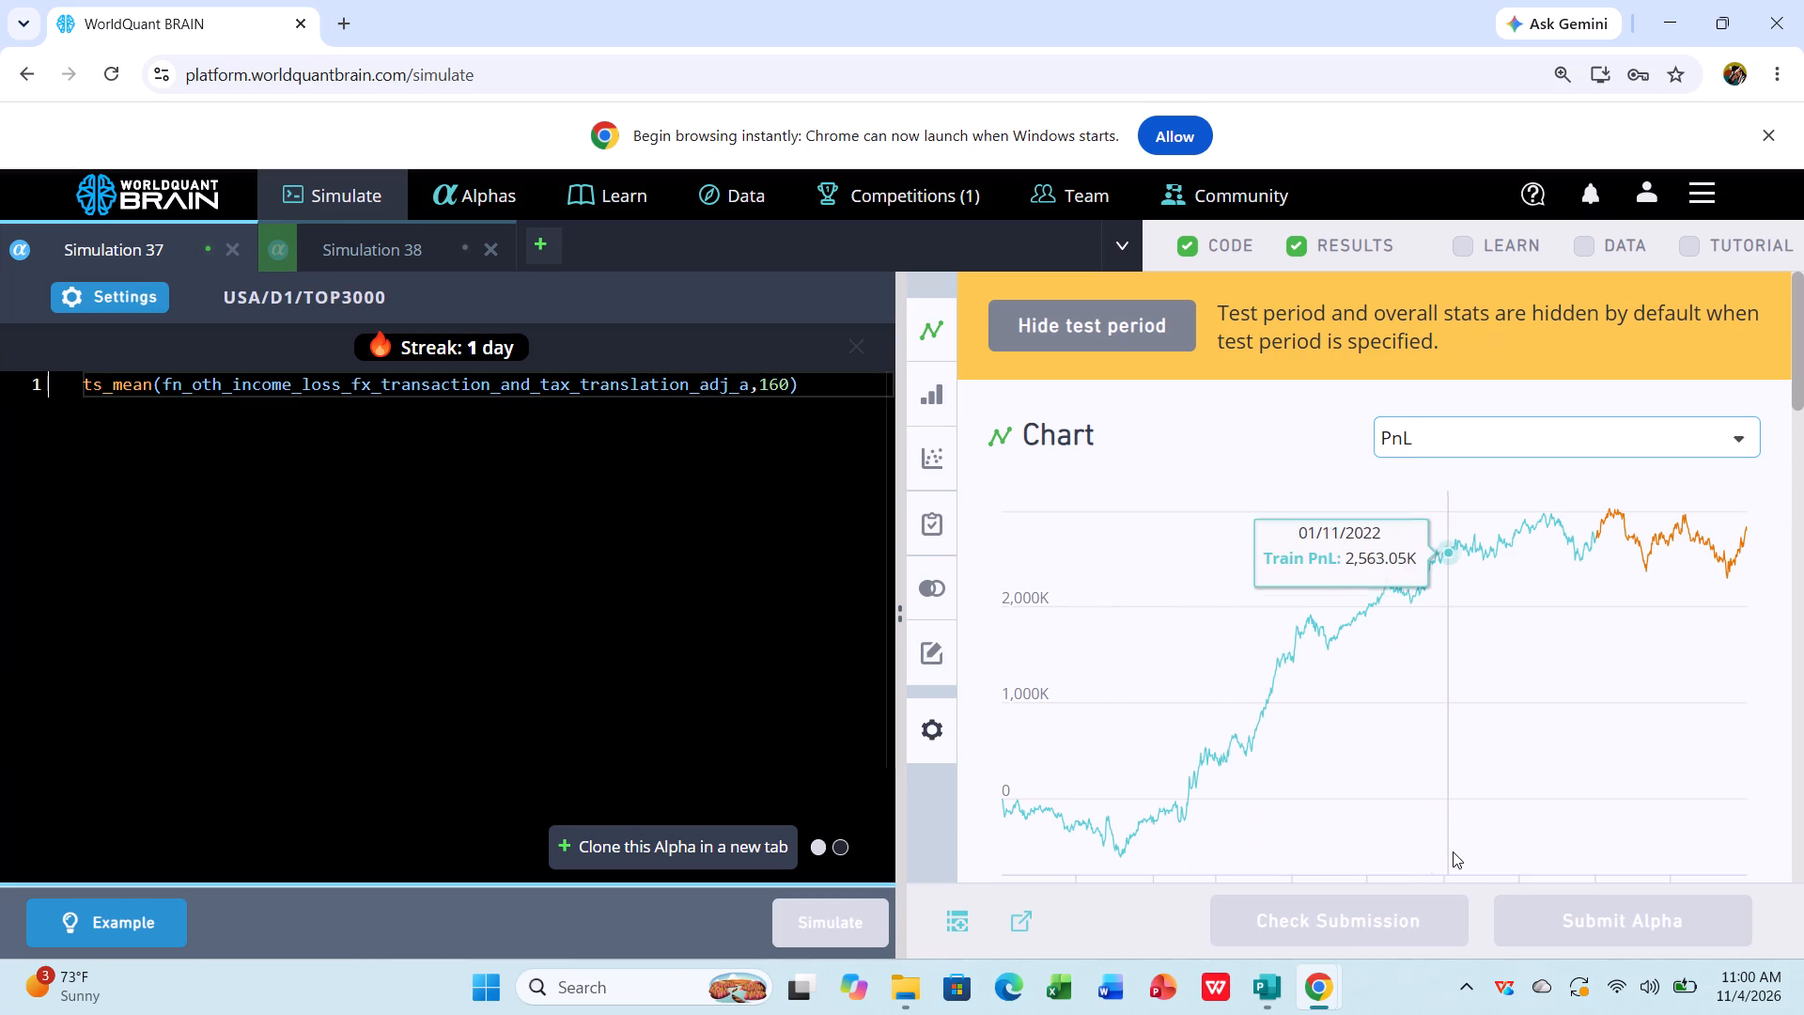
pyautogui.scroll(-3, 1453, 851)
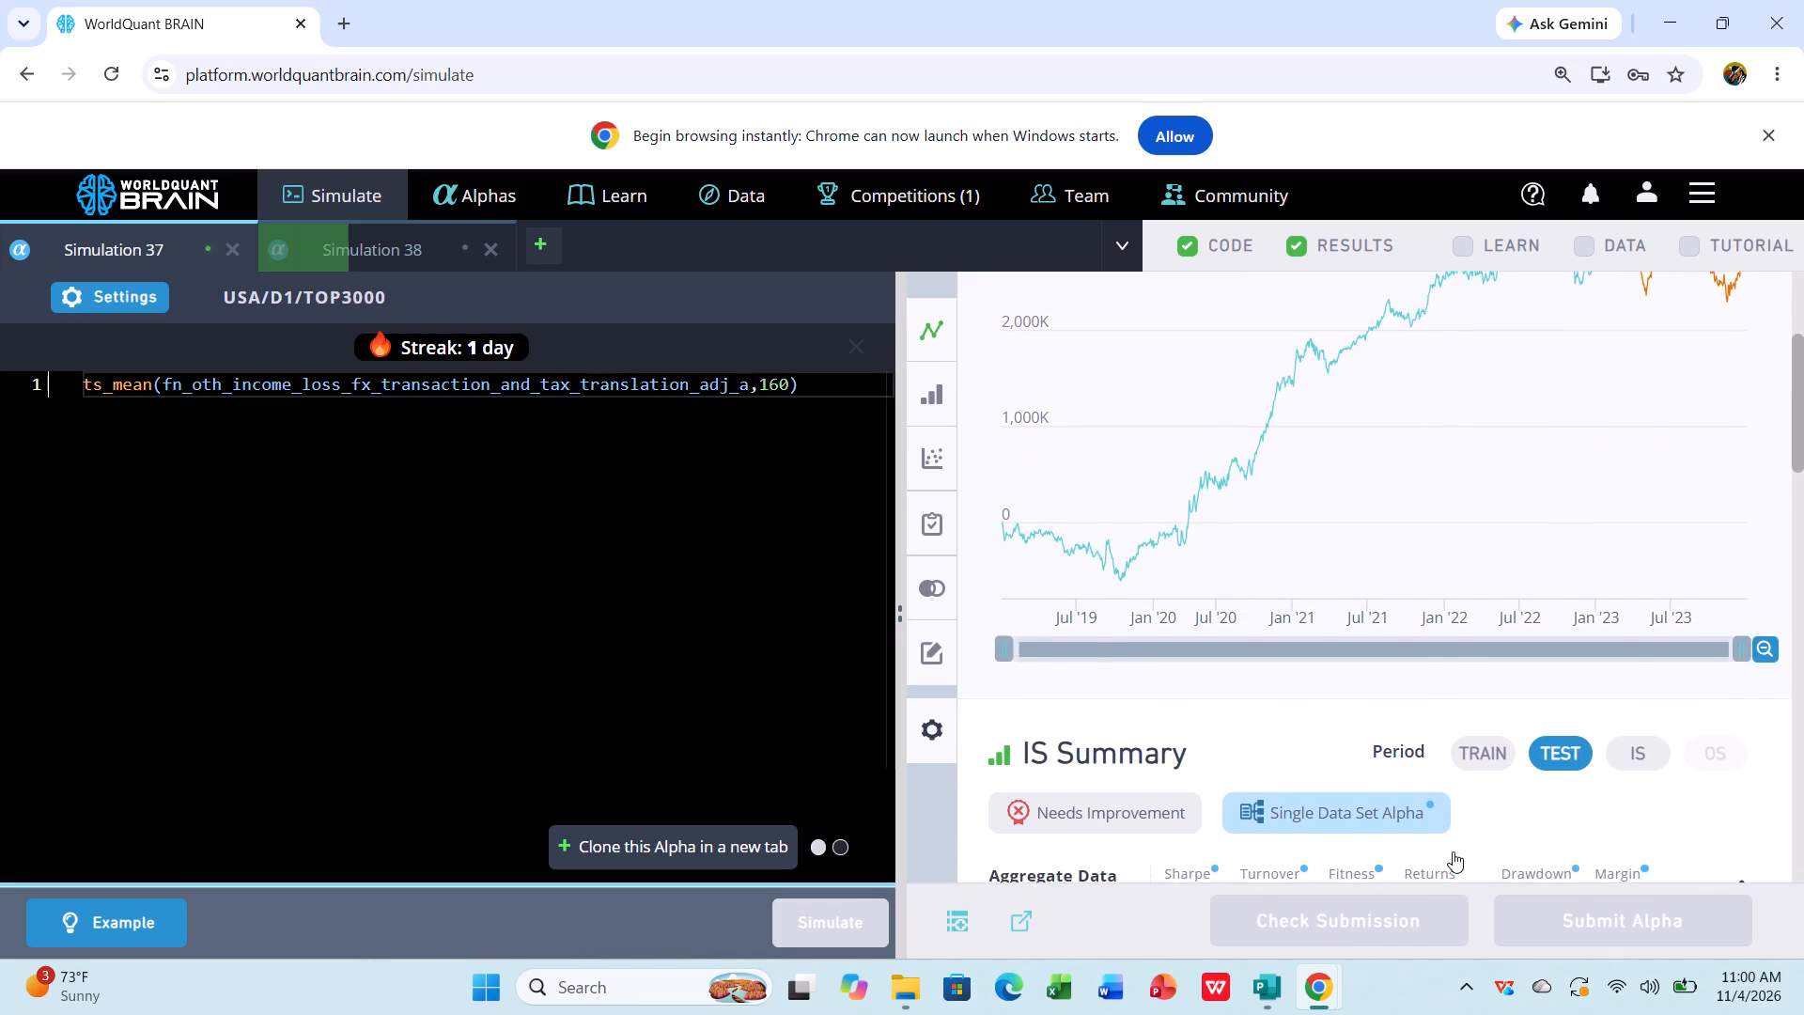
pyautogui.scroll(-1, 1453, 851)
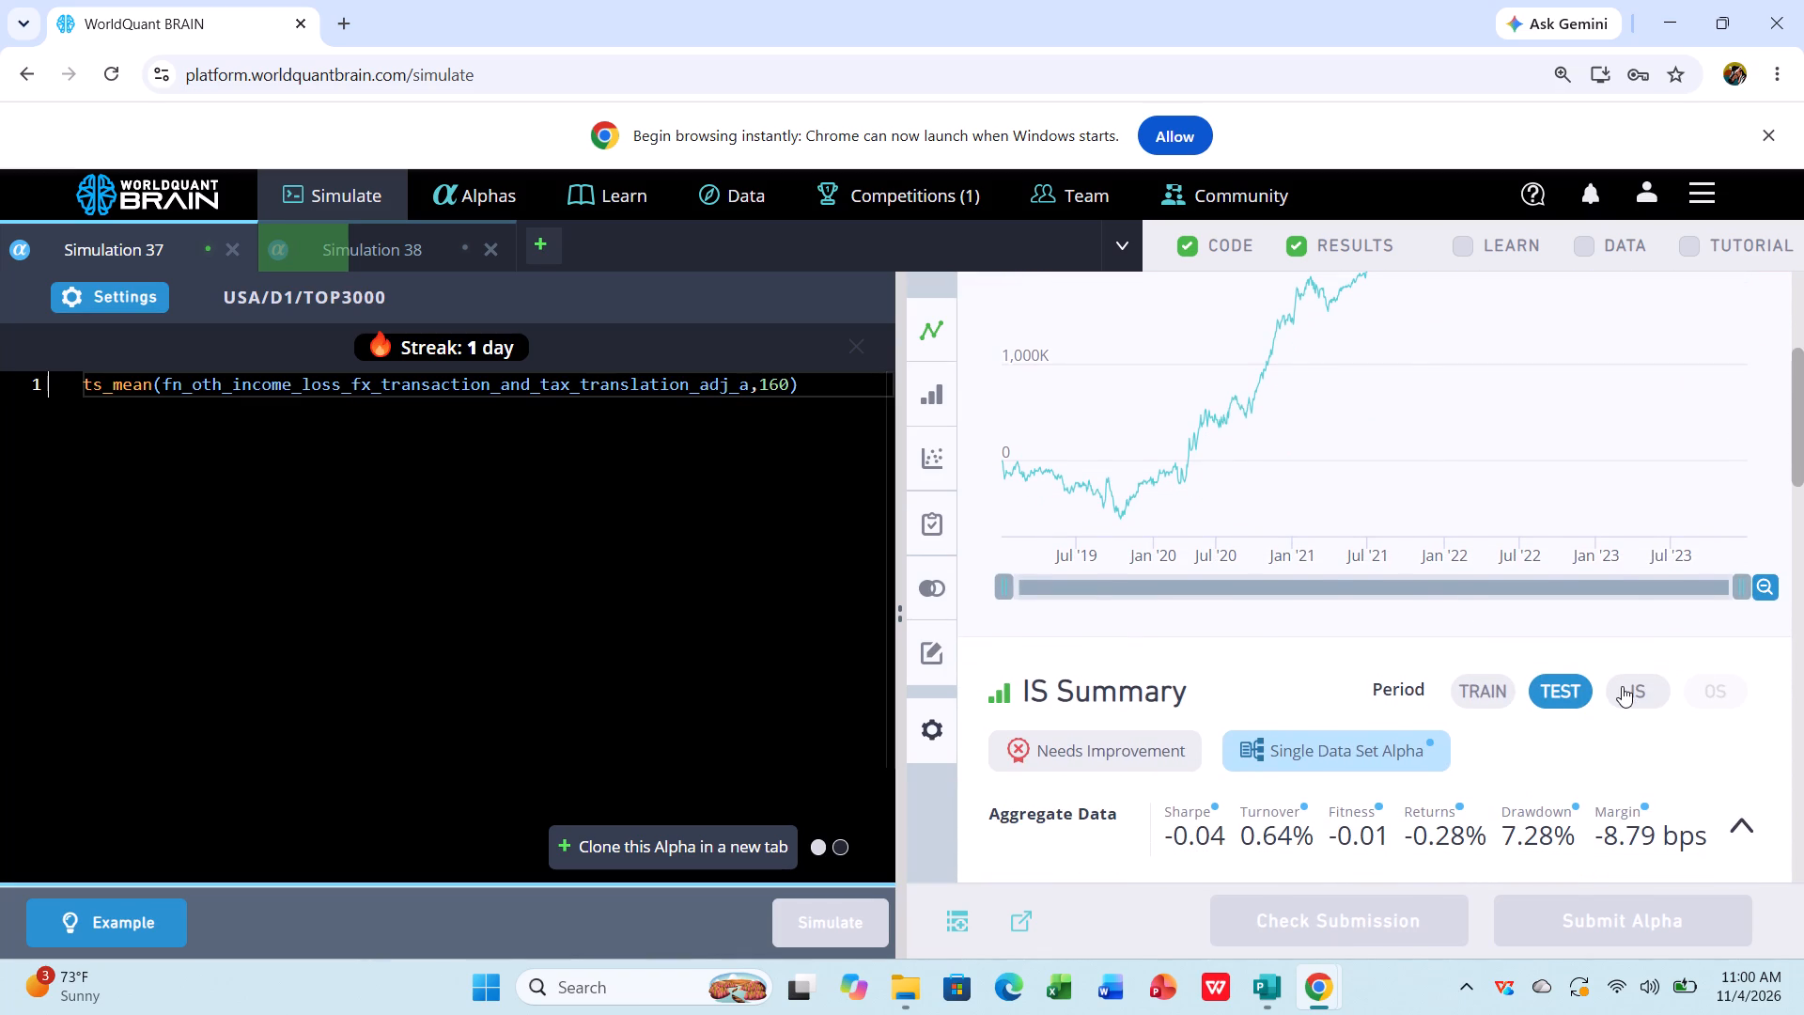
pyautogui.click(1622, 686)
pyautogui.scroll(-1, 1622, 686)
pyautogui.hscroll(1, 1622, 686)
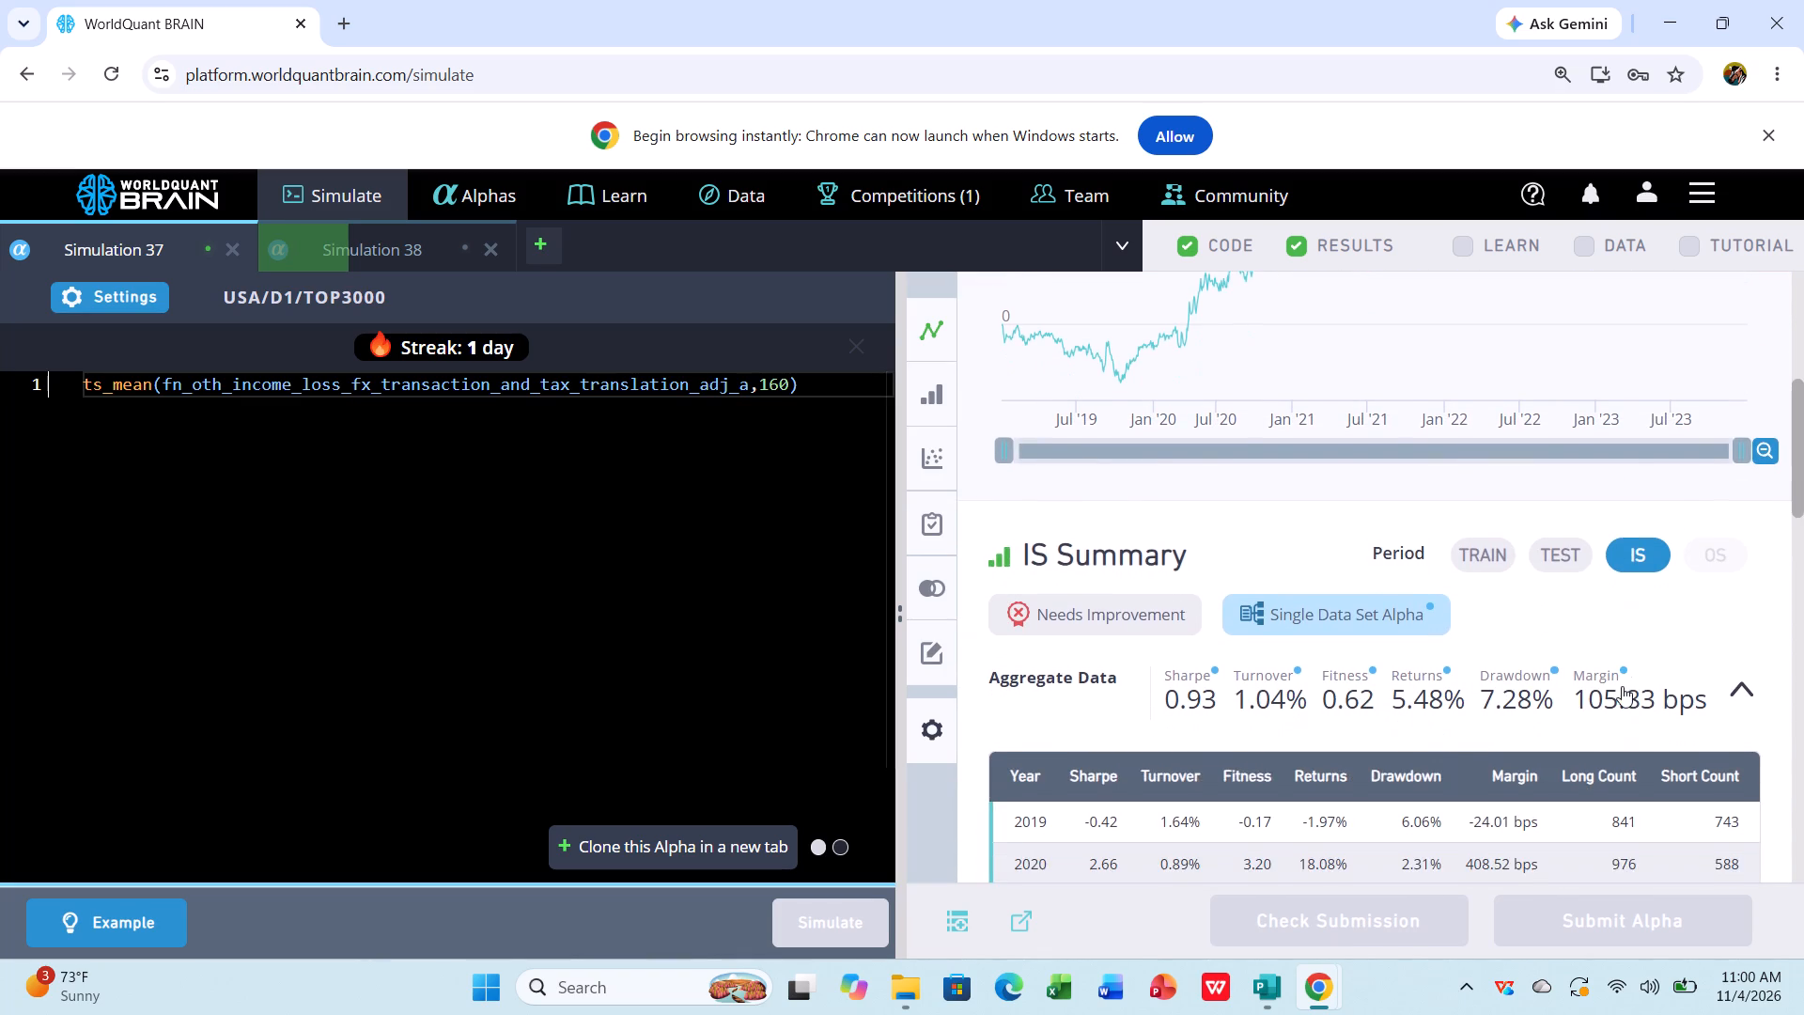
pyautogui.hscroll(1, 1622, 686)
pyautogui.scroll(-3, 1622, 686)
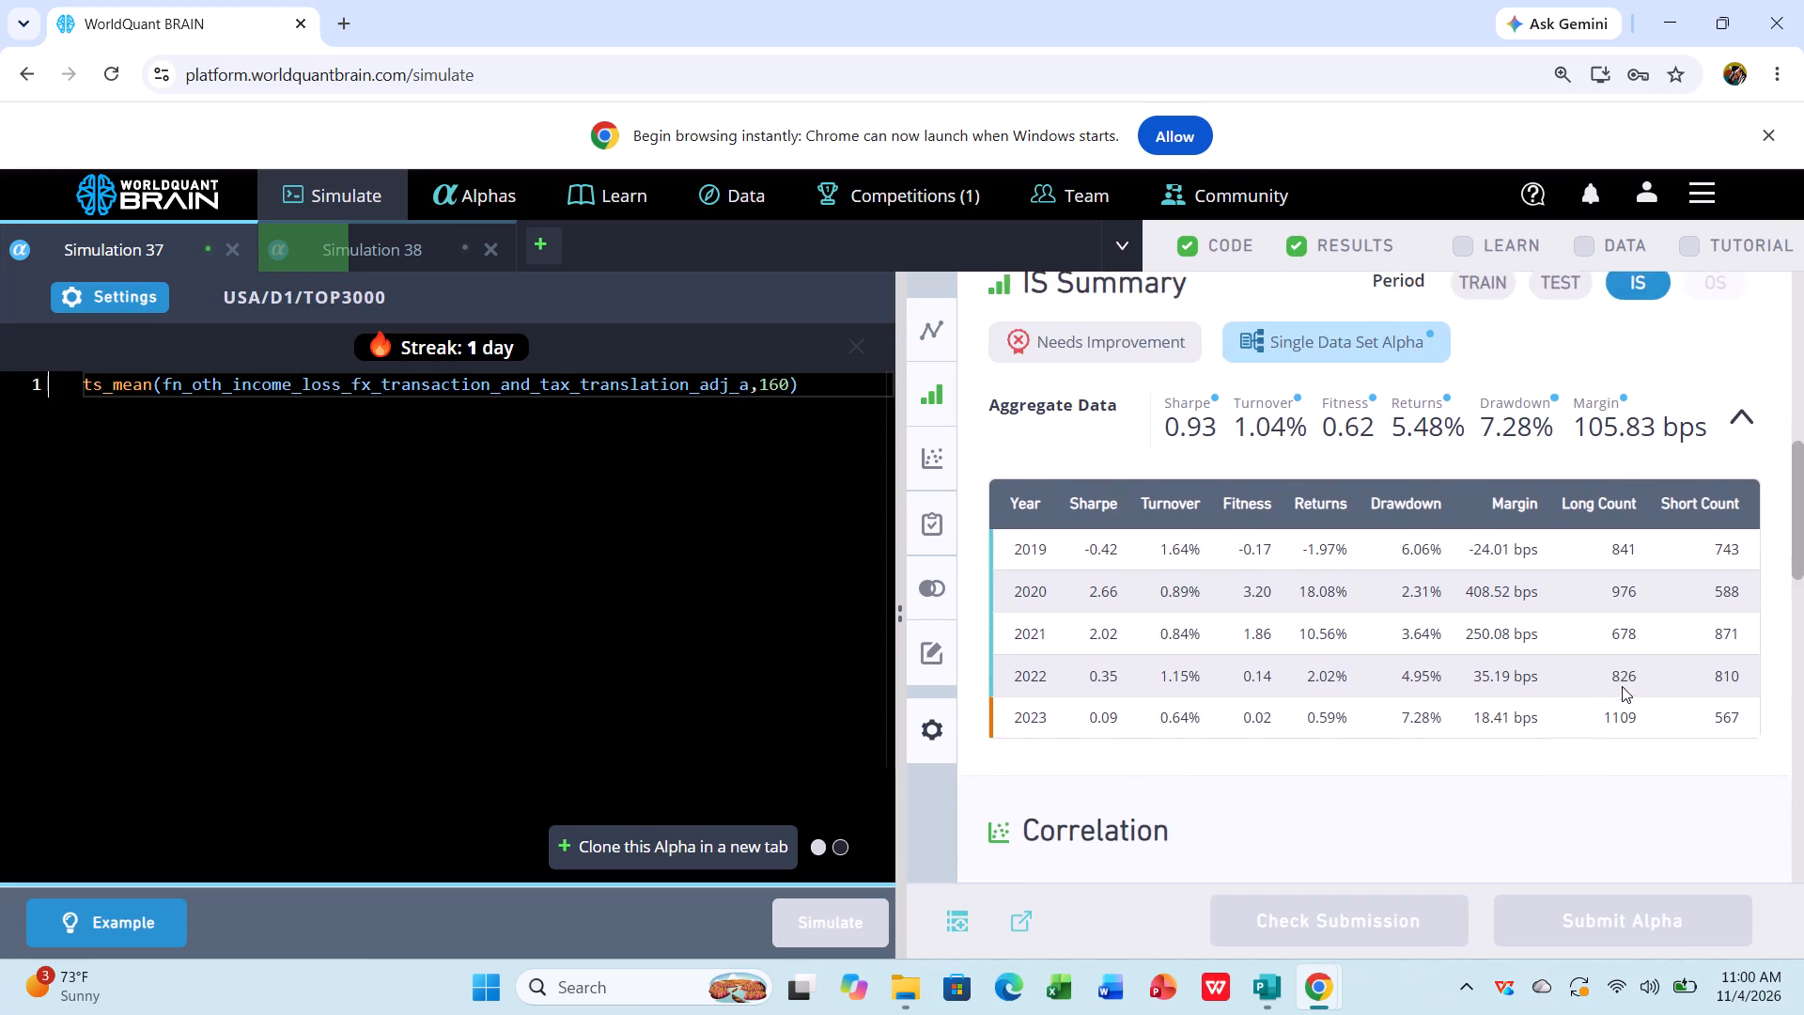
# Expand Simulation 37's failed tests under IS Testing Status and compare them with its IS summary.
pyautogui.scroll(-1, 1622, 686)
pyautogui.hscroll(-1, 1622, 686)
pyautogui.scroll(-2, 1553, 694)
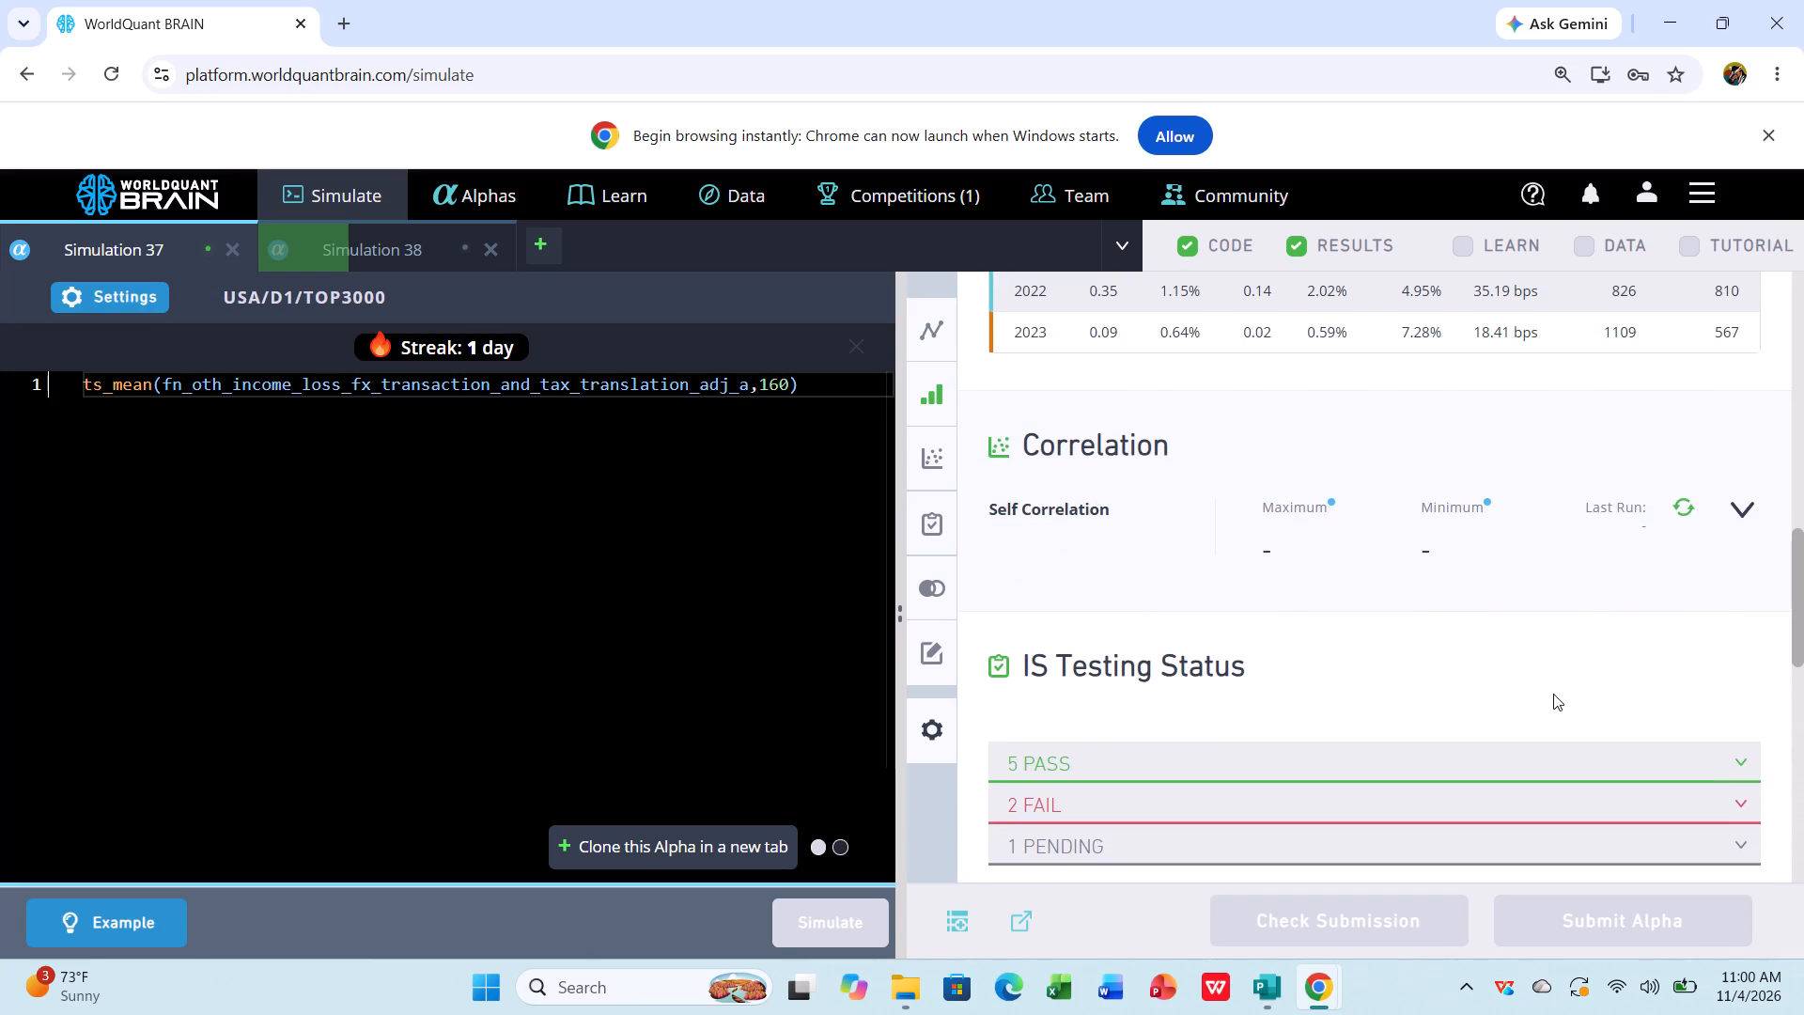
pyautogui.click(1628, 798)
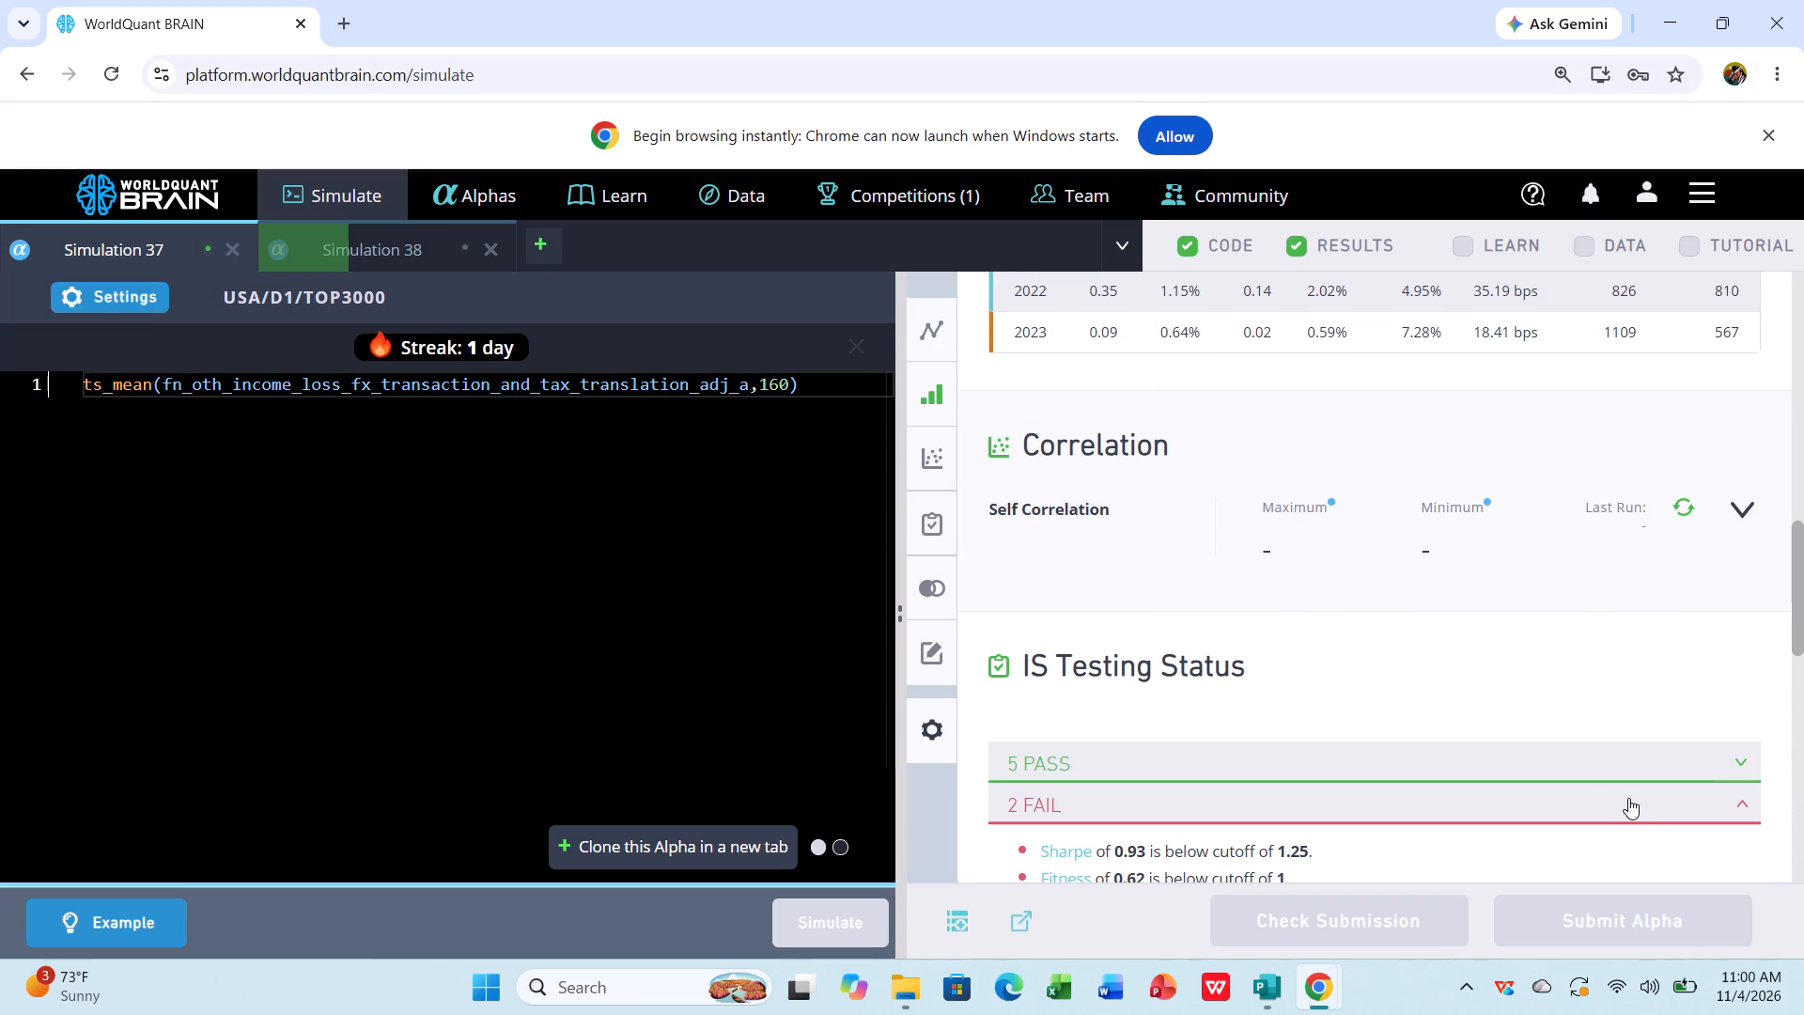
pyautogui.scroll(5, 1628, 798)
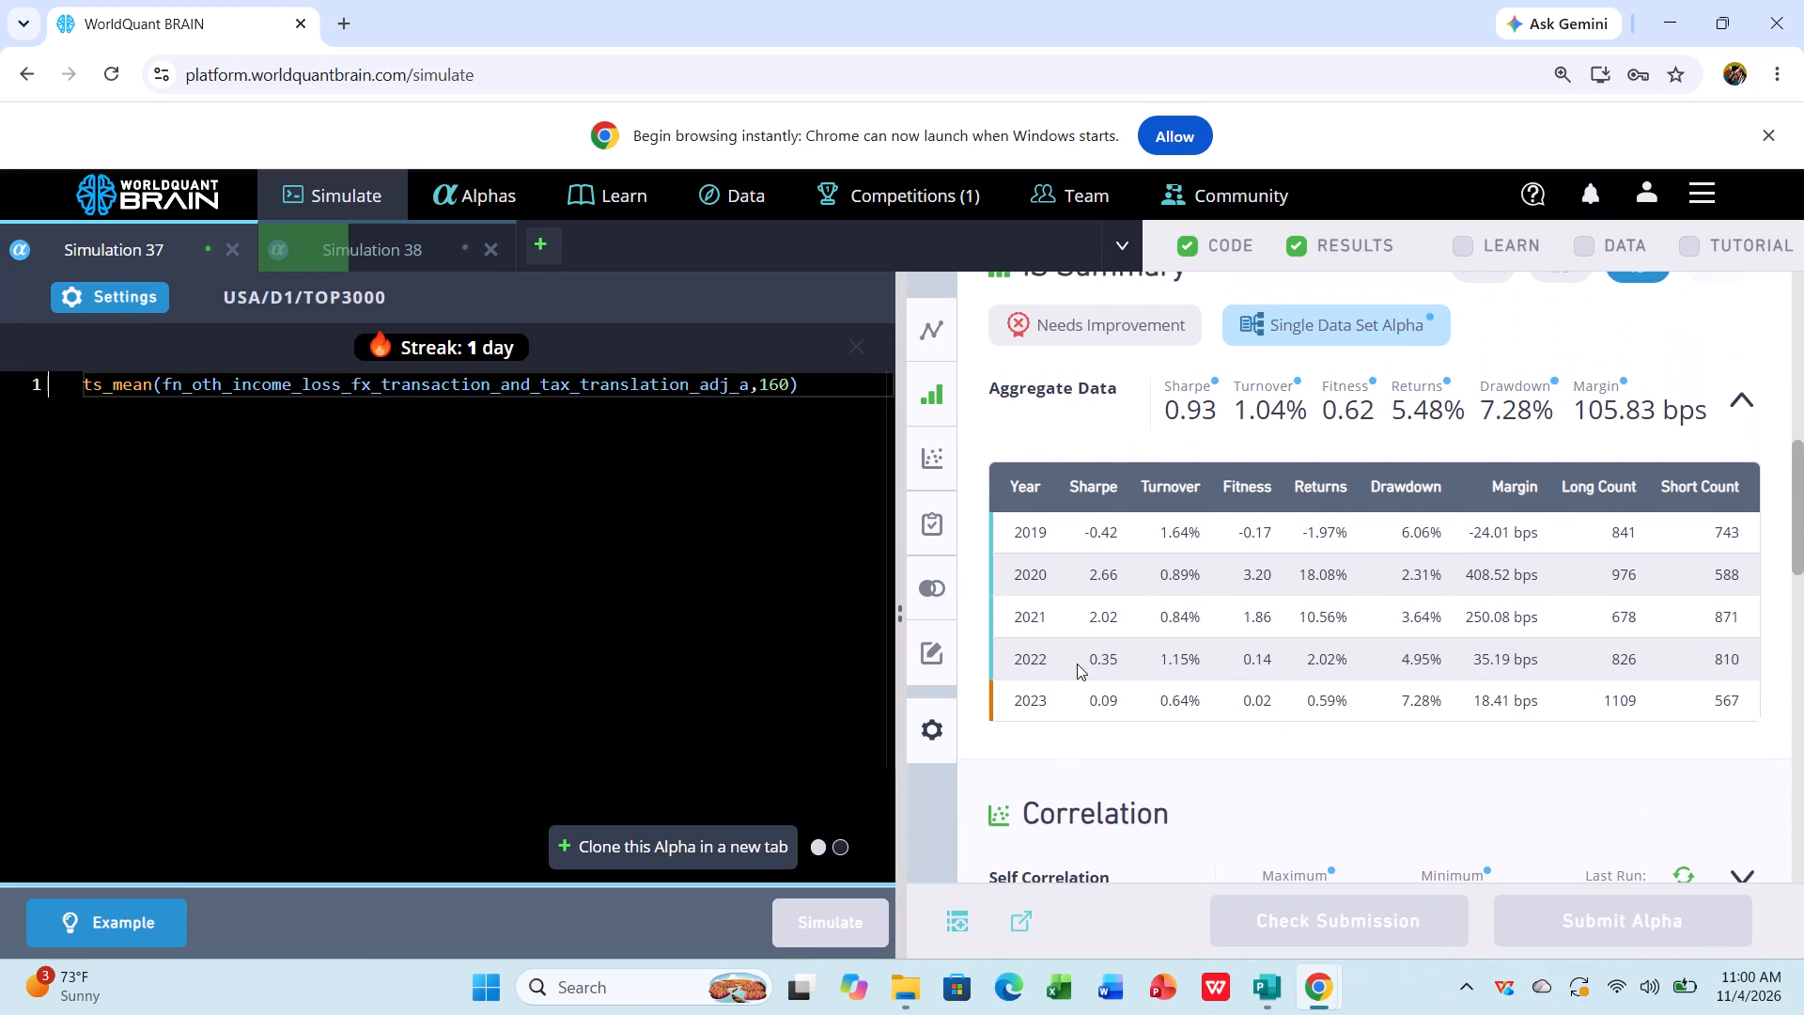
# Set Simulation 37's decay to 20, apply the settings, and simulate the alpha again.
pyautogui.click(135, 289)
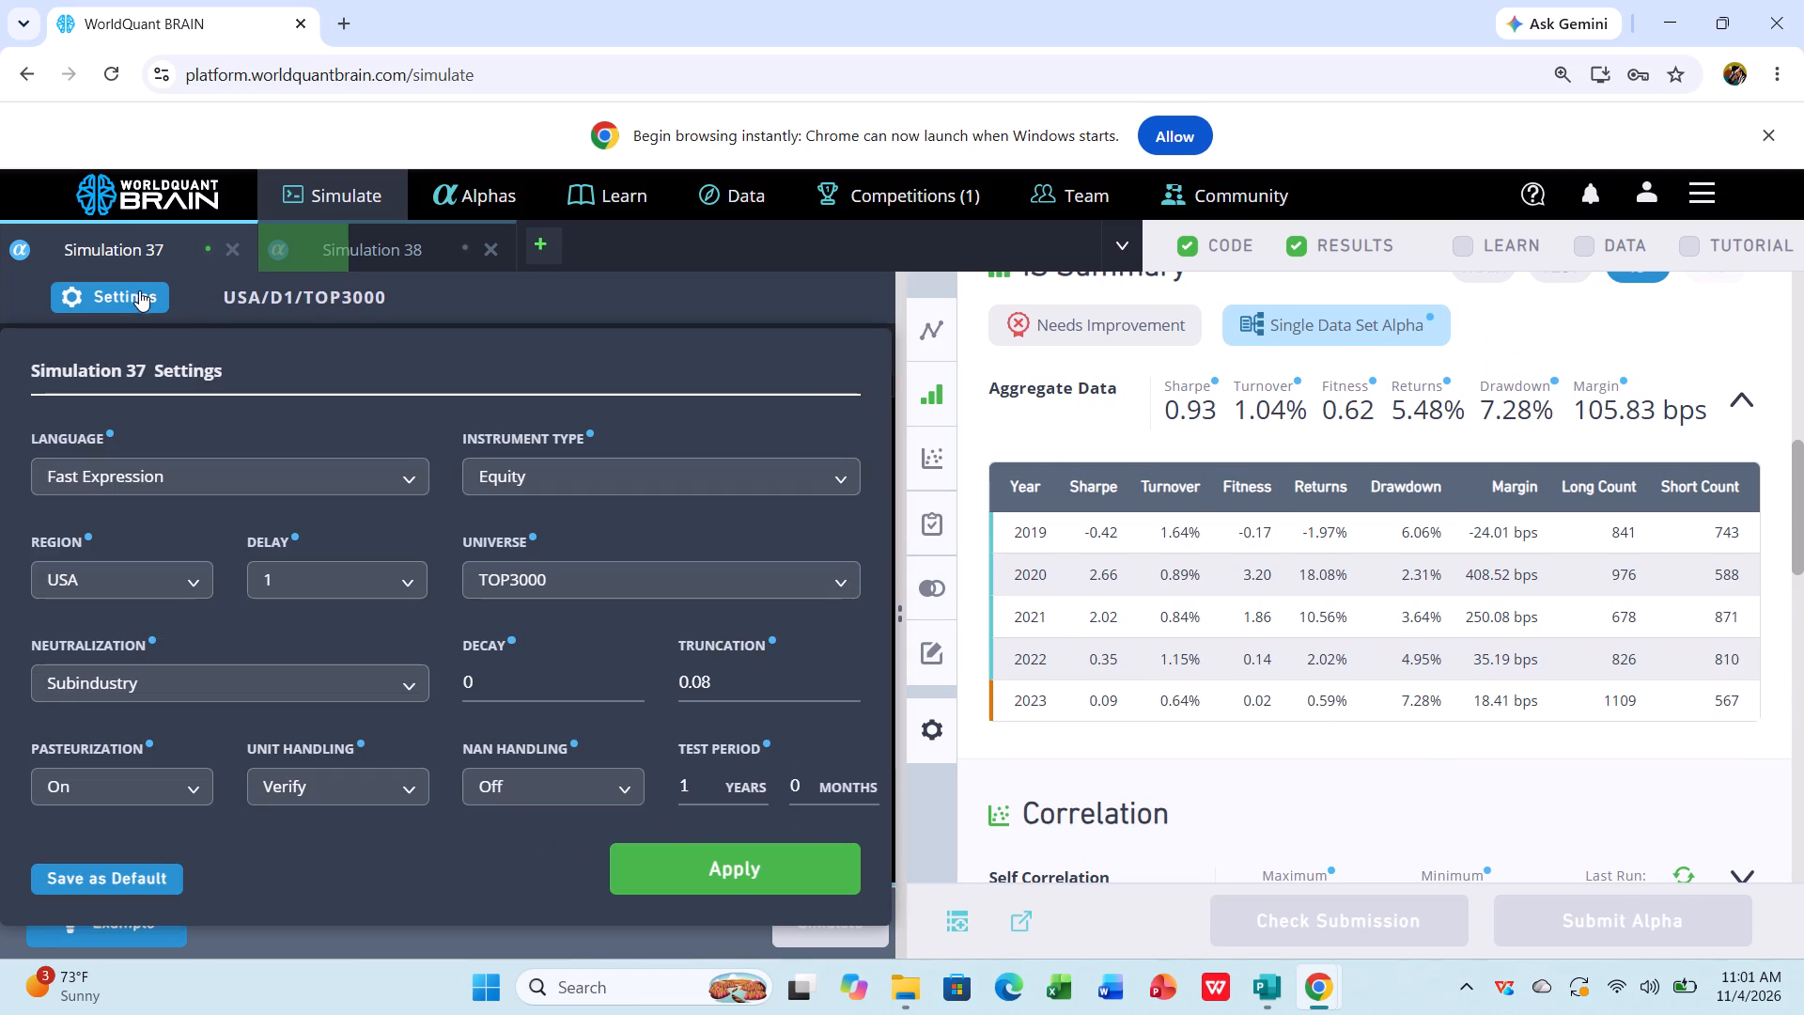
pyautogui.click(505, 688)
pyautogui.press('BackSpace')
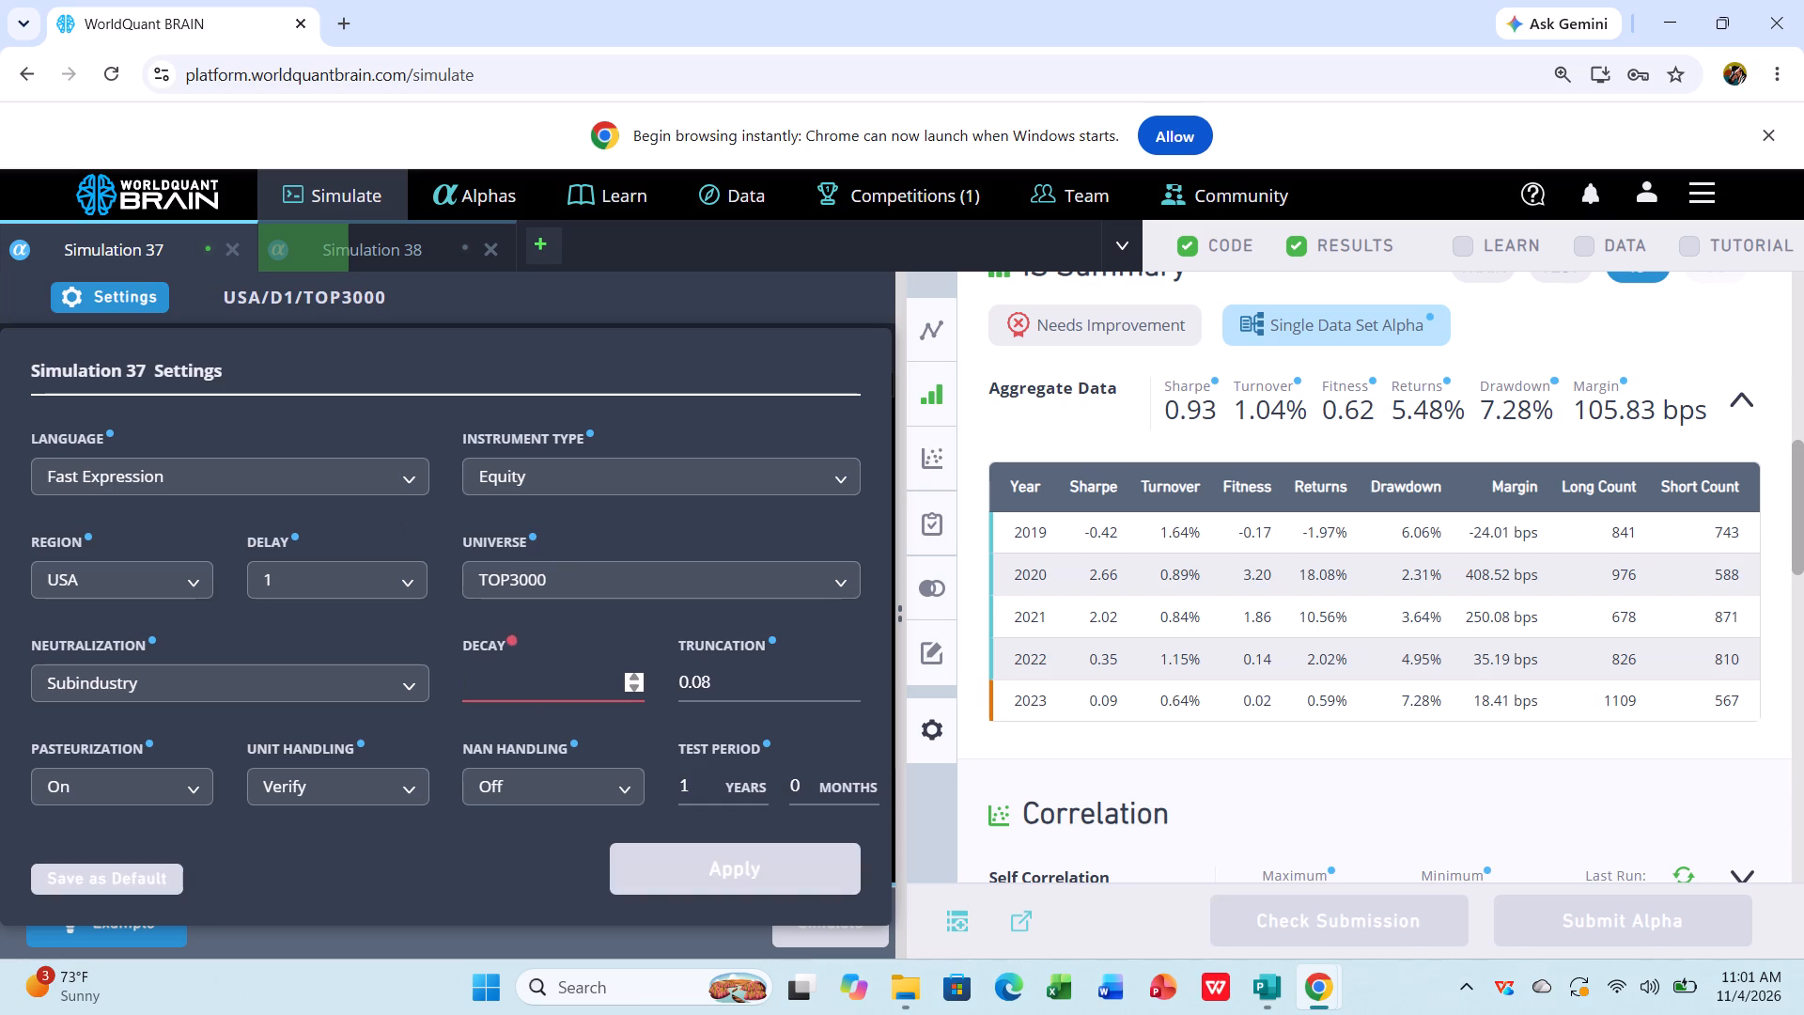
pyautogui.press('2')
pyautogui.press('0')
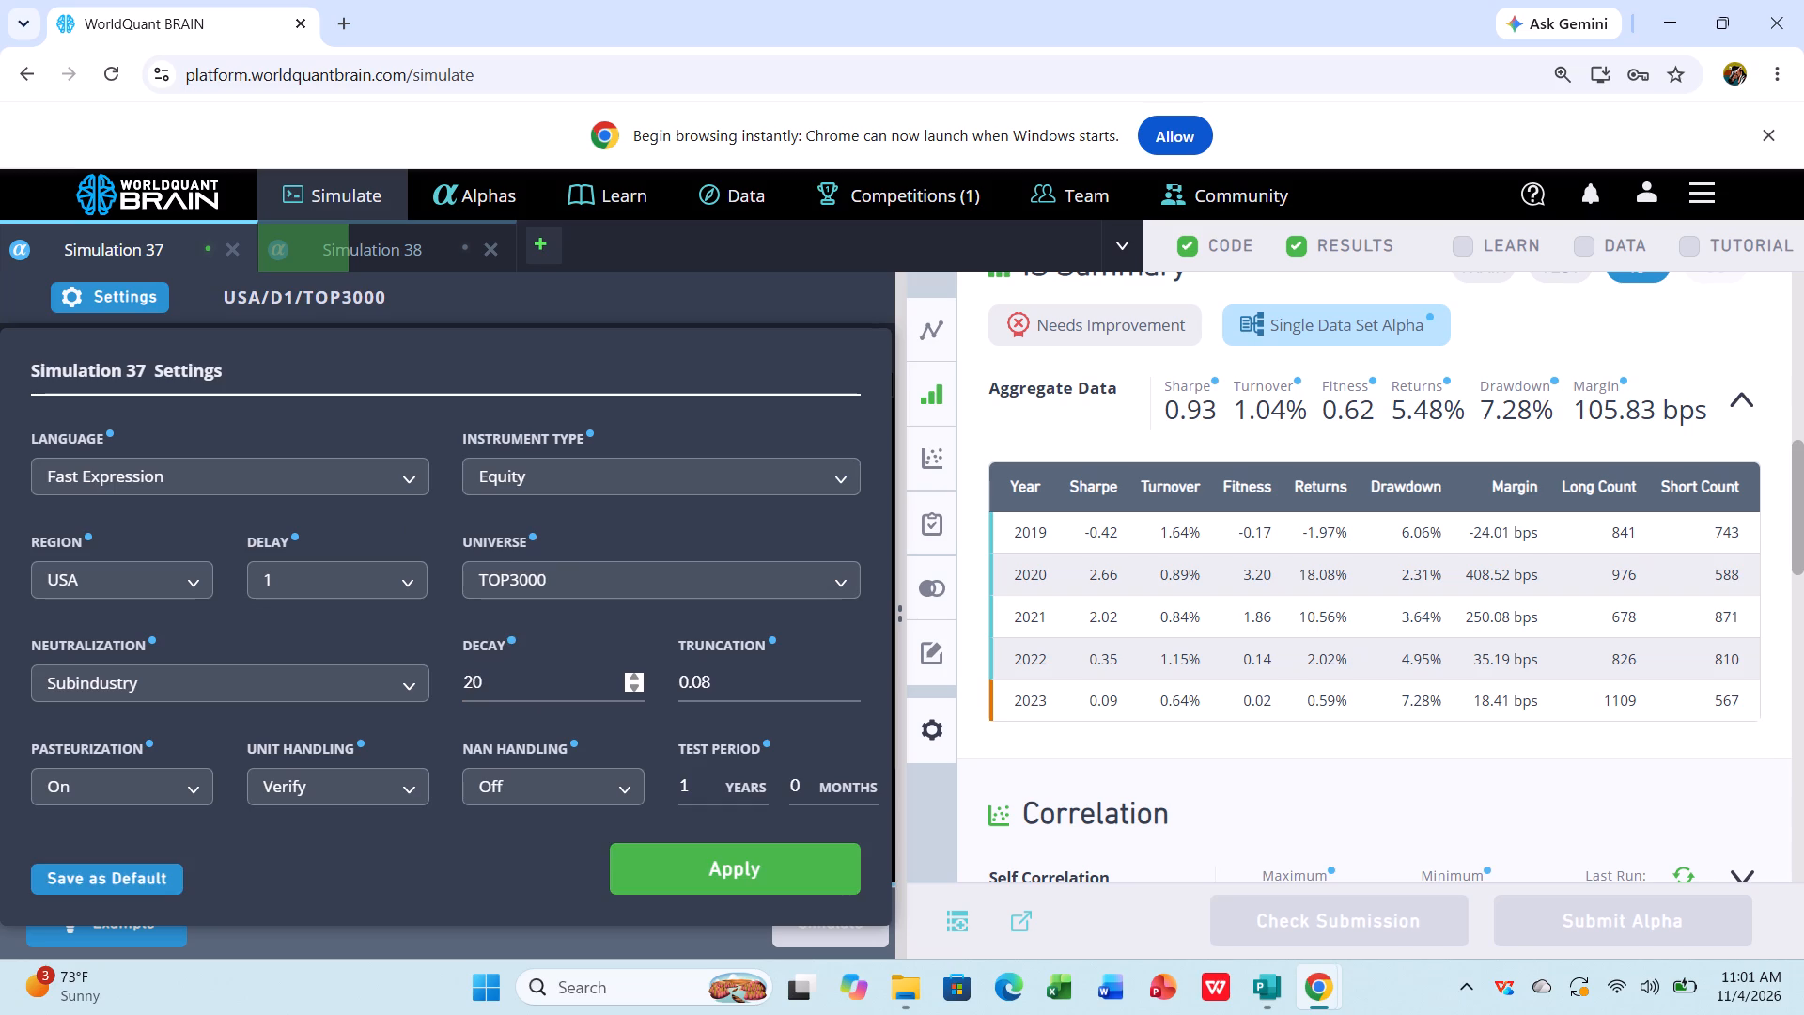
pyautogui.click(729, 866)
pyautogui.click(861, 913)
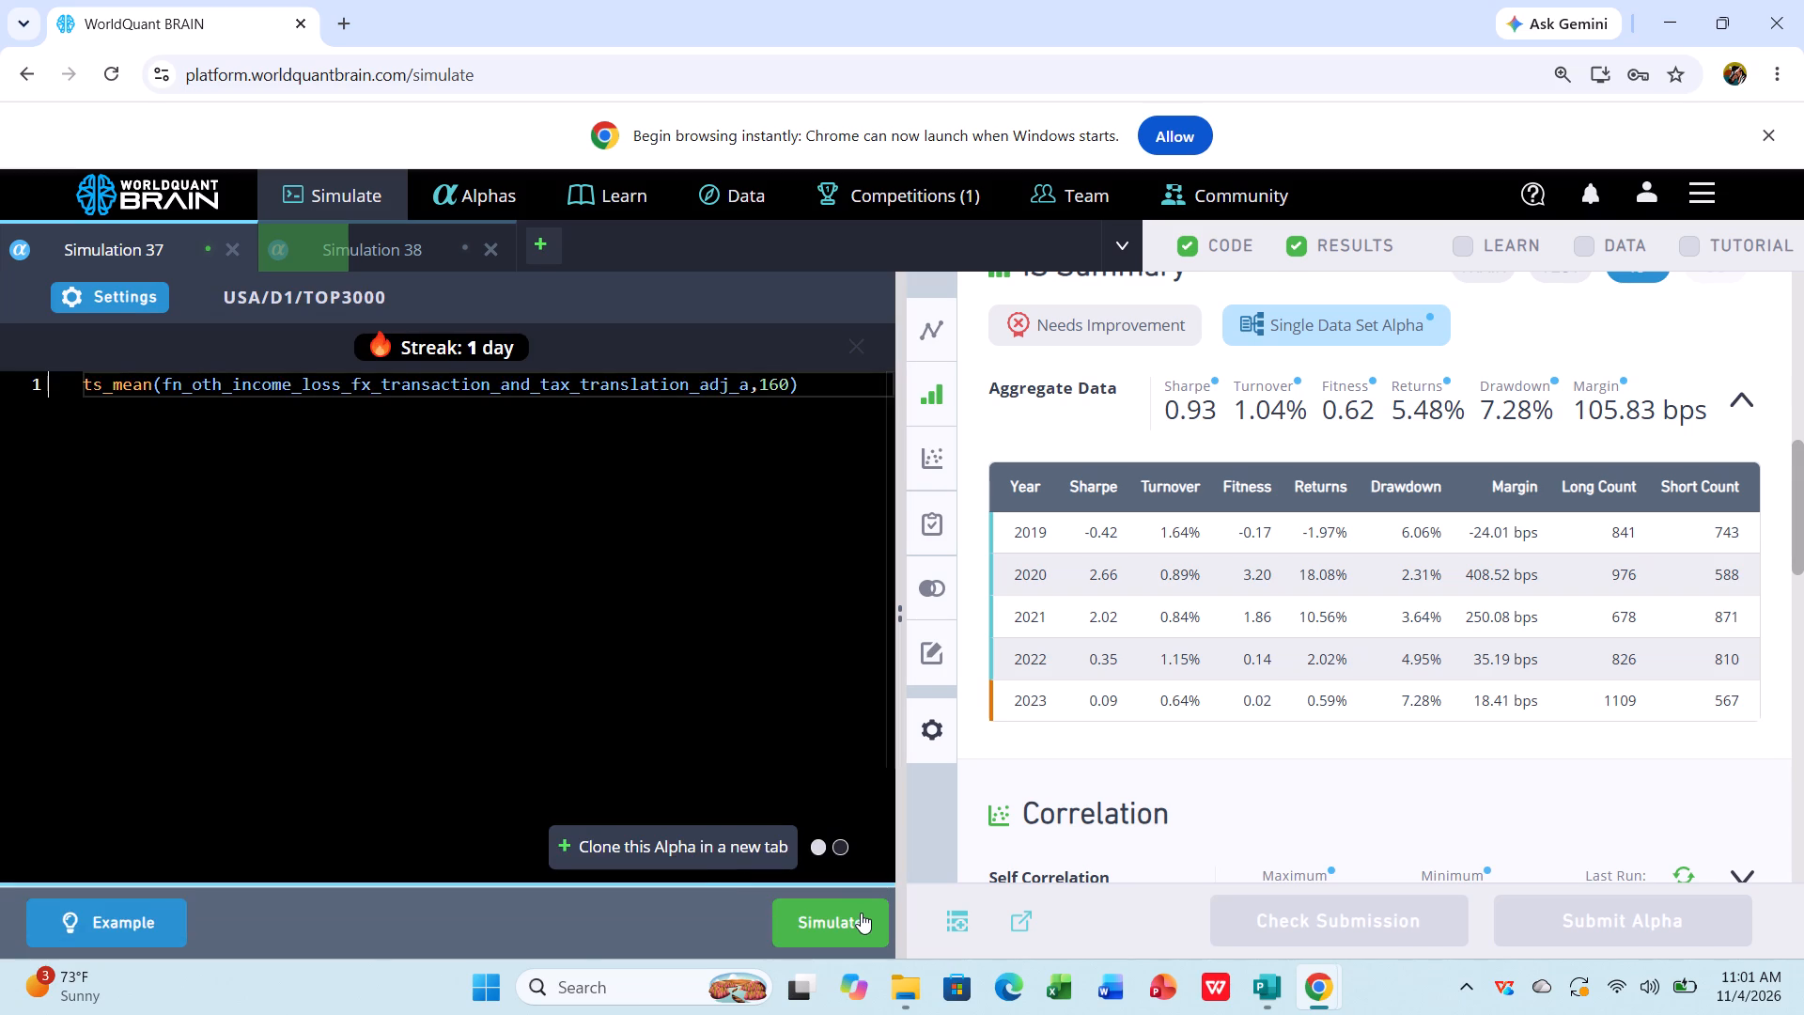
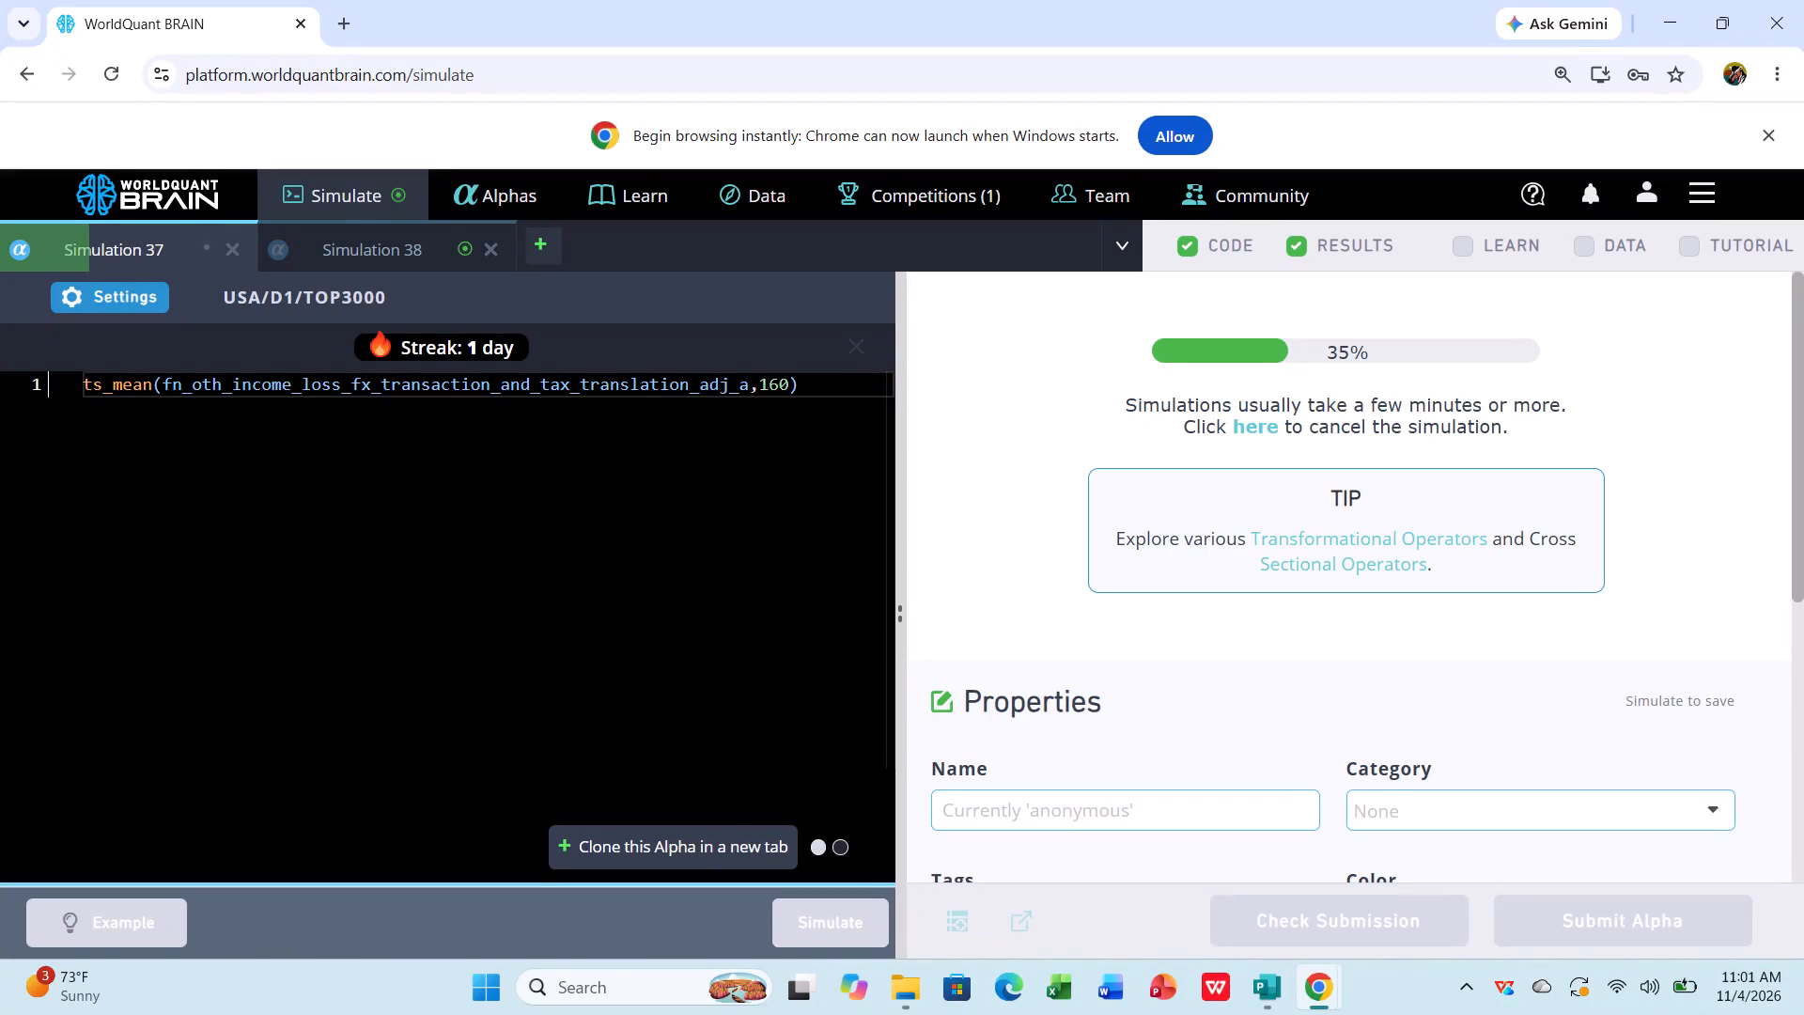
# Show Simulation 38's test period, examine its IS-period summary, and expand the failed tests under IS Testing Status.
pyautogui.click(435, 246)
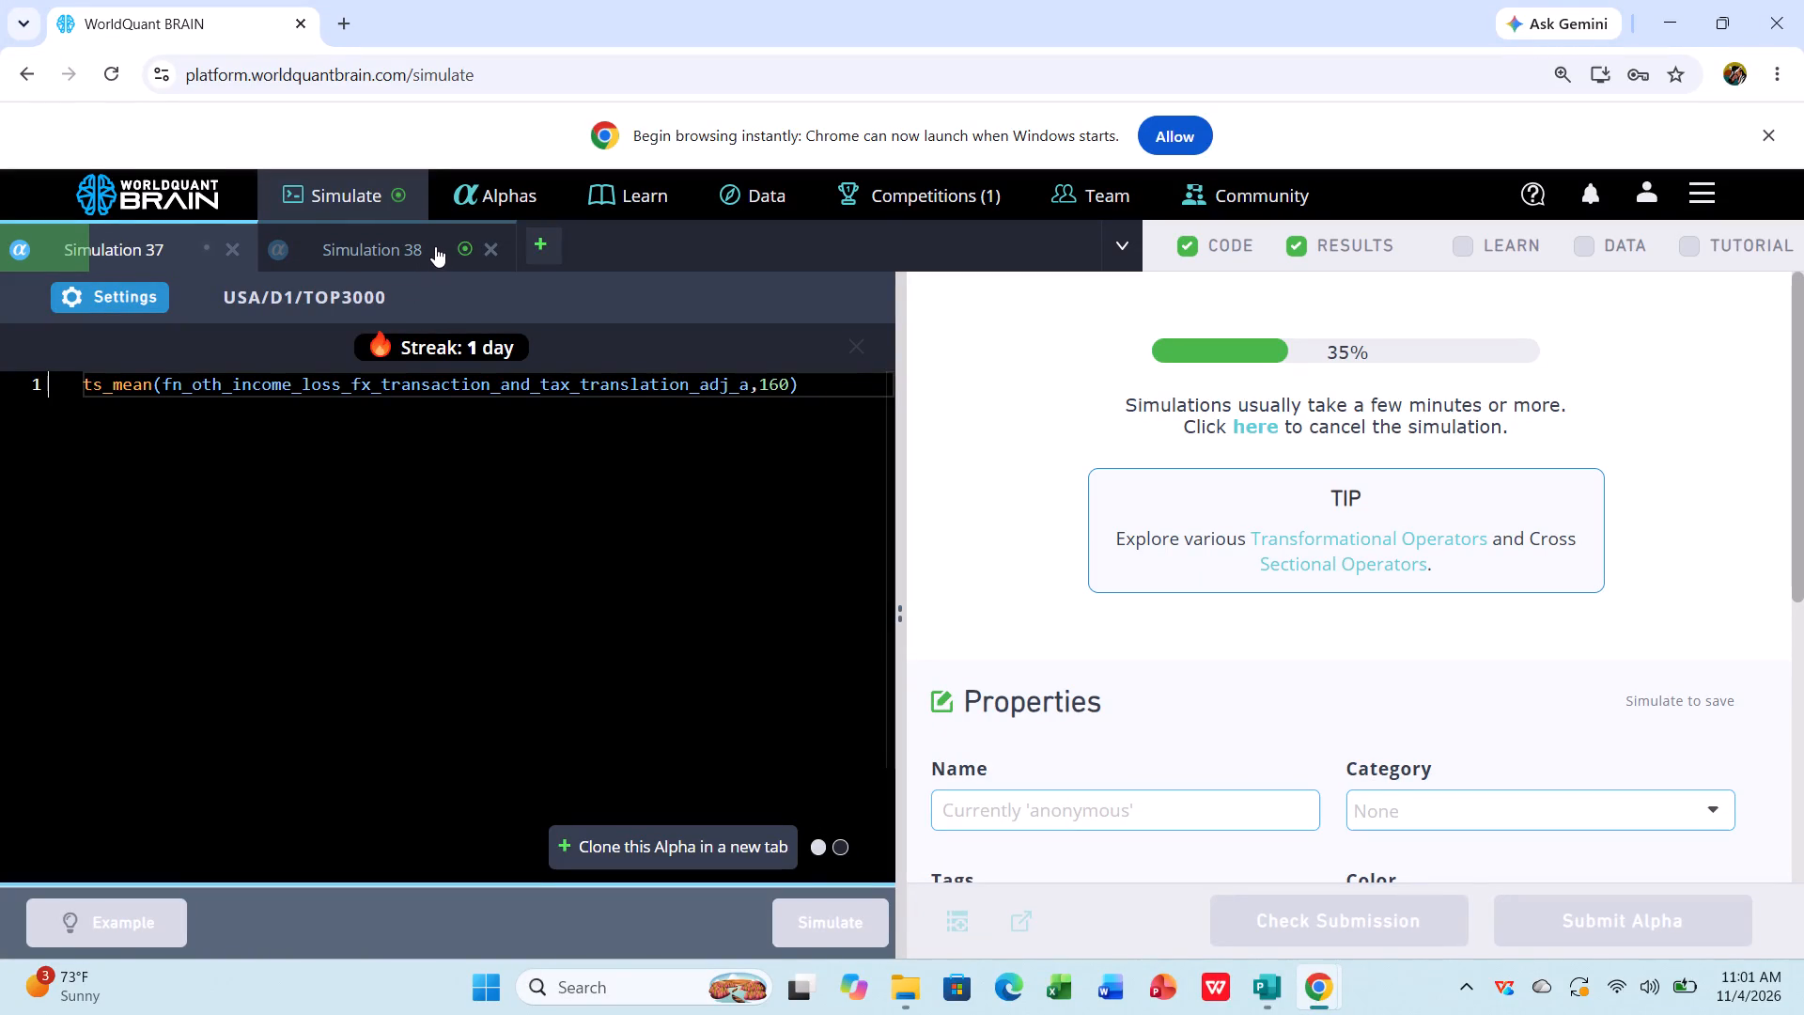
pyautogui.click(435, 246)
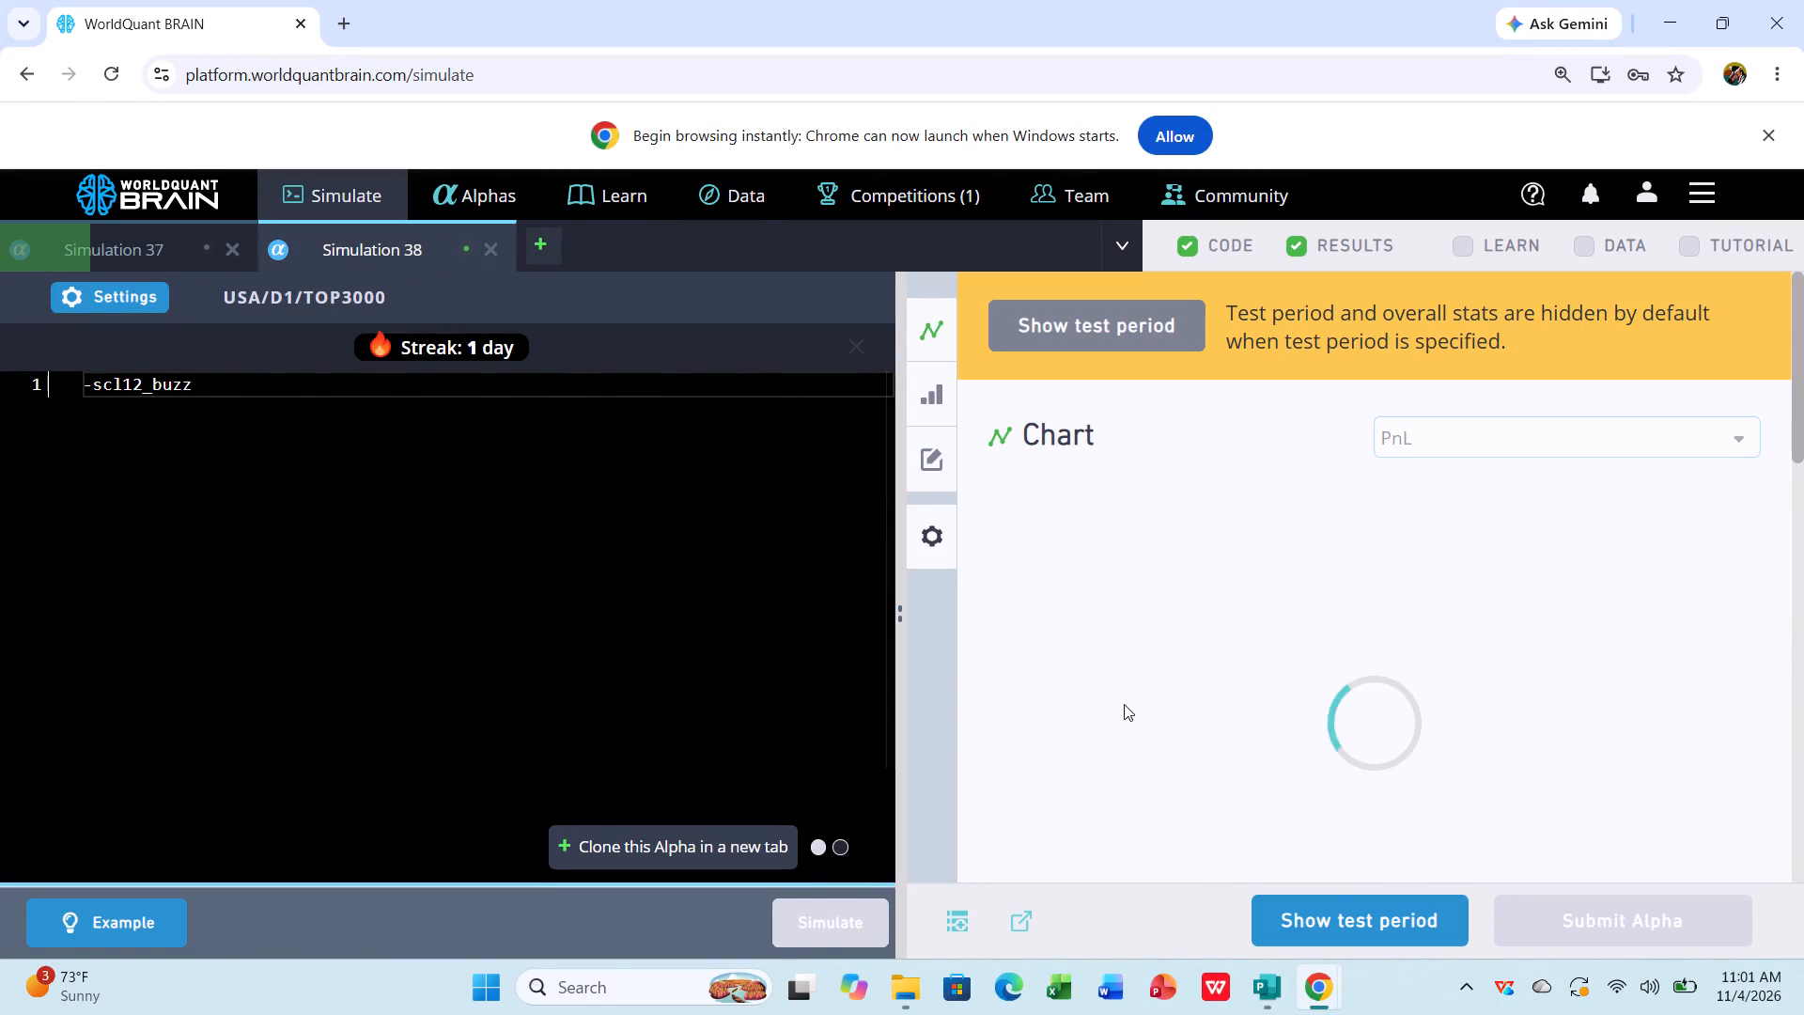
pyautogui.click(1342, 915)
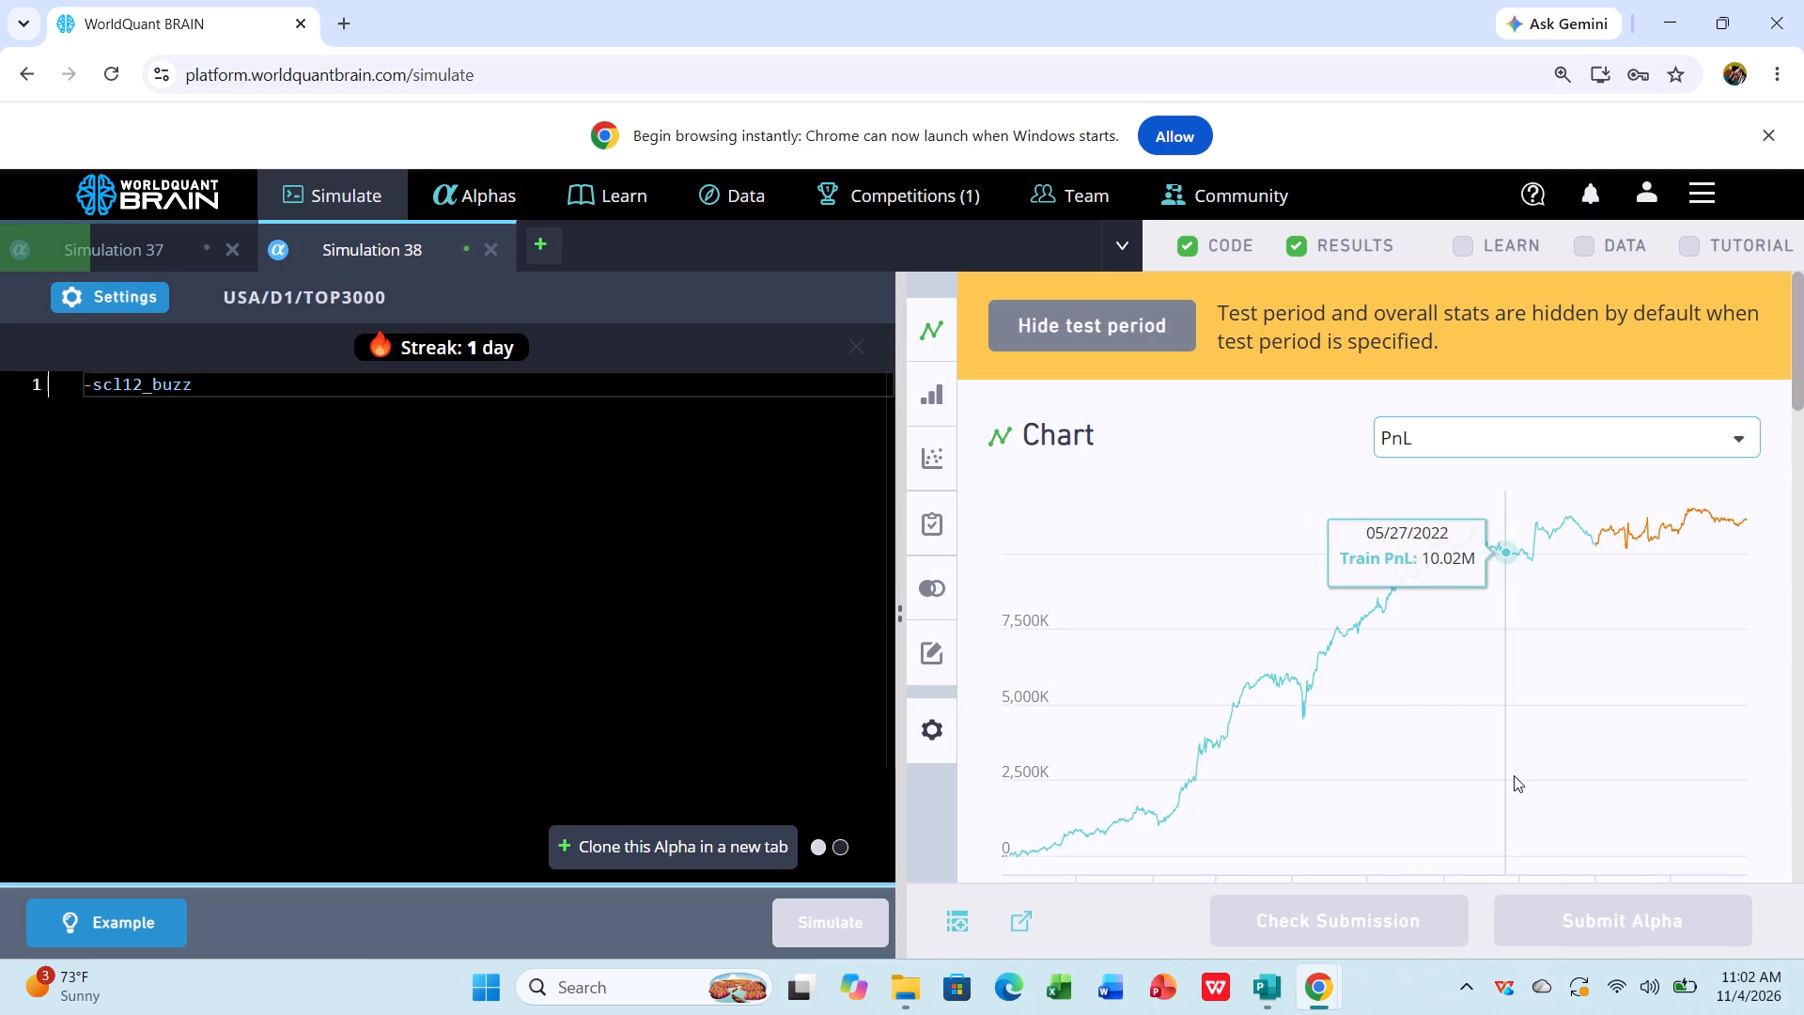
pyautogui.scroll(-3, 1514, 775)
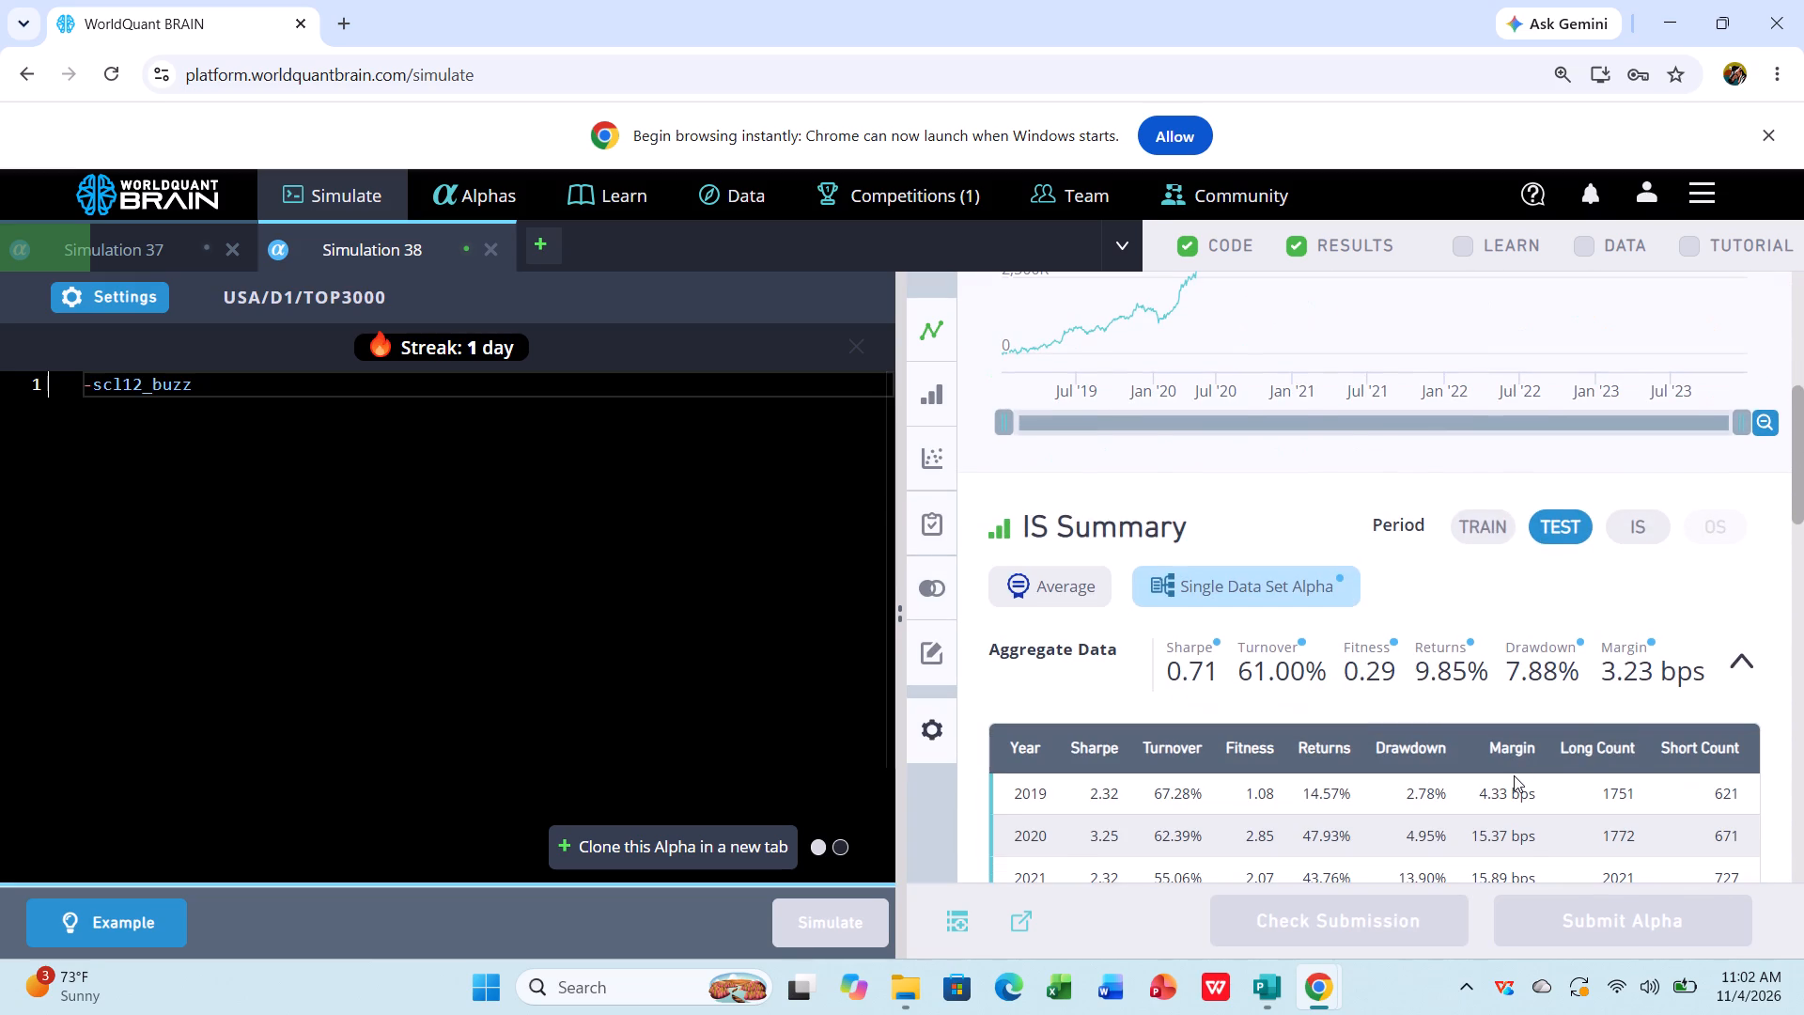
pyautogui.click(1633, 521)
pyautogui.scroll(-1, 1548, 596)
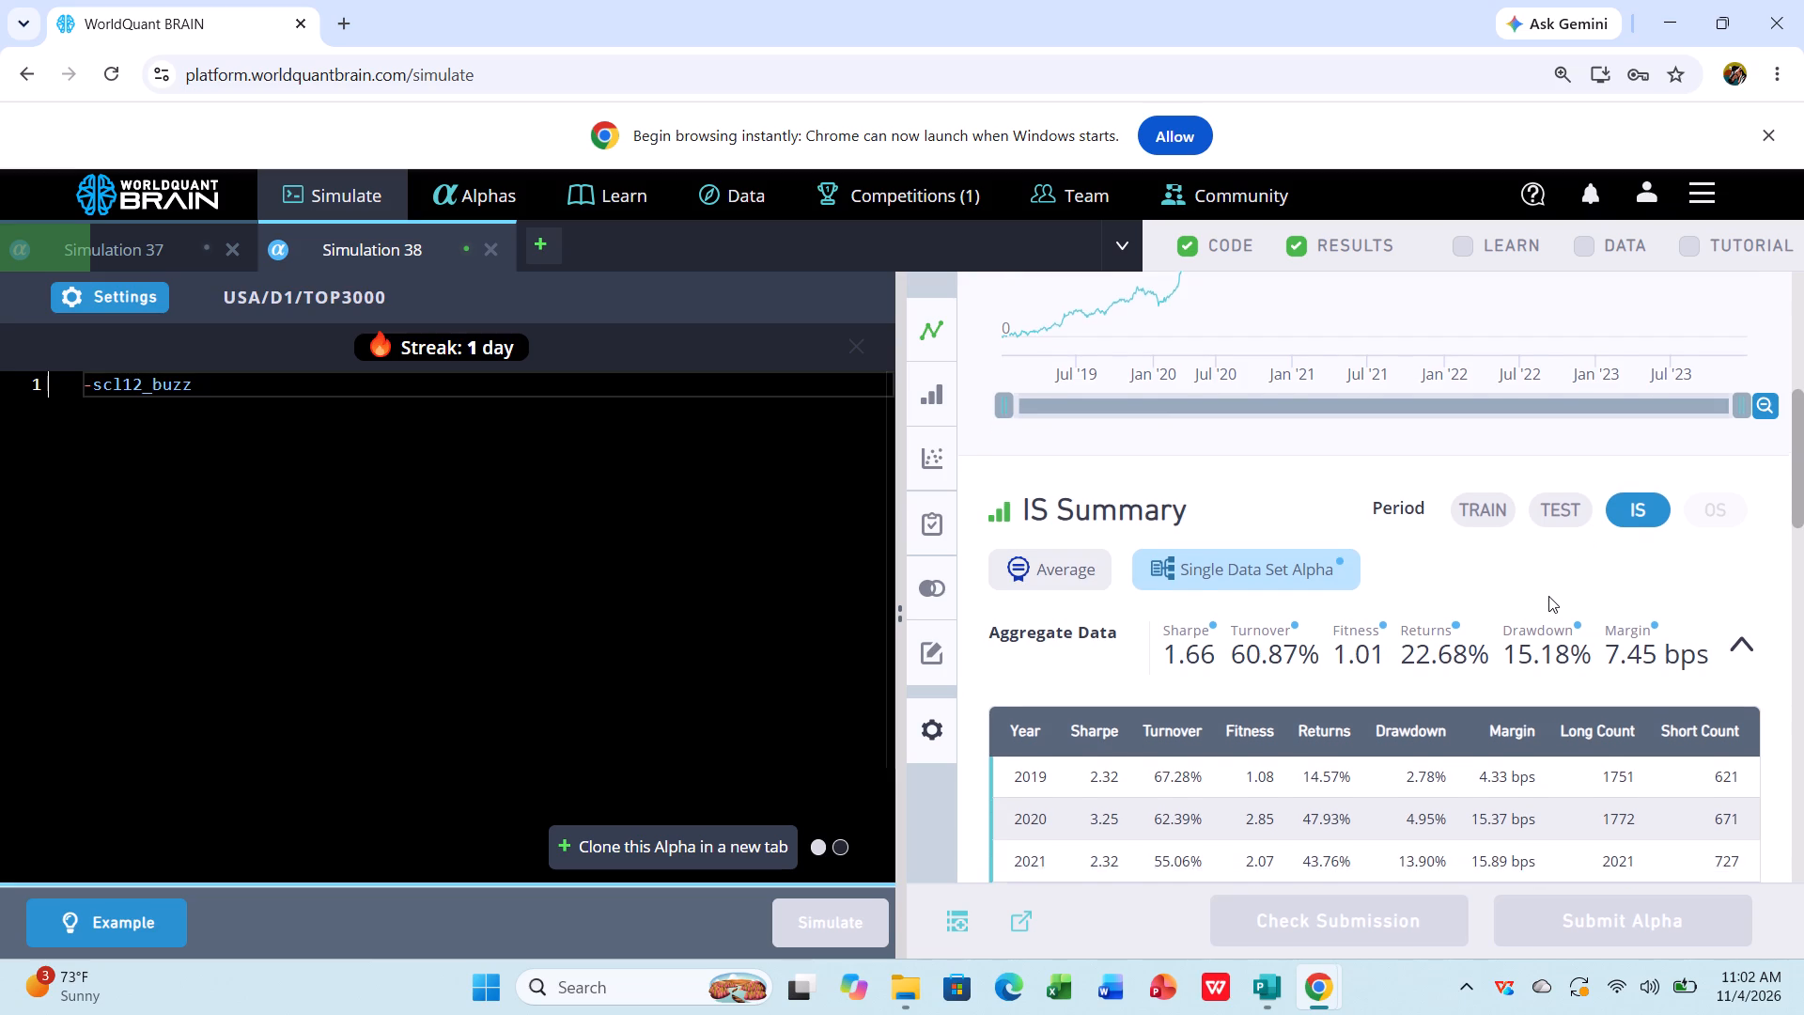
pyautogui.scroll(-4, 1548, 596)
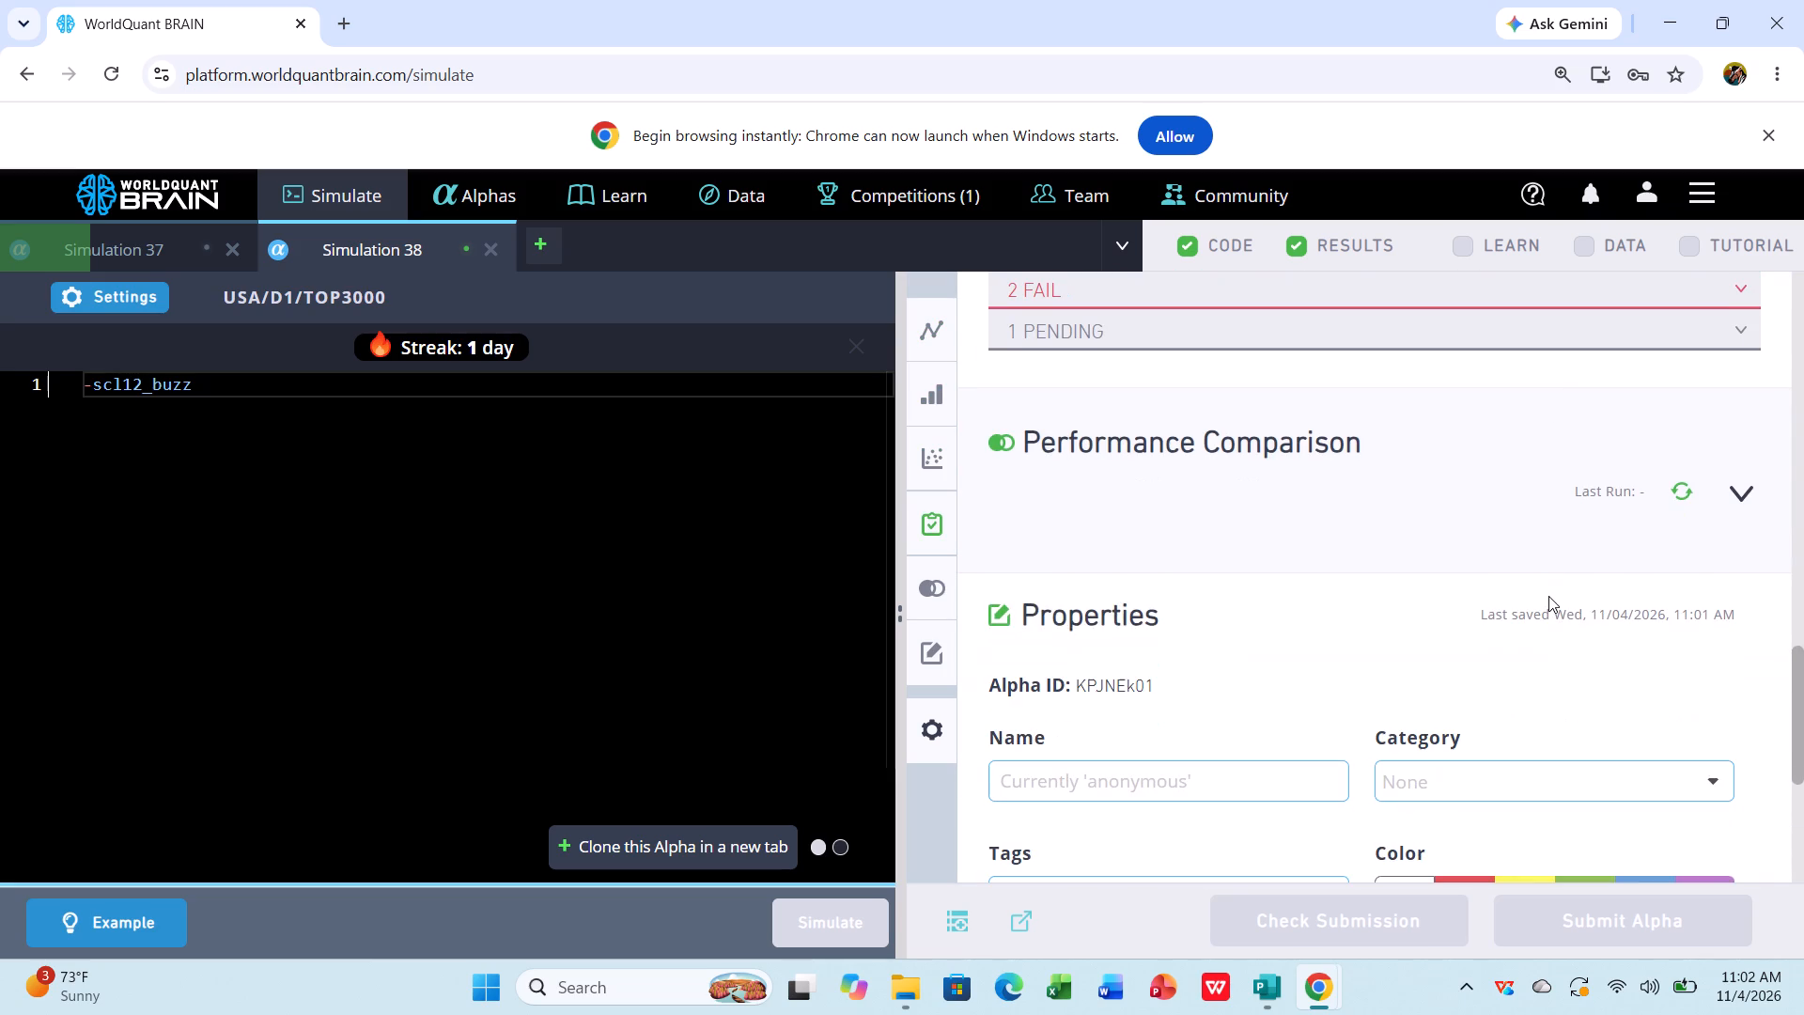
pyautogui.scroll(1, 1548, 596)
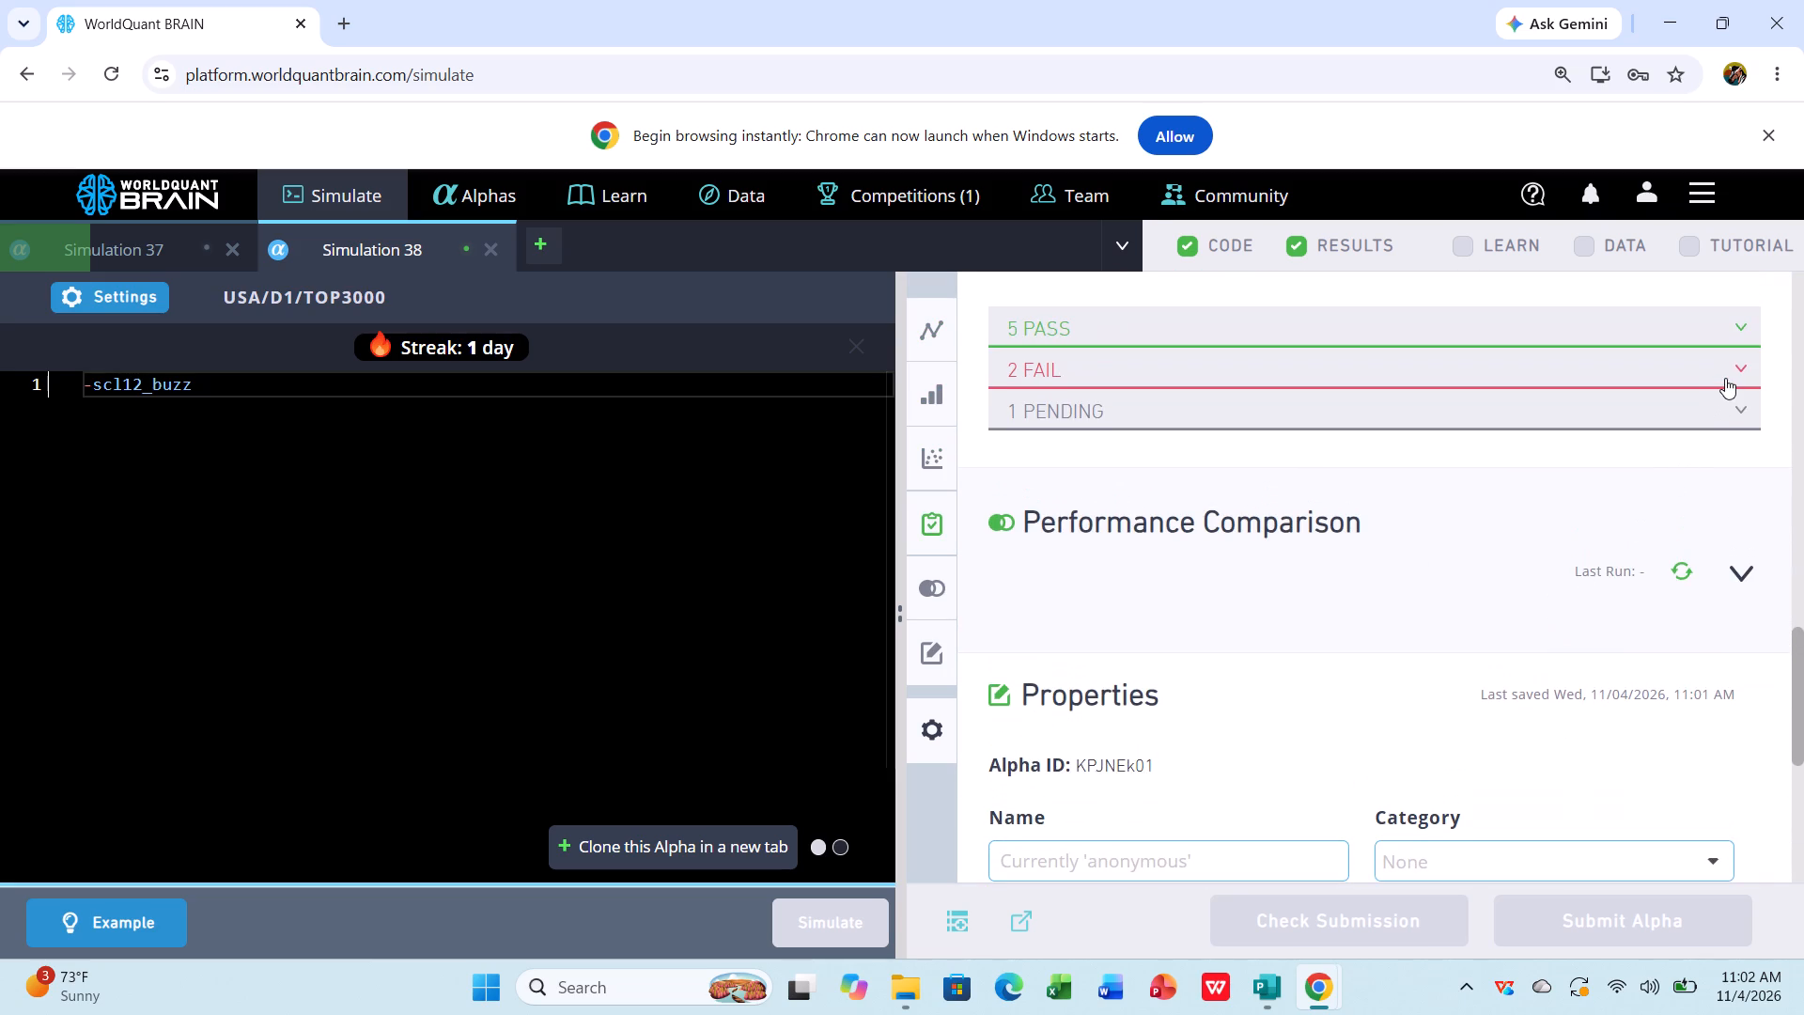
pyautogui.click(1725, 378)
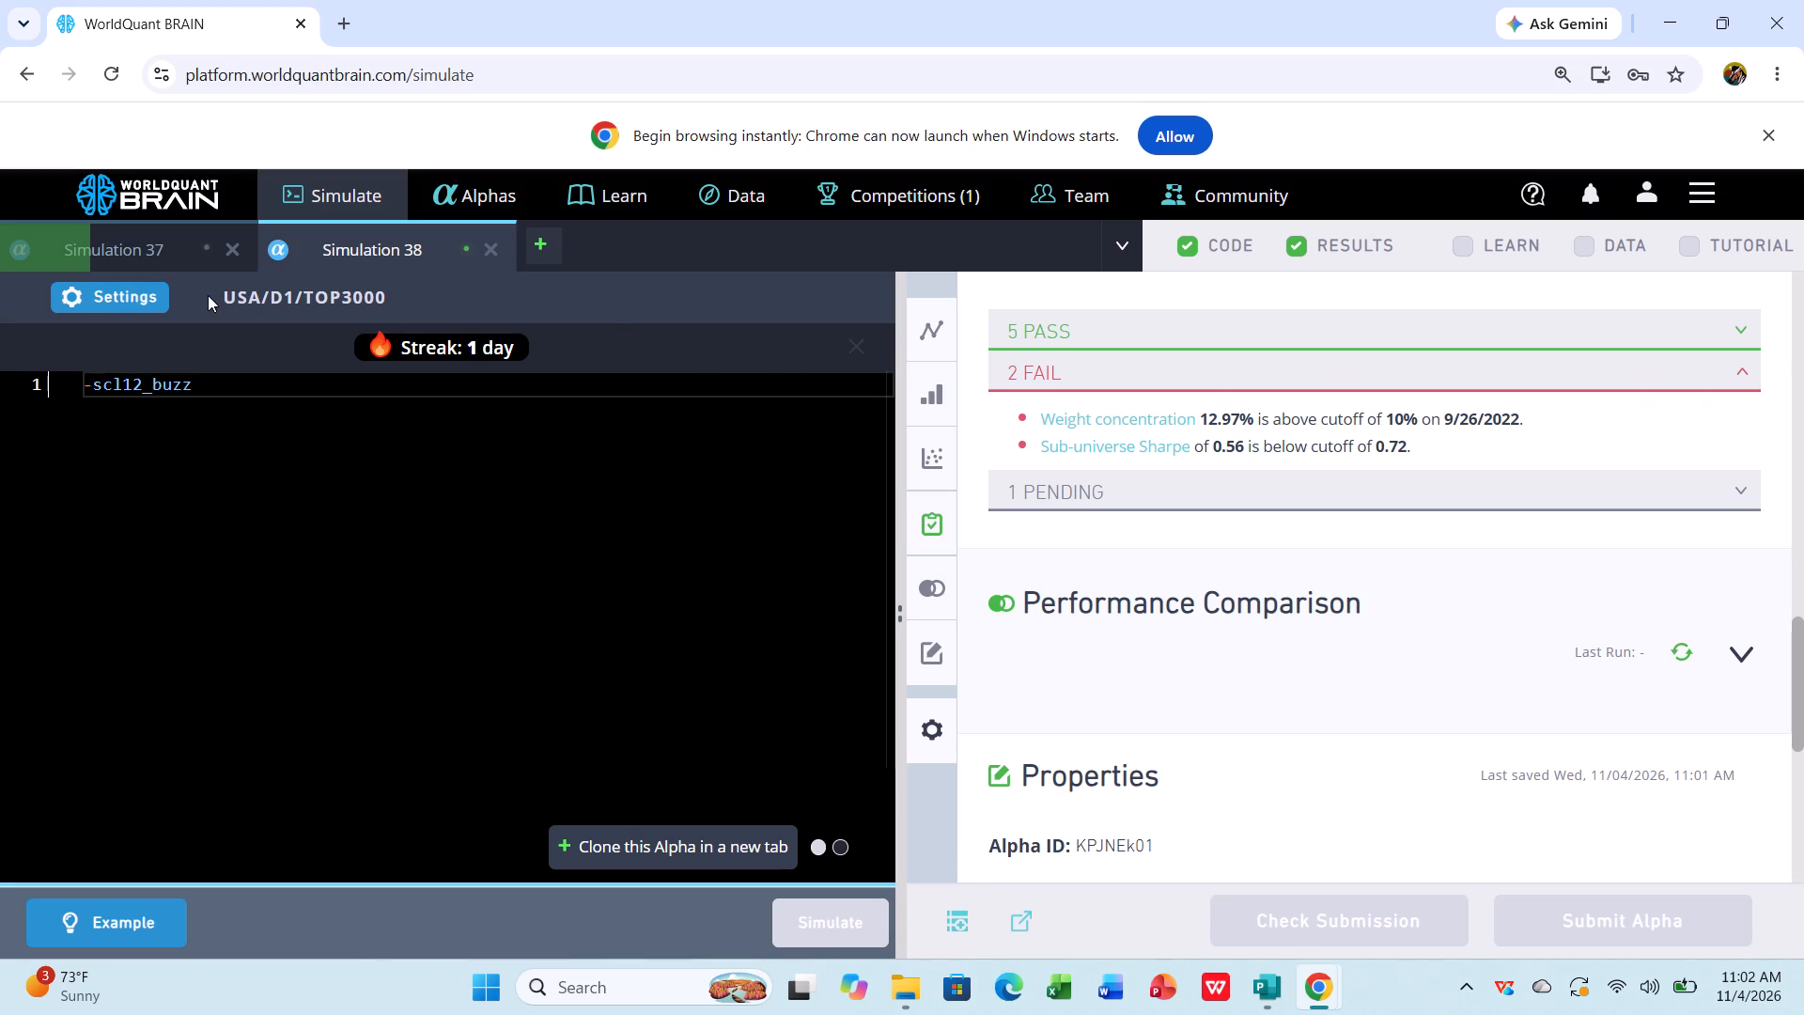
# Set Simulation 38's universe to TOP2000, apply the settings, and simulate the alpha again.
pyautogui.click(138, 292)
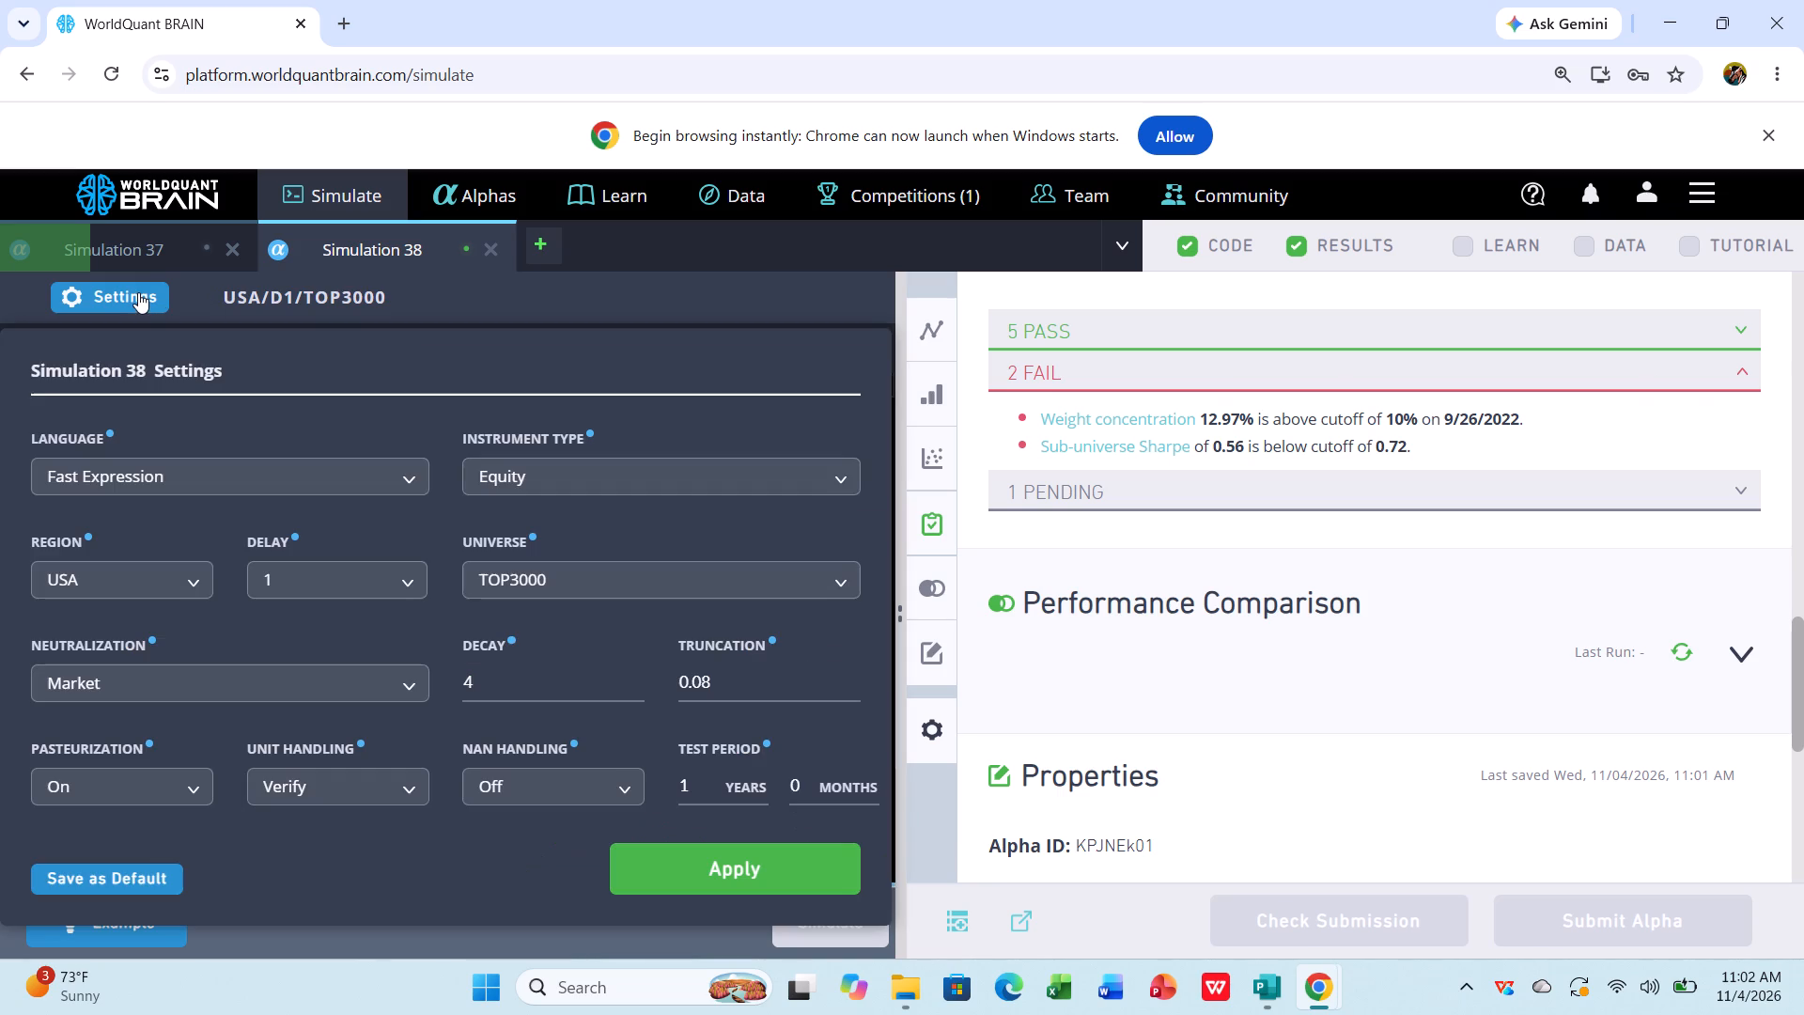
pyautogui.click(843, 577)
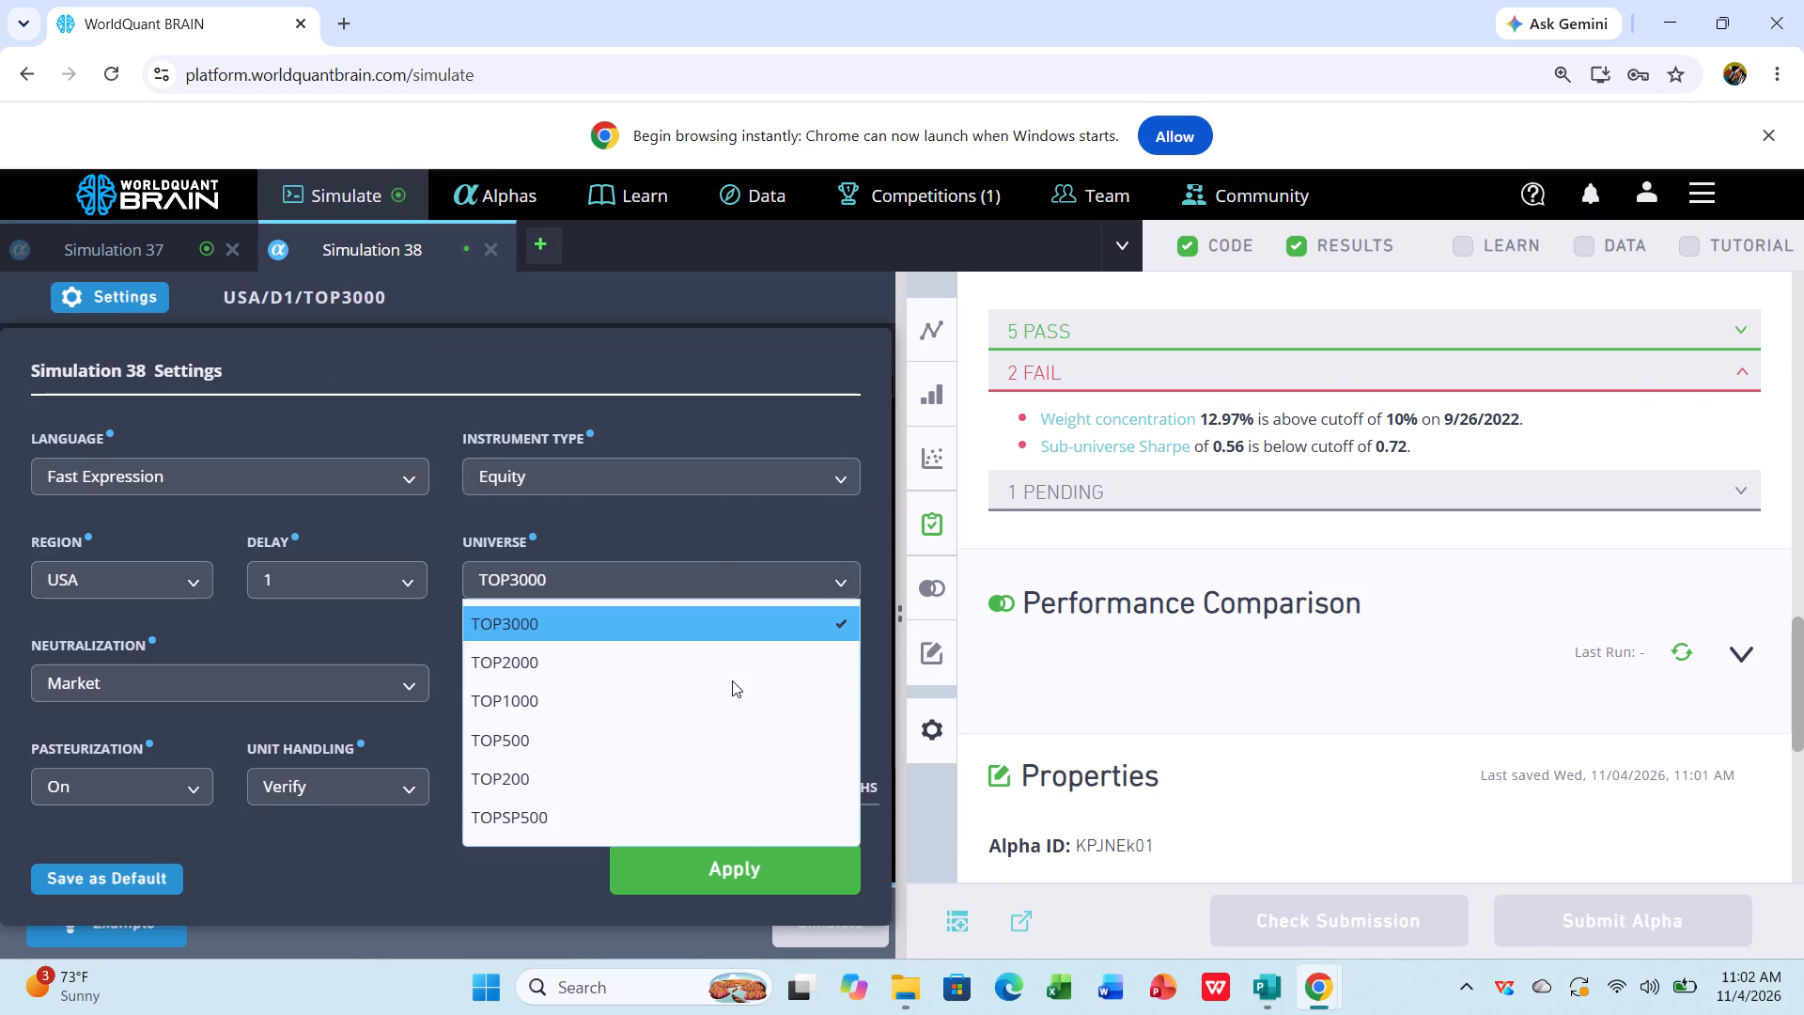
pyautogui.click(686, 675)
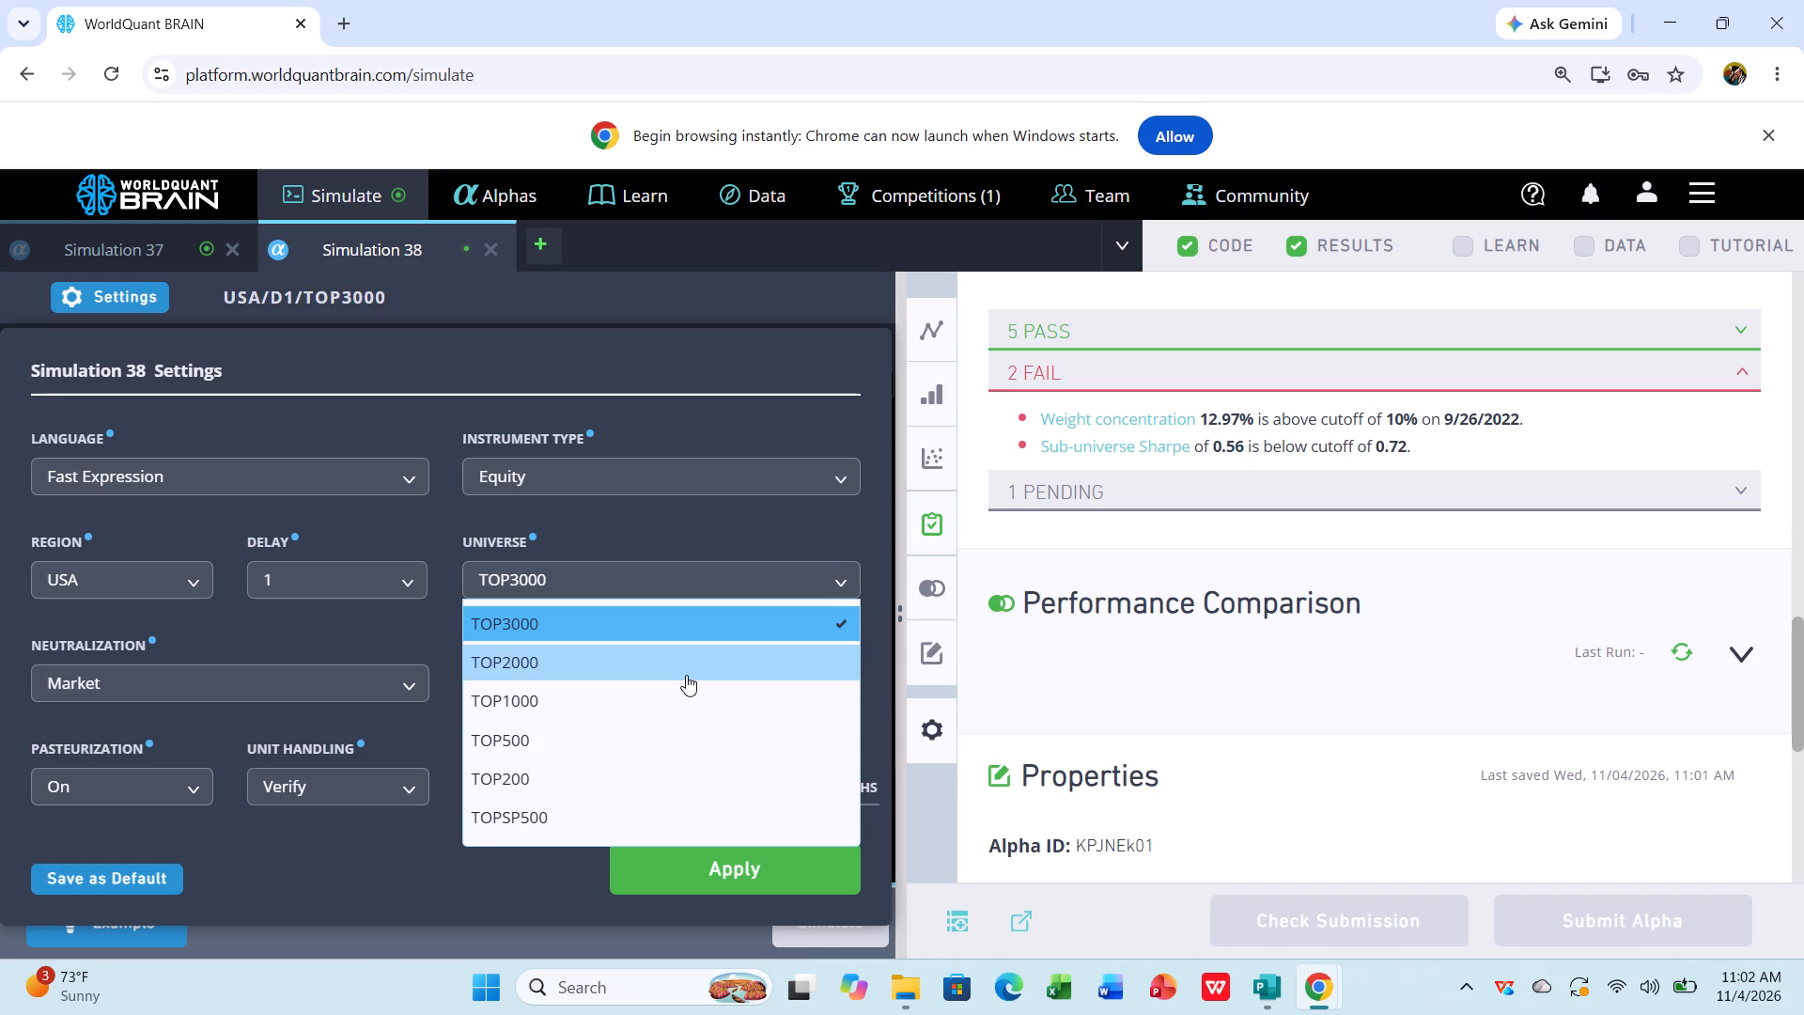
pyautogui.click(745, 860)
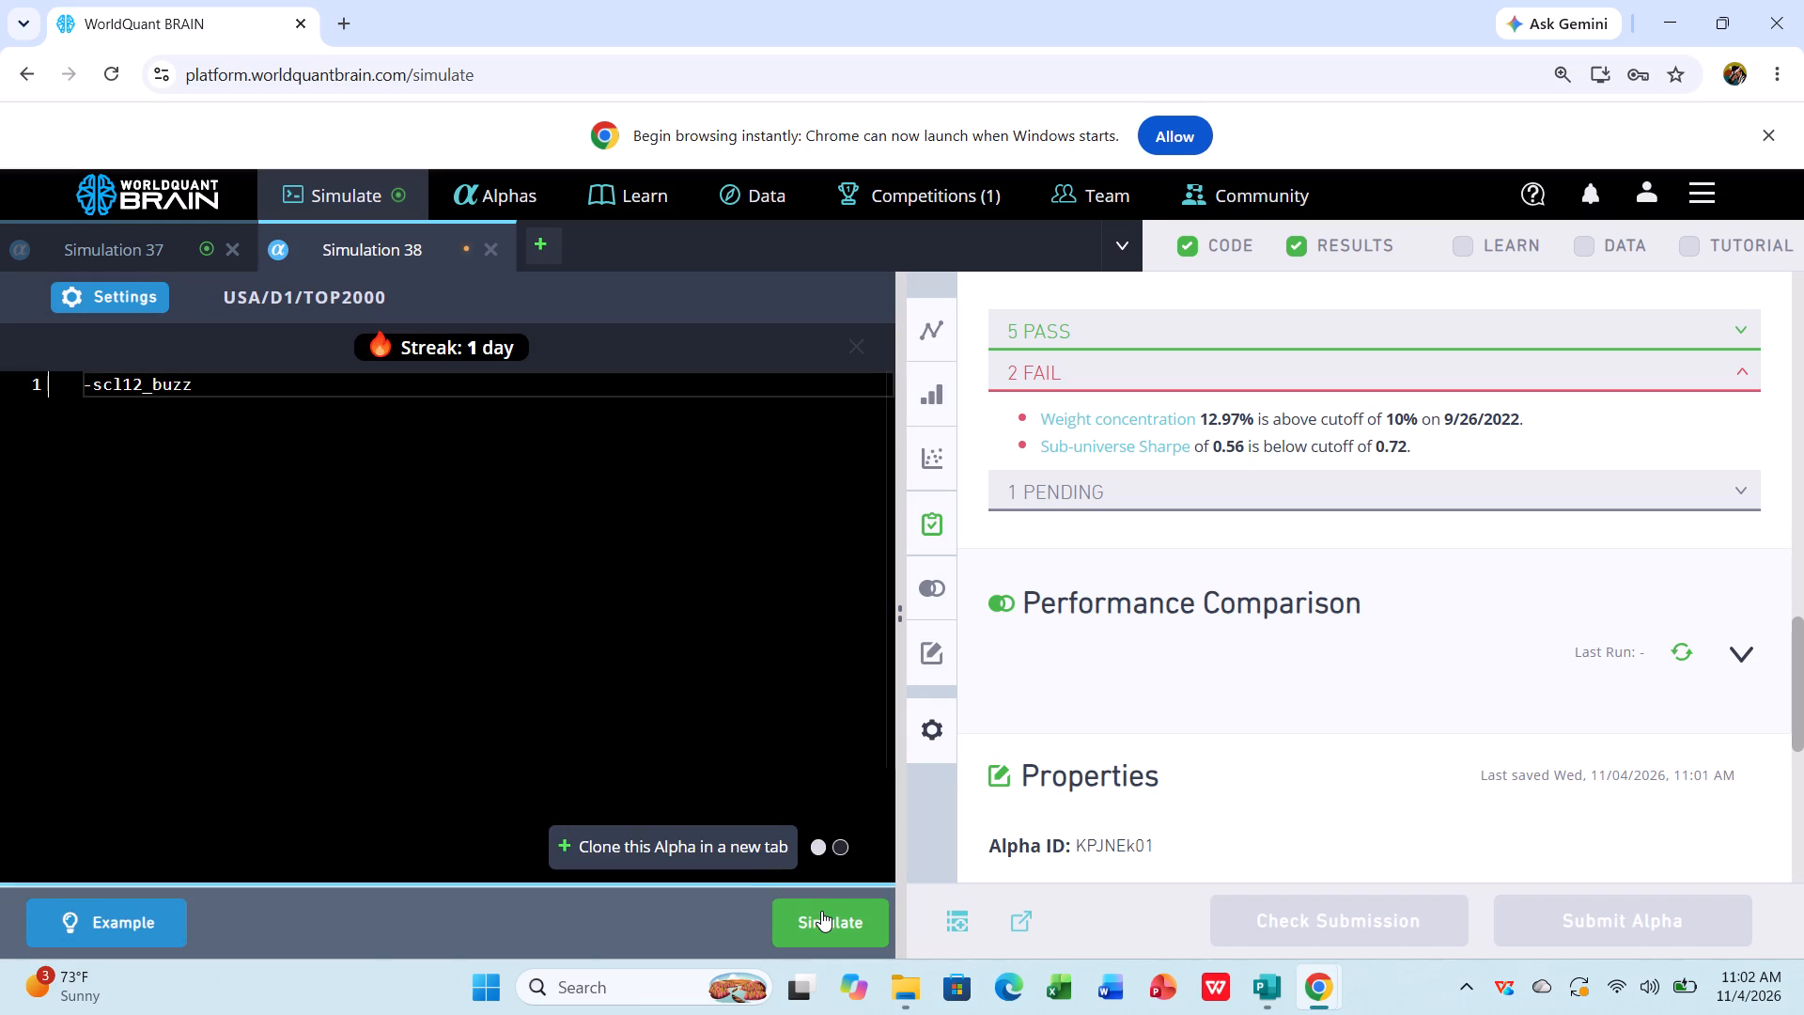
pyautogui.click(821, 911)
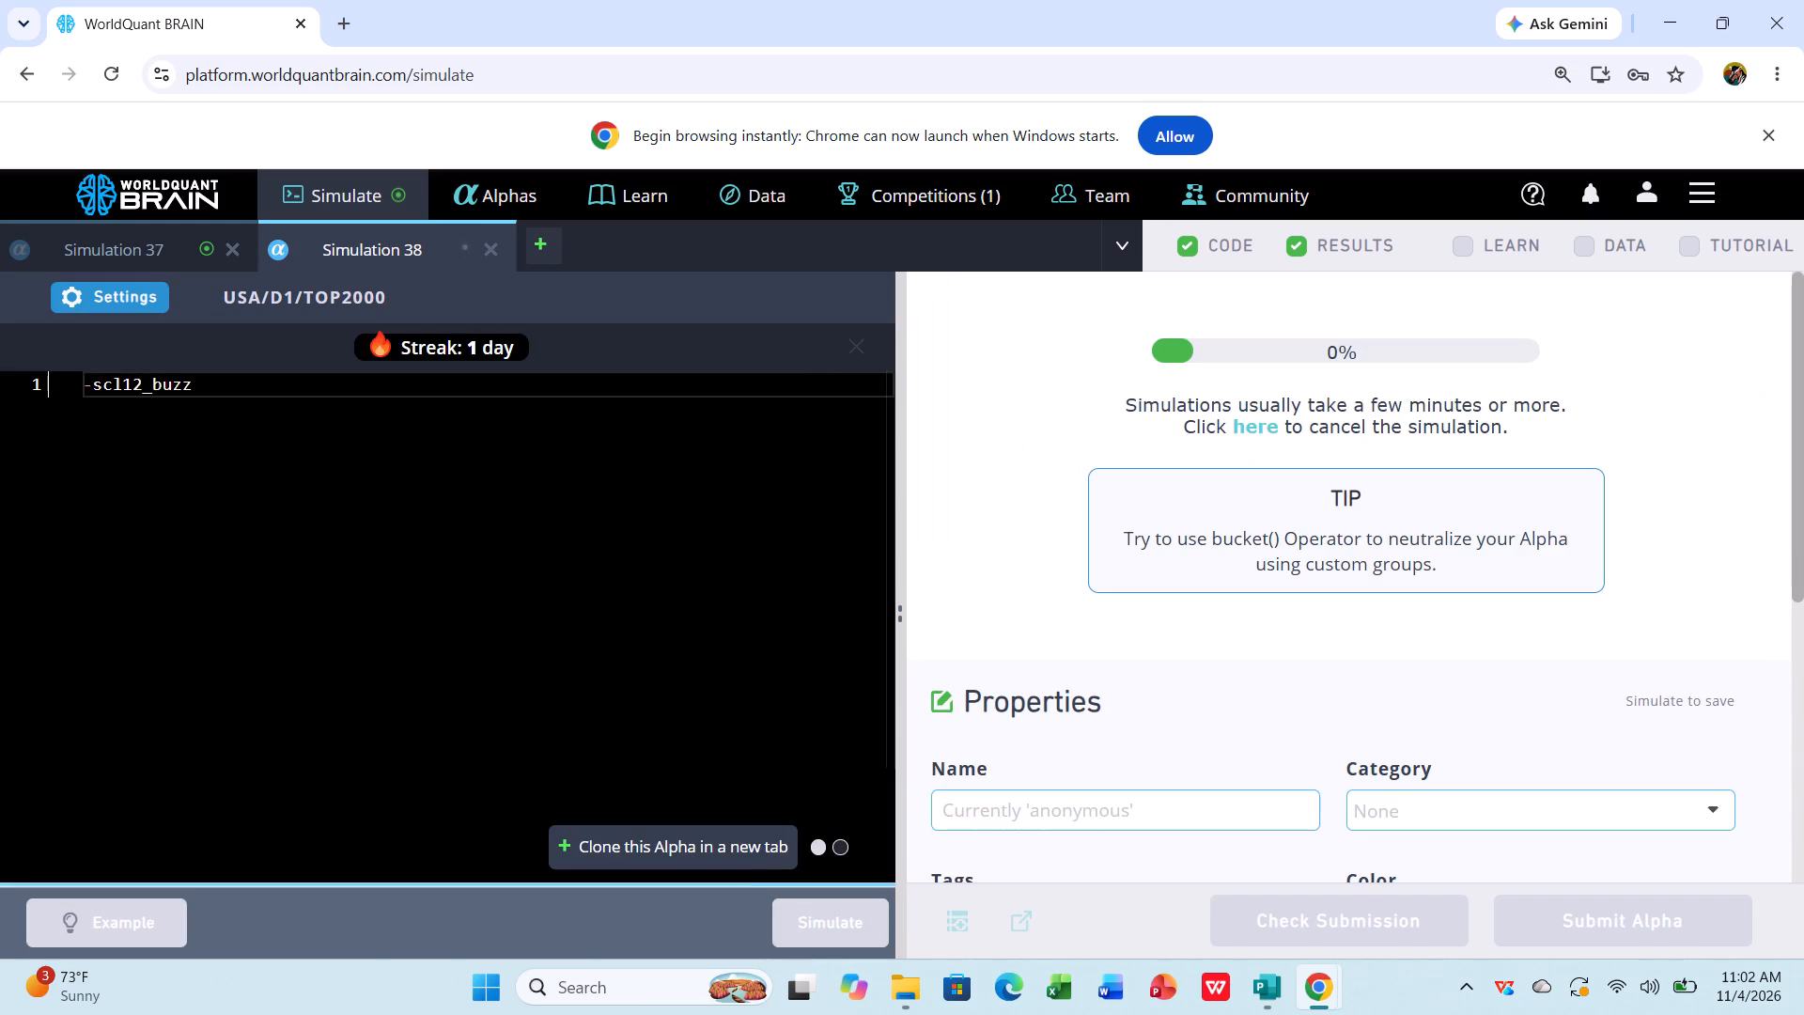
# Show Simulation 37's test period, examine its PnL chart and IS-period summary, and expand the failed tests under IS Testing Status.
pyautogui.click(149, 248)
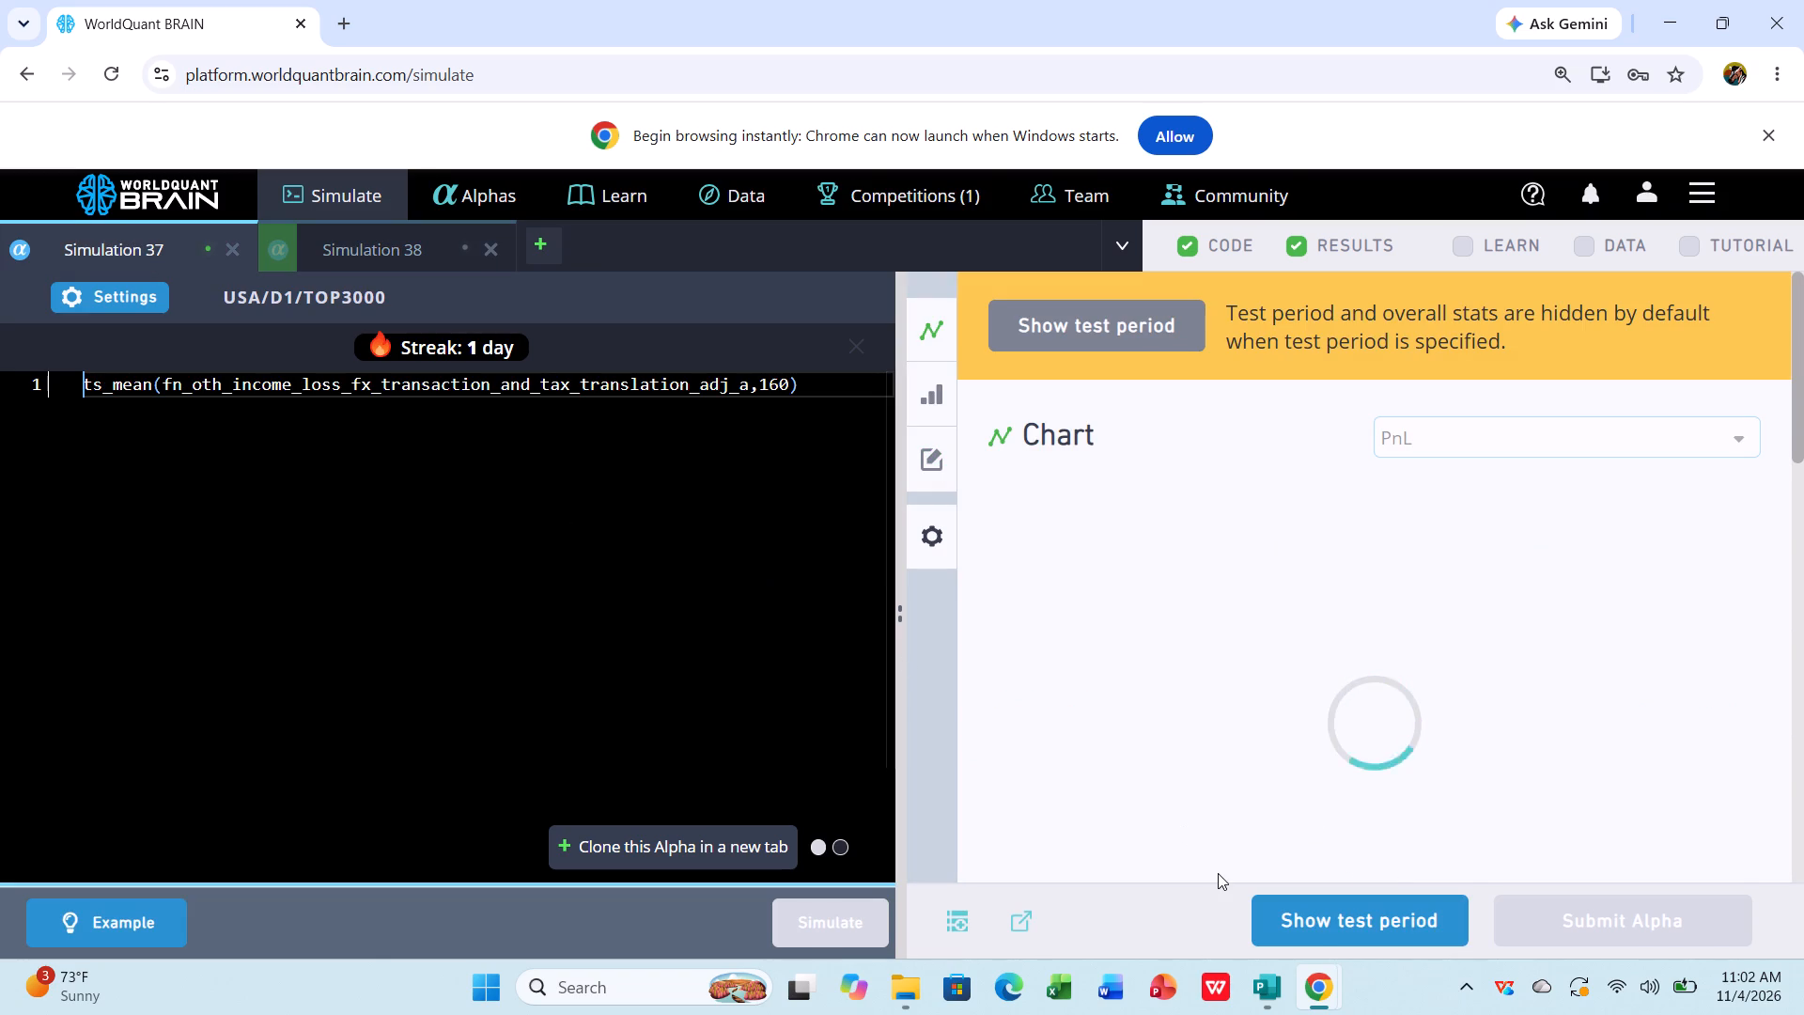
pyautogui.click(1321, 921)
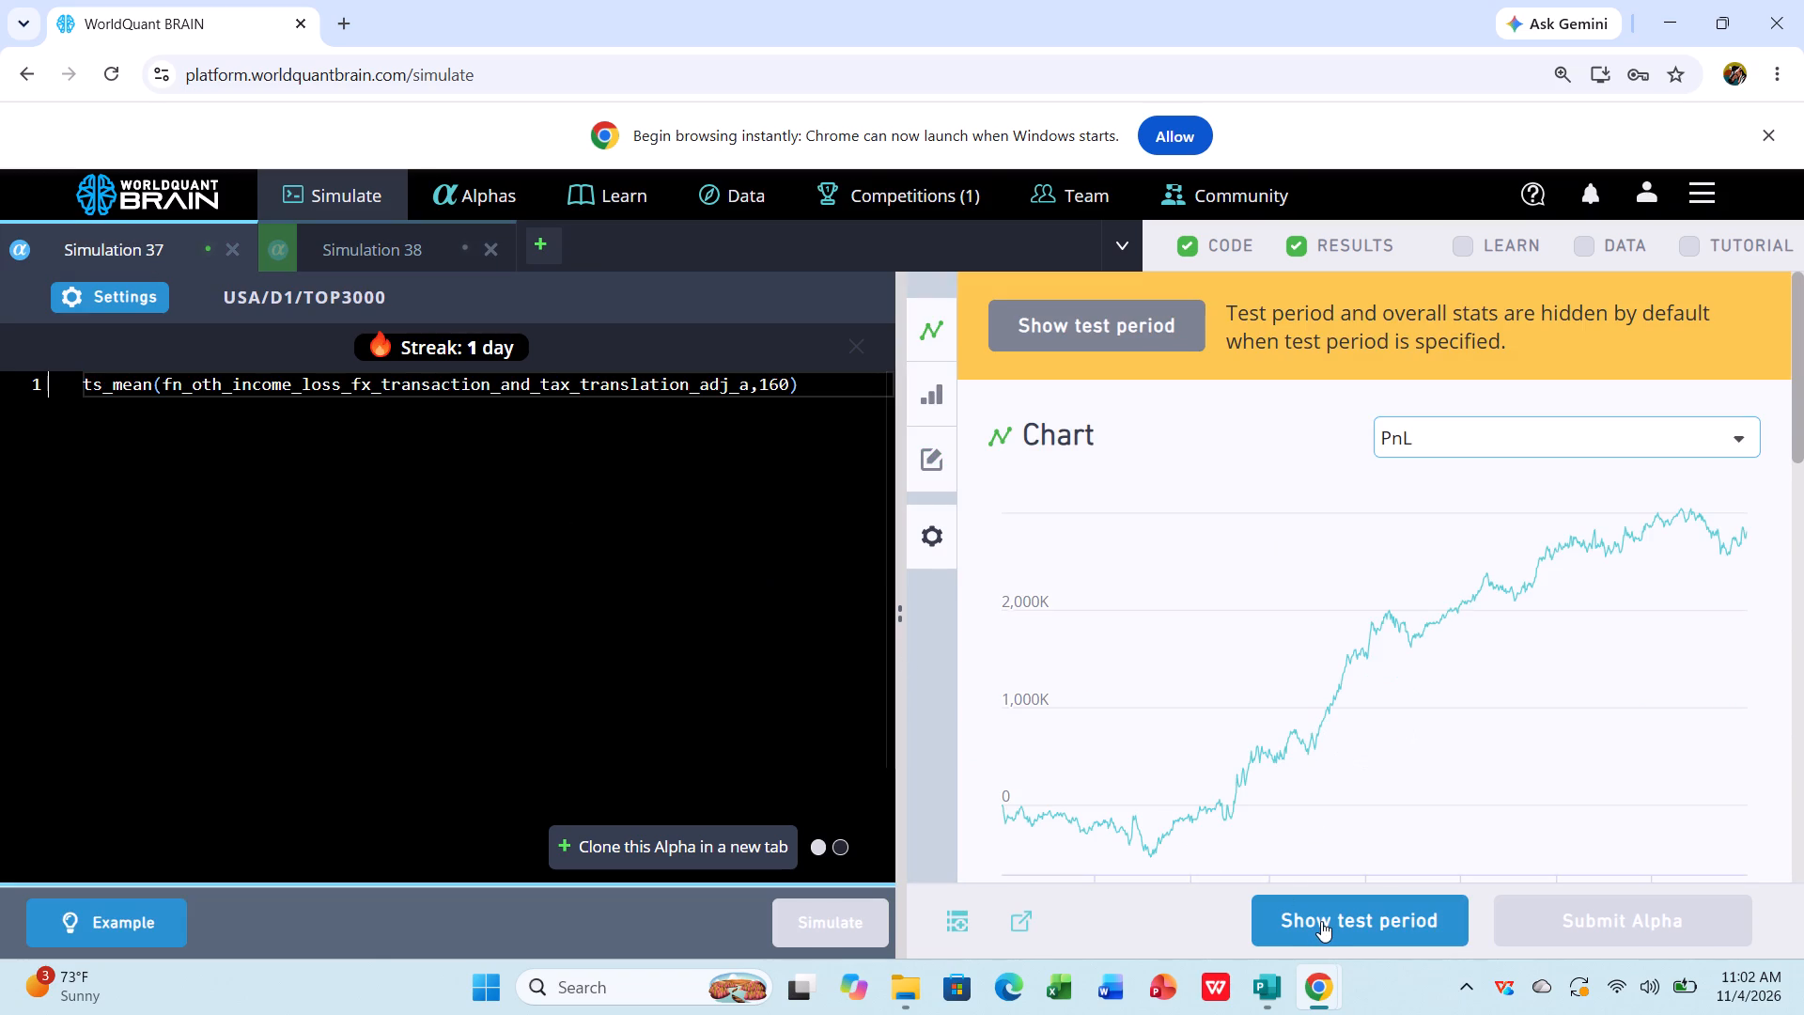
pyautogui.scroll(-1, 1498, 722)
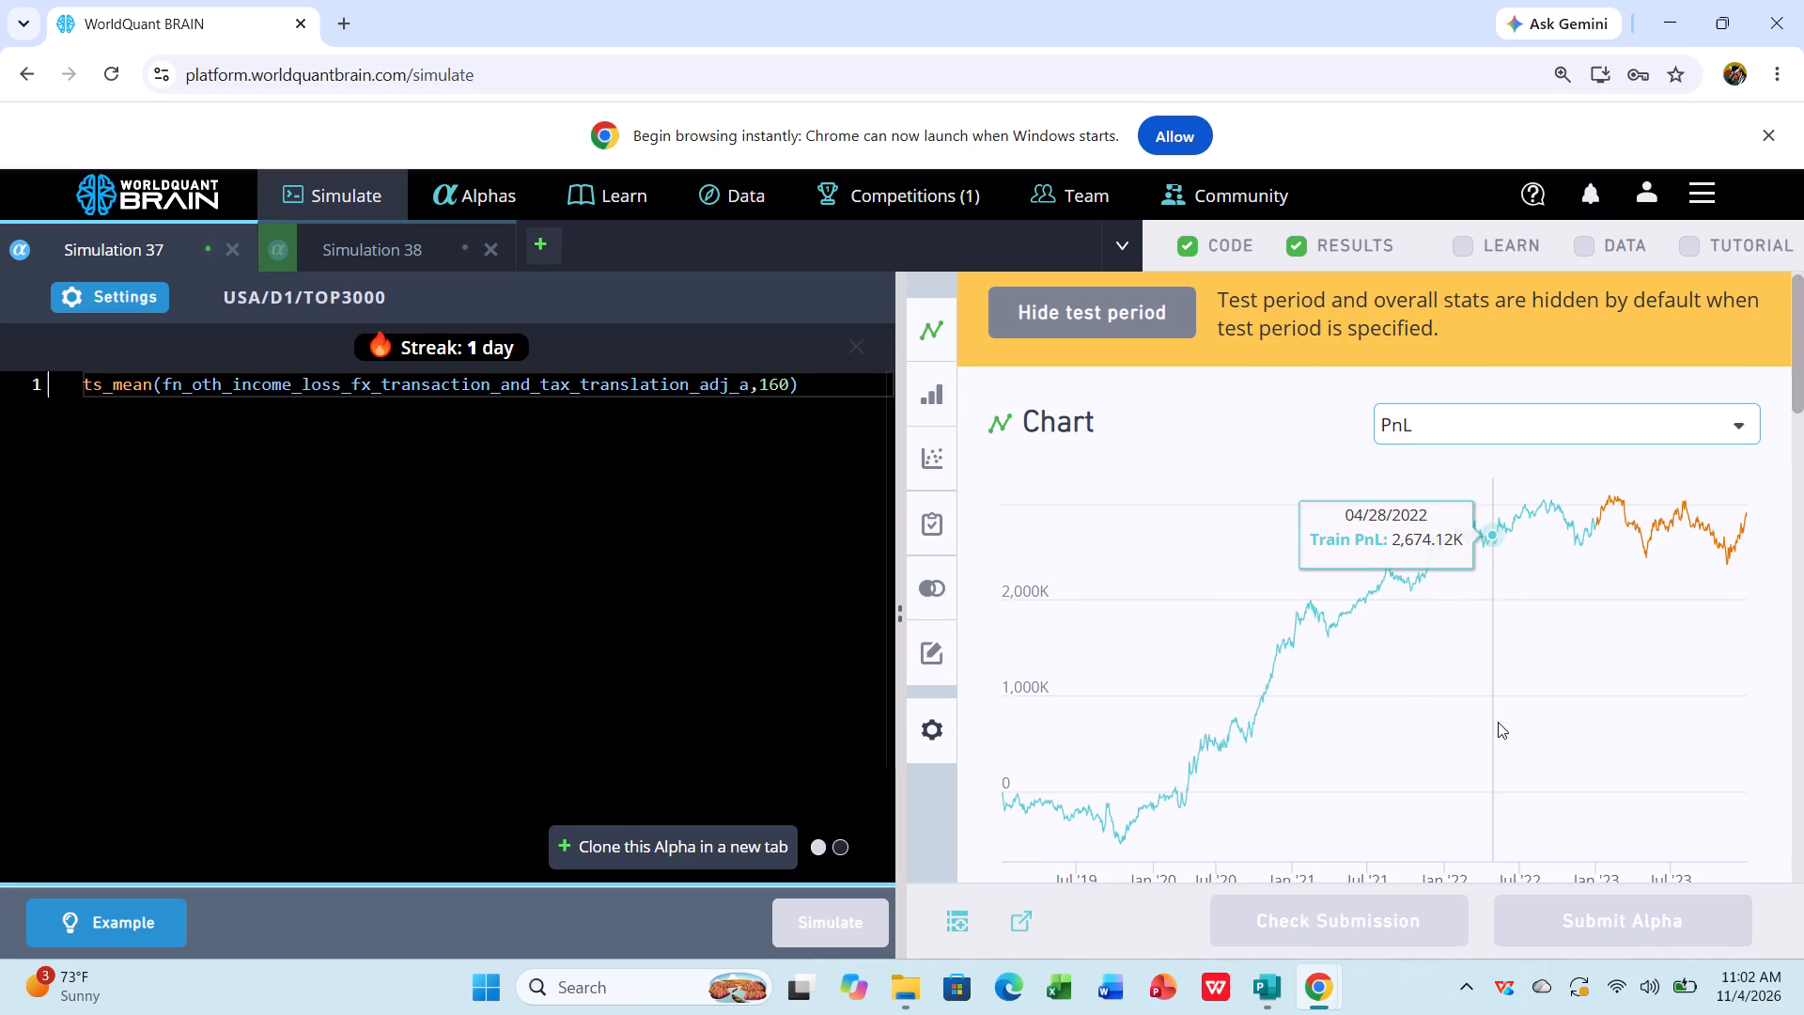
pyautogui.hscroll(3, 1498, 722)
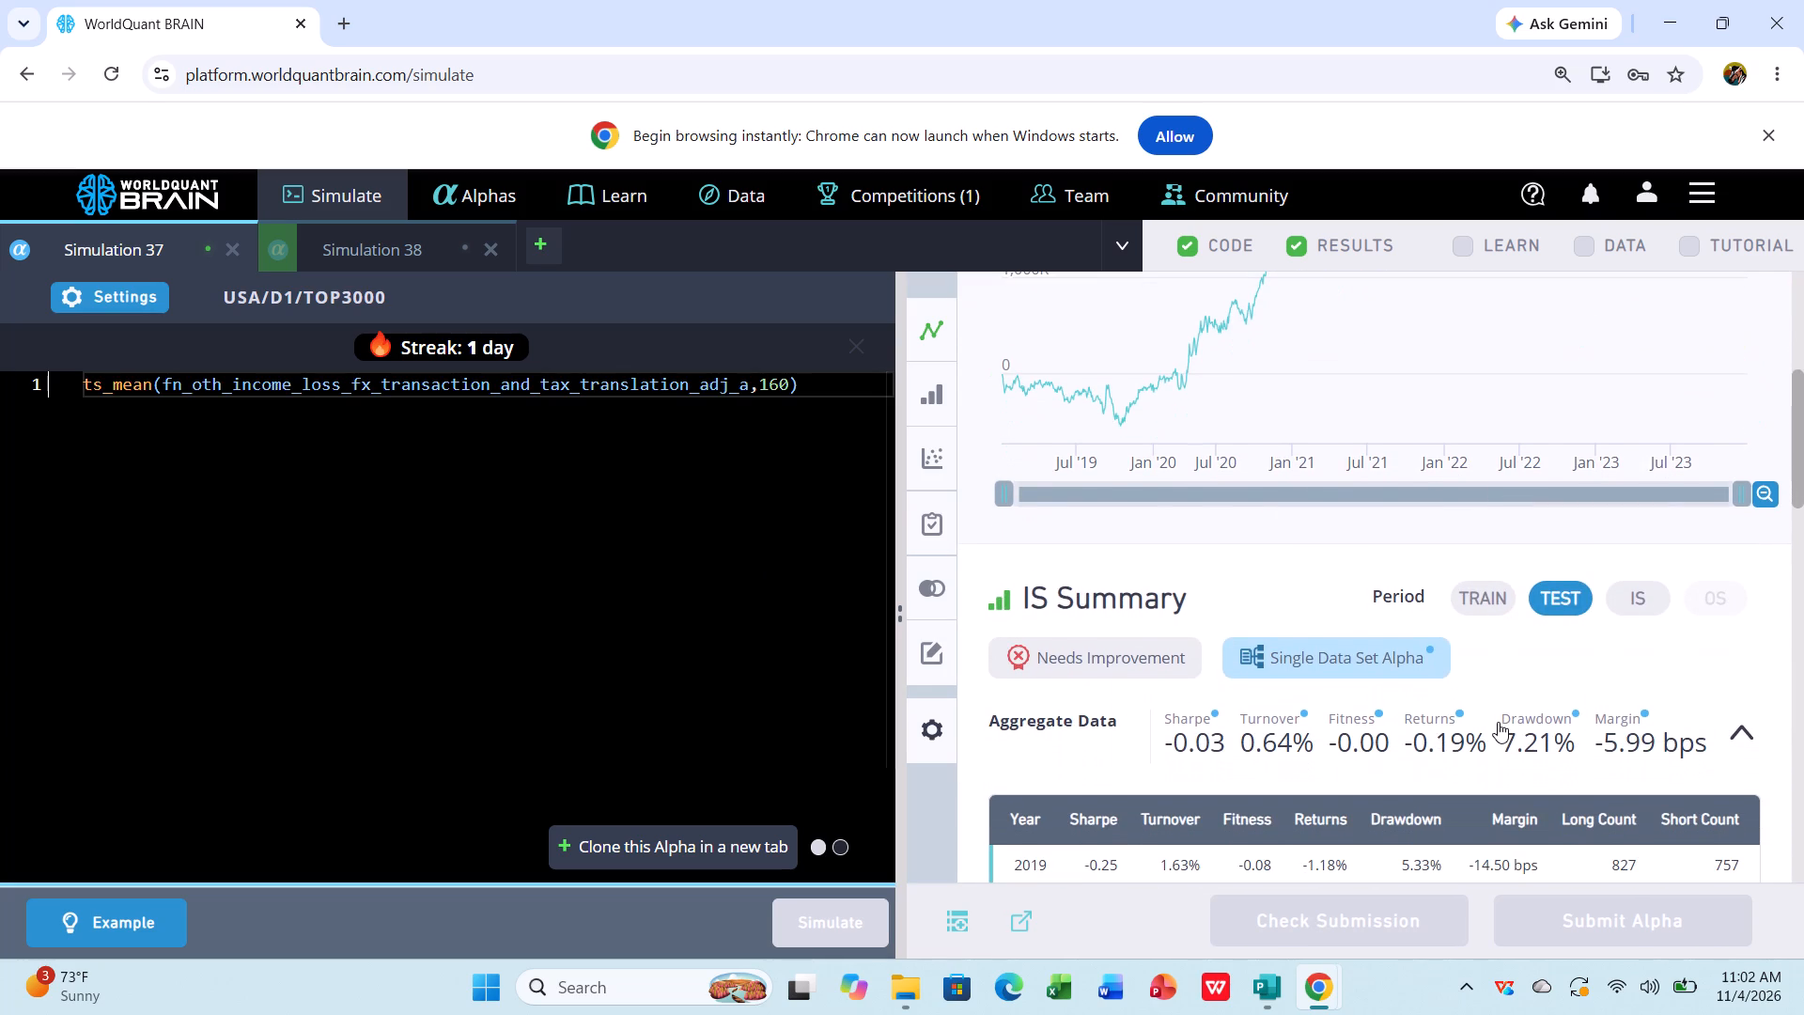
pyautogui.click(1638, 600)
pyautogui.scroll(-1, 1640, 585)
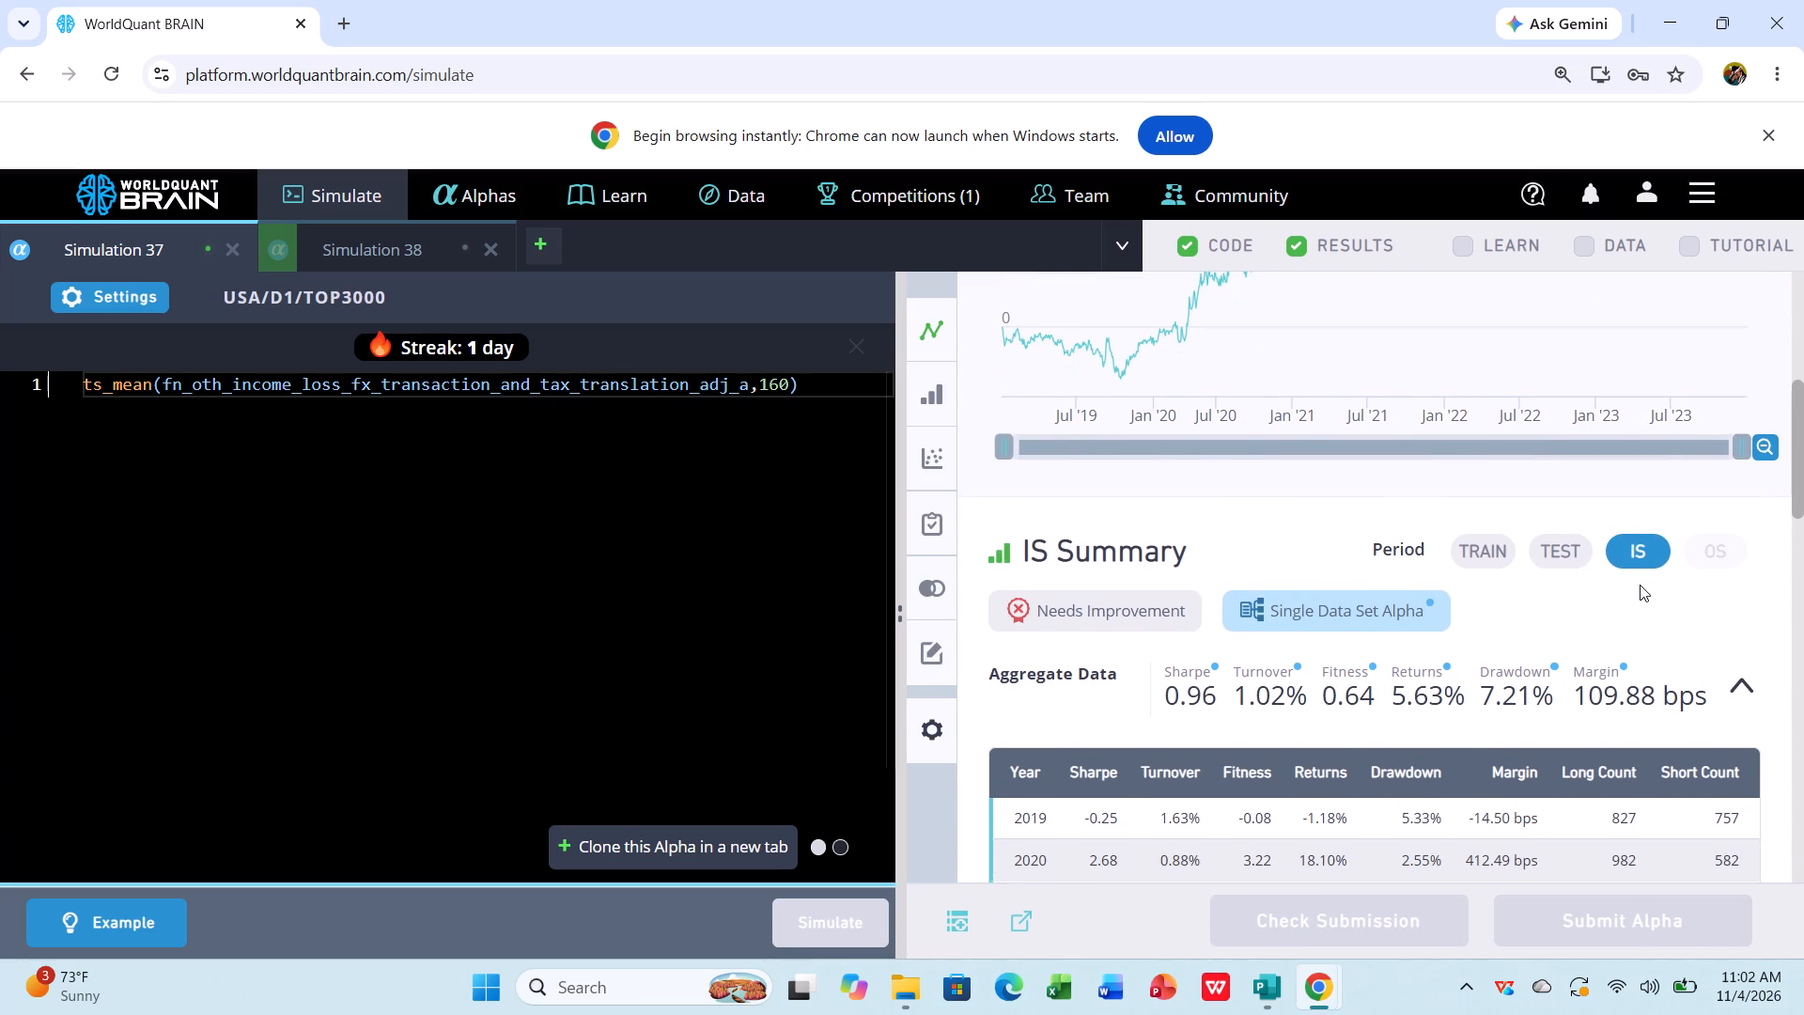
pyautogui.hscroll(2, 1640, 585)
pyautogui.scroll(-2, 1640, 585)
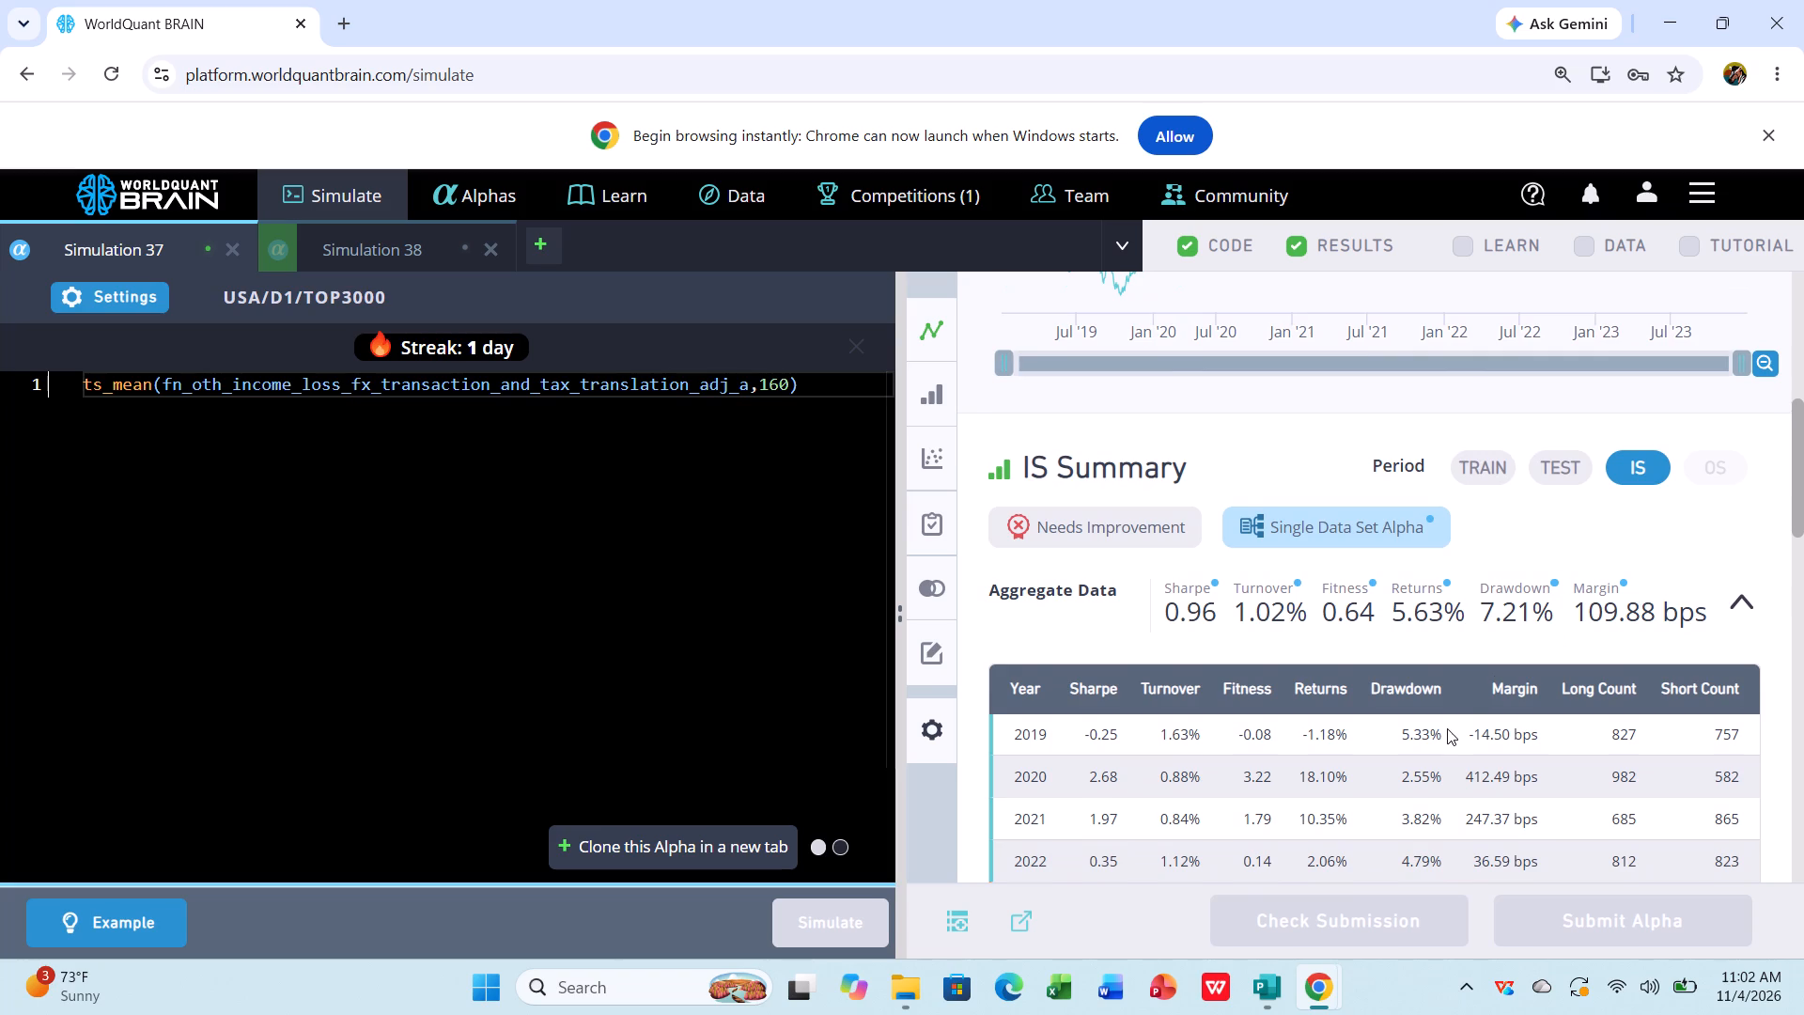
pyautogui.scroll(-5, 1447, 728)
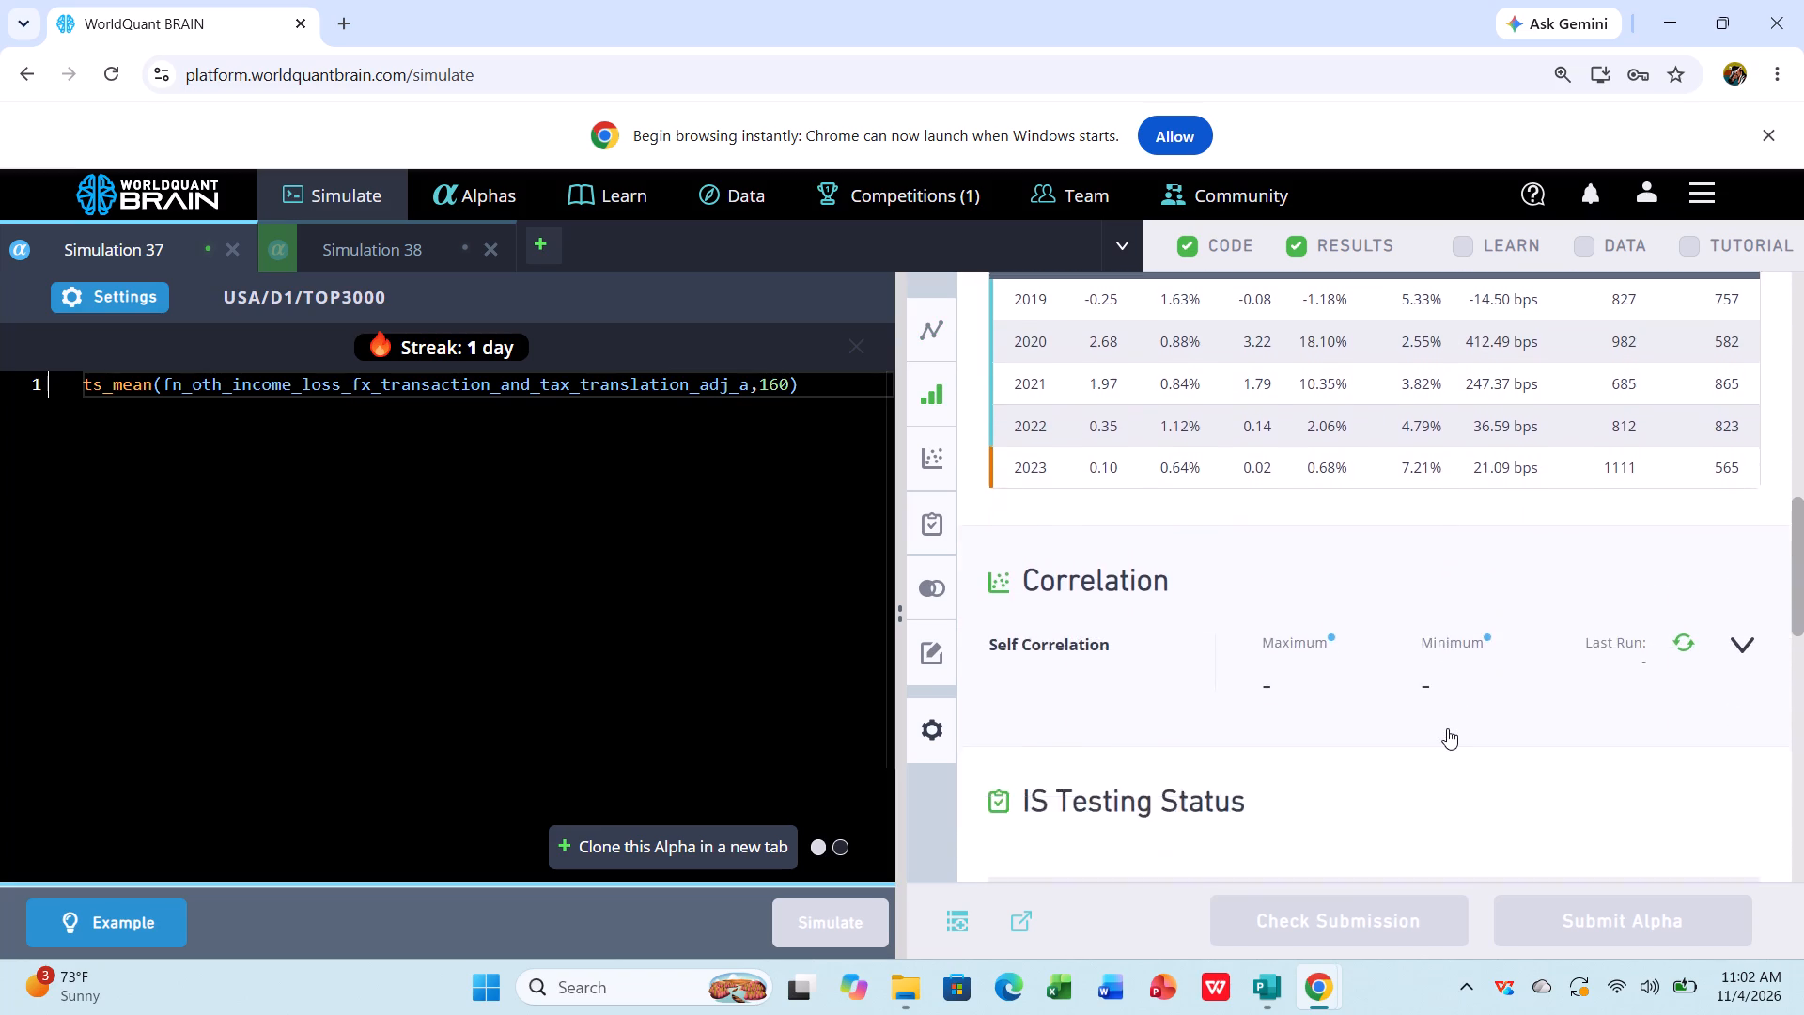
pyautogui.scroll(-1, 1447, 728)
pyautogui.scroll(1, 1445, 730)
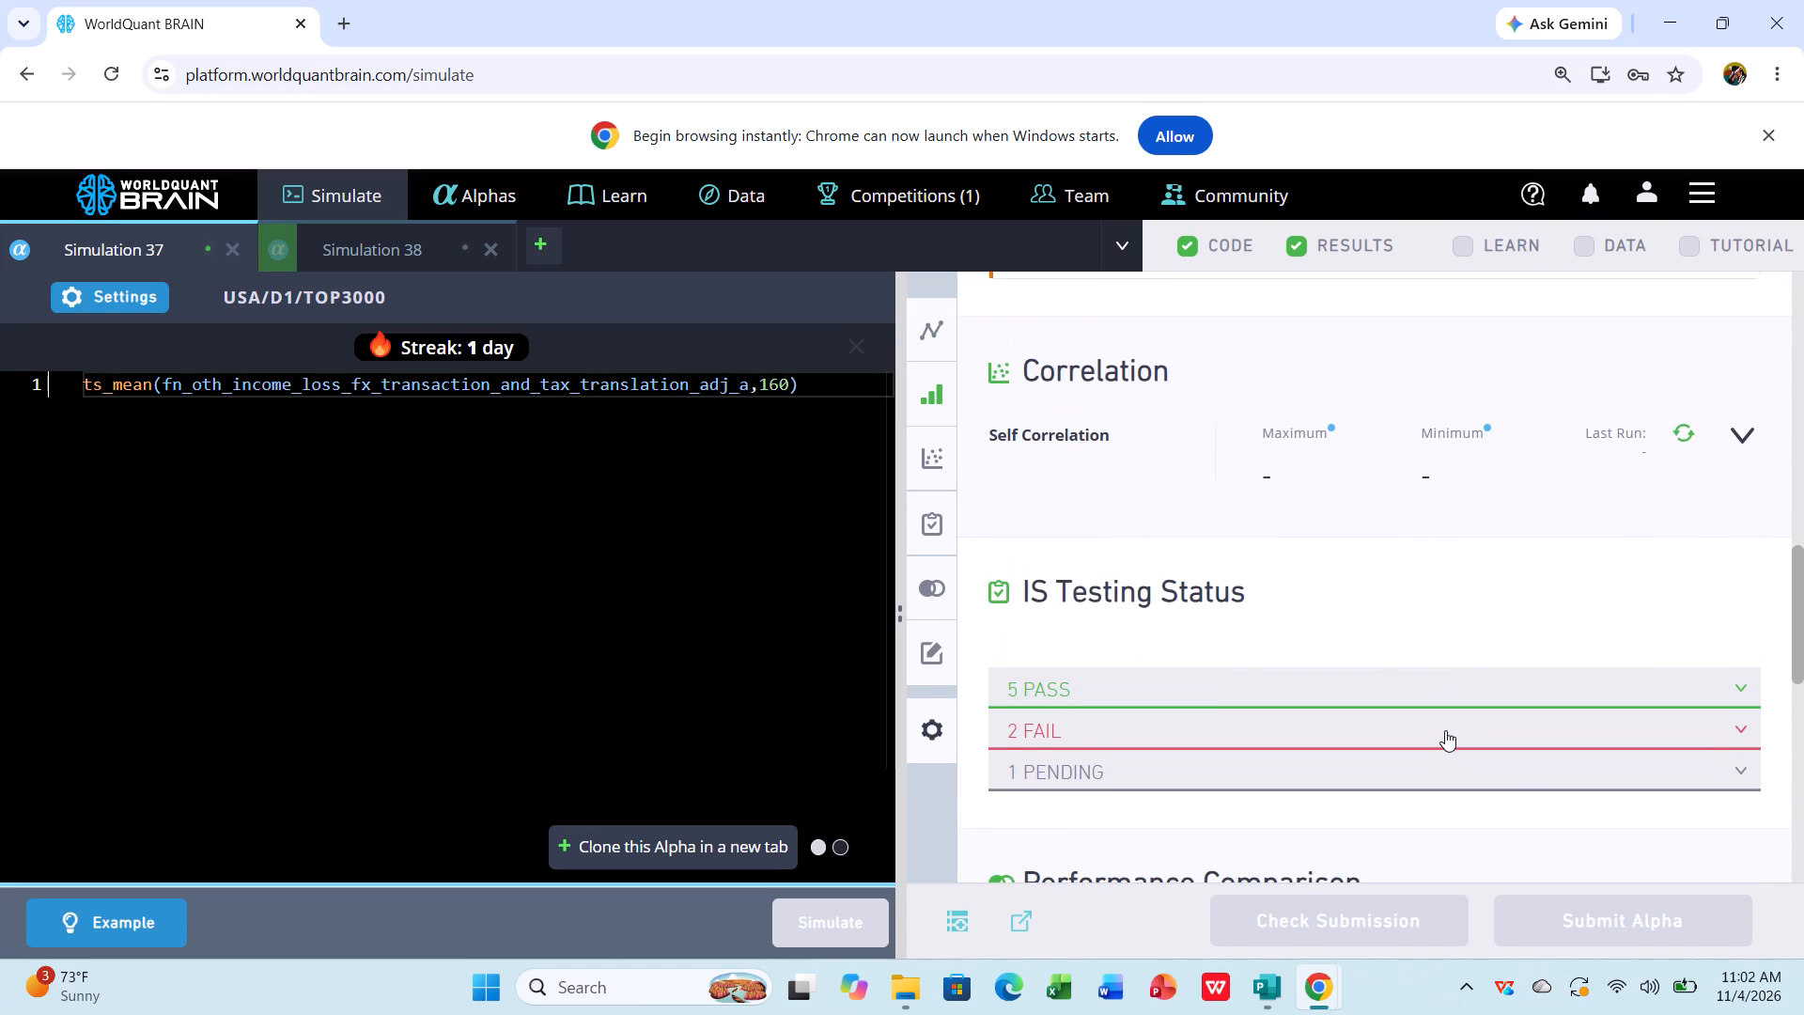
pyautogui.click(1547, 724)
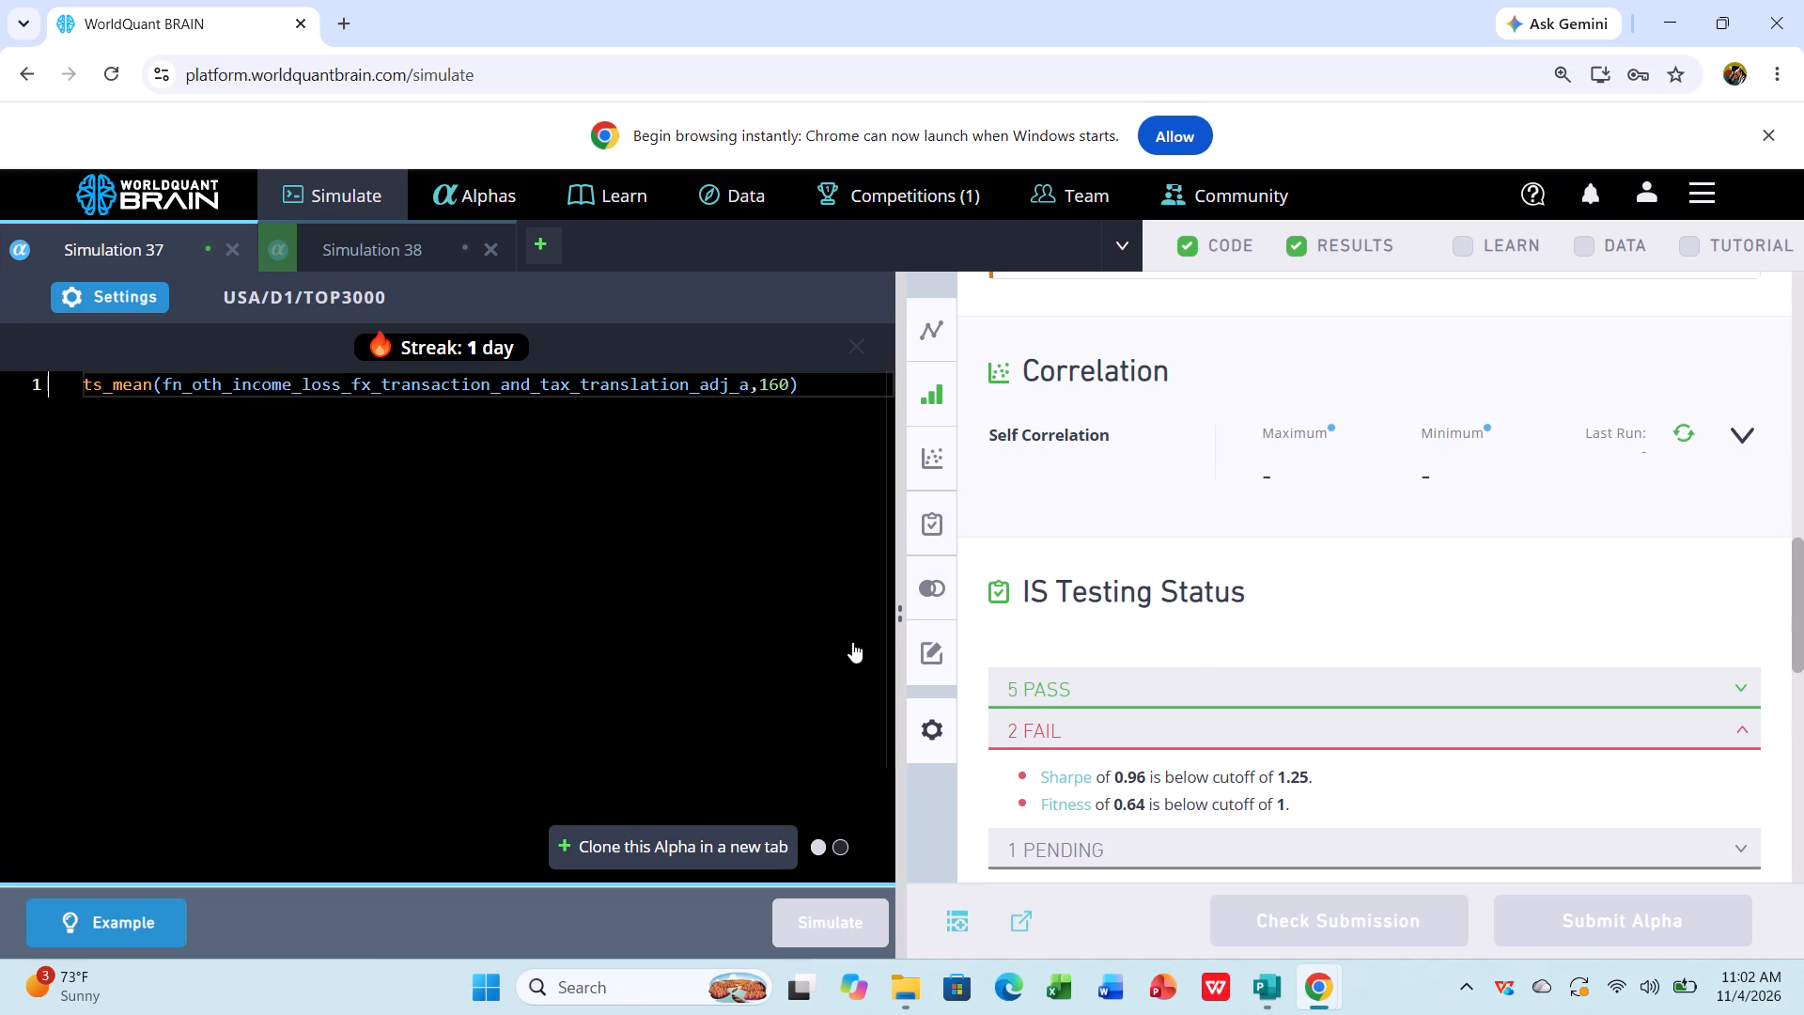
# Set Simulation 37's universe to TOP500, apply the settings, and simulate the alpha again.
pyautogui.click(124, 295)
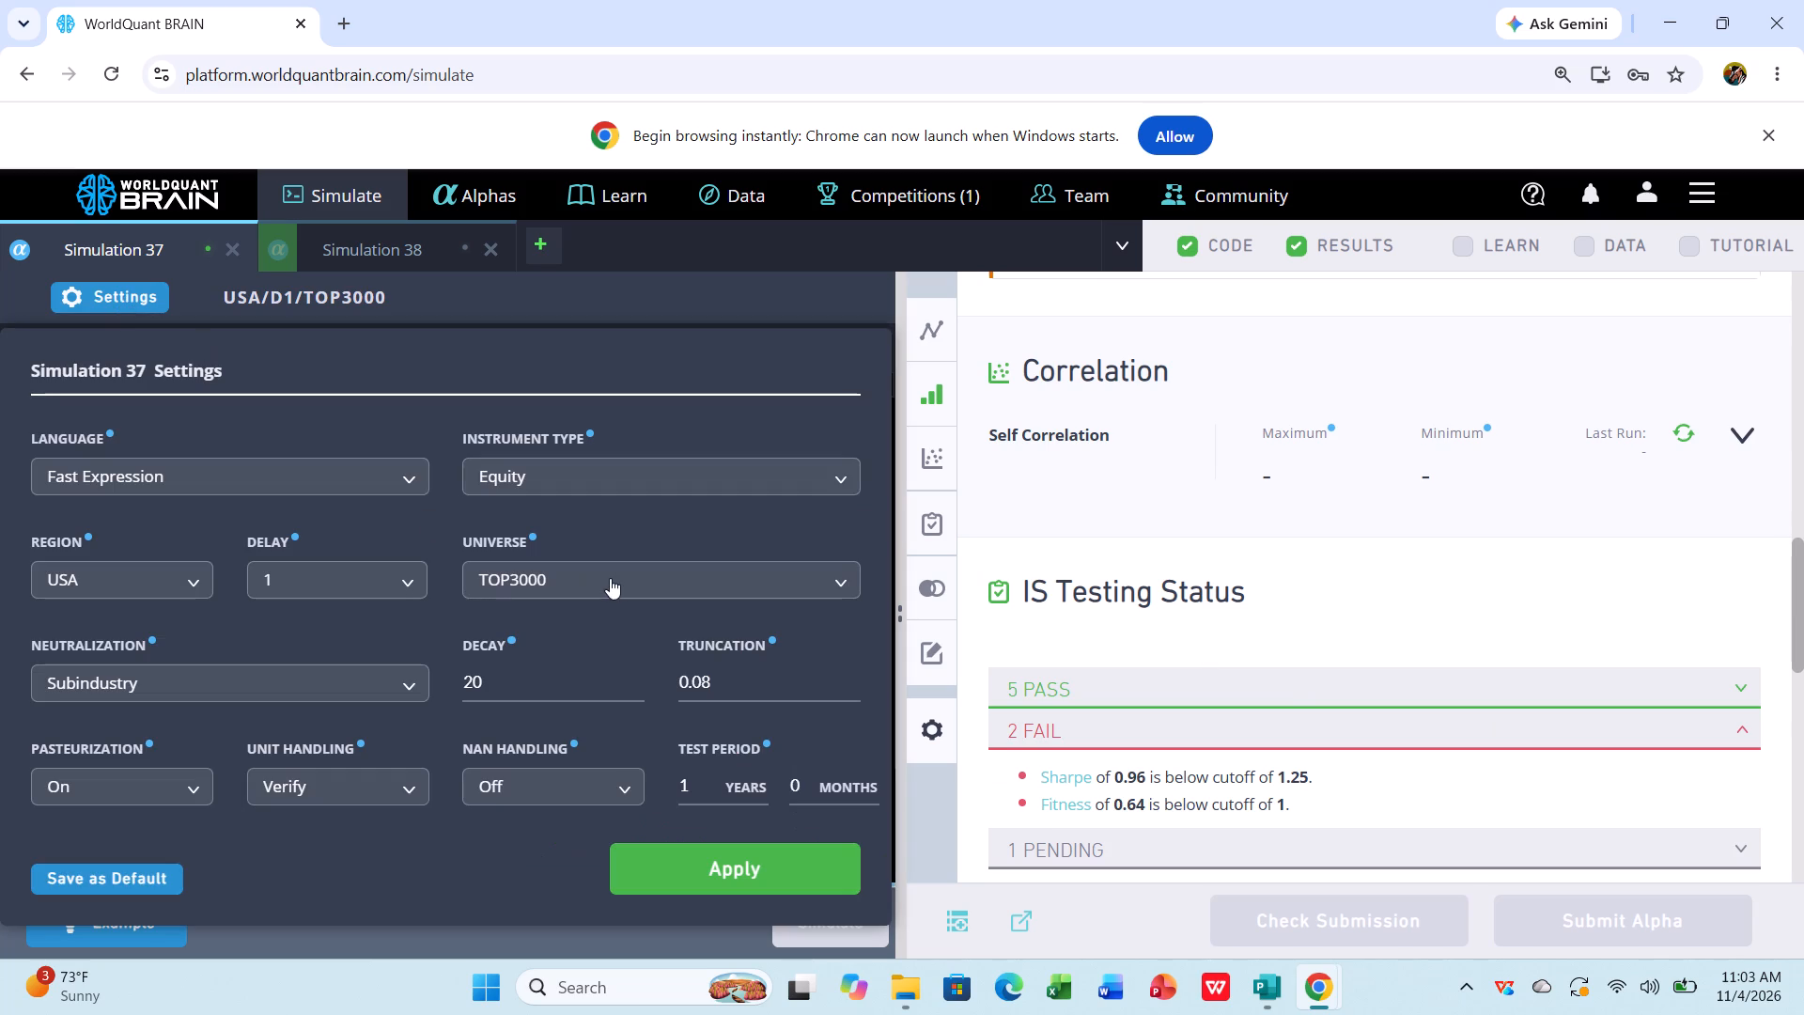
pyautogui.click(666, 579)
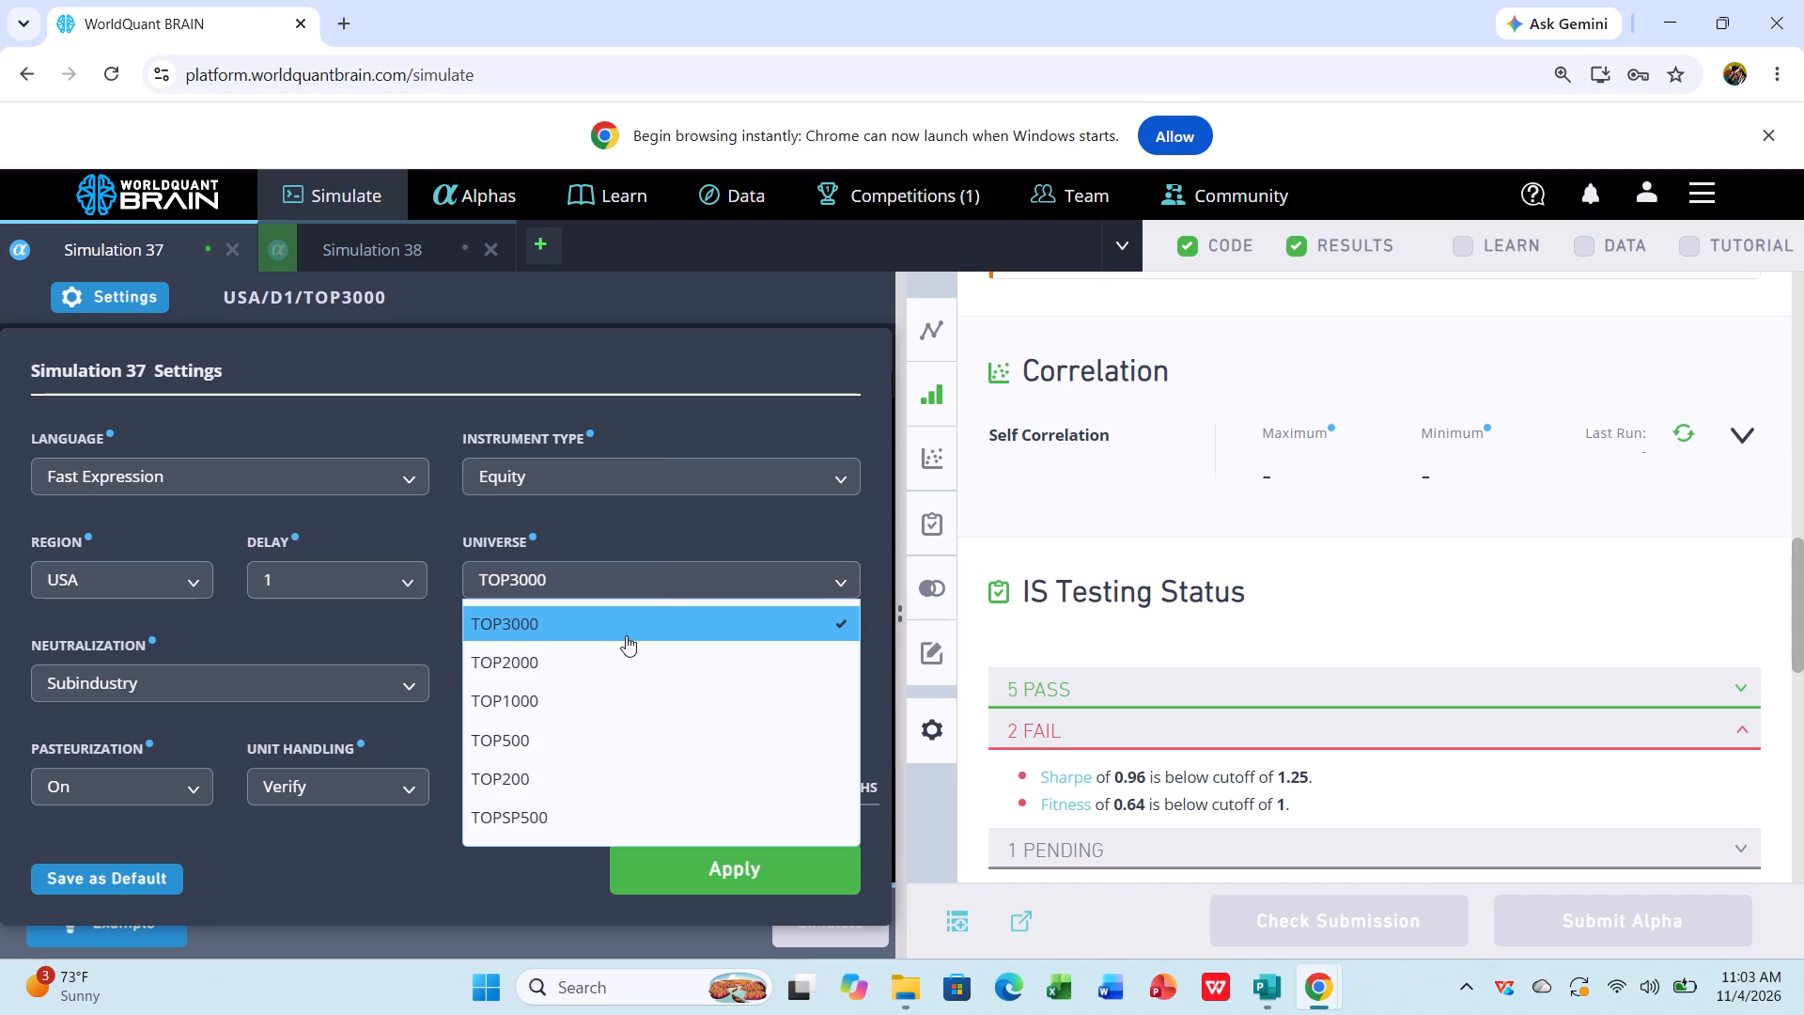
pyautogui.click(569, 742)
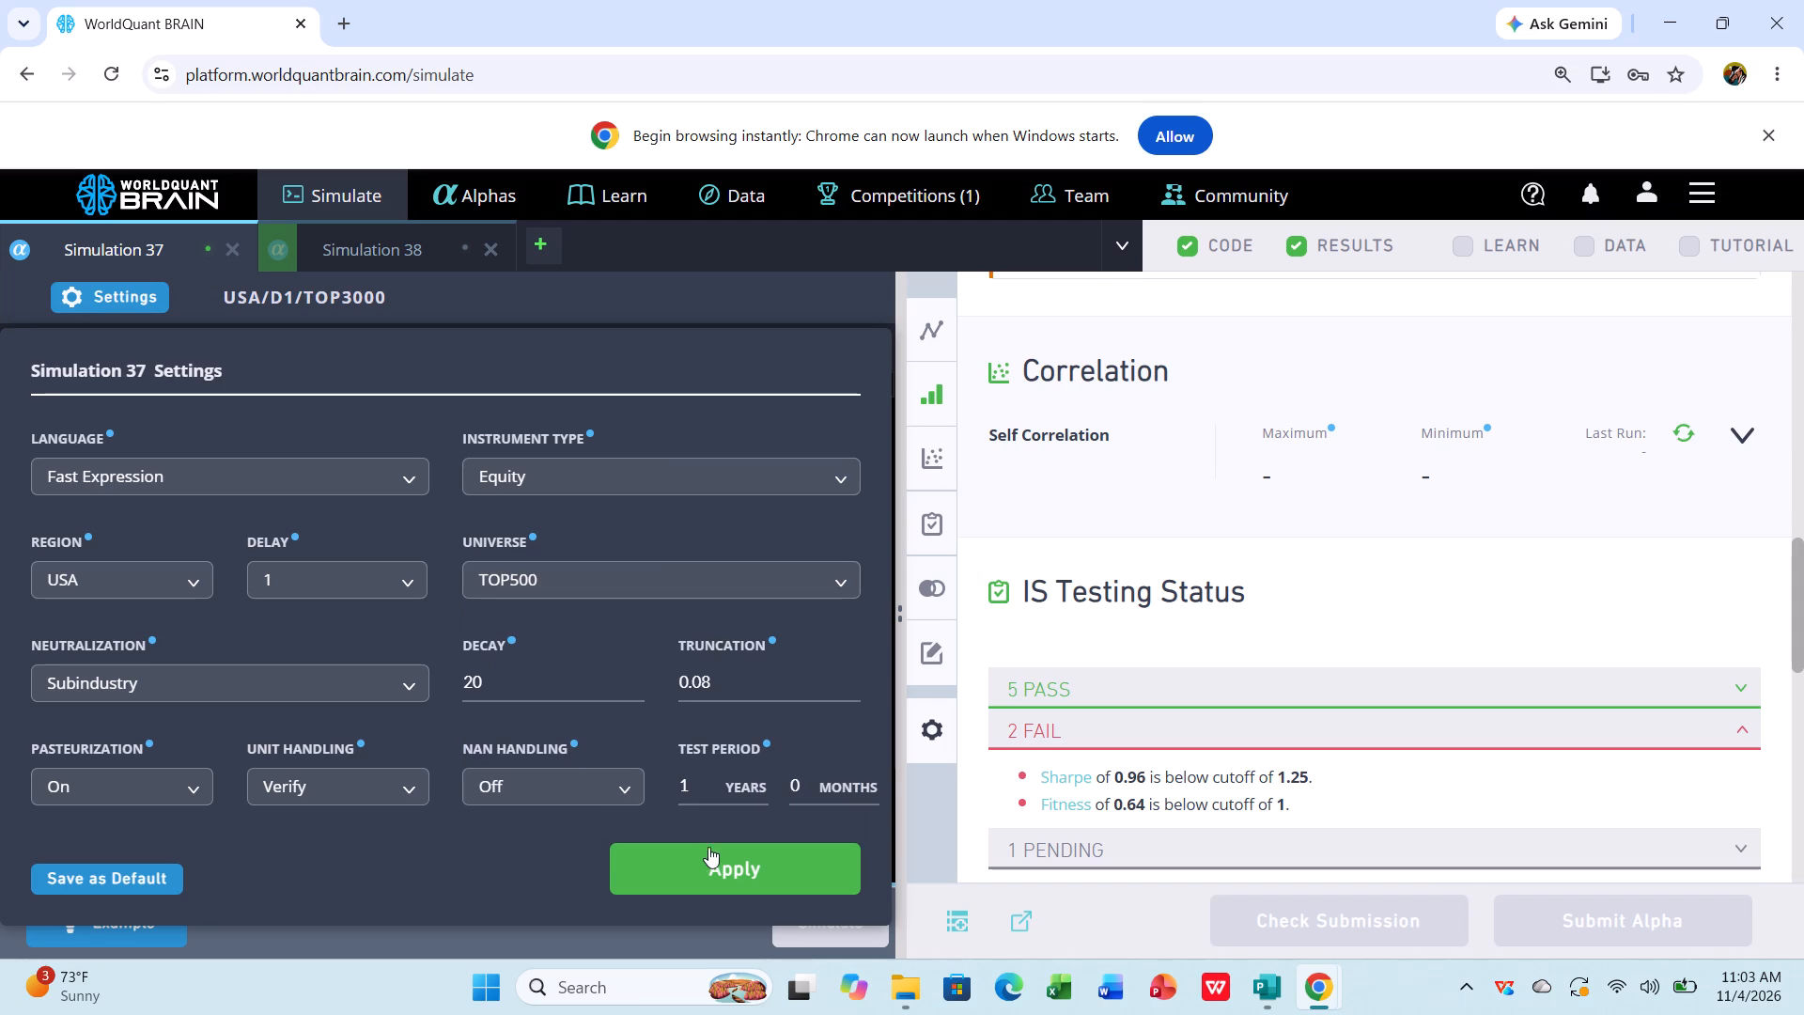
pyautogui.click(714, 853)
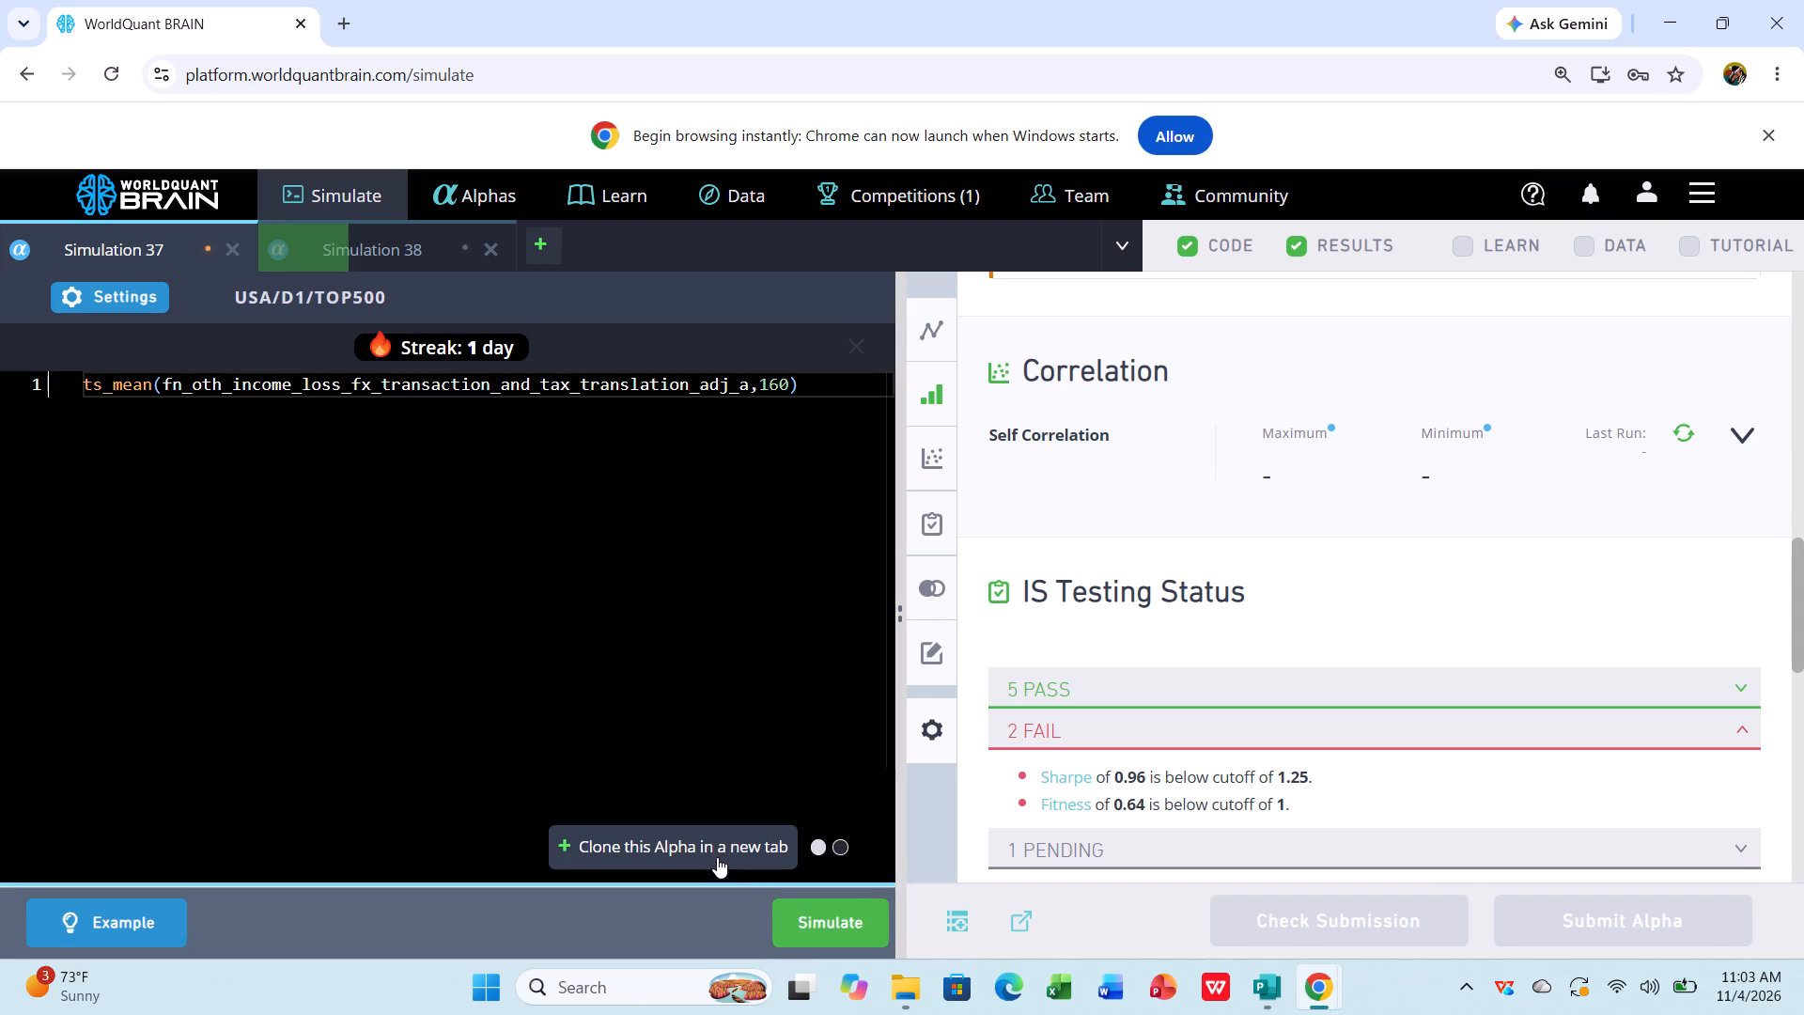
pyautogui.click(814, 915)
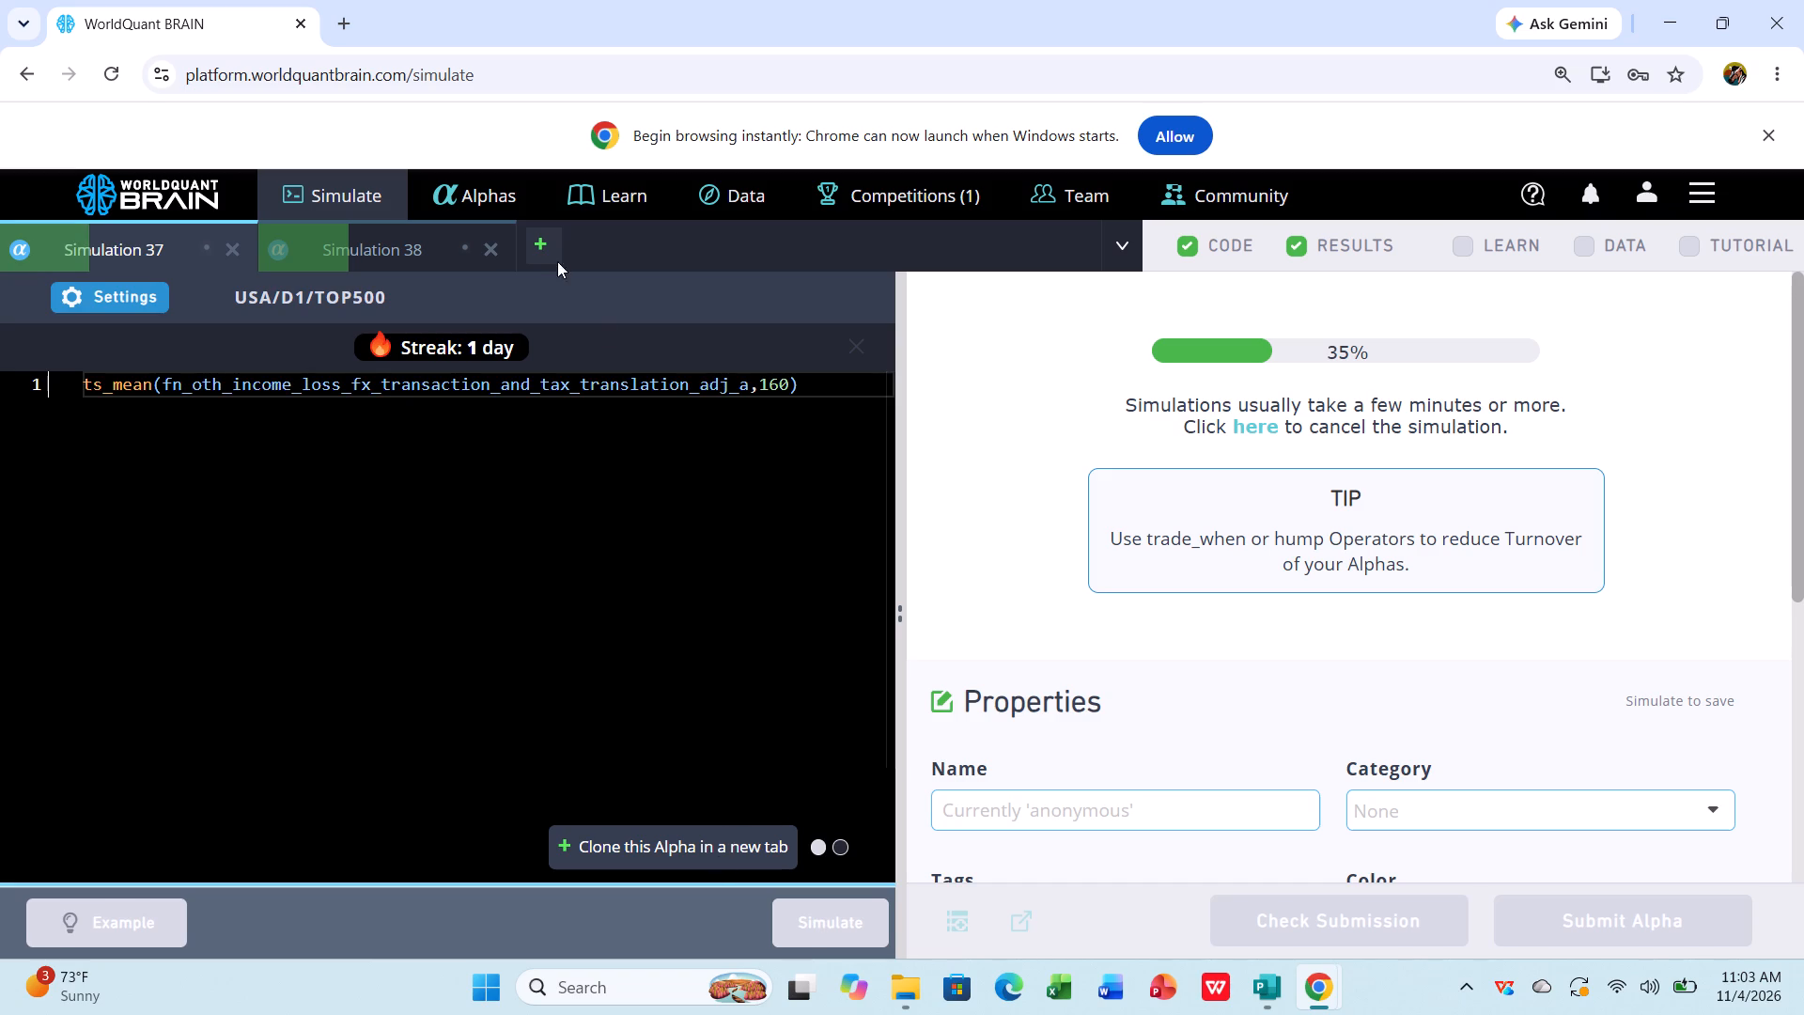
# Open a new simulation and write the alpha rank(ts_delta(retained_earnings/sharesout,64)).
pyautogui.click(541, 239)
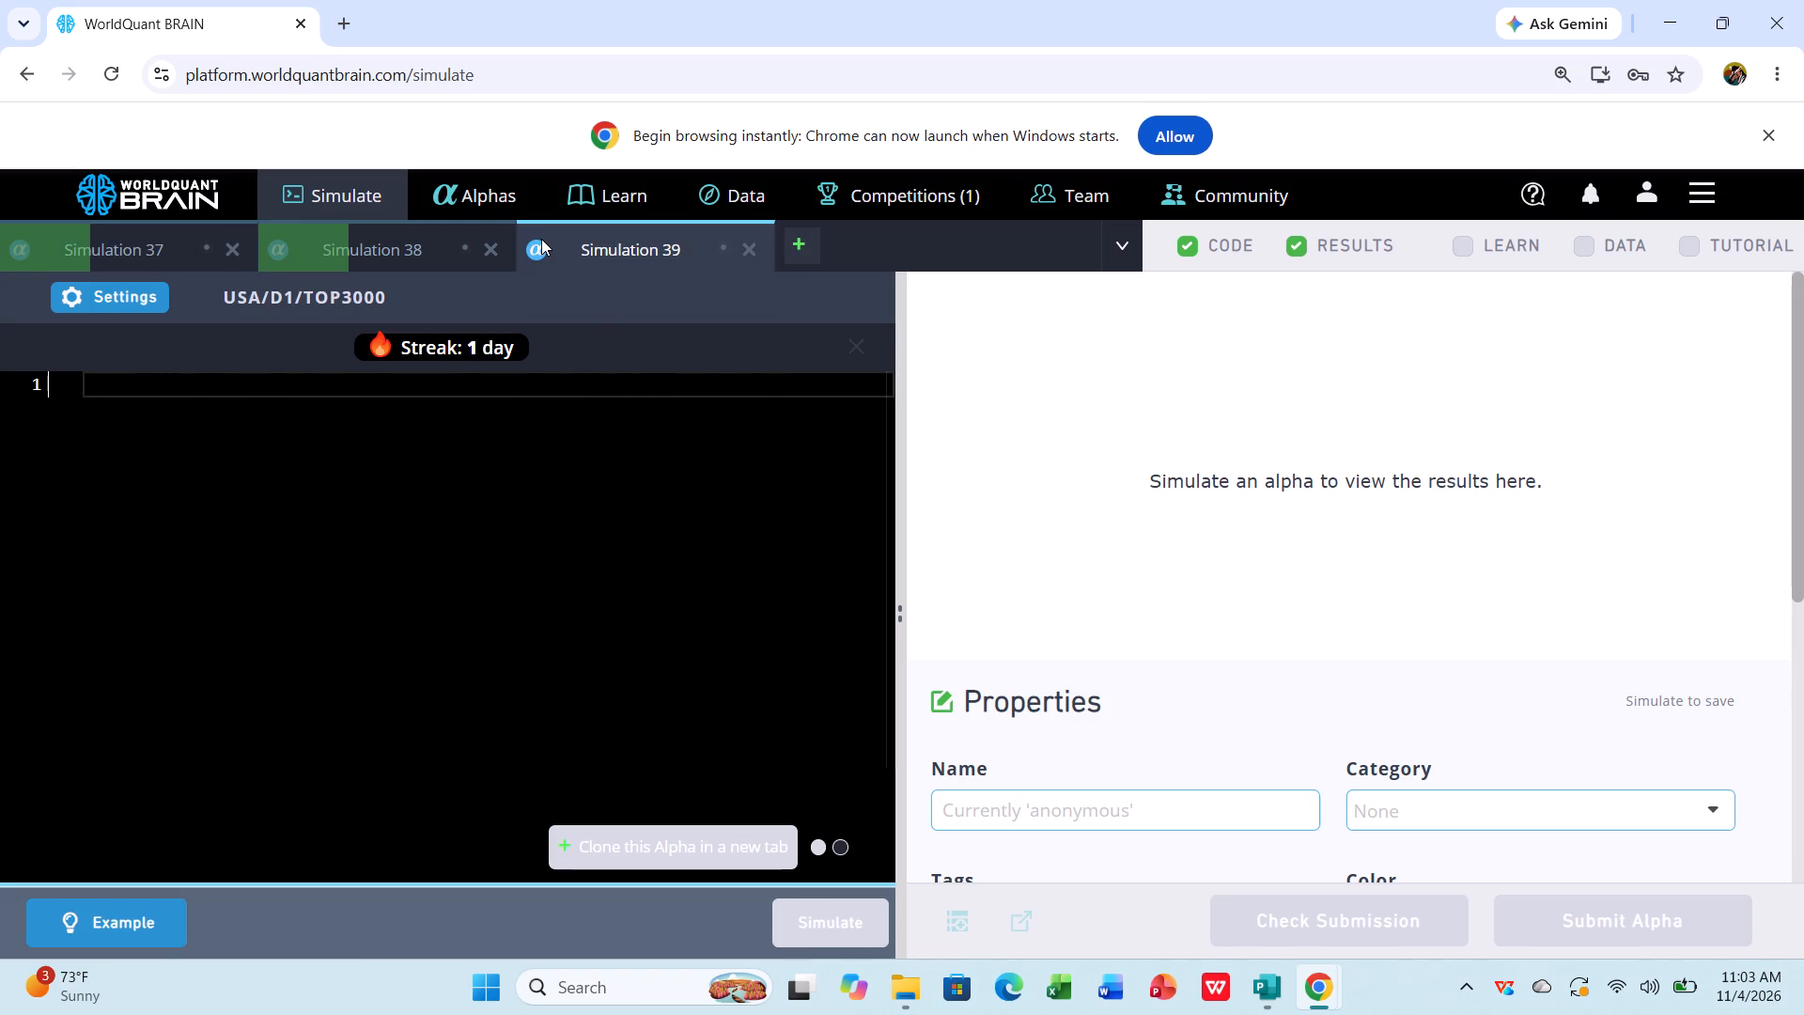
pyautogui.press('r')
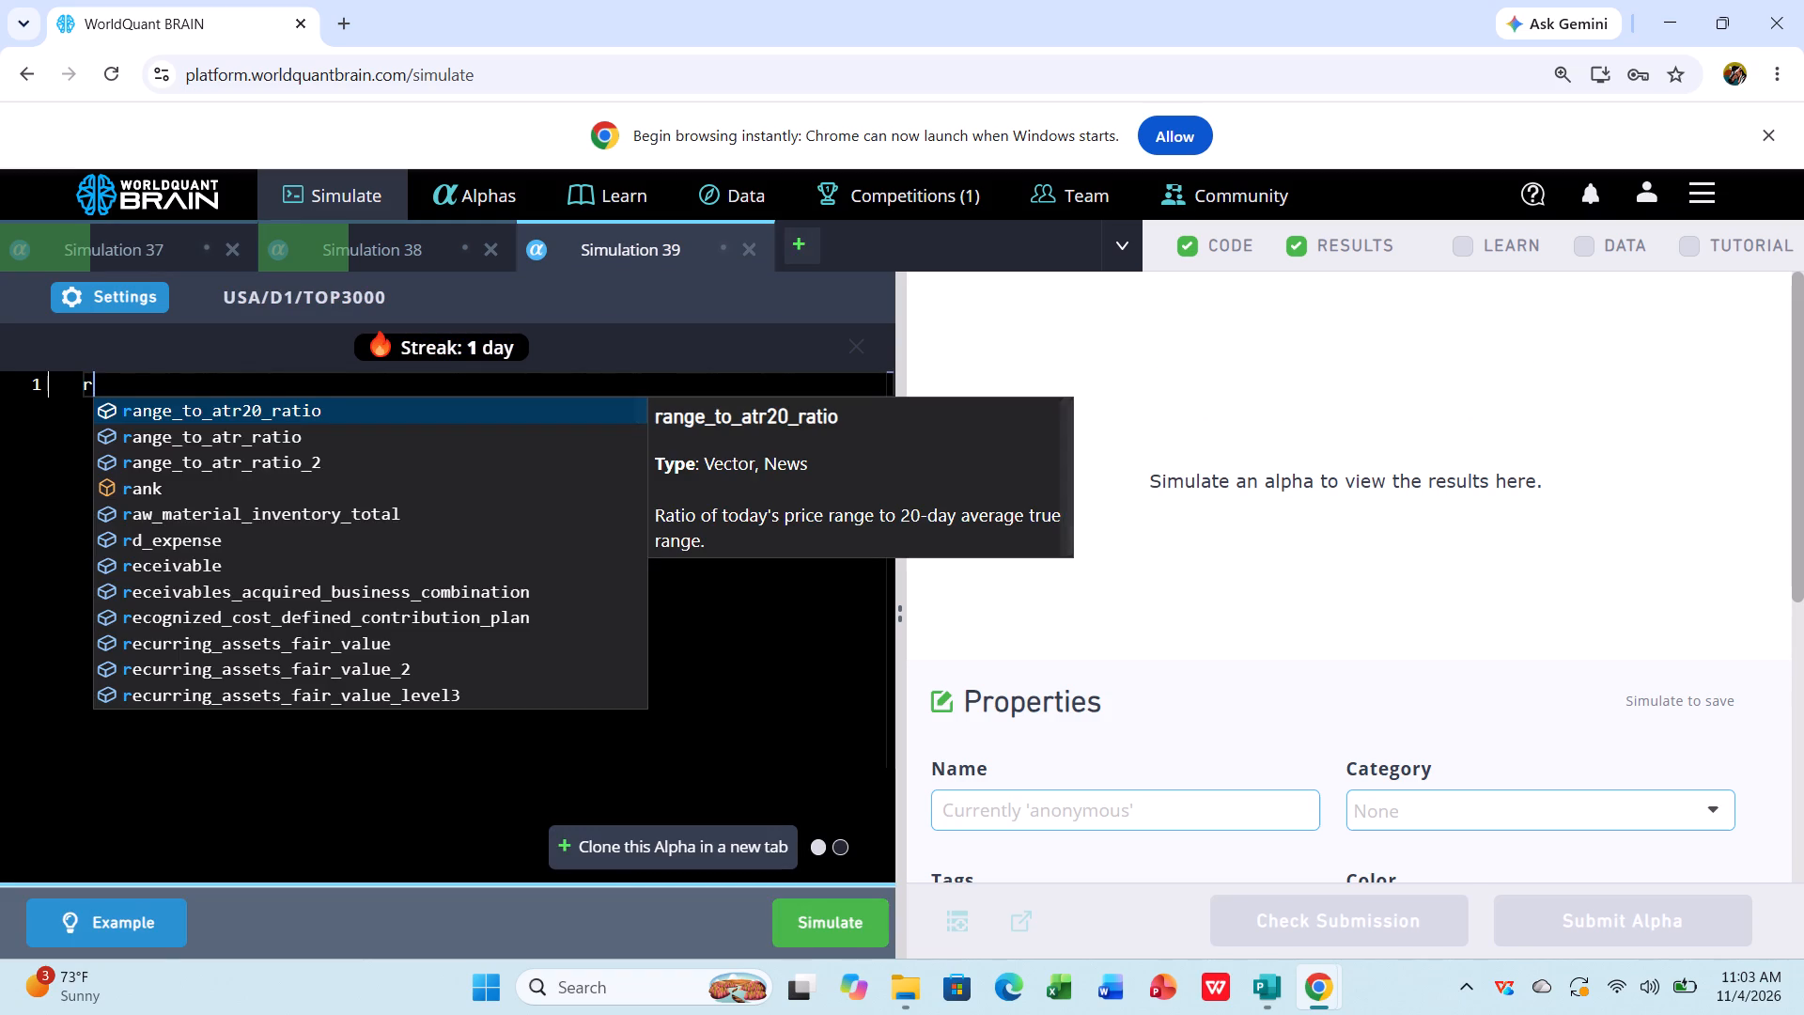
pyautogui.press('a')
pyautogui.write('nk')
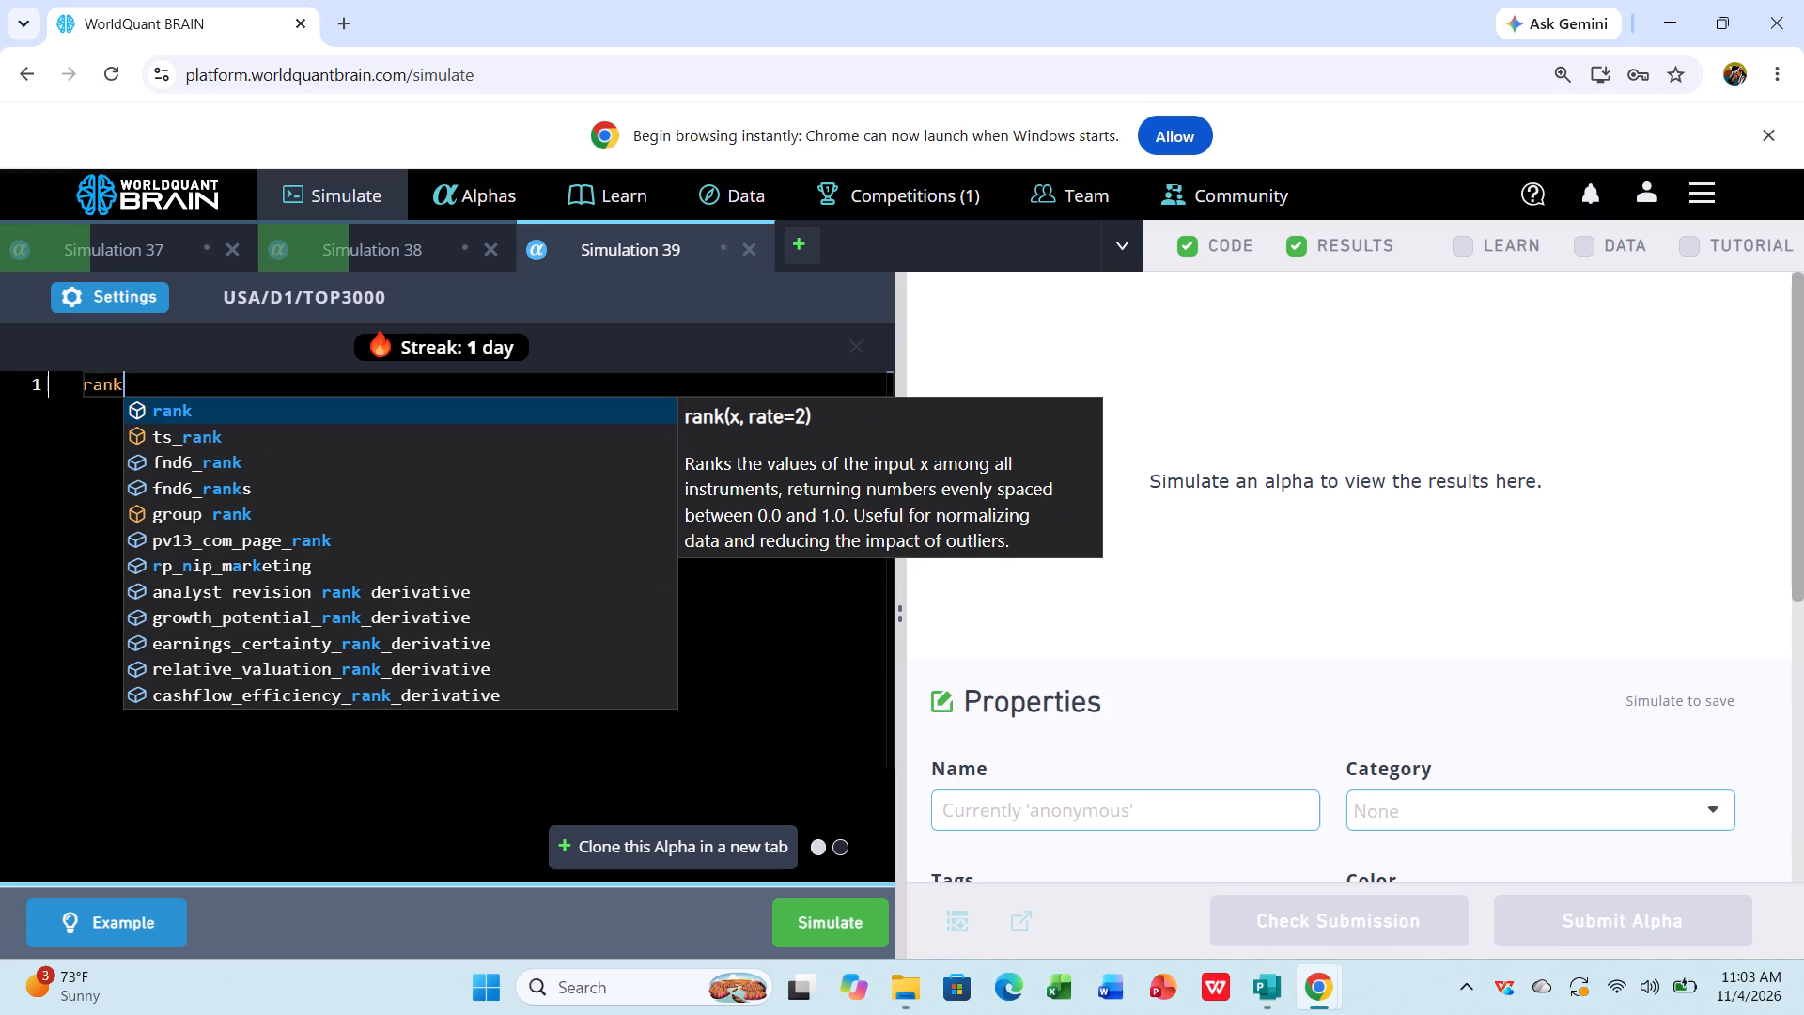
pyautogui.hotkey('shift', '(')
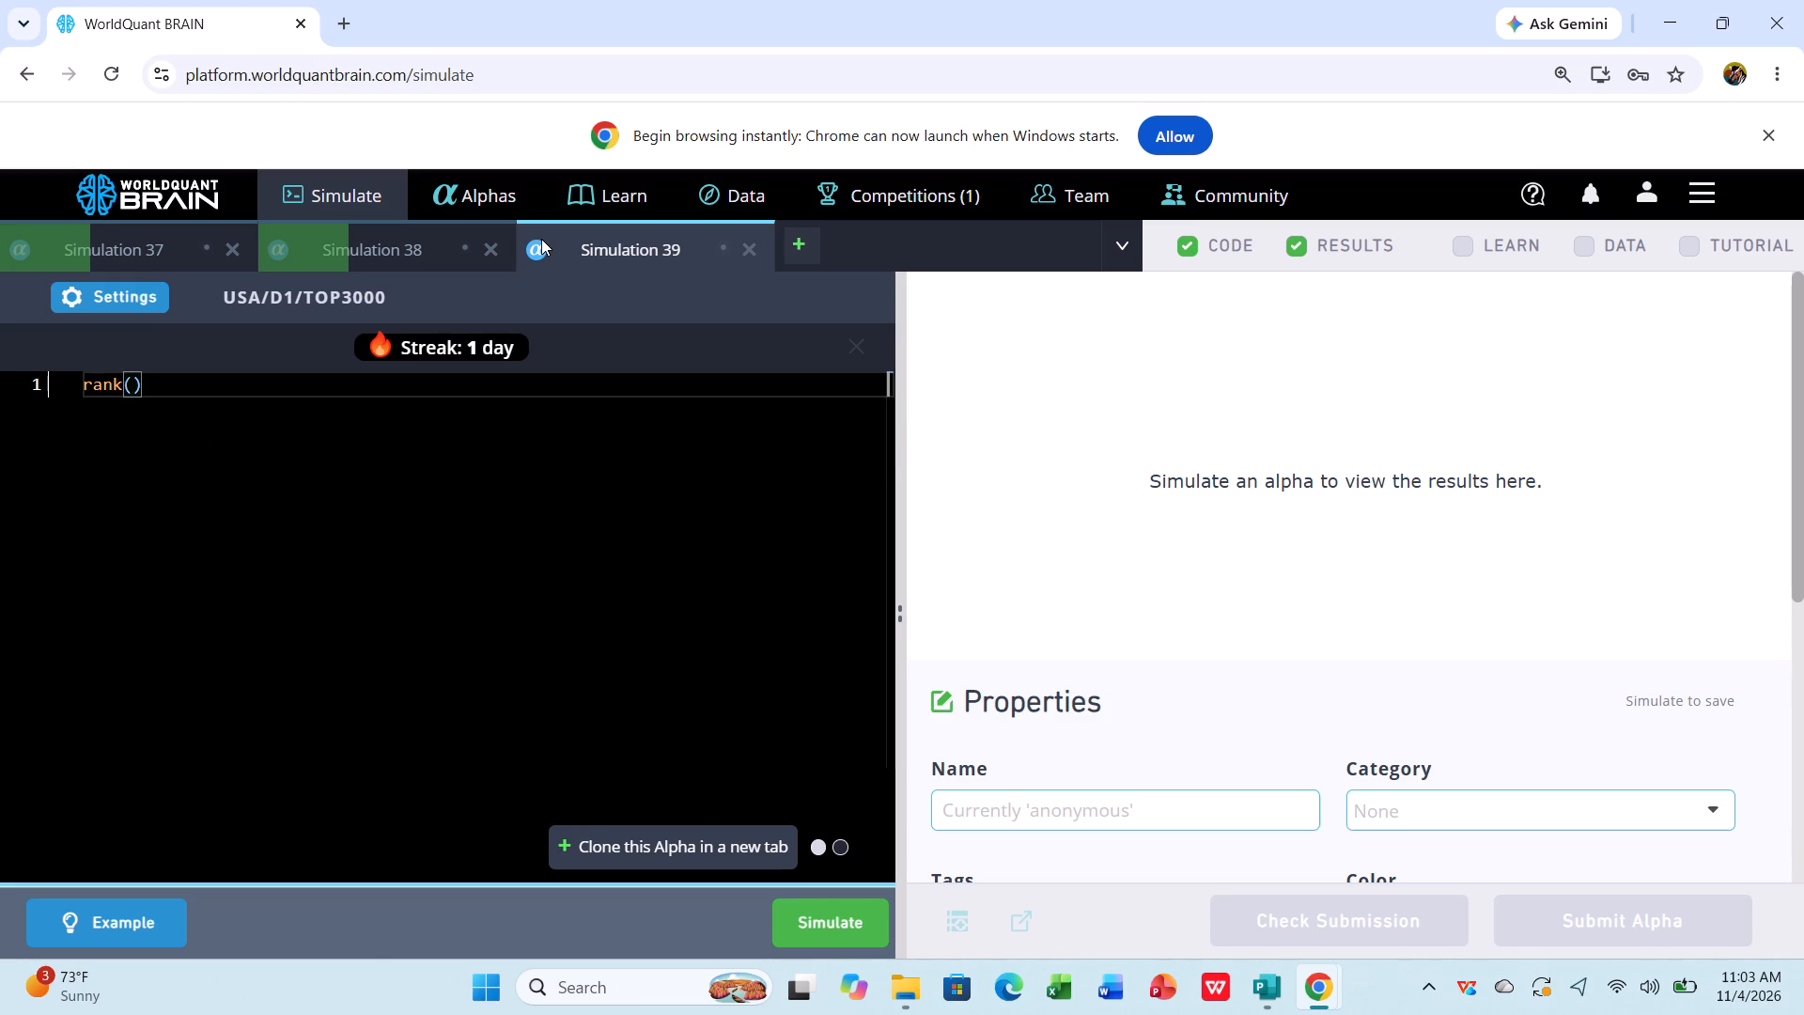
pyautogui.write('ts')
pyautogui.hotkey('shift', '_')
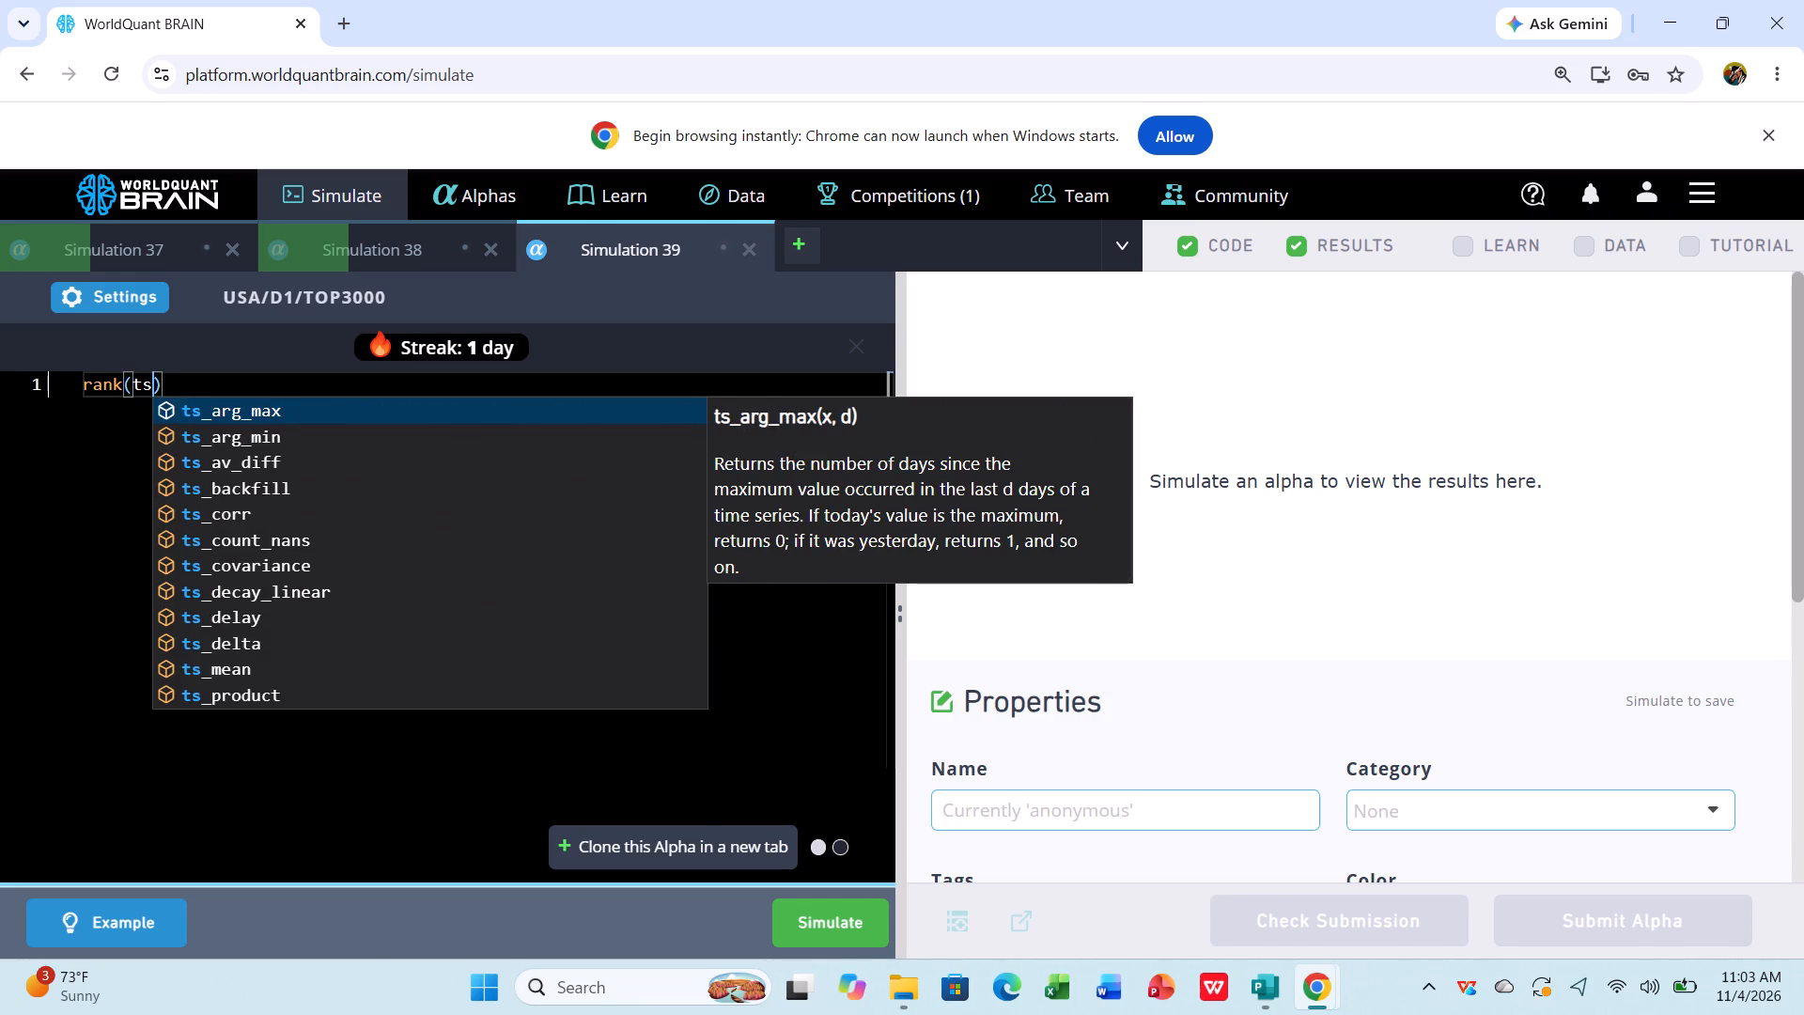
pyautogui.write('delta')
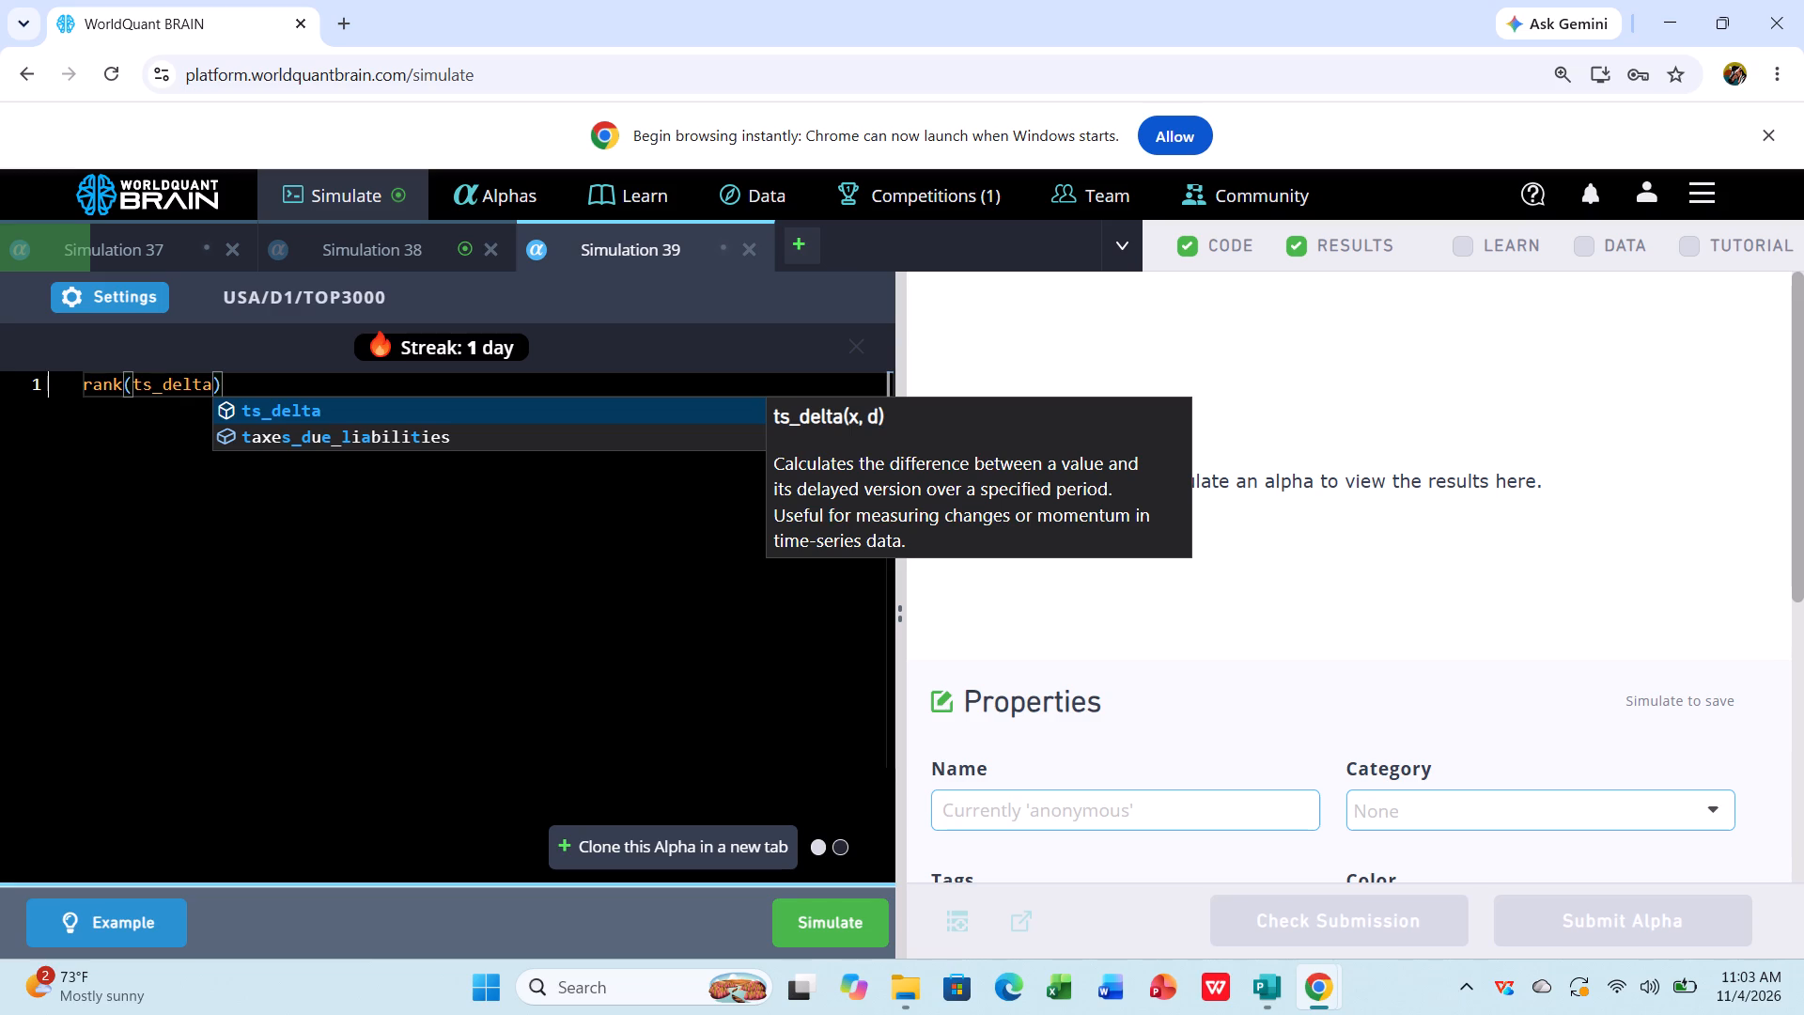
pyautogui.hotkey('shift', '(')
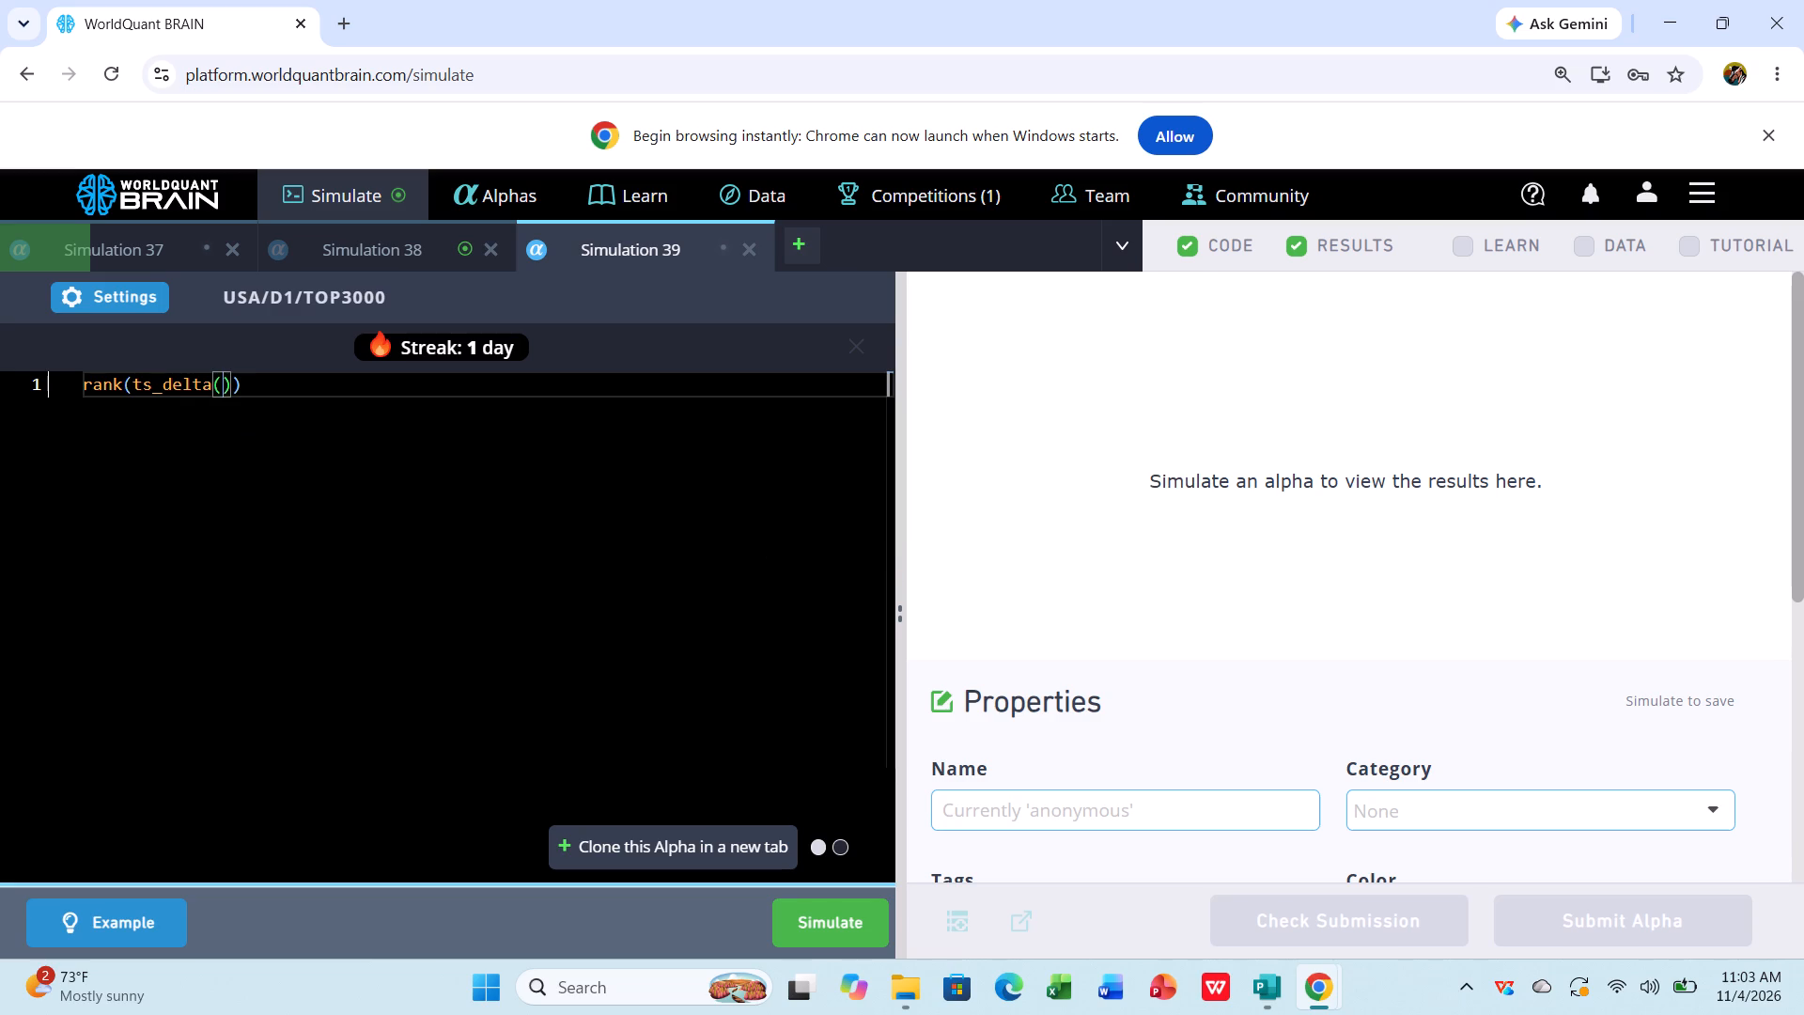
pyautogui.write('retained')
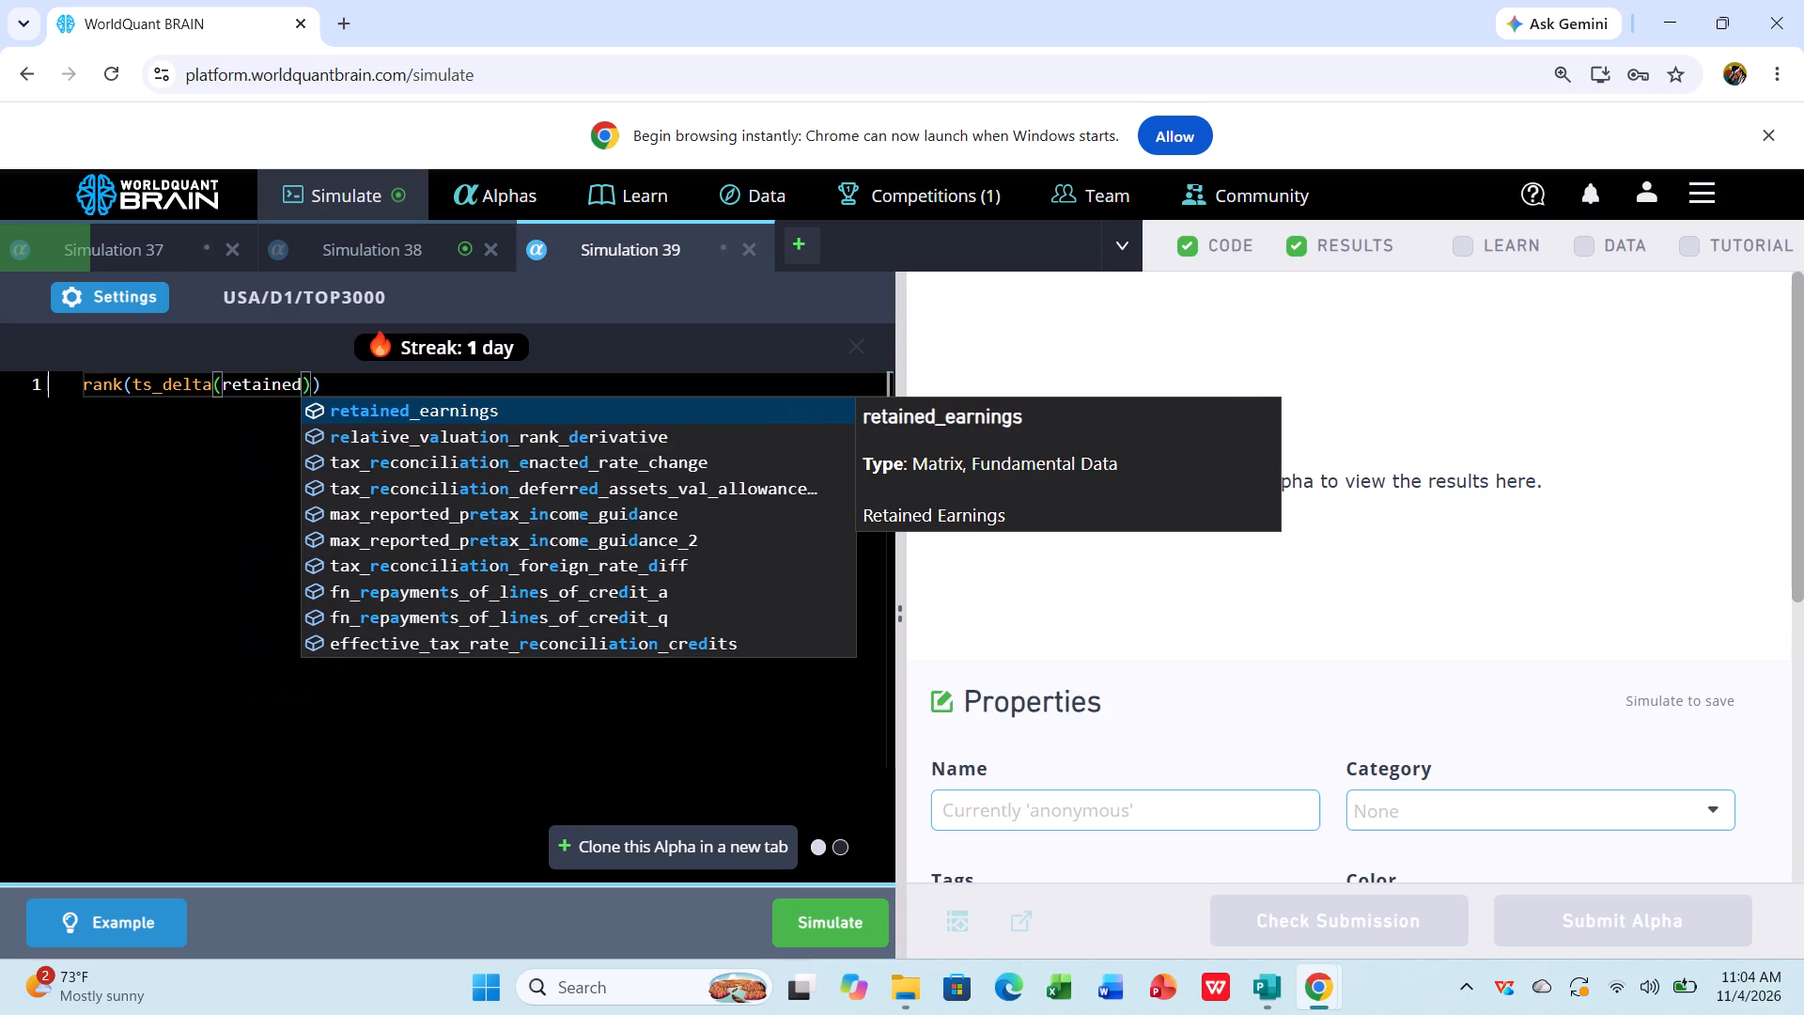
pyautogui.hotkey('shift', '_')
pyautogui.write('earnings')
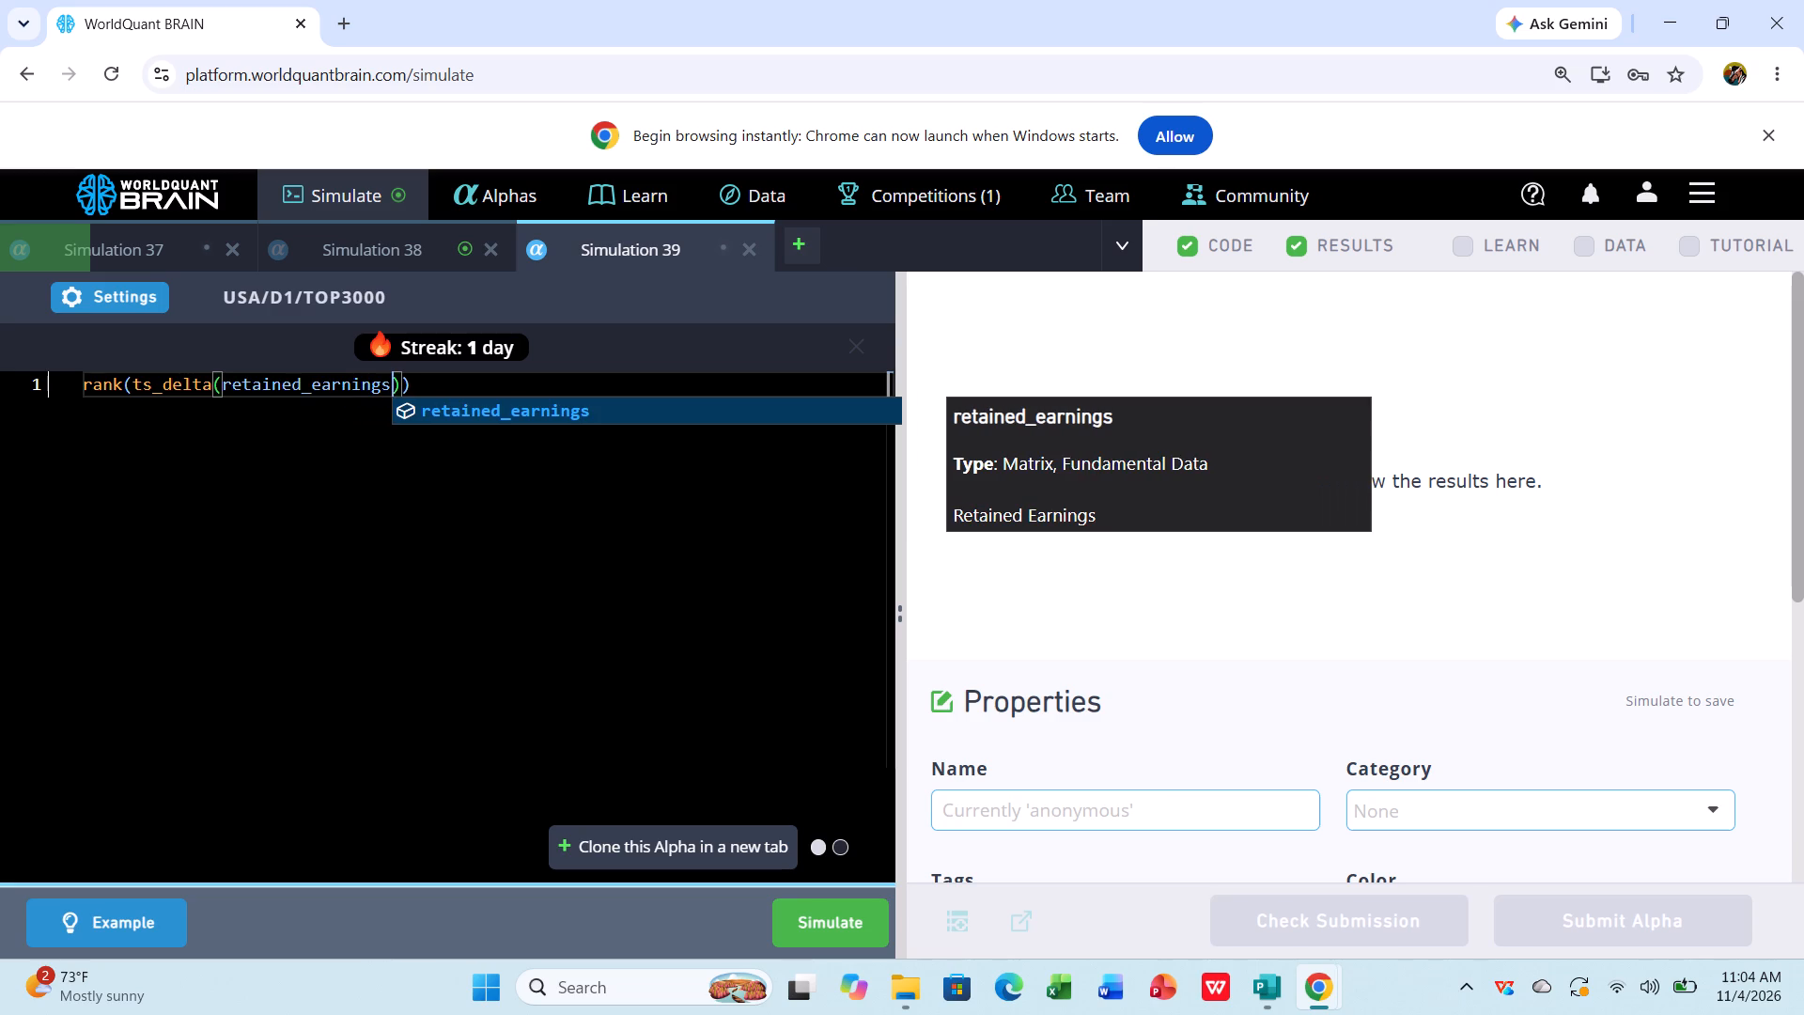
pyautogui.press('/')
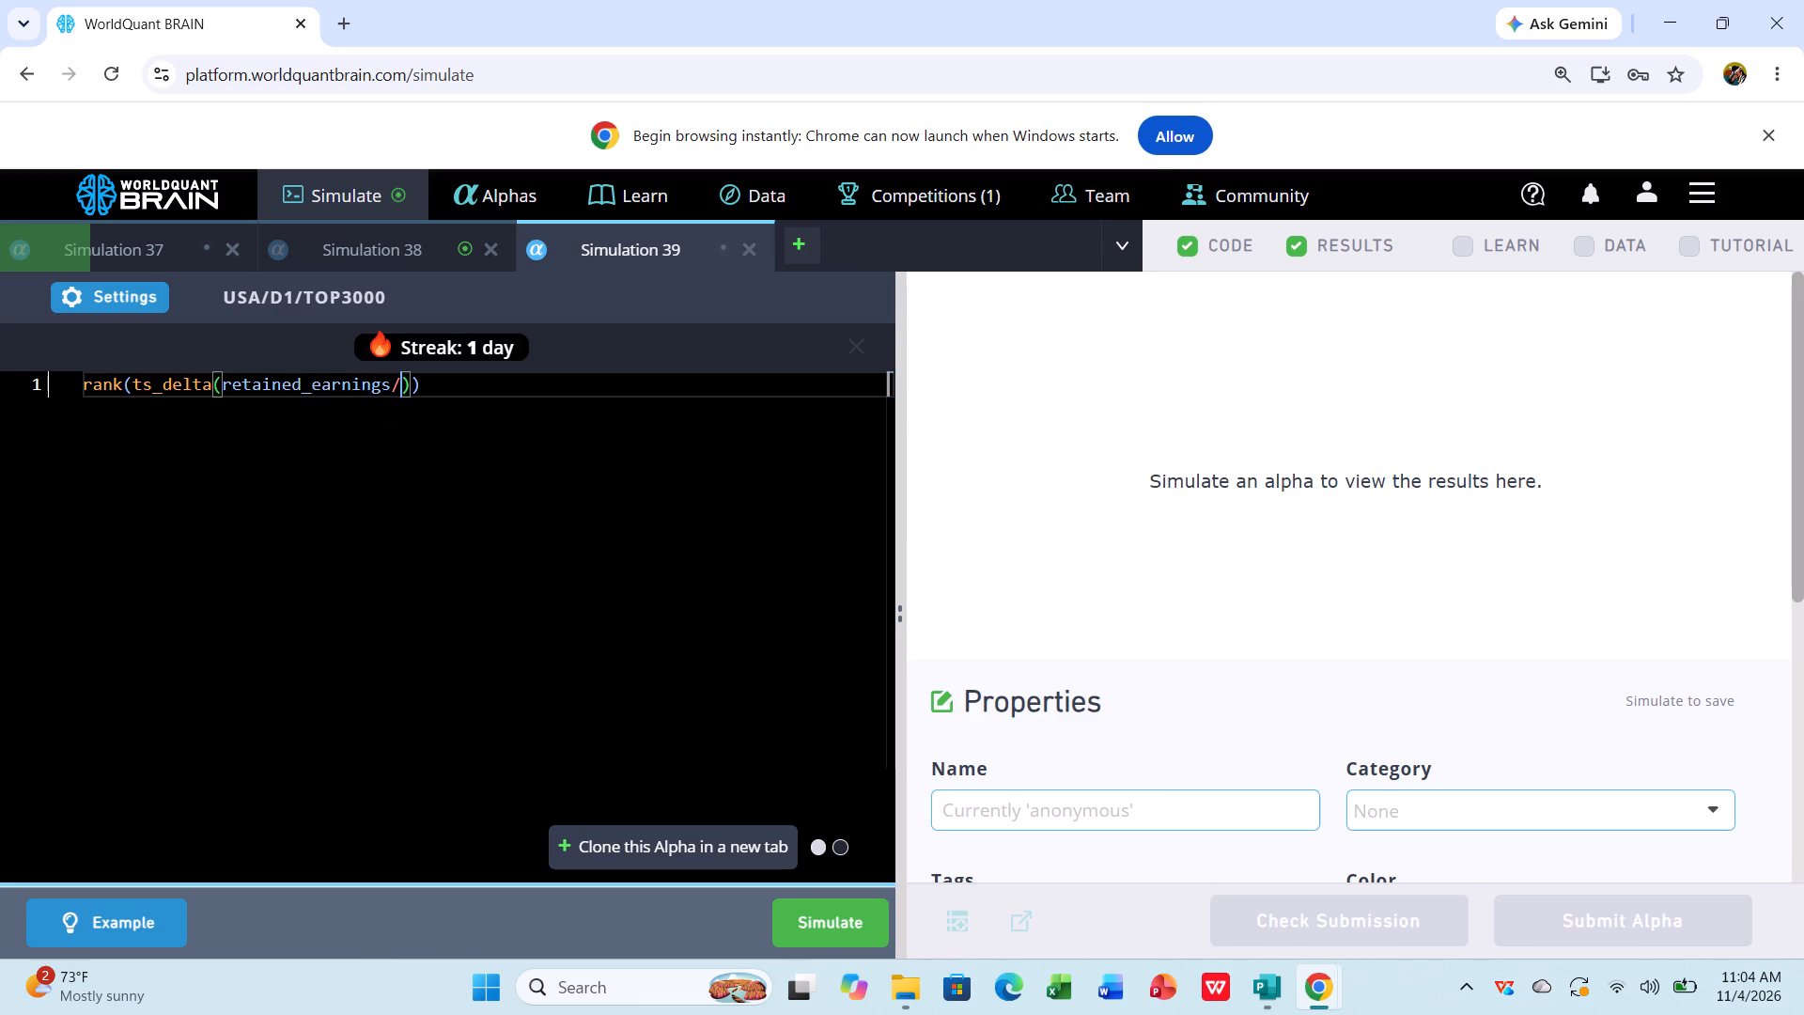
pyautogui.write('share')
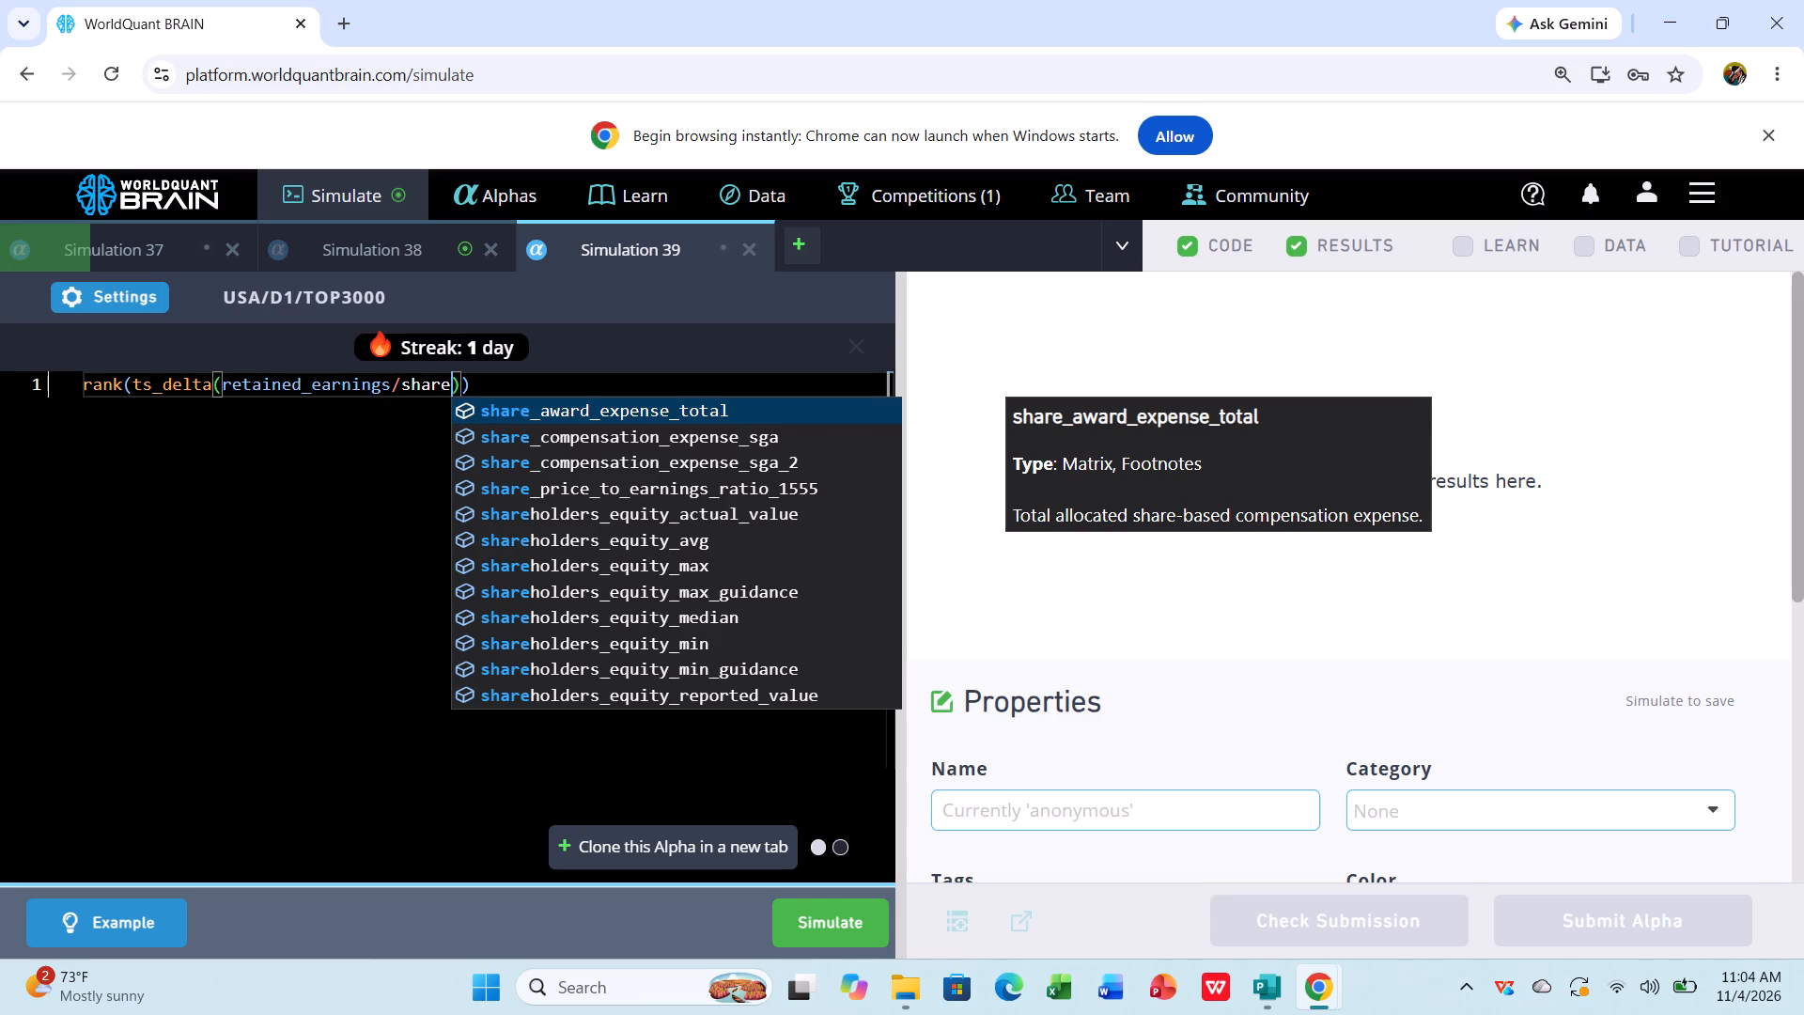
pyautogui.press('s')
pyautogui.write('out')
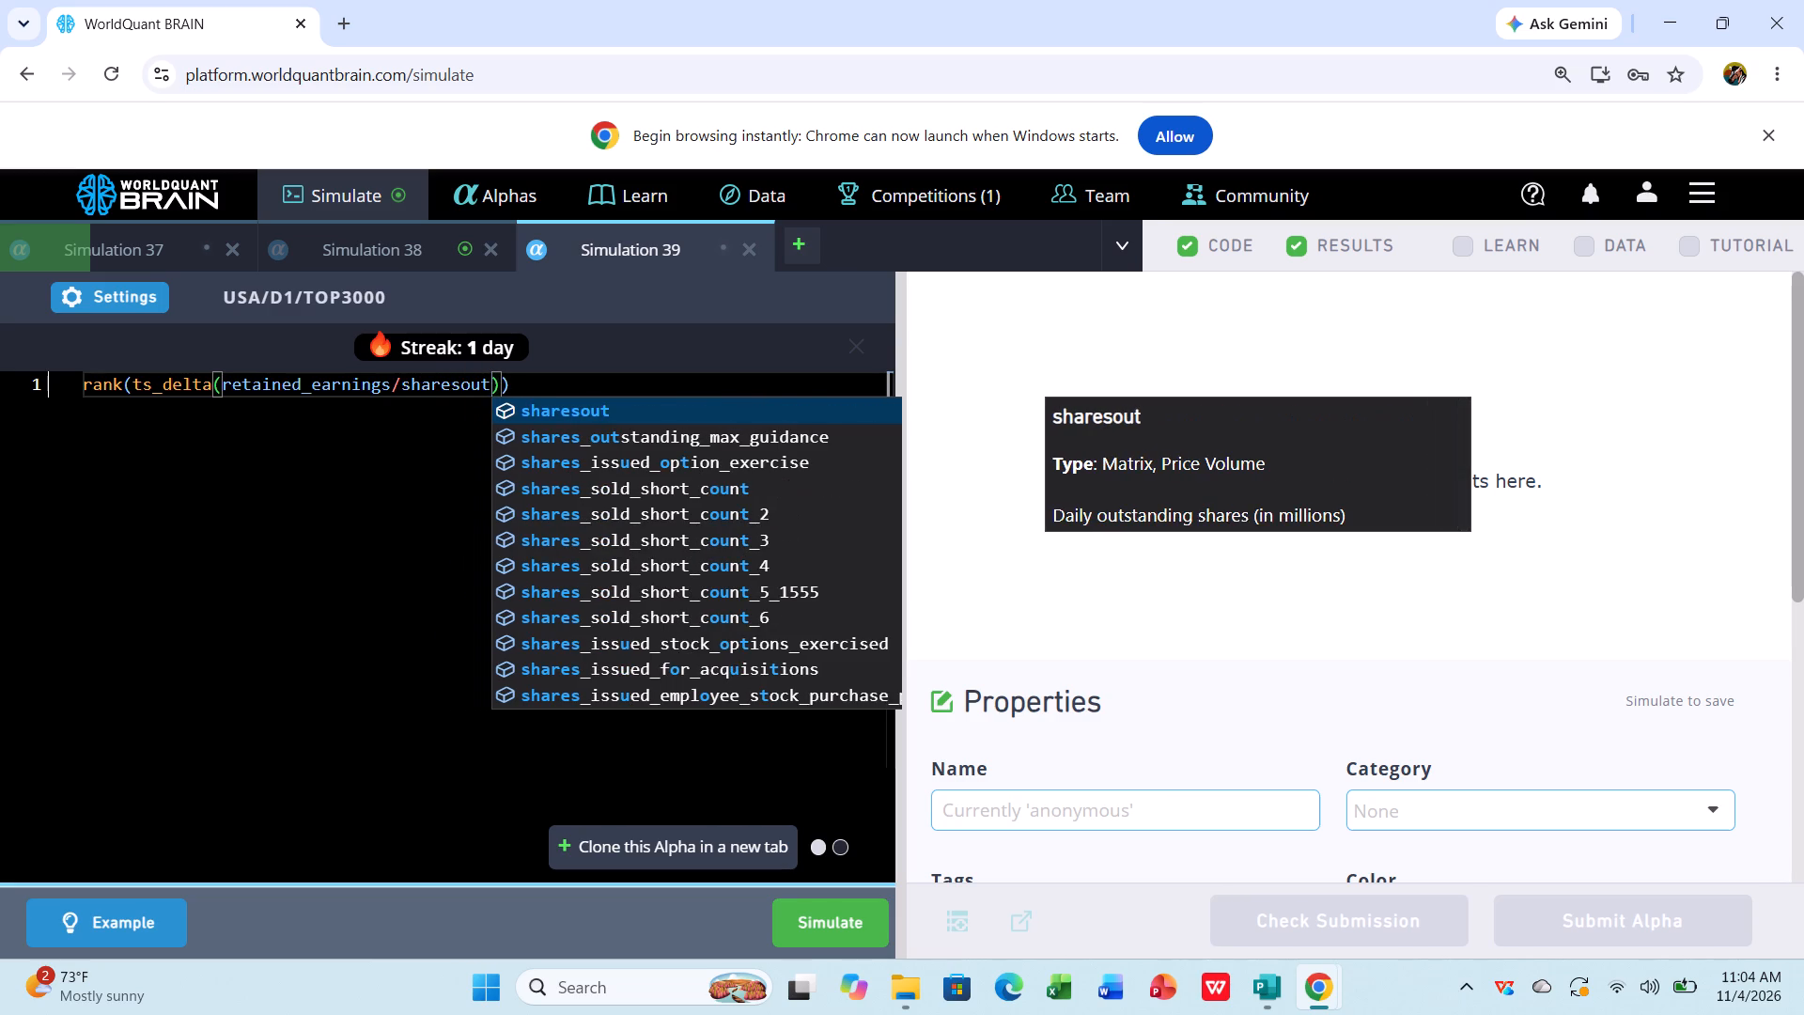
pyautogui.press(',')
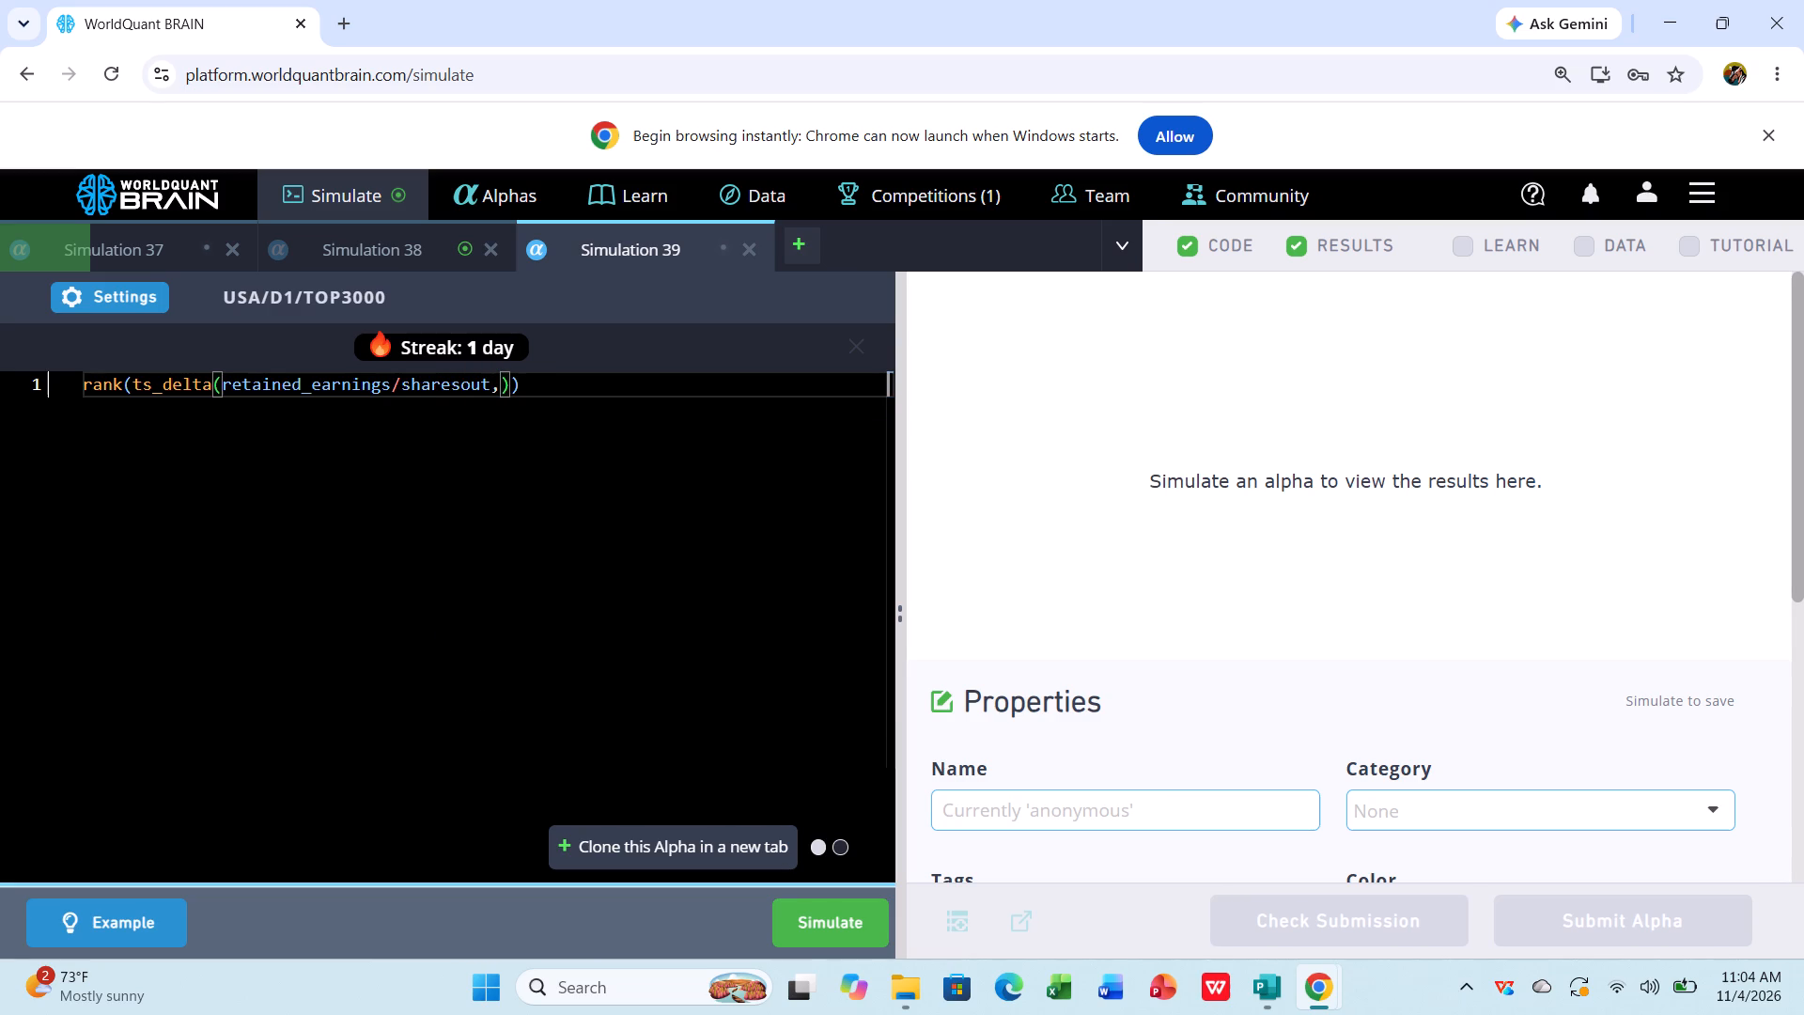
pyautogui.write('64')
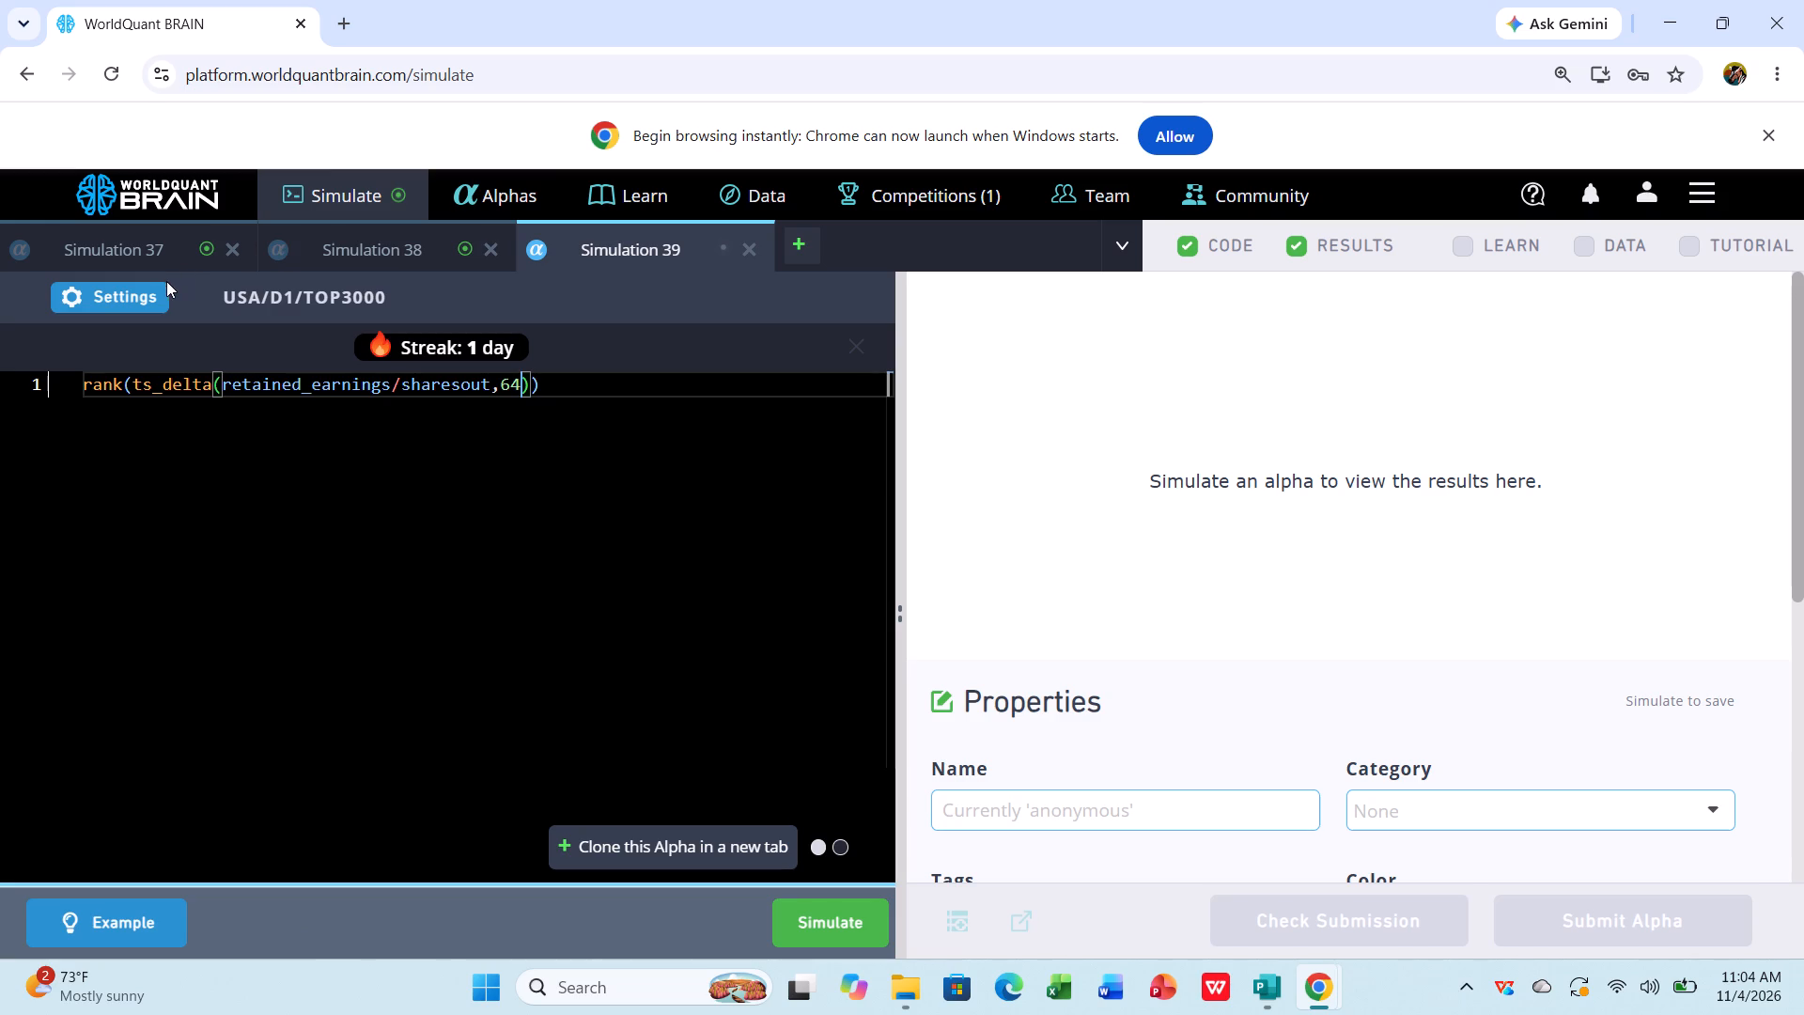
# Set Simulation 39's decay to 5 and universe to TOP1000, apply the settings, and simulate the alpha.
pyautogui.click(132, 303)
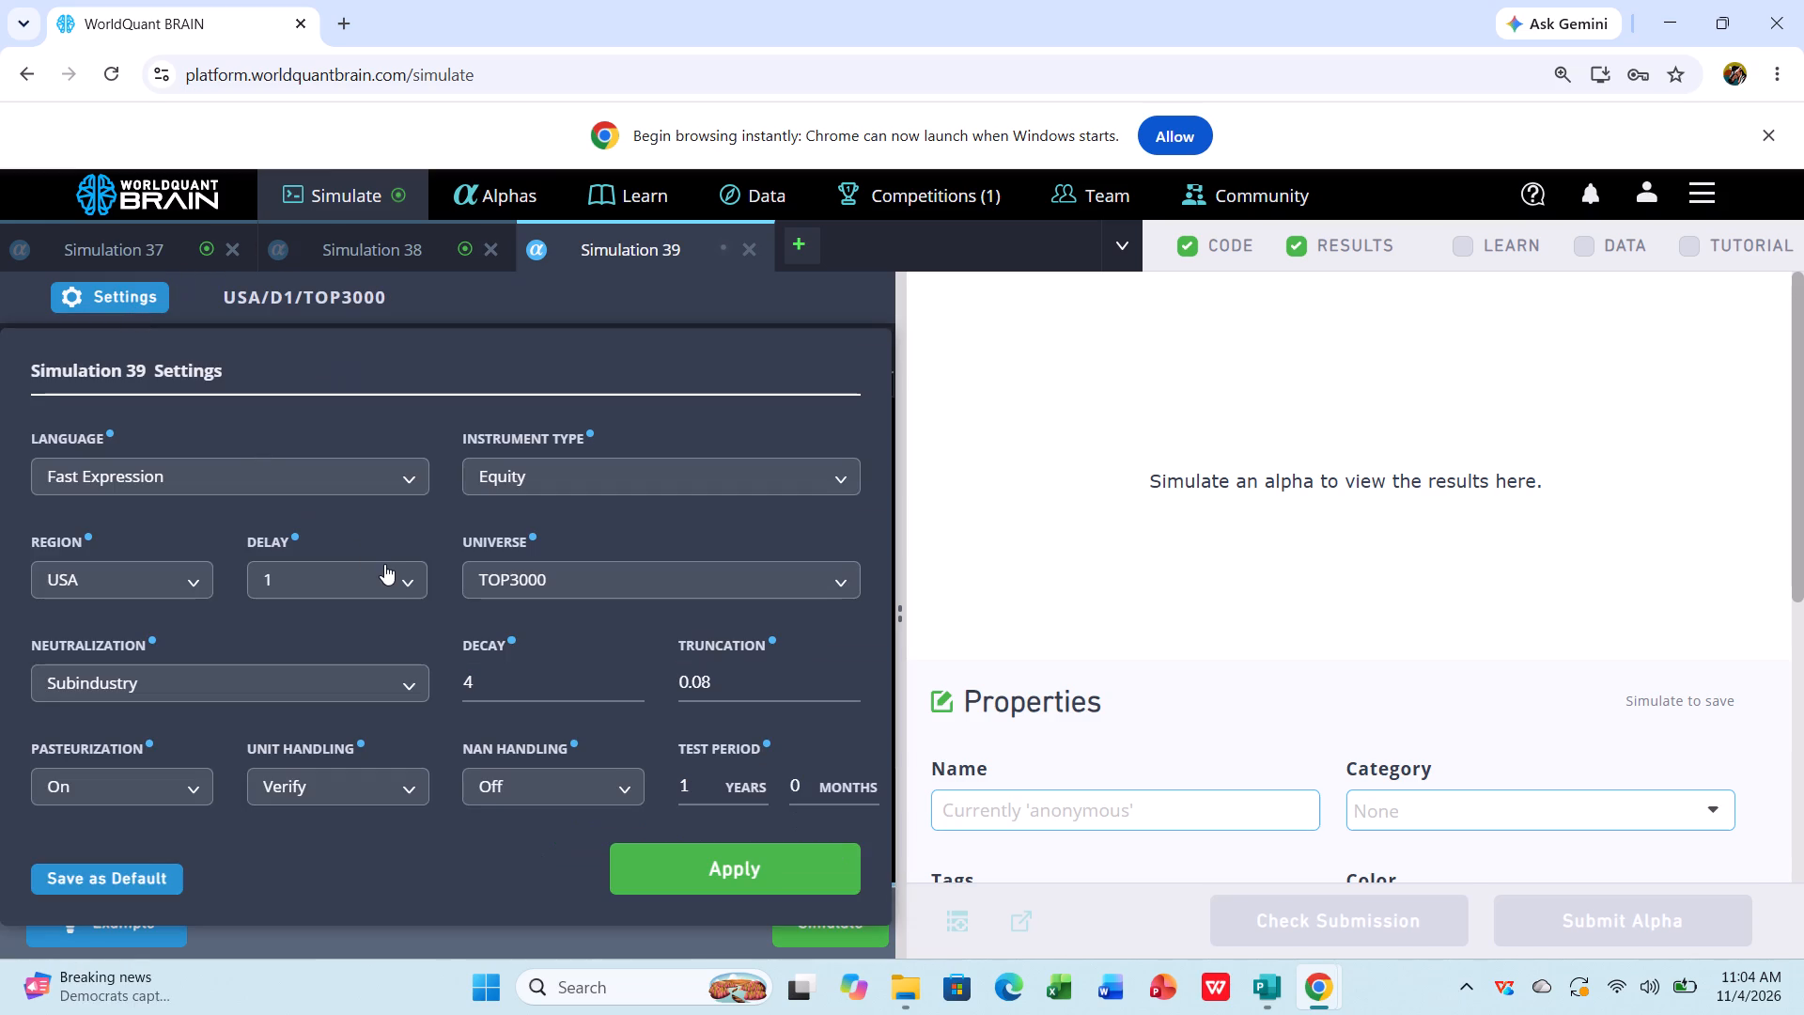
pyautogui.click(511, 679)
pyautogui.press('BackSpace')
pyautogui.press('5')
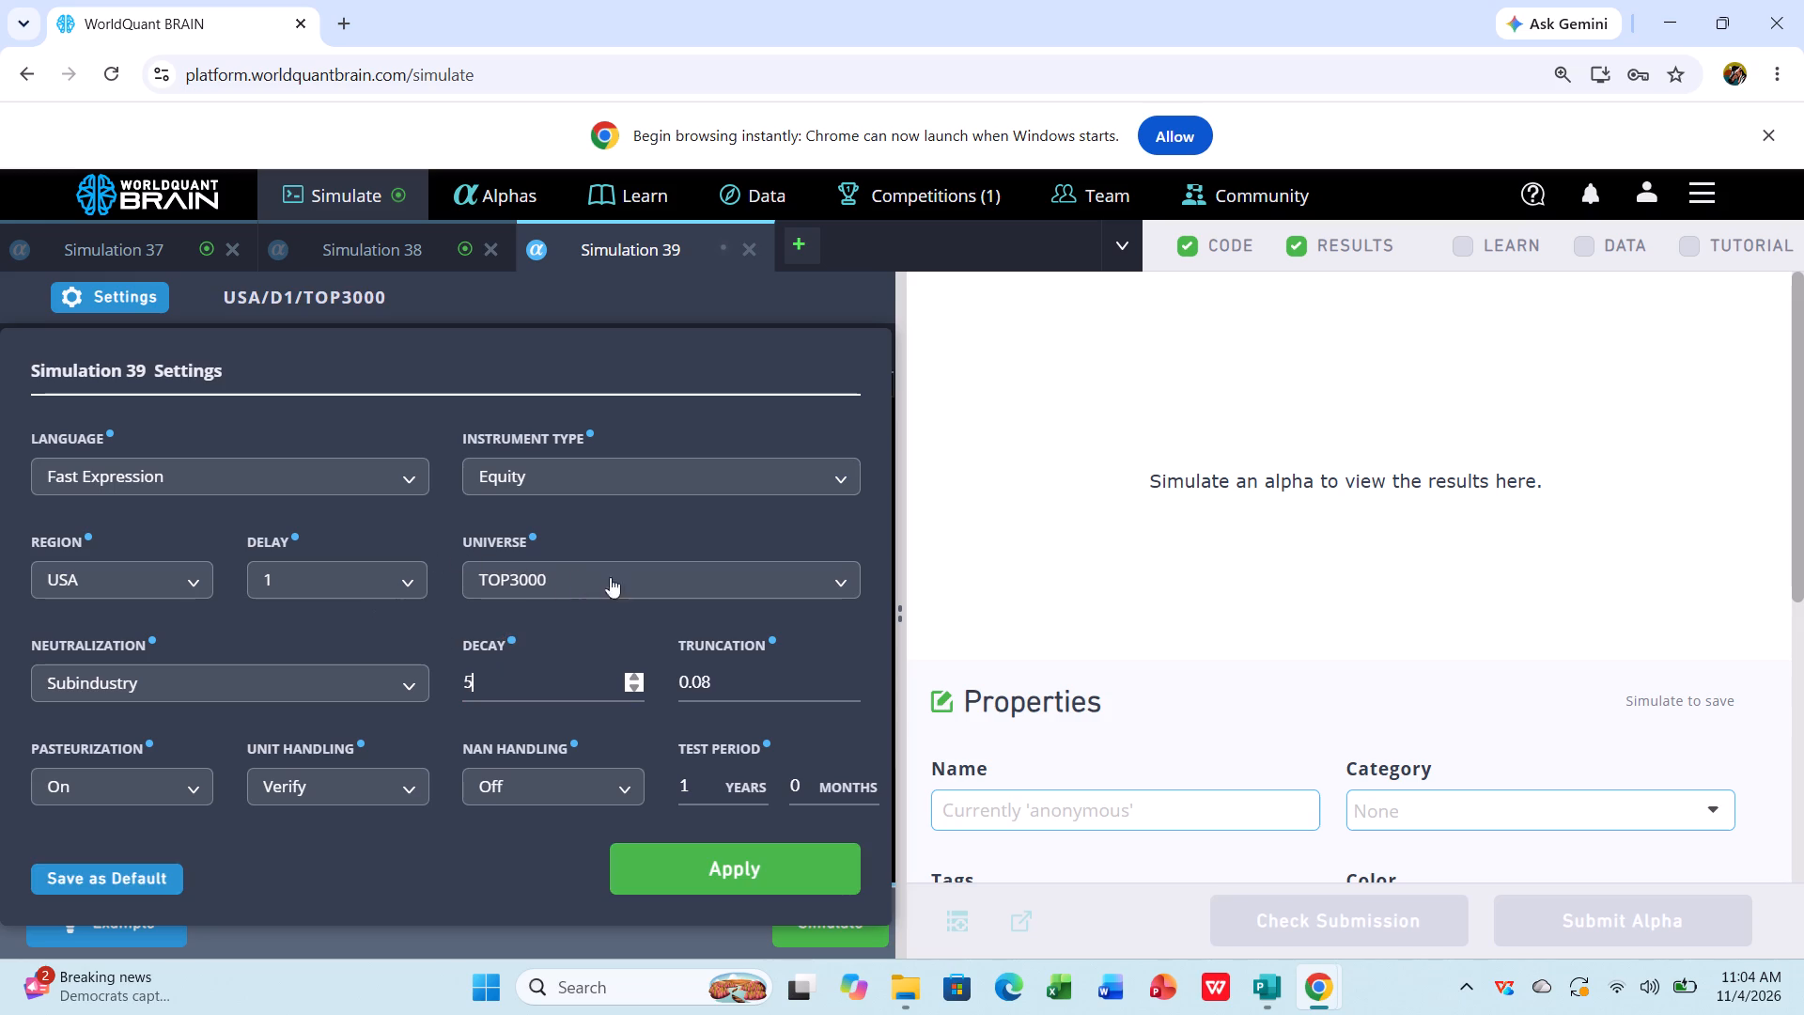
pyautogui.click(806, 581)
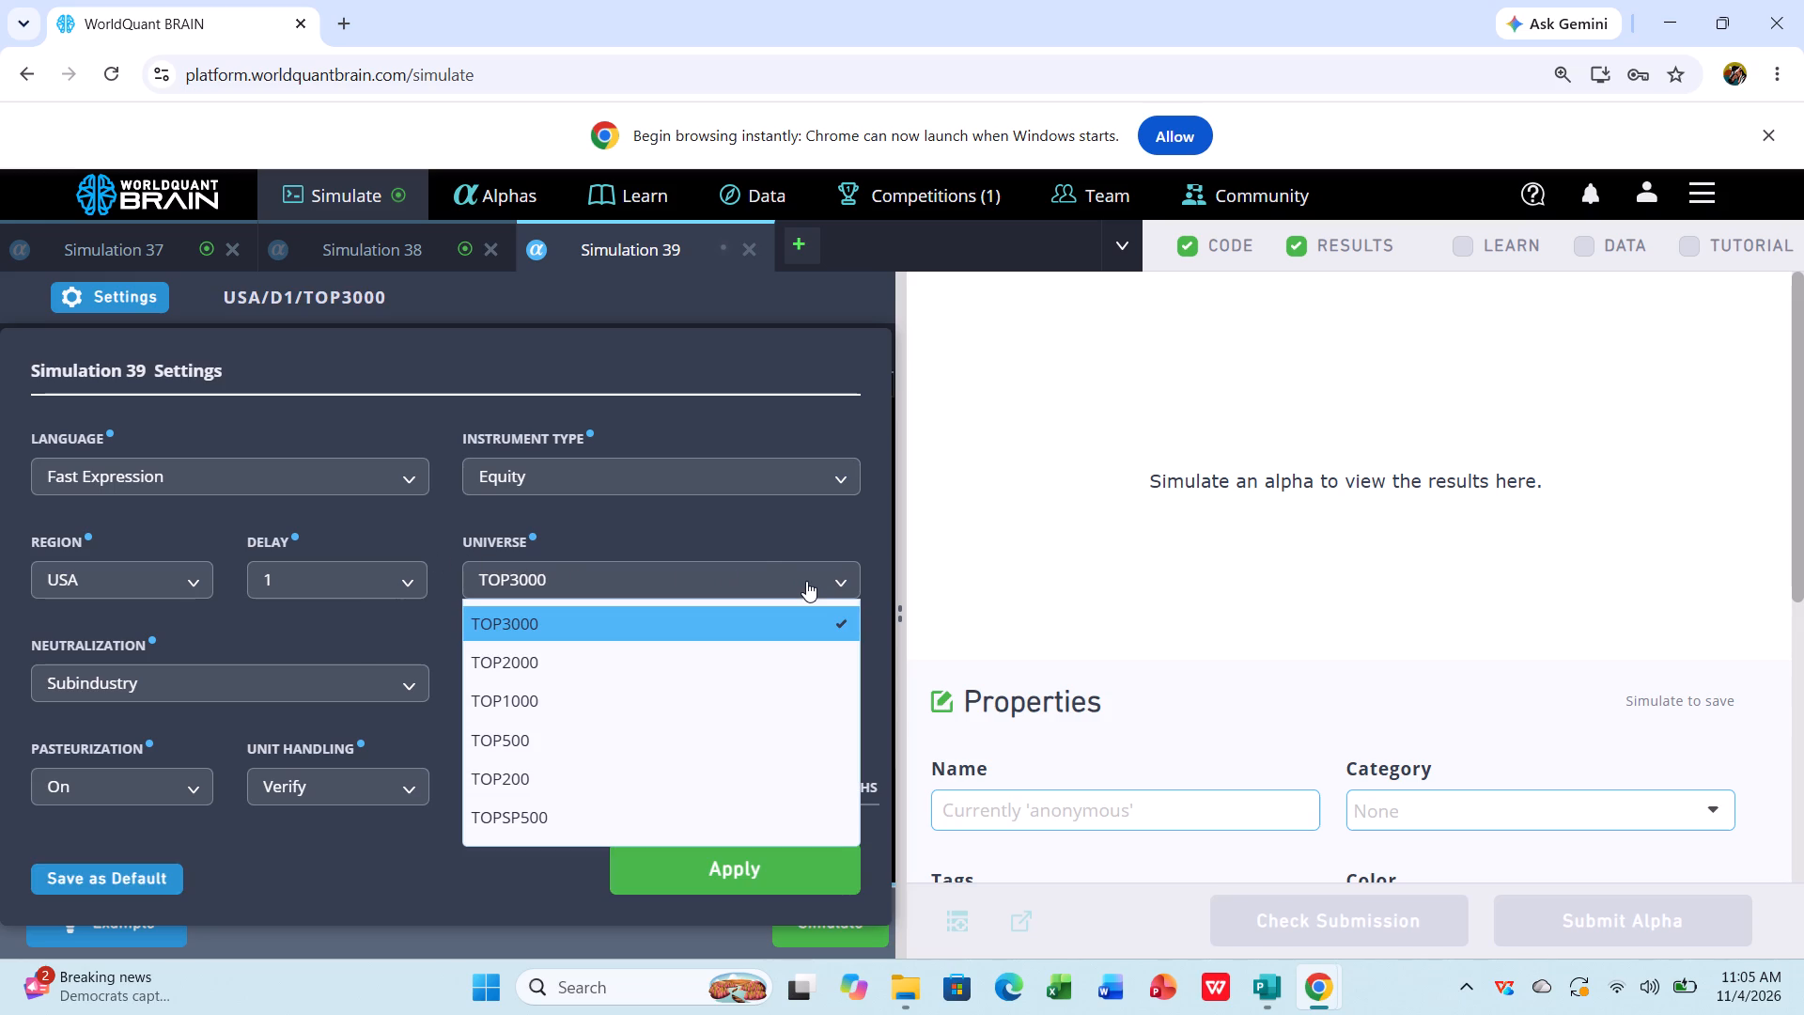
pyautogui.click(616, 718)
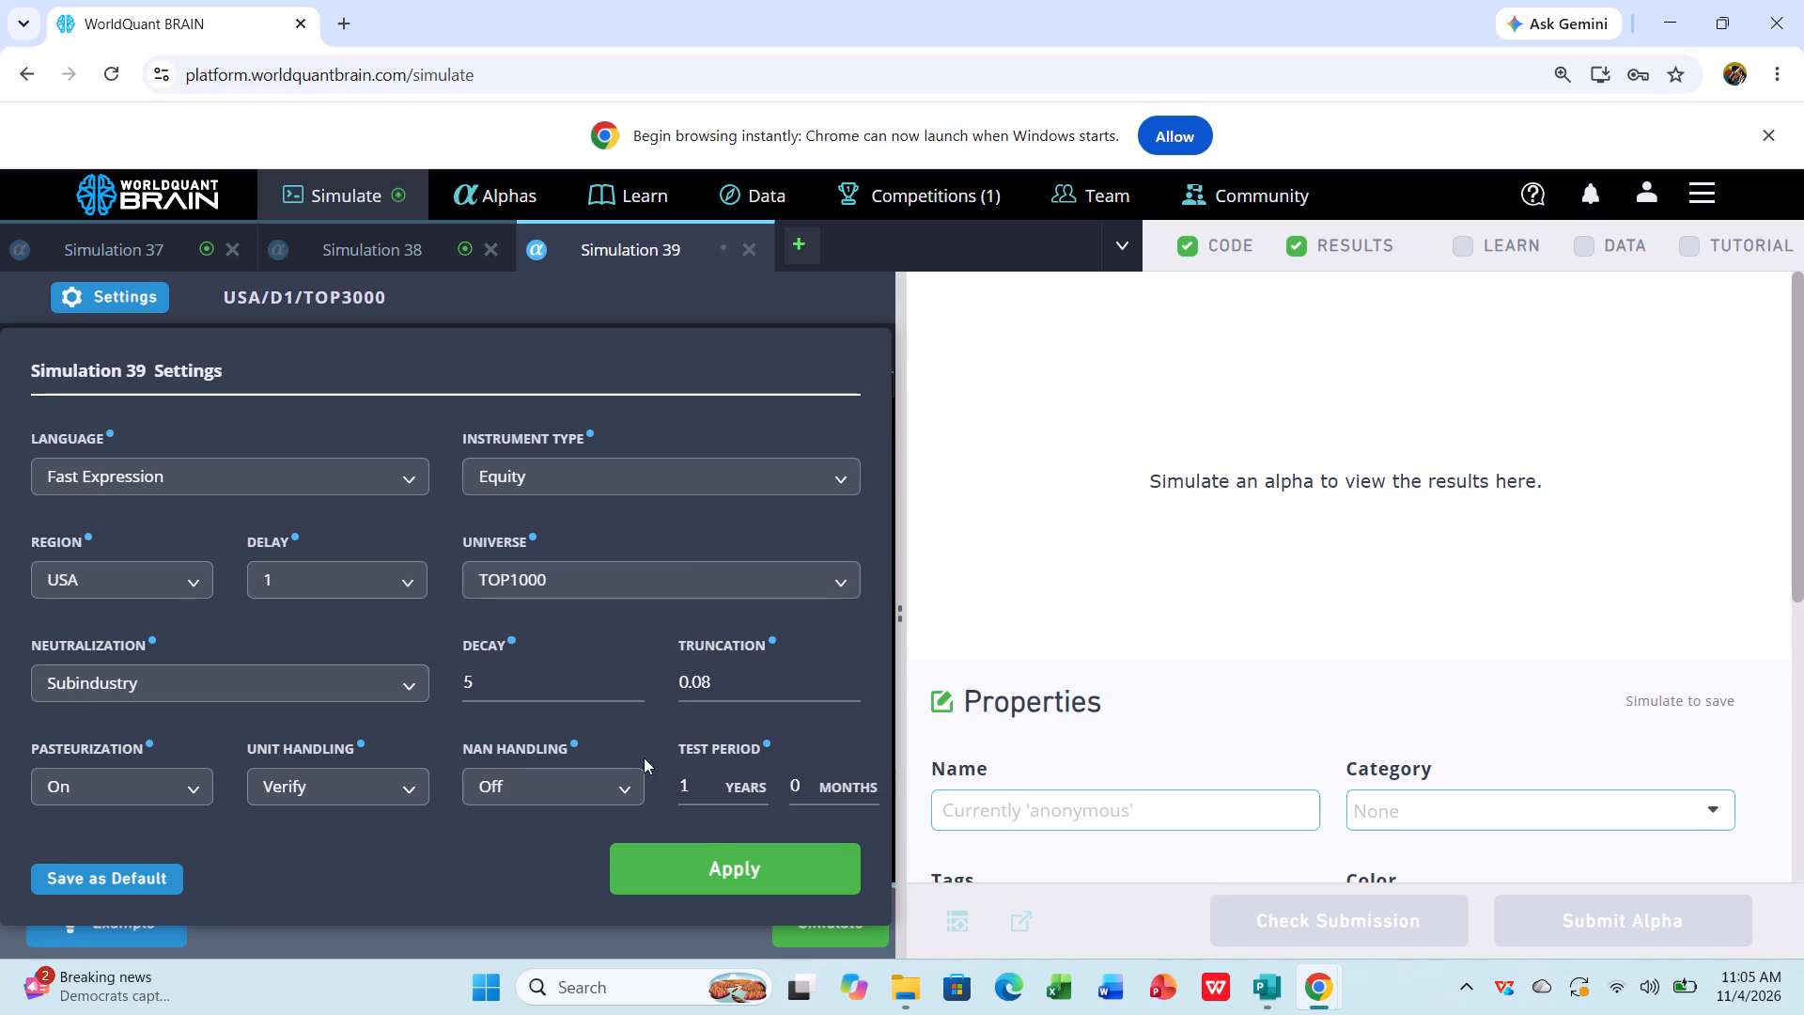
pyautogui.click(725, 863)
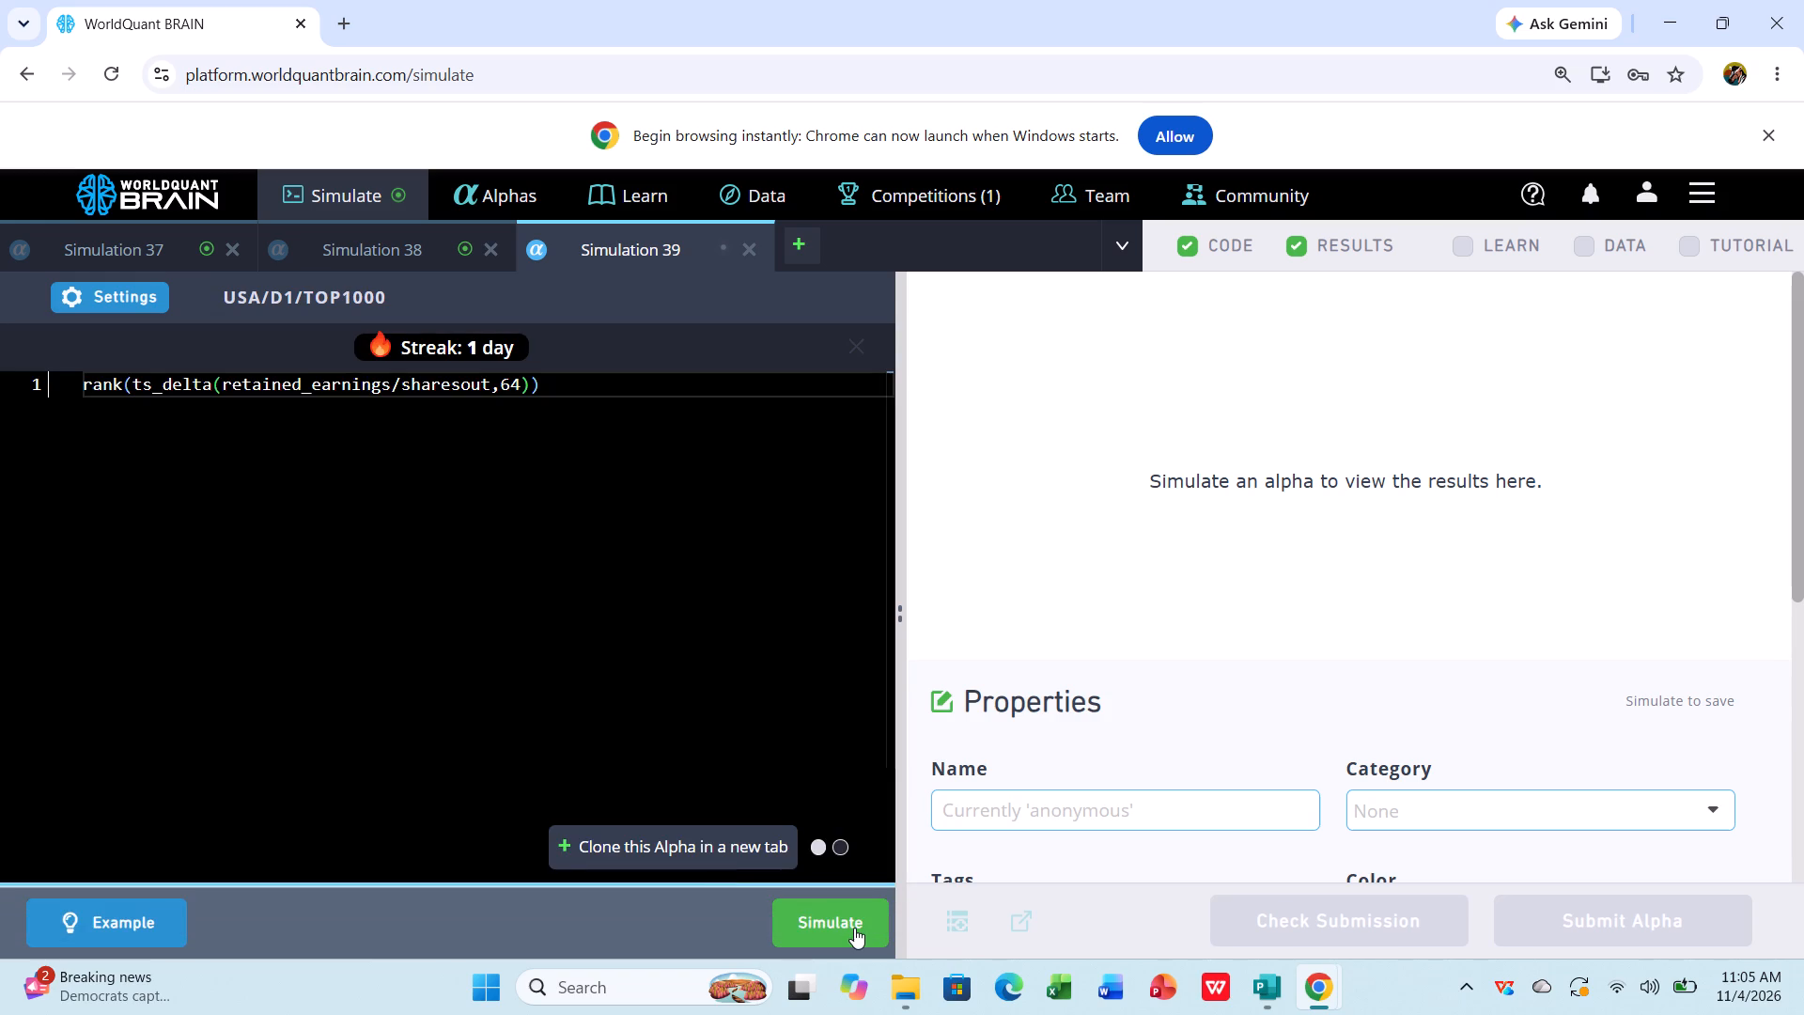
pyautogui.click(854, 928)
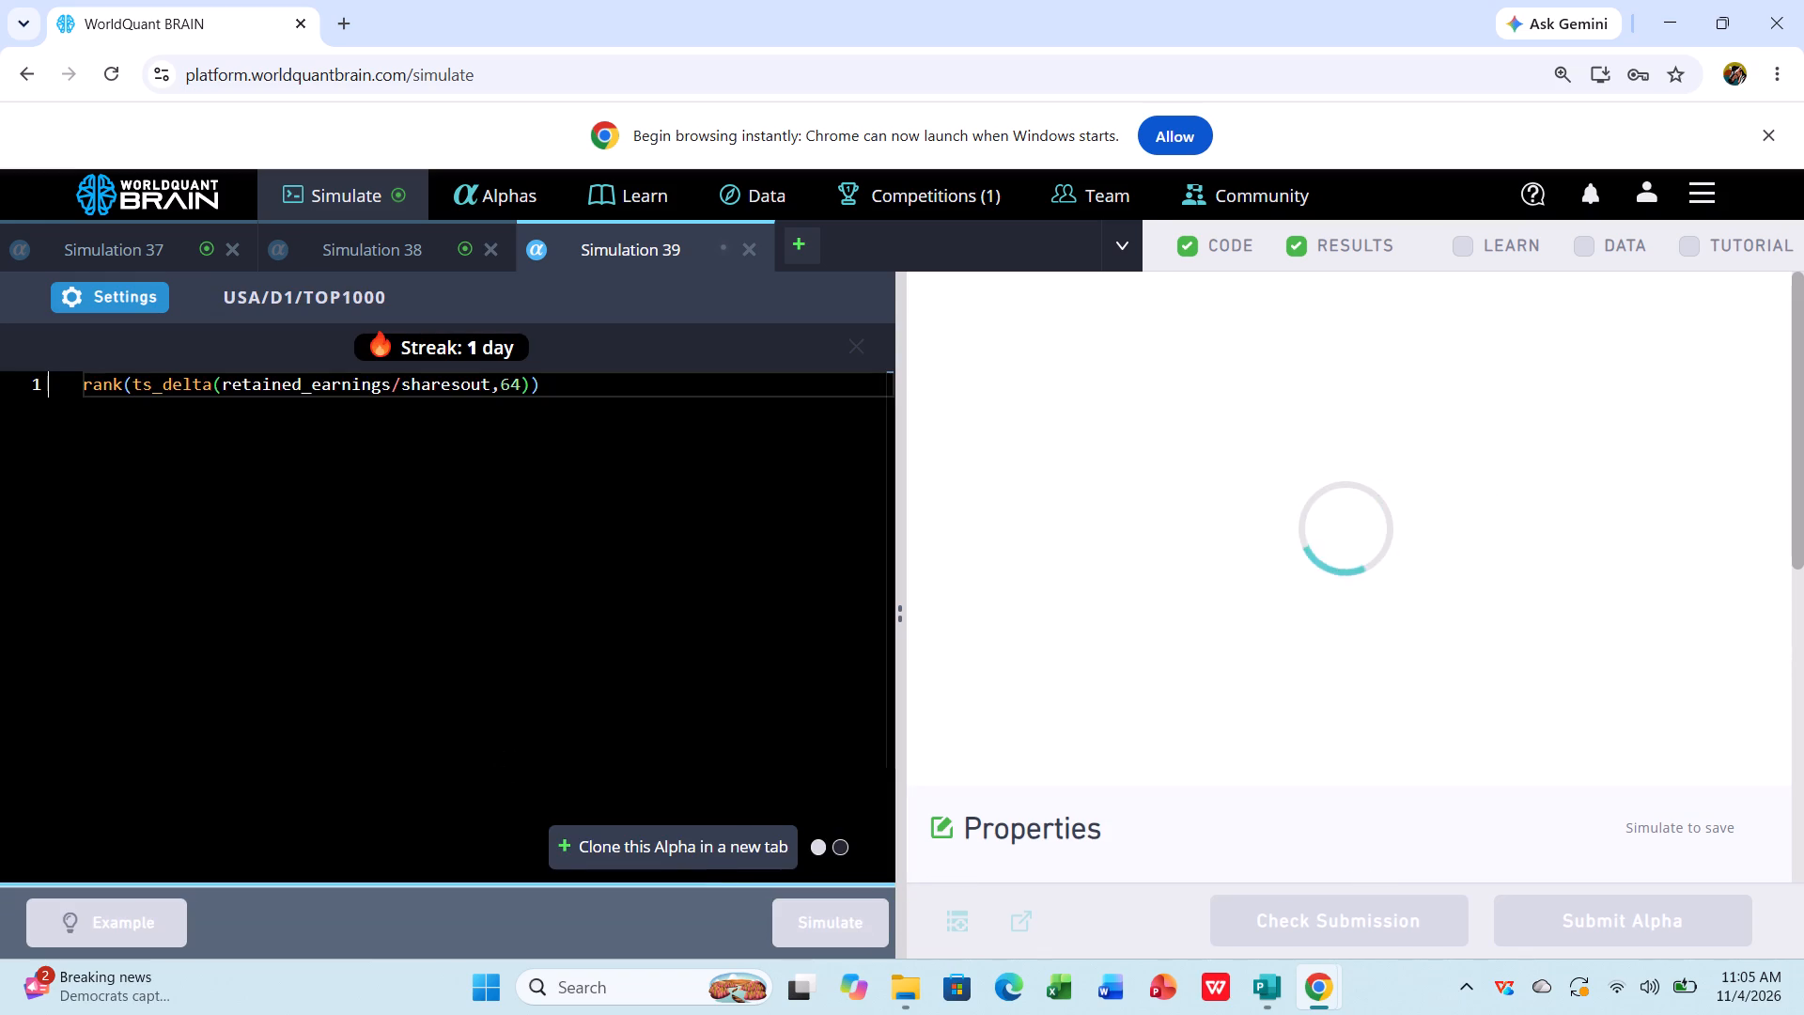
# Show Simulation 37's test period, examine its PnL chart and IS-period summary, and expand the failed tests under IS Testing Status.
pyautogui.click(176, 231)
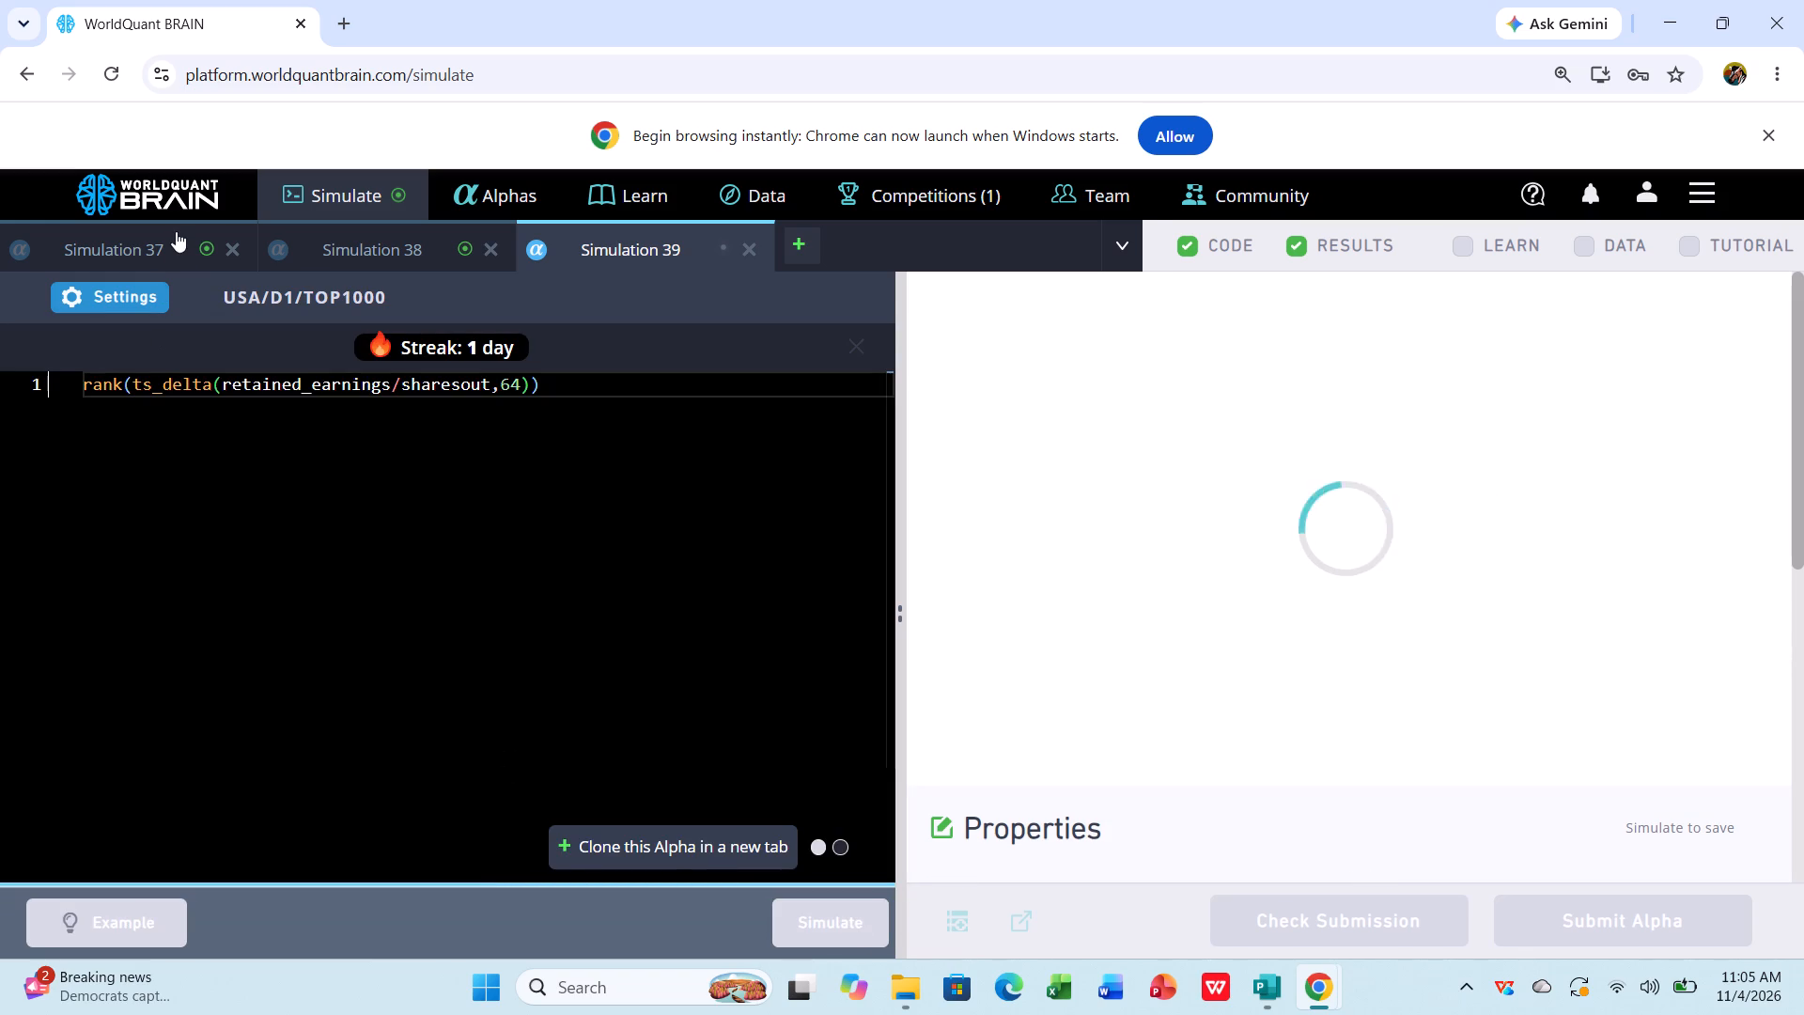
pyautogui.doubleClick(168, 242)
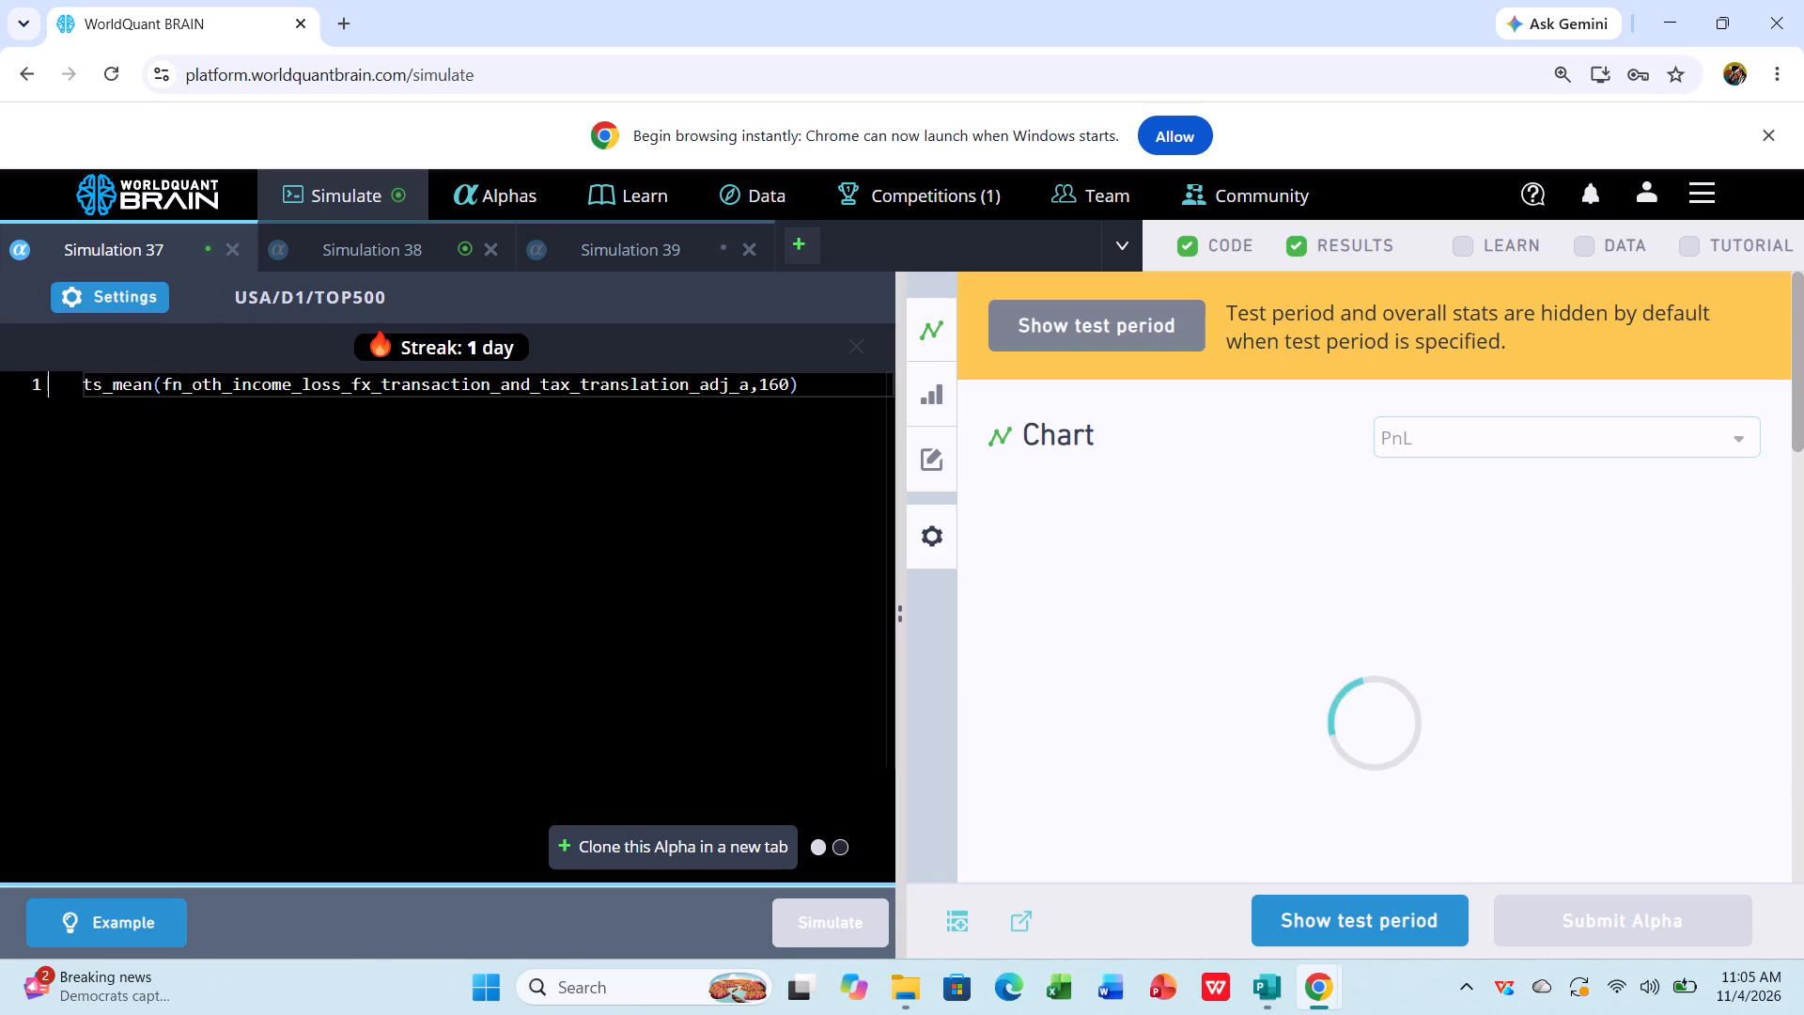
pyautogui.click(1296, 913)
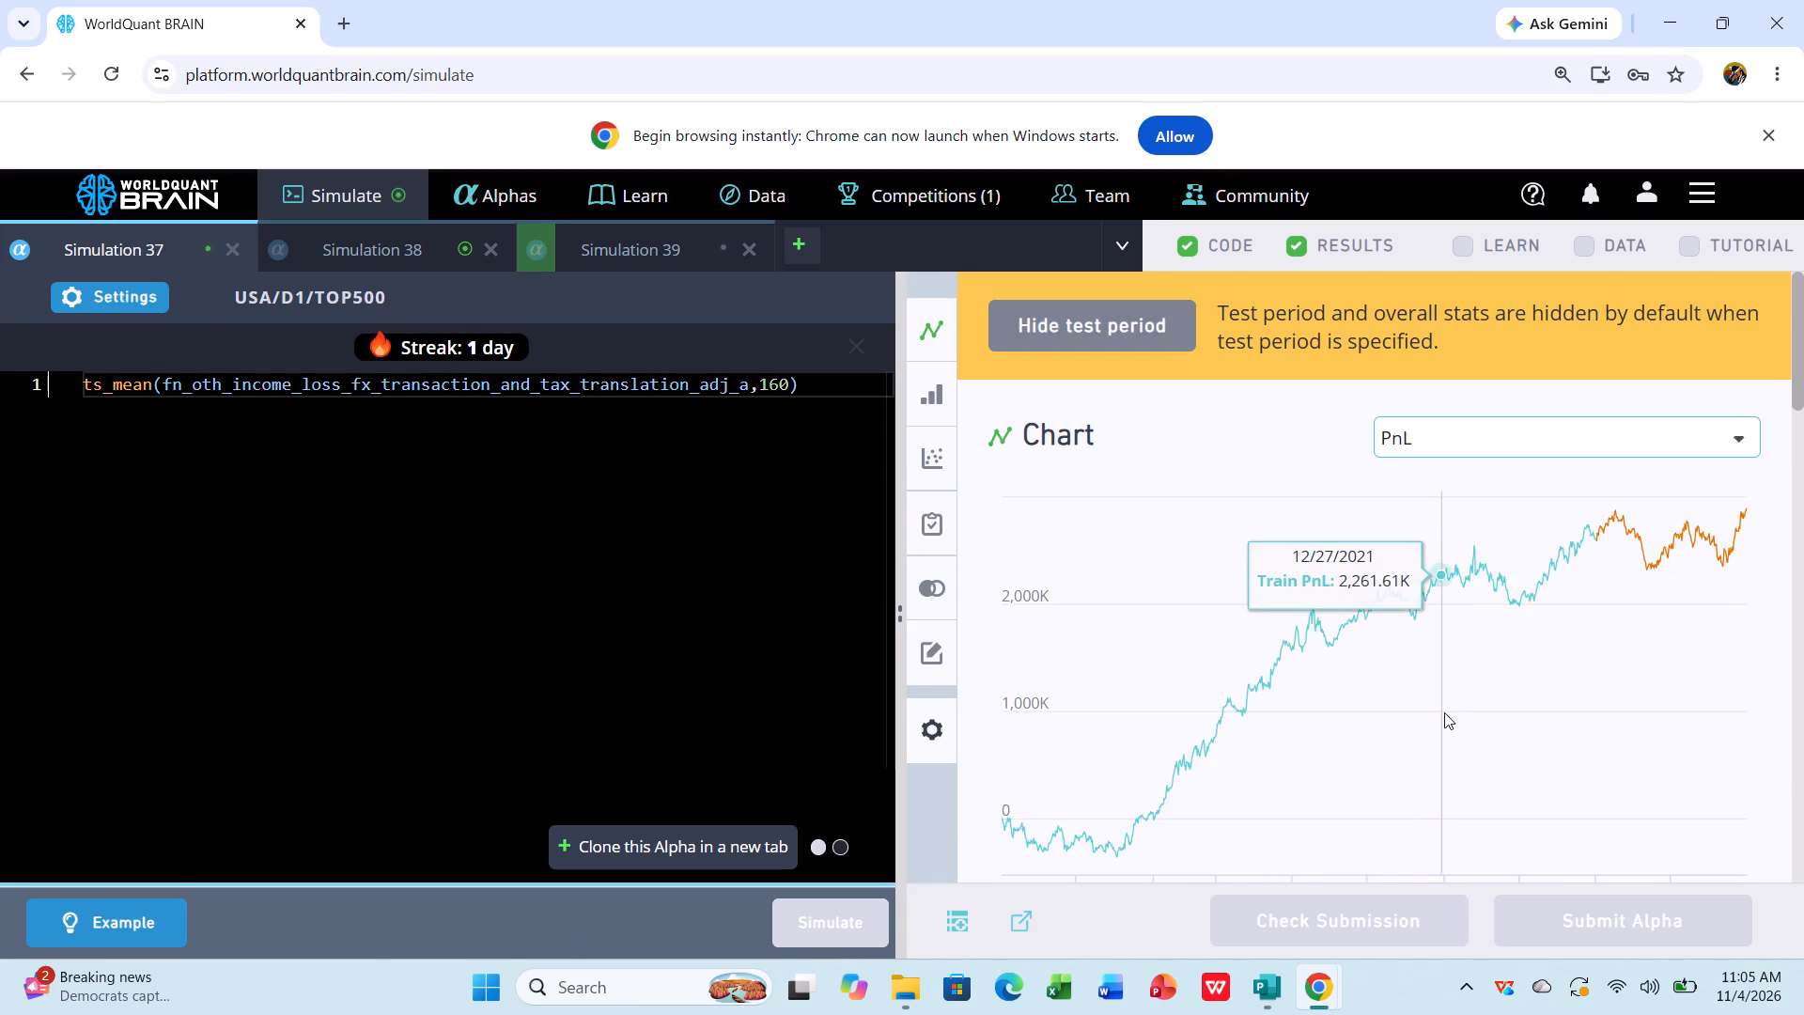
pyautogui.scroll(-1, 1444, 712)
pyautogui.hscroll(2, 1444, 712)
pyautogui.scroll(-1, 1444, 712)
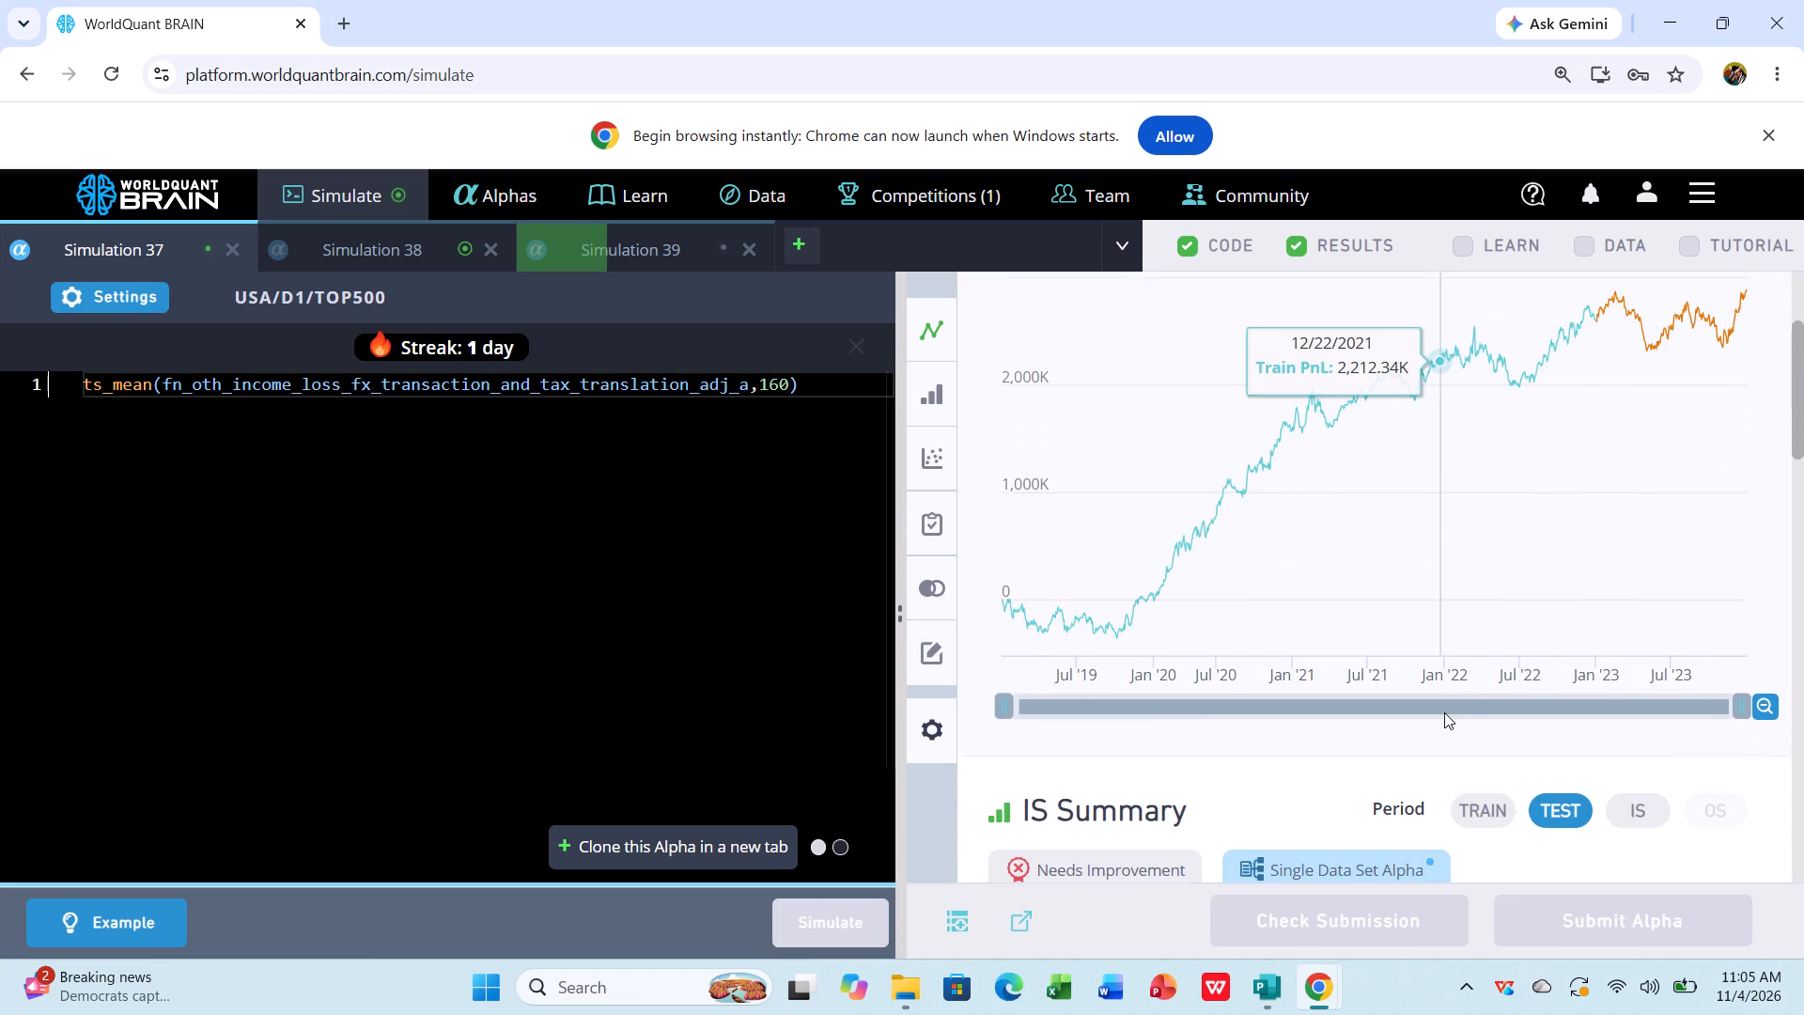
pyautogui.scroll(-1, 1444, 712)
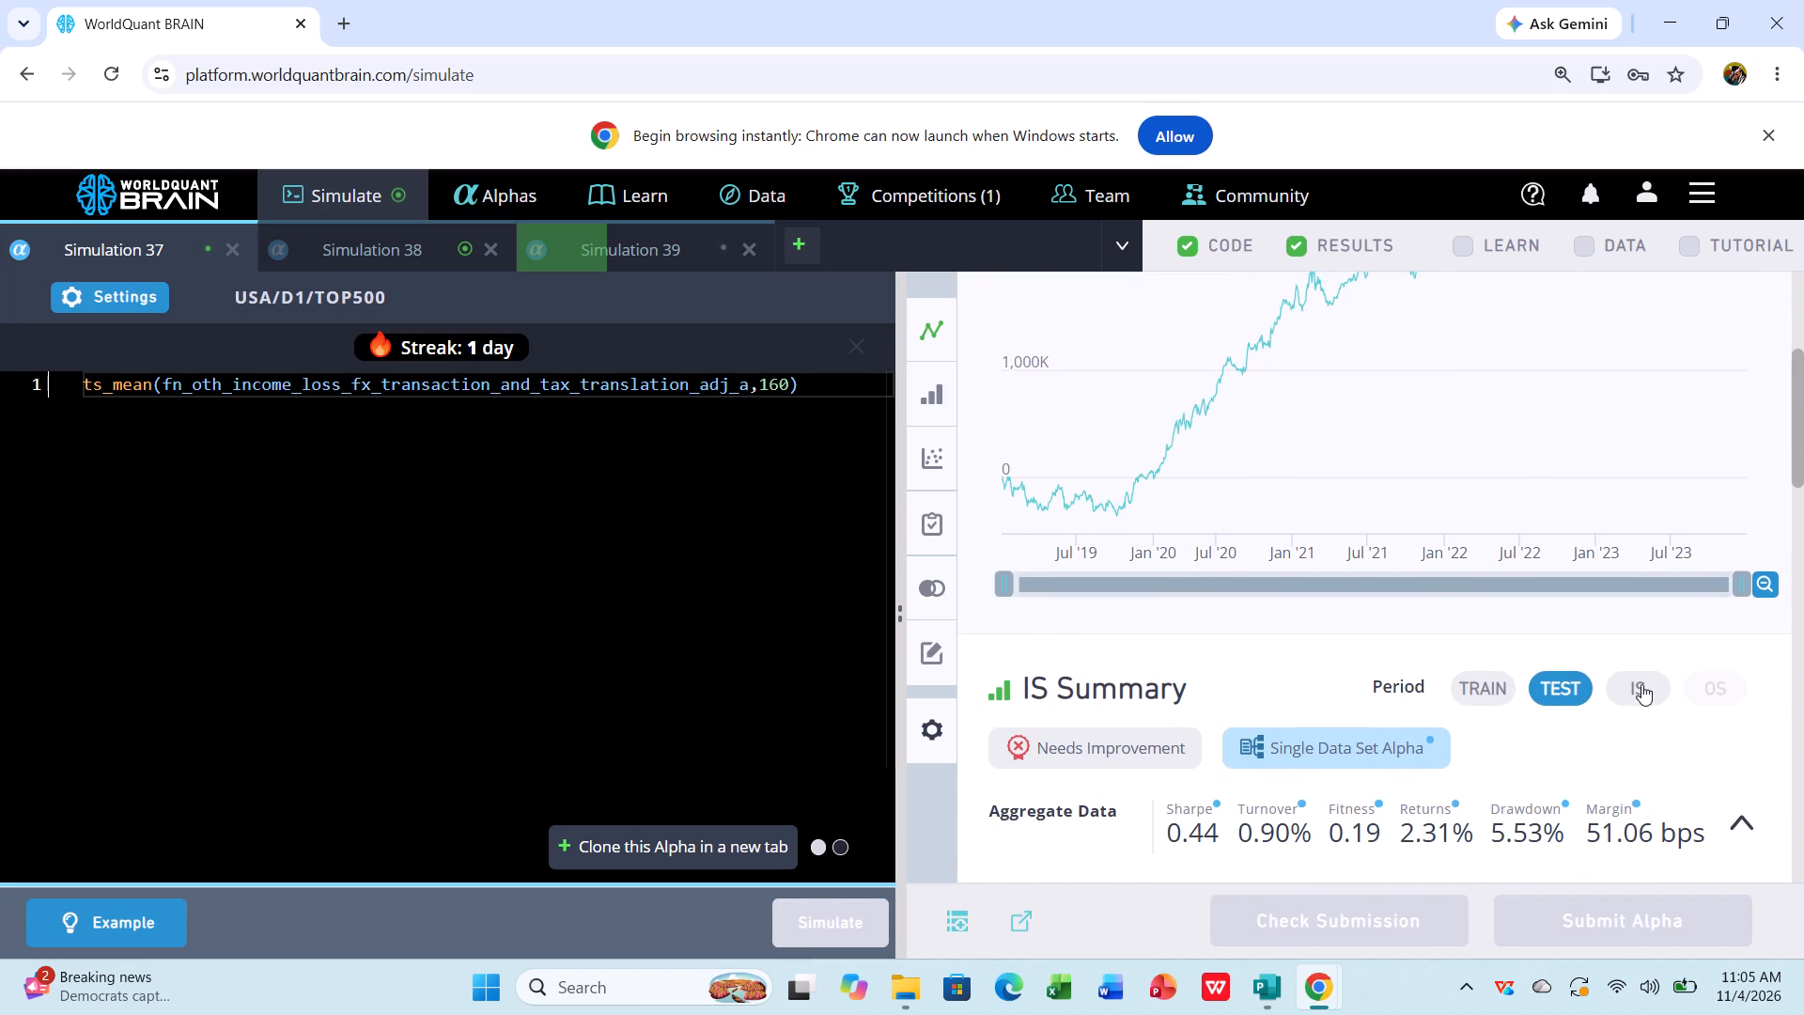
pyautogui.click(1637, 685)
pyautogui.scroll(-1, 1637, 685)
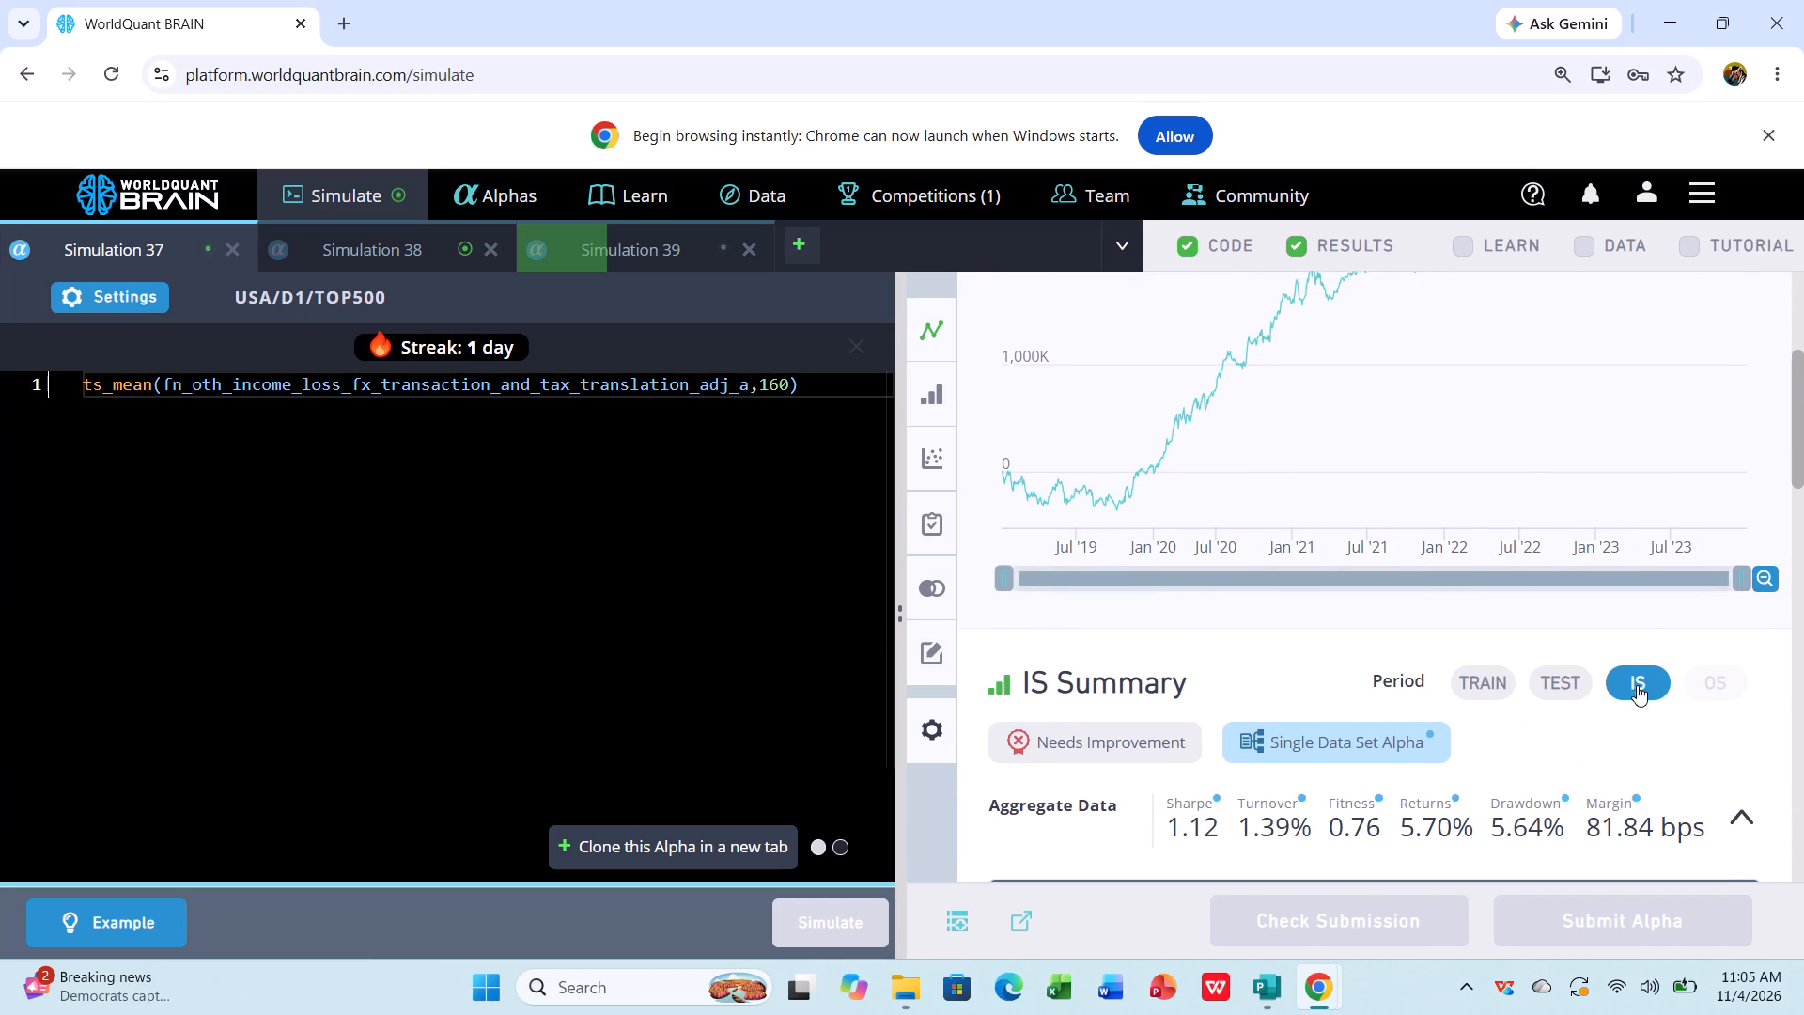
pyautogui.scroll(-4, 1637, 685)
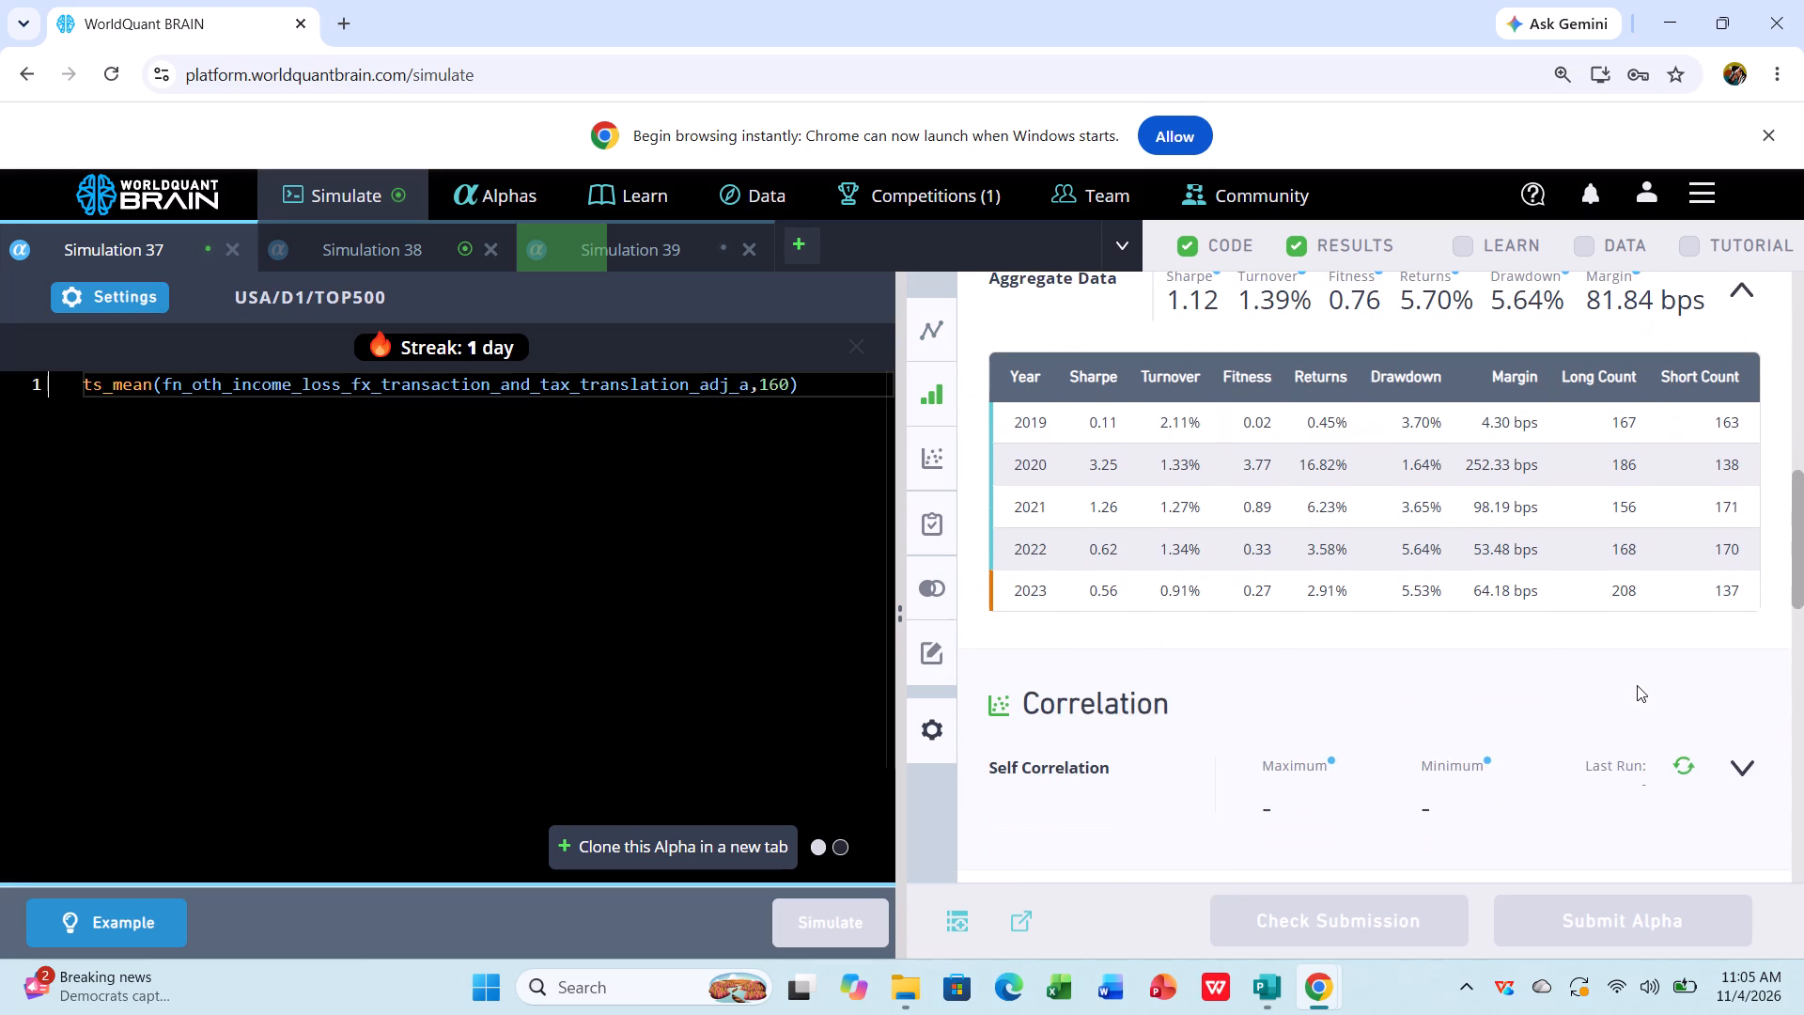
pyautogui.scroll(-3, 1637, 685)
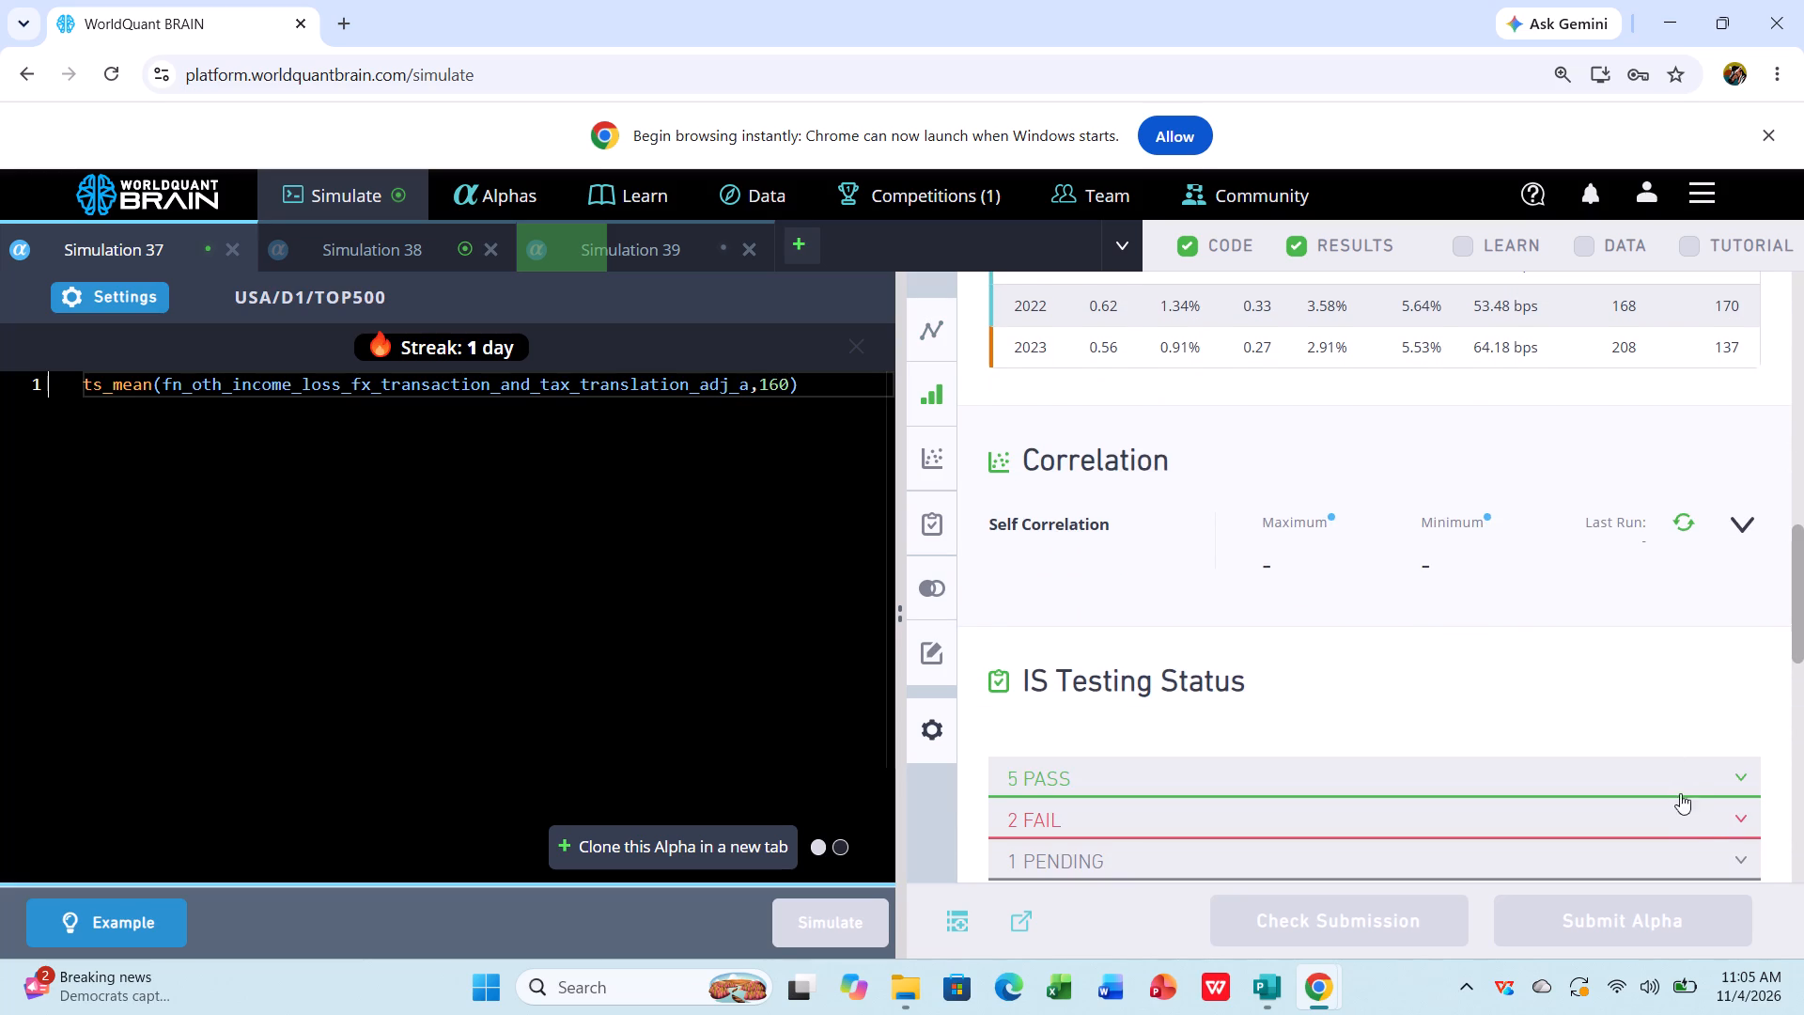
pyautogui.click(1704, 807)
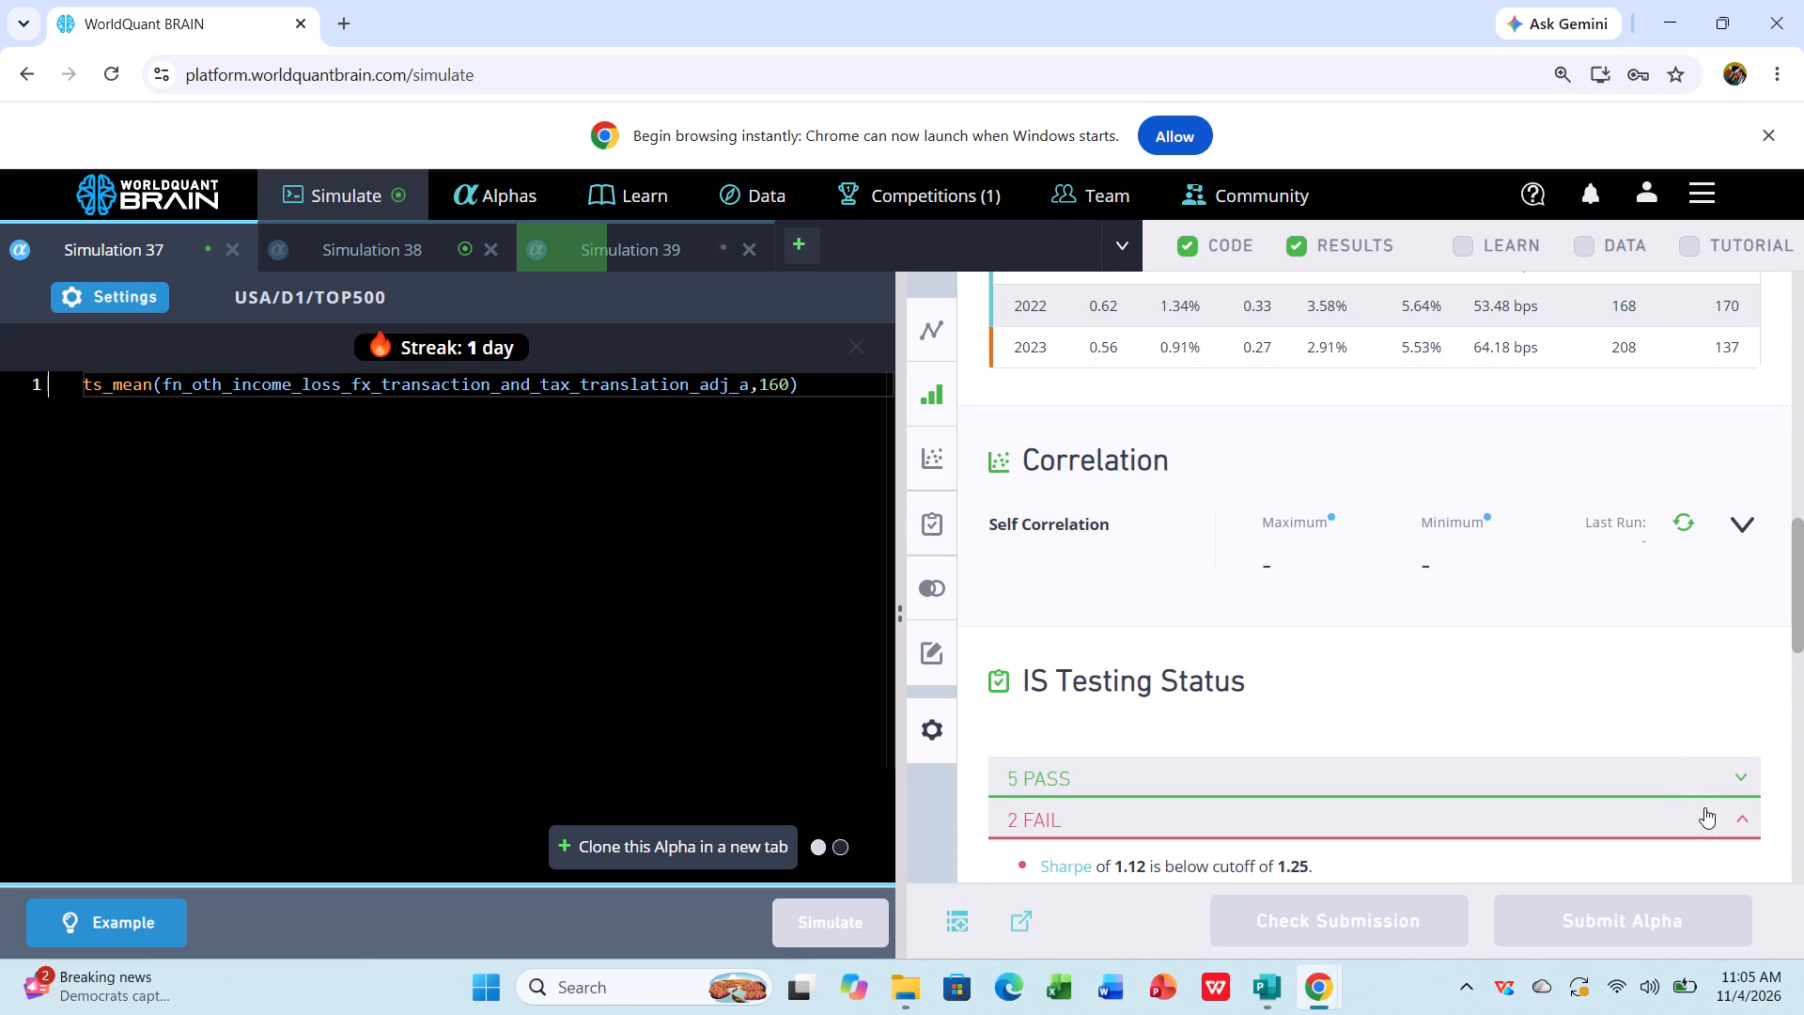
pyautogui.scroll(-2, 1704, 807)
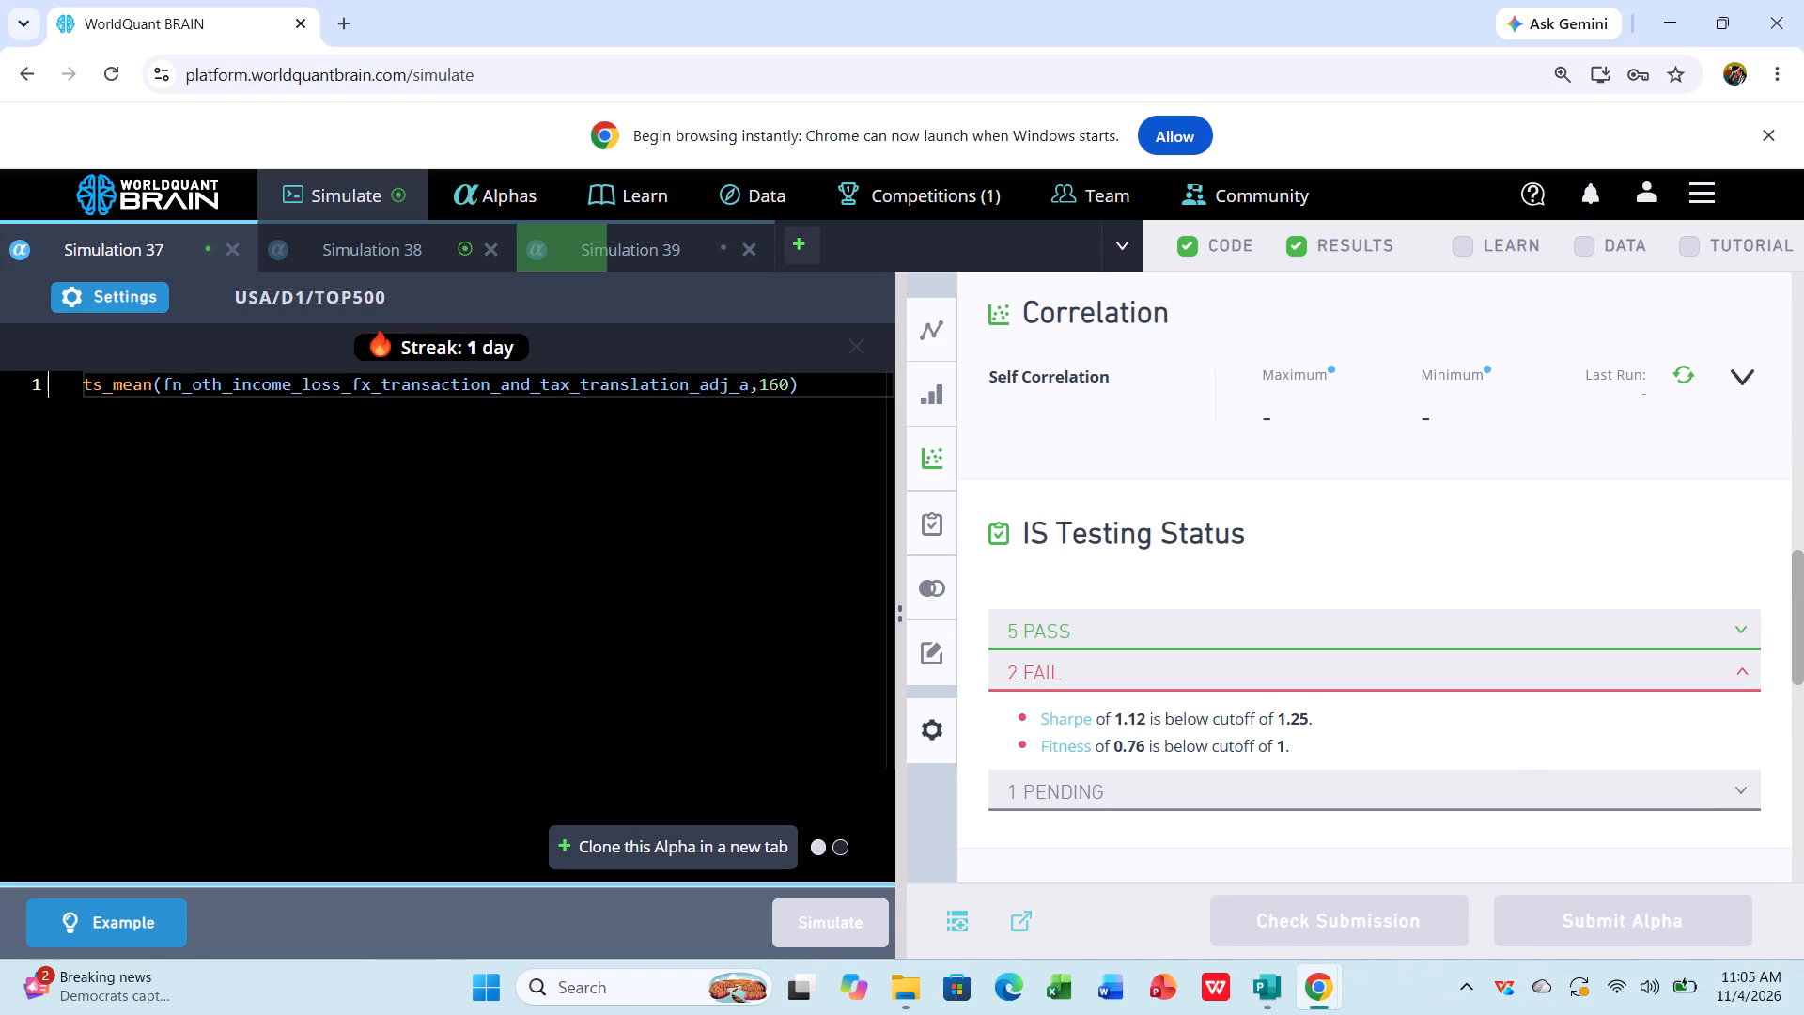
# Set Simulation 37's universe to TOPSP500, apply the settings, and simulate the alpha again.
pyautogui.click(111, 295)
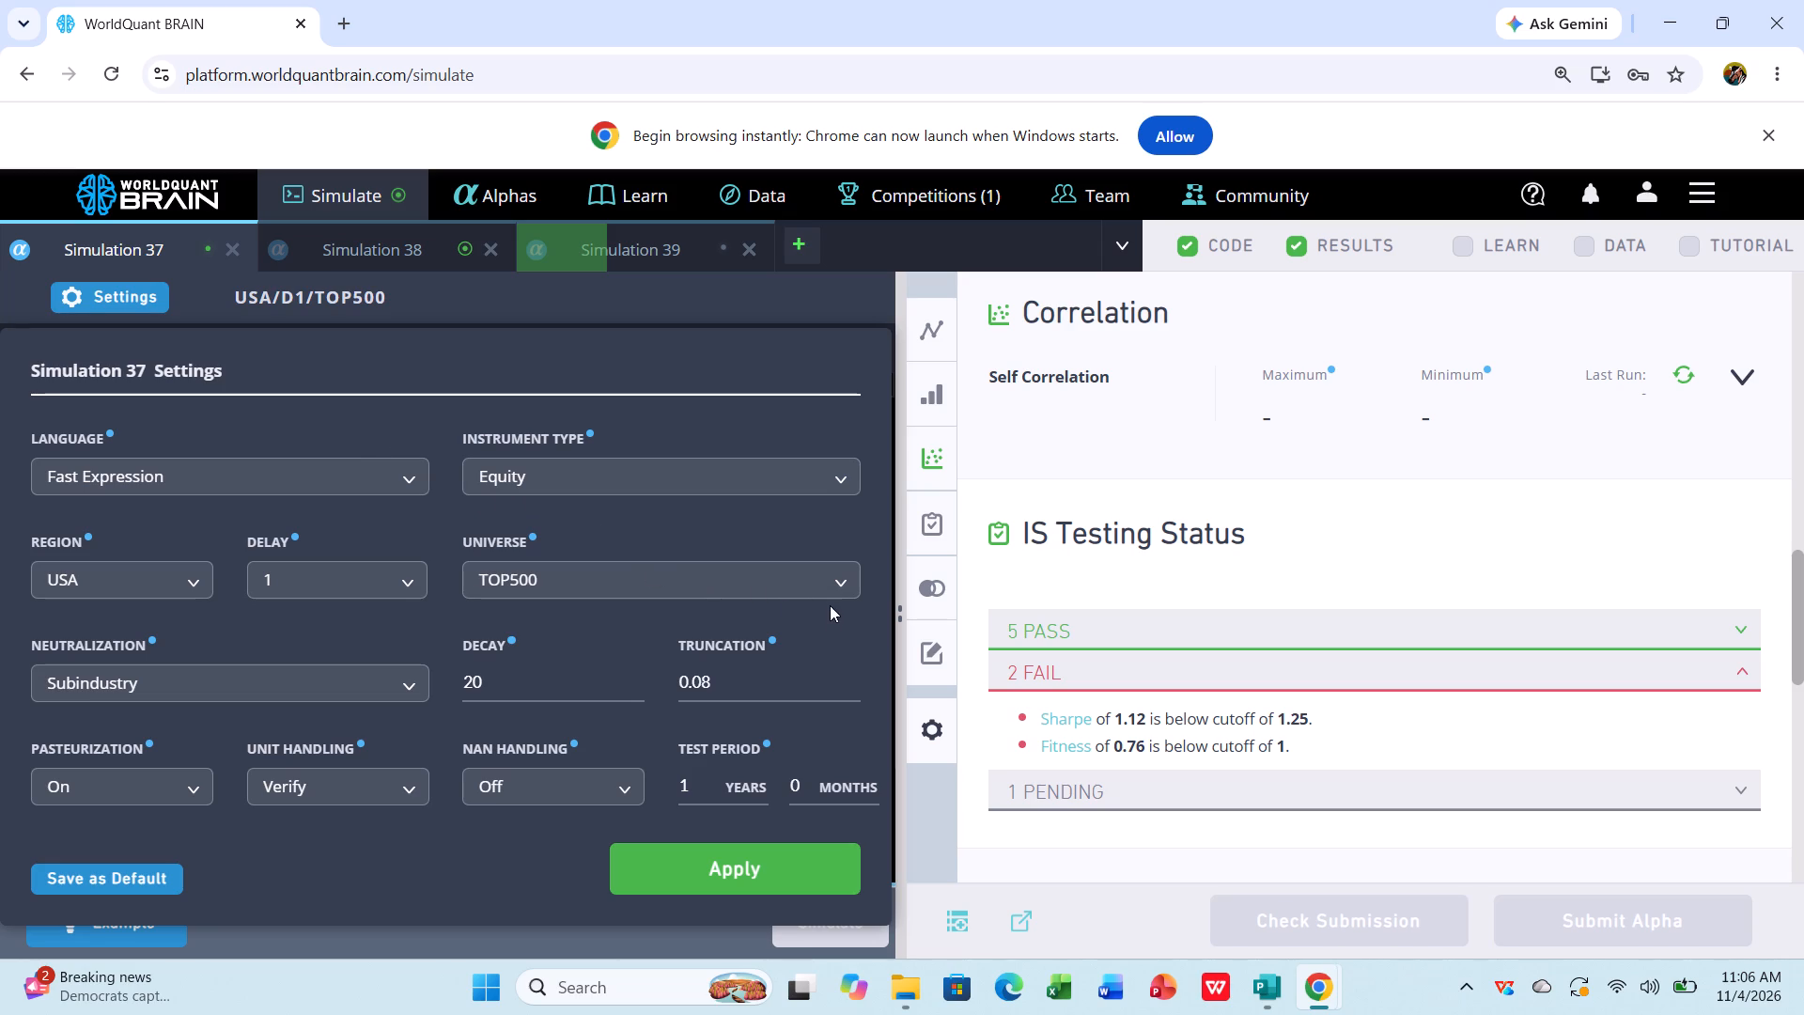
pyautogui.click(841, 582)
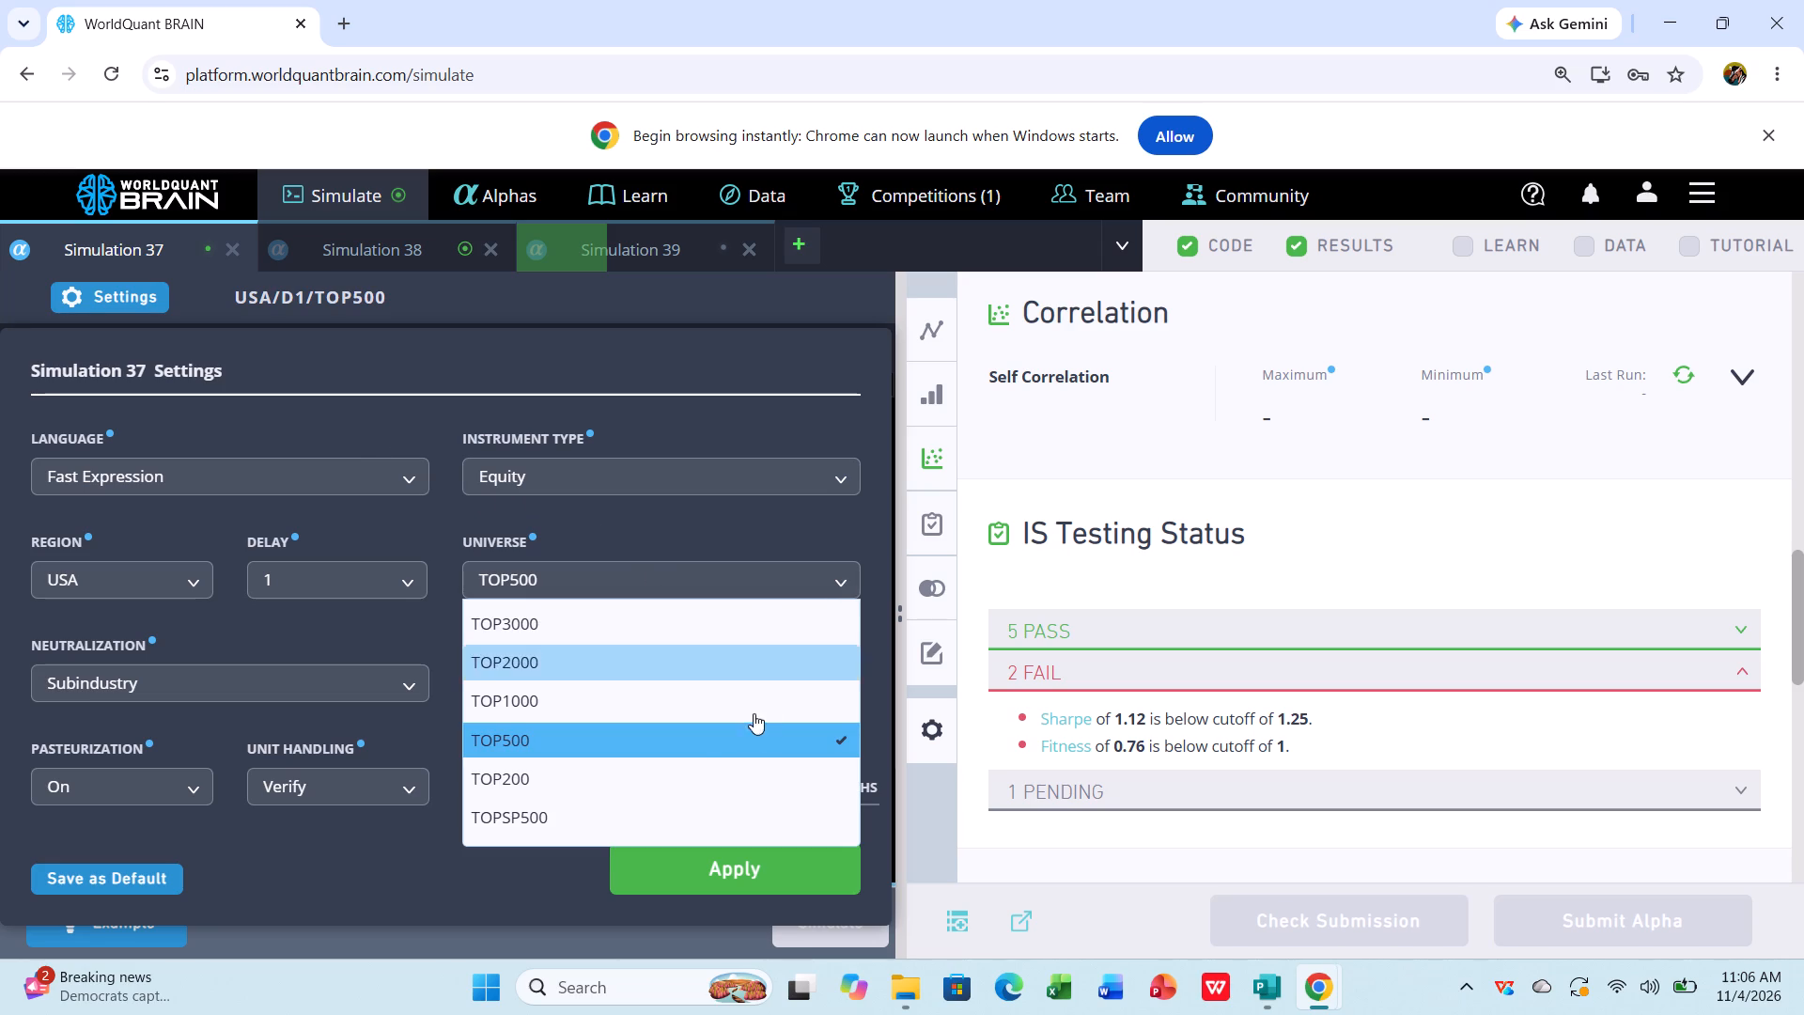
pyautogui.click(583, 816)
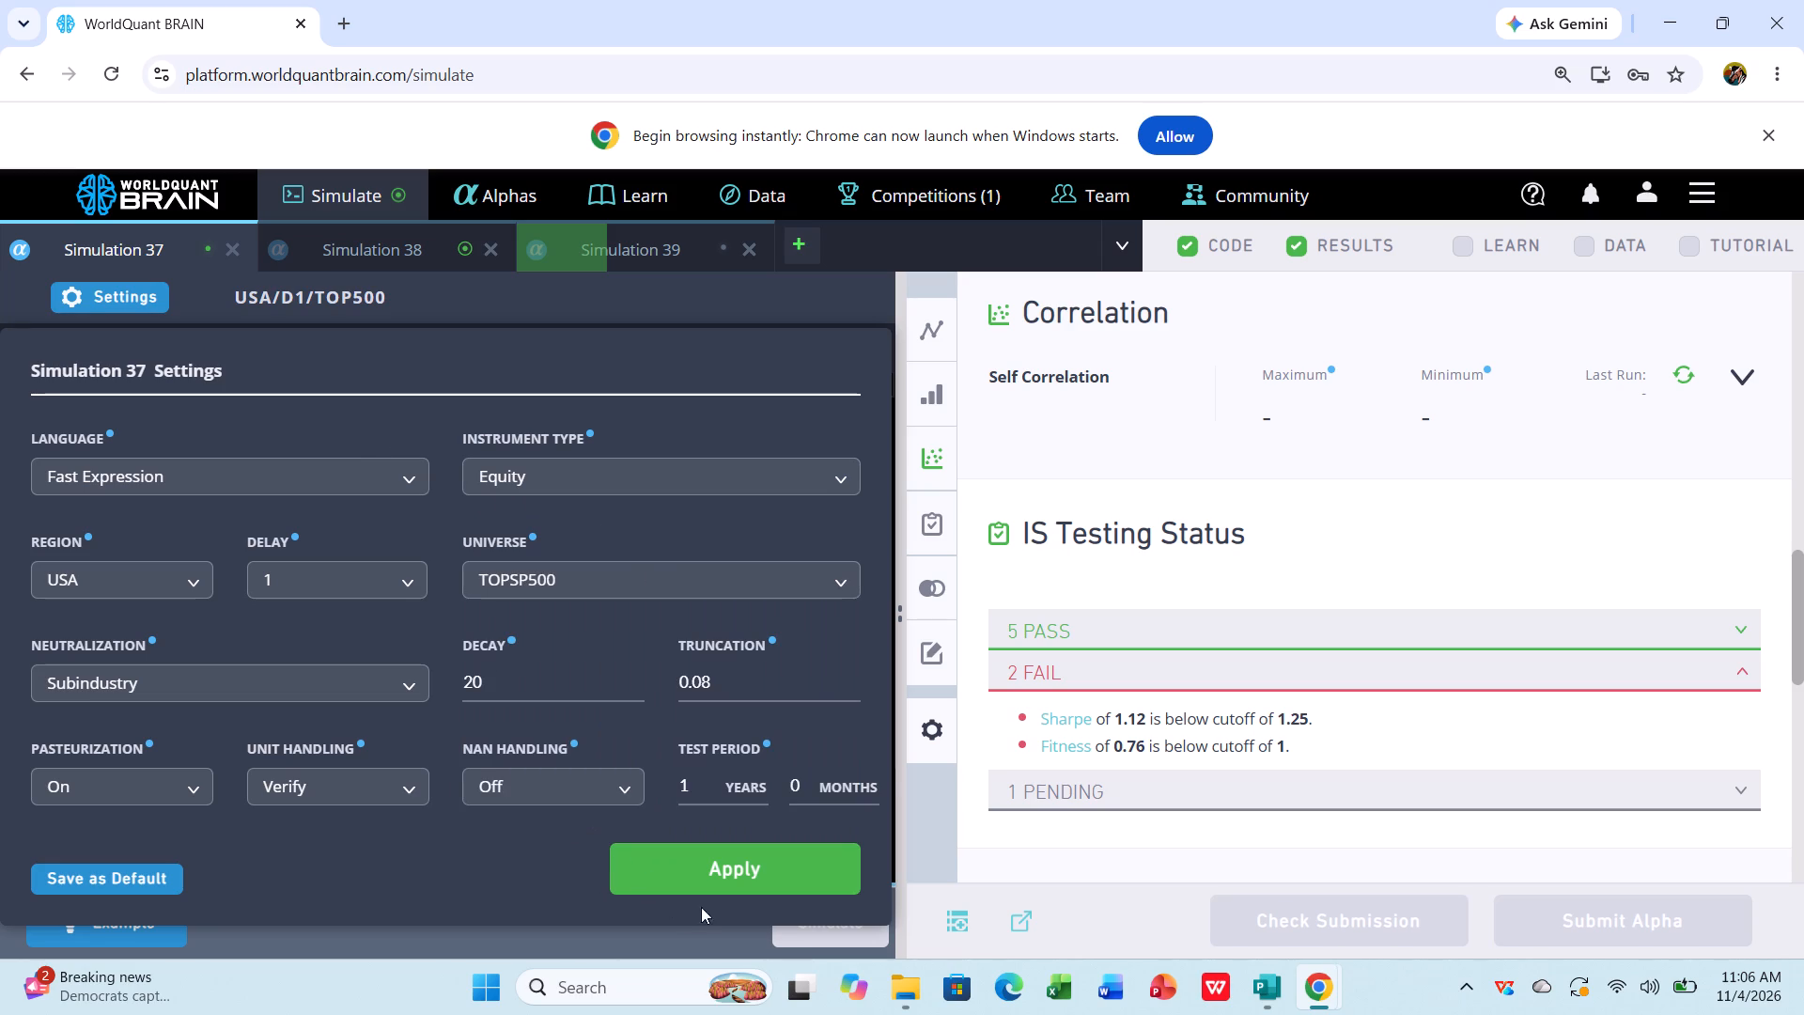
pyautogui.click(730, 868)
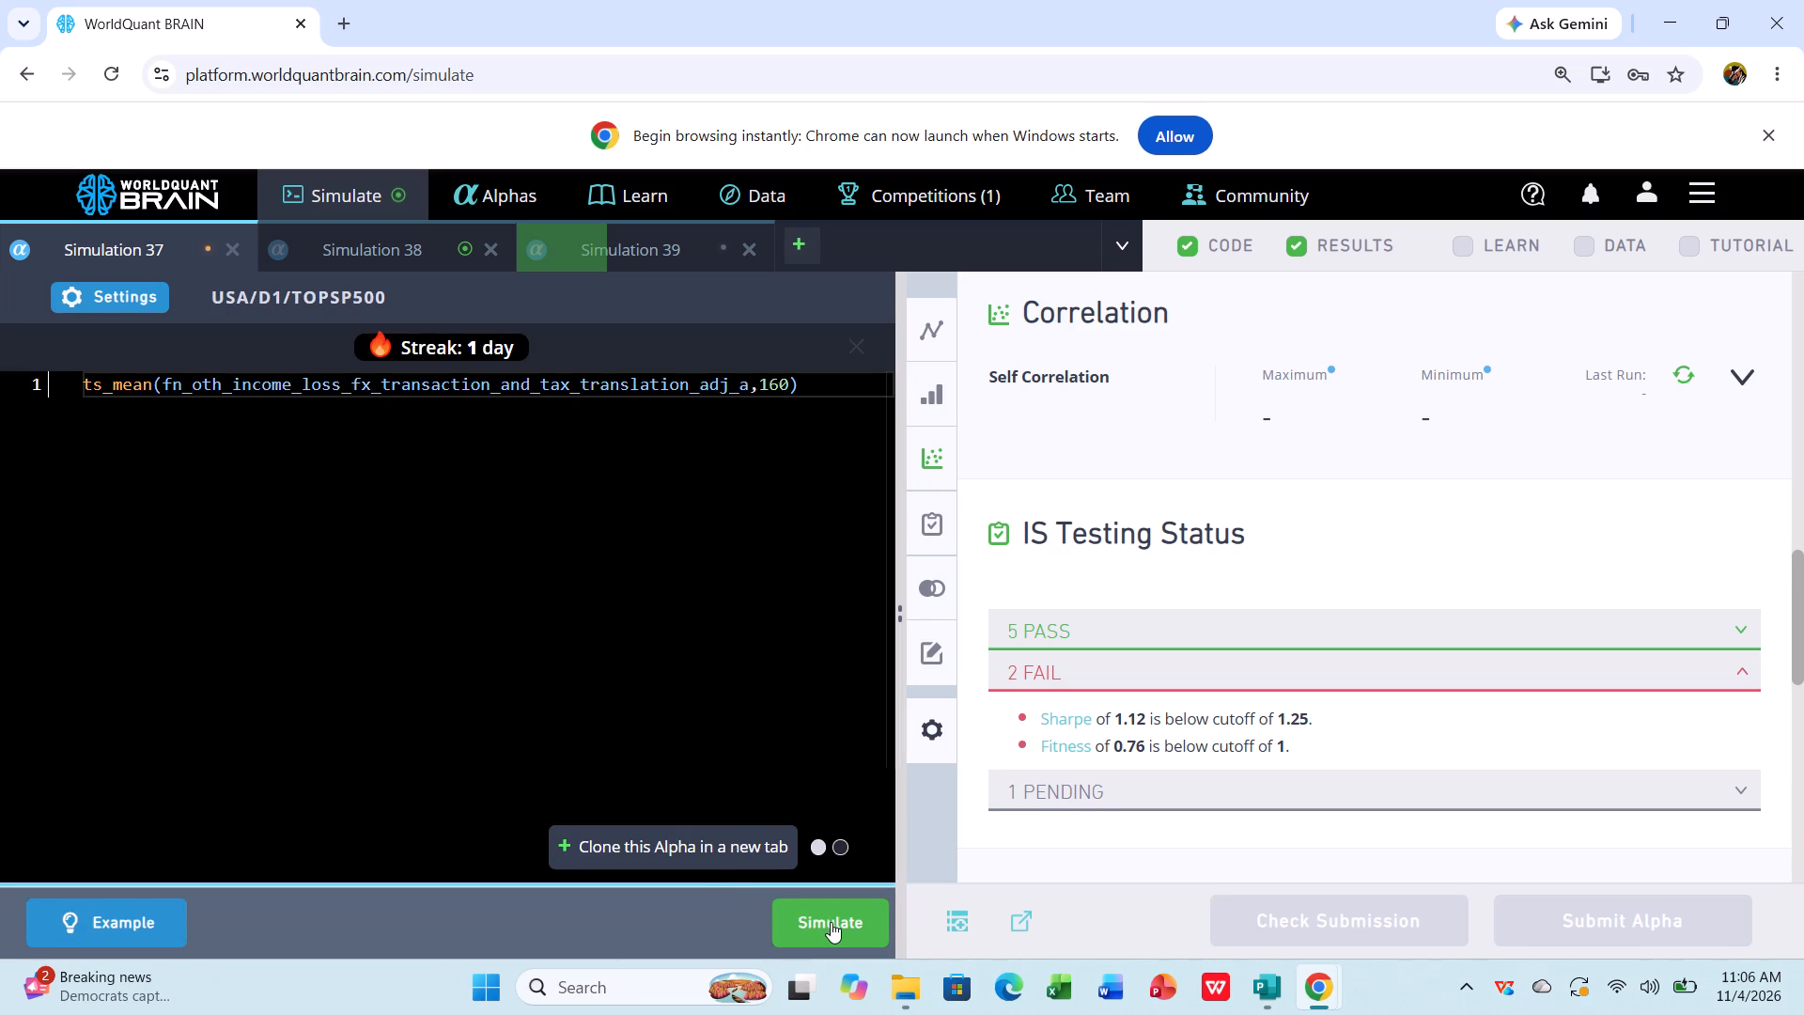
pyautogui.click(831, 922)
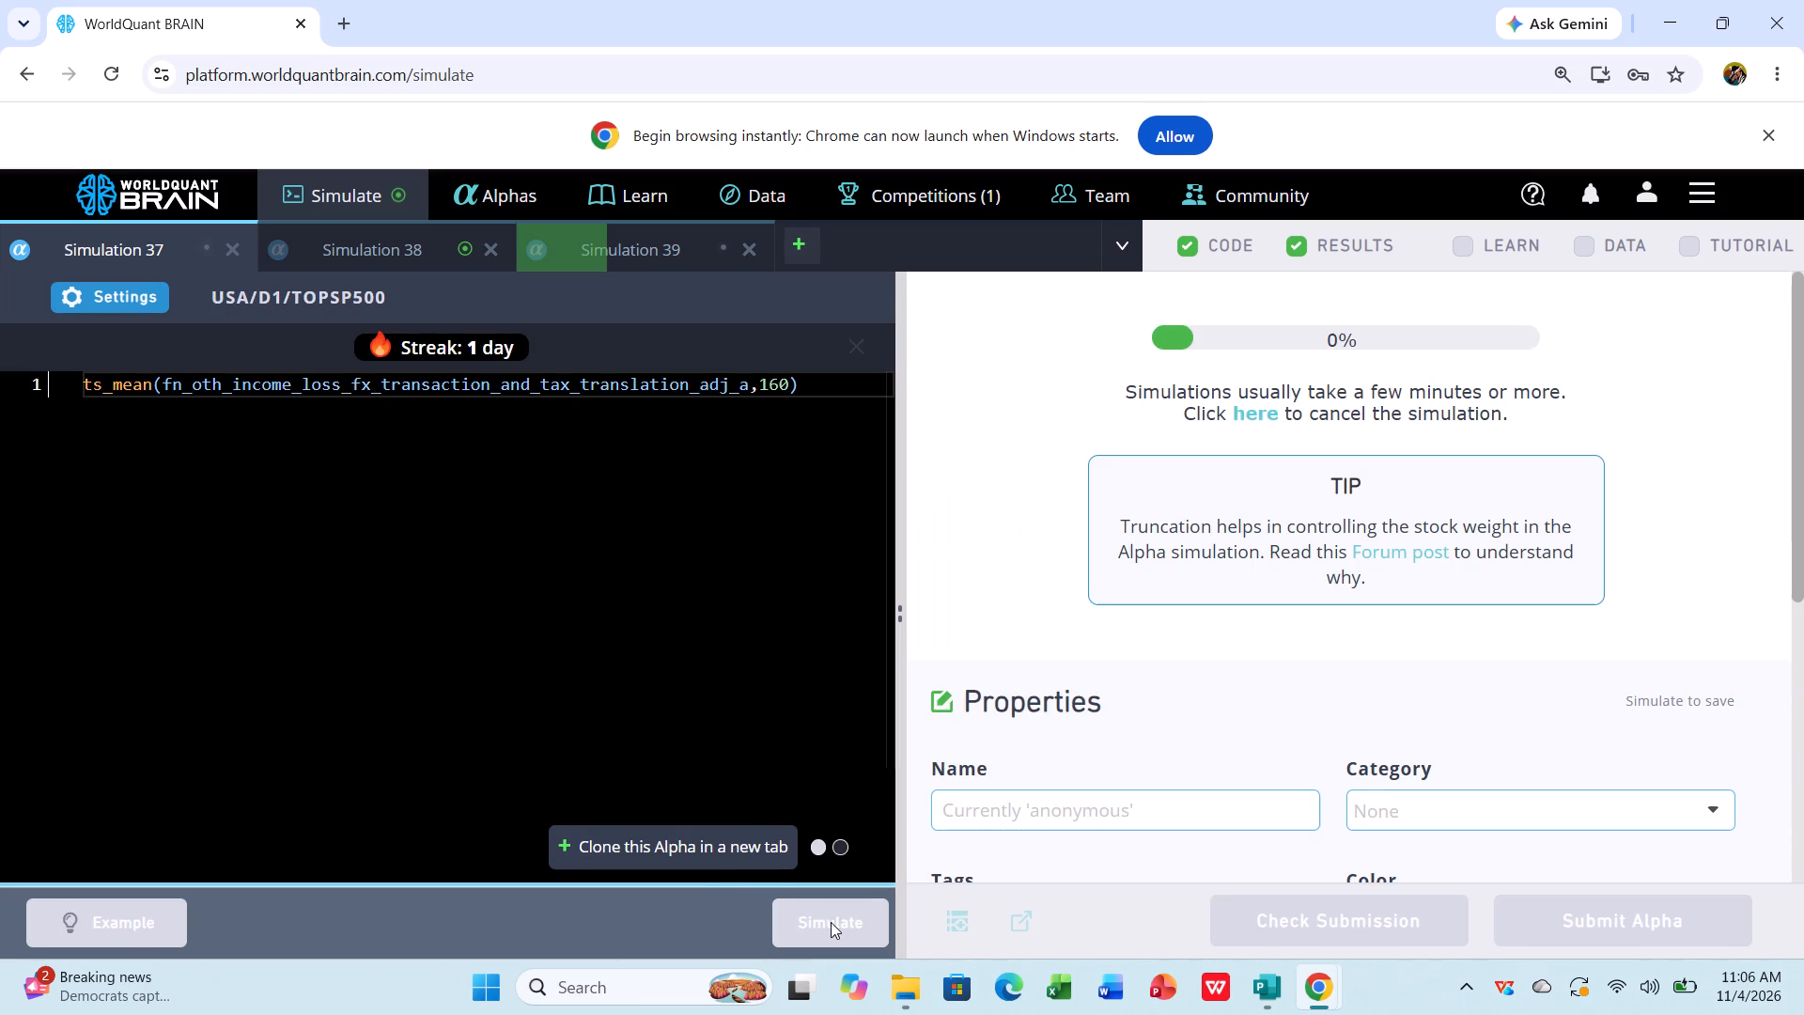
# Show Simulation 38's test period, examine its IS-period summary, and expand the failed tests under IS Testing Status.
pyautogui.doubleClick(407, 245)
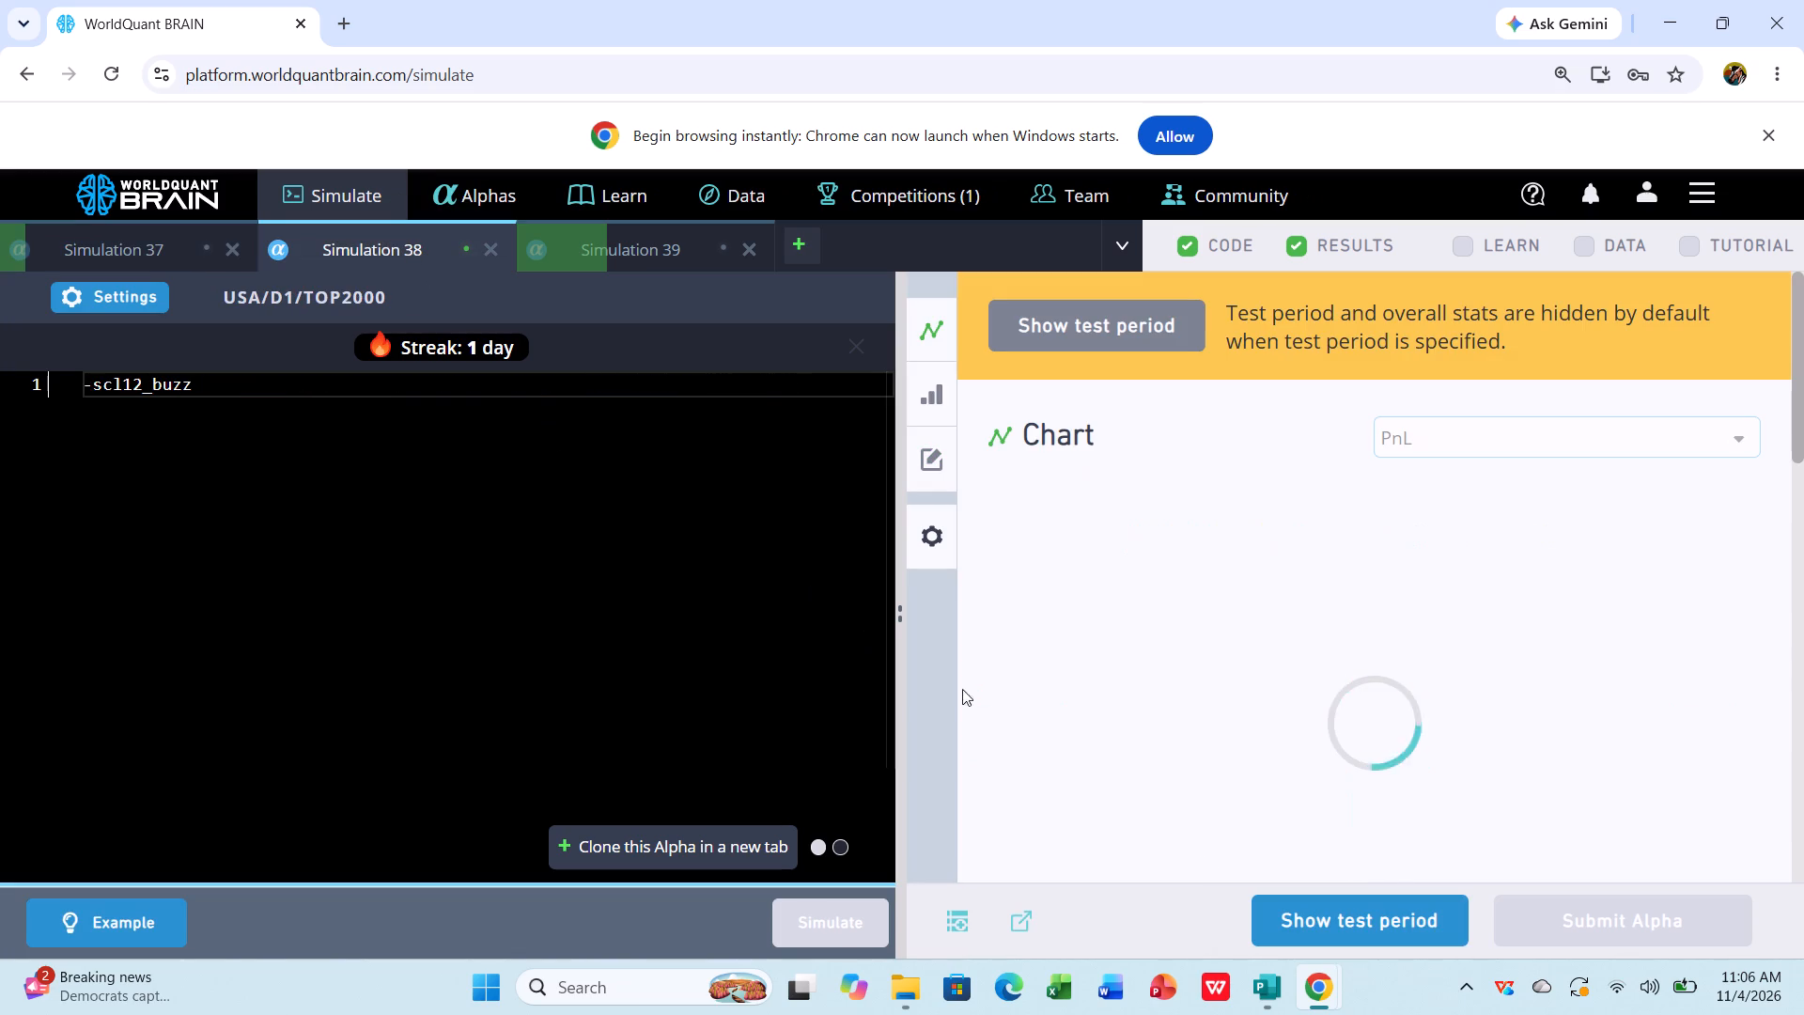
pyautogui.click(1345, 923)
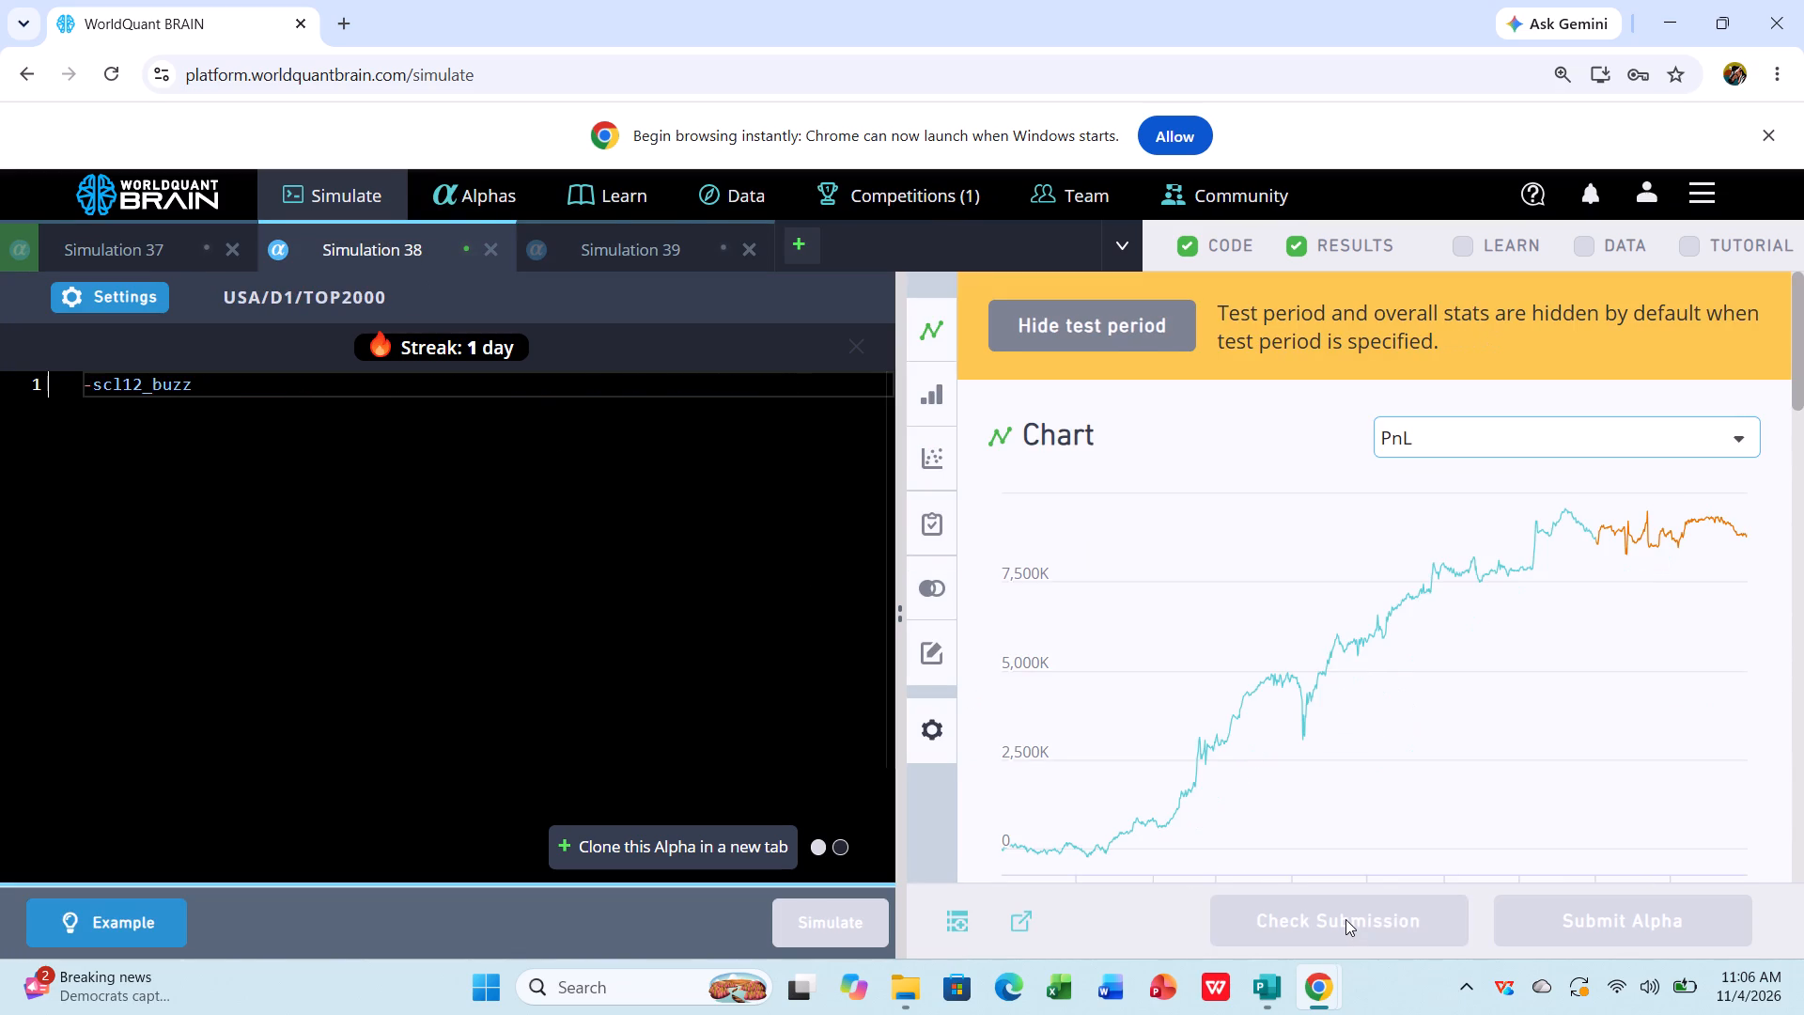
pyautogui.scroll(-4, 1384, 802)
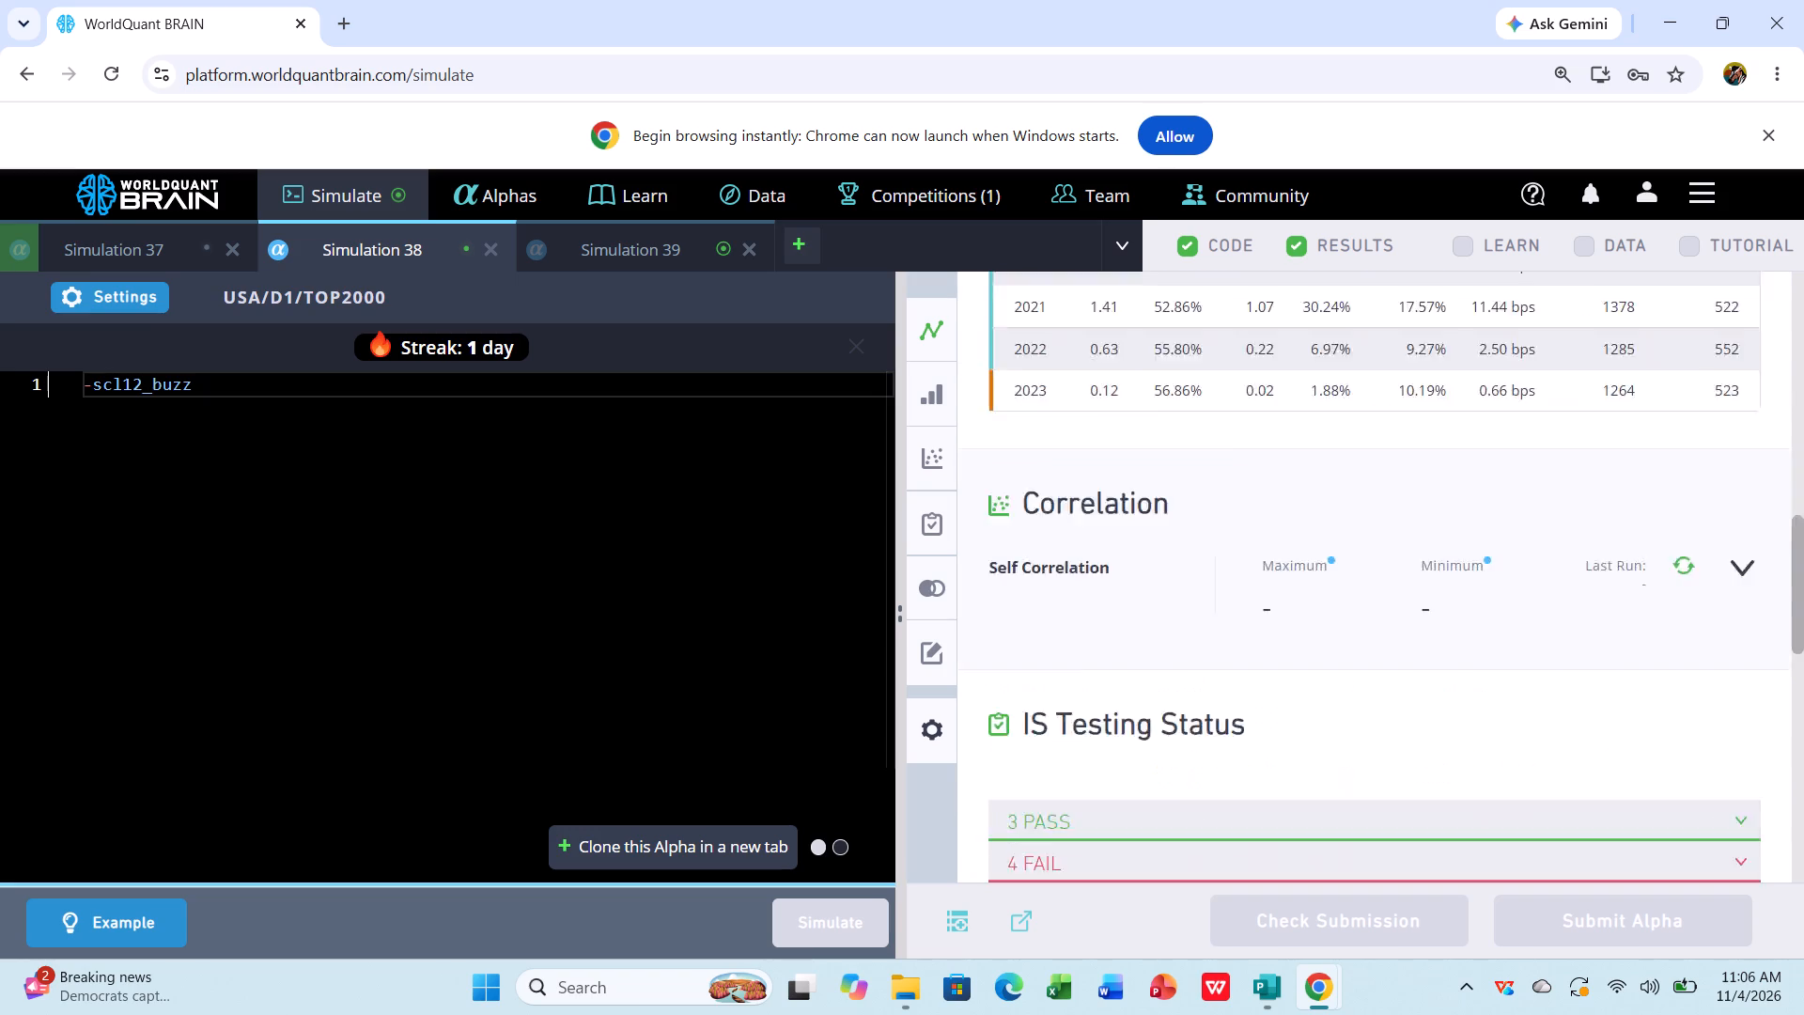
pyautogui.scroll(3, 1385, 800)
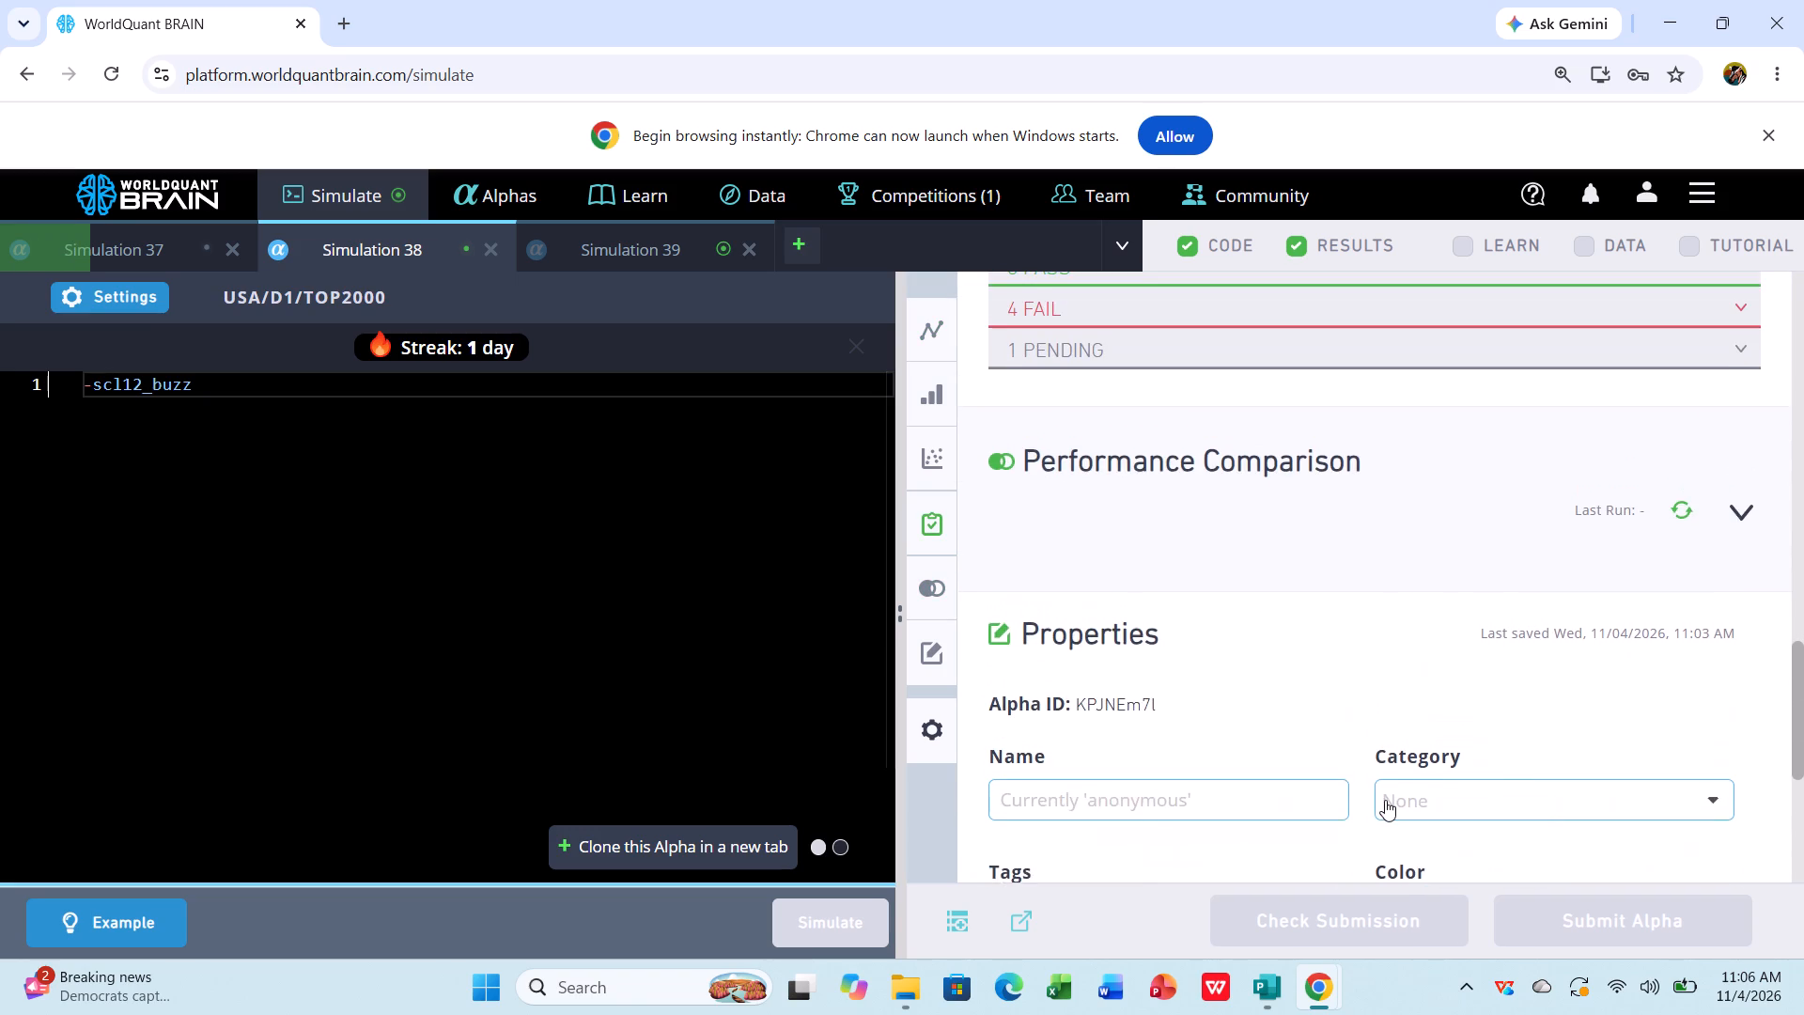
pyautogui.scroll(7, 1385, 800)
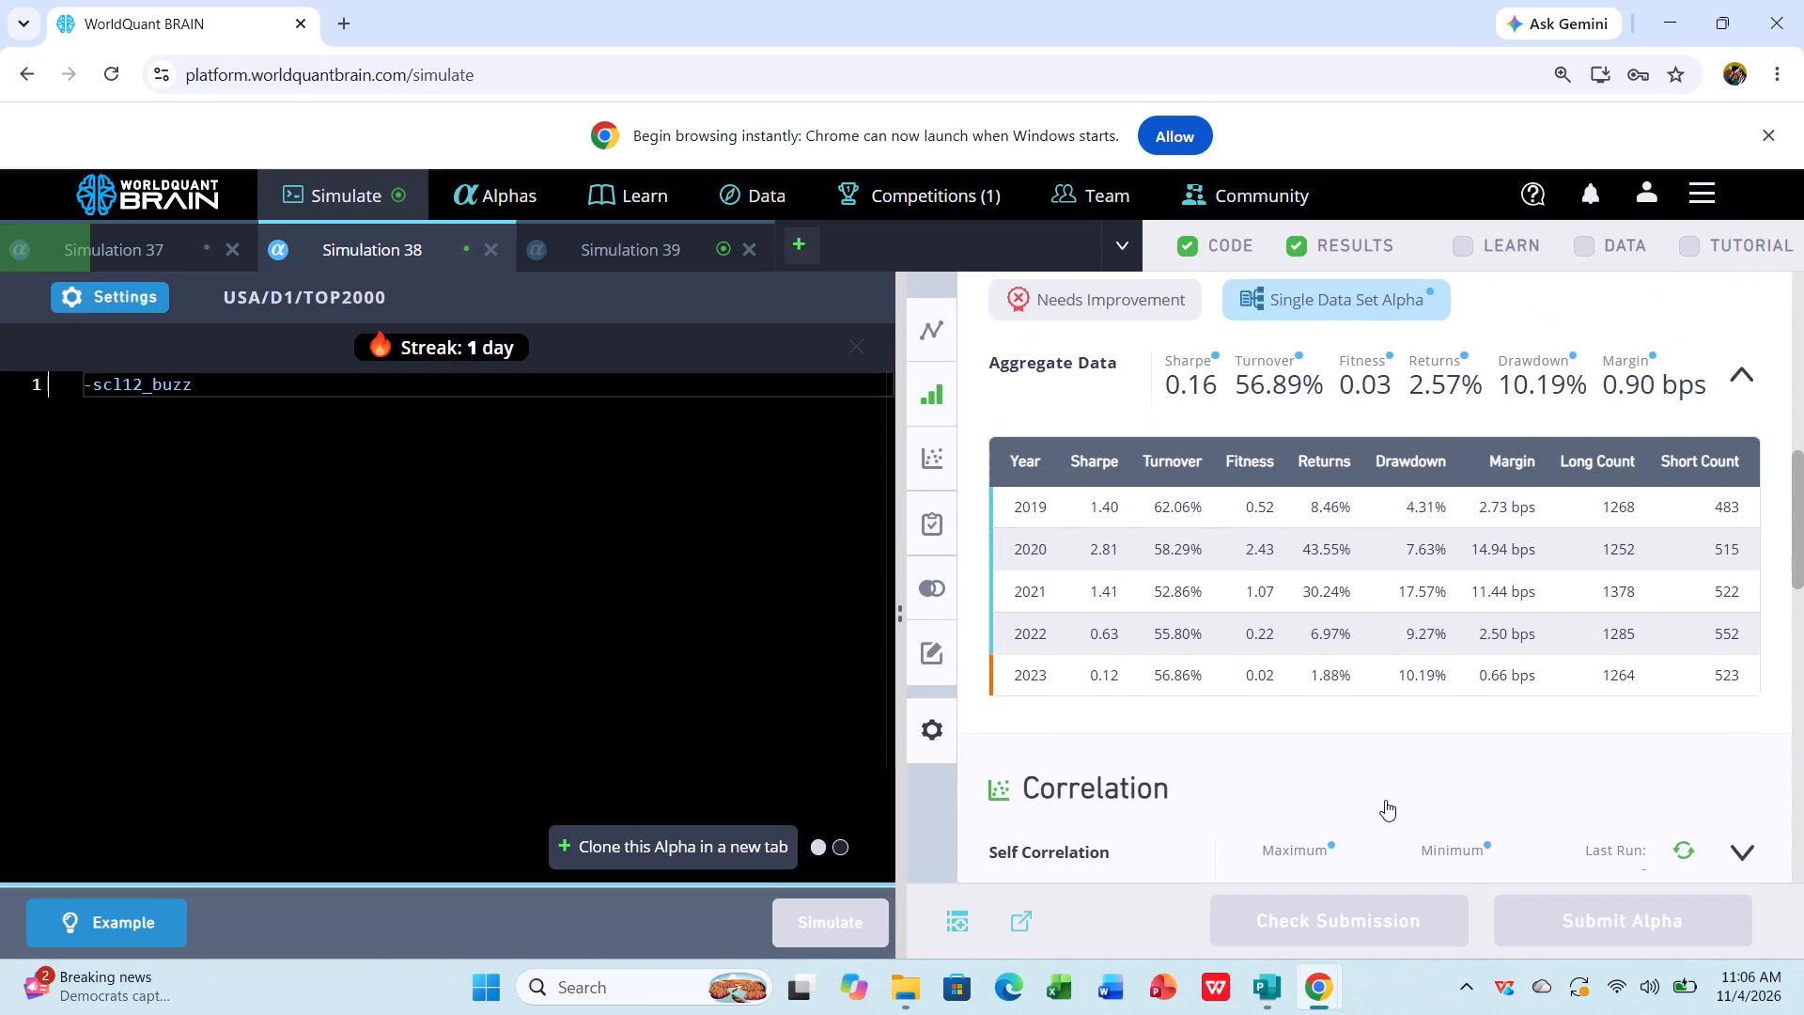
pyautogui.scroll(1, 1385, 800)
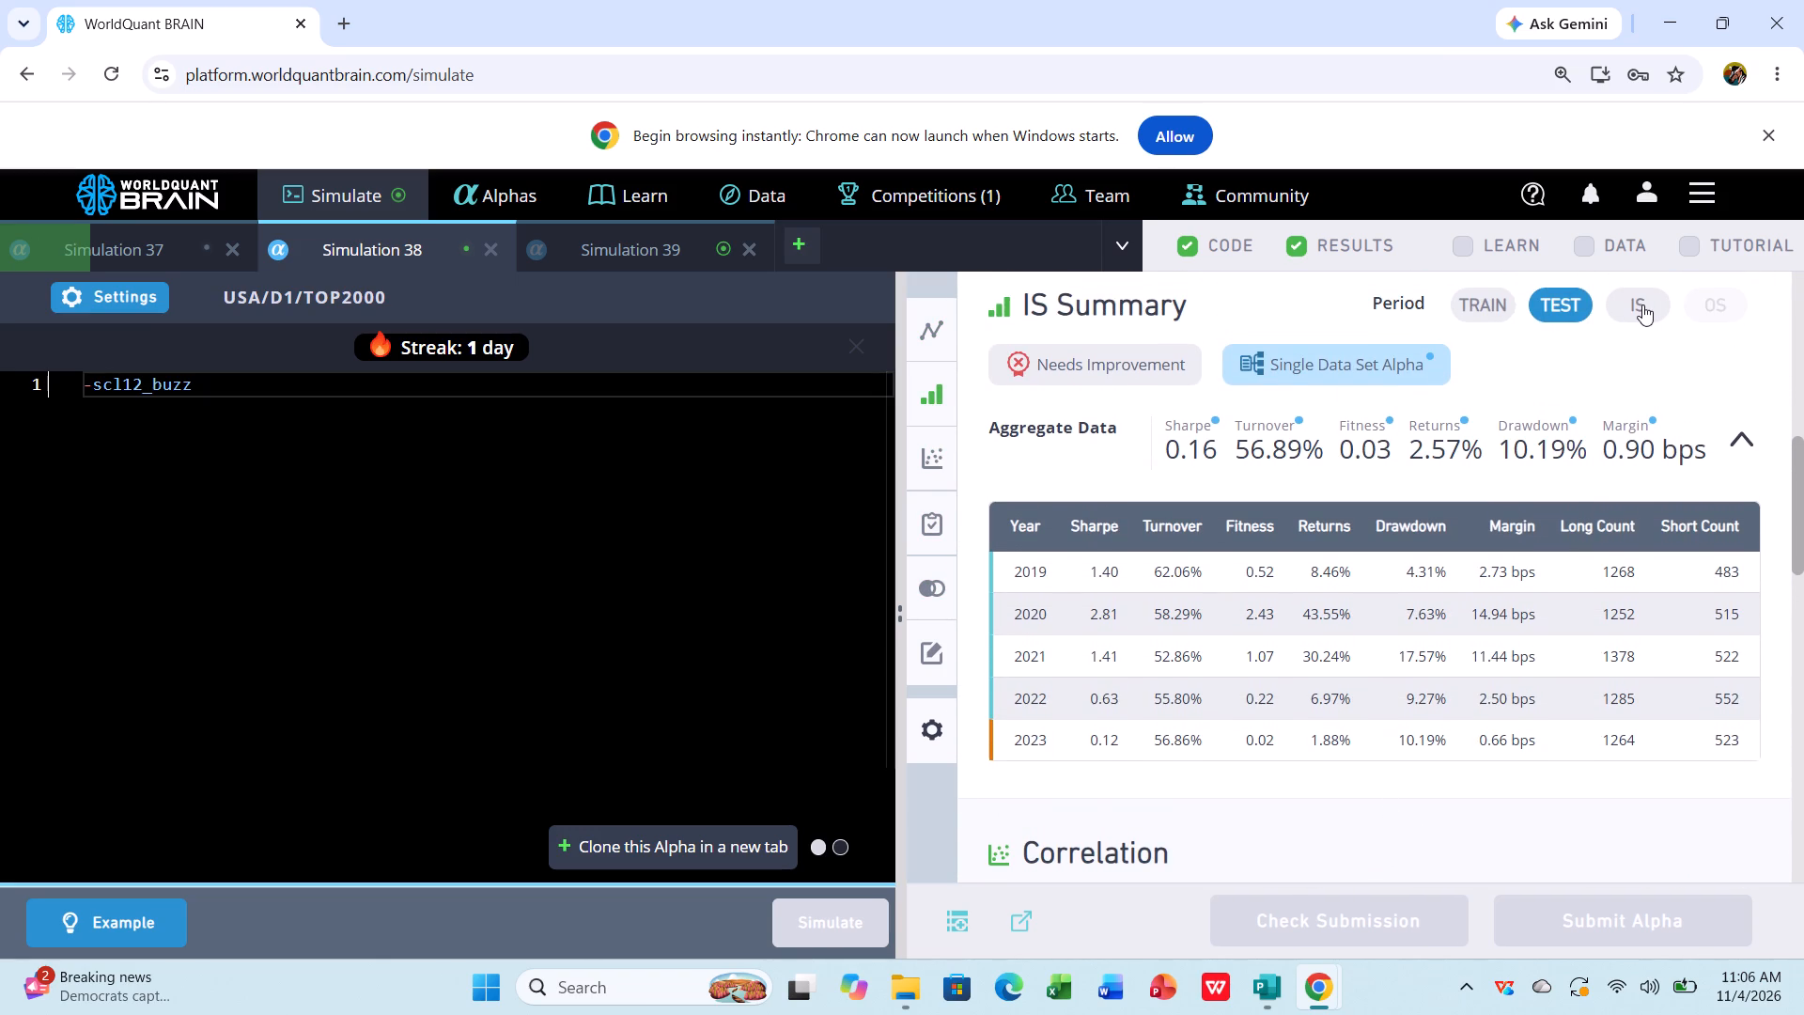
pyautogui.click(1642, 305)
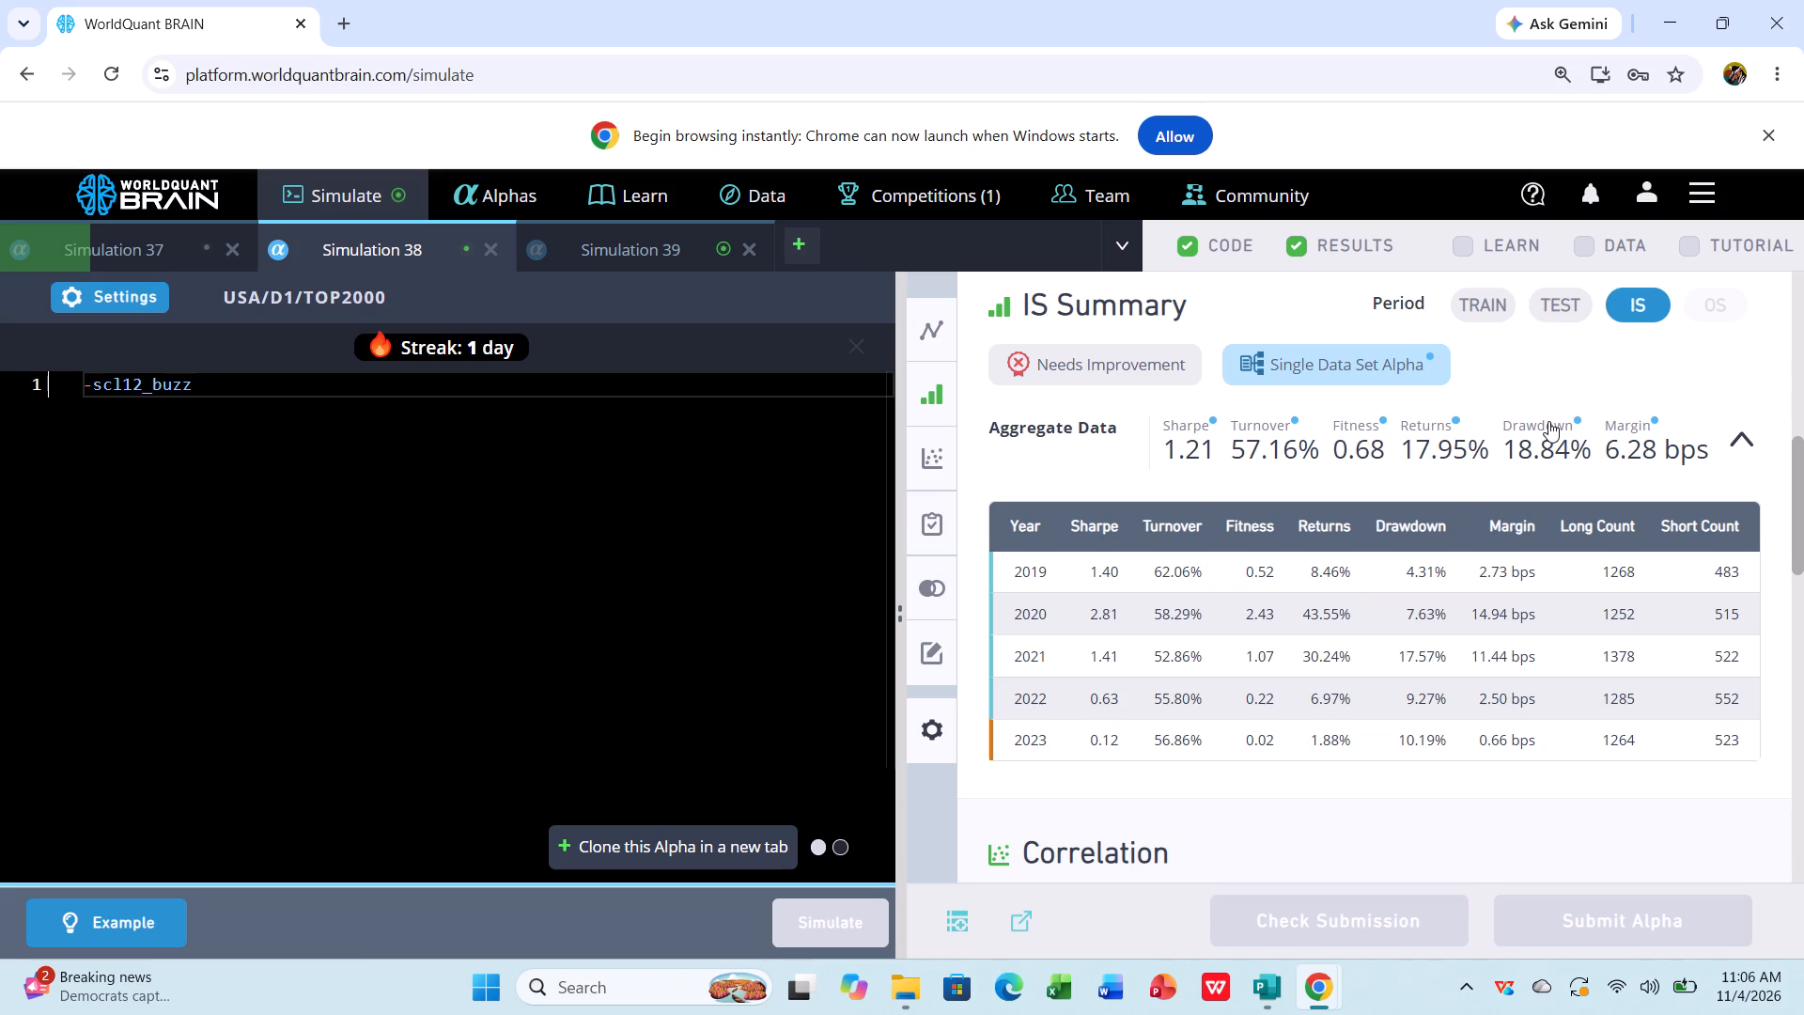
pyautogui.scroll(-3, 1548, 421)
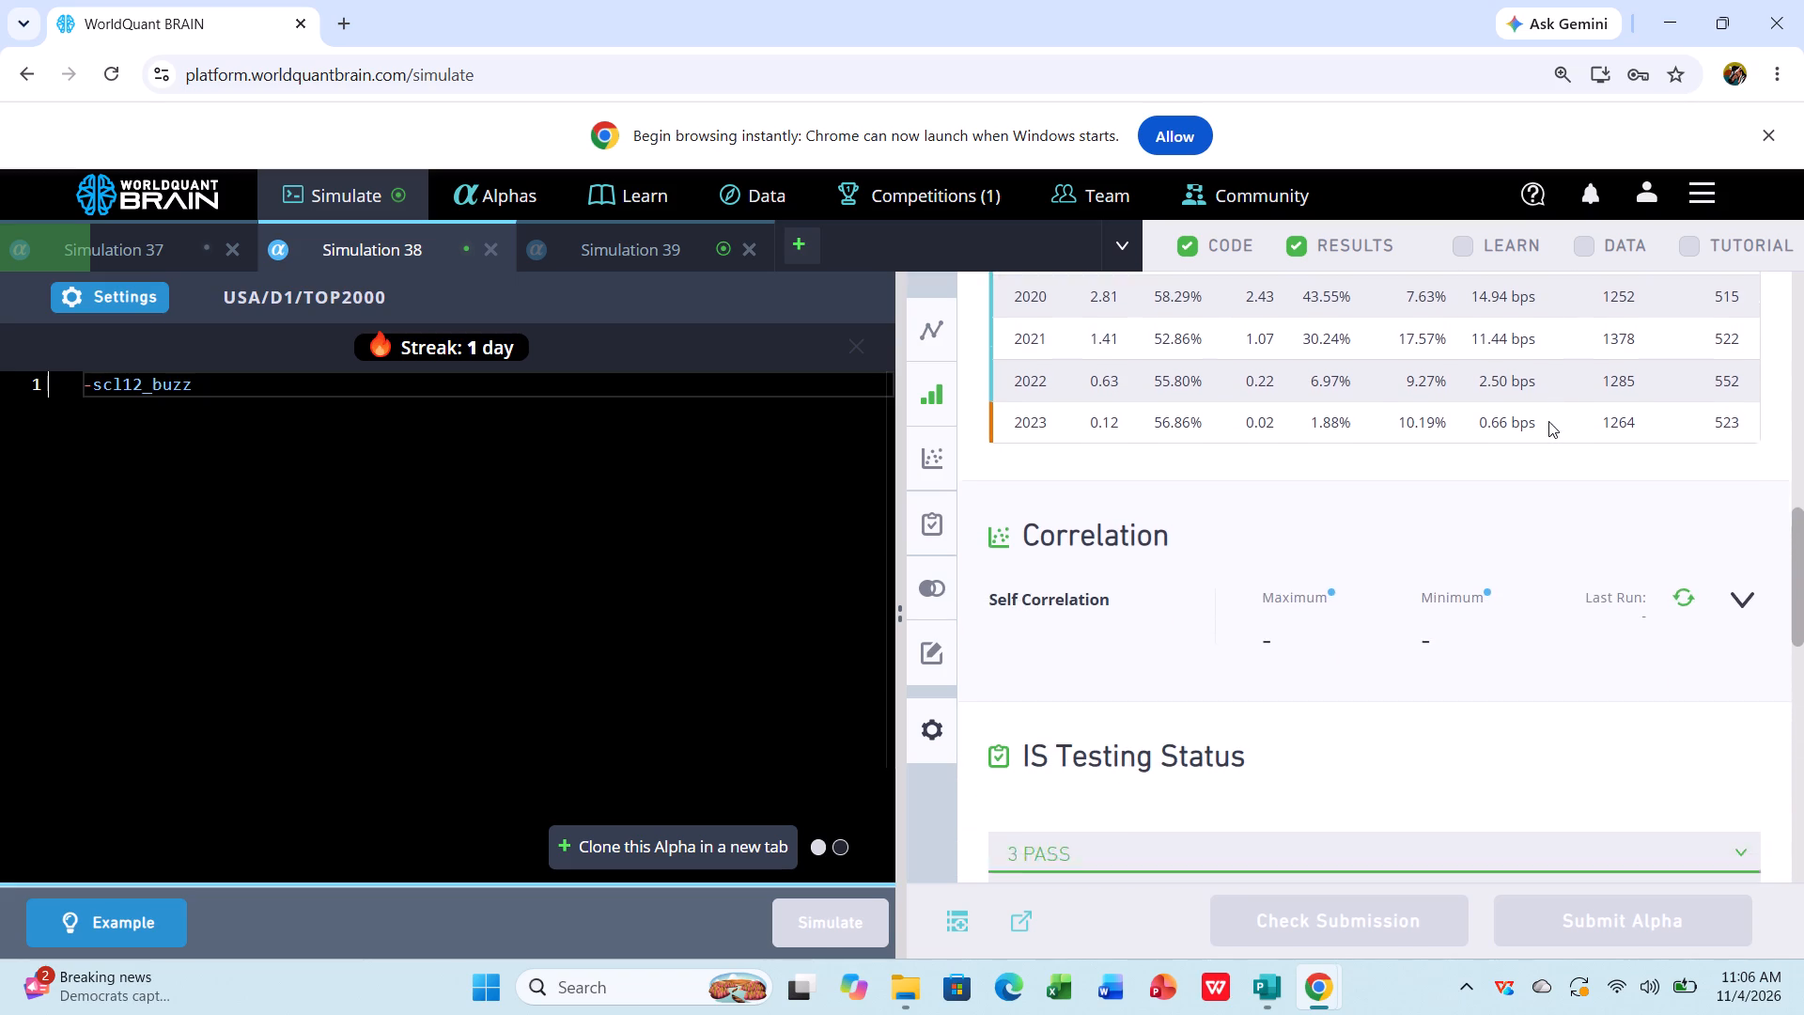
pyautogui.scroll(-2, 1548, 421)
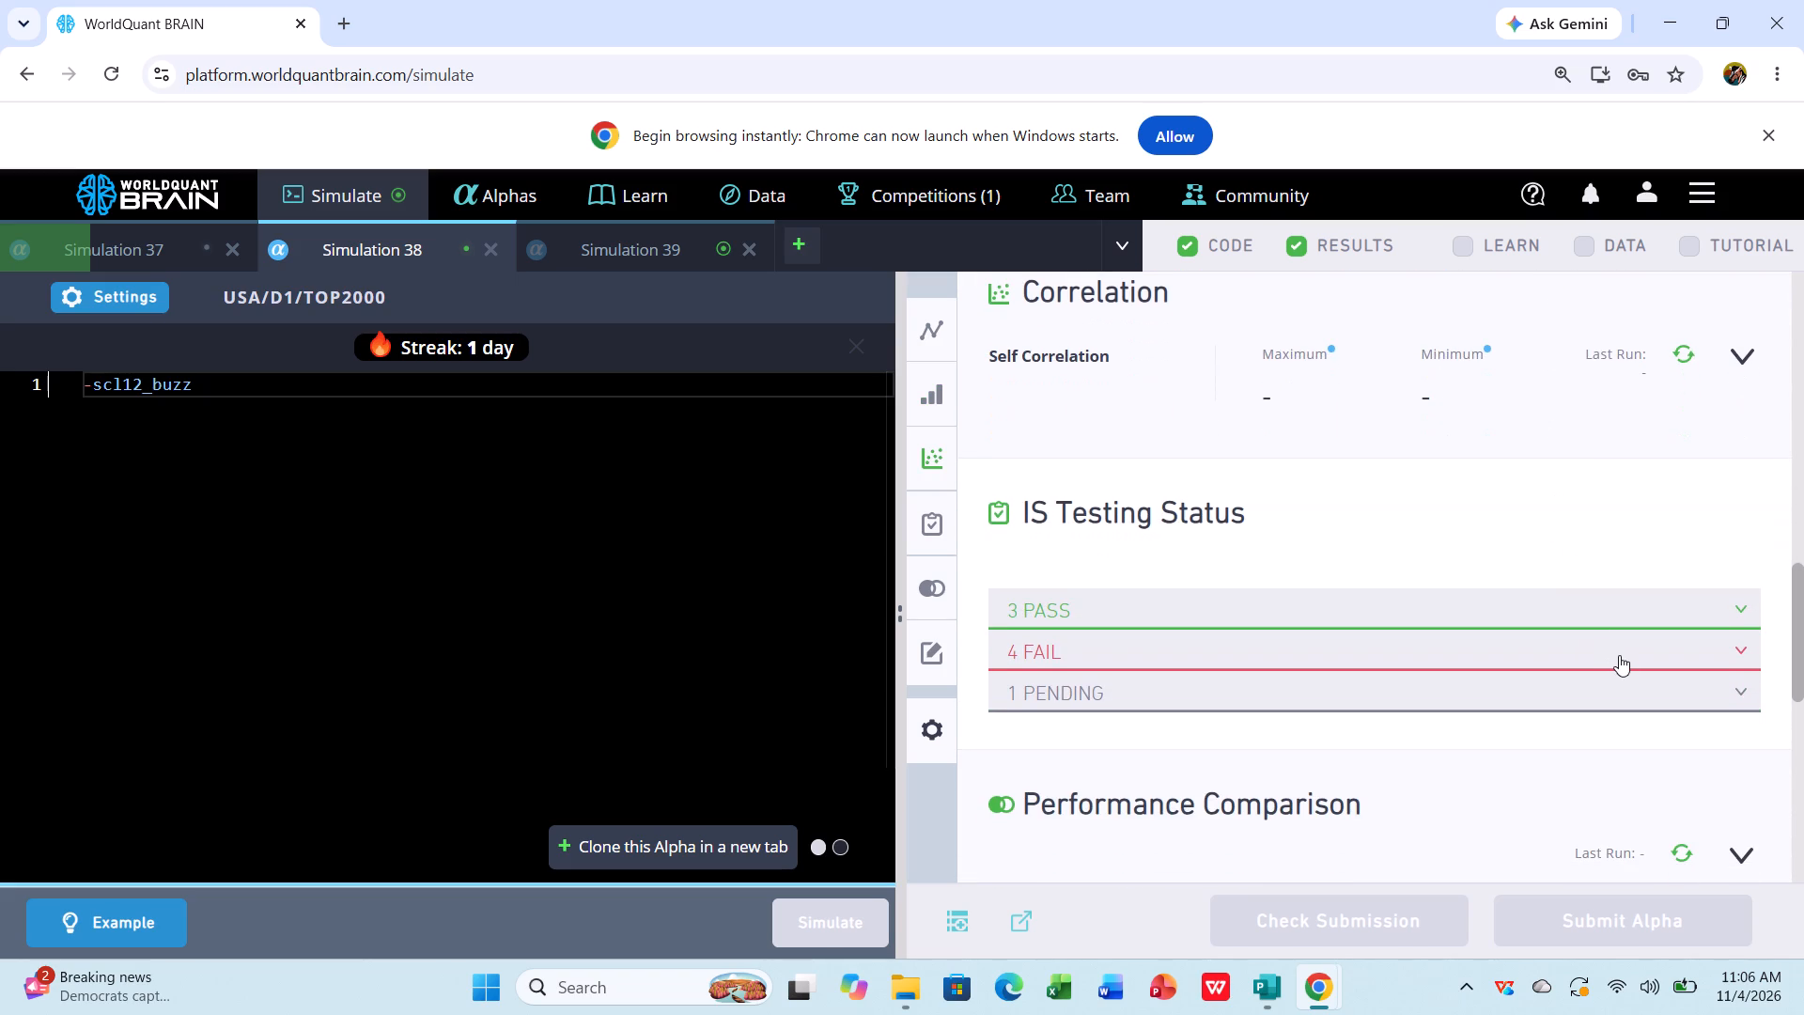
pyautogui.click(1624, 655)
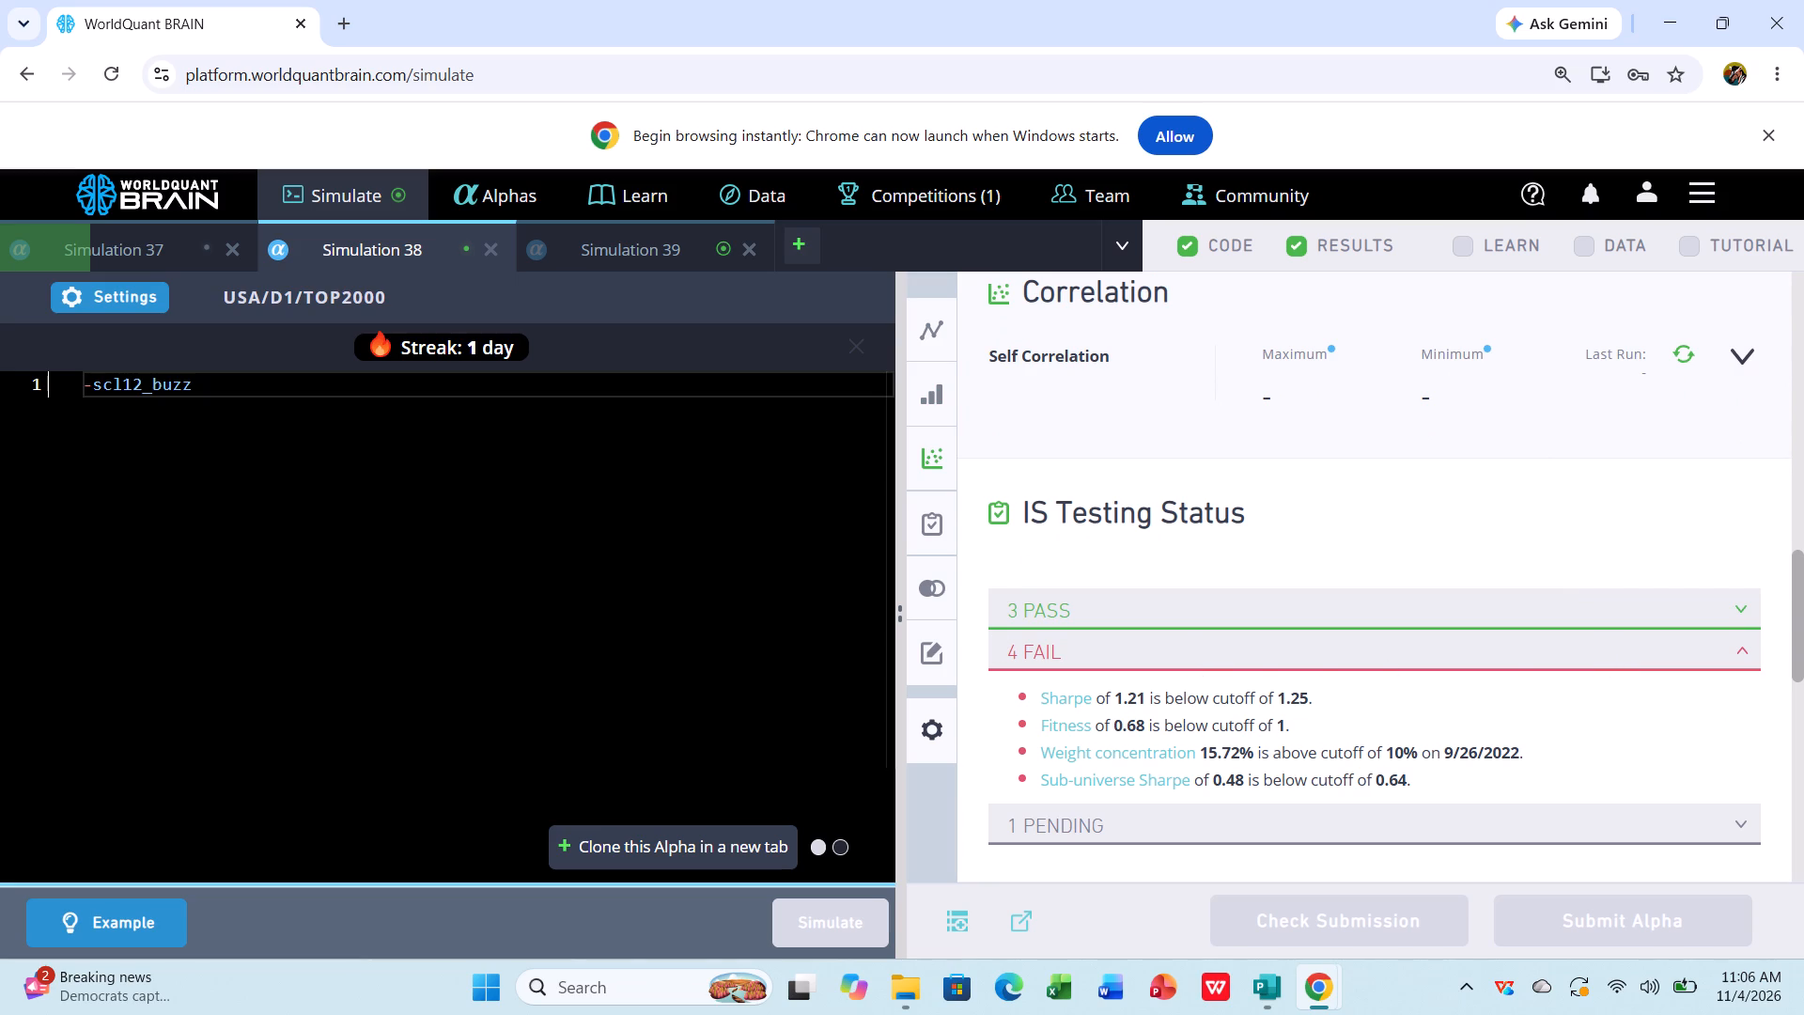
# Open Simulation 38's settings and bring up the universe choices.
pyautogui.click(115, 289)
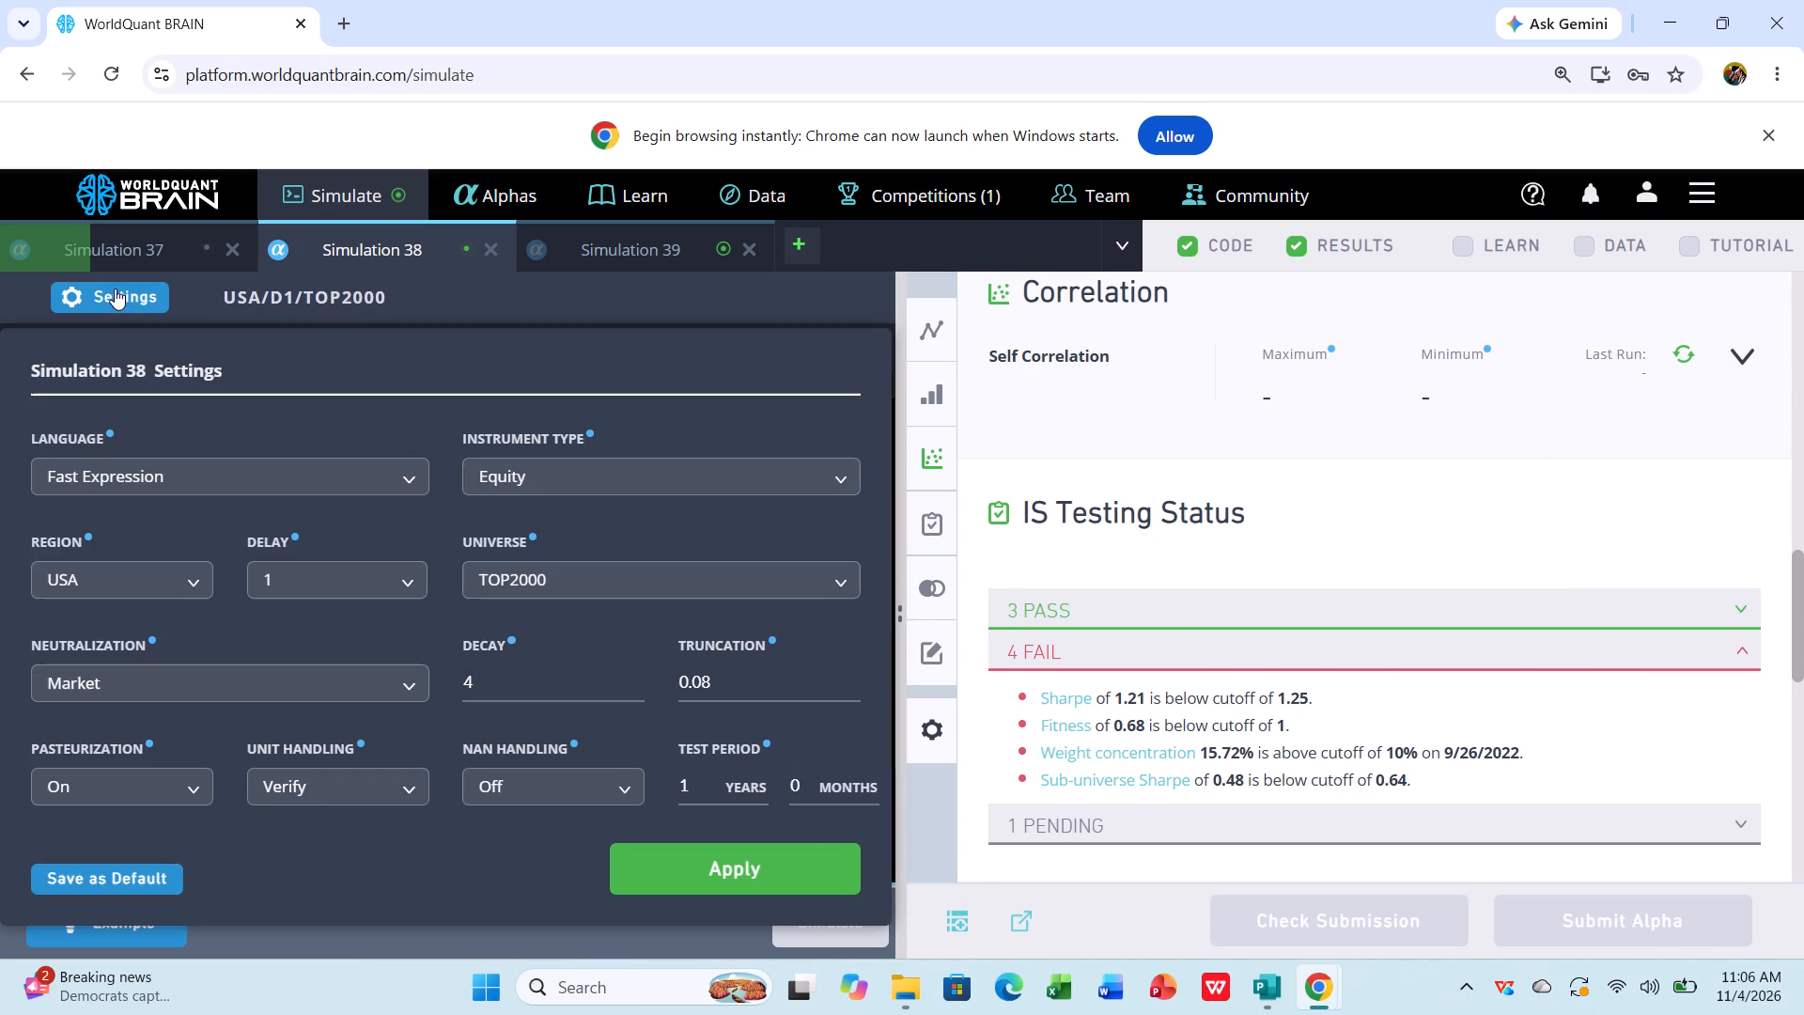
pyautogui.click(754, 578)
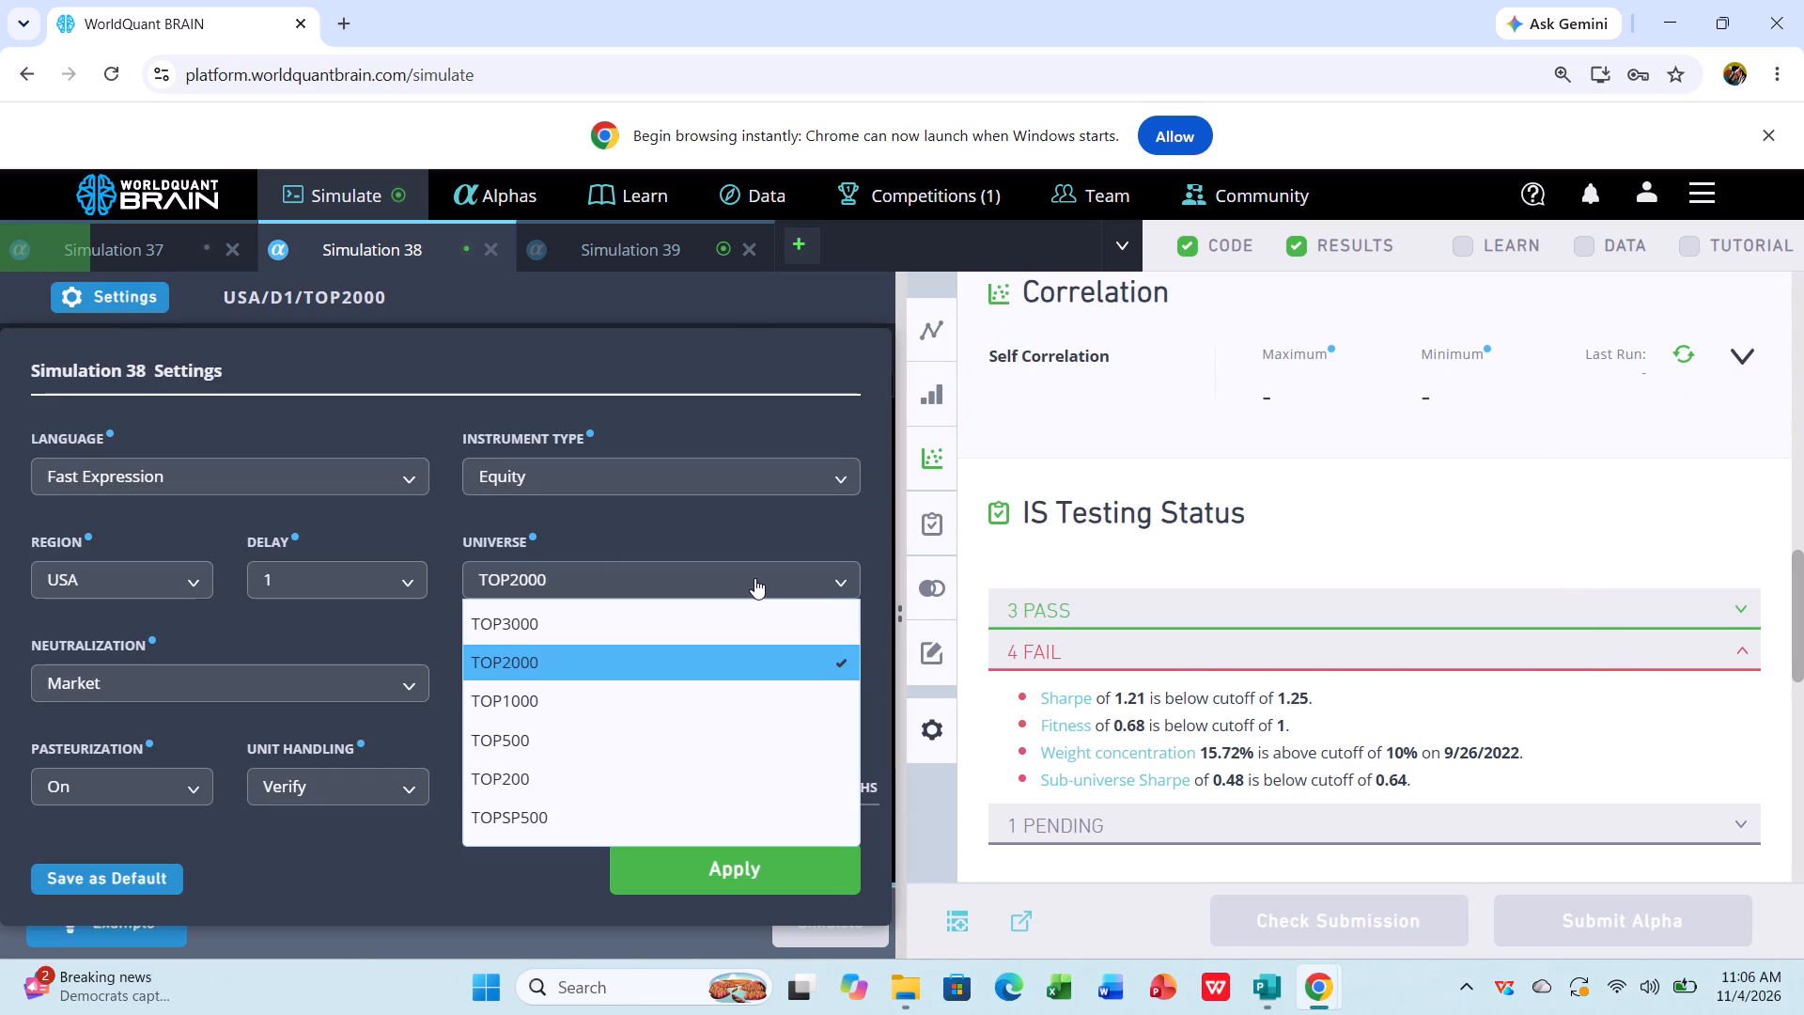
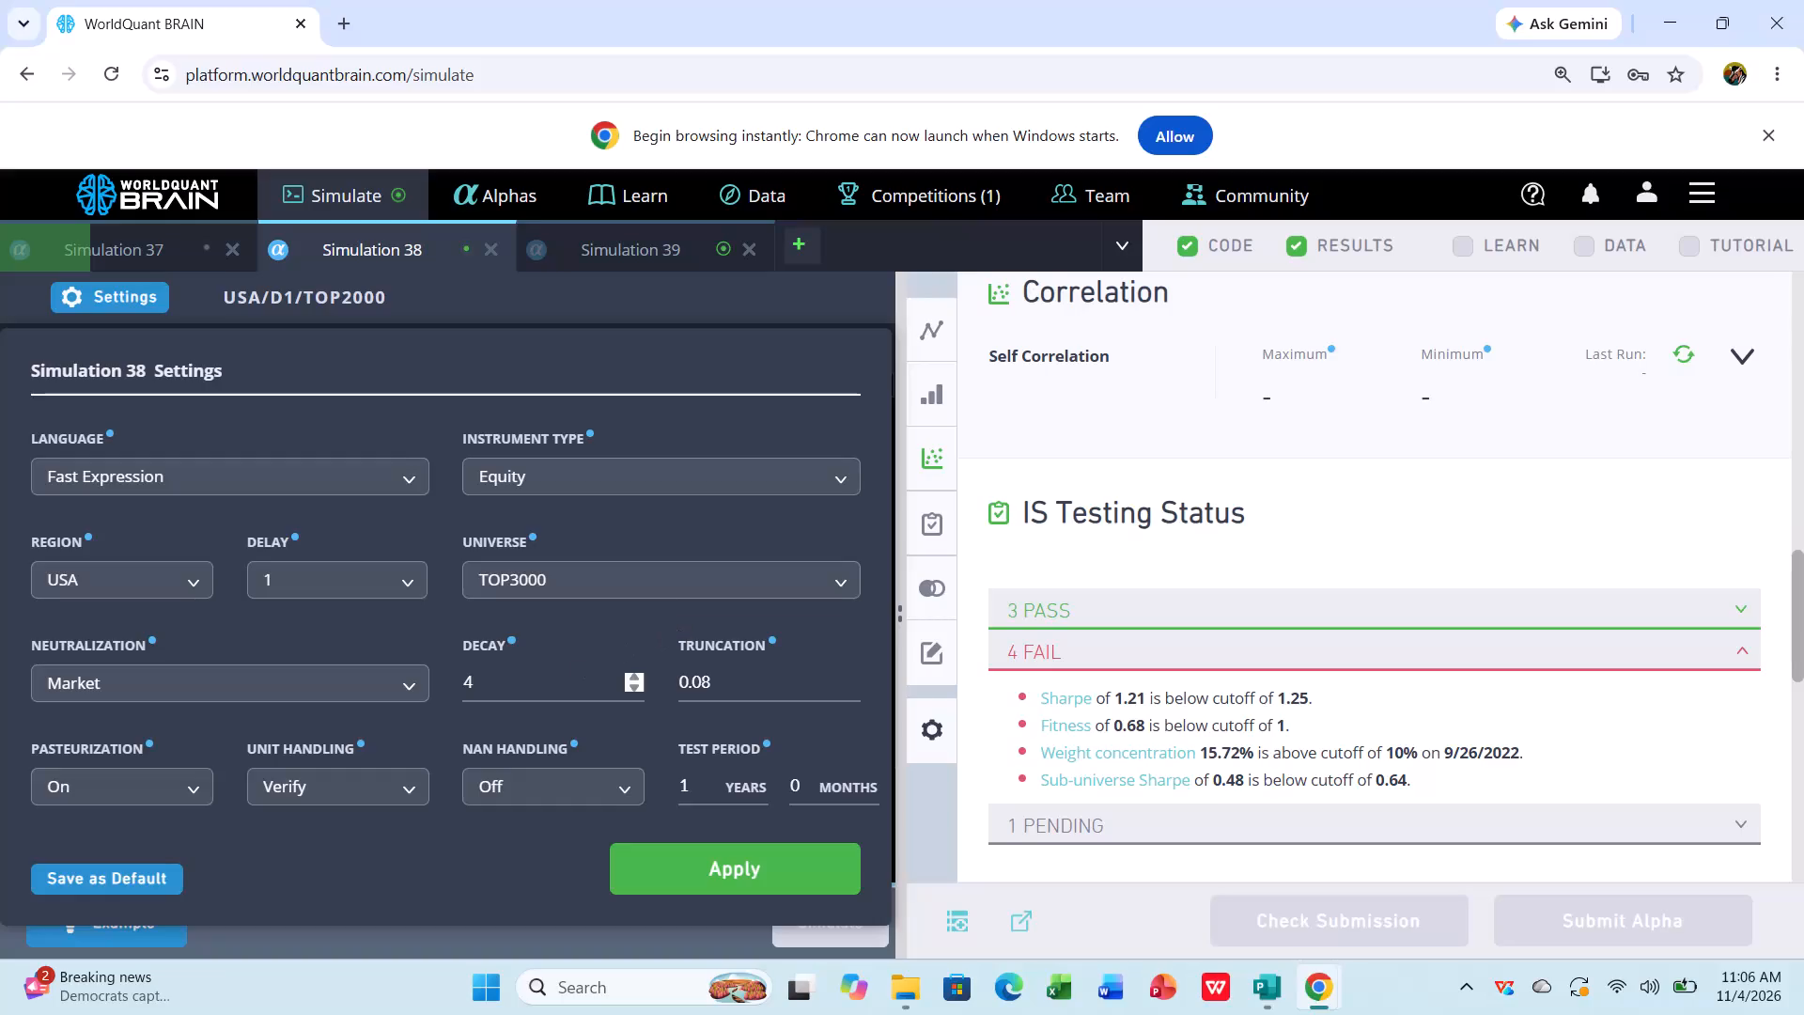
# Set Simulation 38's decay to 8, apply the settings, and simulate the alpha again.
pyautogui.click(502, 689)
pyautogui.press('BackSpace')
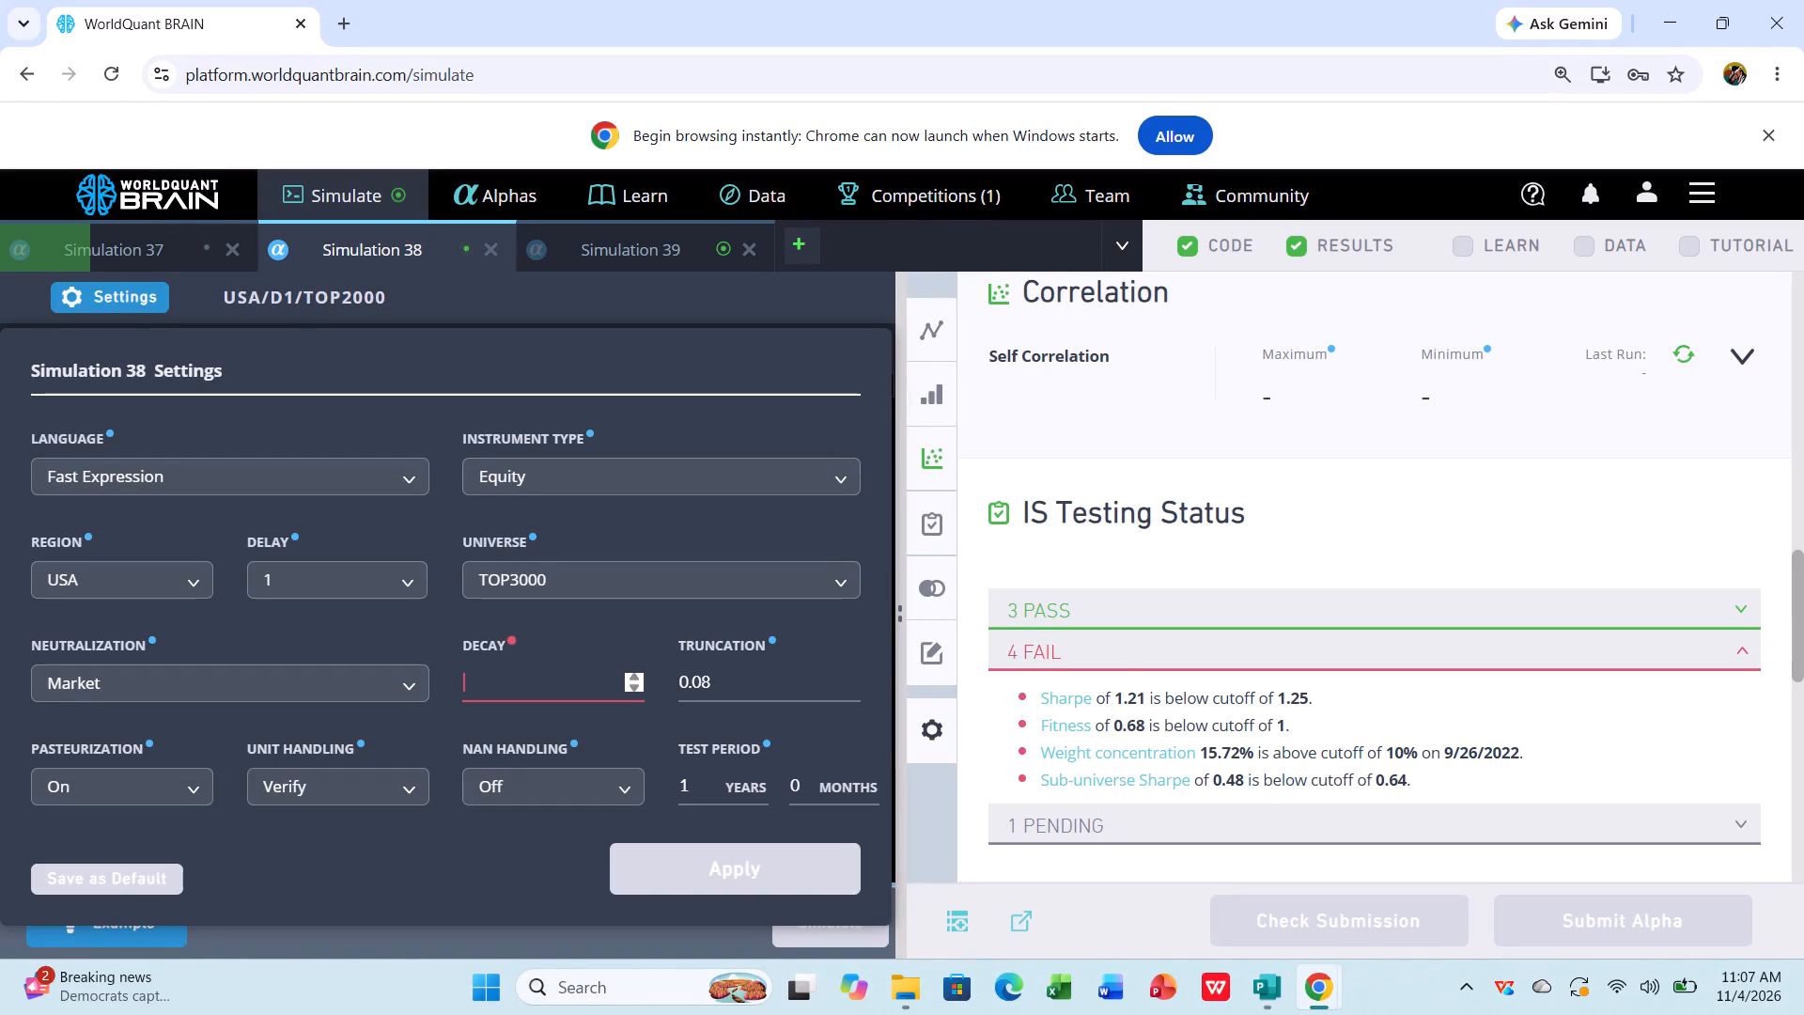
pyautogui.press('8')
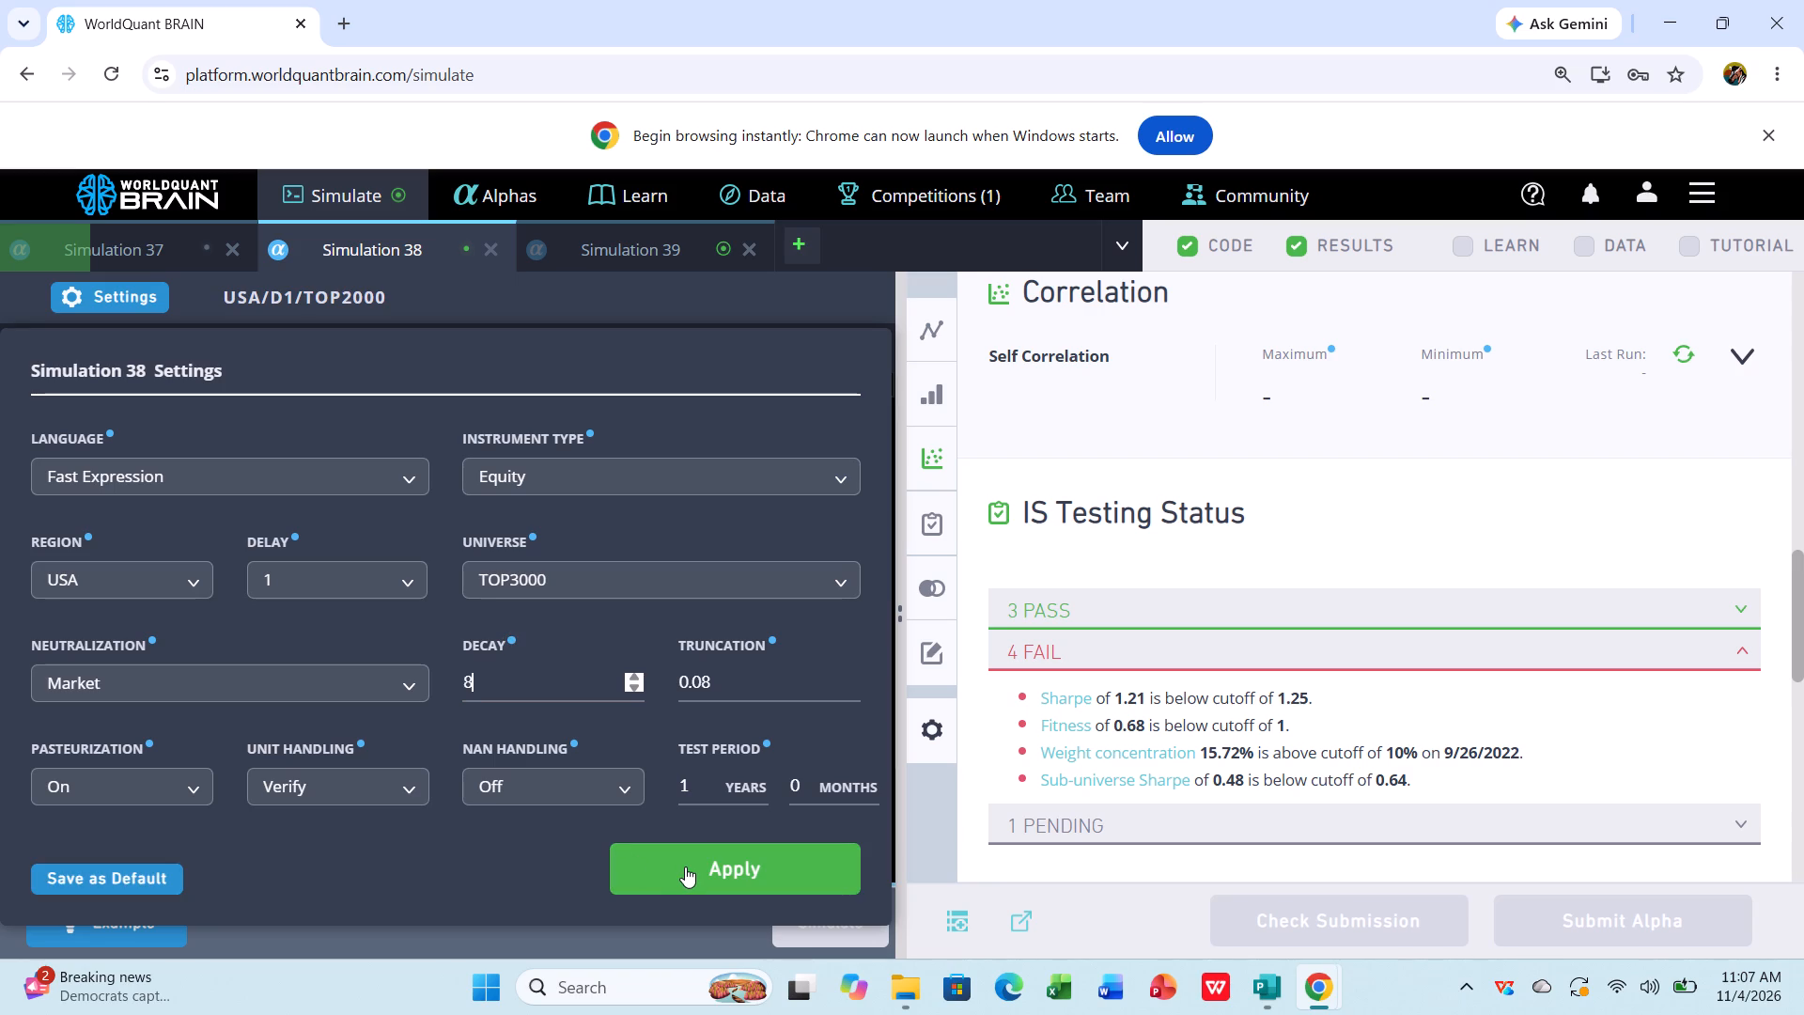
pyautogui.click(685, 867)
pyautogui.click(824, 917)
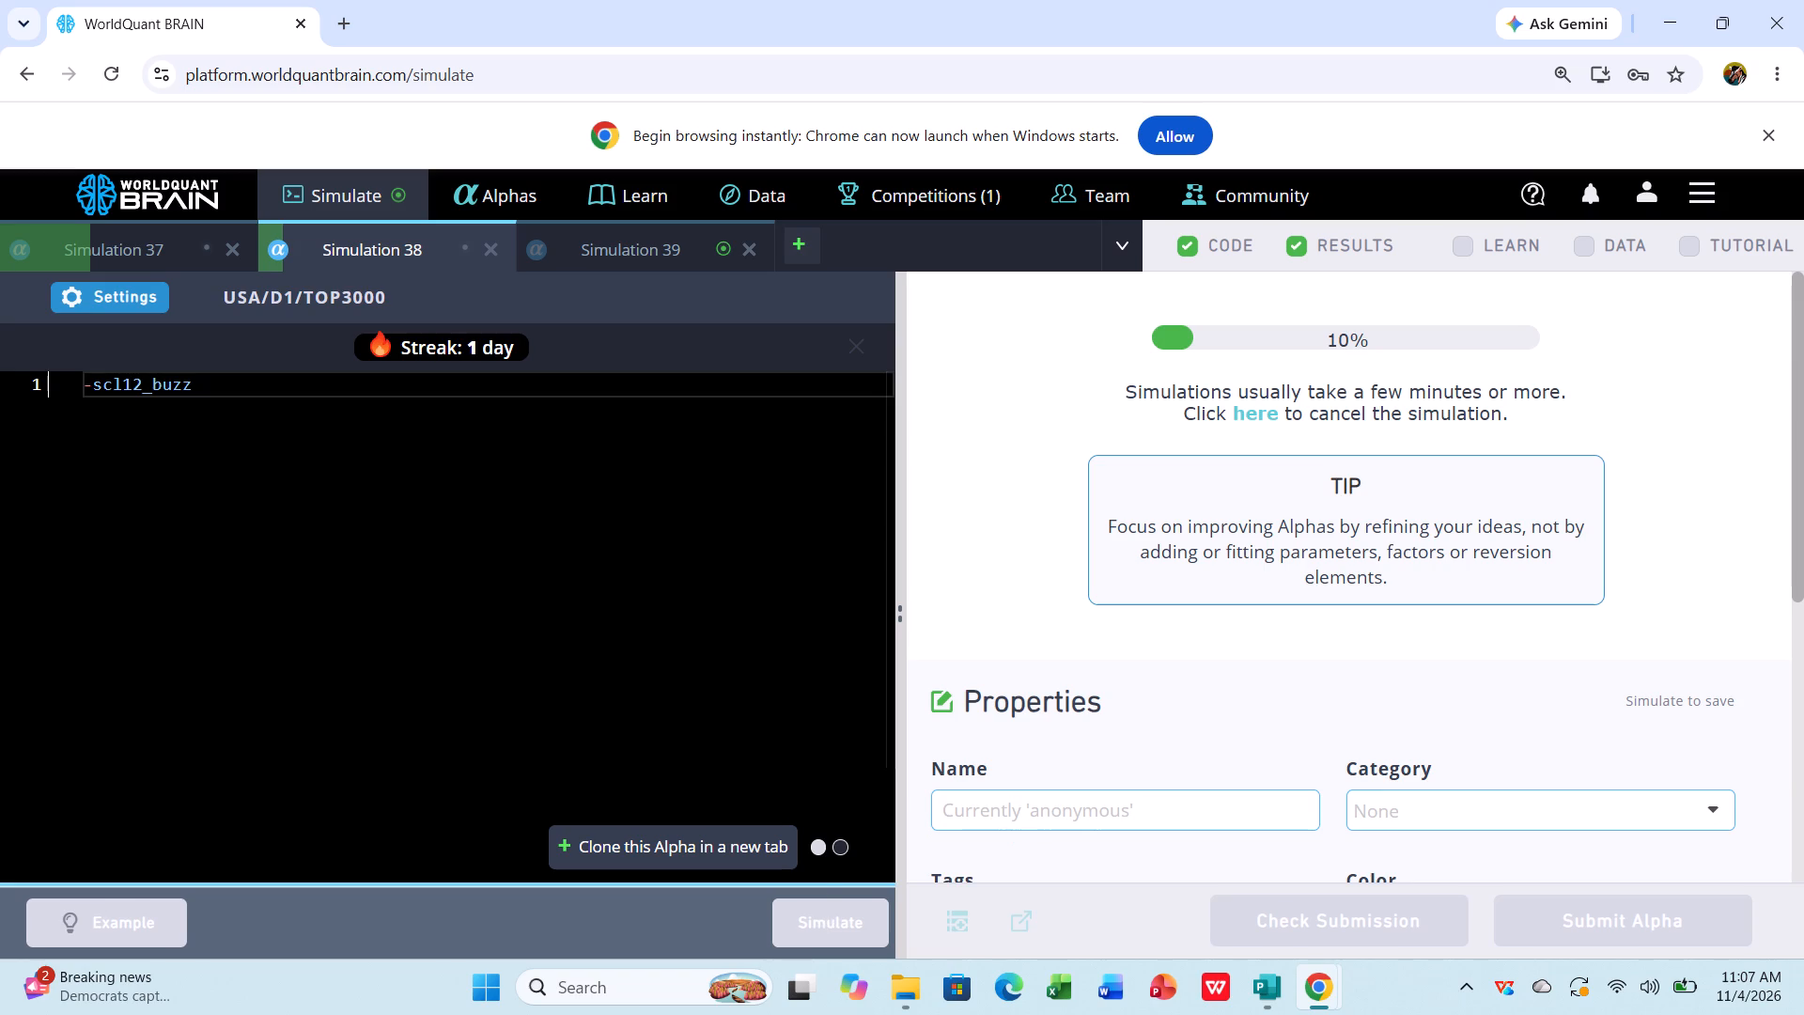
# Show Simulation 39's test period, examine its IS-period summary, and expand the failed tests under IS Testing Status.
pyautogui.click(663, 243)
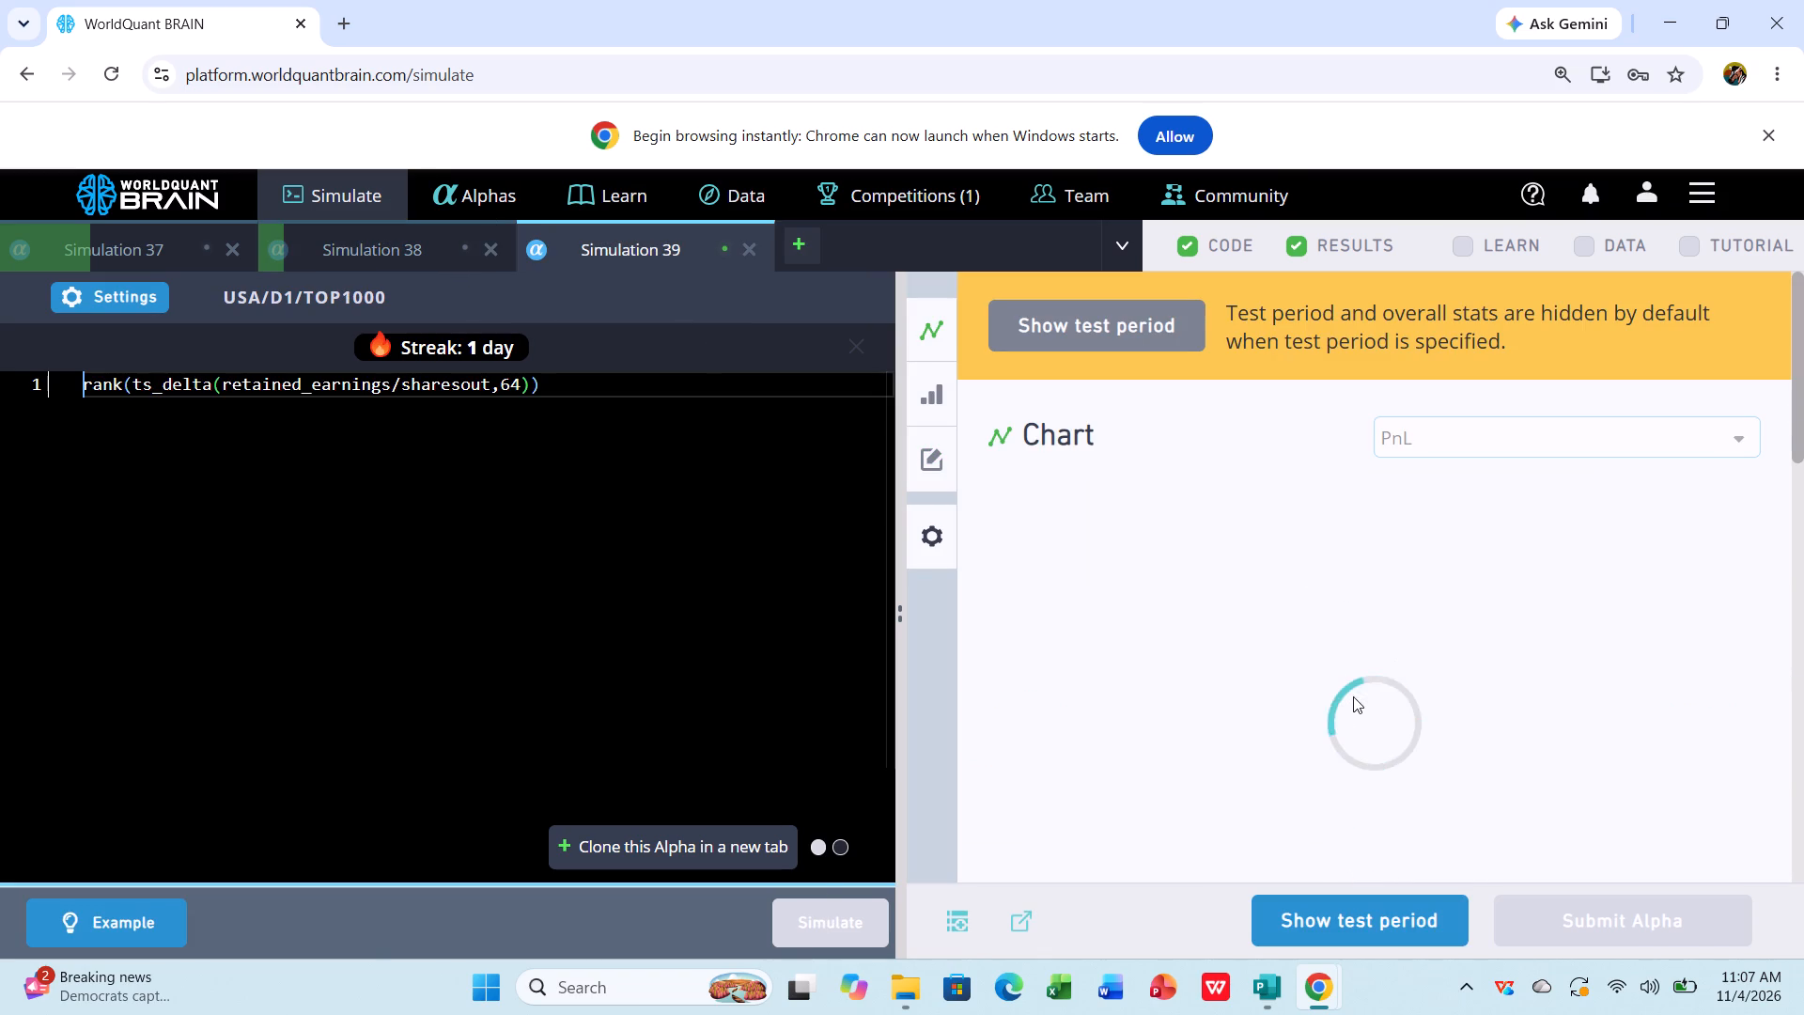
pyautogui.click(1346, 913)
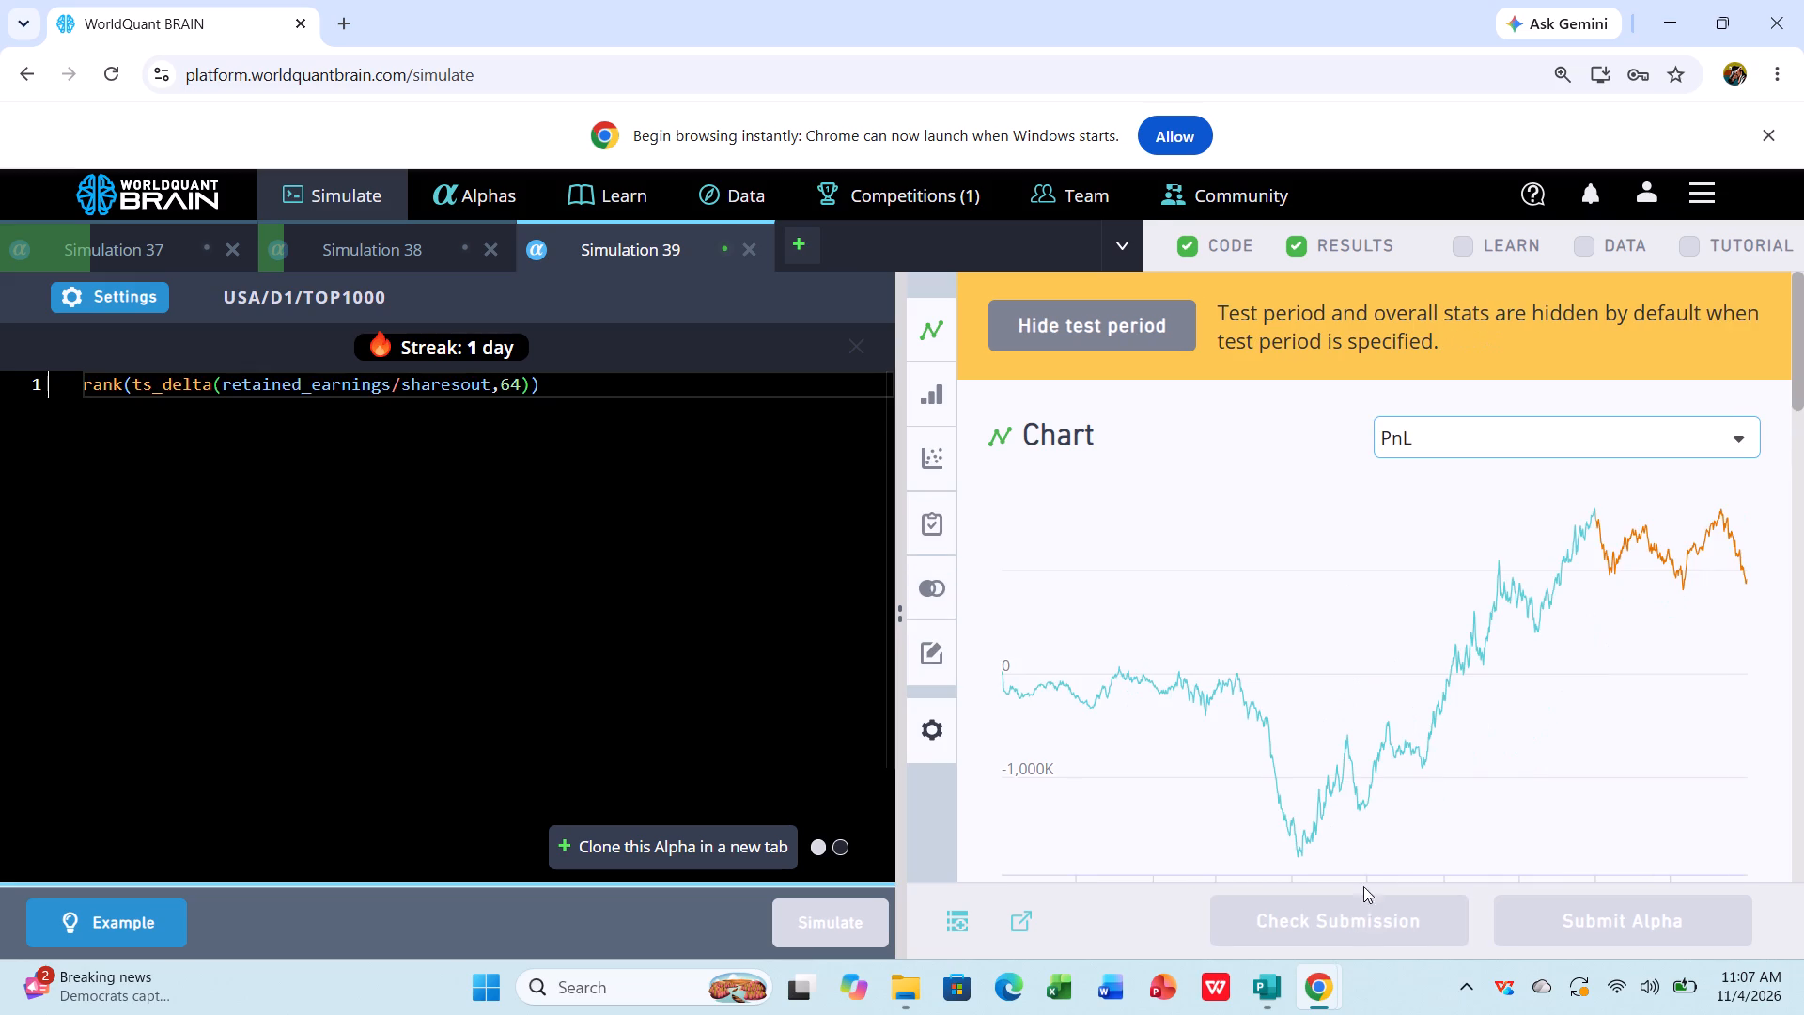
pyautogui.scroll(-3, 1434, 798)
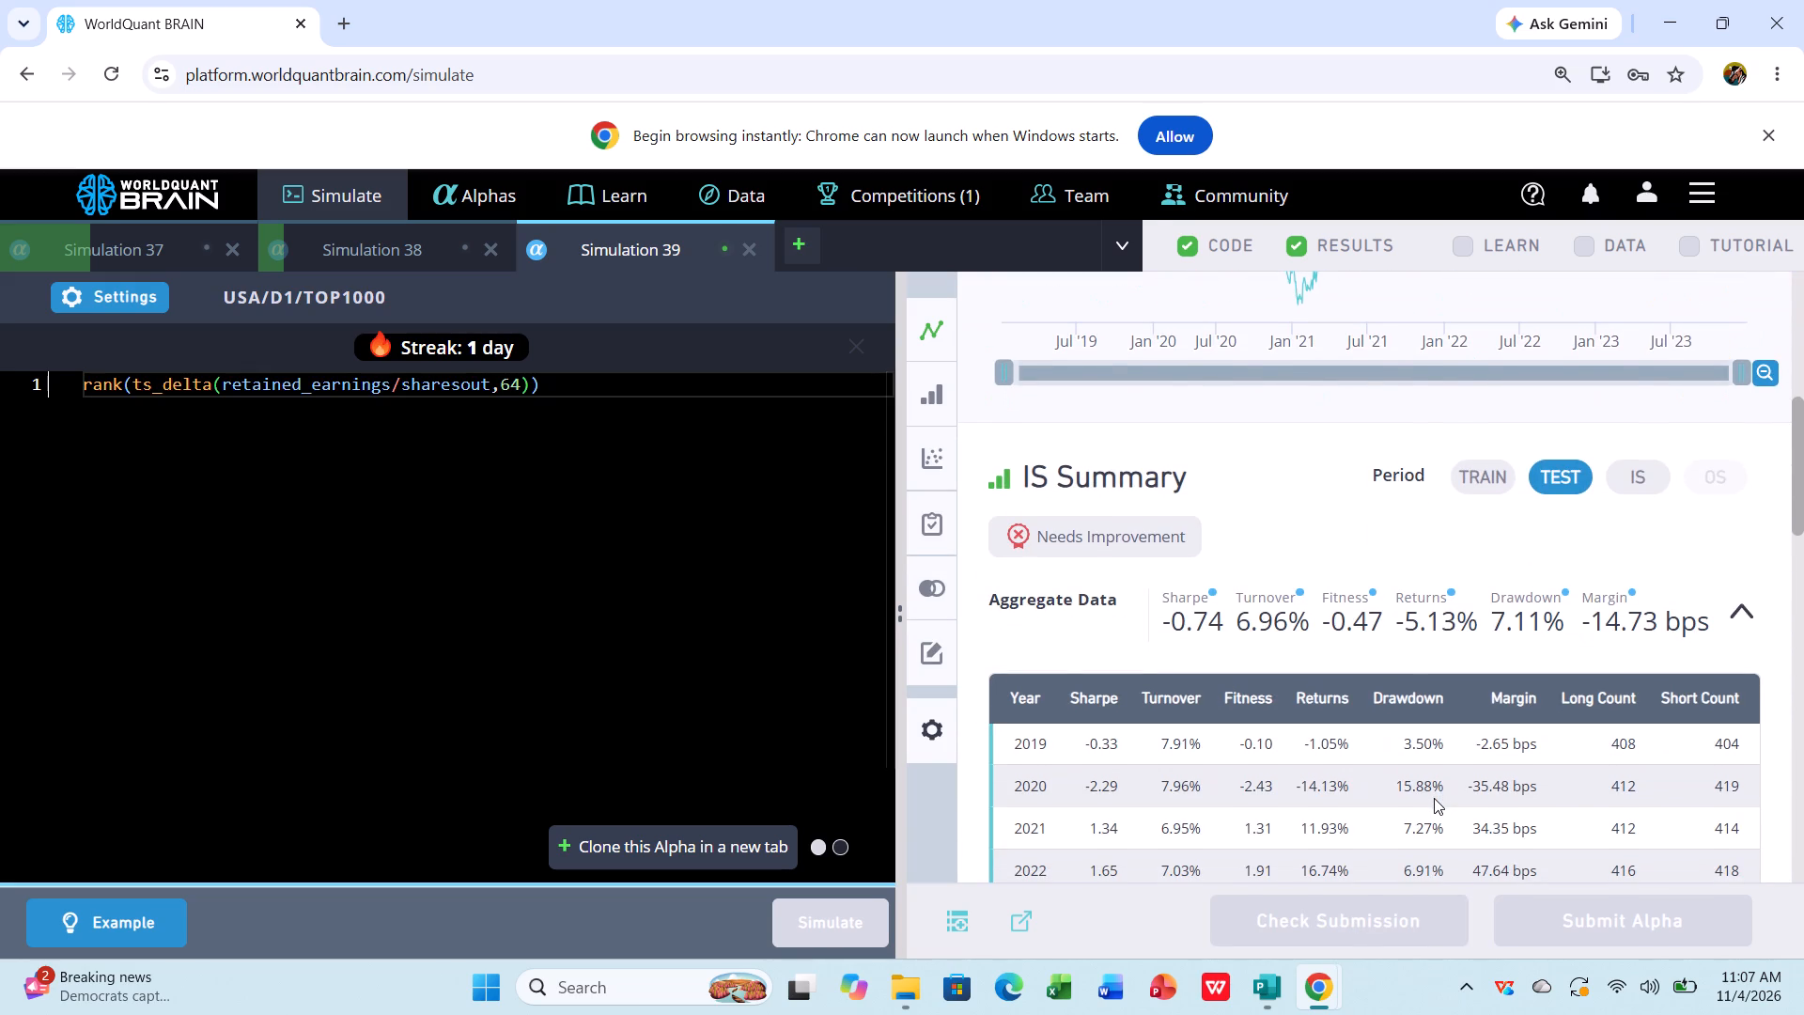
pyautogui.click(1633, 473)
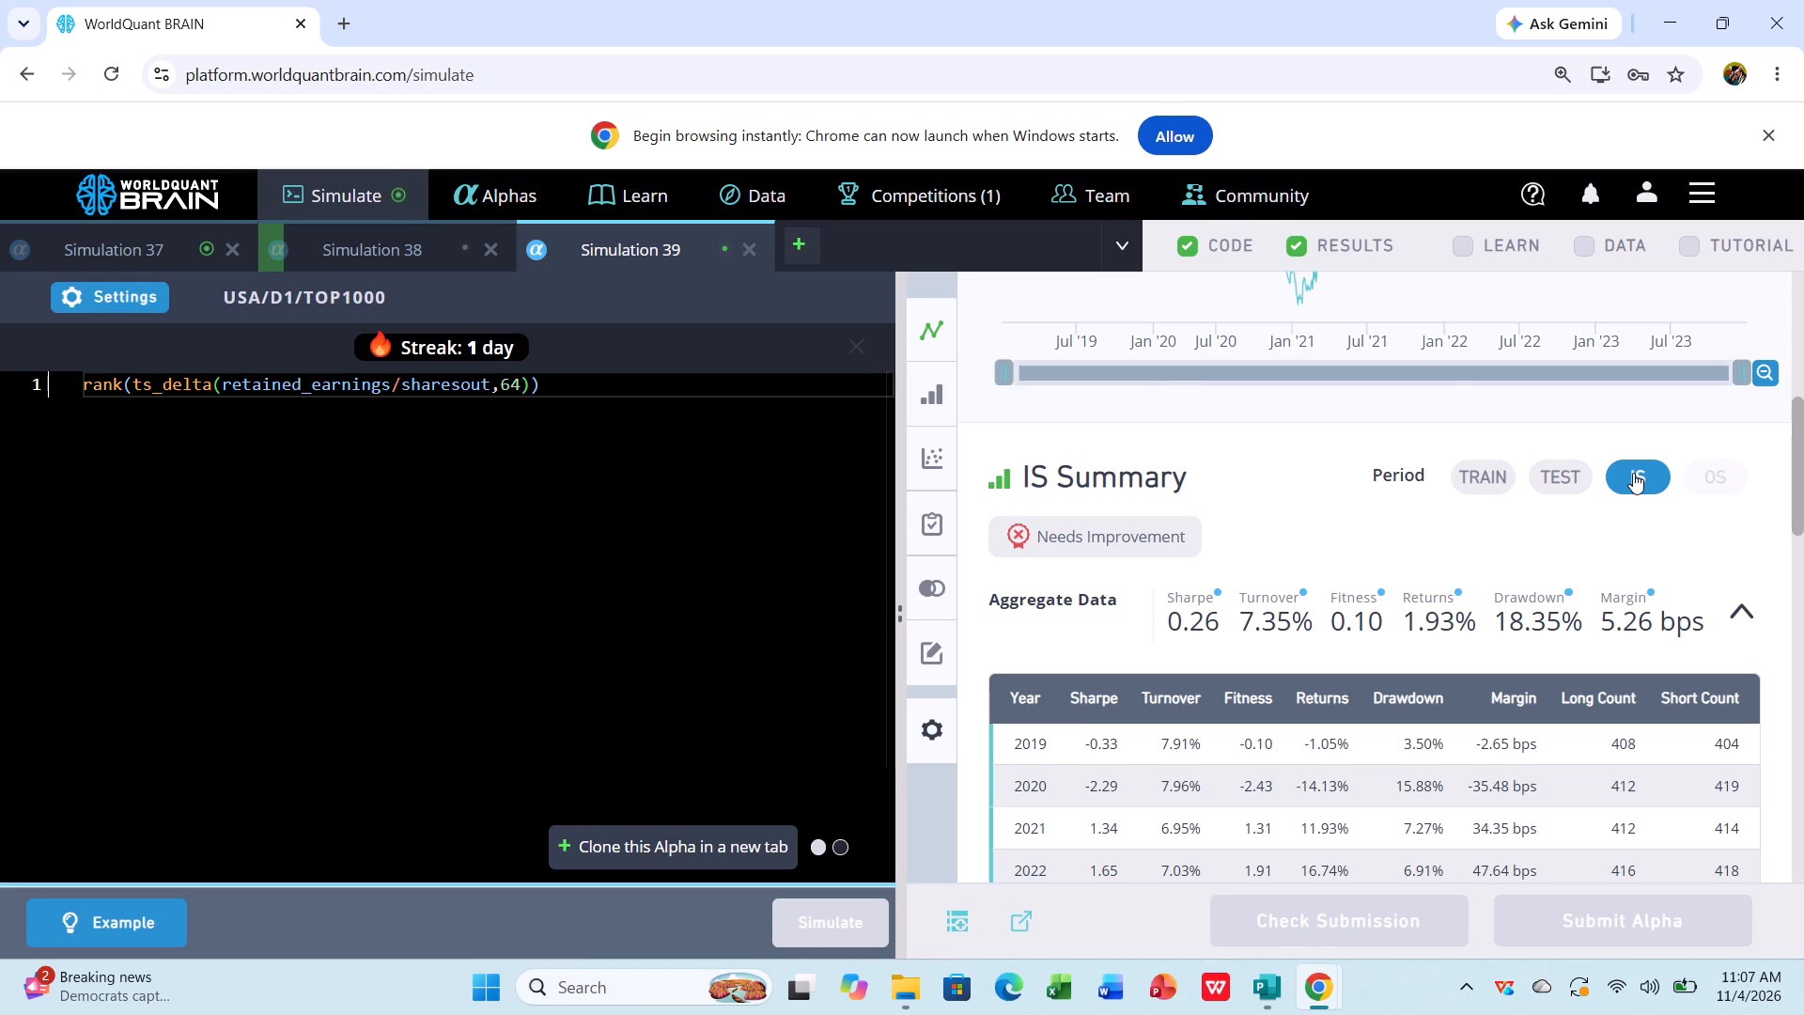
pyautogui.scroll(-5, 1482, 599)
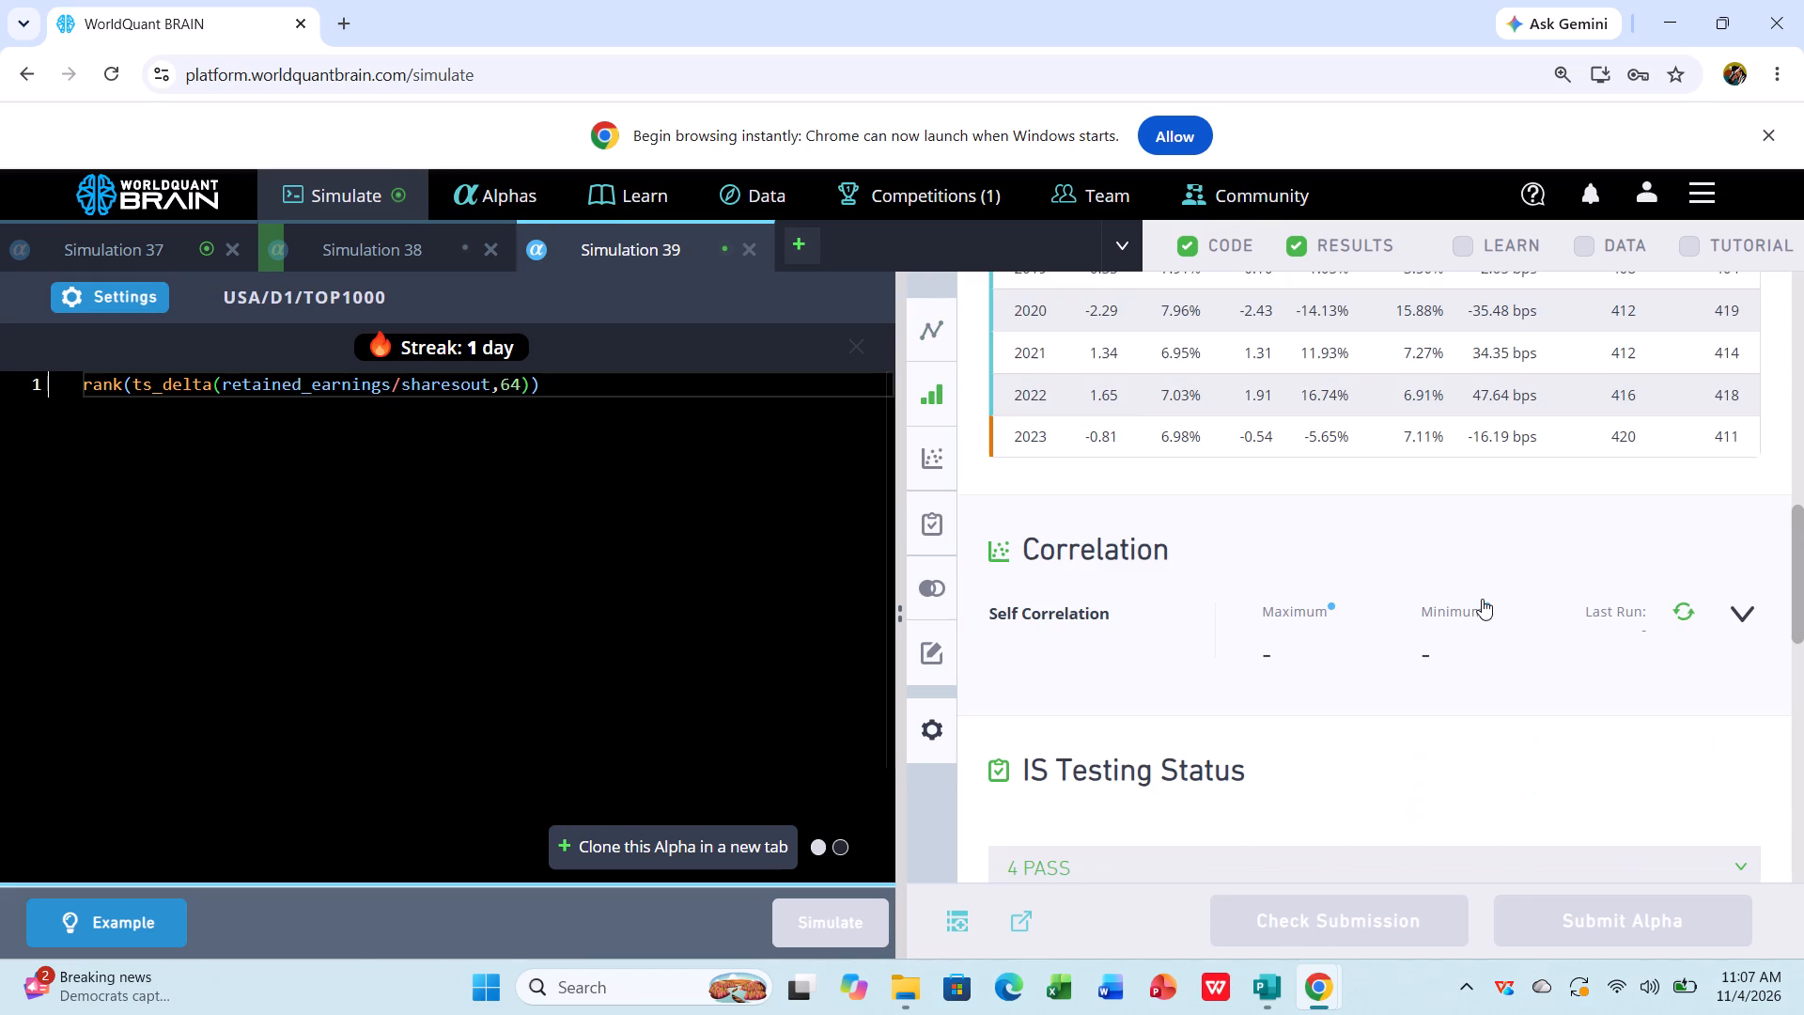
pyautogui.scroll(-1, 1482, 599)
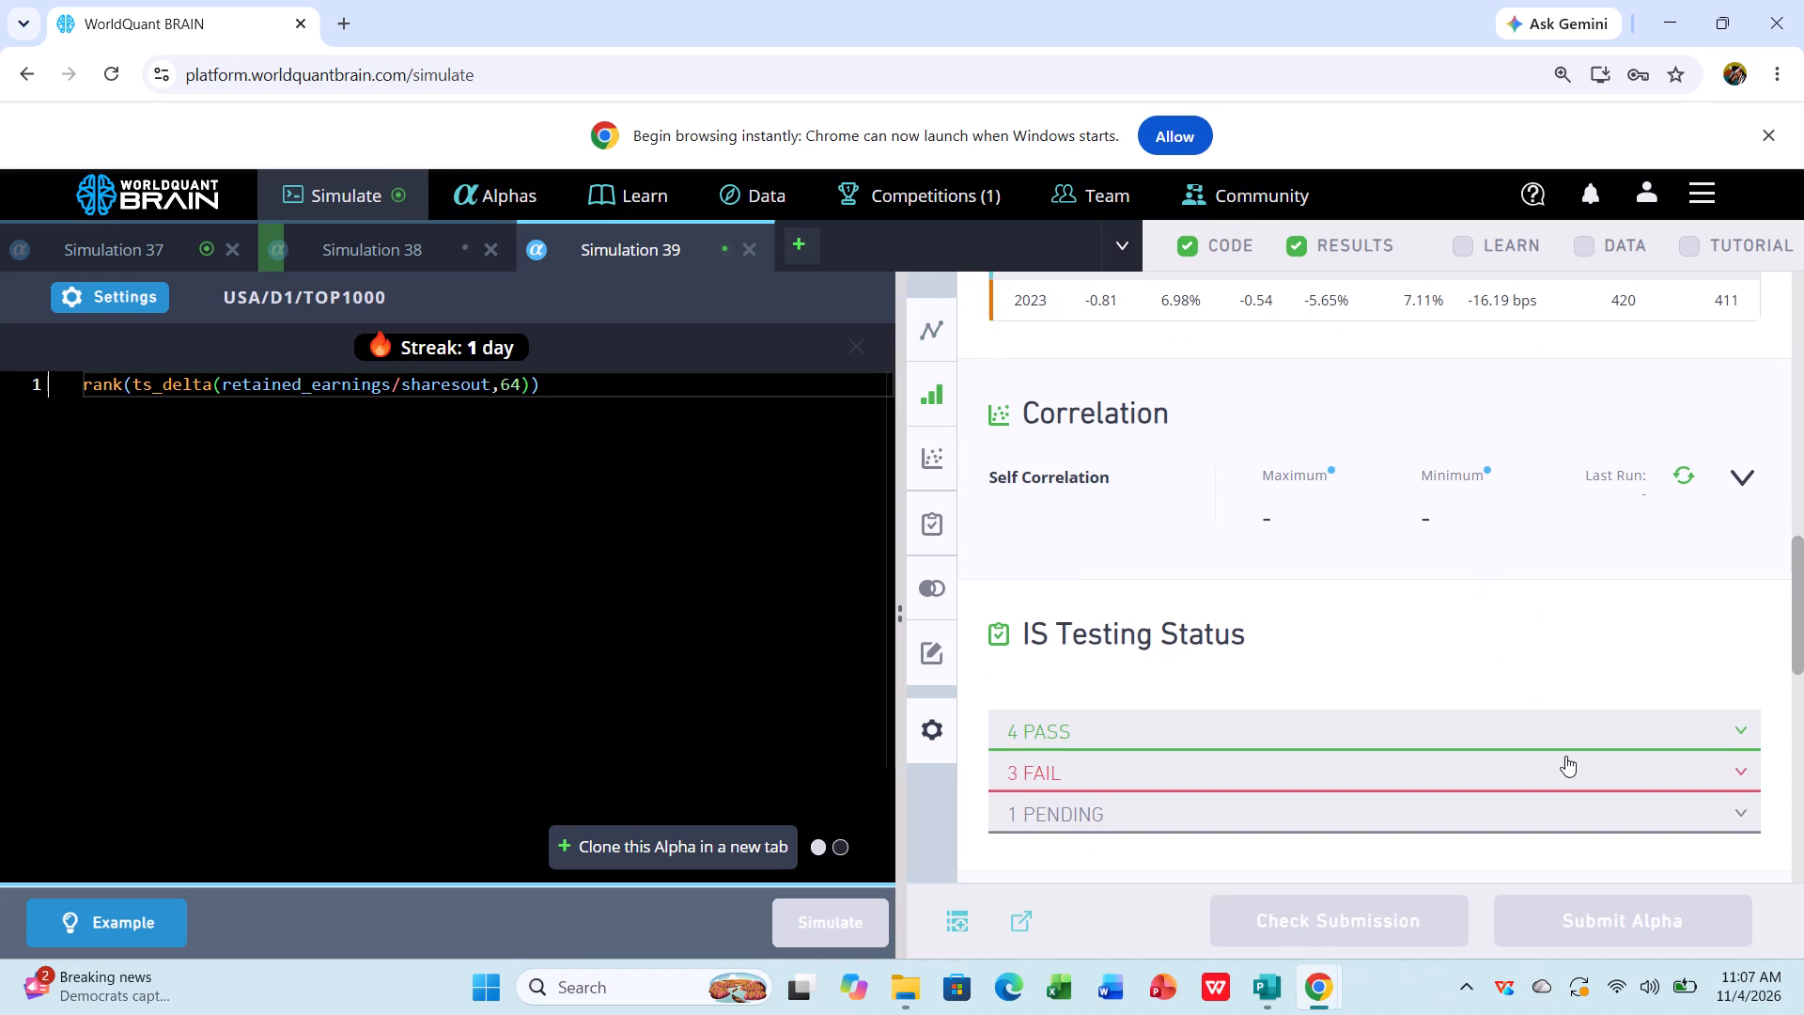
pyautogui.click(1569, 770)
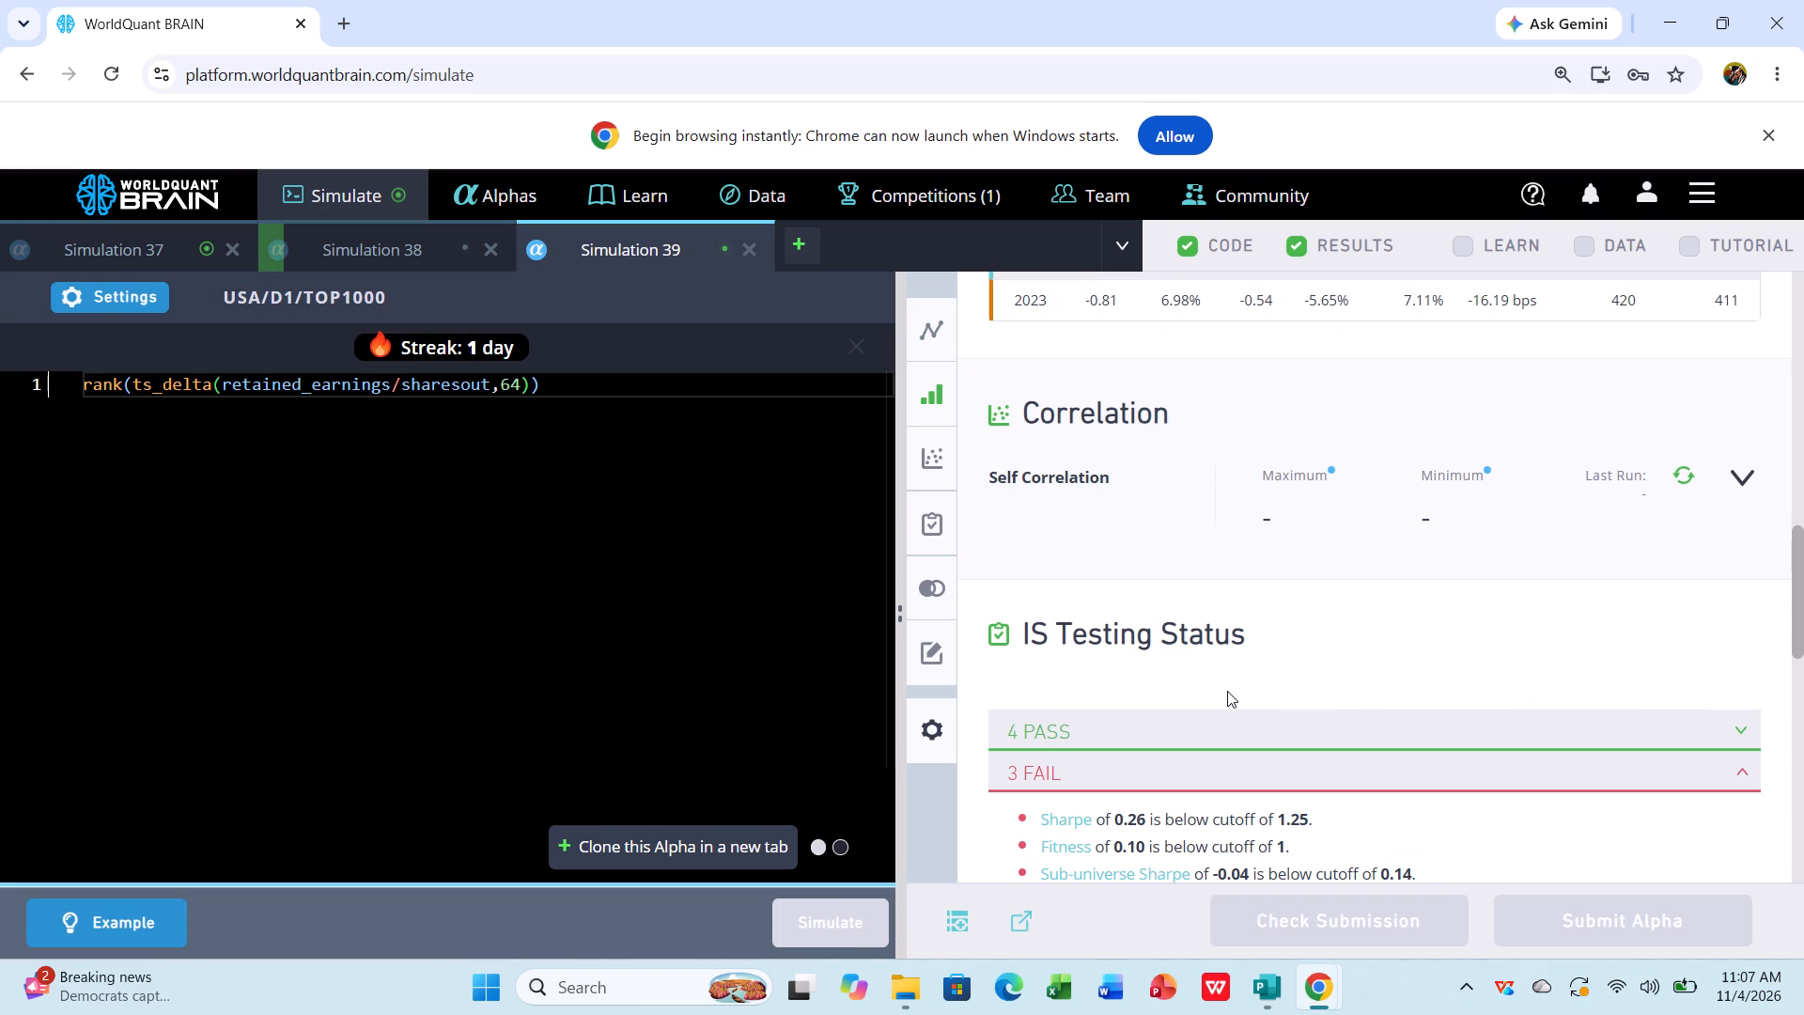
# Set Simulation 39's neutralization to None and universe to TOPSP500, apply the settings, and simulate the alpha again.
pyautogui.click(135, 292)
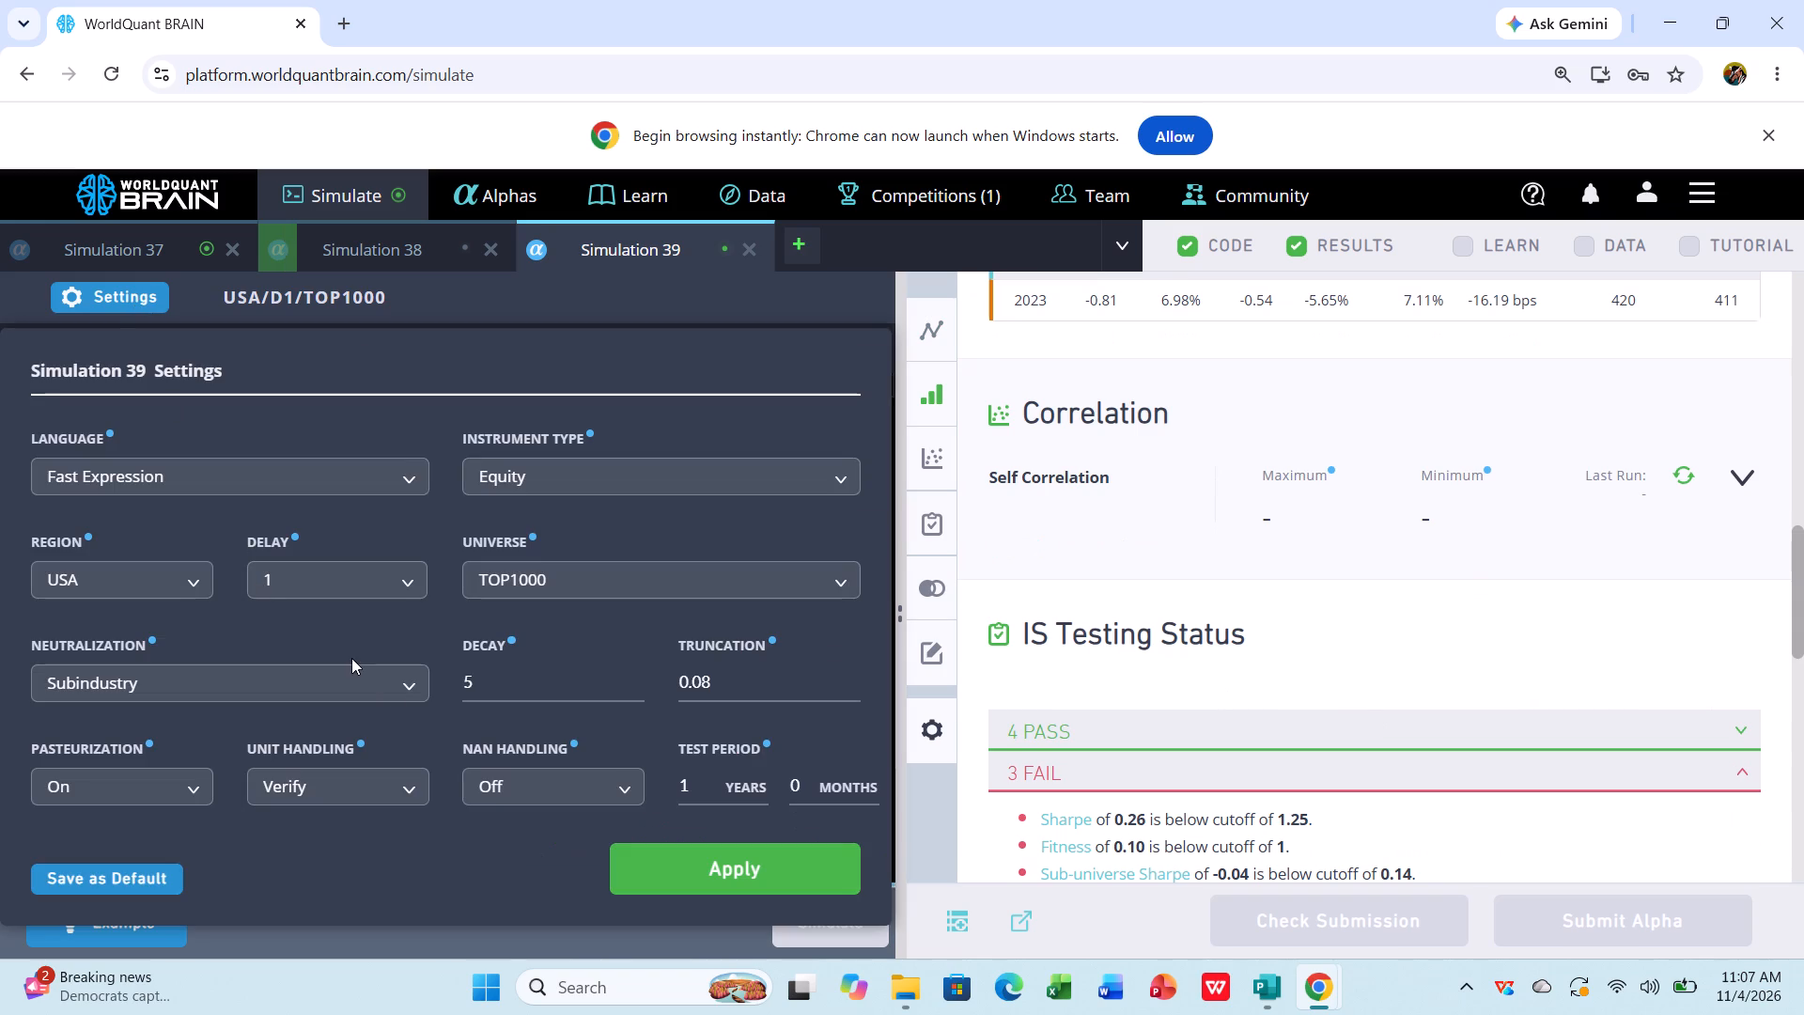
pyautogui.click(392, 685)
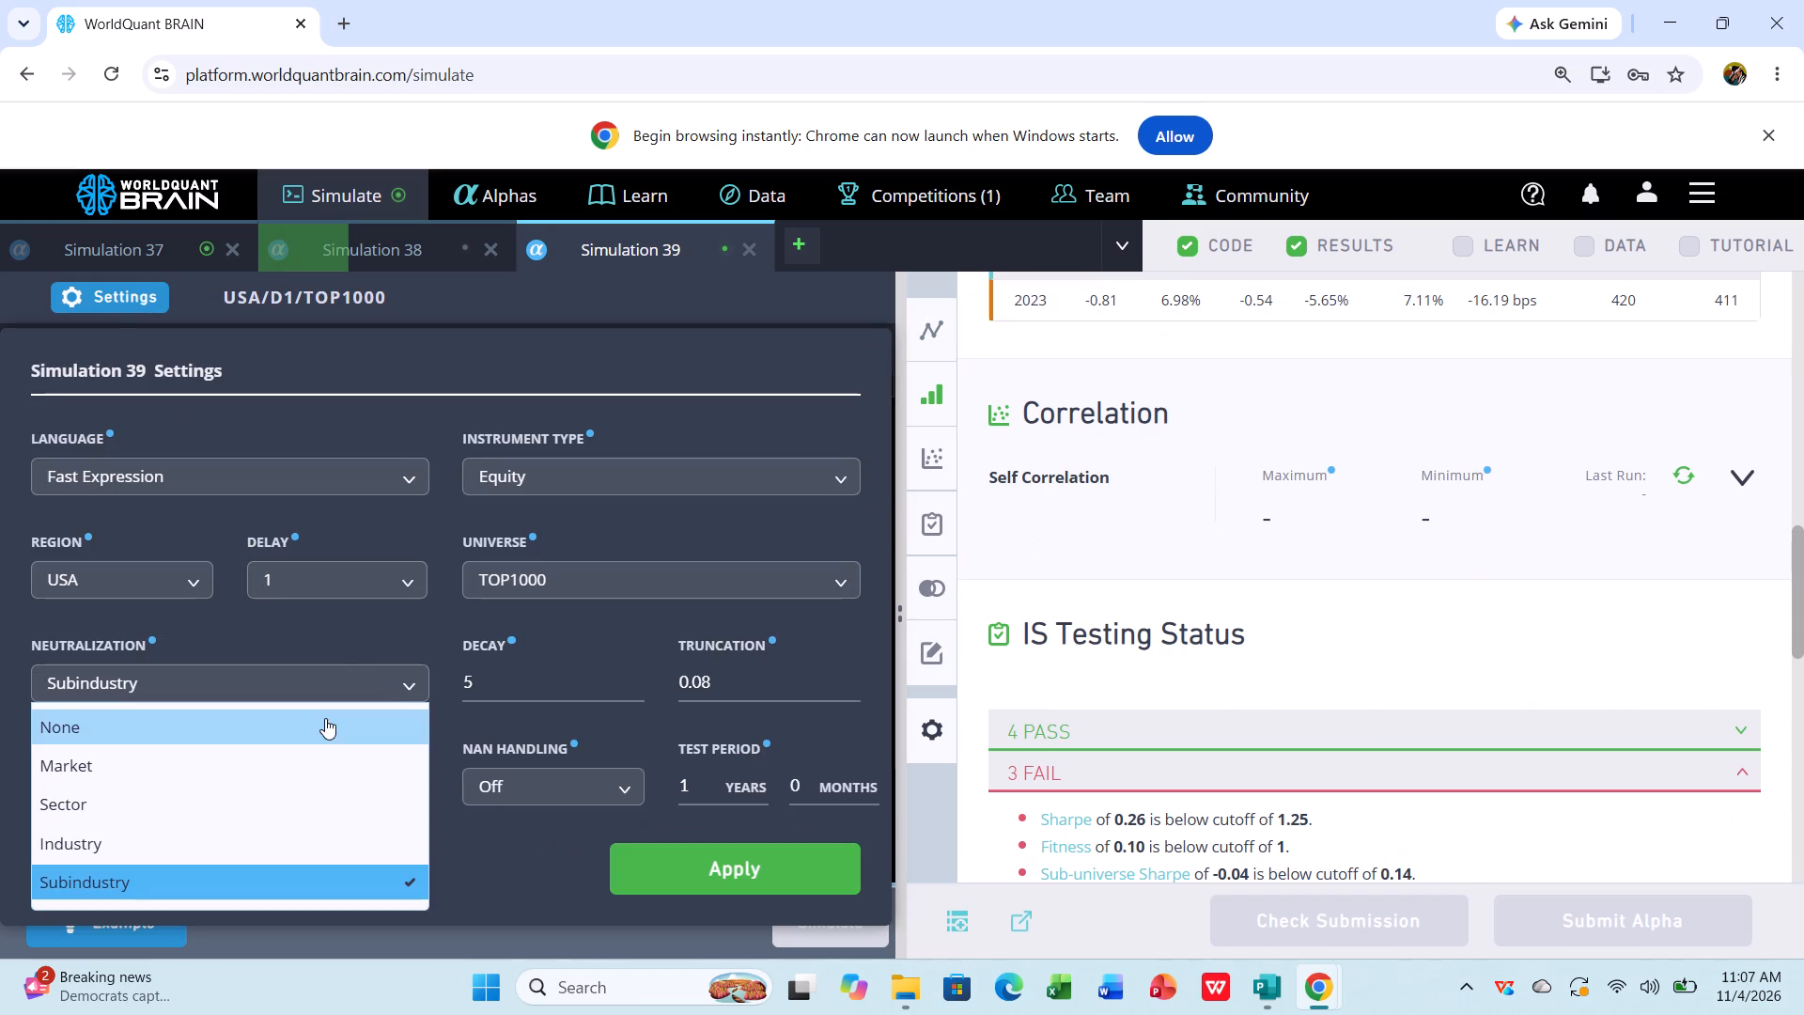
pyautogui.click(325, 718)
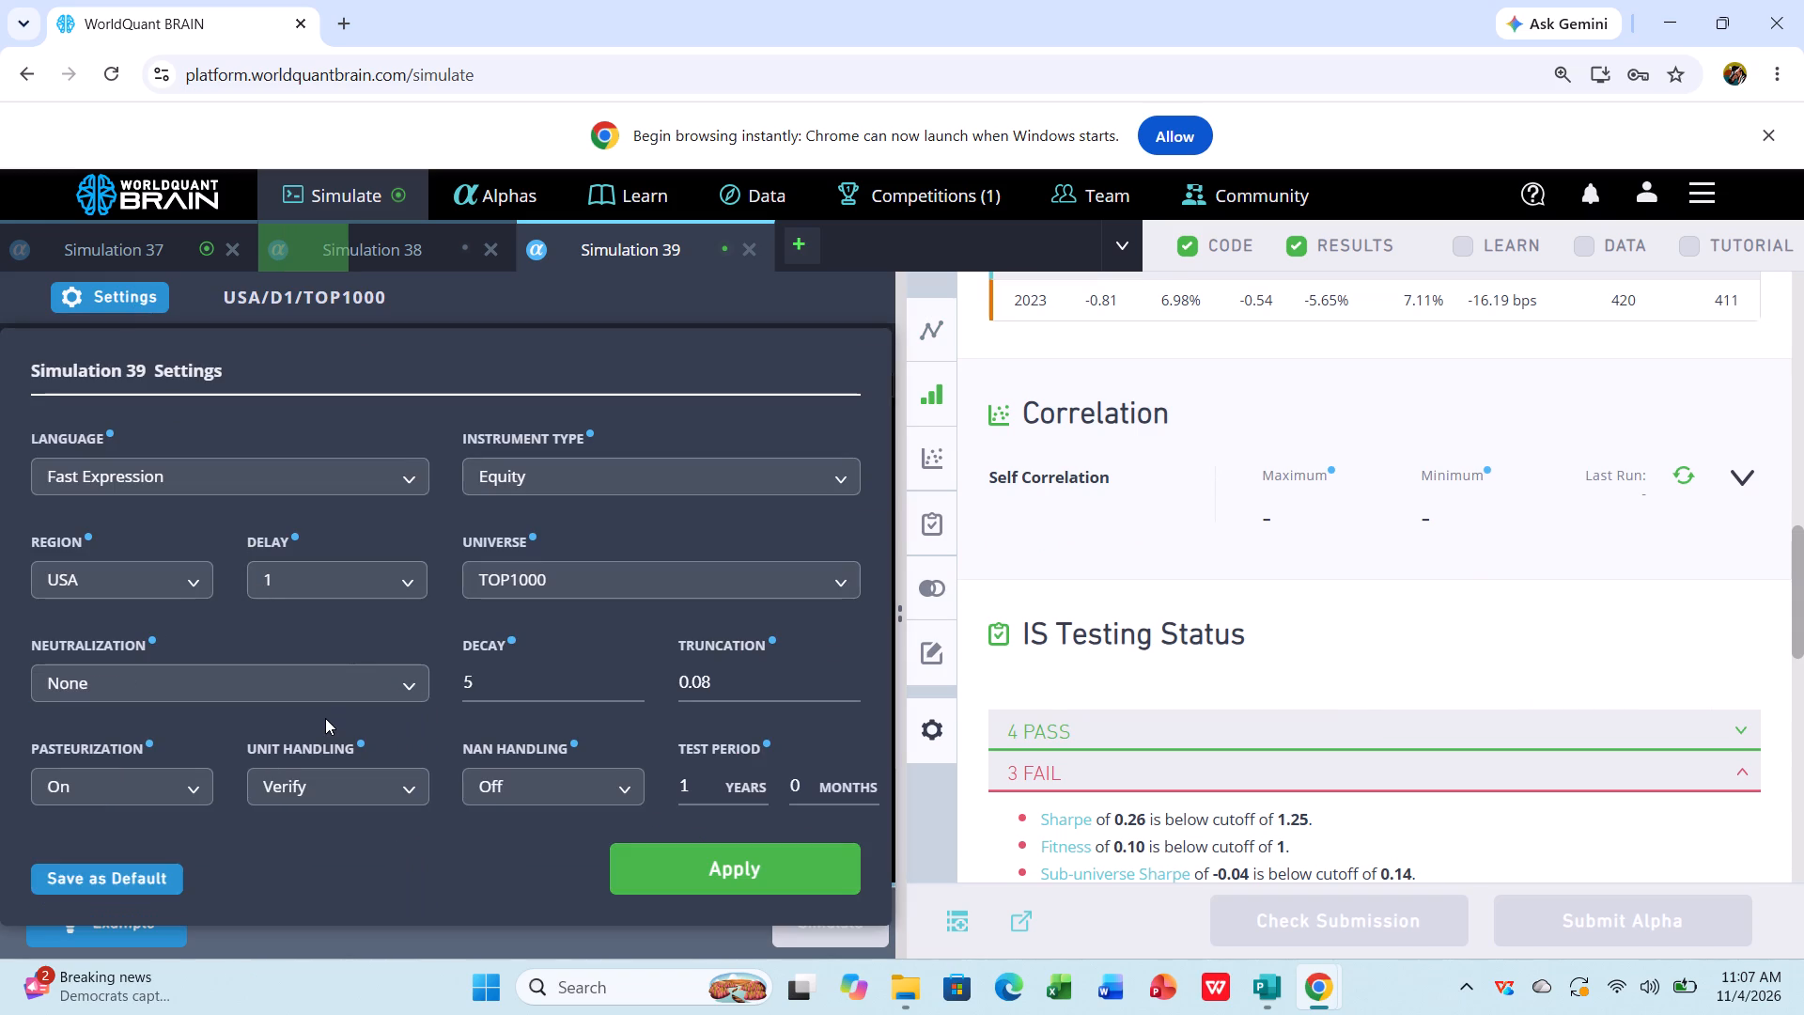
pyautogui.click(788, 580)
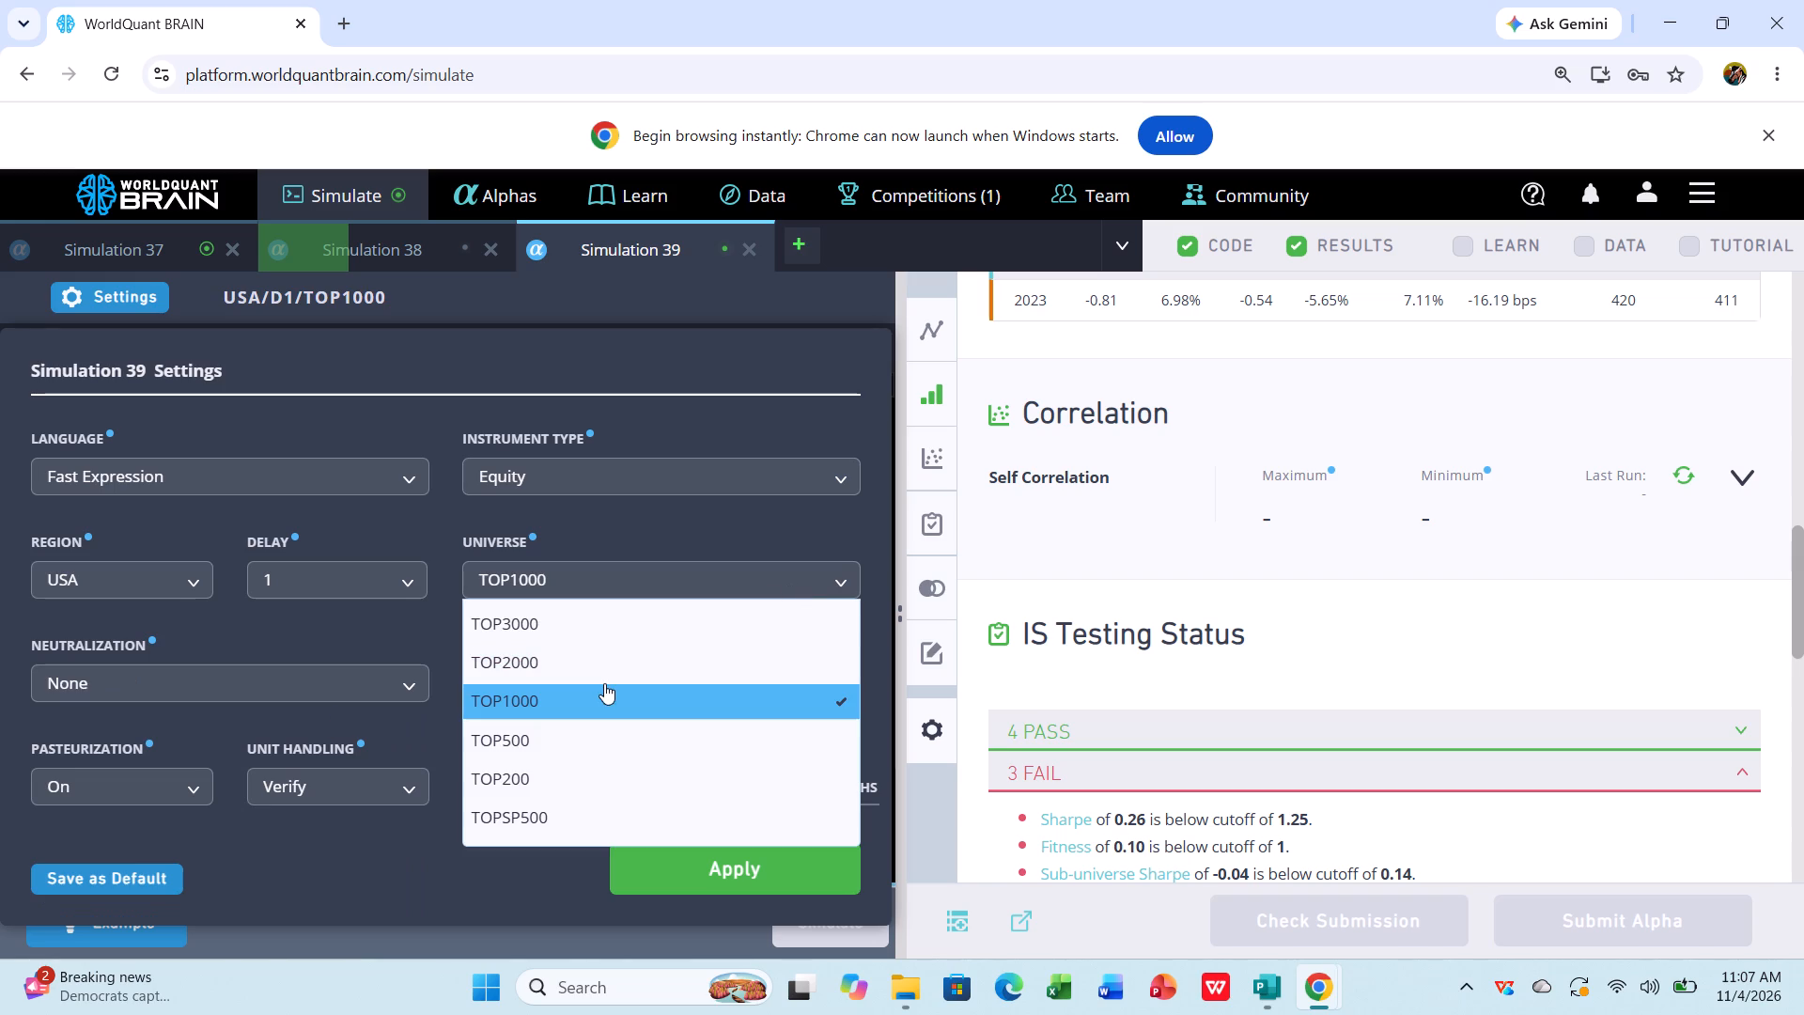
pyautogui.click(548, 815)
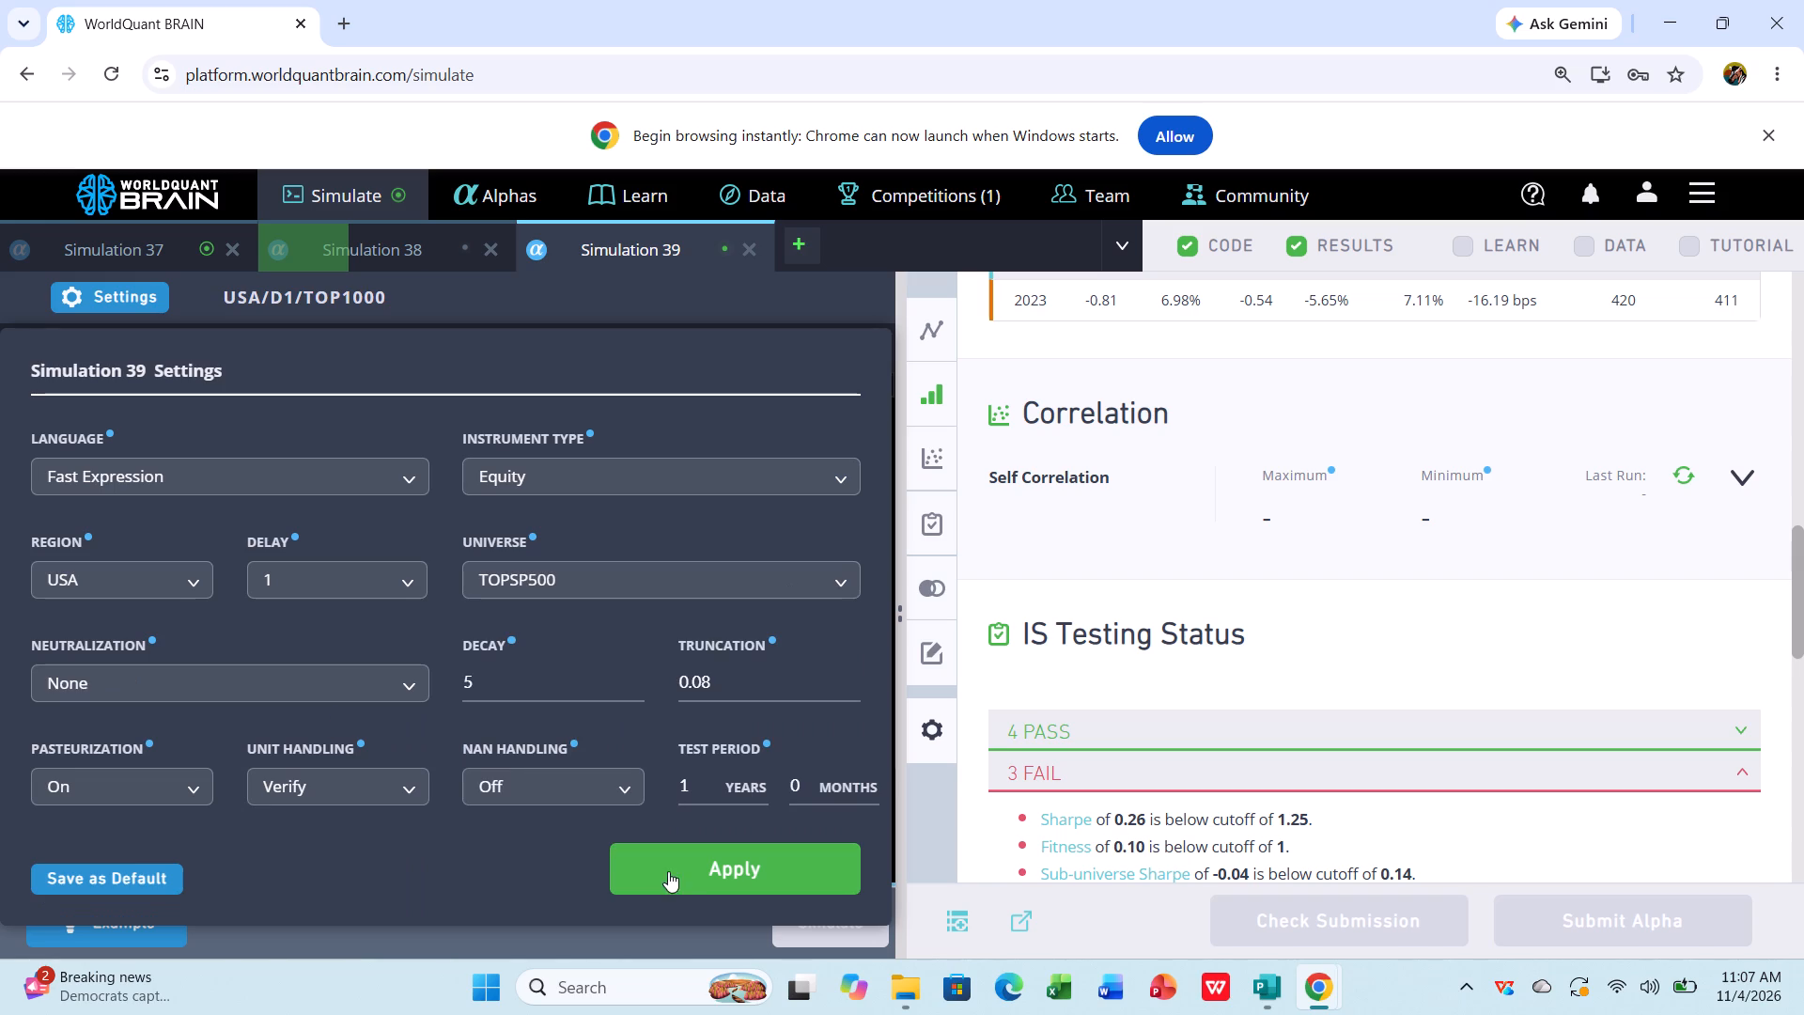
pyautogui.click(684, 874)
pyautogui.click(684, 874)
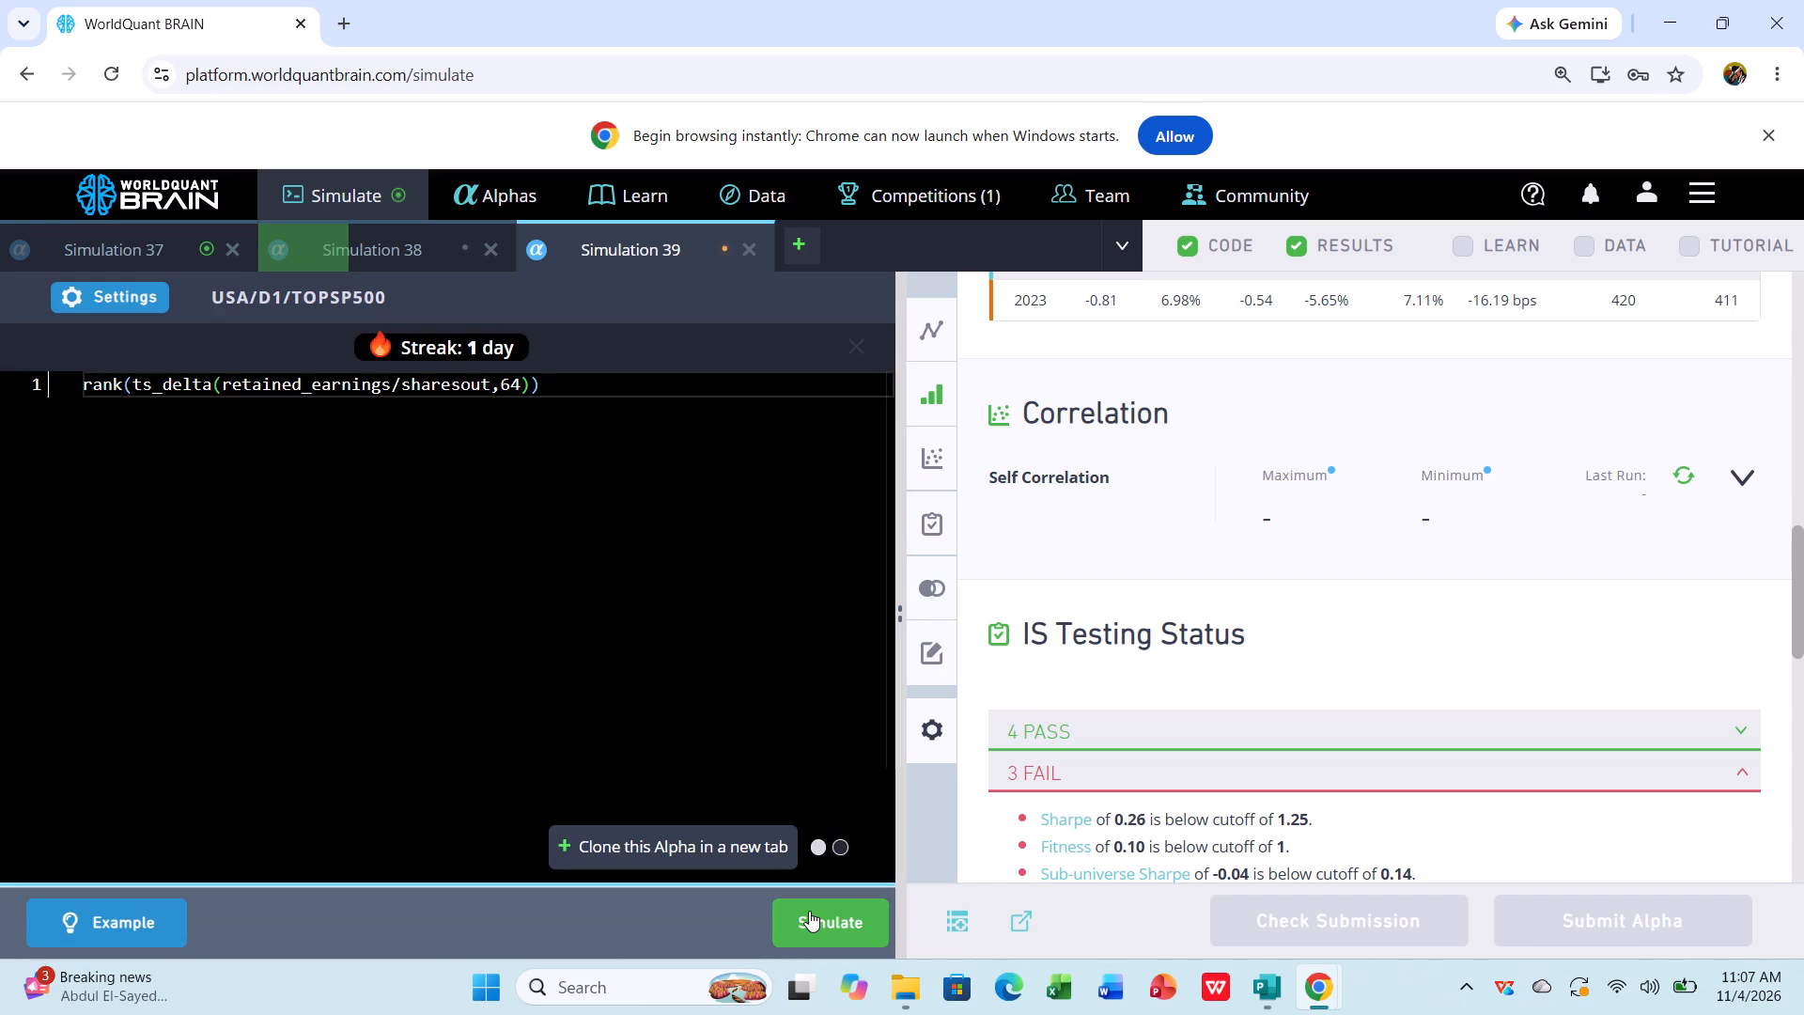
pyautogui.click(810, 911)
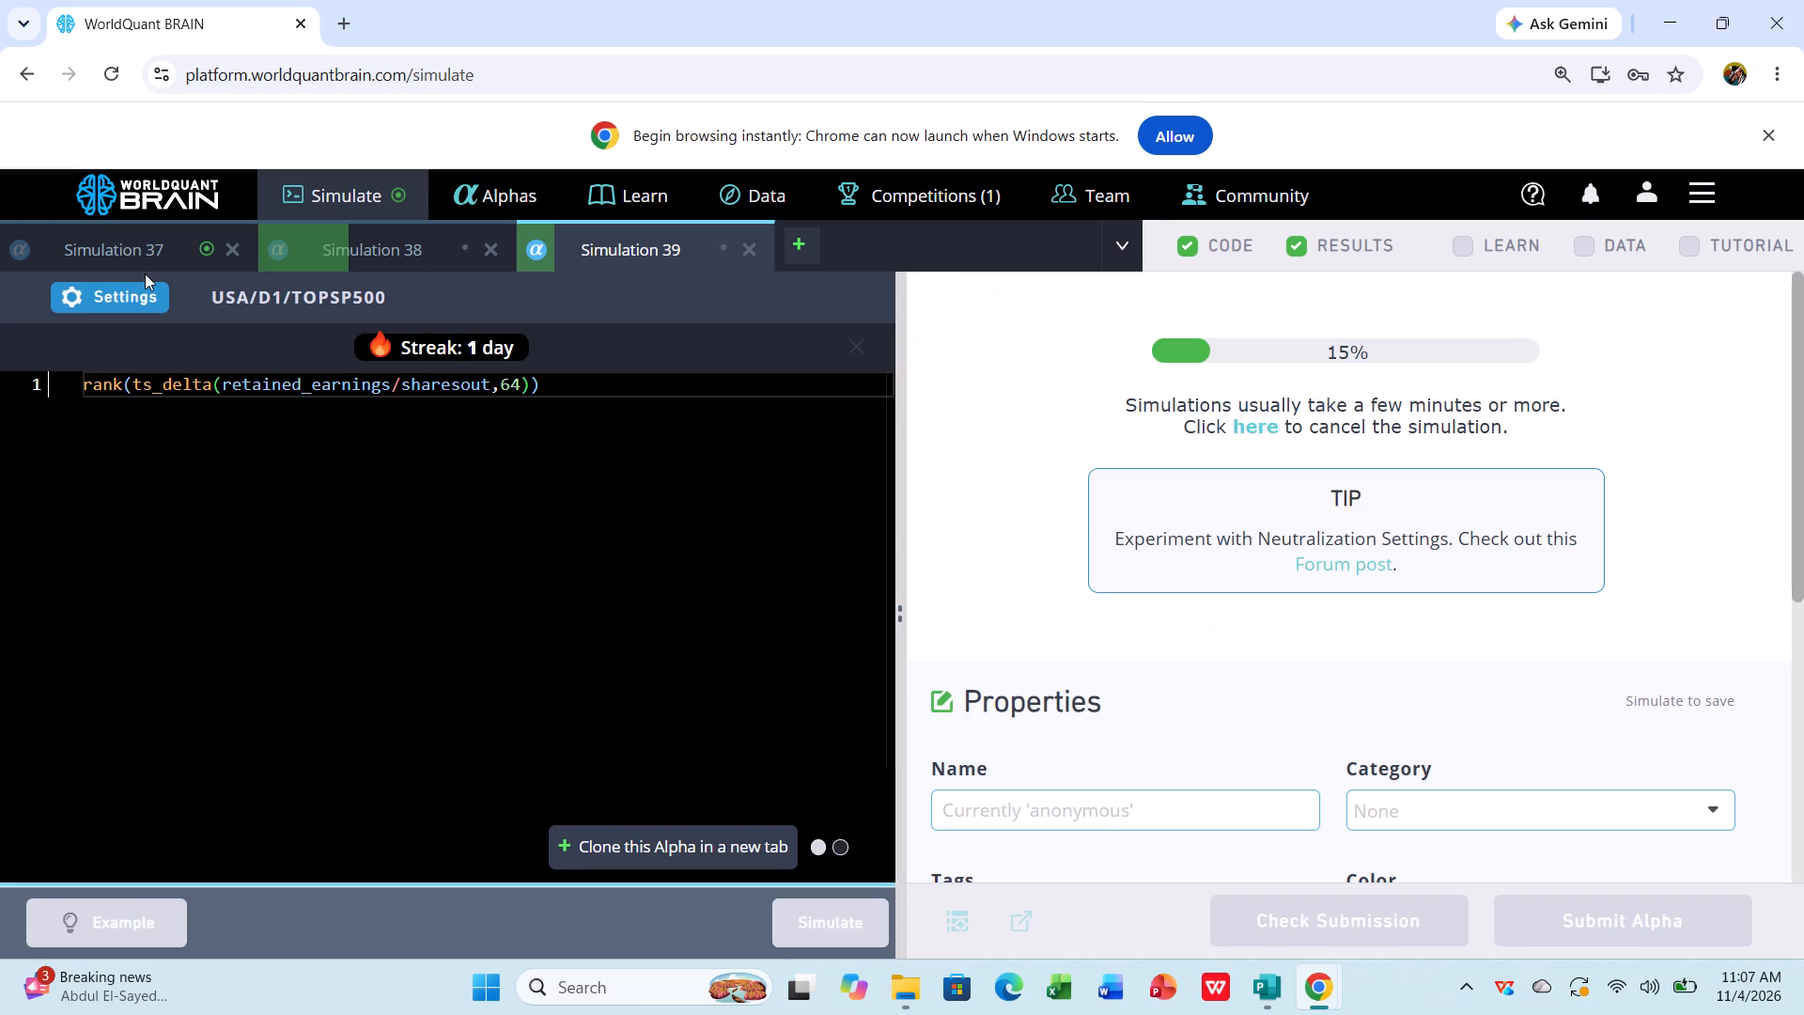
# Show Simulation 37's test period, examine its PnL chart and IS-period summary, and expand the failed tests under IS Testing Status.
pyautogui.click(151, 249)
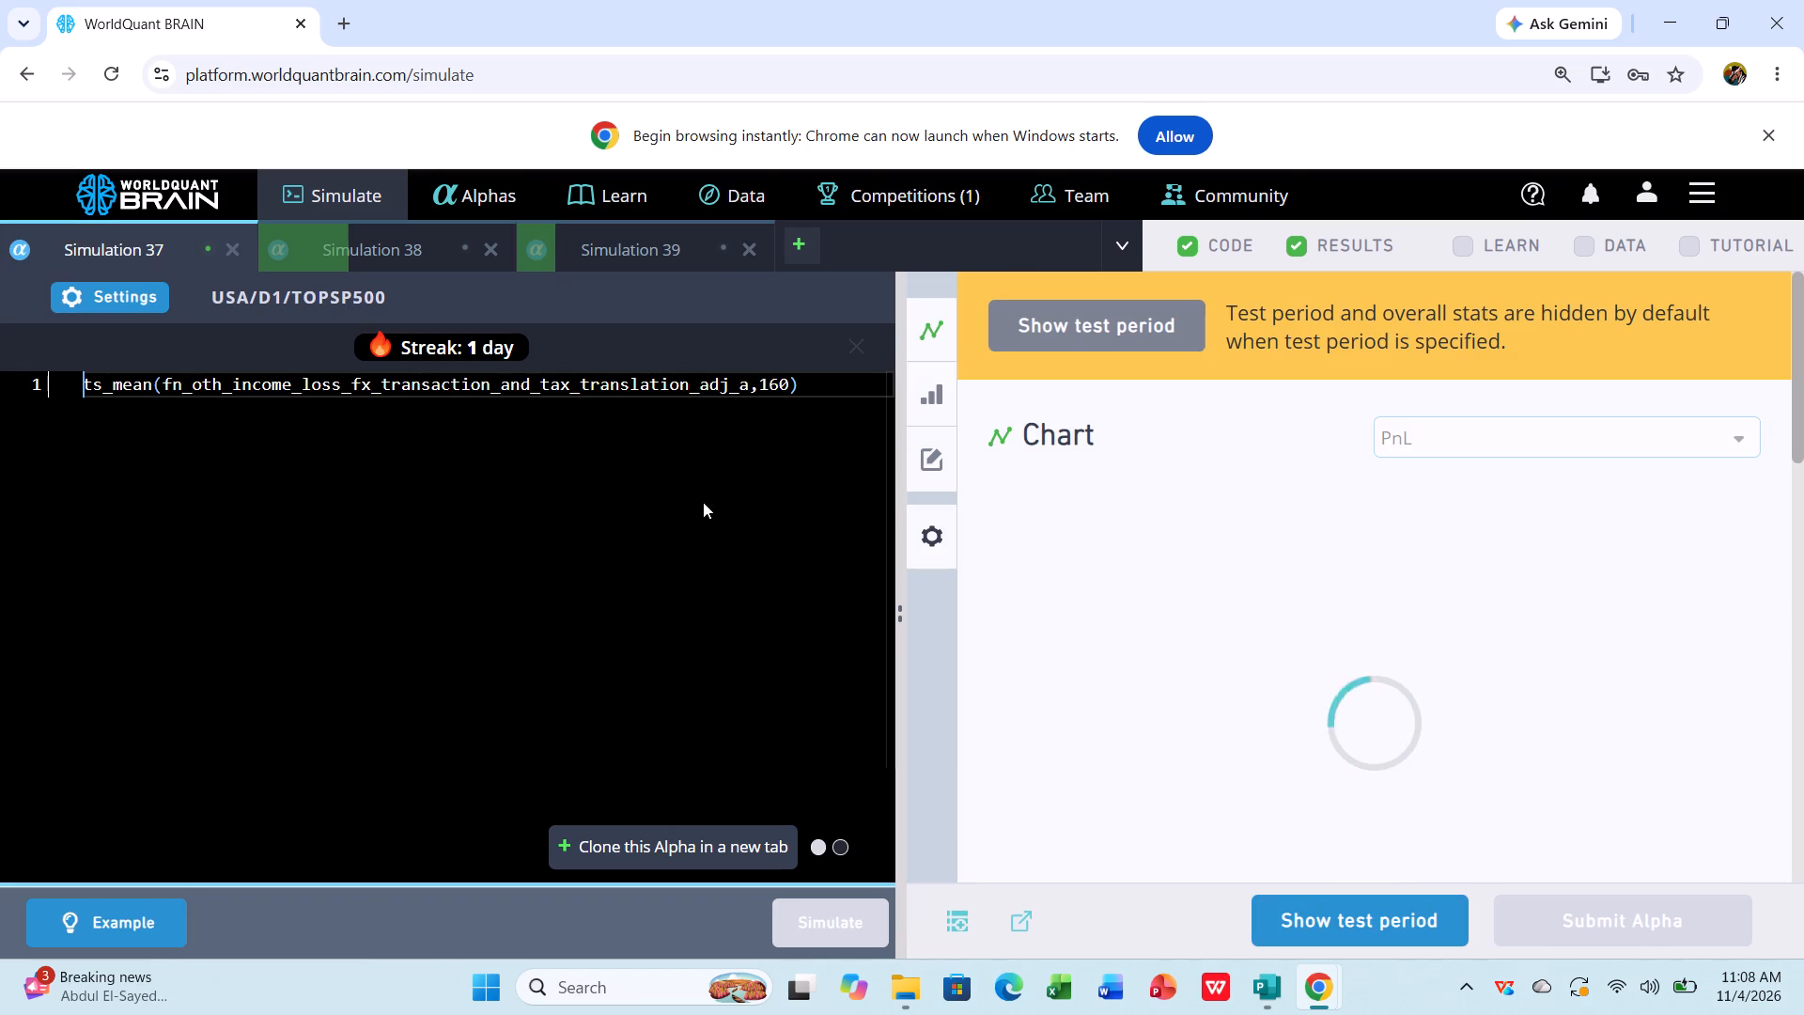
pyautogui.click(1327, 914)
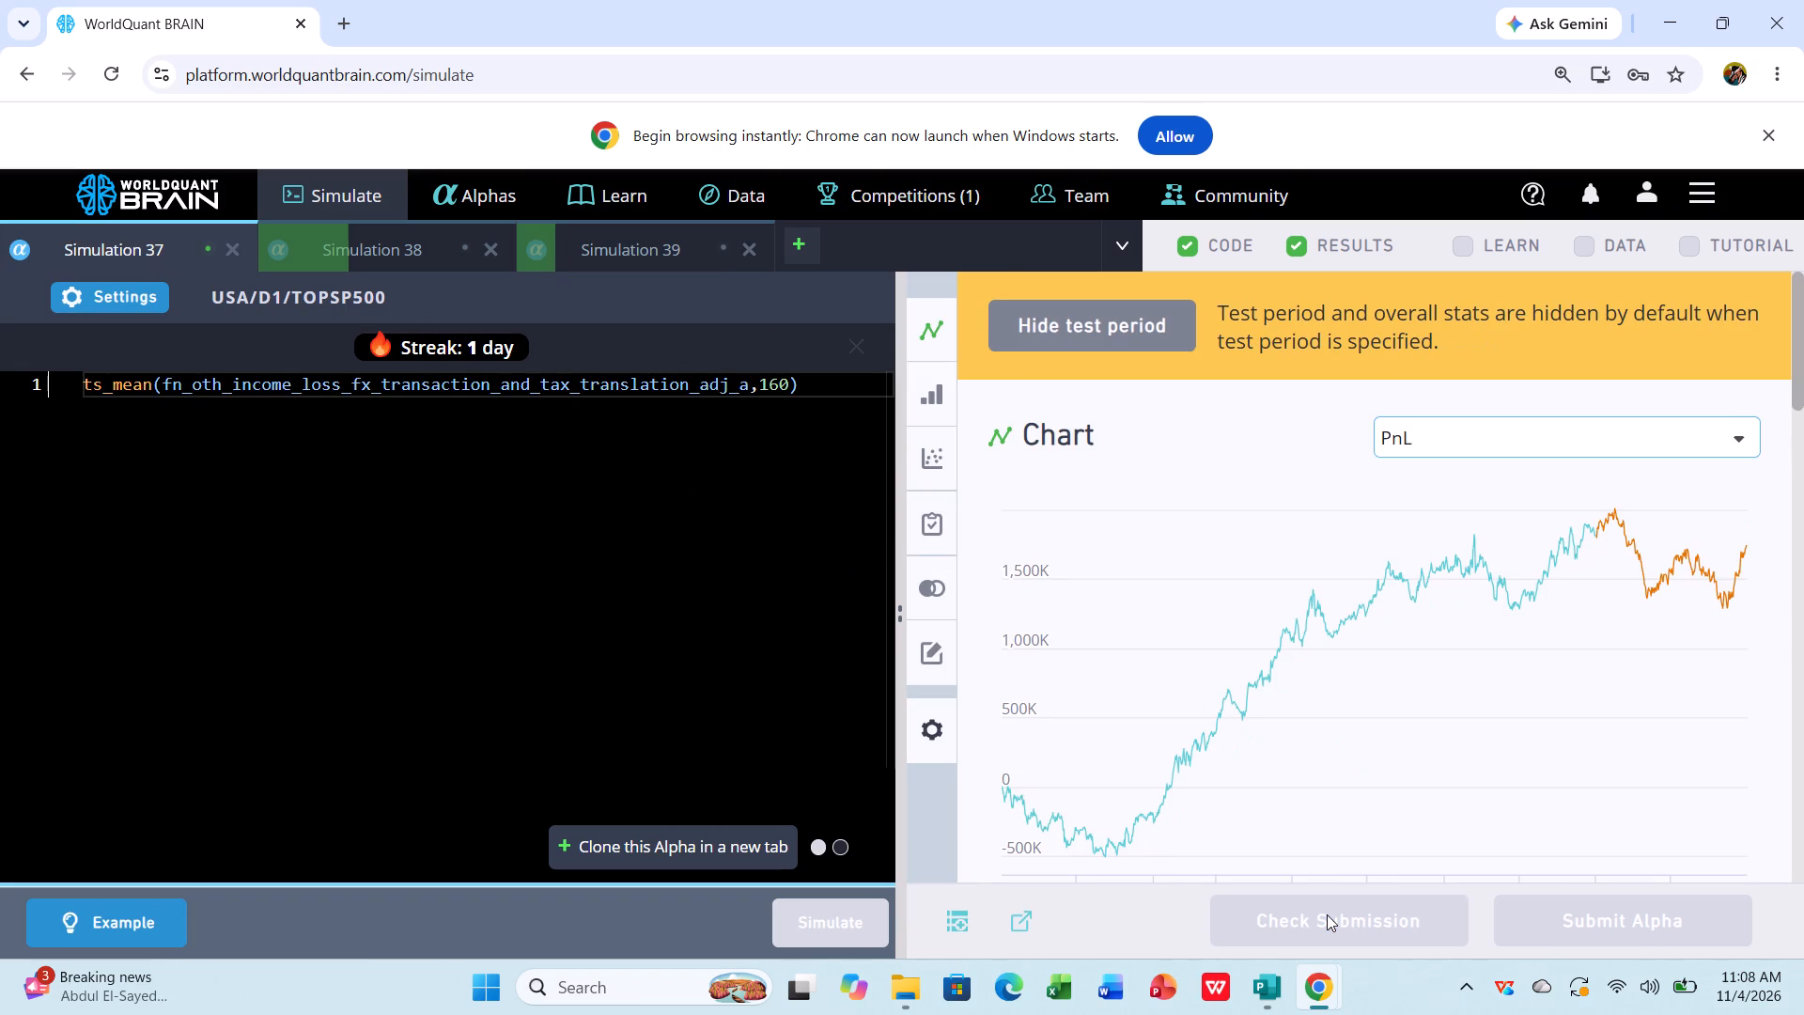
pyautogui.scroll(-3, 1449, 825)
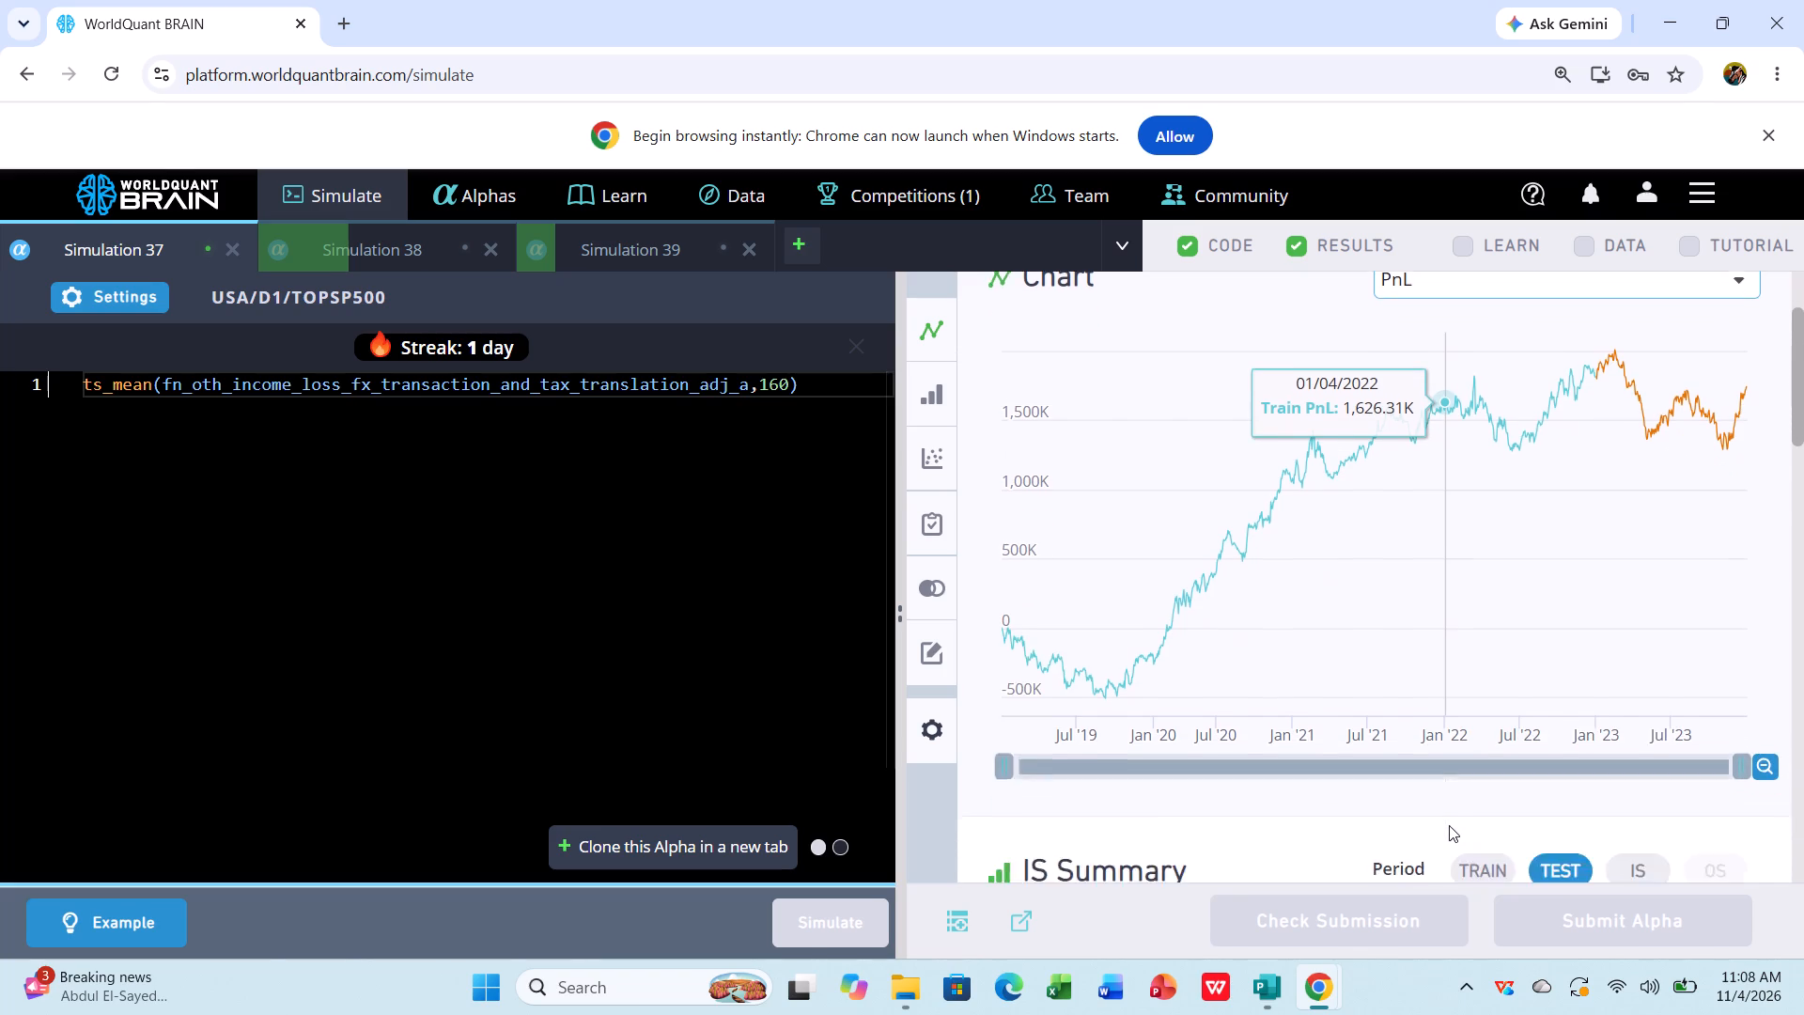
pyautogui.scroll(-1, 1449, 825)
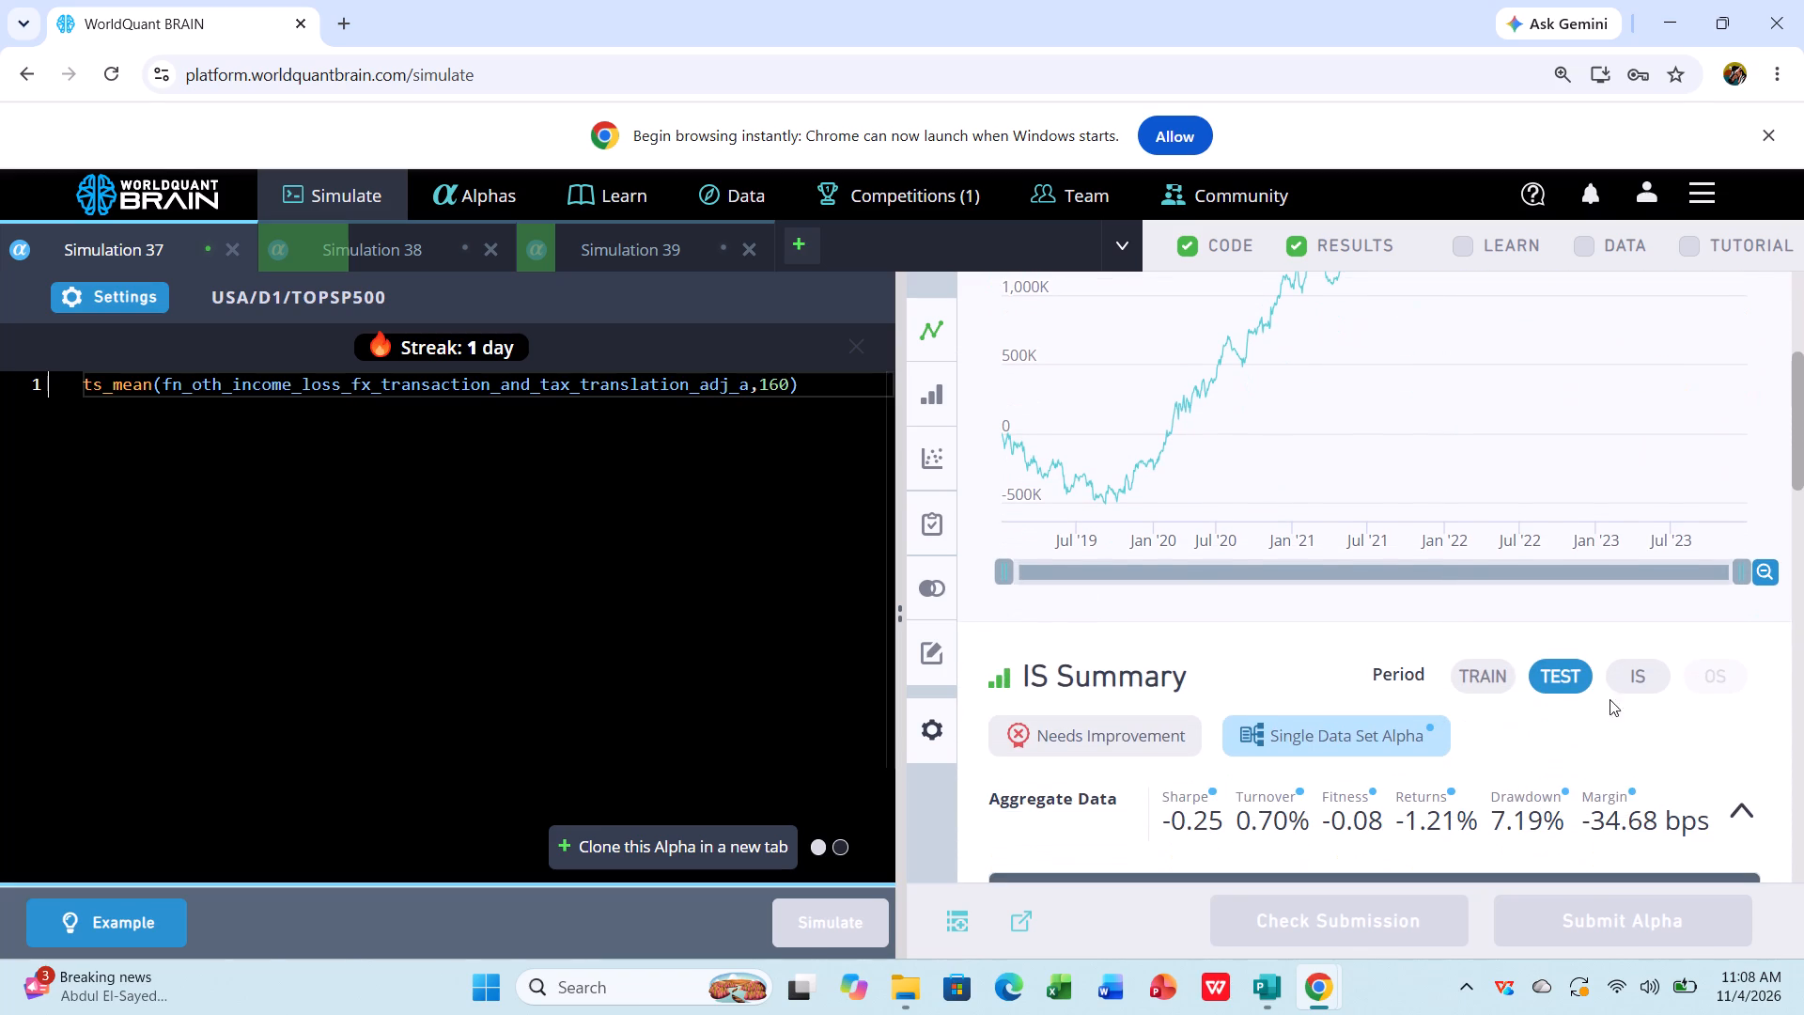
pyautogui.click(1641, 680)
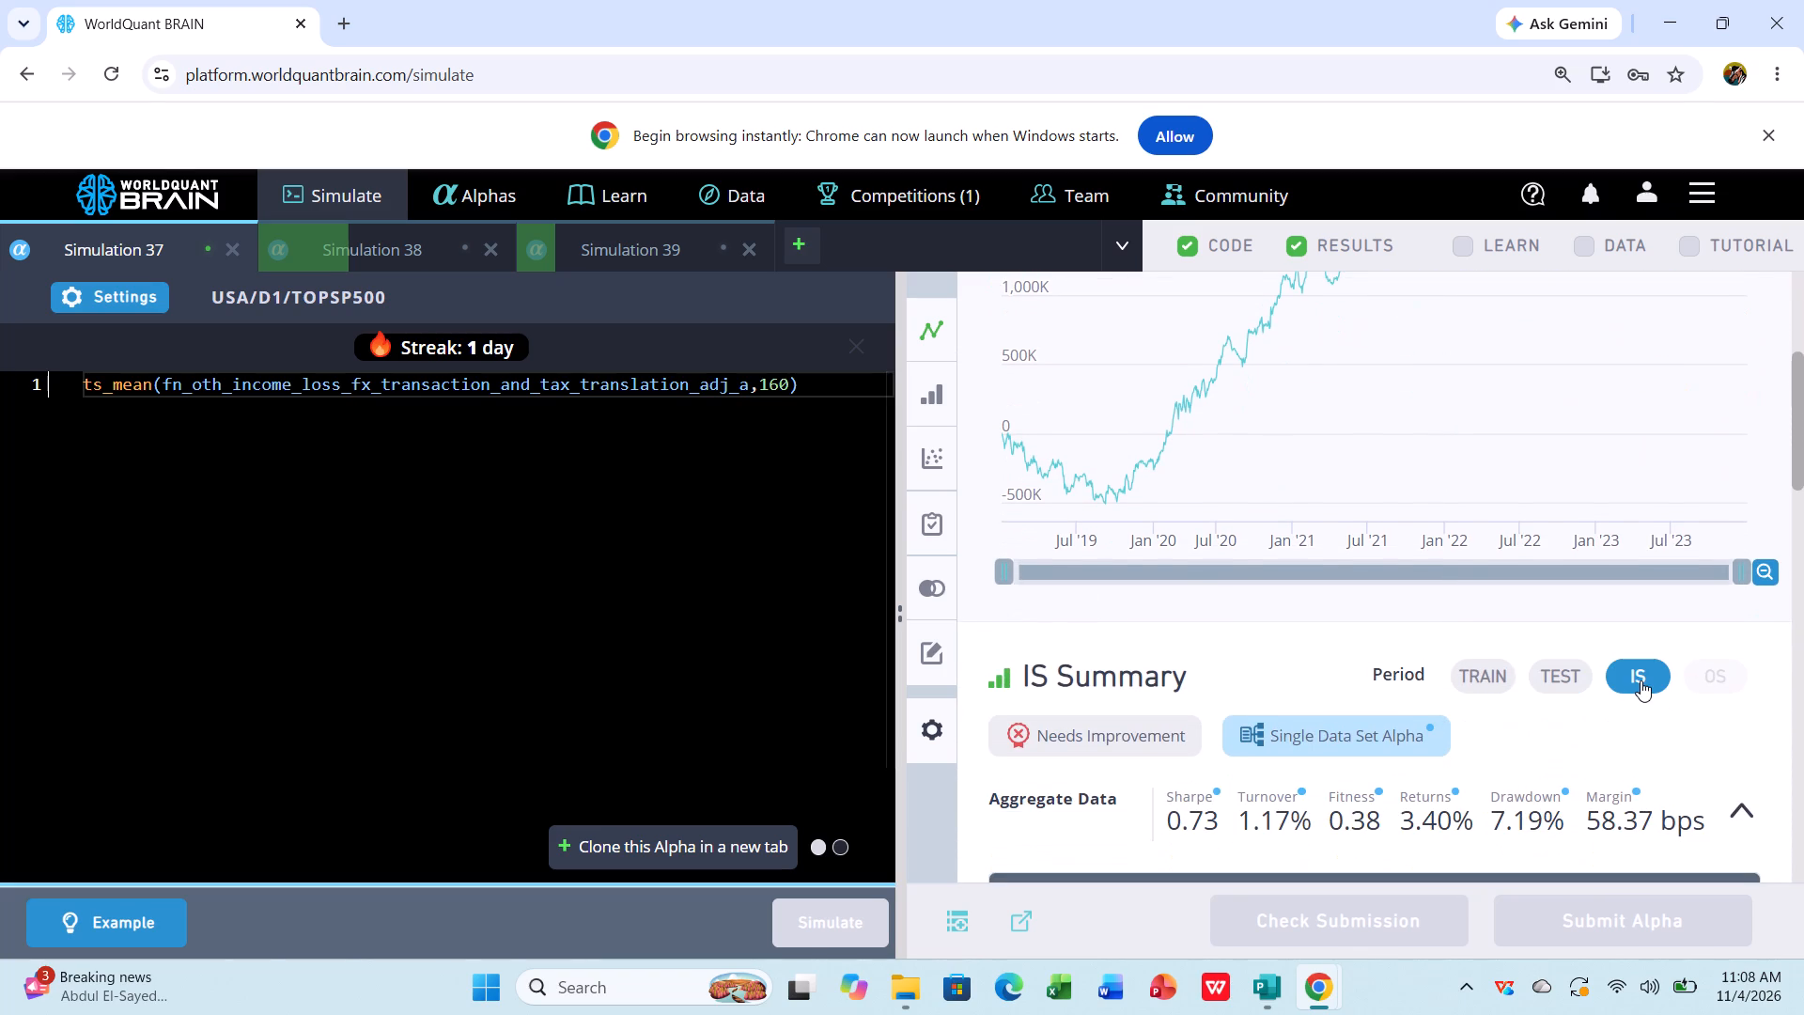
pyautogui.scroll(-3, 1641, 680)
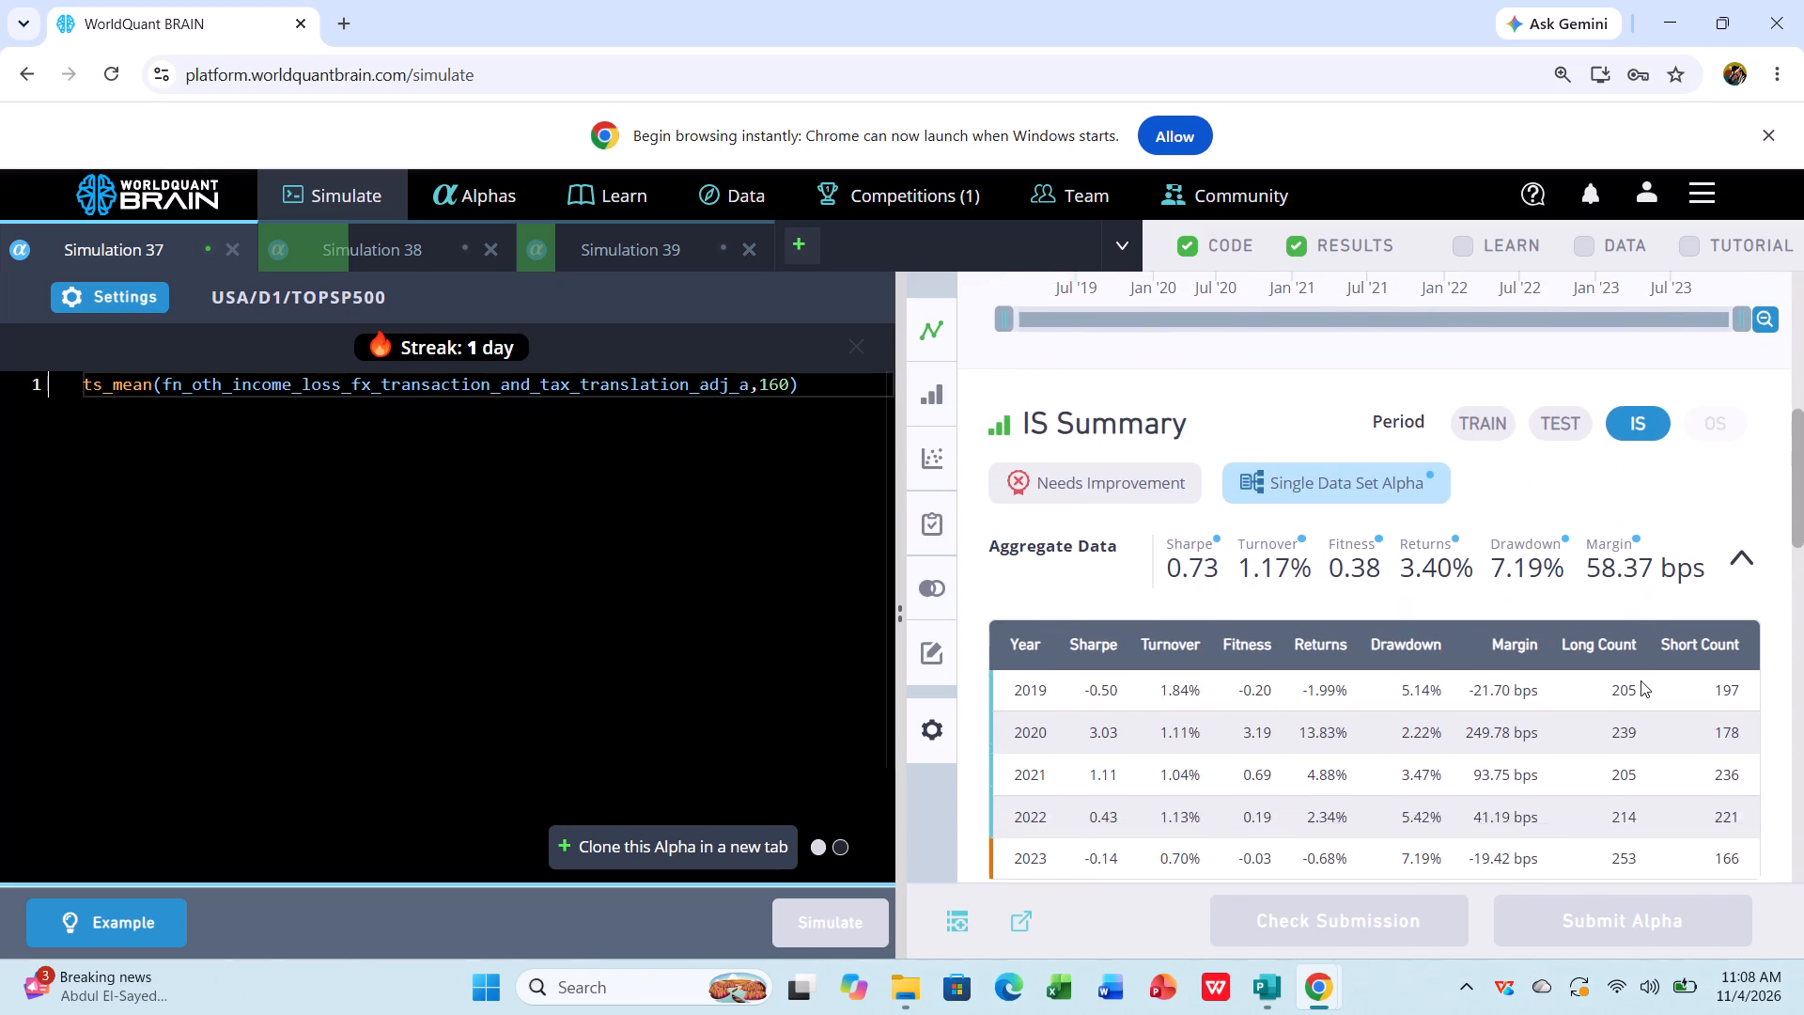
pyautogui.scroll(-5, 1641, 680)
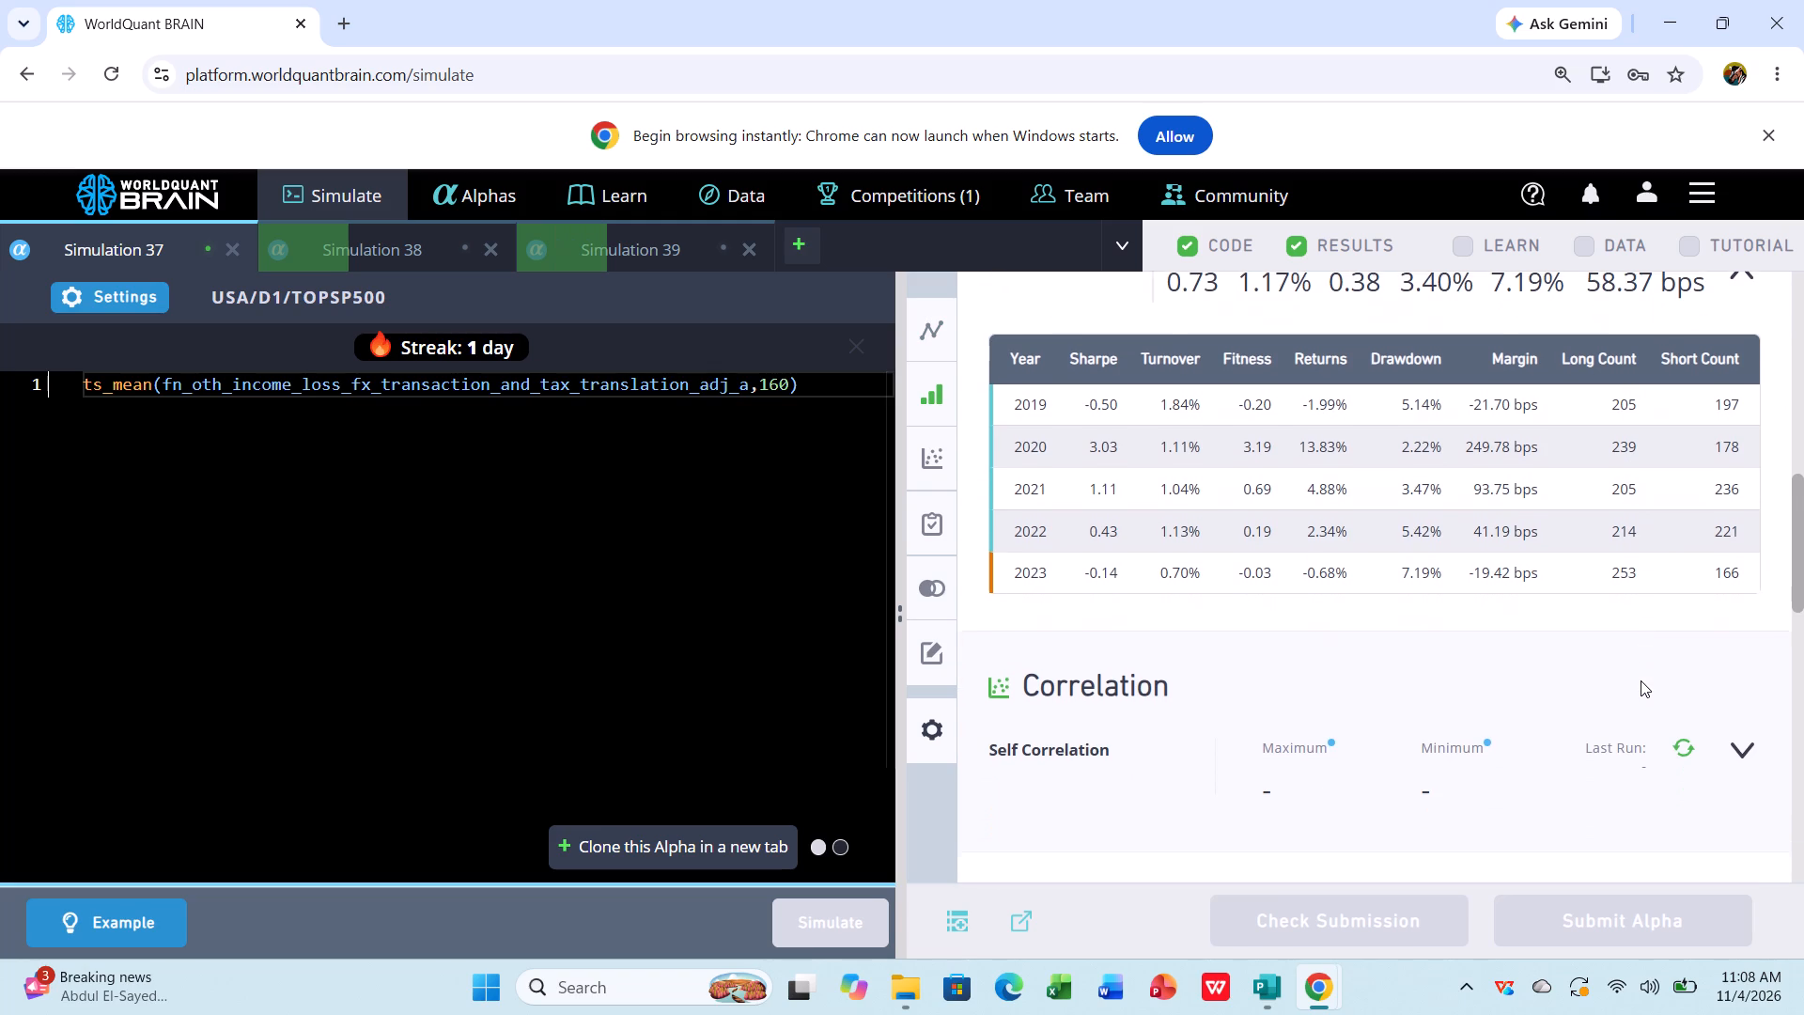
pyautogui.scroll(-2, 1641, 680)
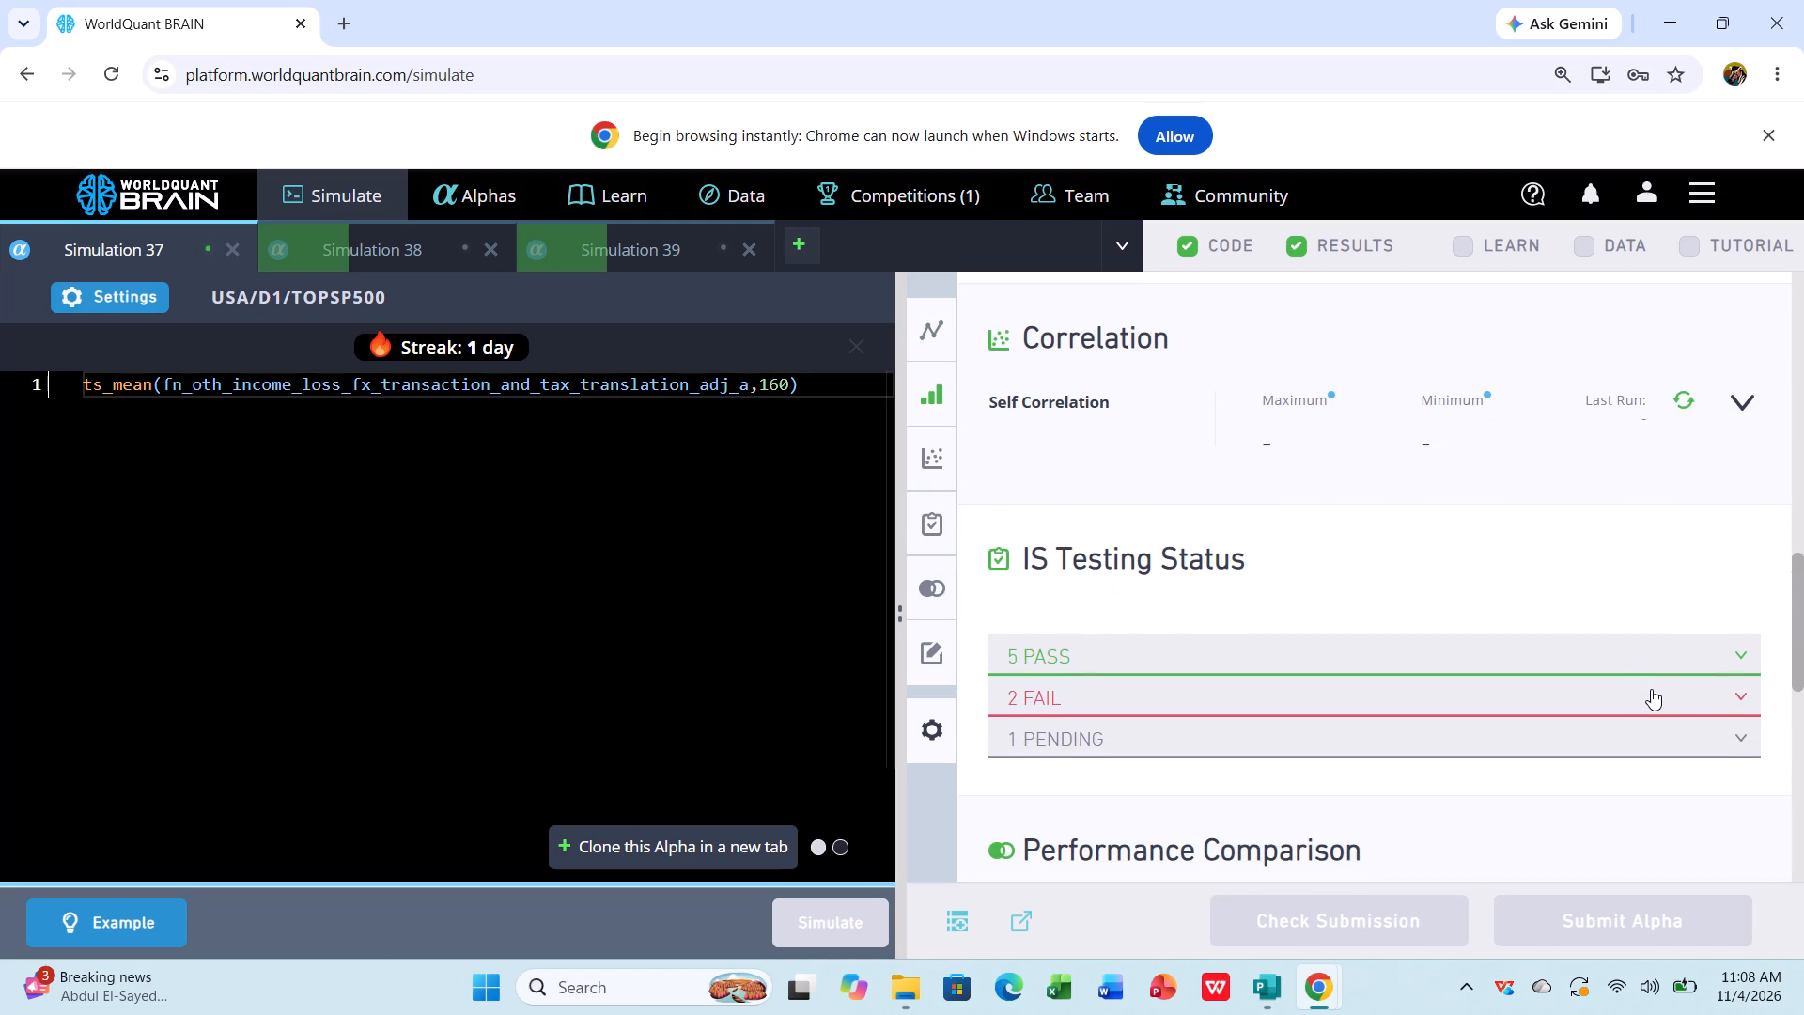
pyautogui.click(1654, 691)
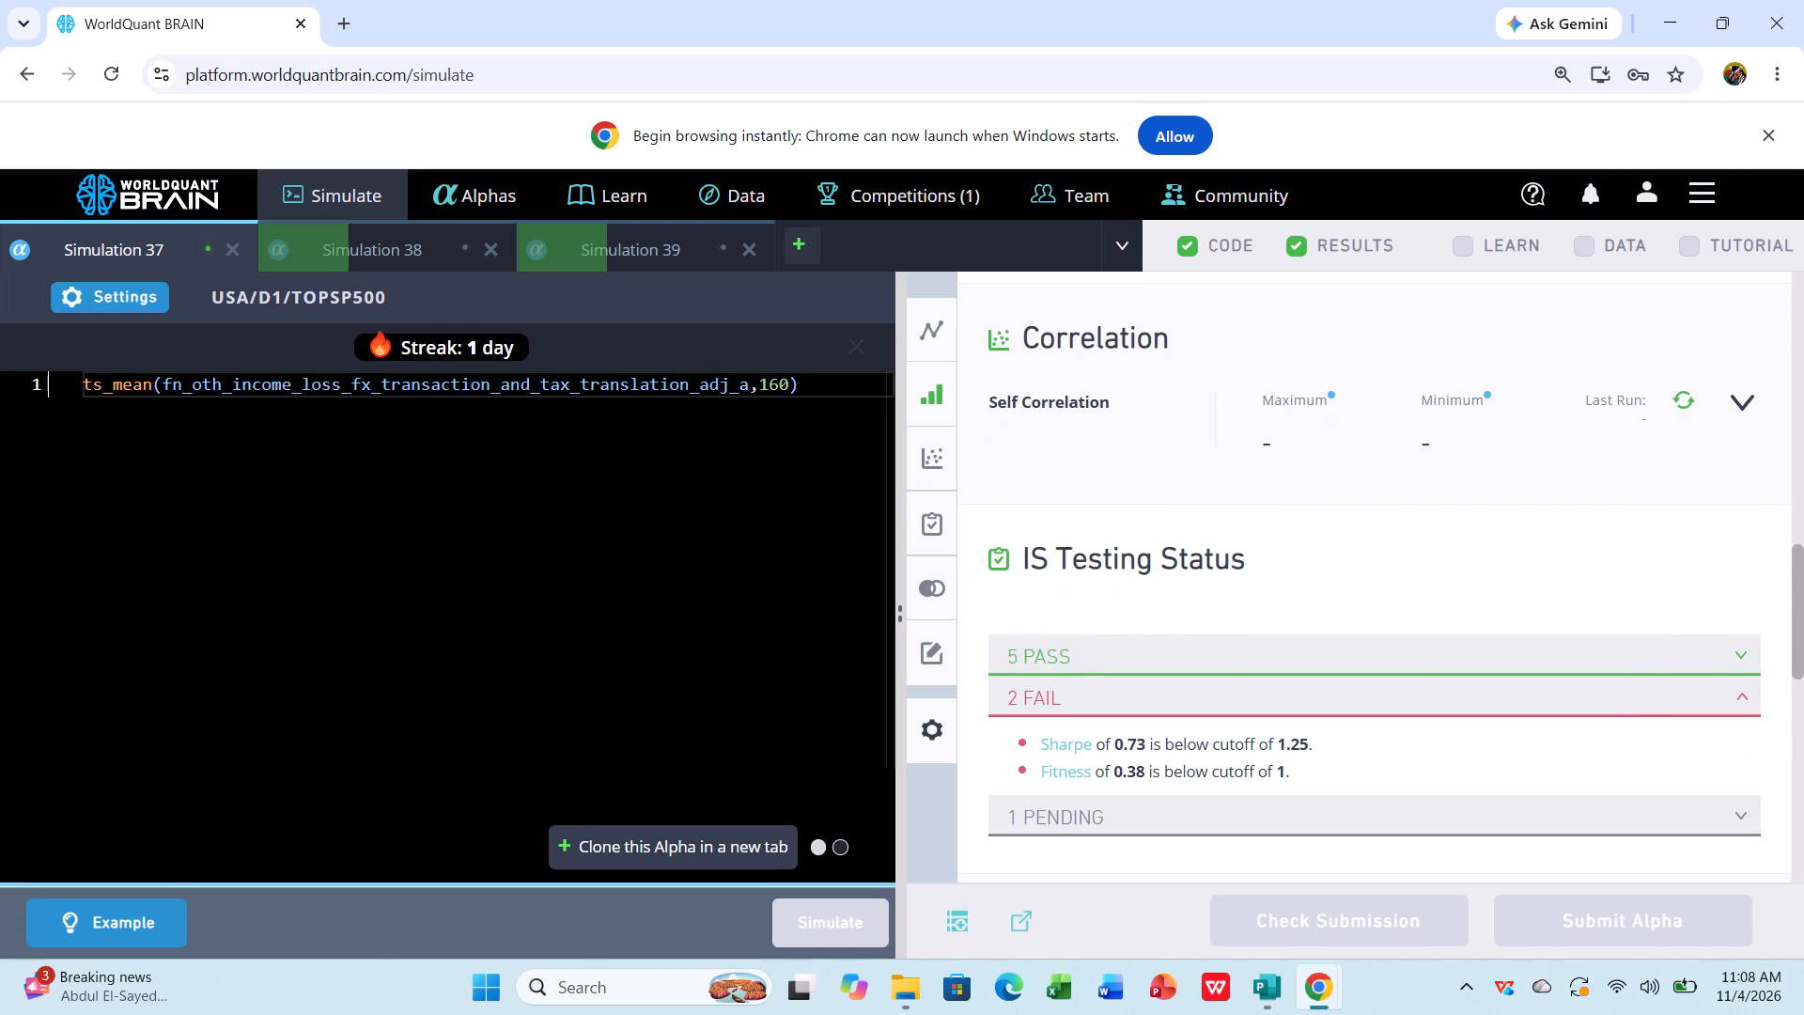
# Set Simulation 37's decay to 50, apply the settings, and simulate the alpha again.
pyautogui.click(107, 300)
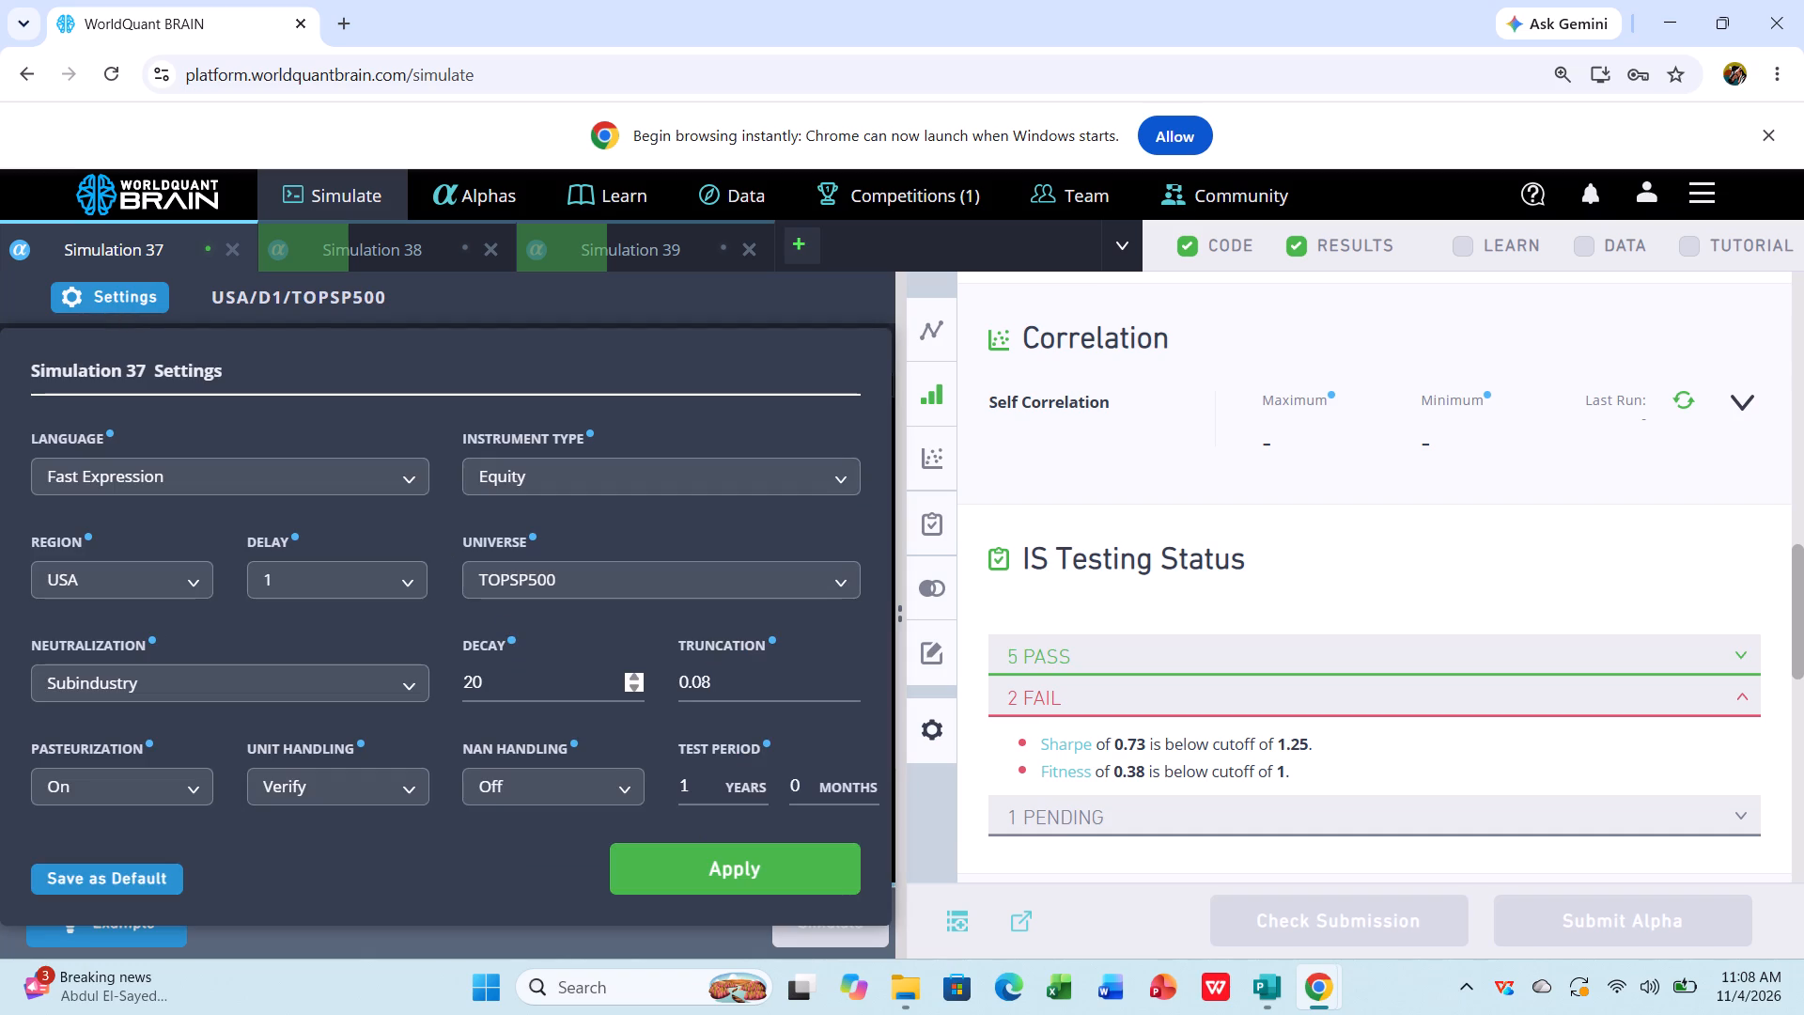
pyautogui.click(500, 685)
pyautogui.press('BackSpace')
pyautogui.press('BackSpace')
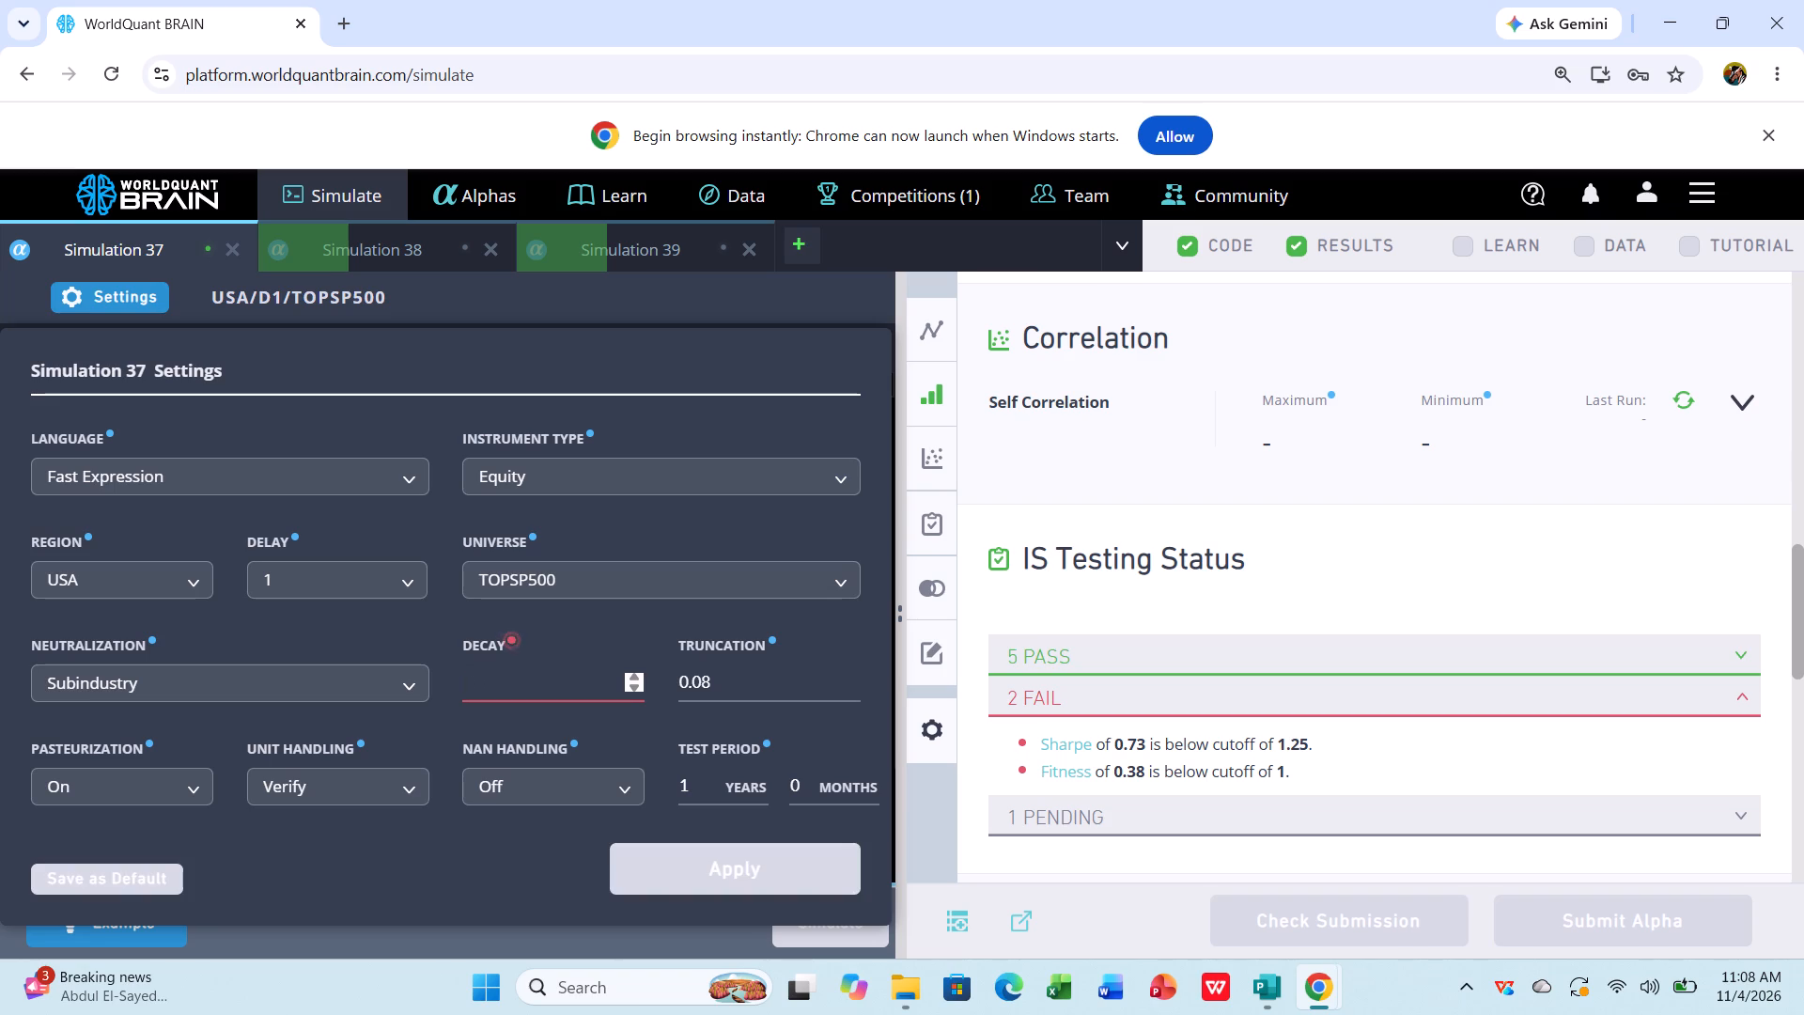
pyautogui.press('6')
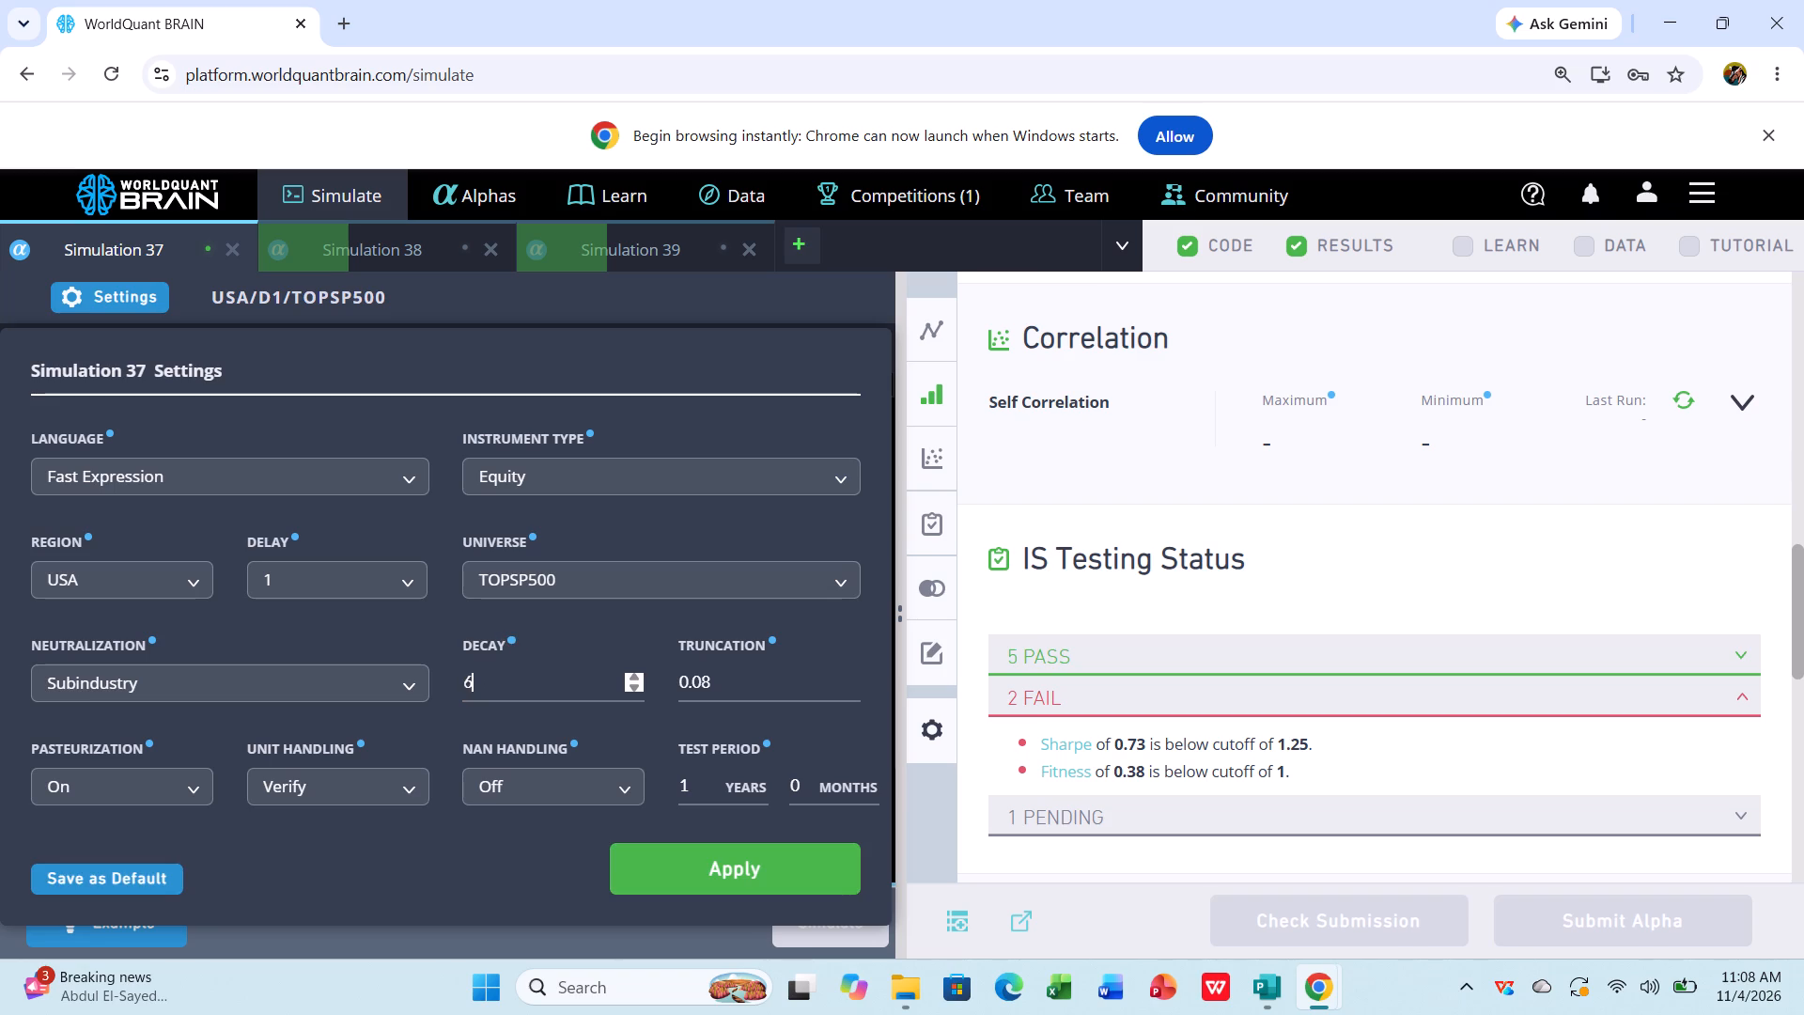
pyautogui.press('BackSpace')
pyautogui.write('50')
pyautogui.click(692, 864)
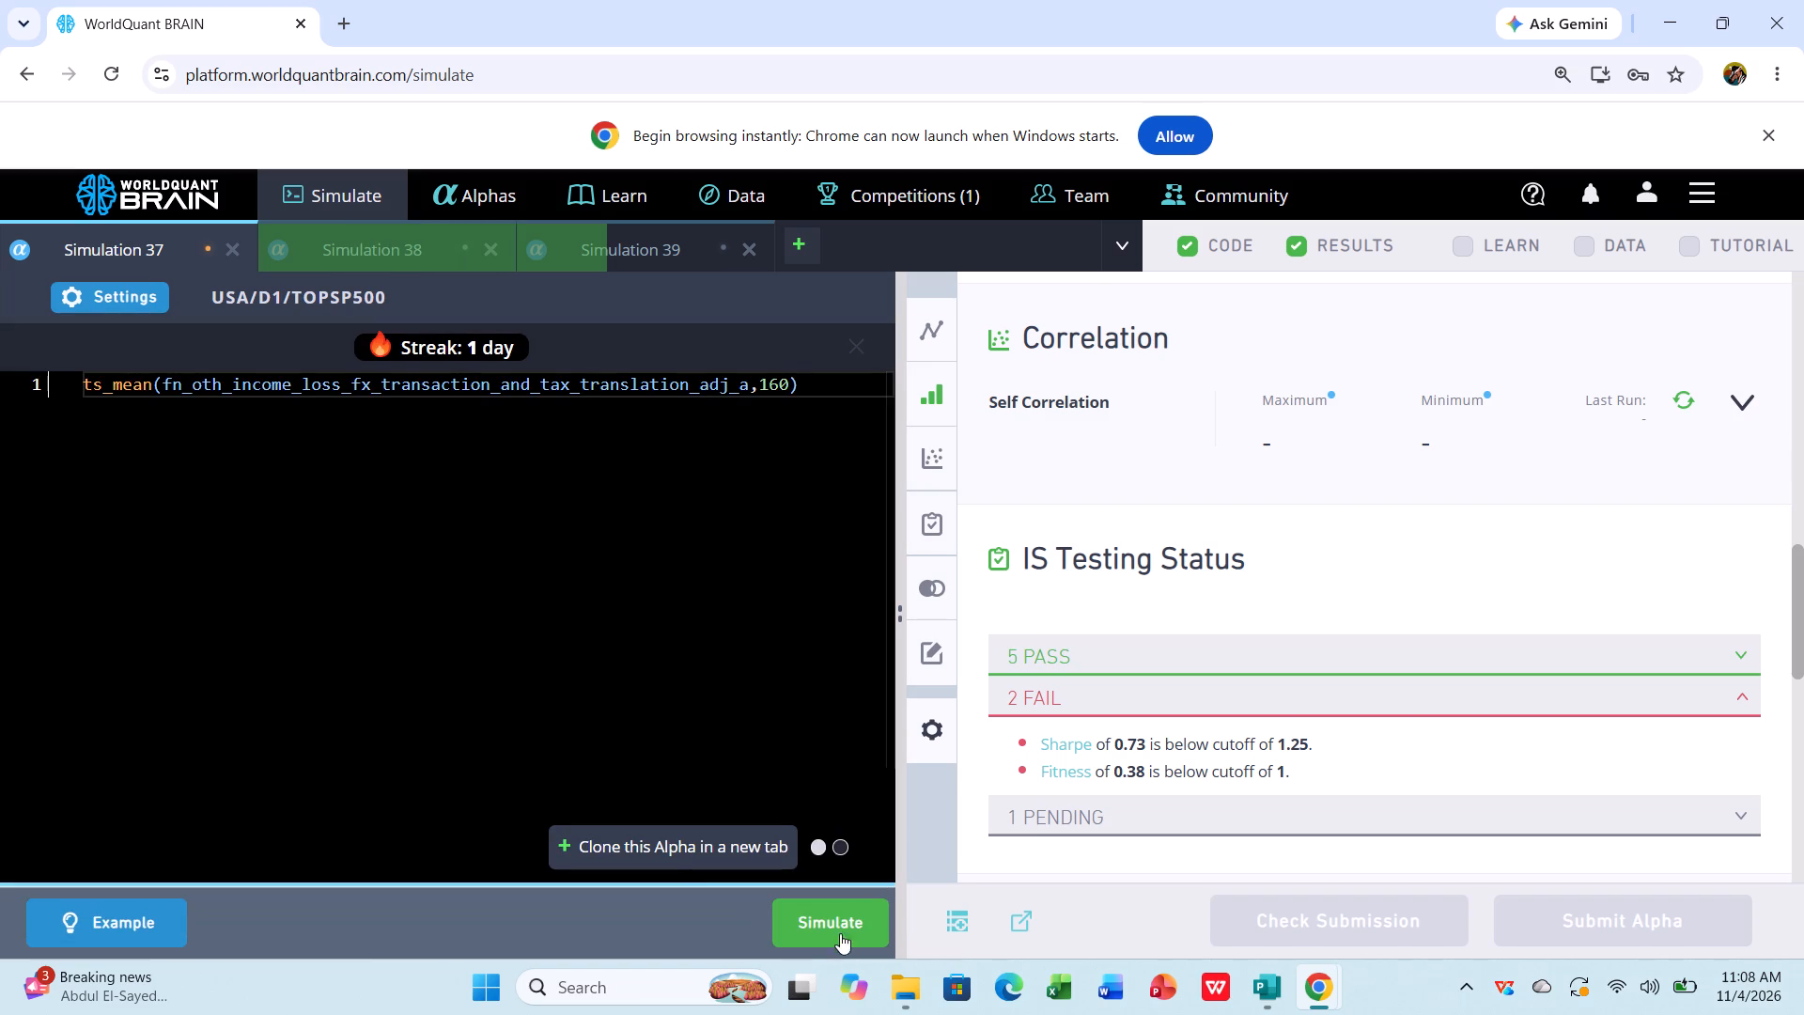
pyautogui.click(832, 923)
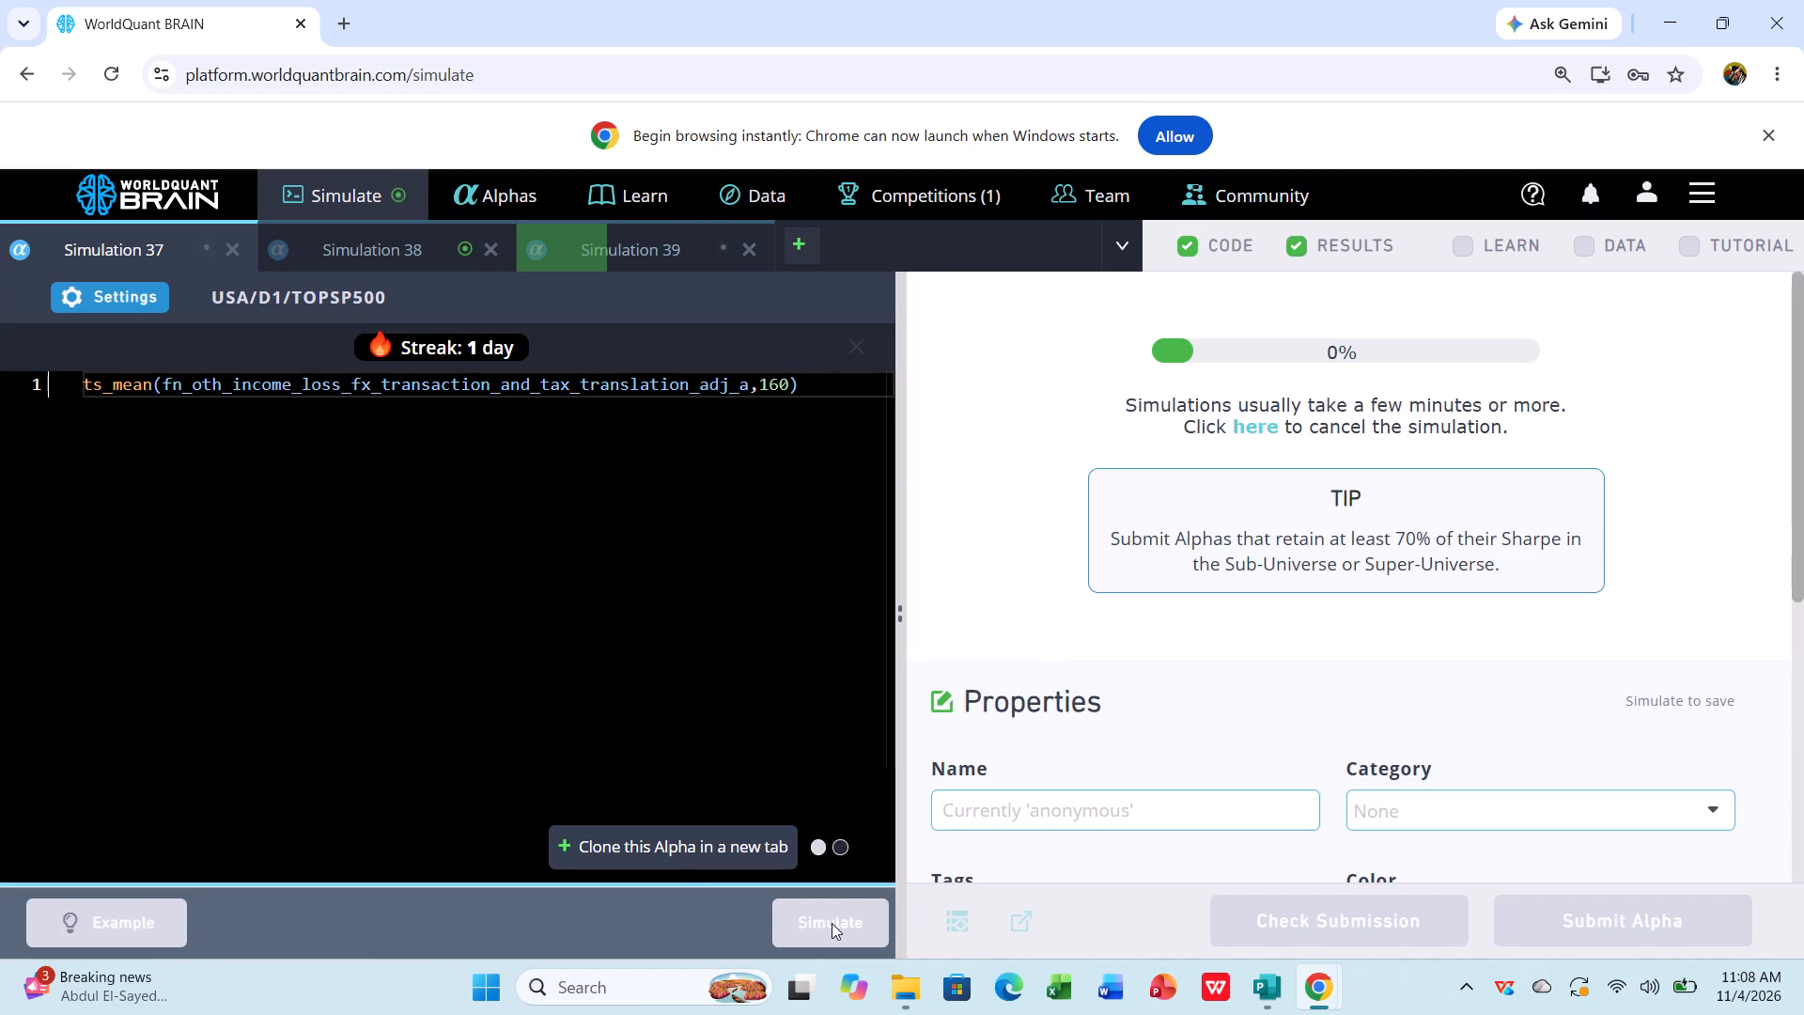
# Show Simulation 38's test period, examine its IS-period summary, and expand the failed tests under IS Testing Status.
pyautogui.click(394, 253)
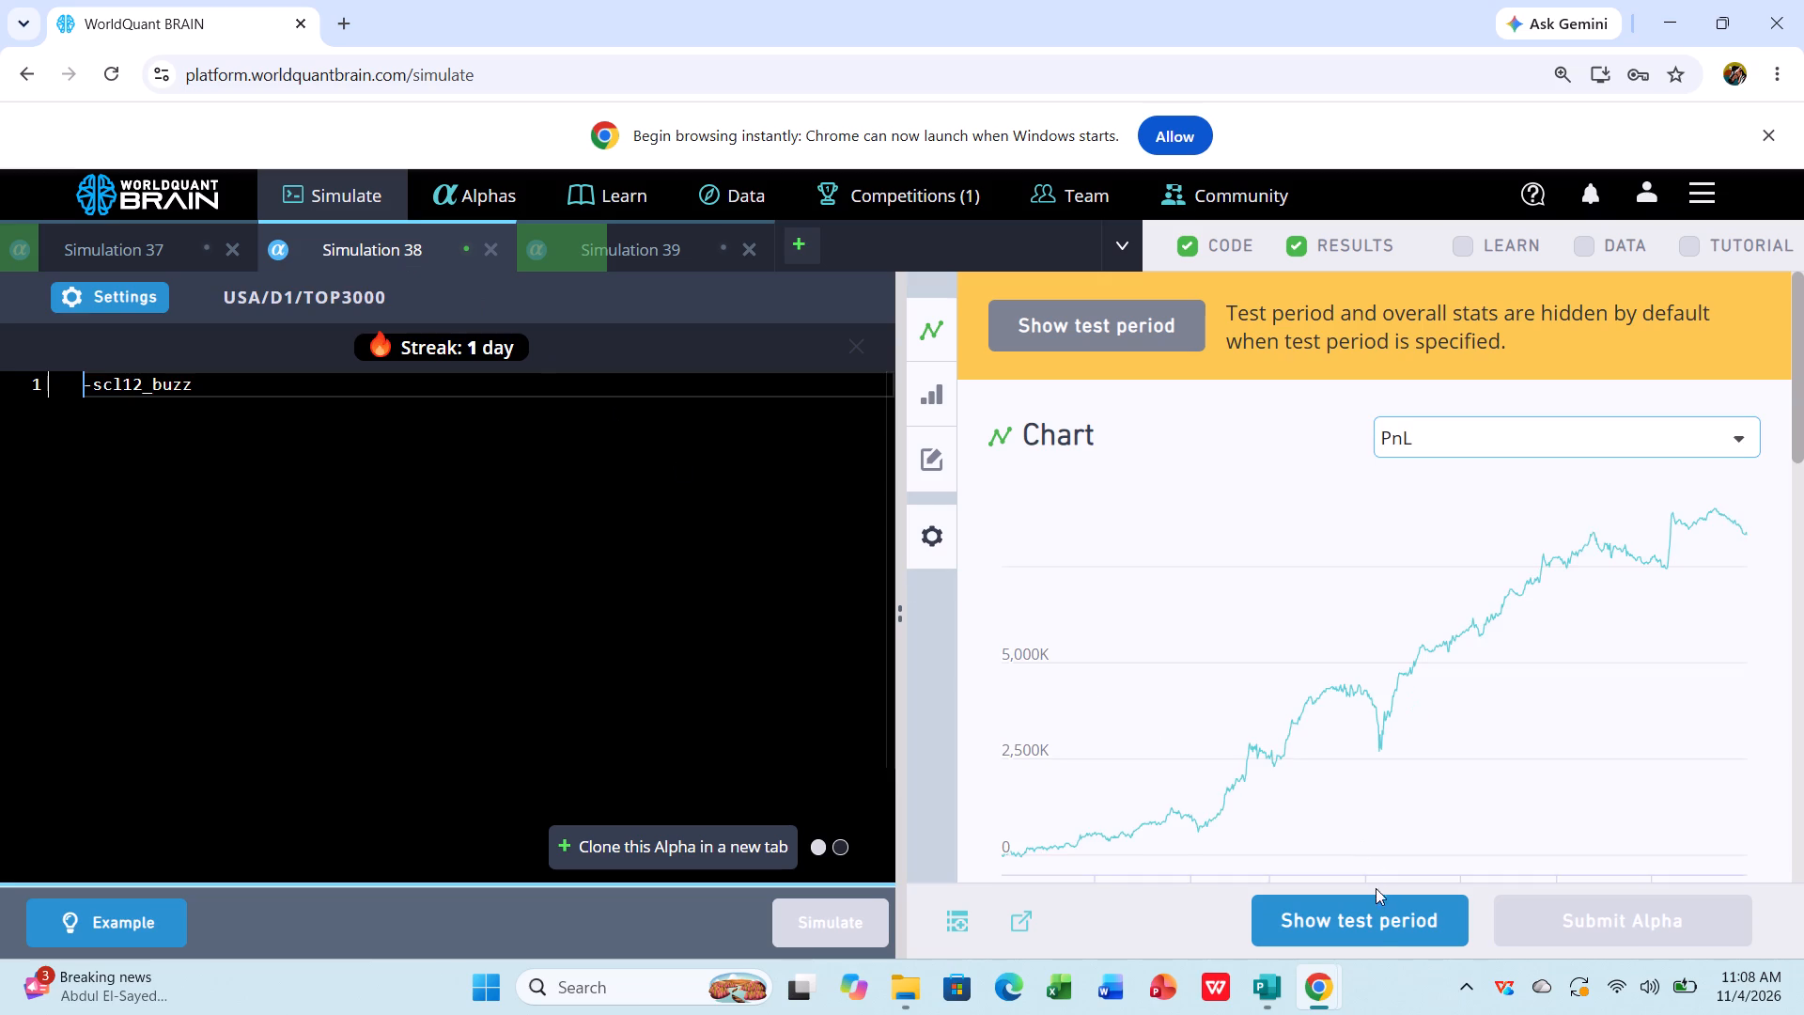
pyautogui.click(1376, 914)
pyautogui.scroll(-1, 1499, 803)
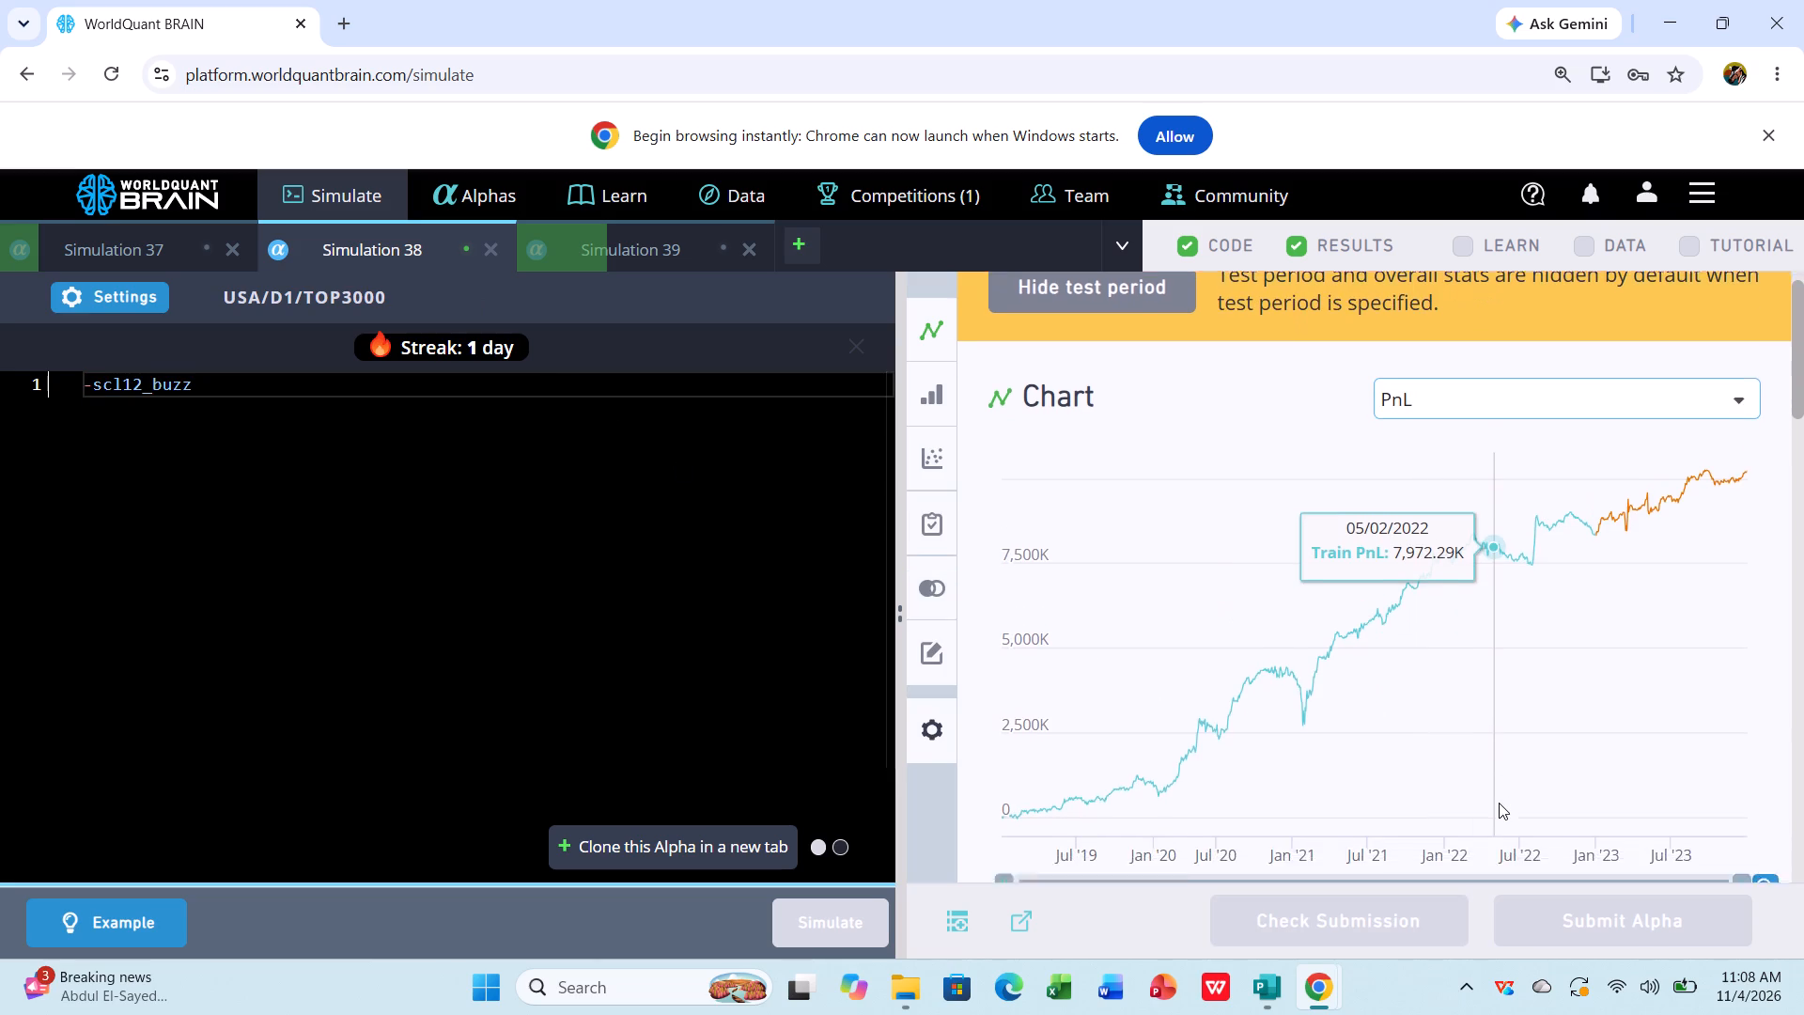
pyautogui.scroll(-1, 1499, 803)
pyautogui.hscroll(2, 1499, 803)
pyautogui.scroll(-1, 1499, 803)
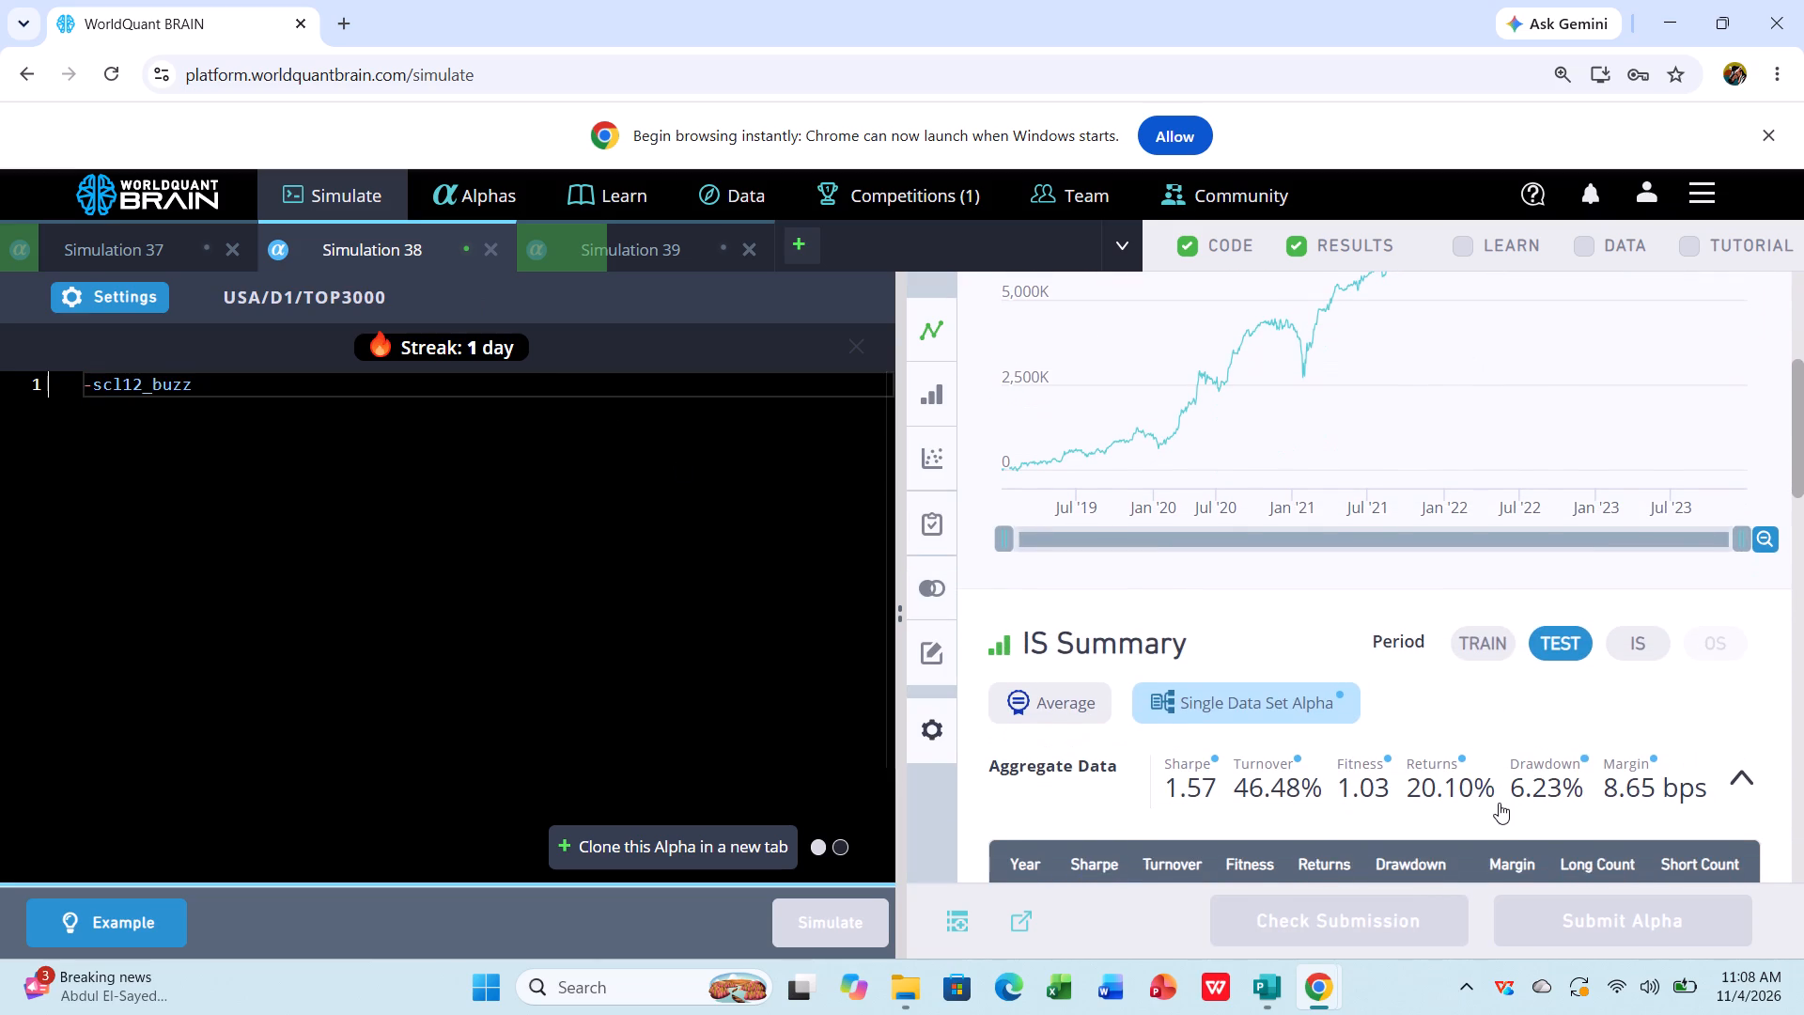
pyautogui.click(1645, 642)
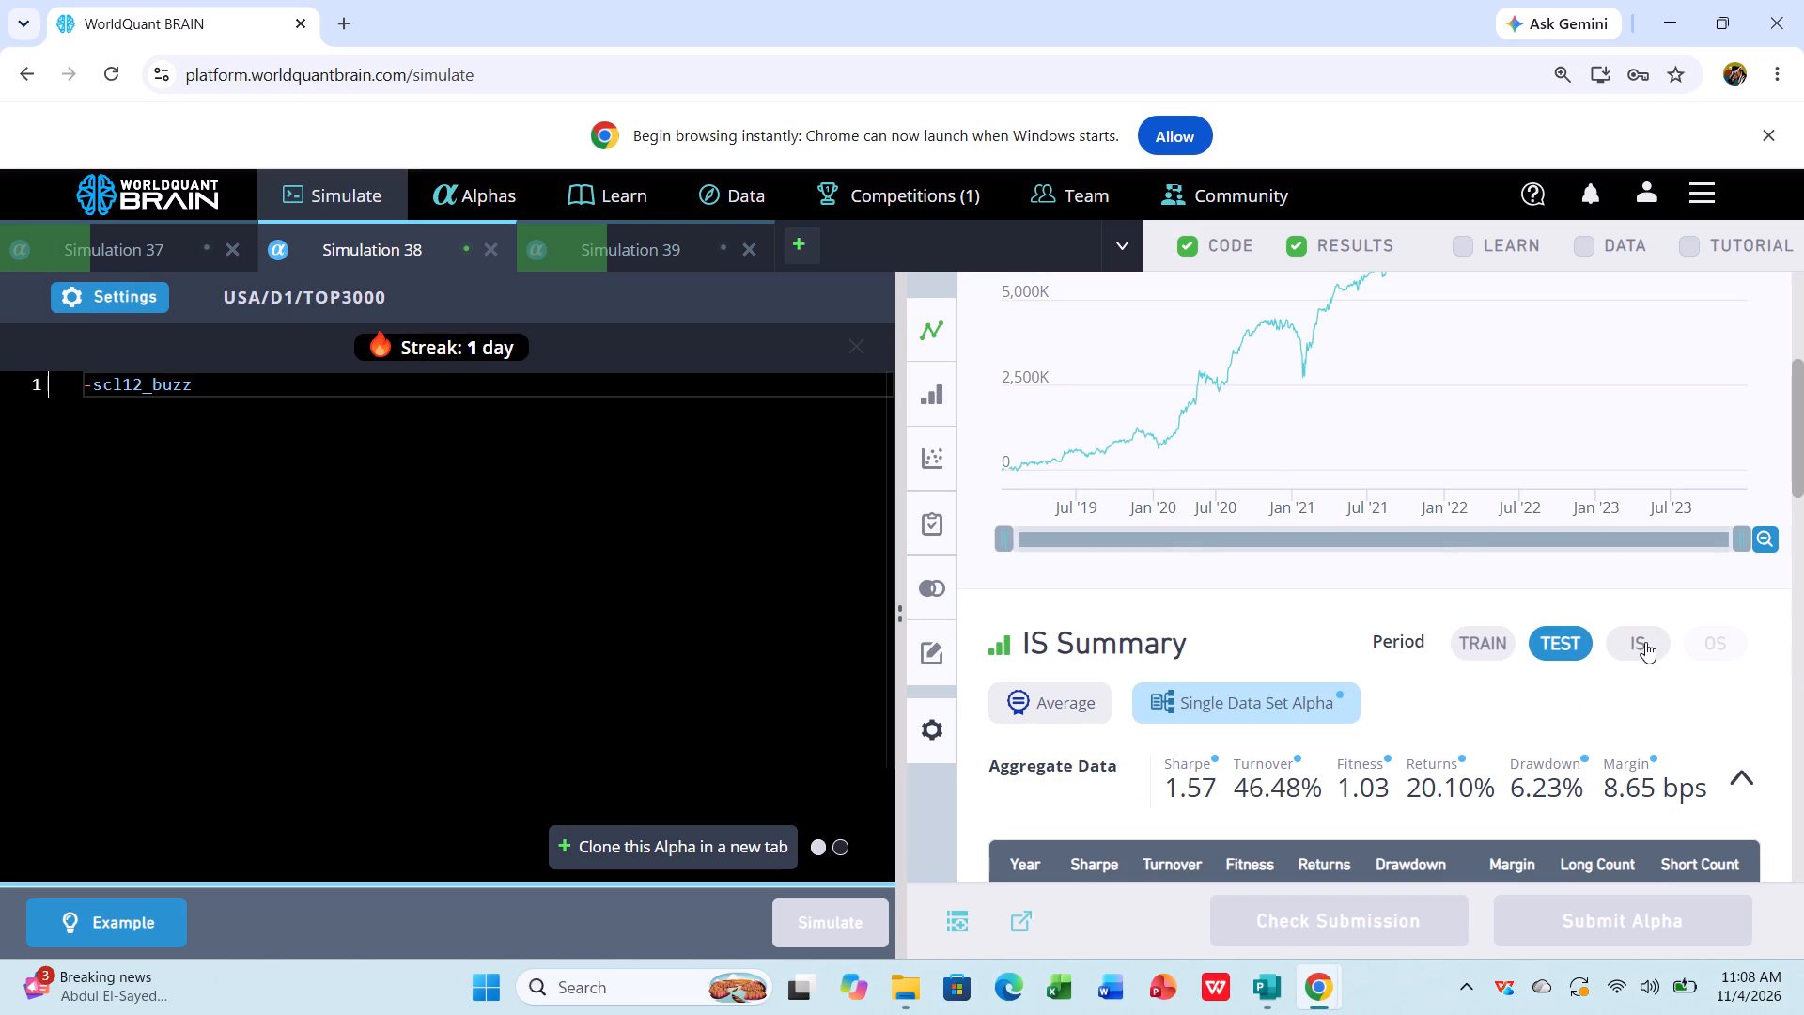
pyautogui.scroll(-3, 1645, 642)
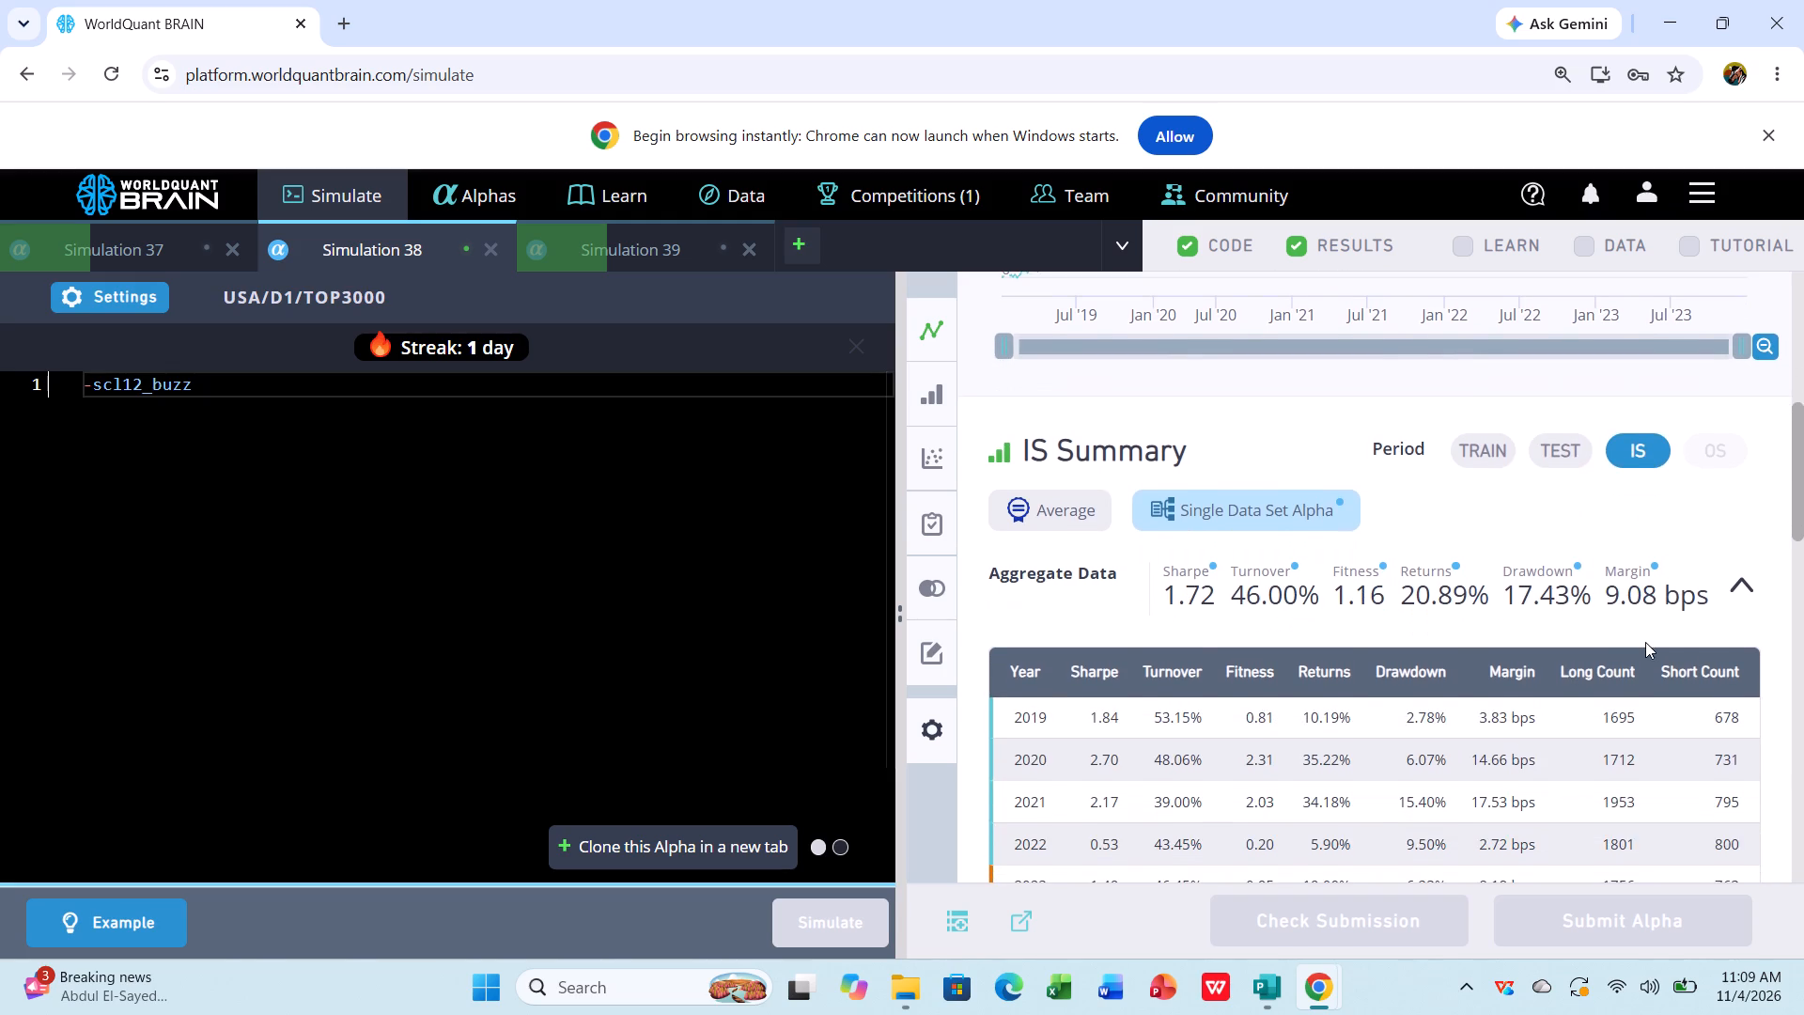
pyautogui.scroll(-5, 1645, 642)
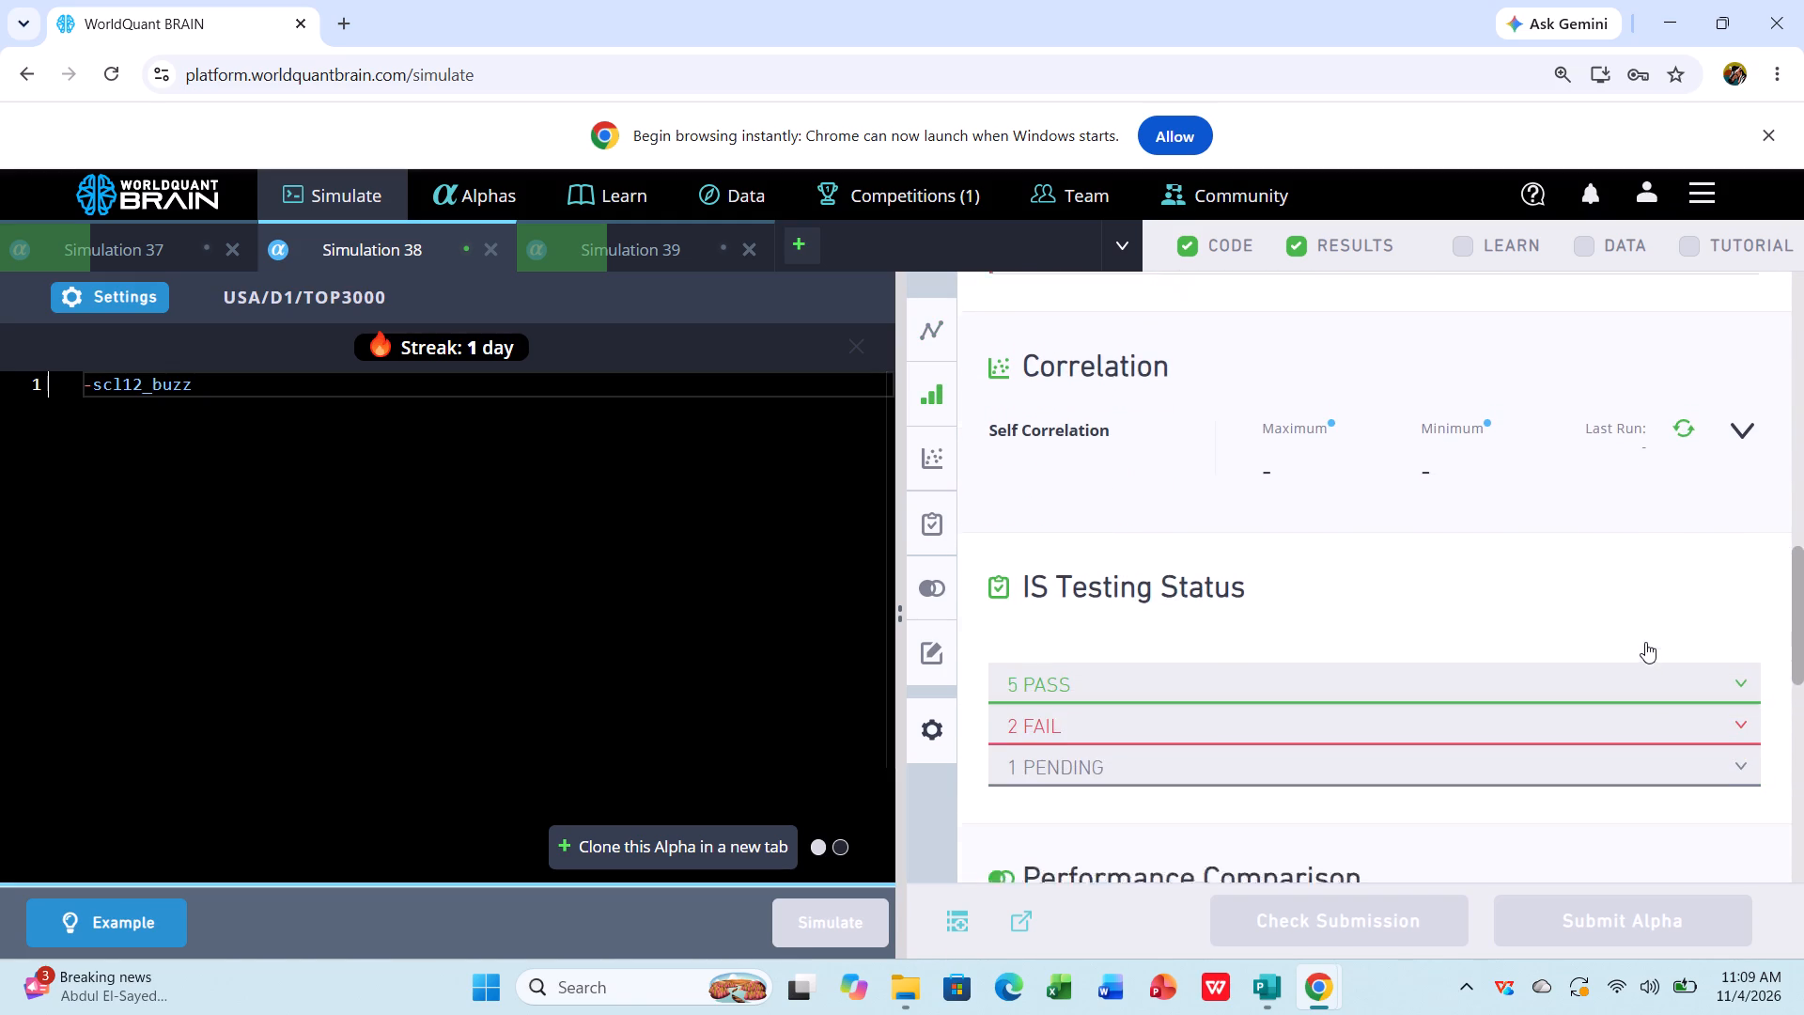
pyautogui.scroll(-1, 1645, 642)
pyautogui.click(1653, 663)
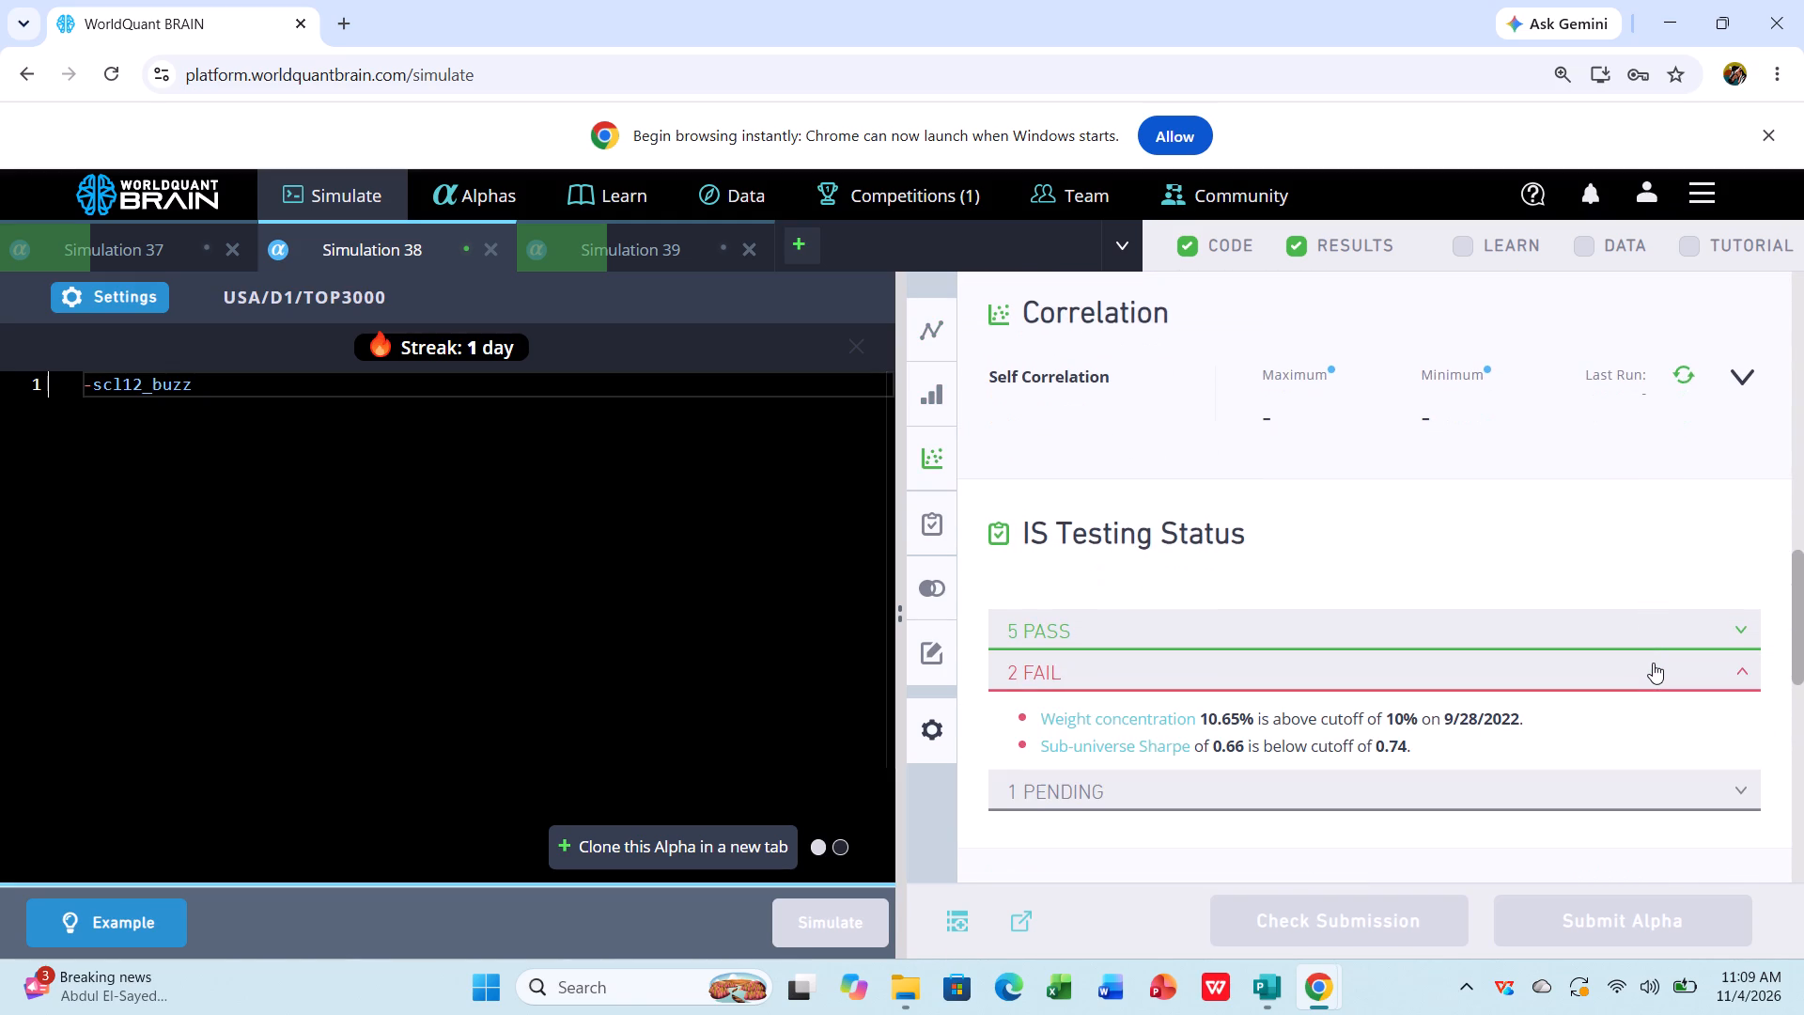
pyautogui.scroll(-1, 1653, 663)
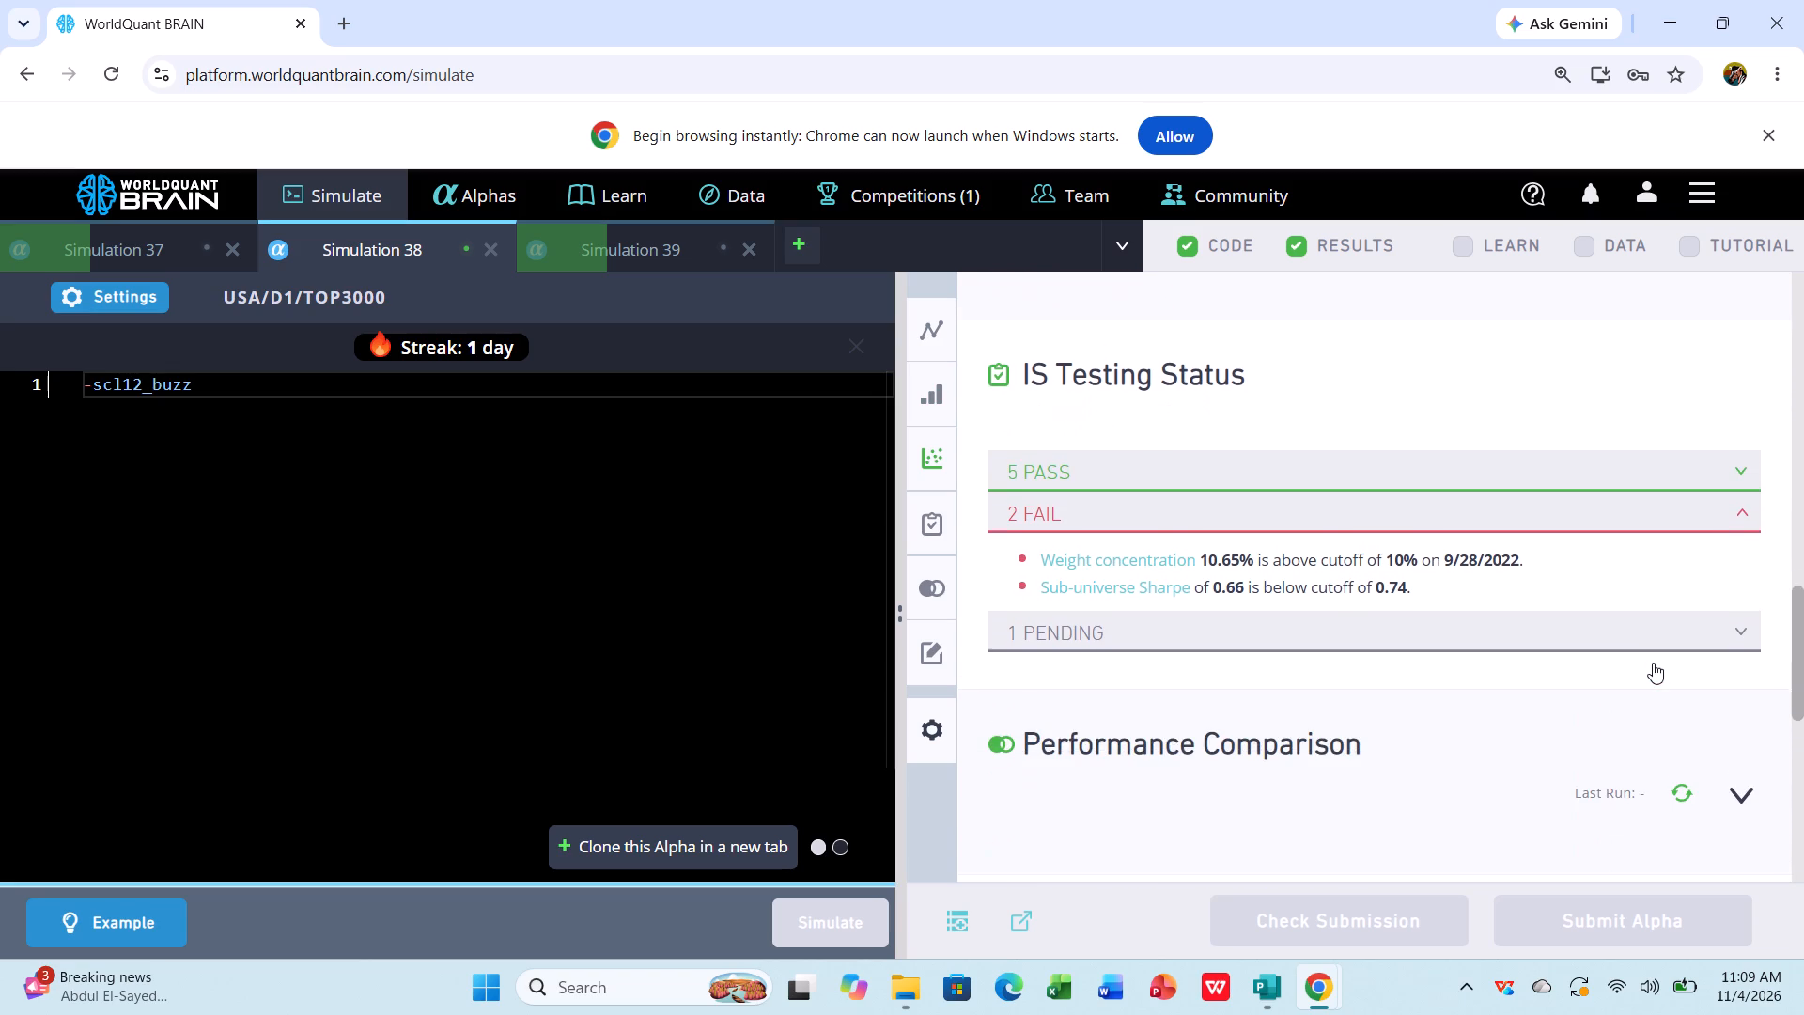
pyautogui.scroll(-3, 1653, 663)
pyautogui.click(1803, 288)
pyautogui.scroll(-1, 1803, 288)
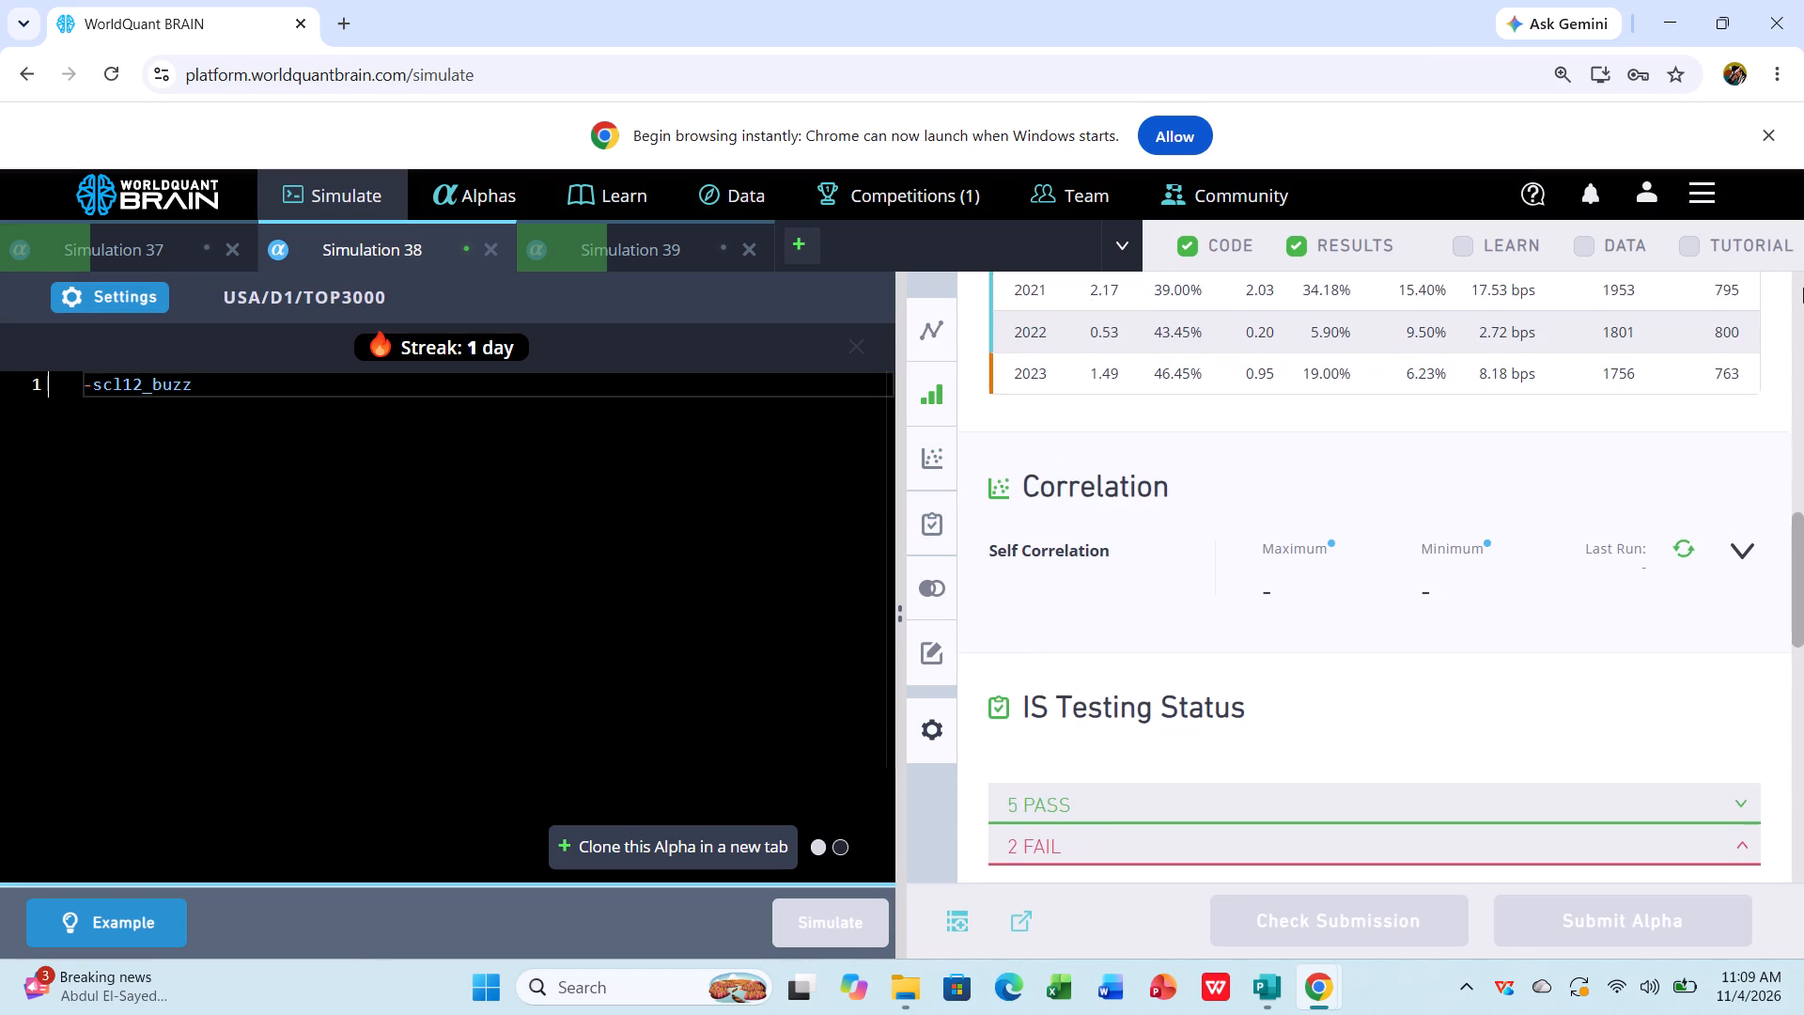
pyautogui.scroll(-1, 1803, 288)
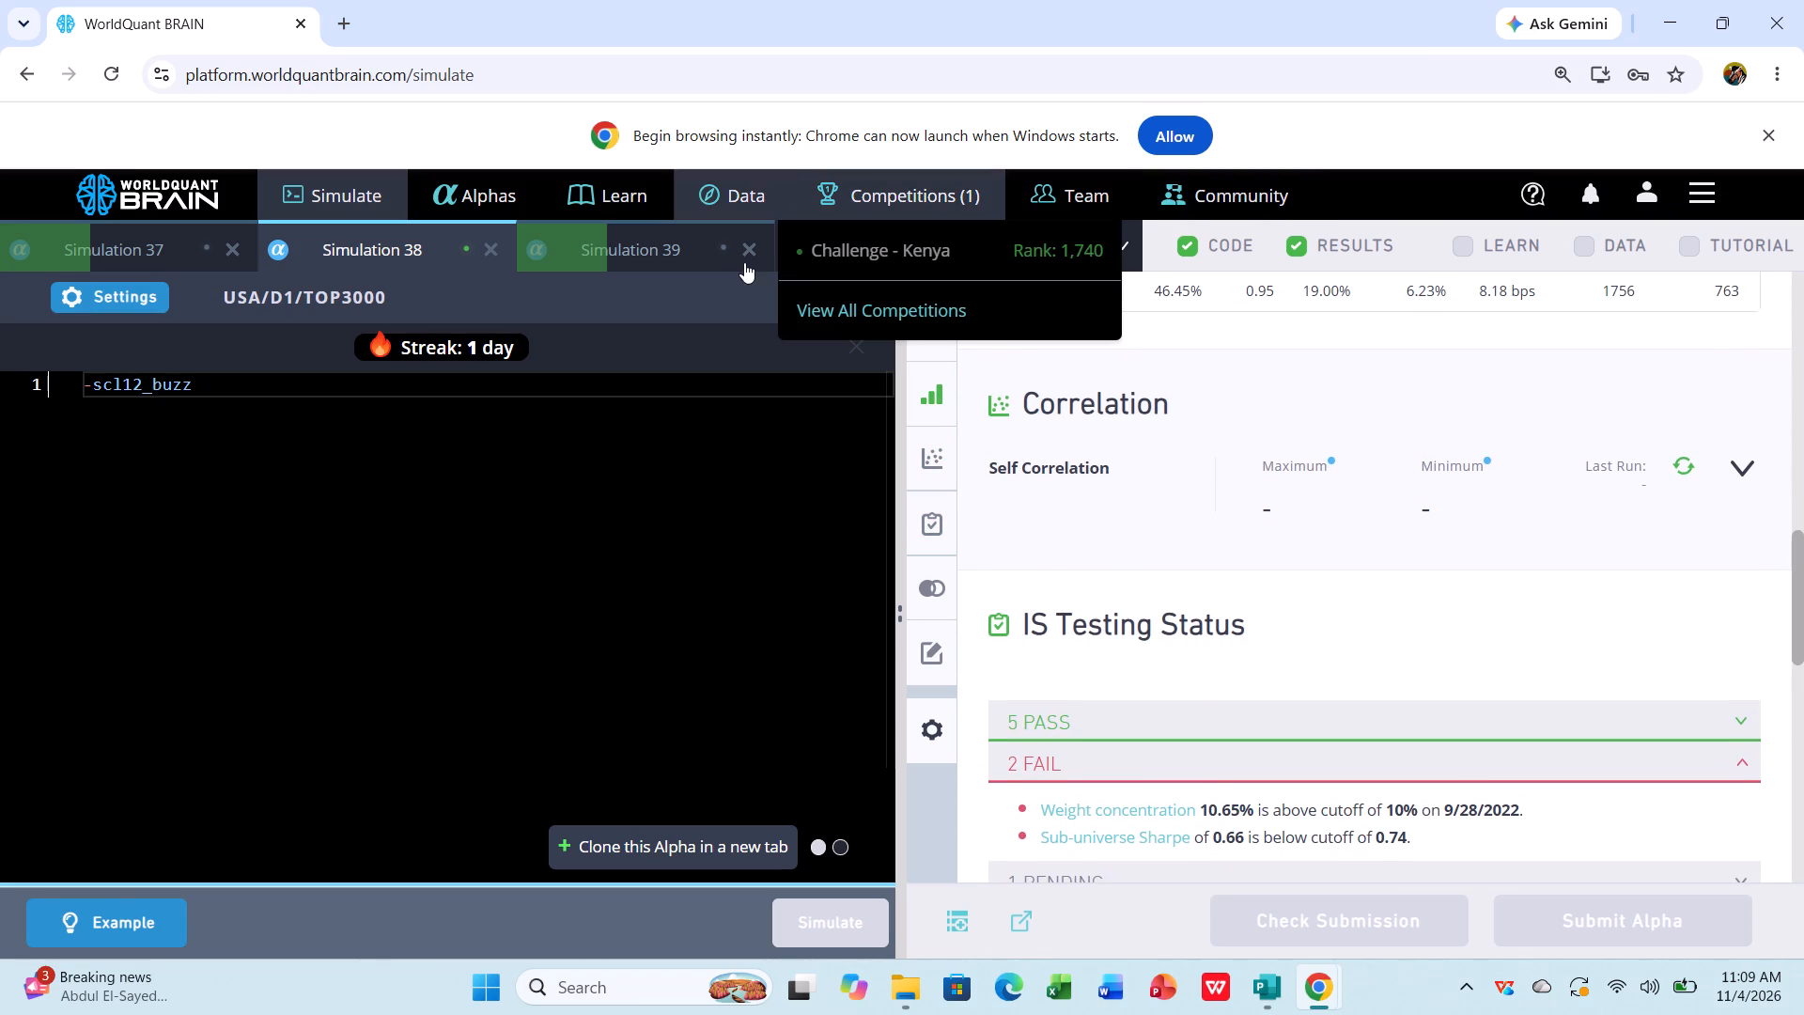
# Set Simulation 38's universe to TOP500, apply the settings, and simulate the alpha again.
pyautogui.click(139, 287)
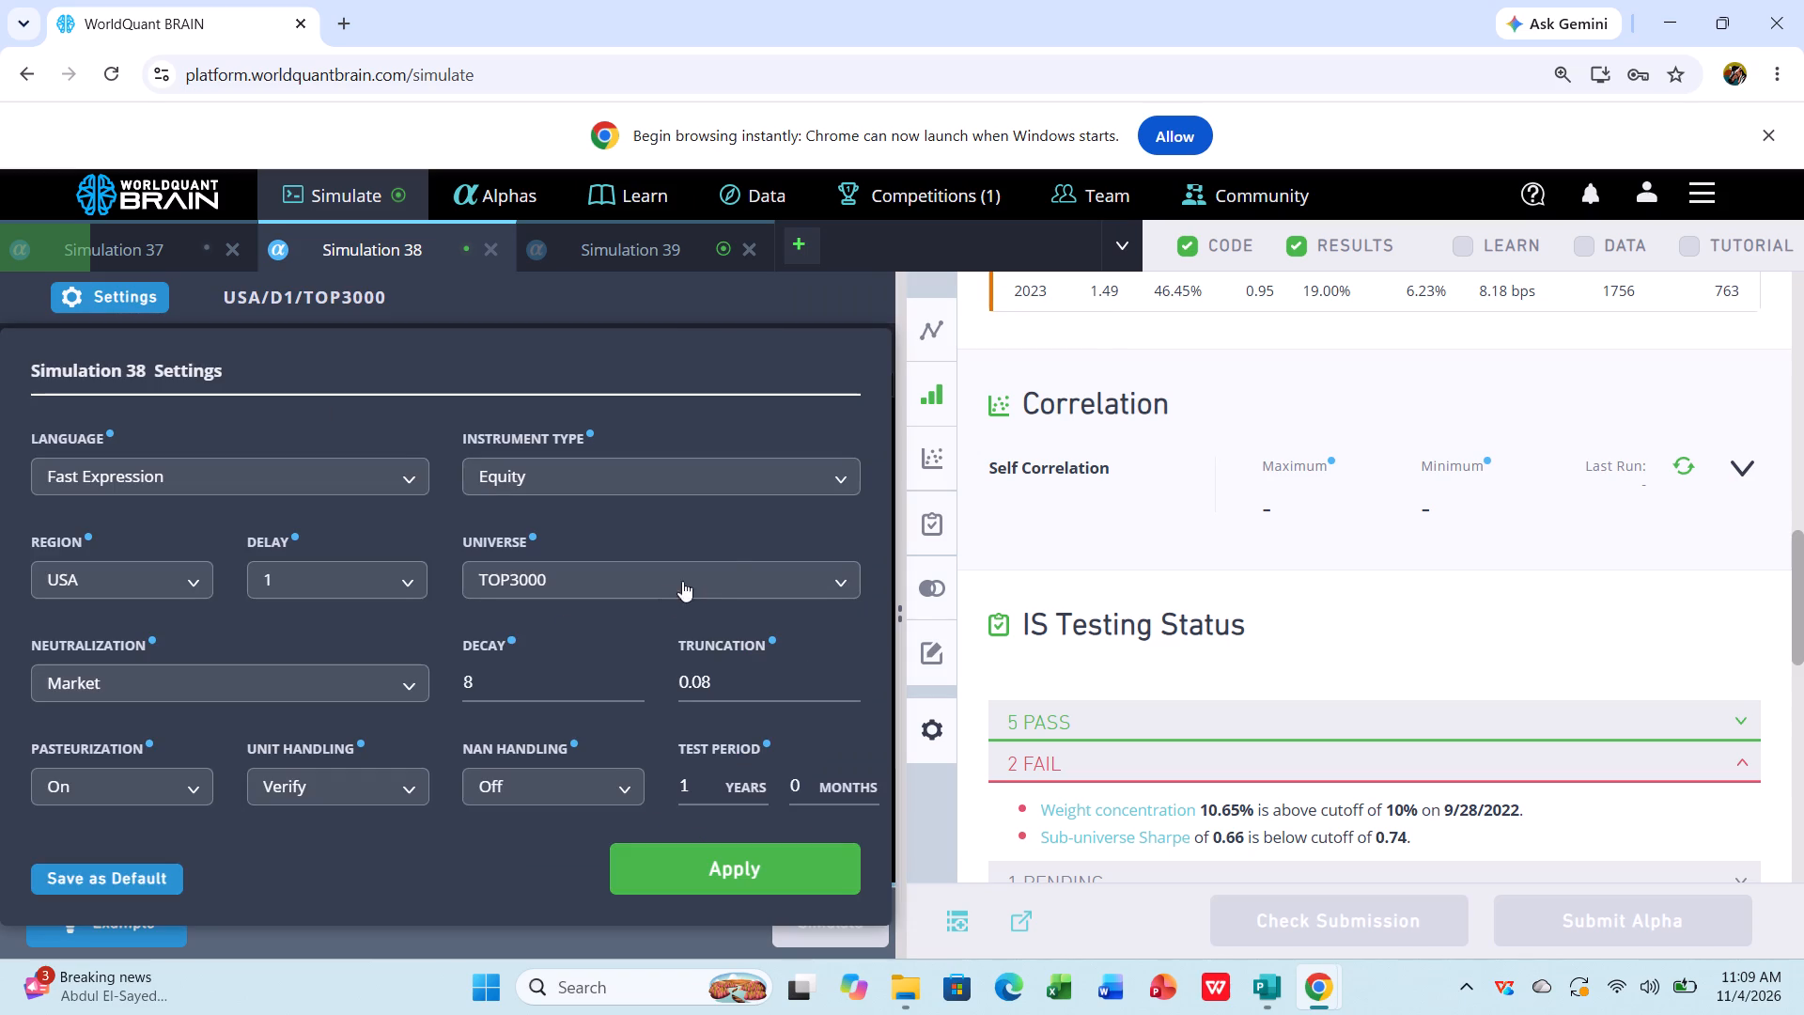
pyautogui.click(761, 579)
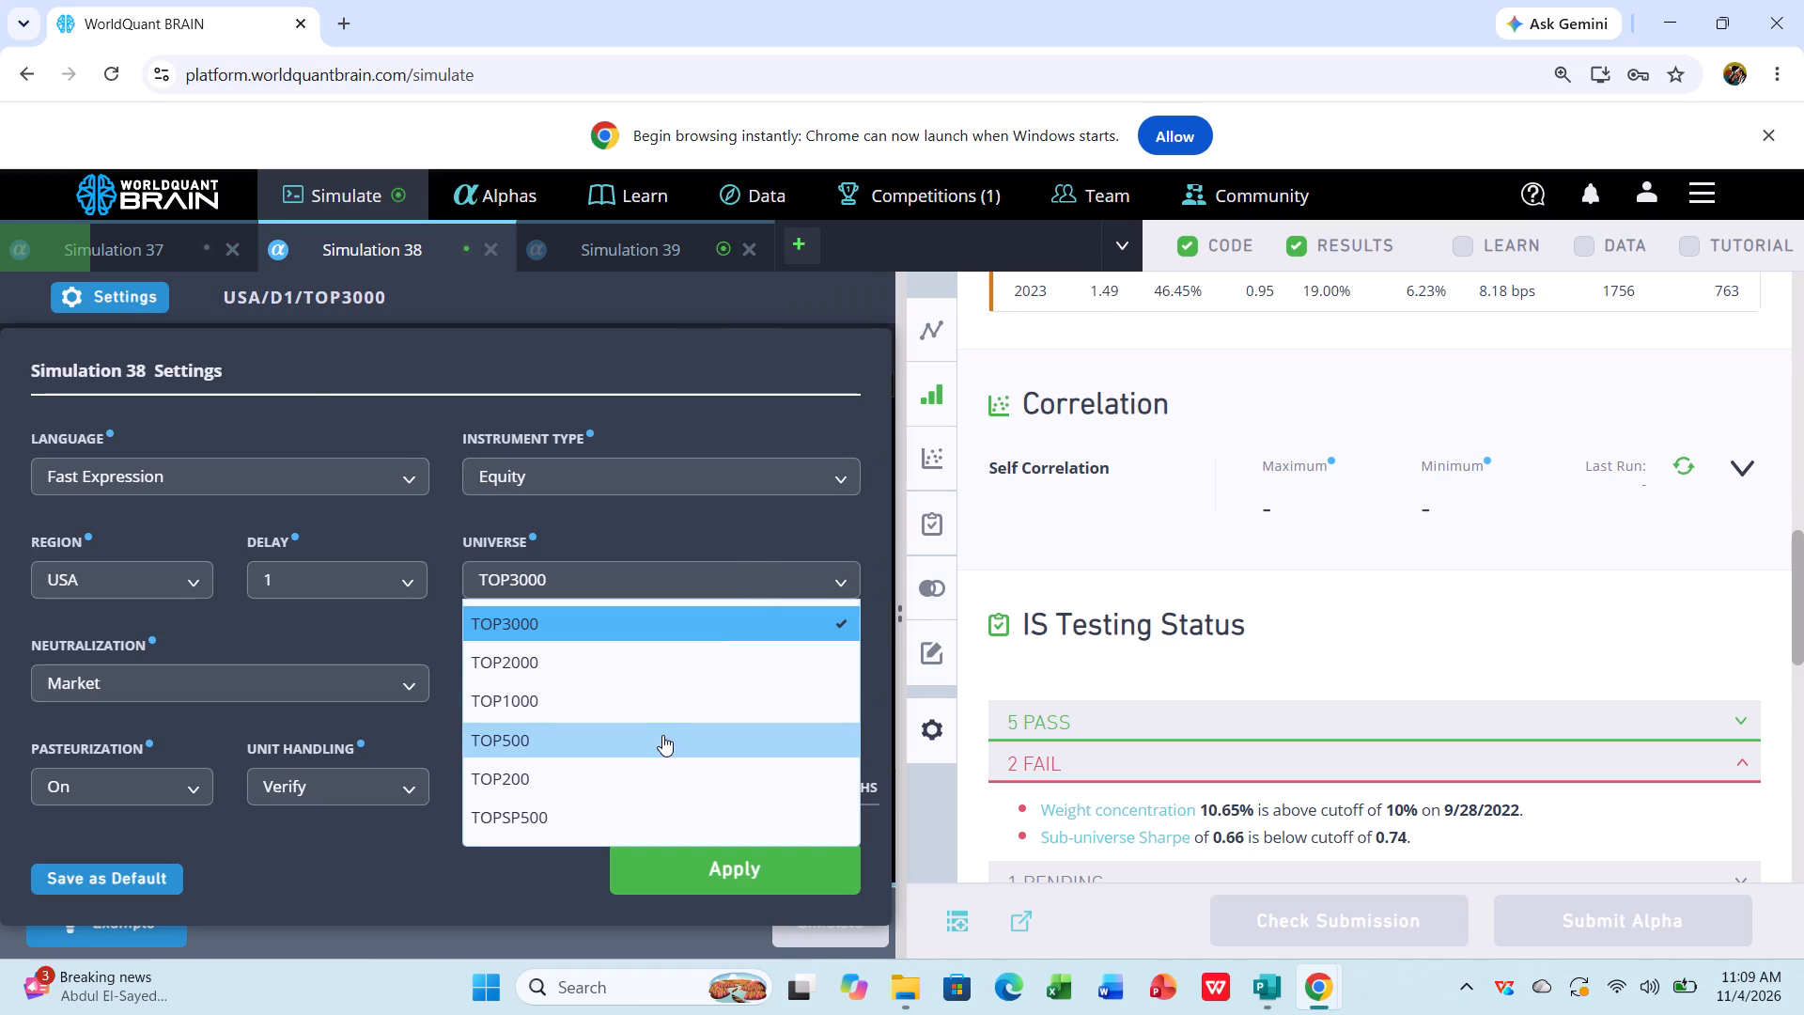
pyautogui.click(661, 735)
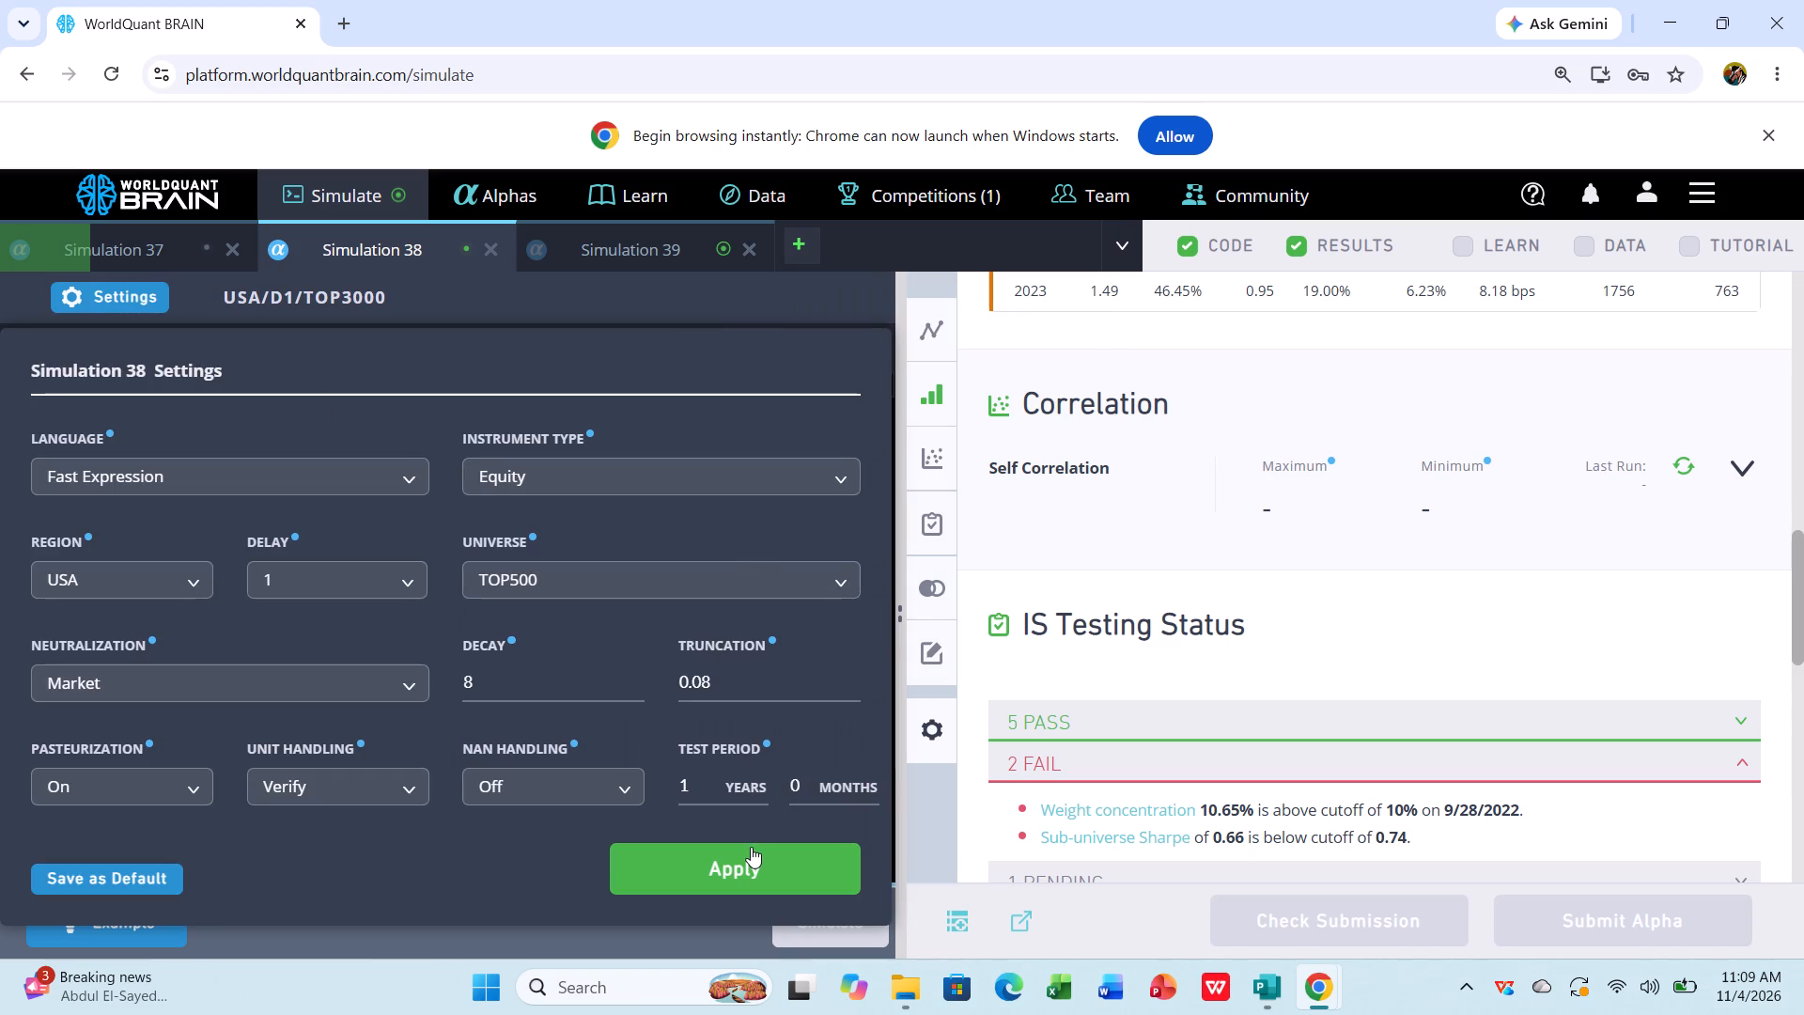
pyautogui.click(744, 857)
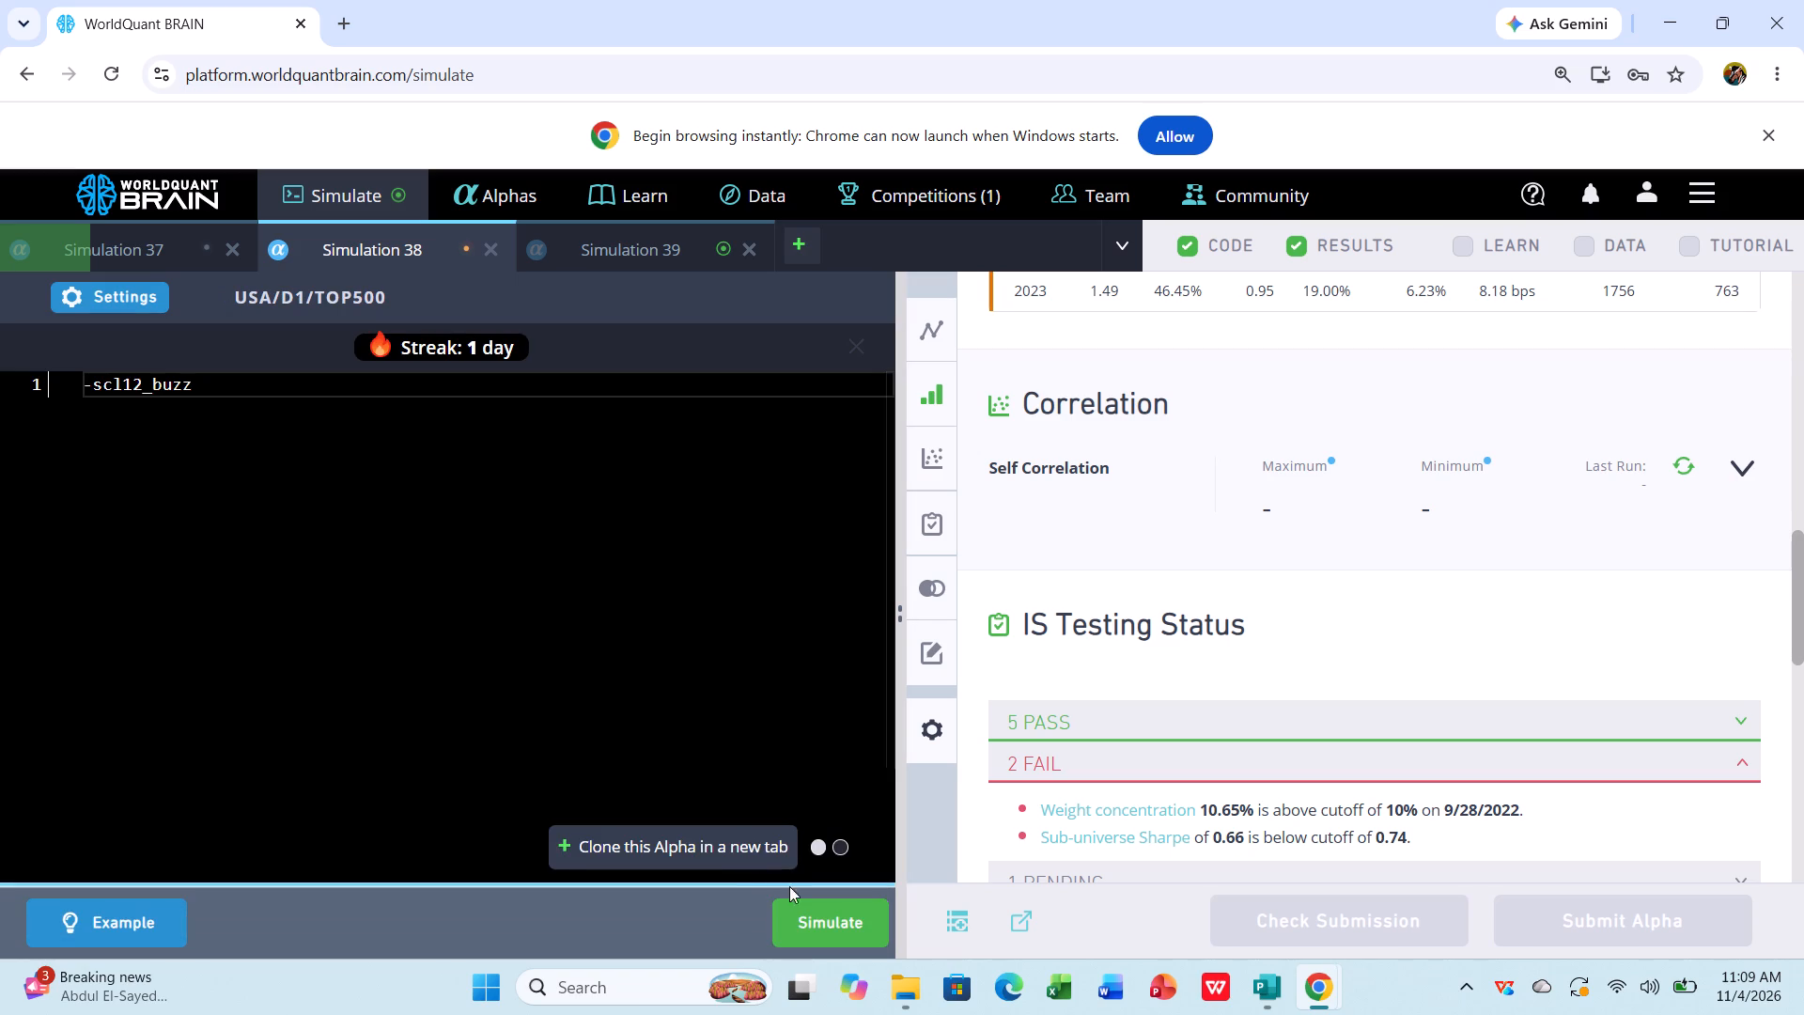
pyautogui.click(816, 917)
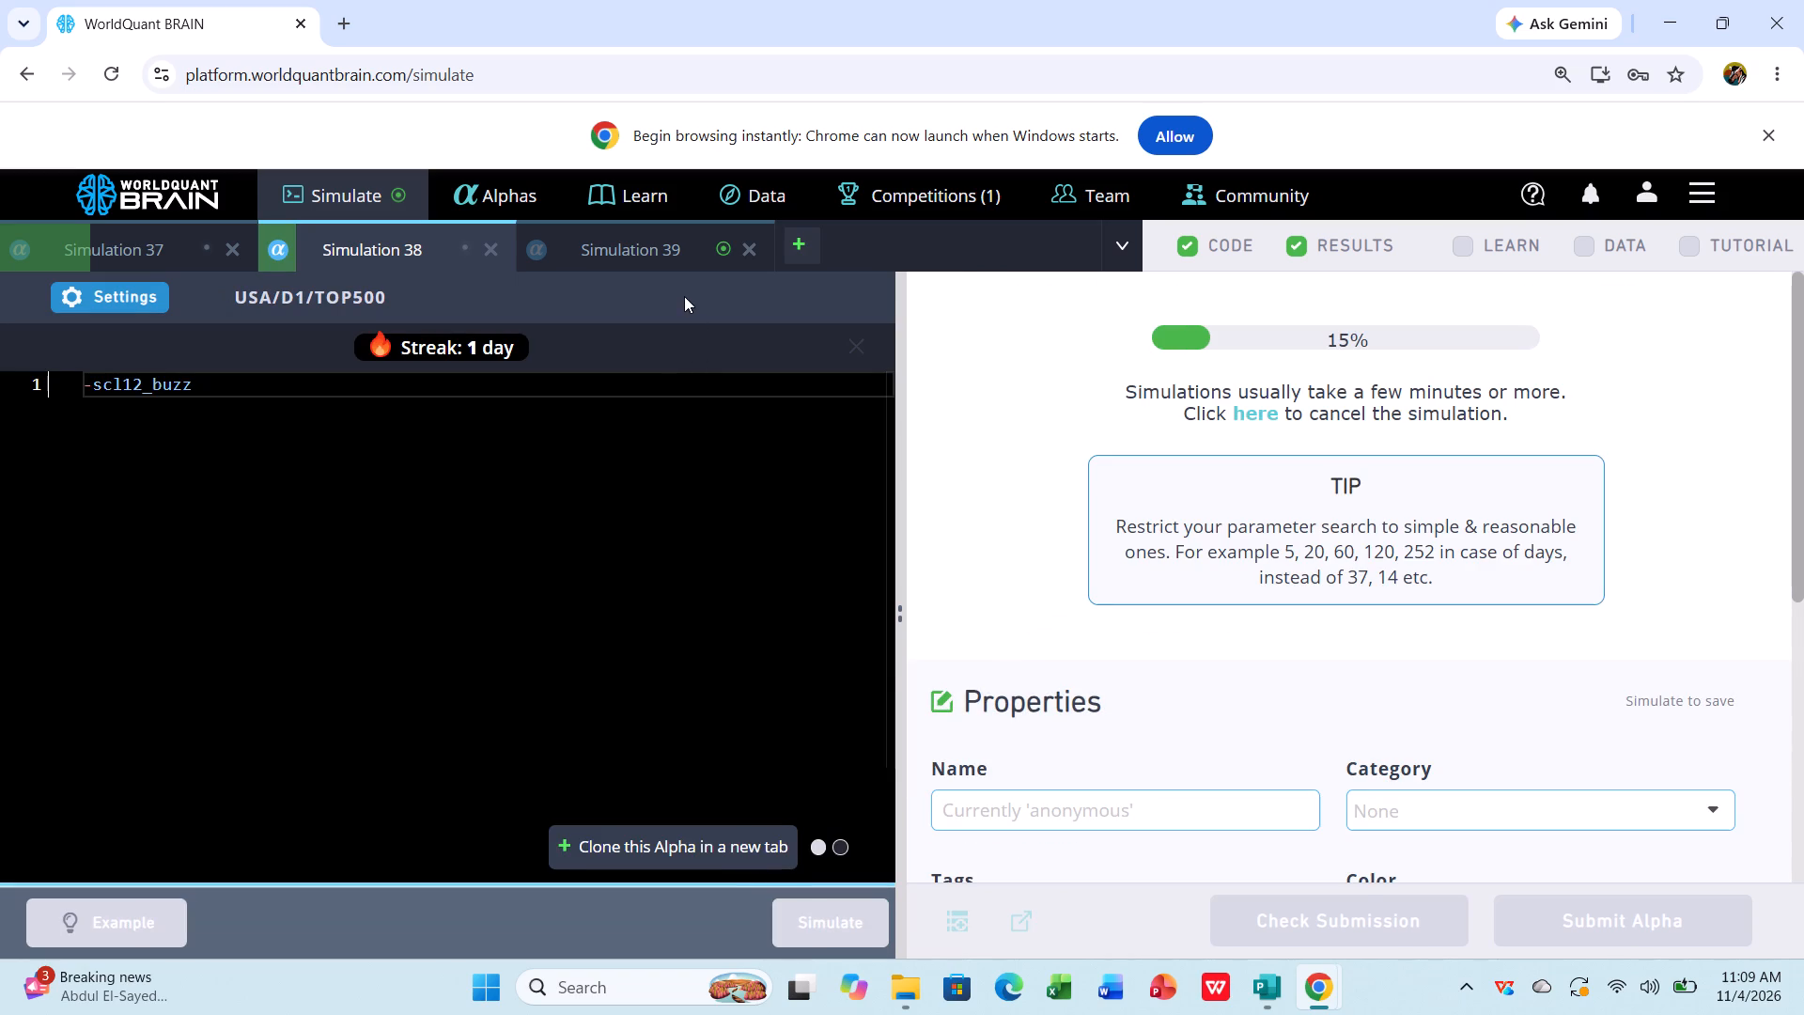
# Show Simulation 39's test period, examine its IS-period summary, and expand the failed tests under IS Testing Status.
pyautogui.click(652, 243)
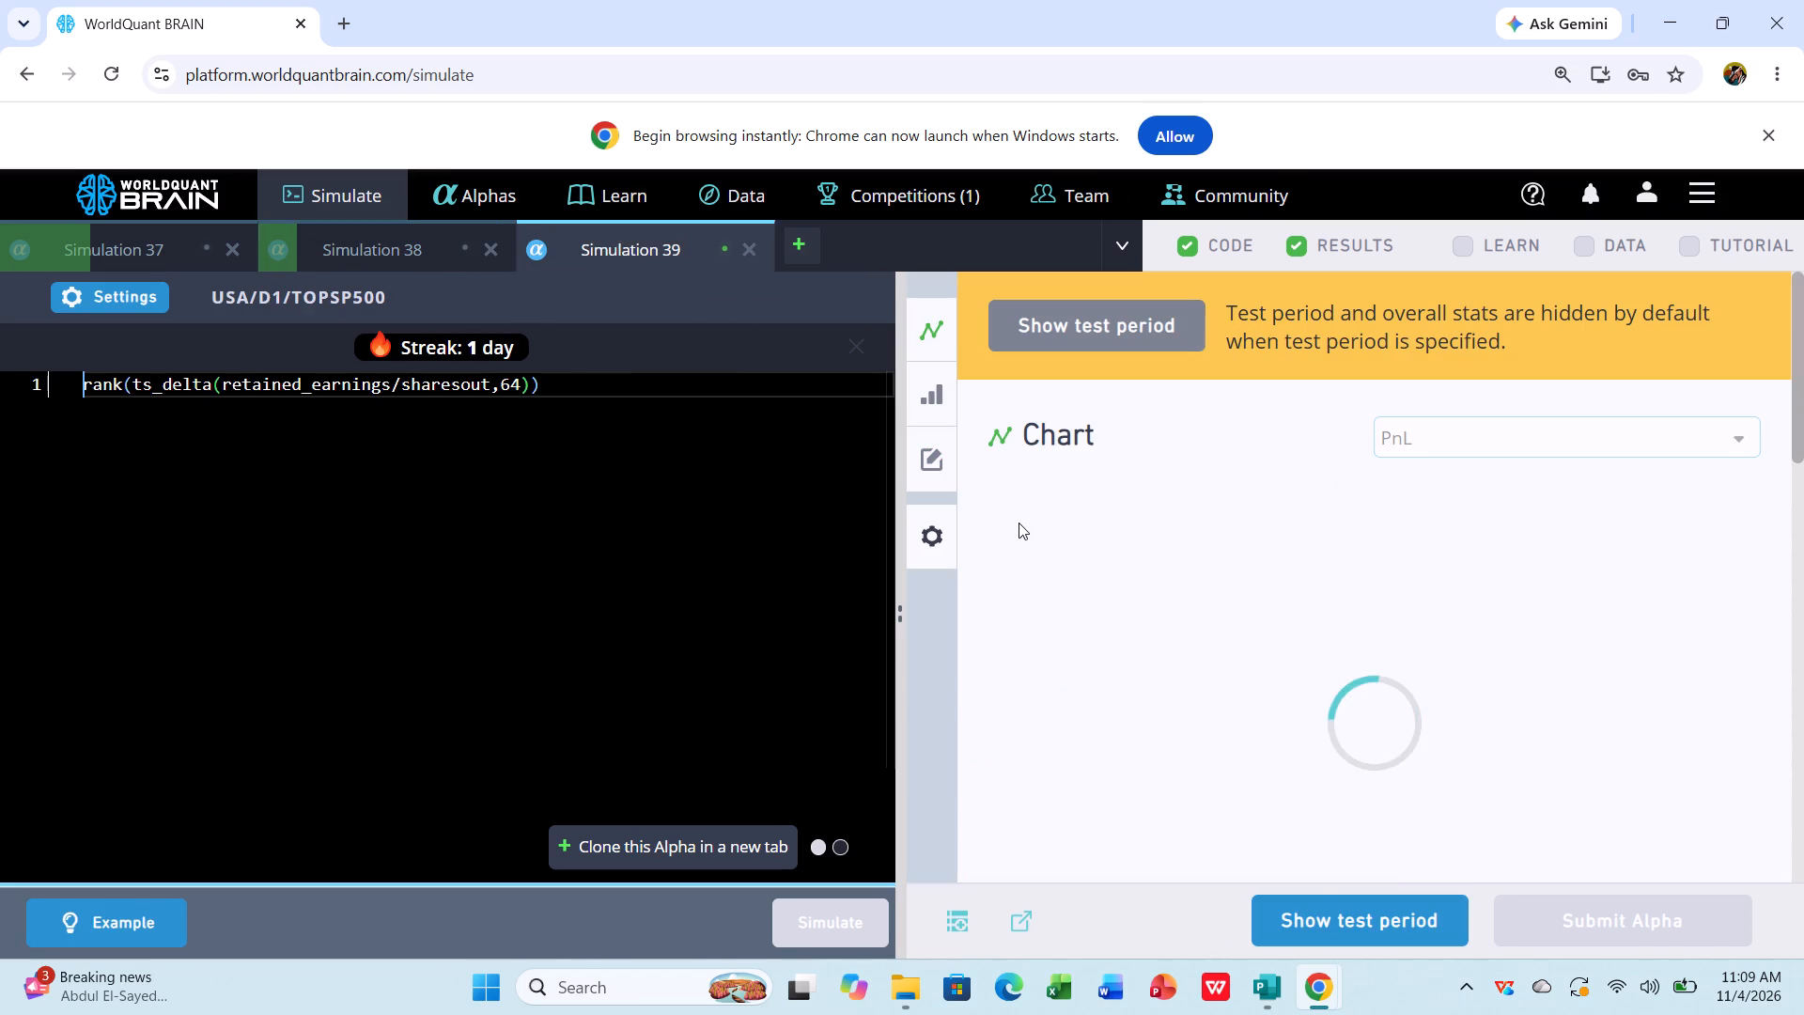
pyautogui.click(1336, 914)
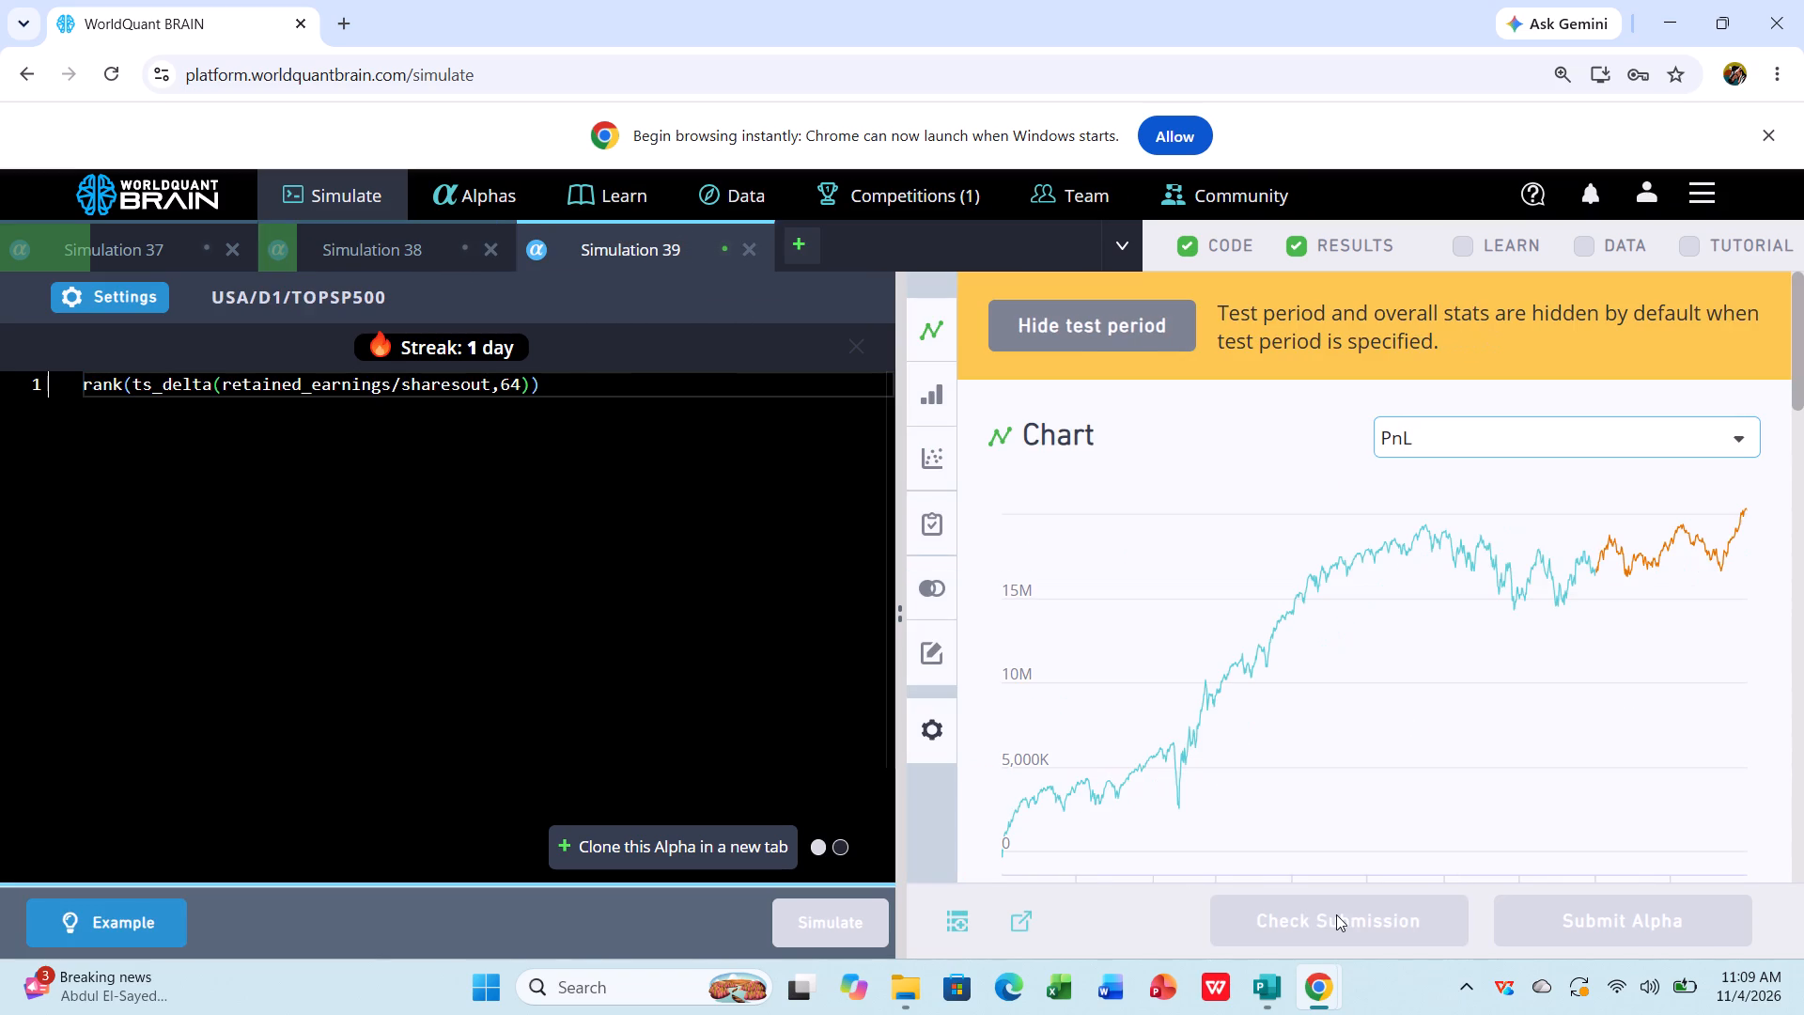
pyautogui.scroll(-4, 1434, 753)
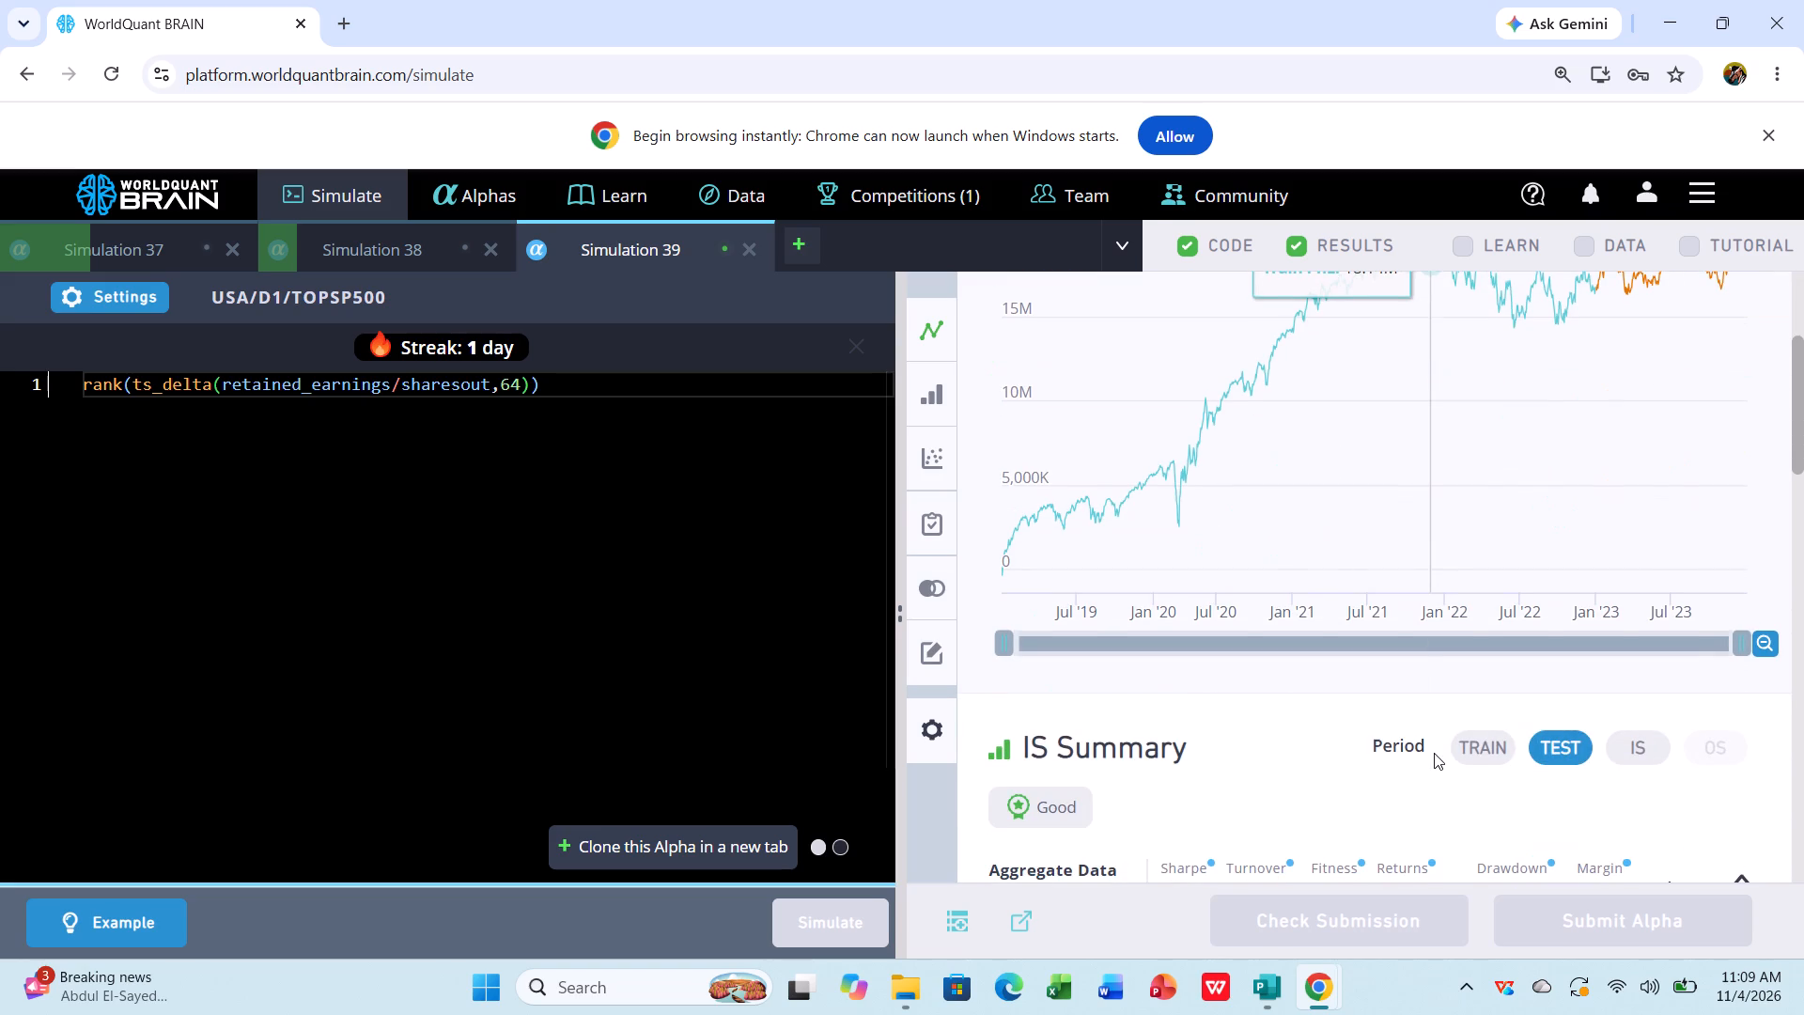
pyautogui.scroll(-3, 1434, 753)
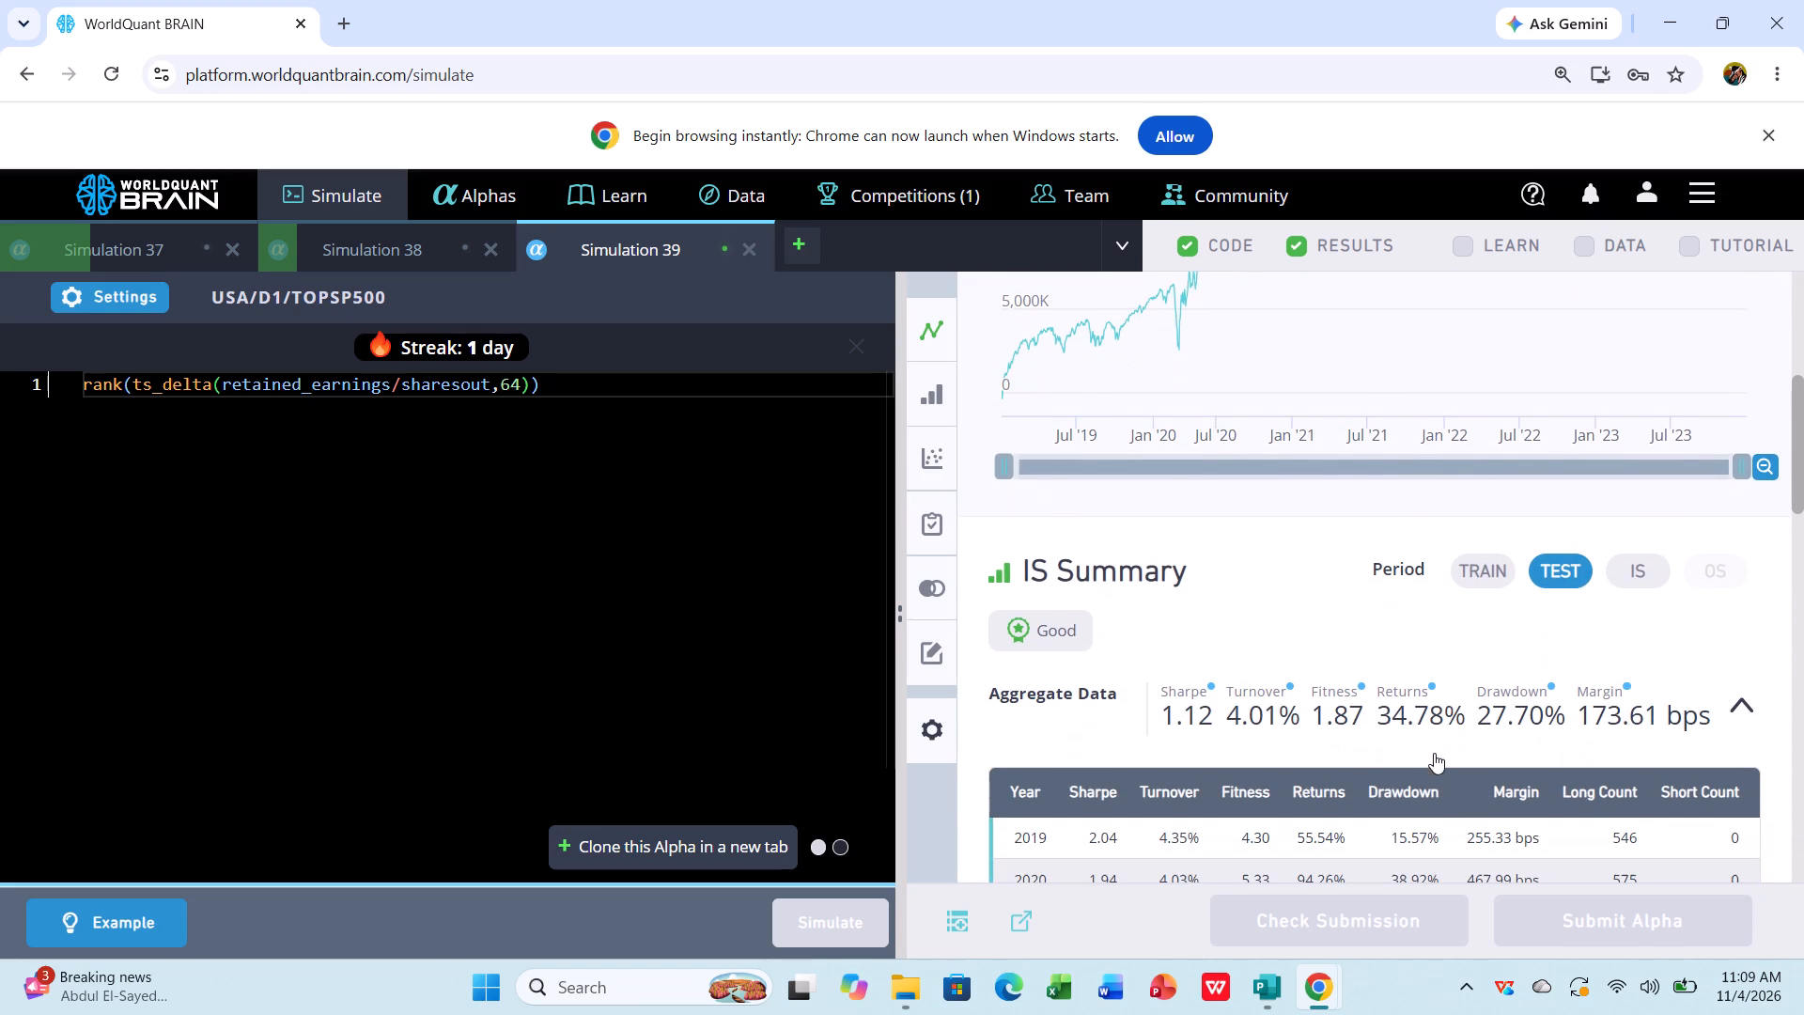
pyautogui.click(1637, 570)
pyautogui.scroll(-1, 1437, 676)
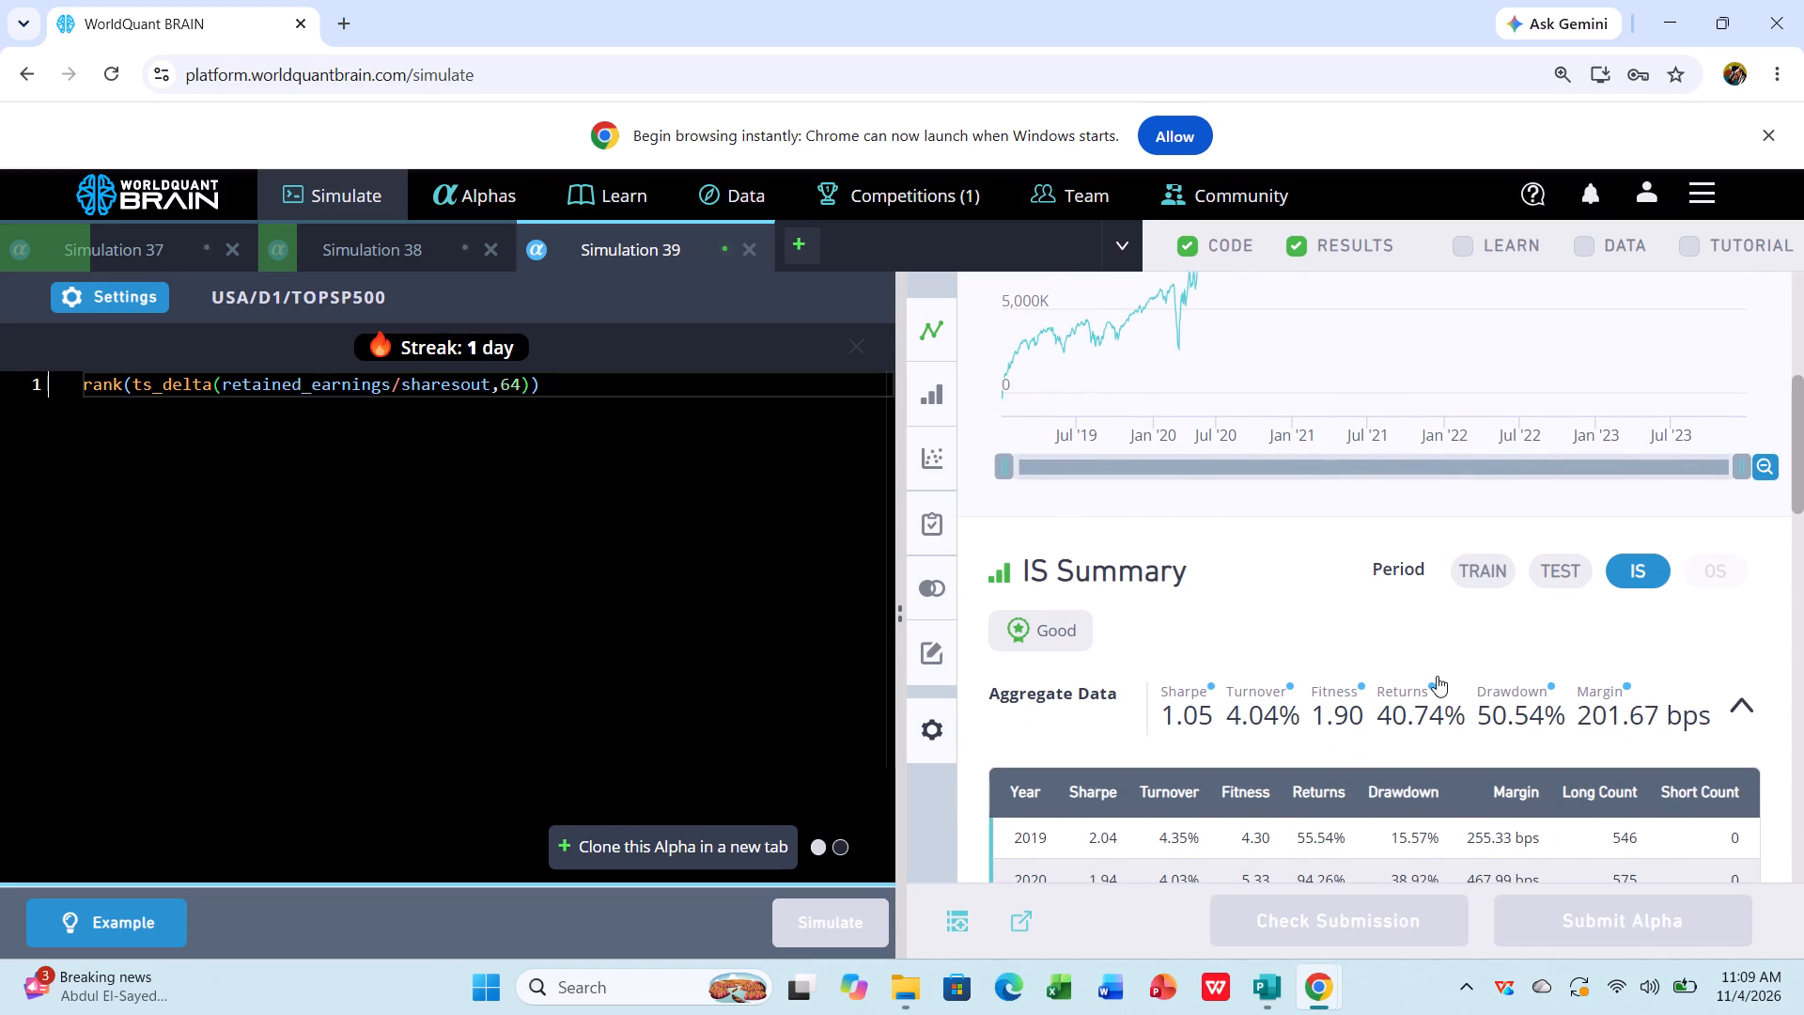
pyautogui.scroll(-4, 1437, 676)
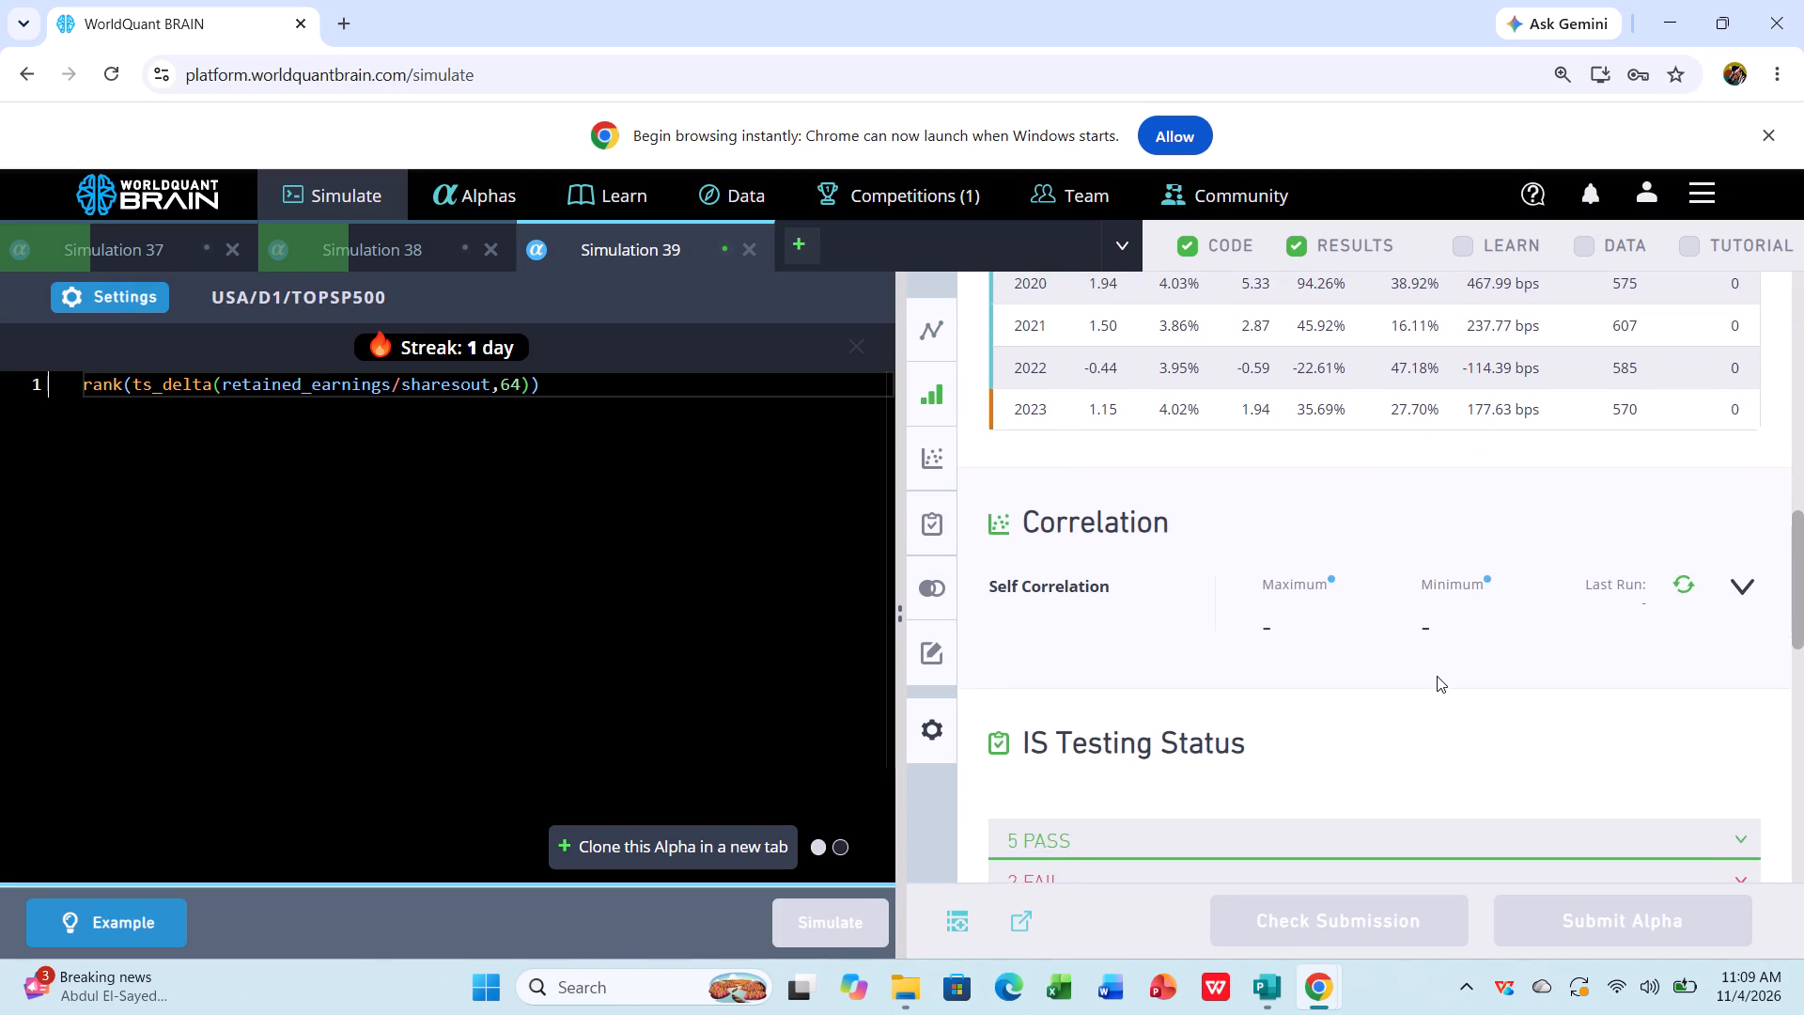
pyautogui.scroll(-1, 1437, 676)
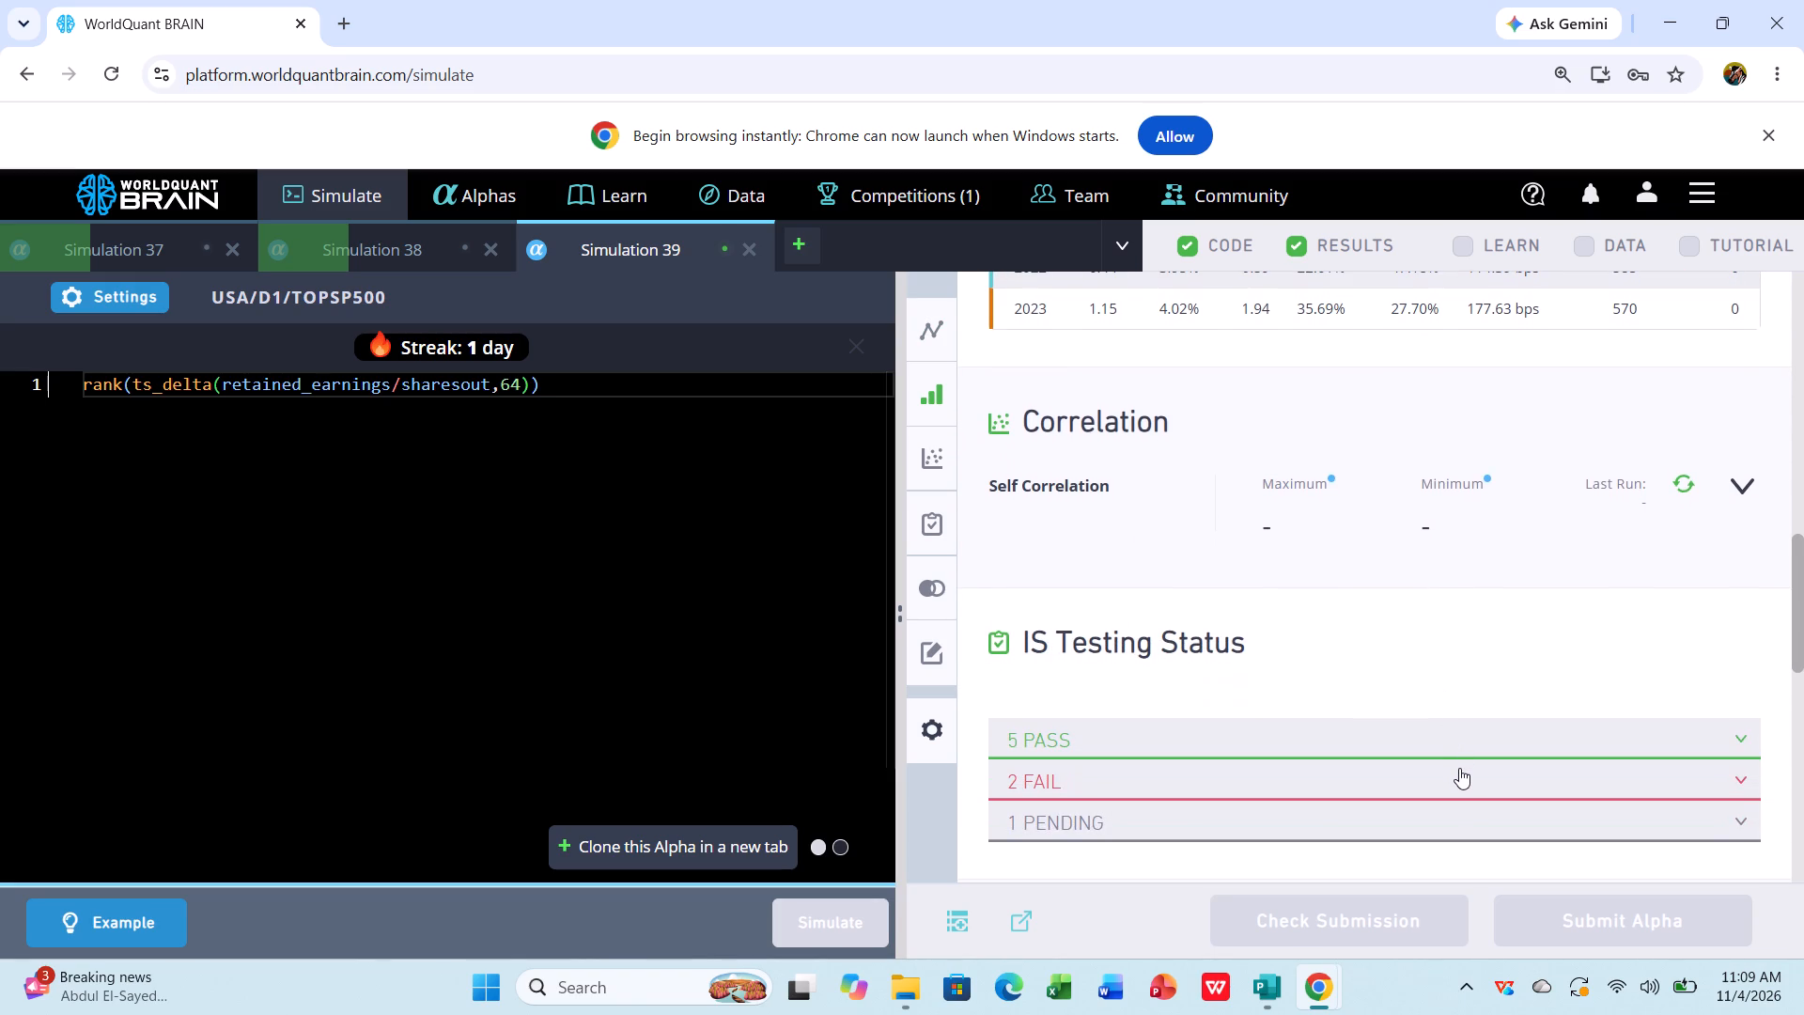
pyautogui.click(1459, 768)
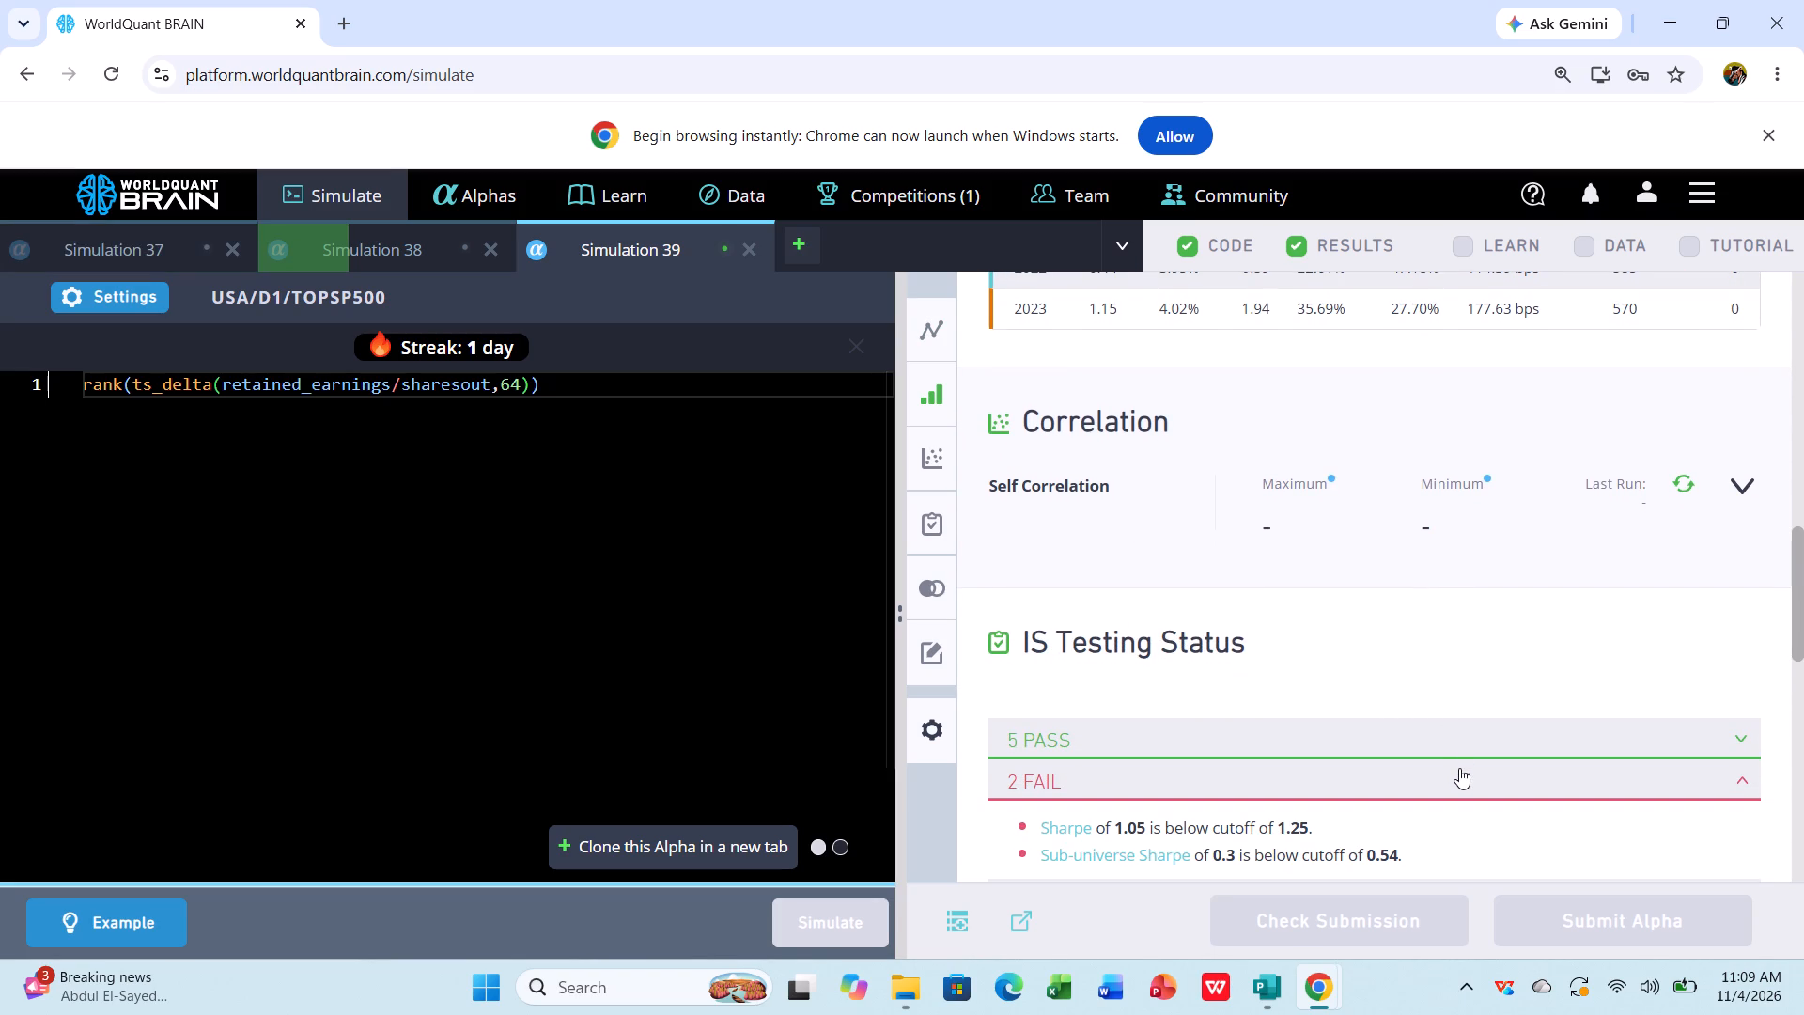
pyautogui.scroll(-1, 1459, 768)
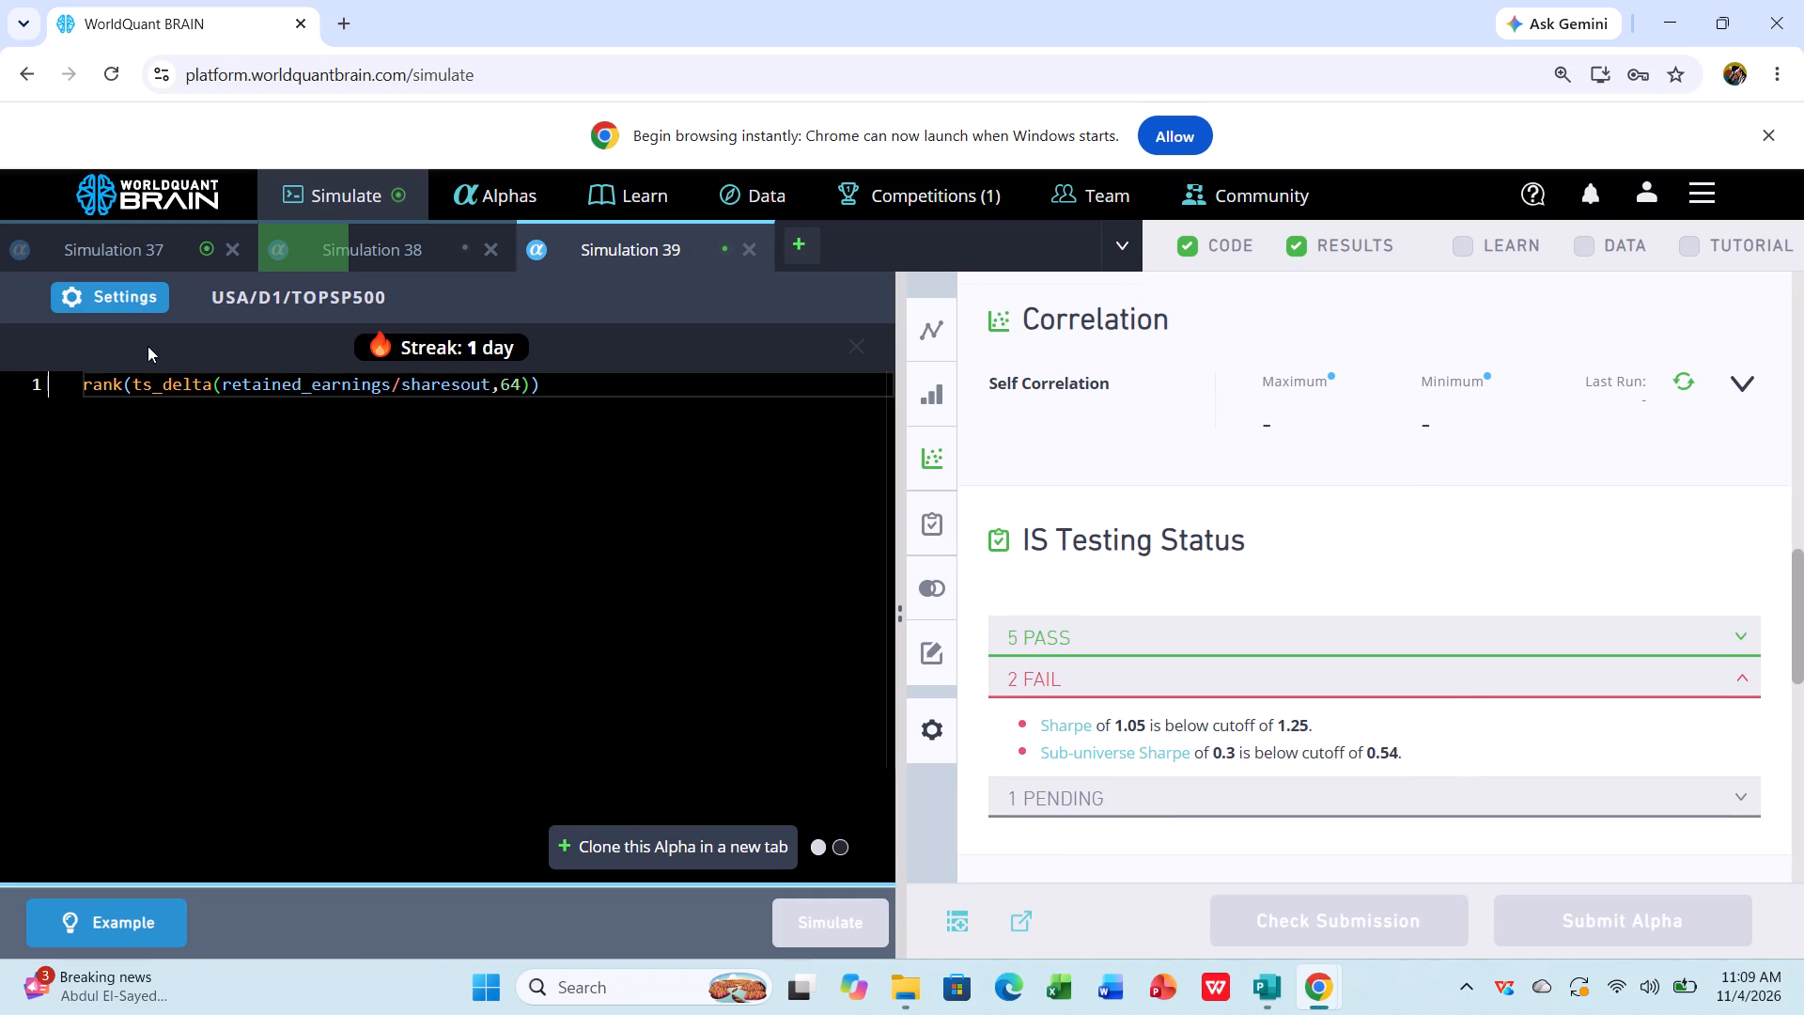
# Set Simulation 39's universe to TOP200, apply the settings, and simulate the alpha again.
pyautogui.click(104, 297)
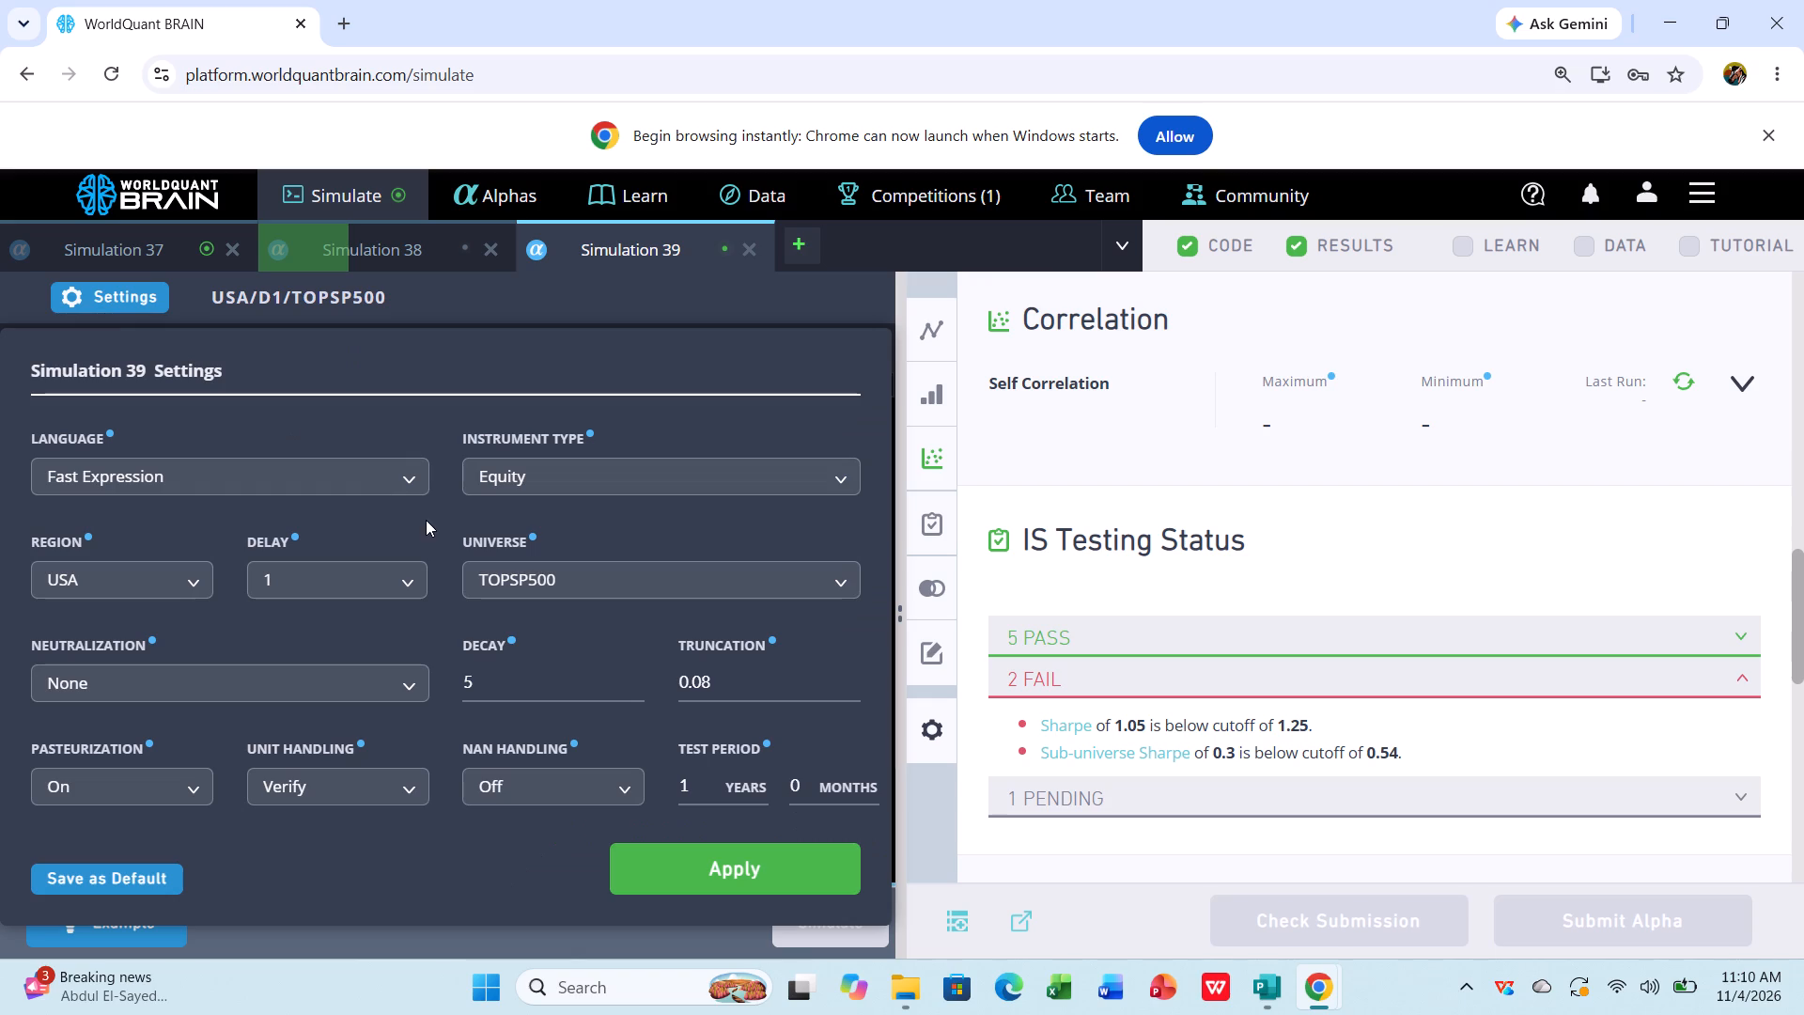
pyautogui.click(794, 580)
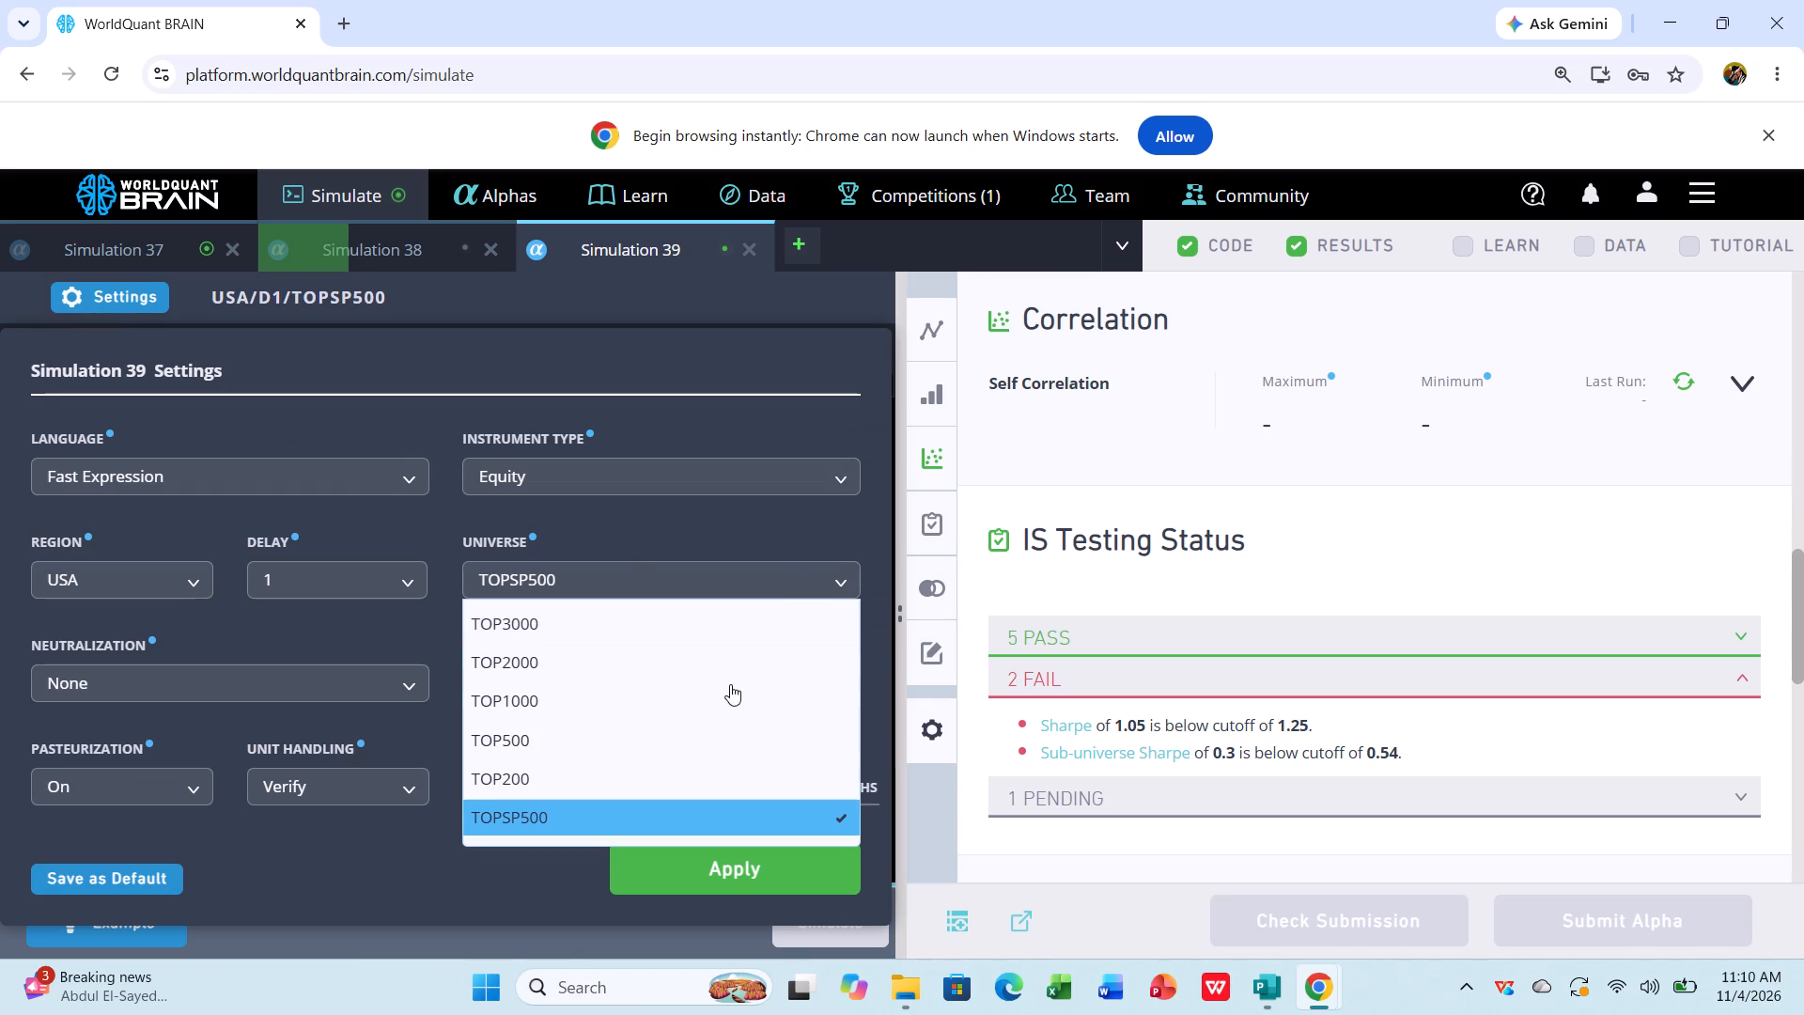
pyautogui.click(652, 789)
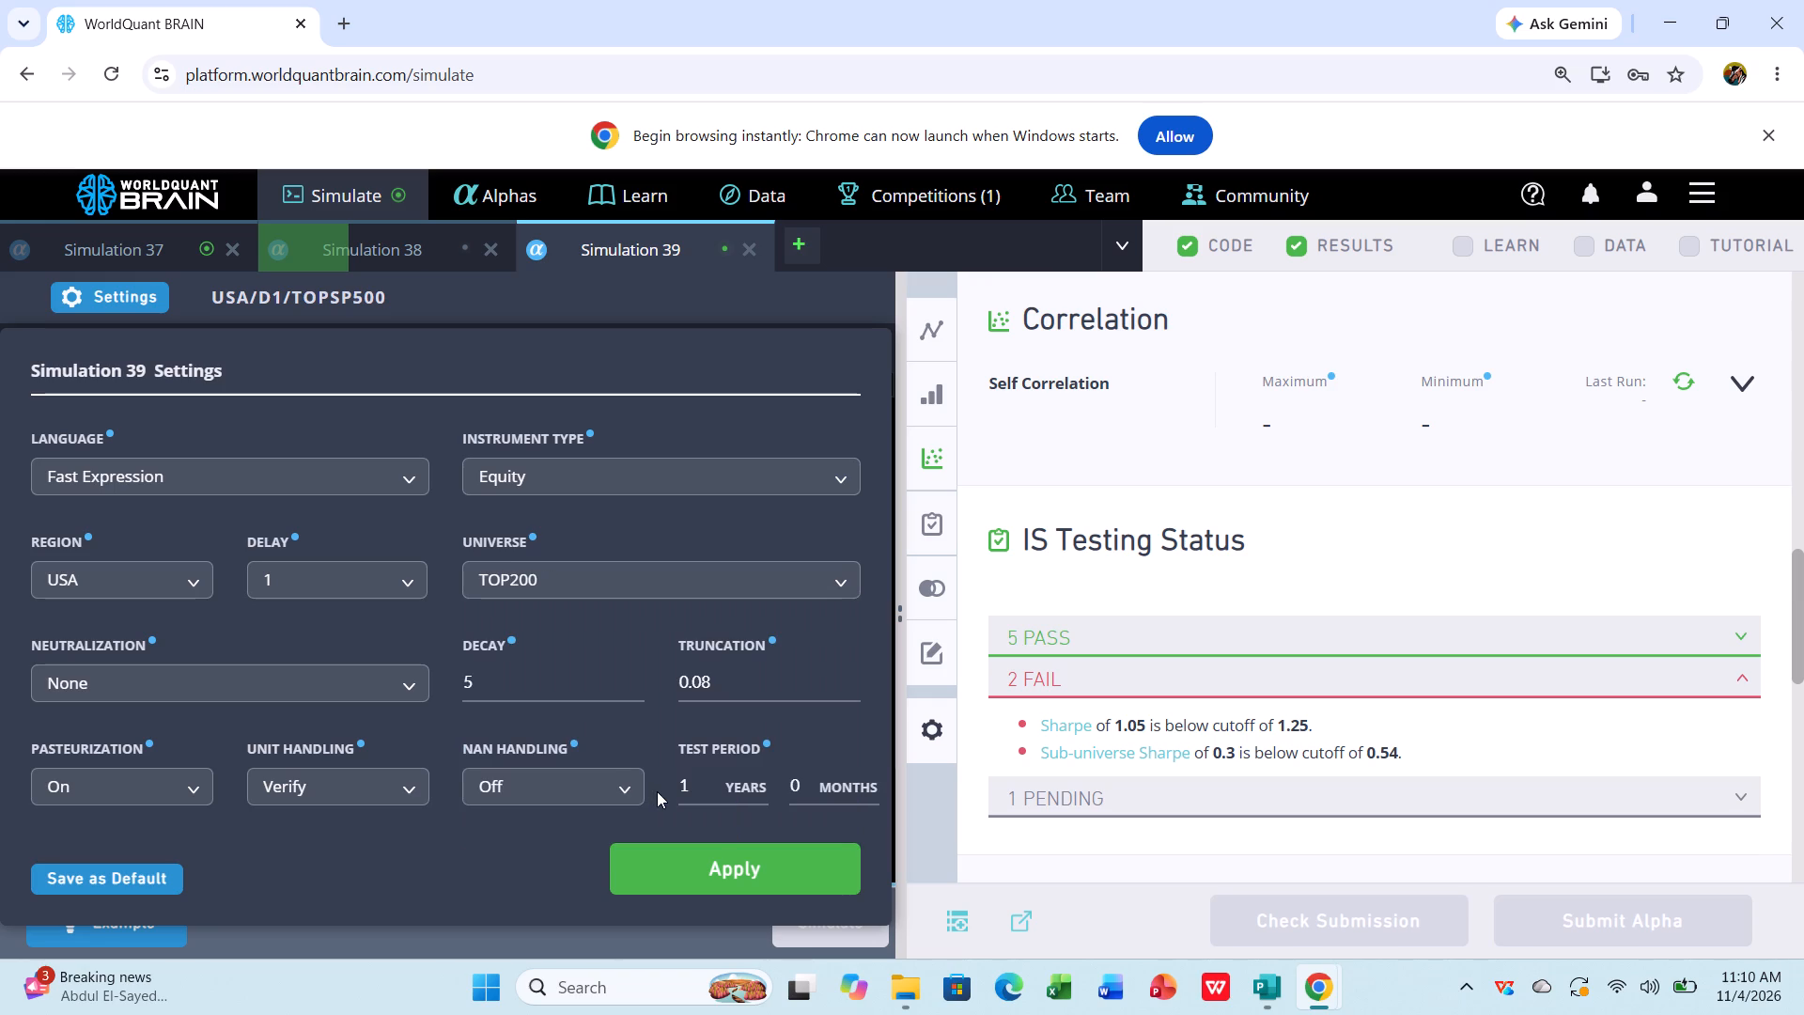
pyautogui.click(731, 861)
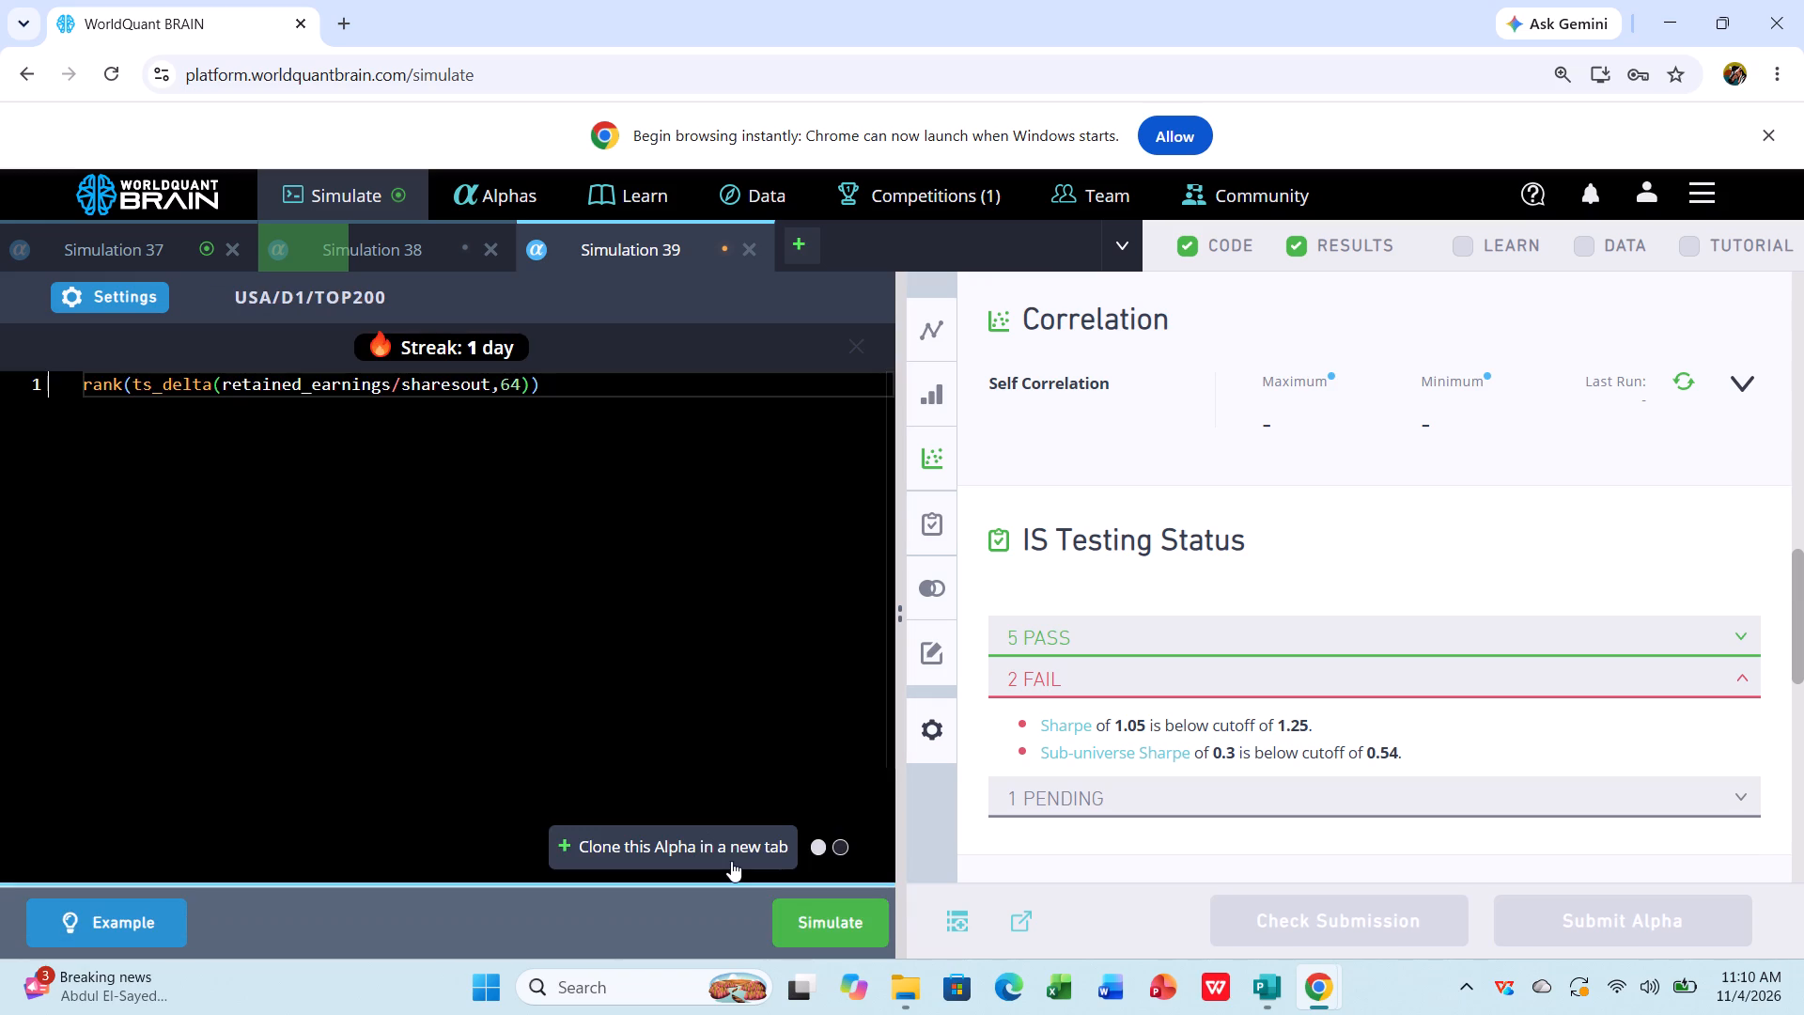
pyautogui.click(841, 925)
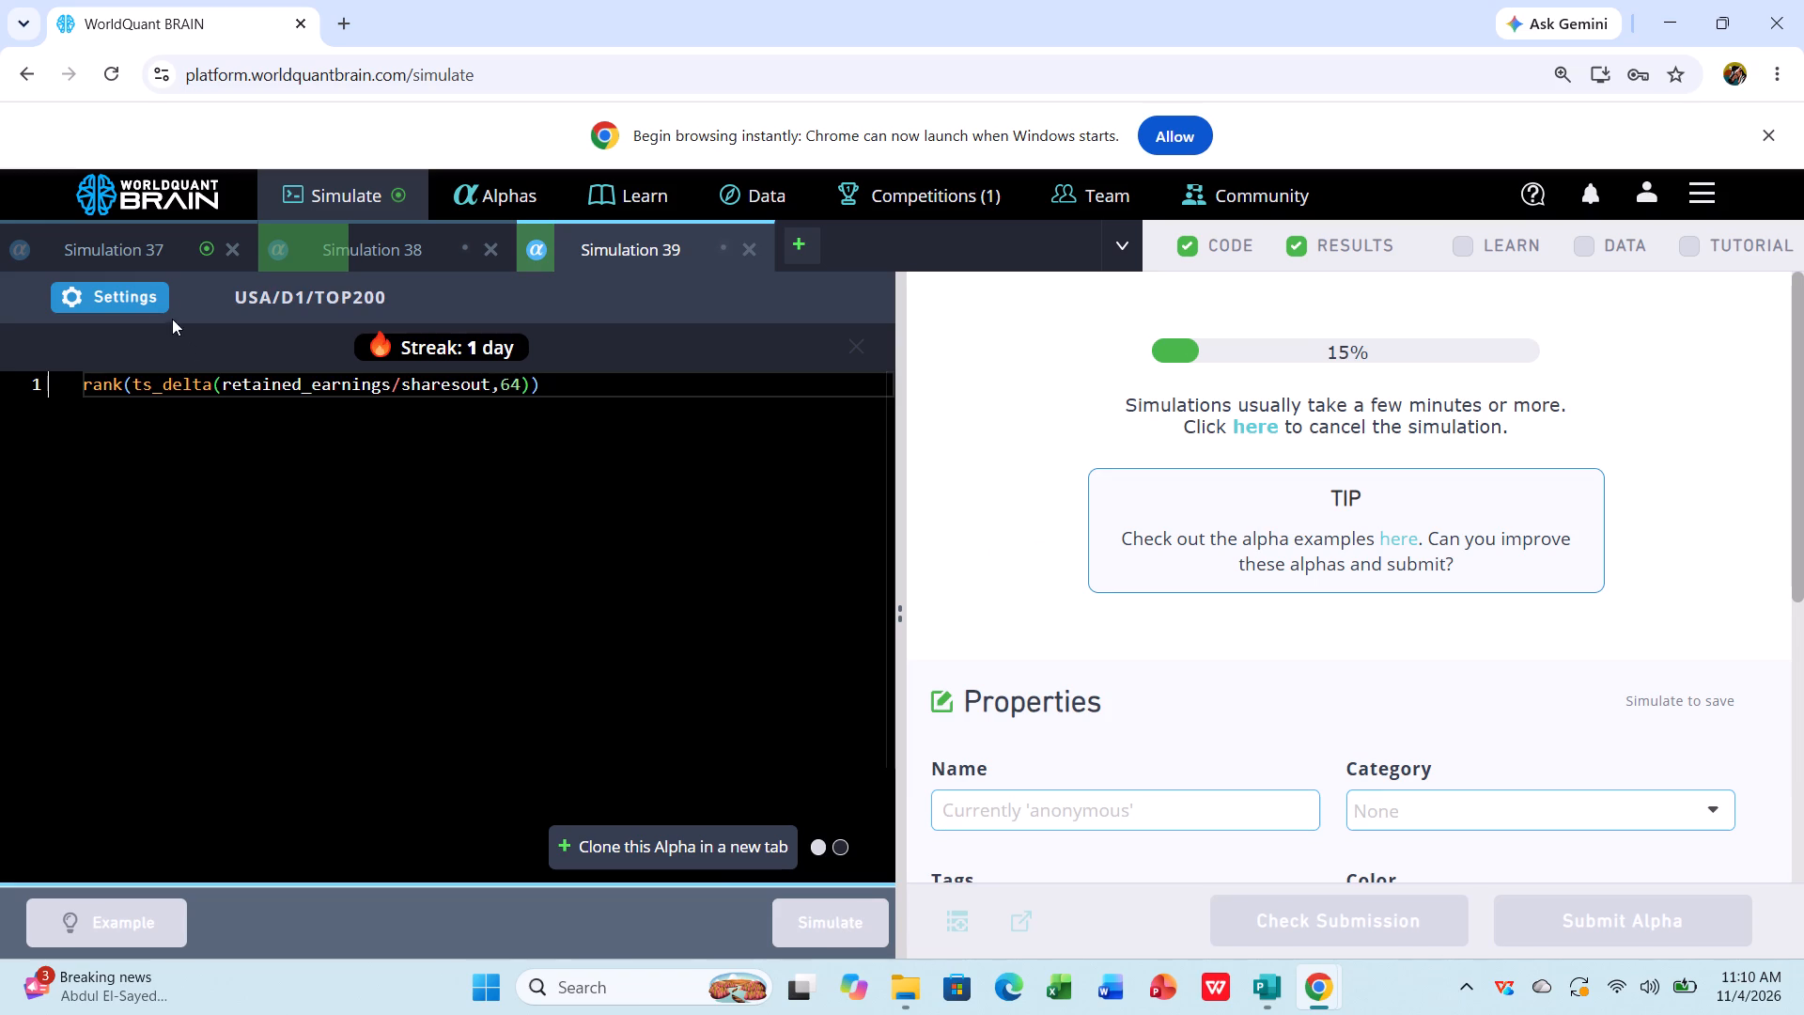
# Show Simulation 37's test period, examine its IS-period summary, and expand the failed tests under IS Testing Status.
pyautogui.click(159, 250)
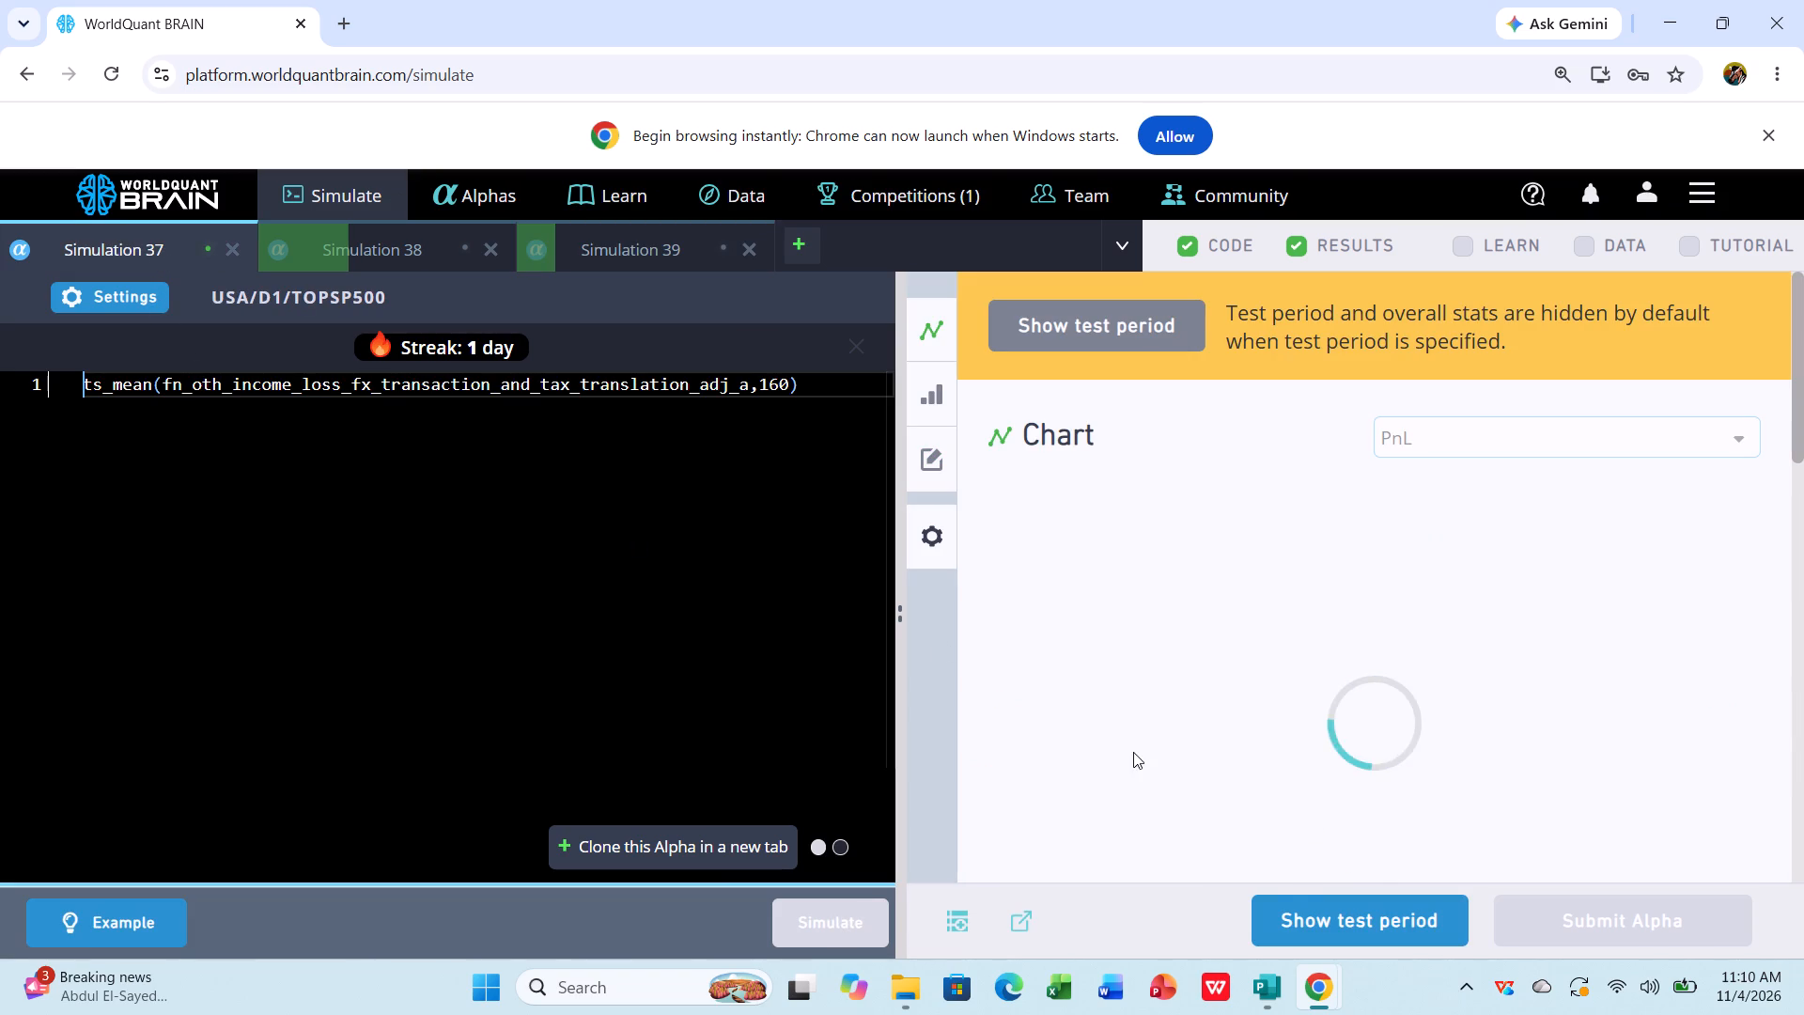
pyautogui.click(1324, 915)
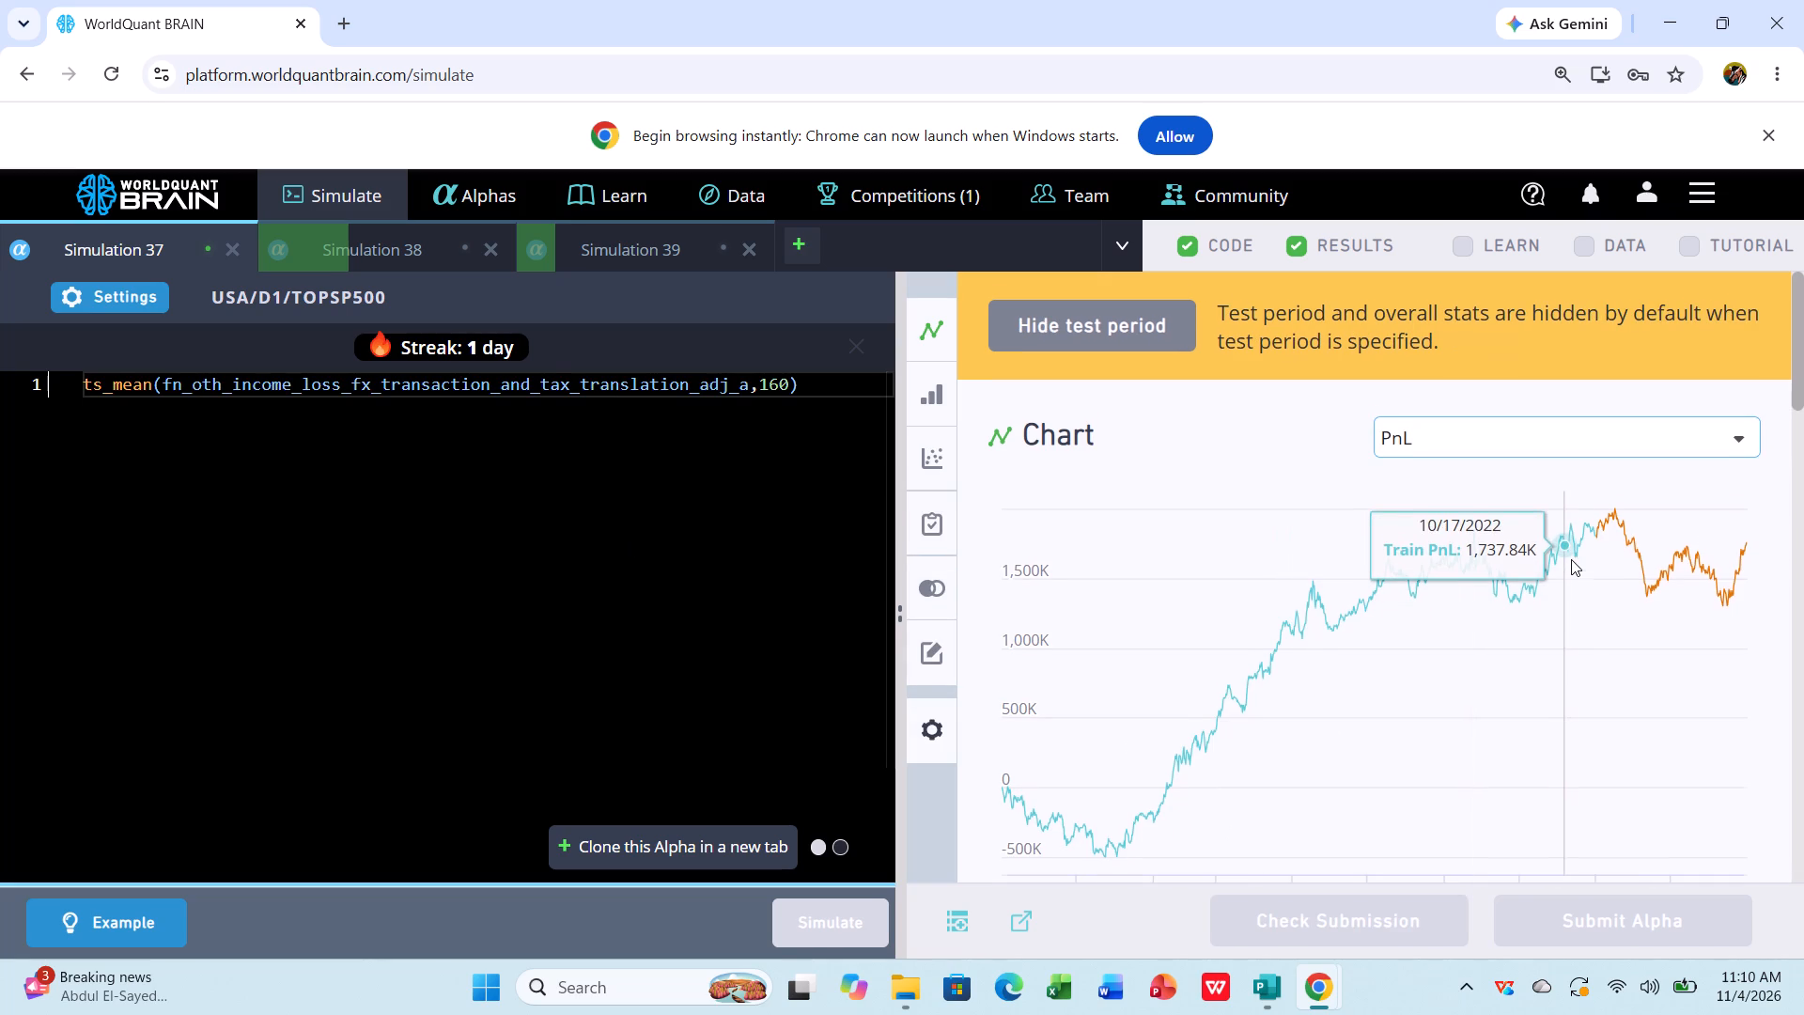
pyautogui.scroll(-4, 1571, 559)
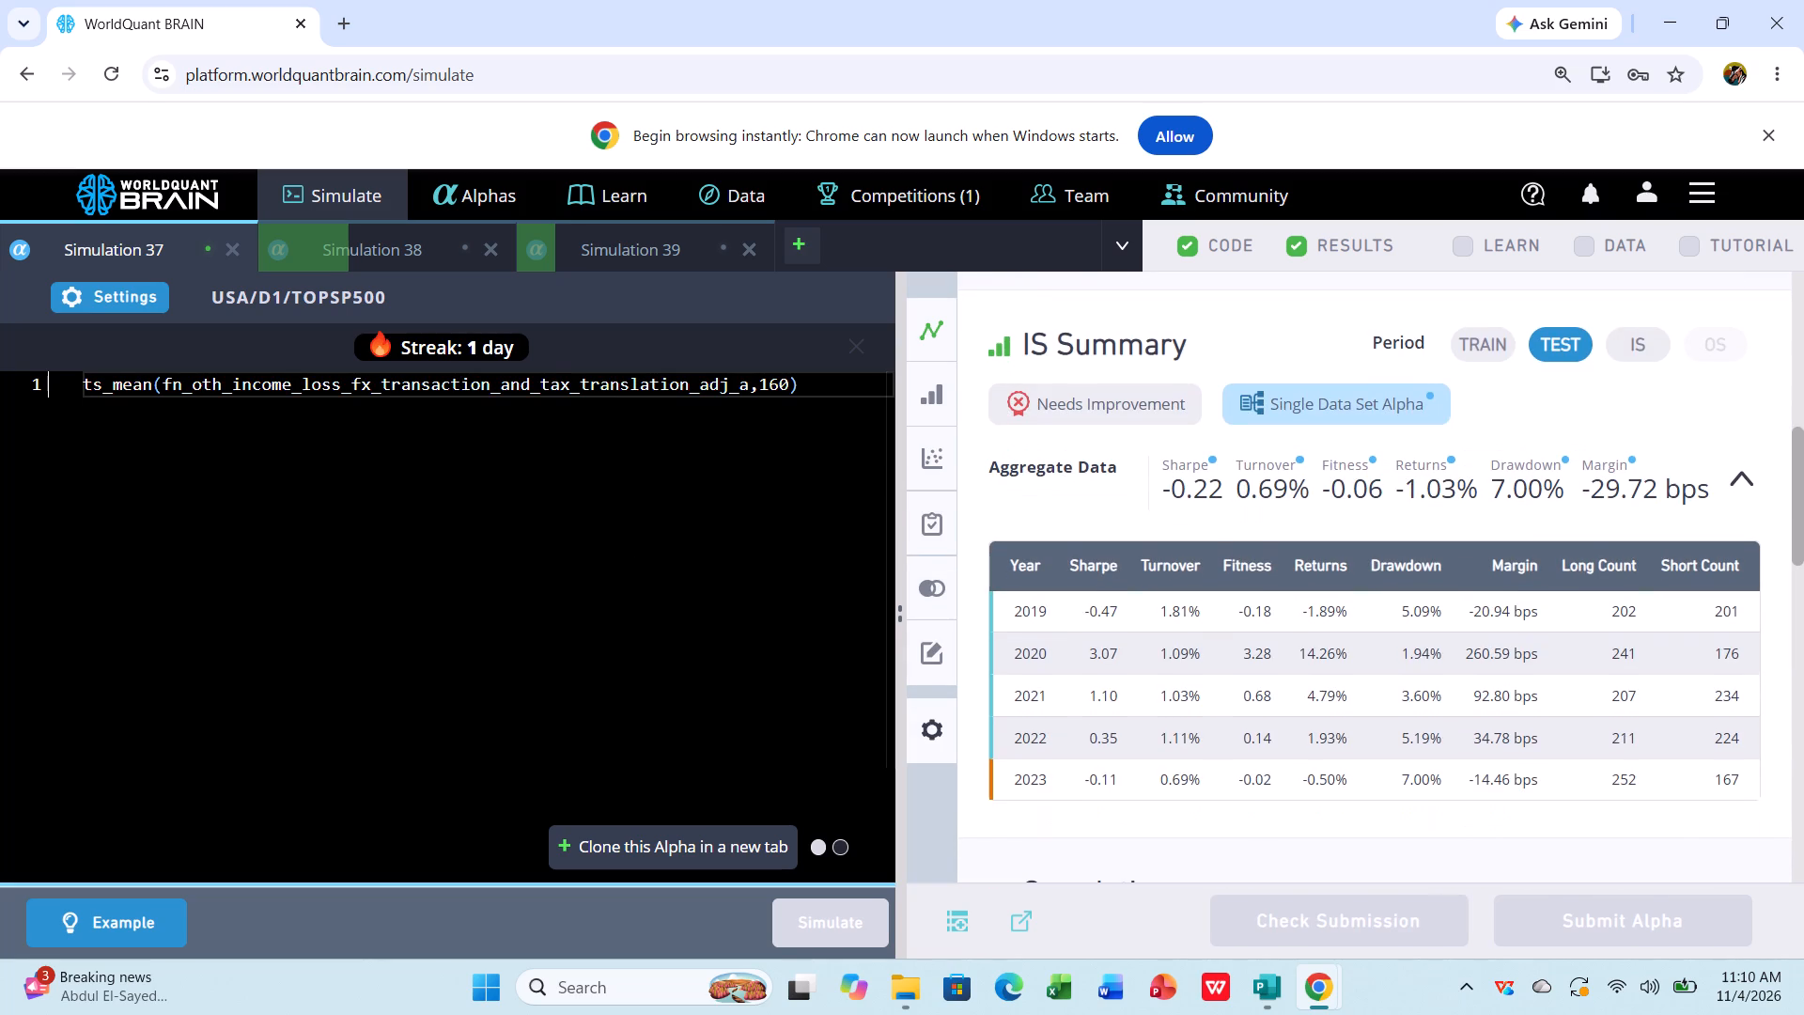
pyautogui.click(1644, 345)
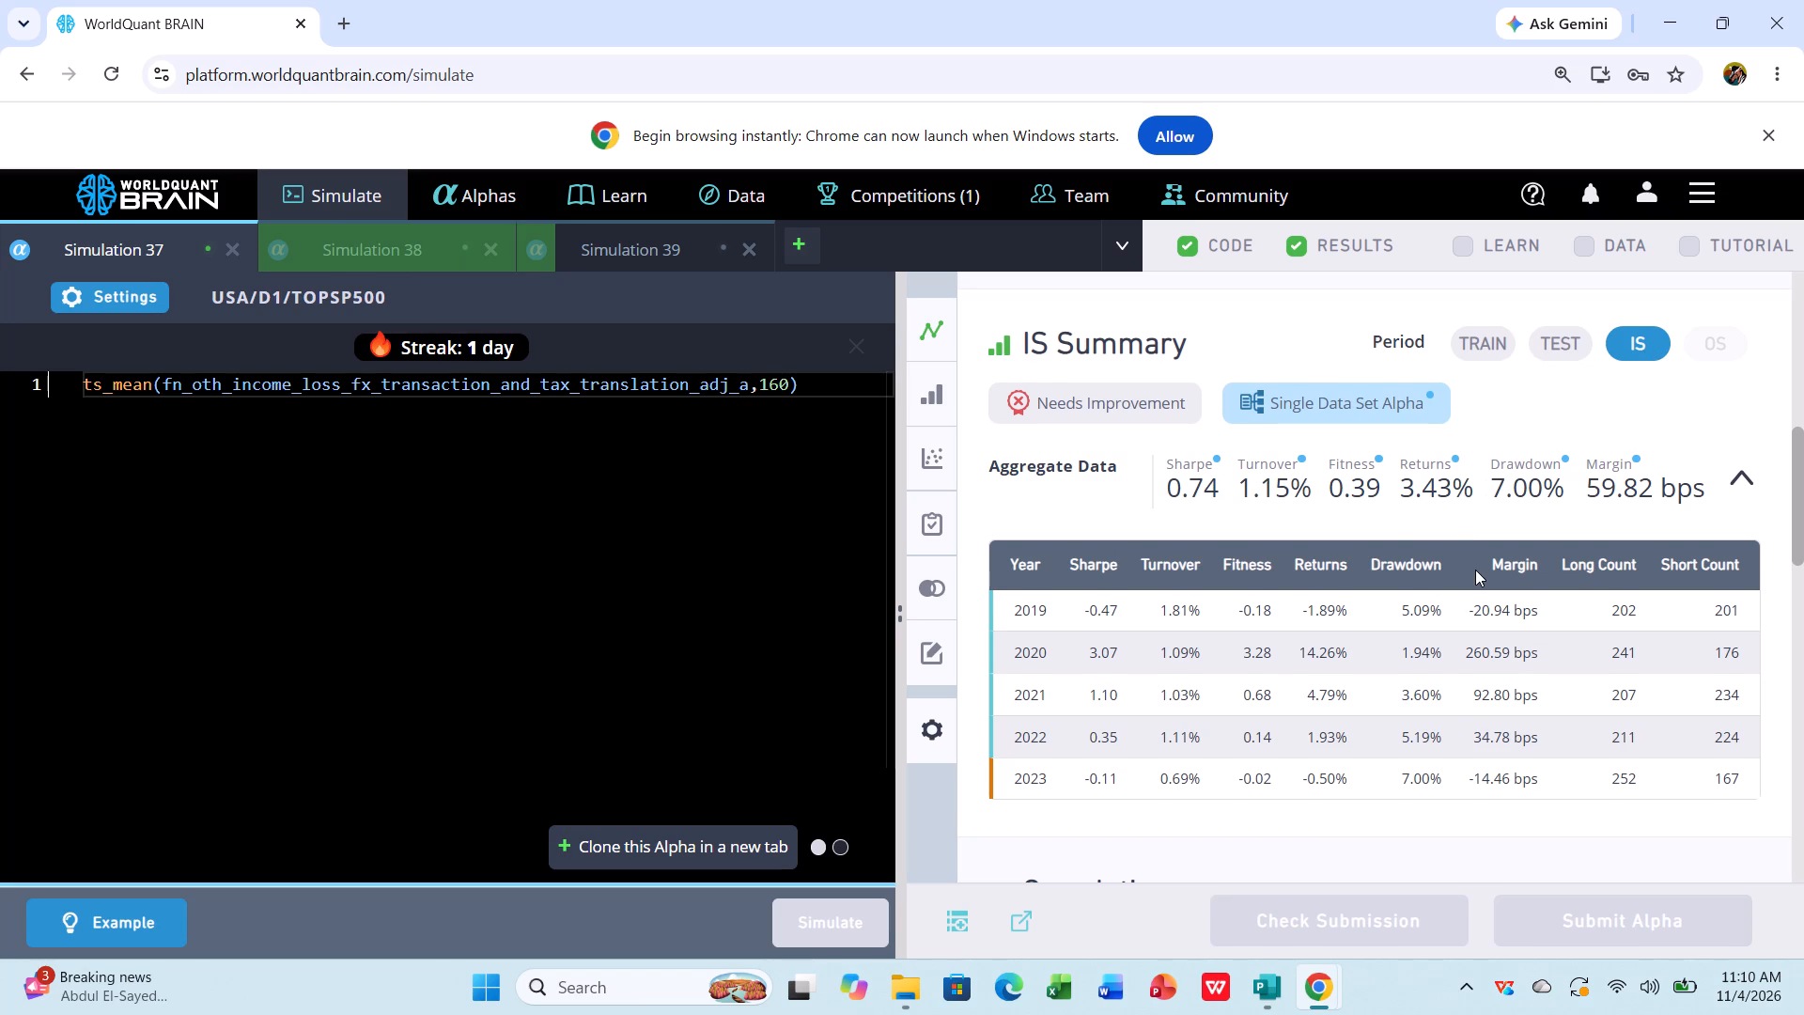
pyautogui.scroll(-1, 1475, 570)
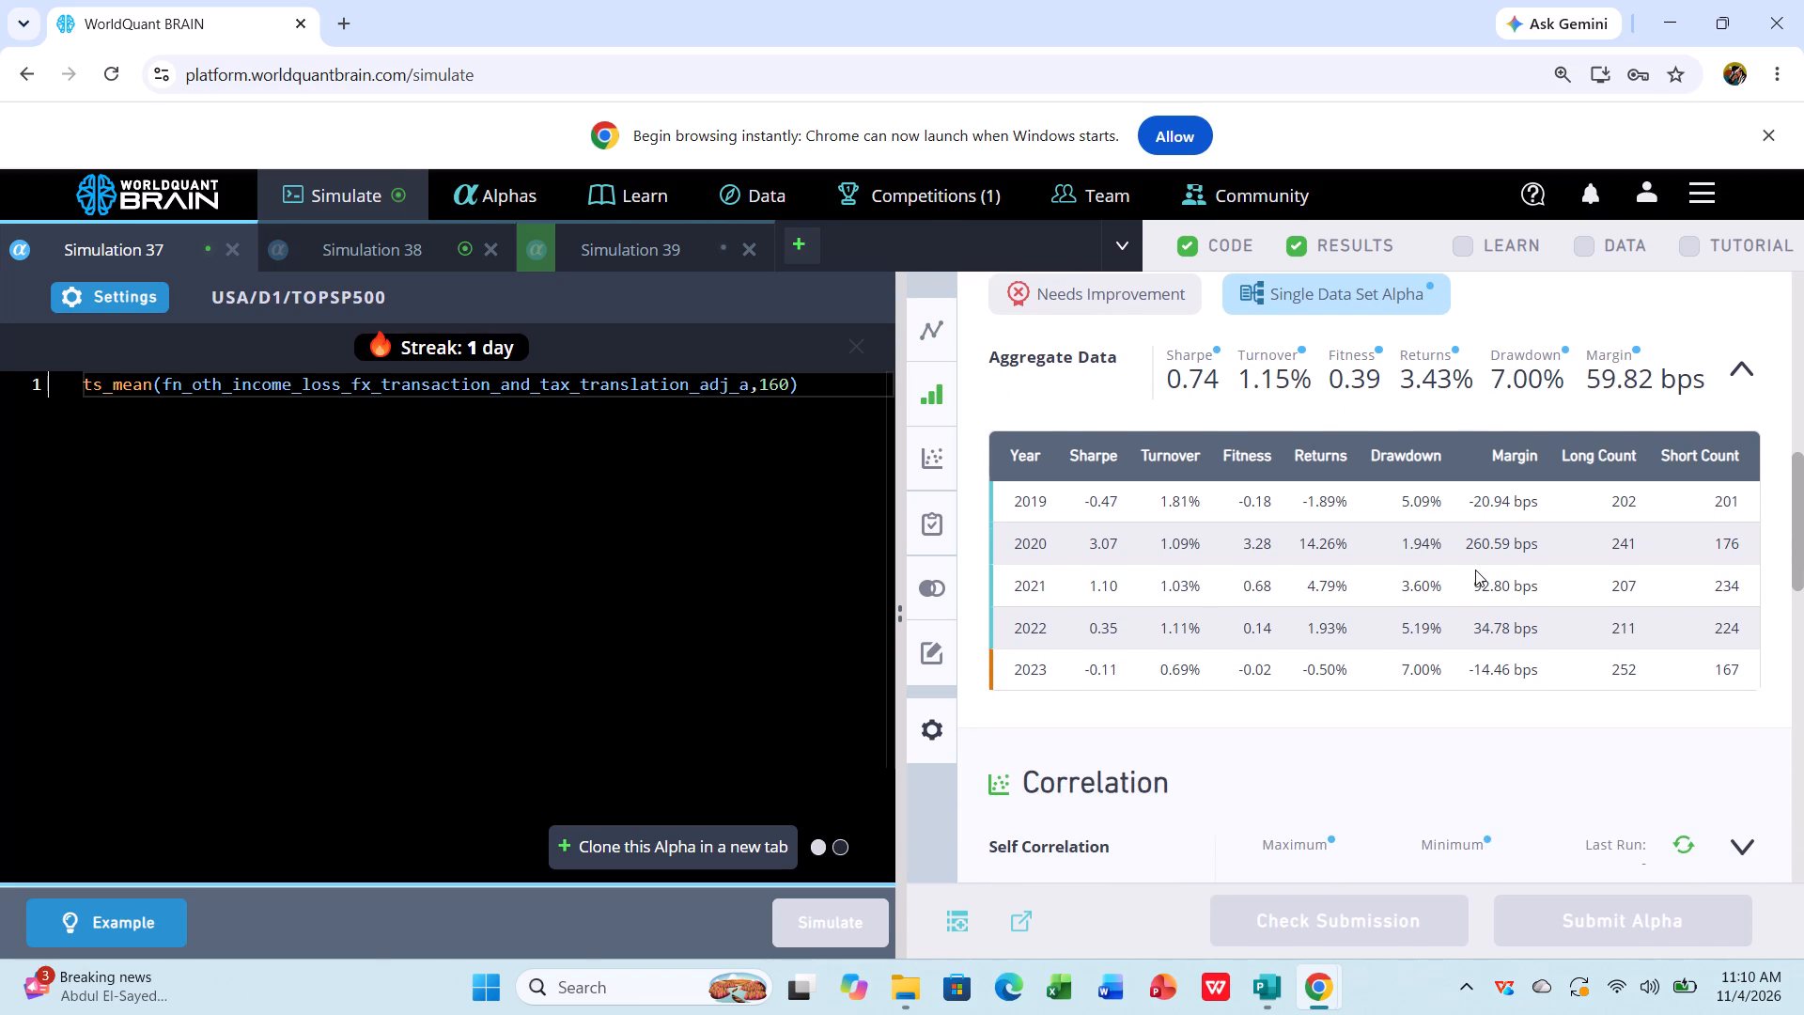
pyautogui.scroll(-2, 1475, 570)
pyautogui.scroll(2, 1475, 570)
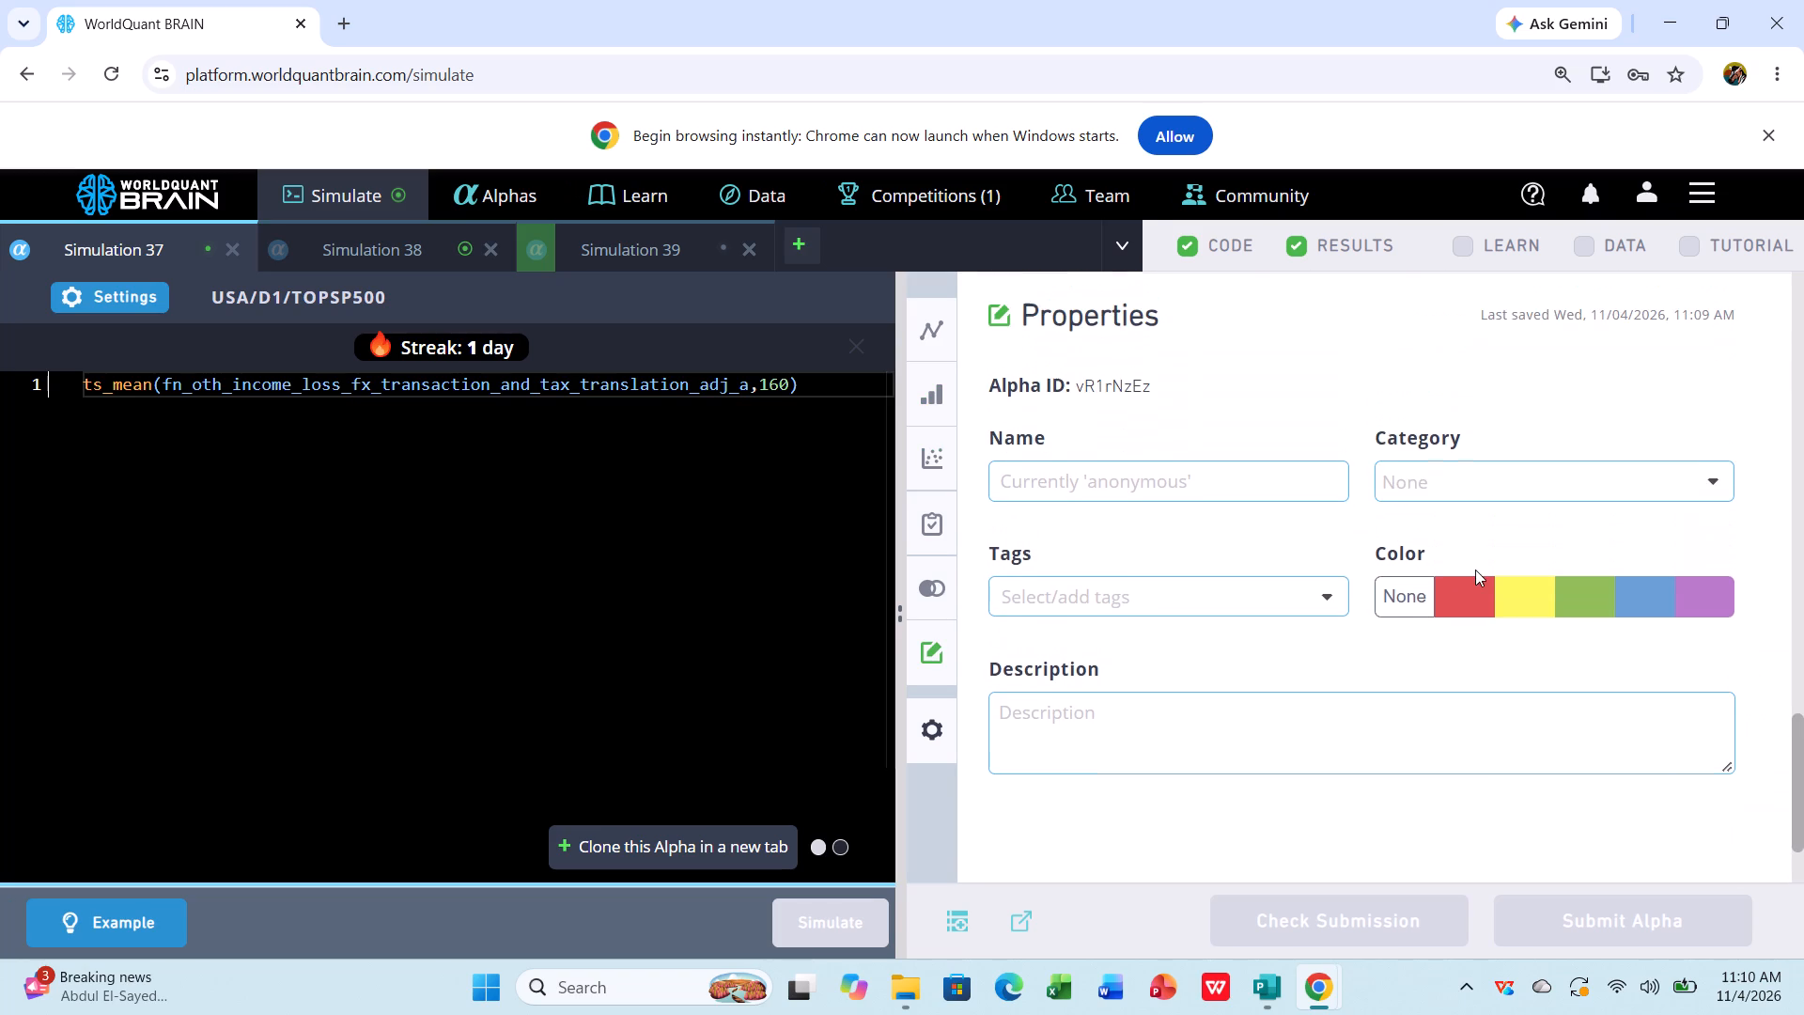
pyautogui.scroll(2, 1475, 570)
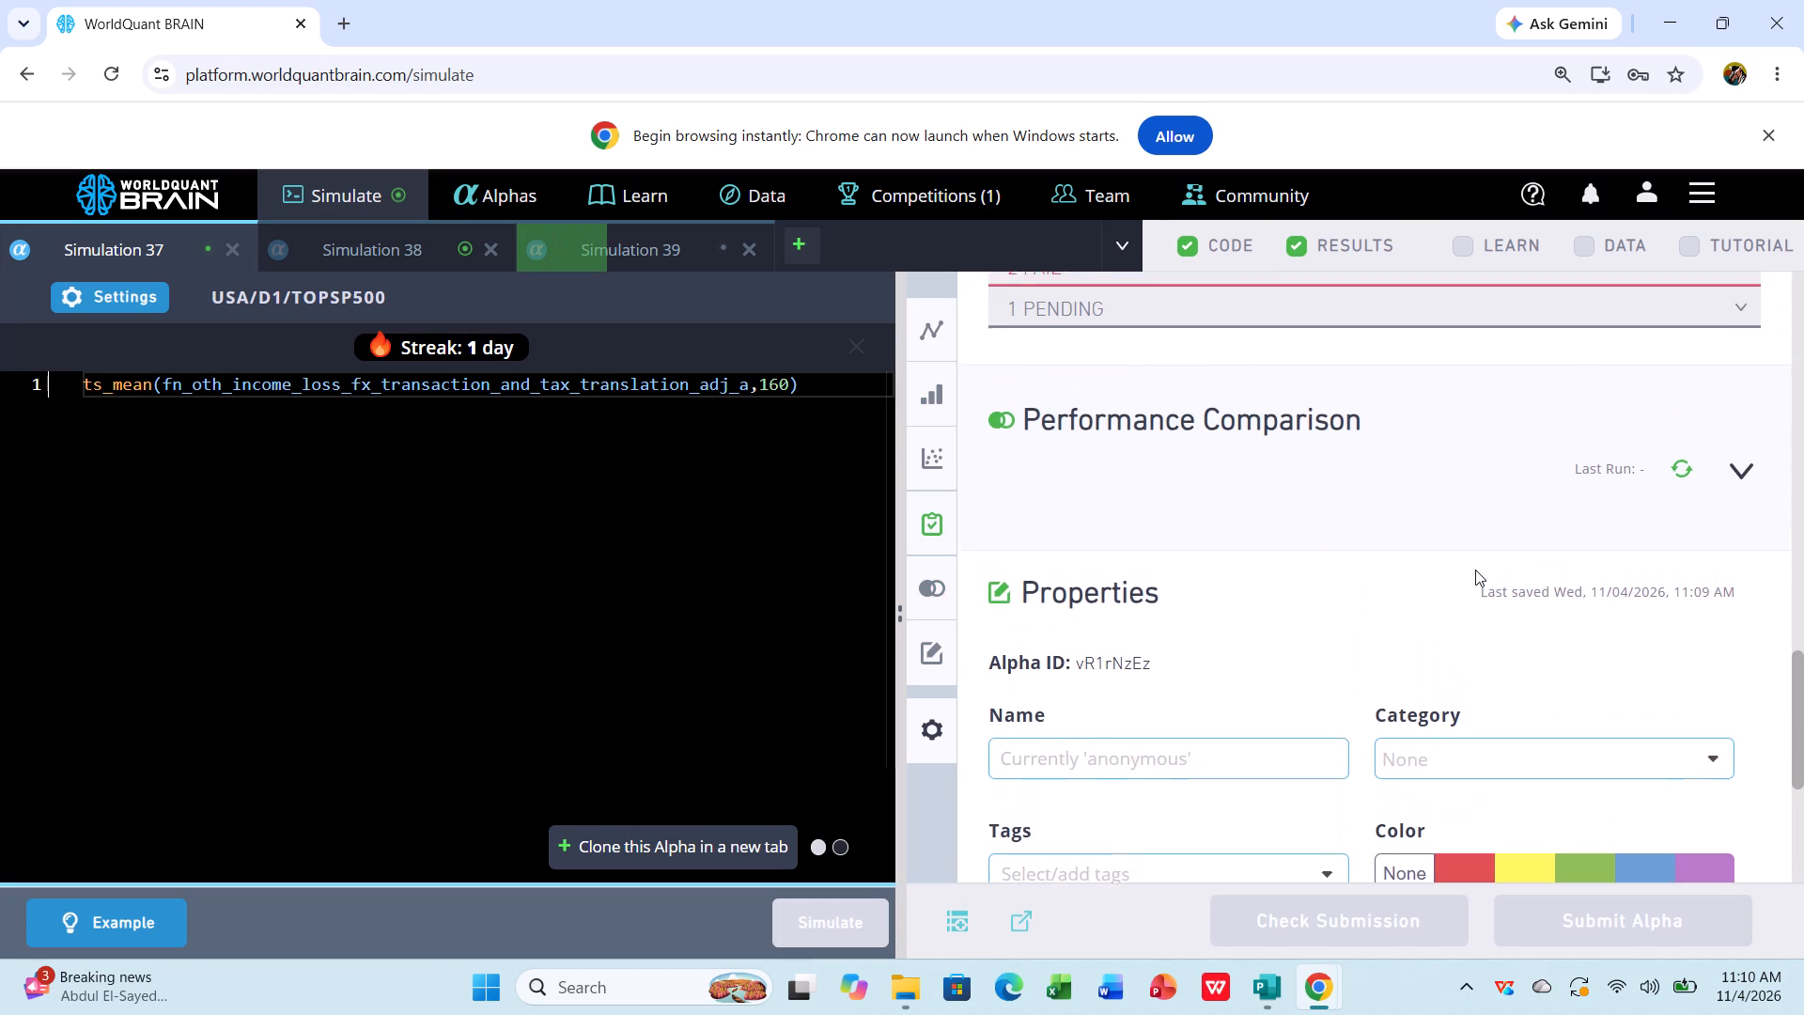
pyautogui.scroll(2, 1475, 570)
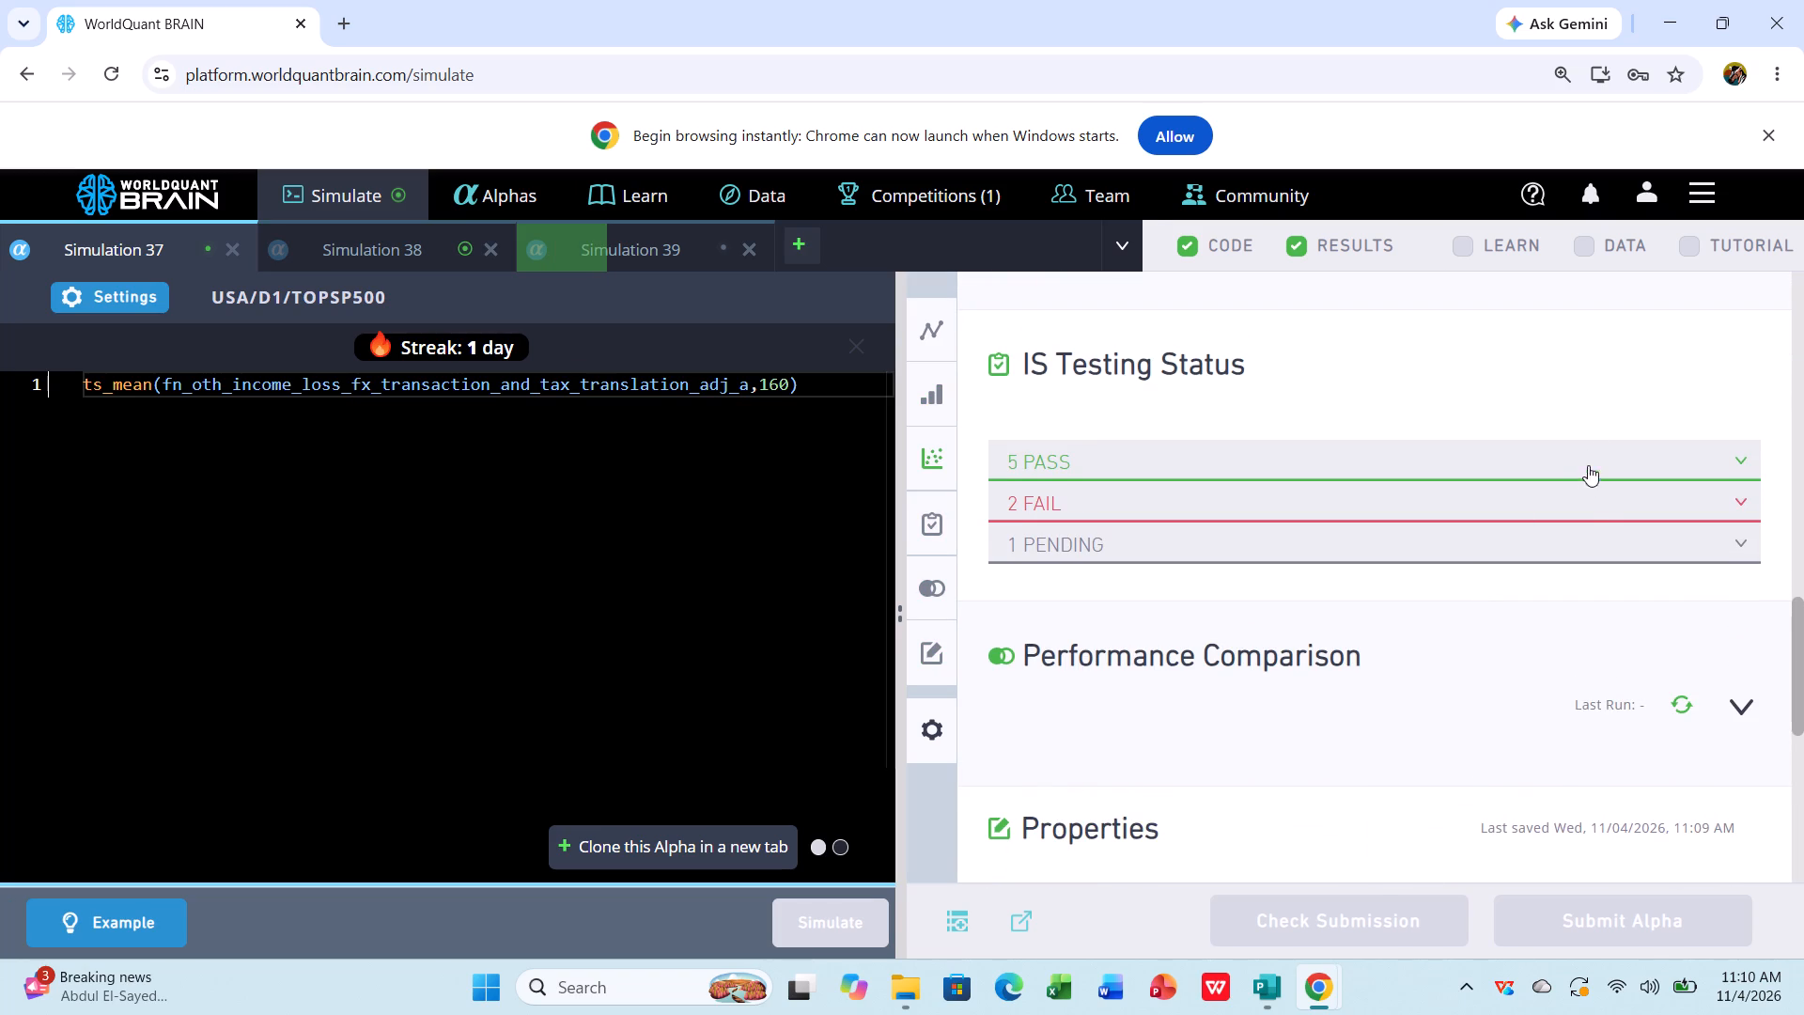
pyautogui.click(1586, 492)
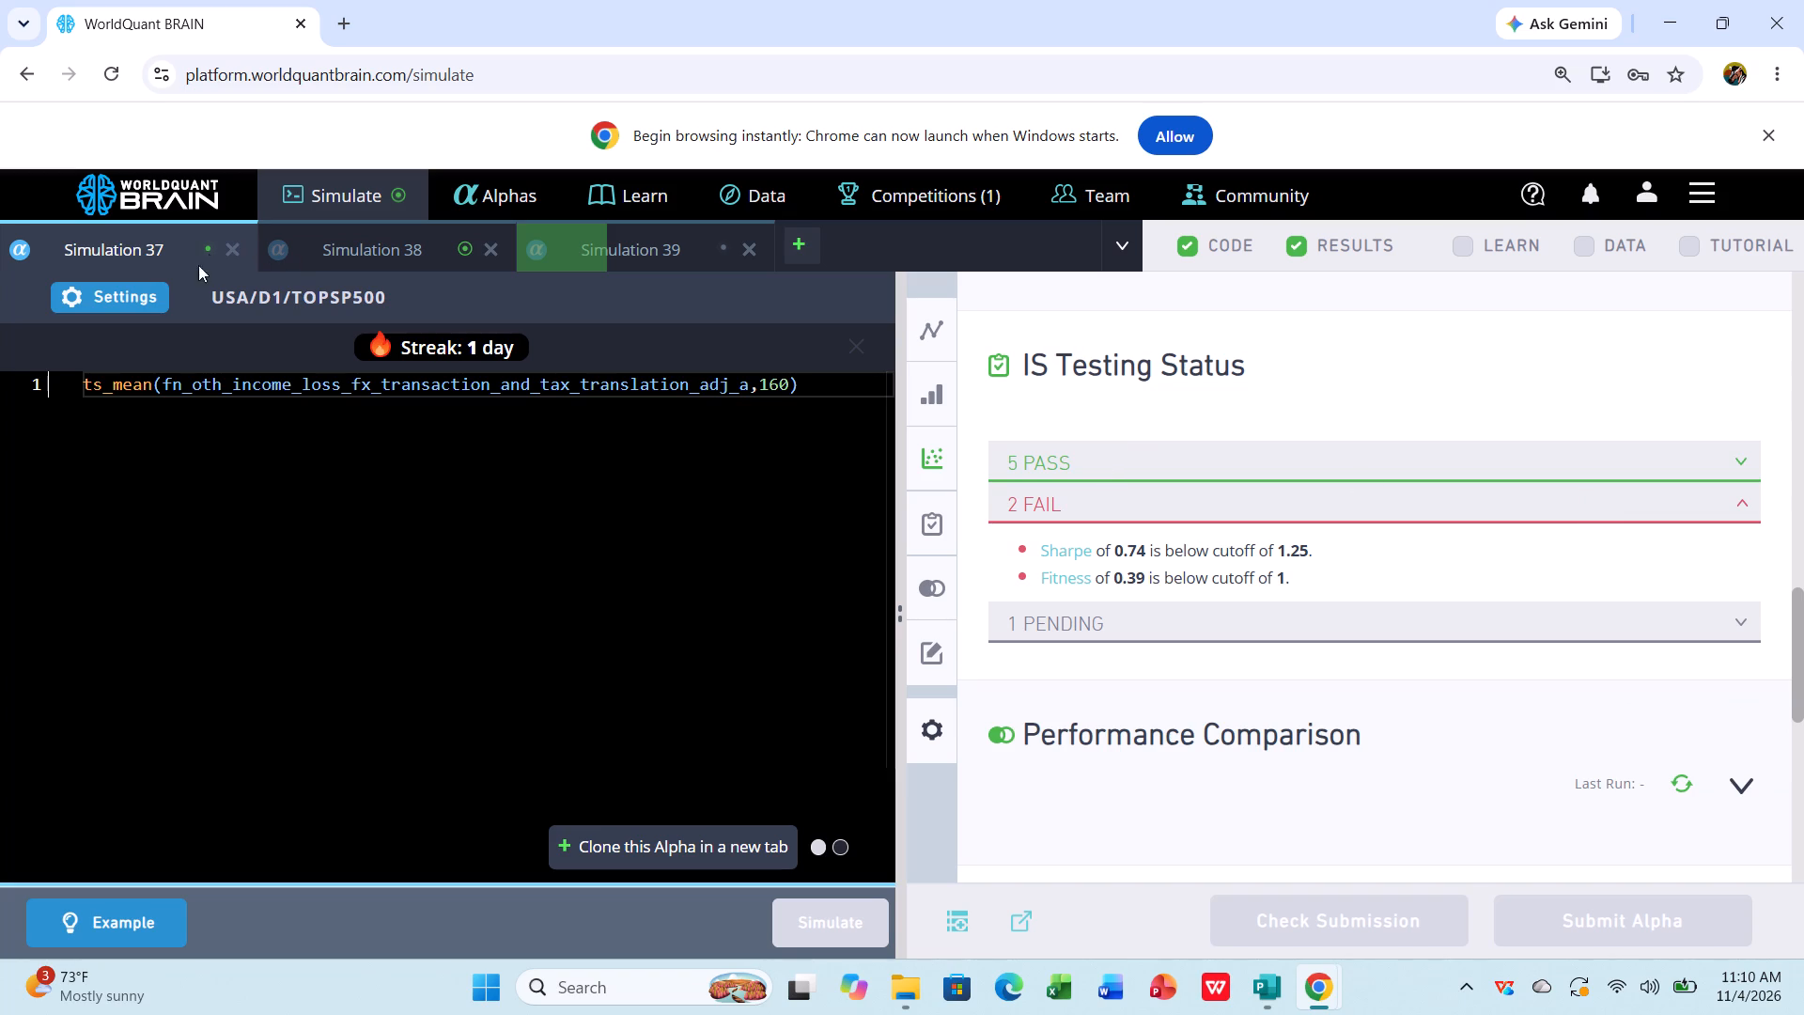
# Set Simulation 37's neutralization to None, apply the settings, and simulate the alpha again.
pyautogui.click(148, 295)
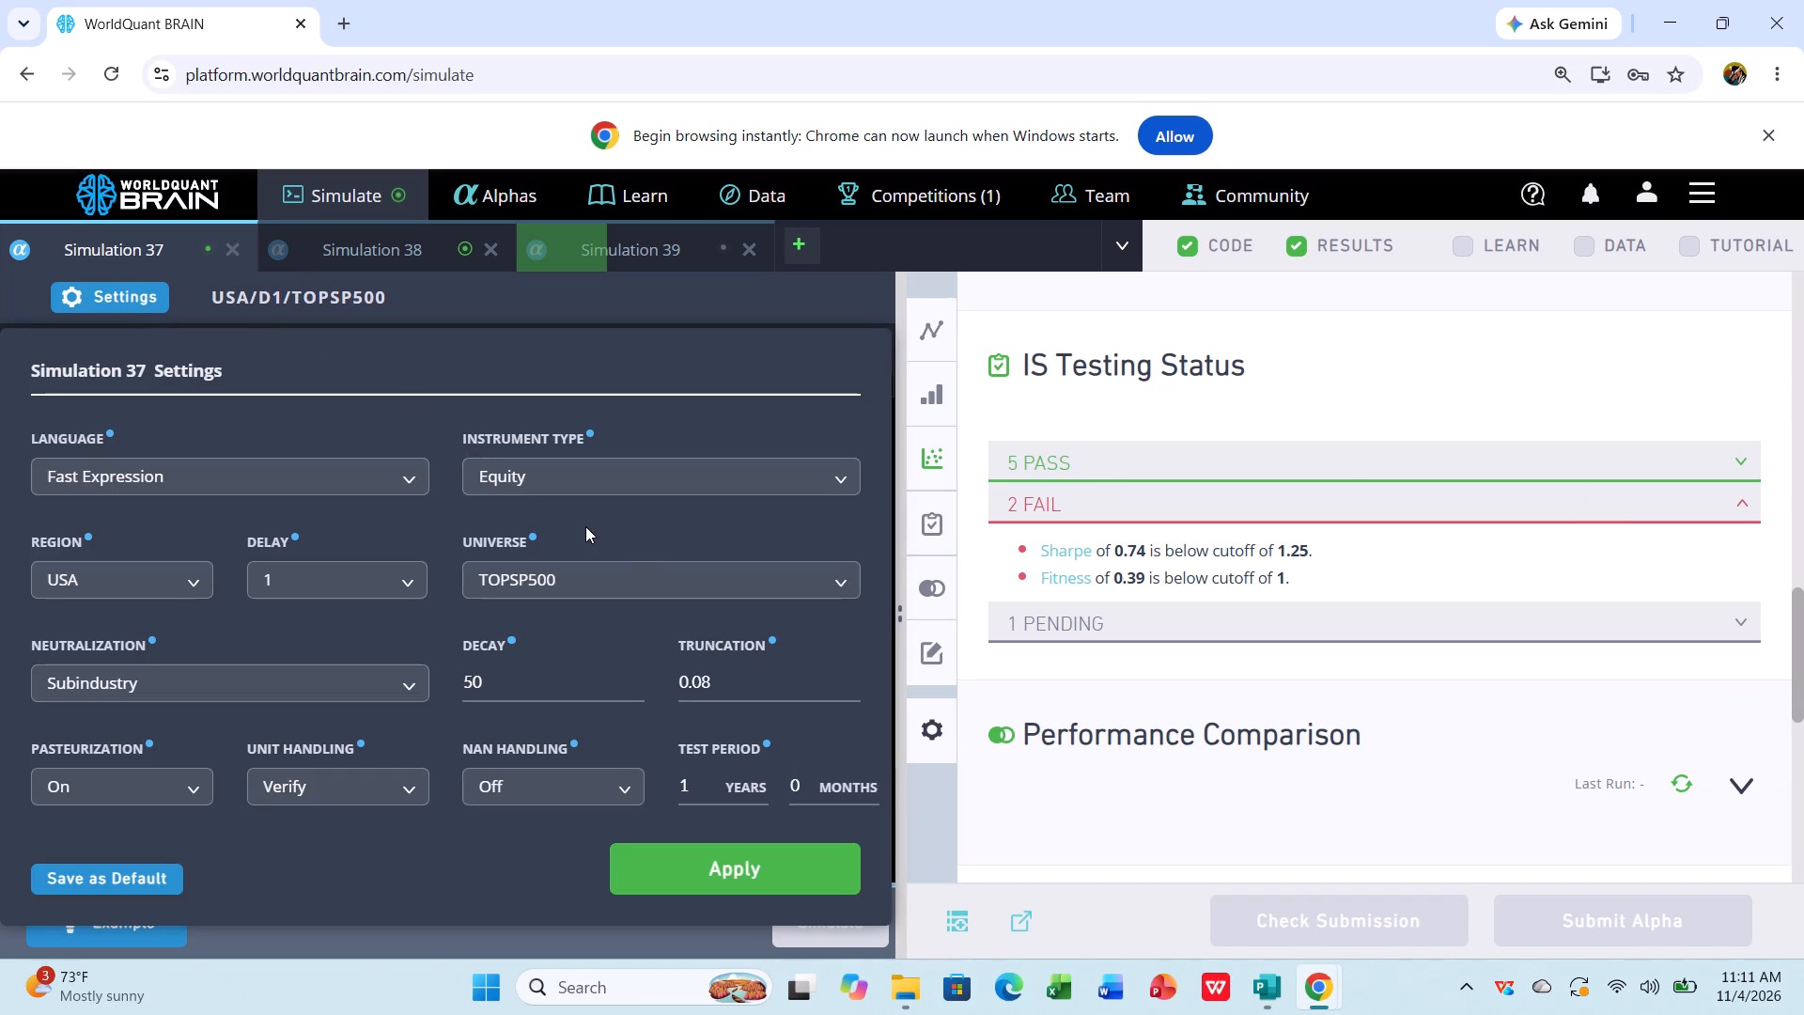
pyautogui.click(646, 554)
pyautogui.click(409, 678)
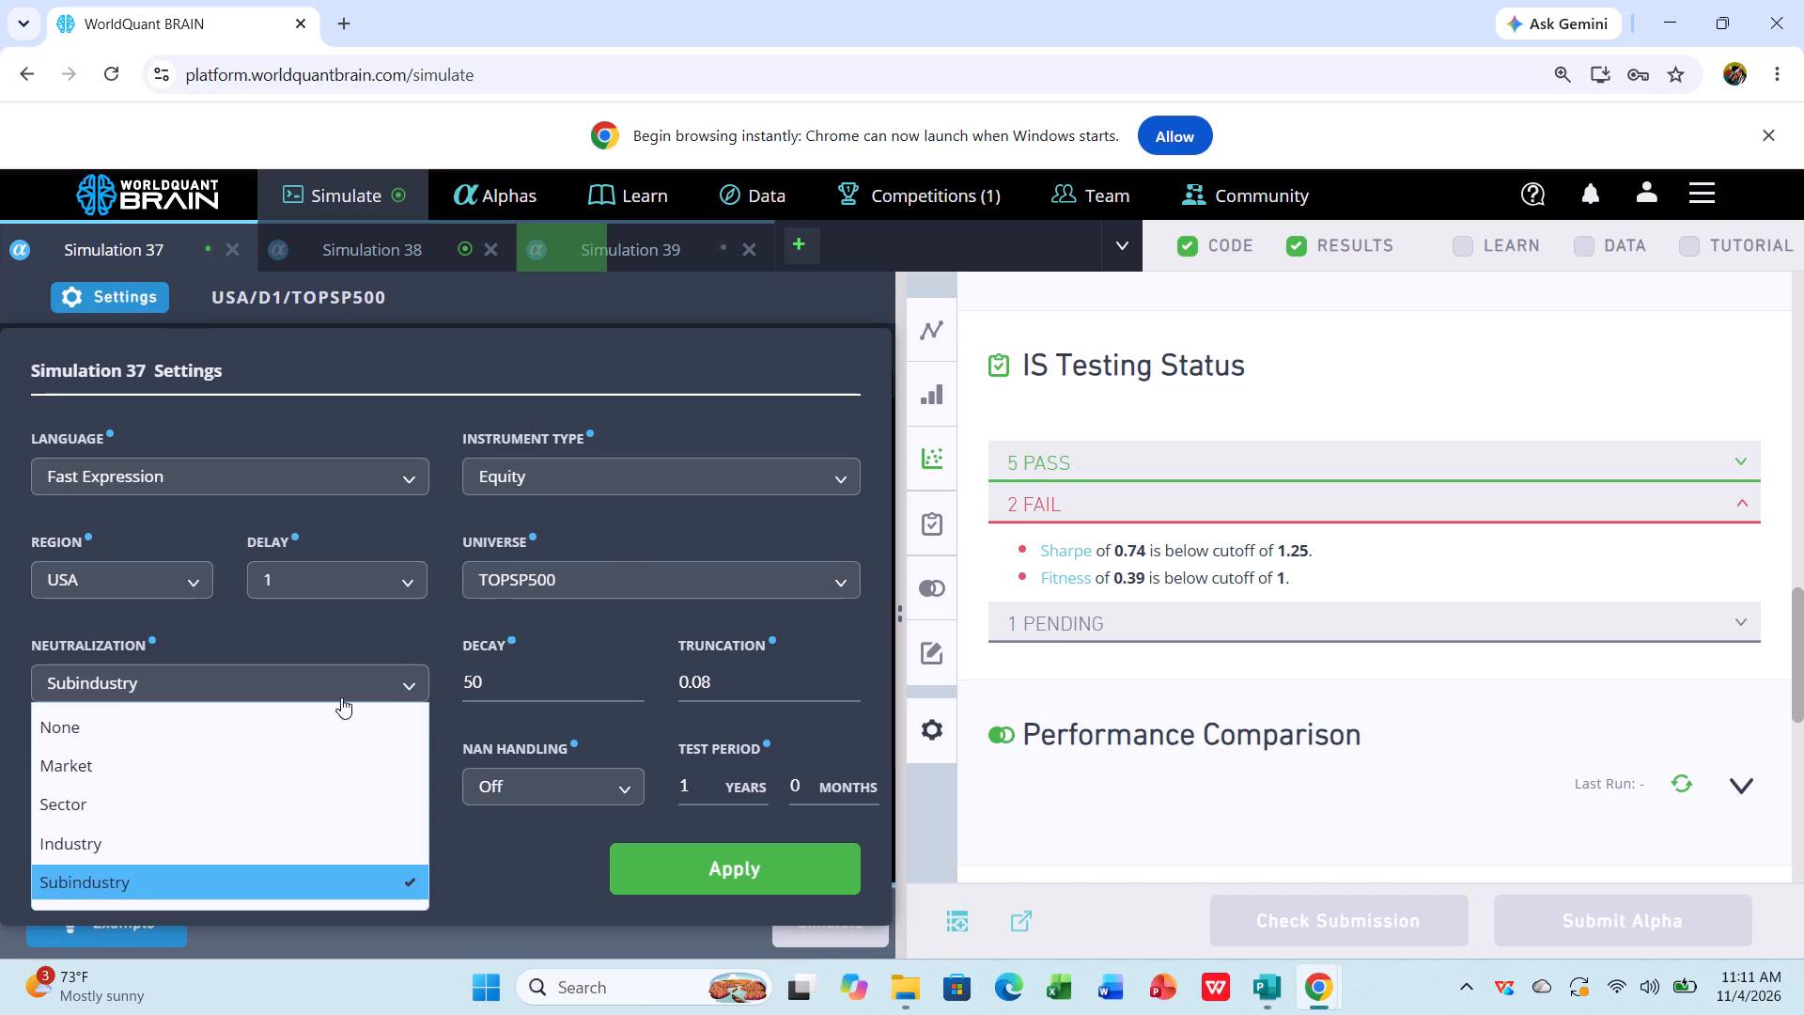
pyautogui.click(280, 710)
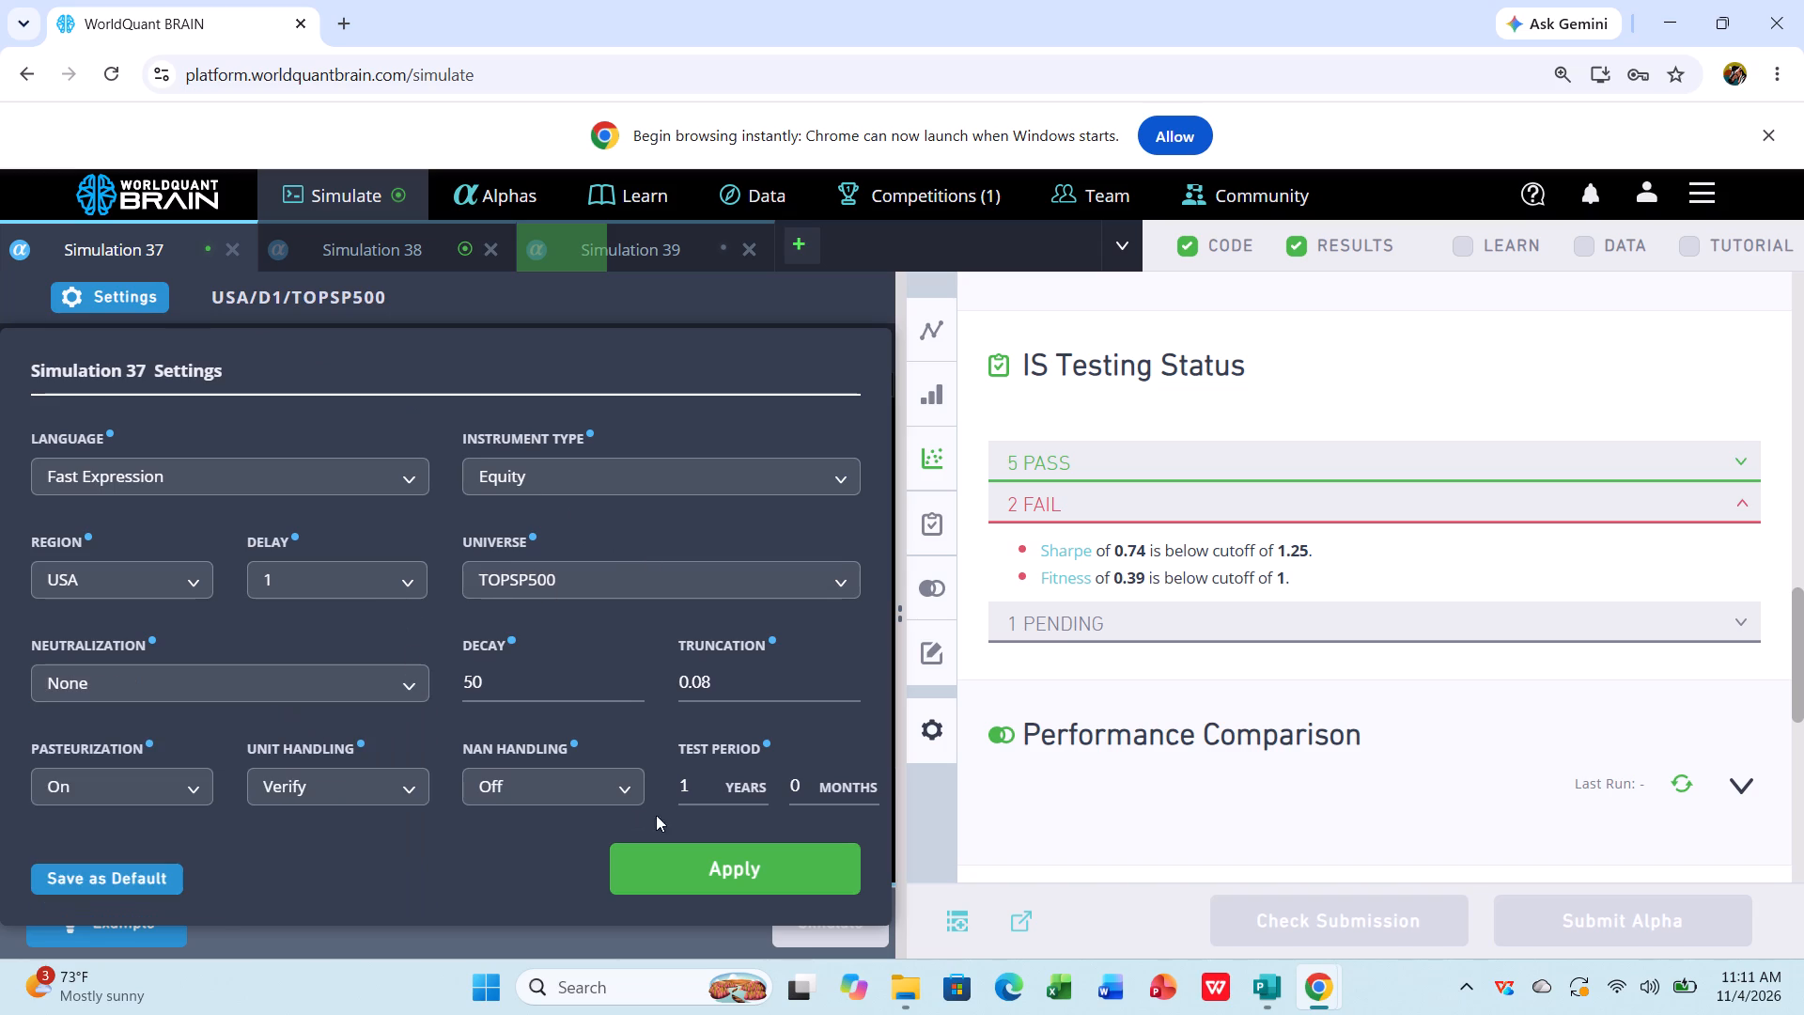
pyautogui.click(715, 853)
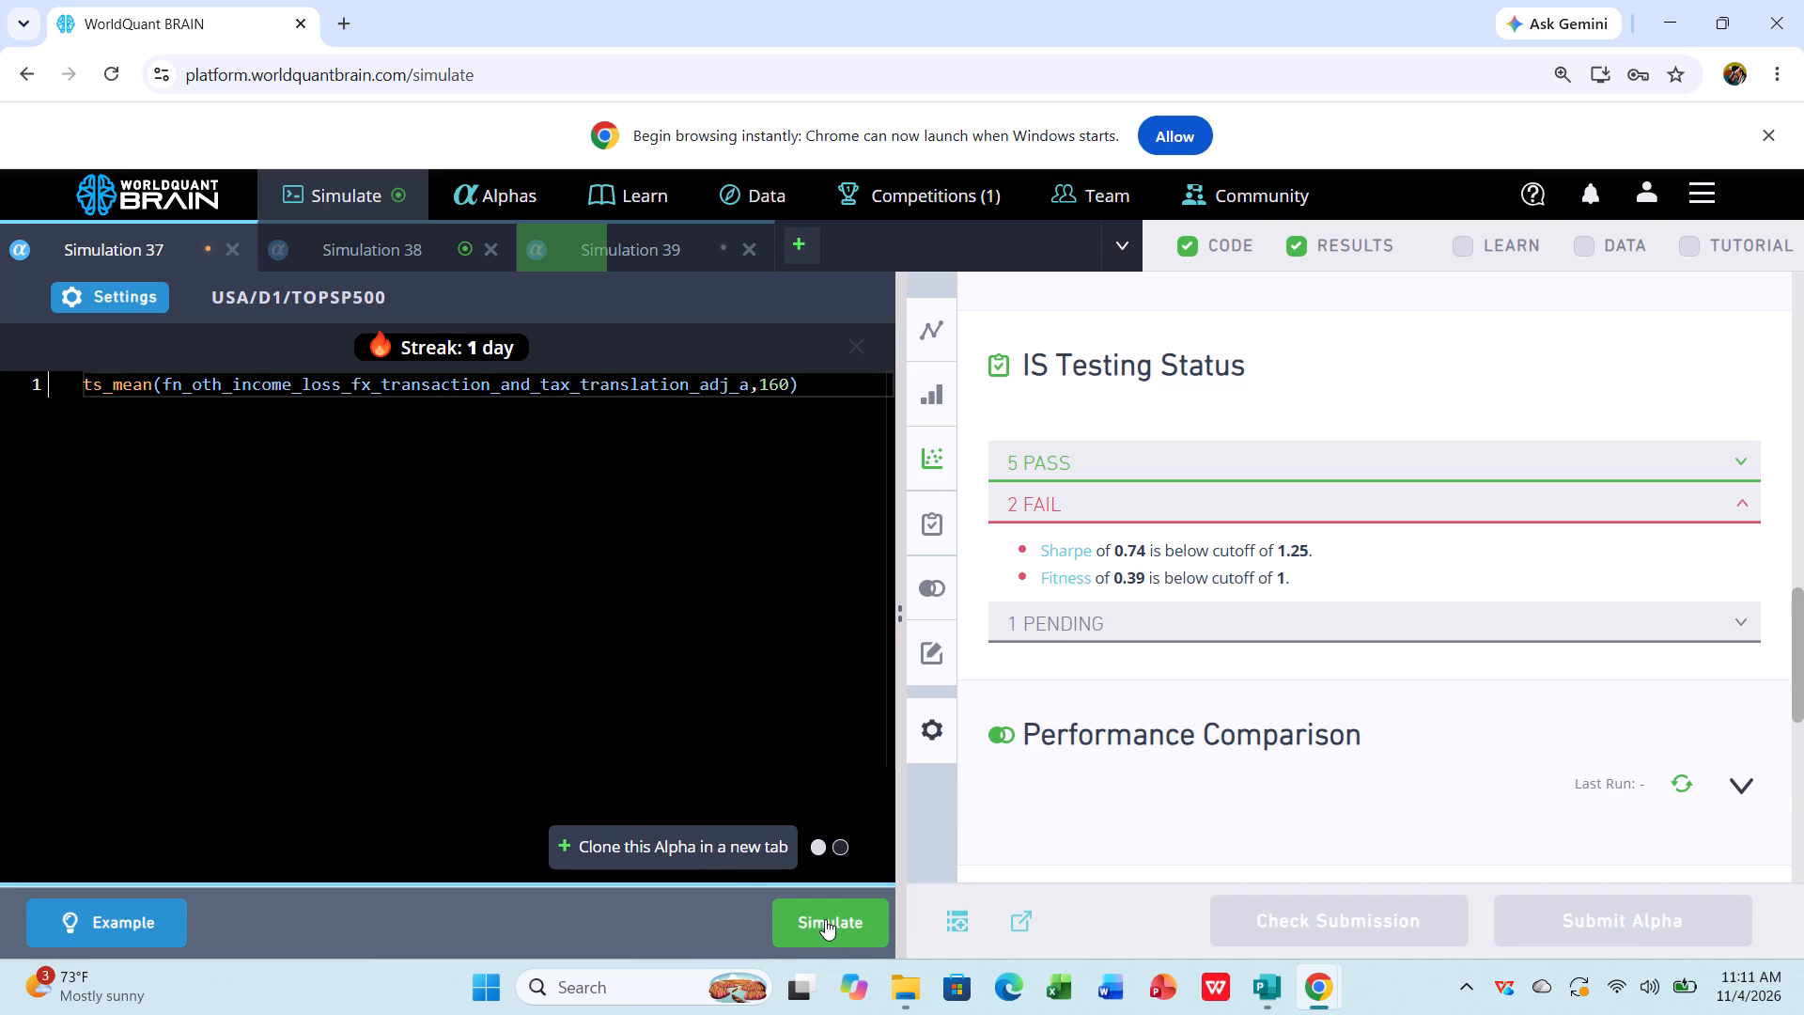
pyautogui.click(825, 919)
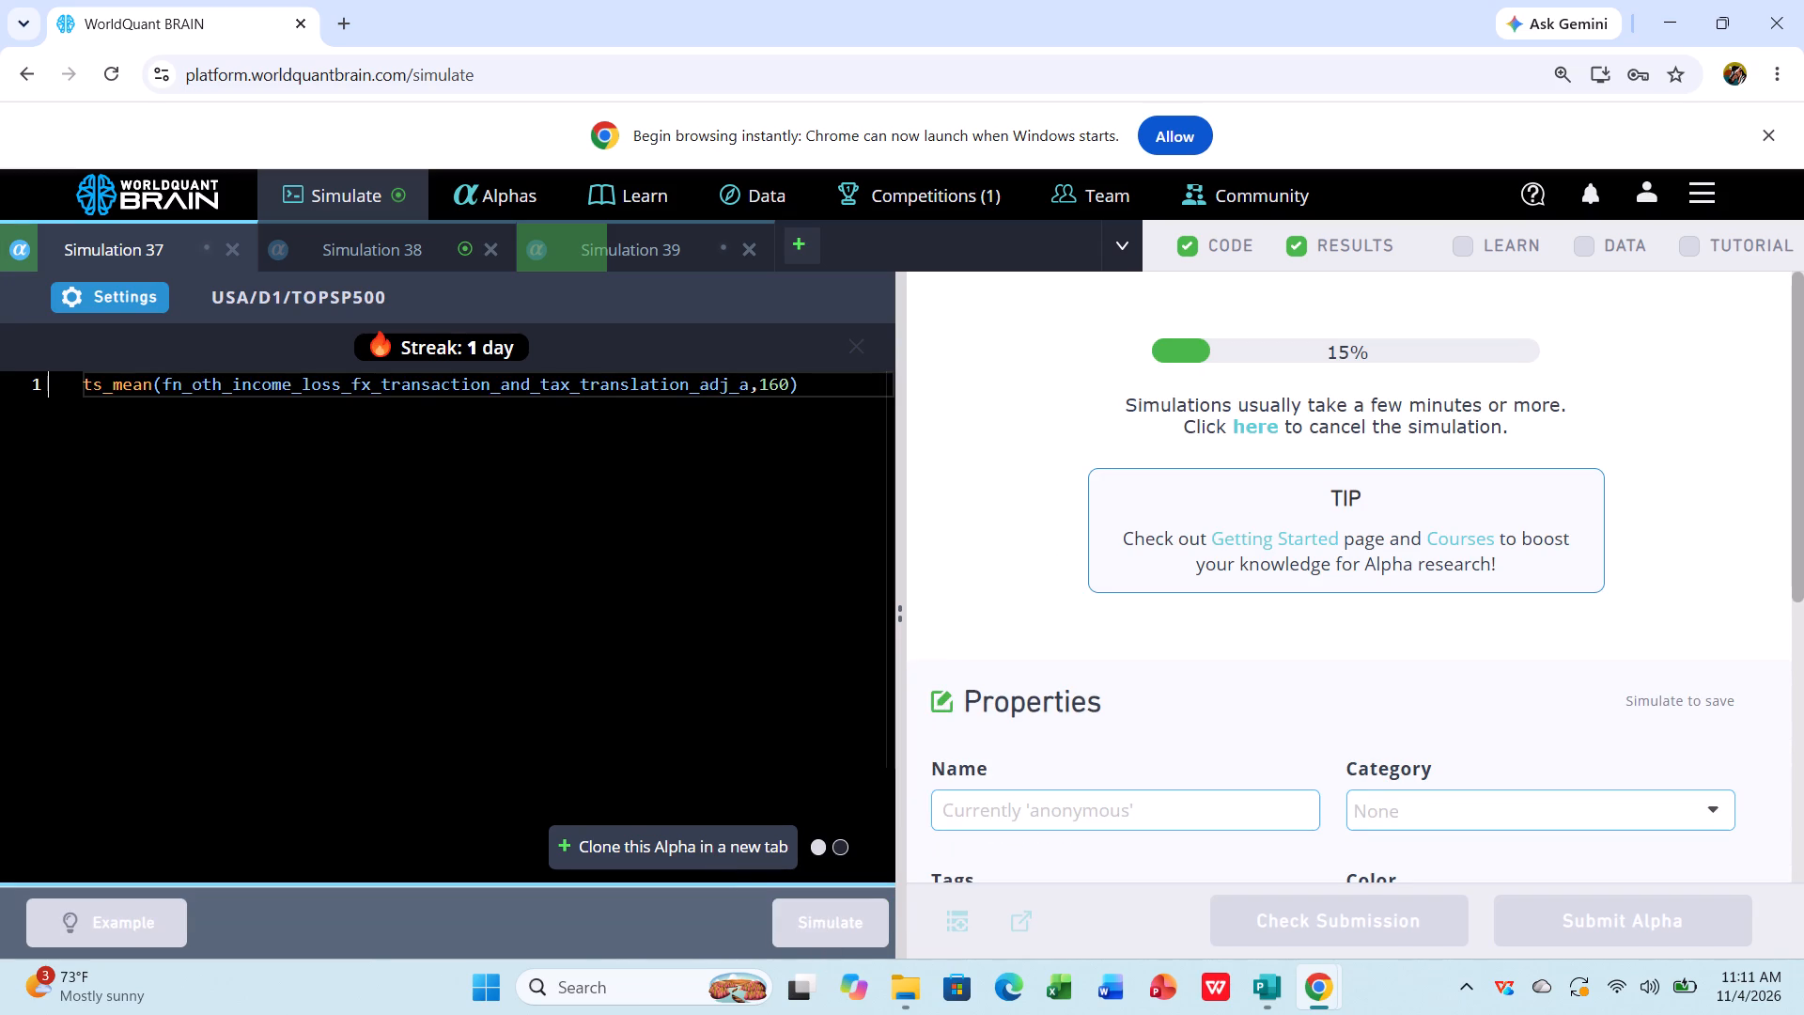
# Show Simulation 38's test period and examine its IS-period summary and IS Testing Status.
pyautogui.click(396, 238)
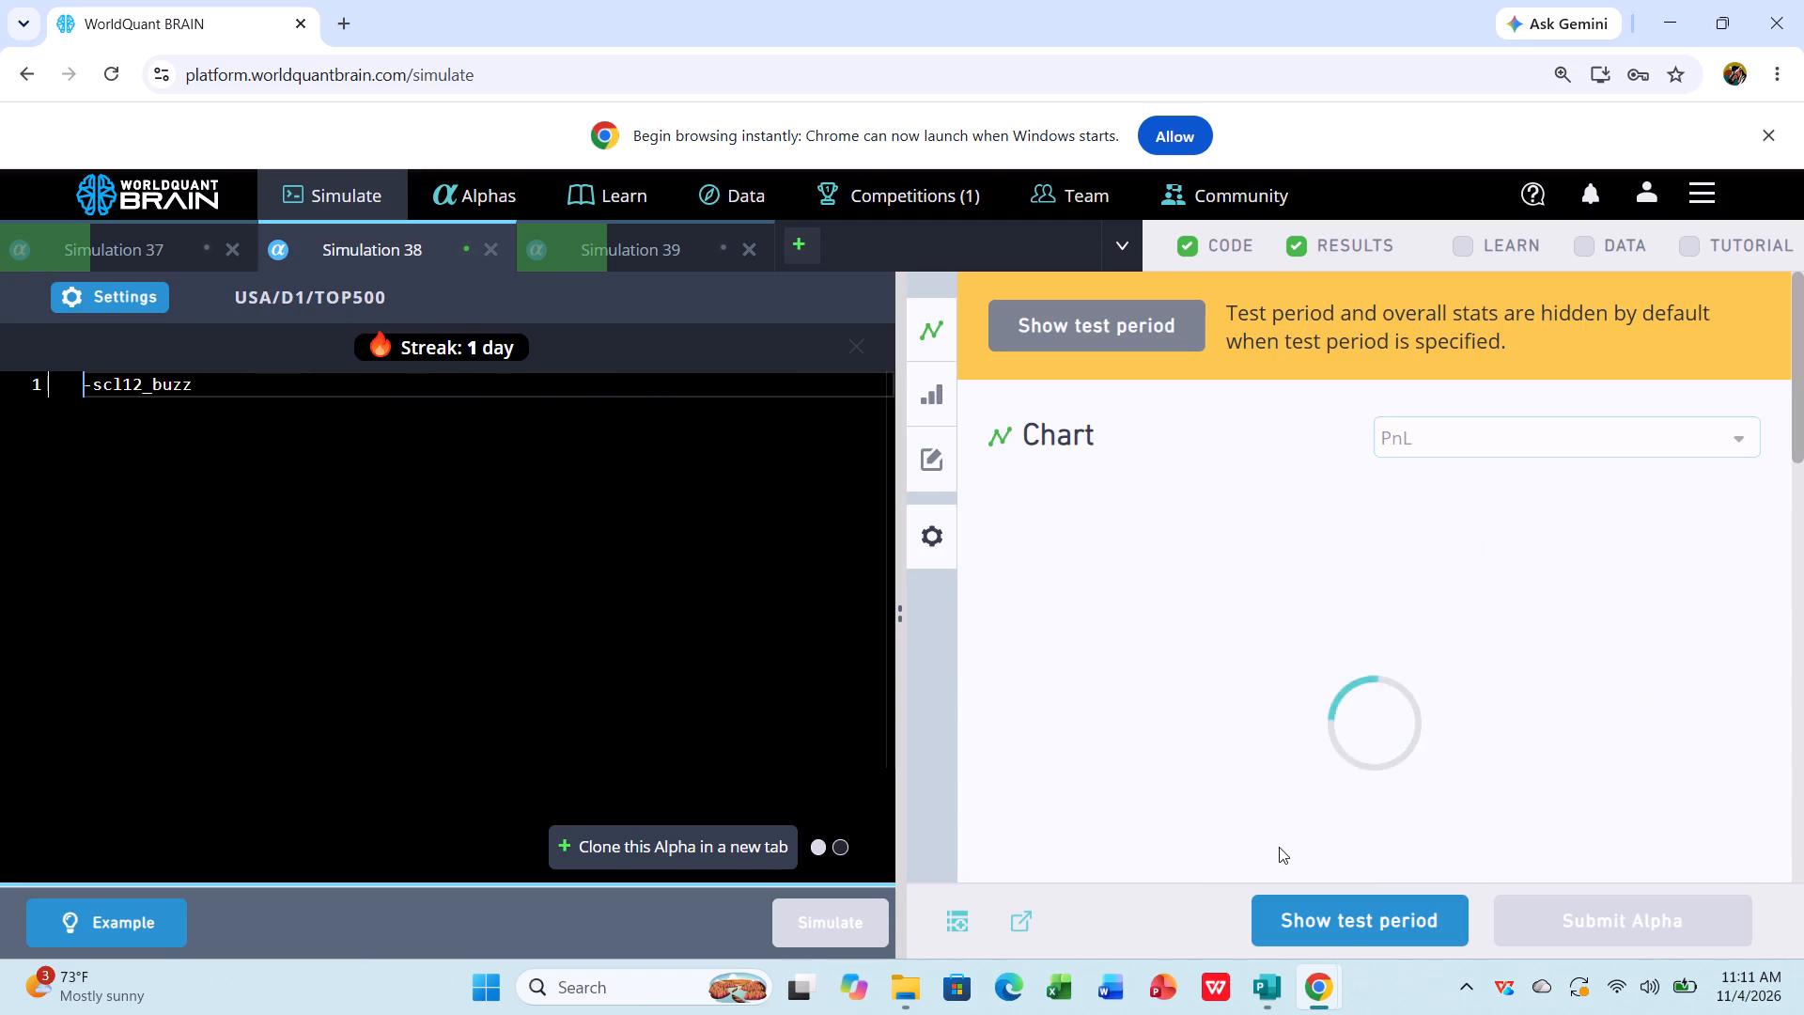
pyautogui.click(1349, 924)
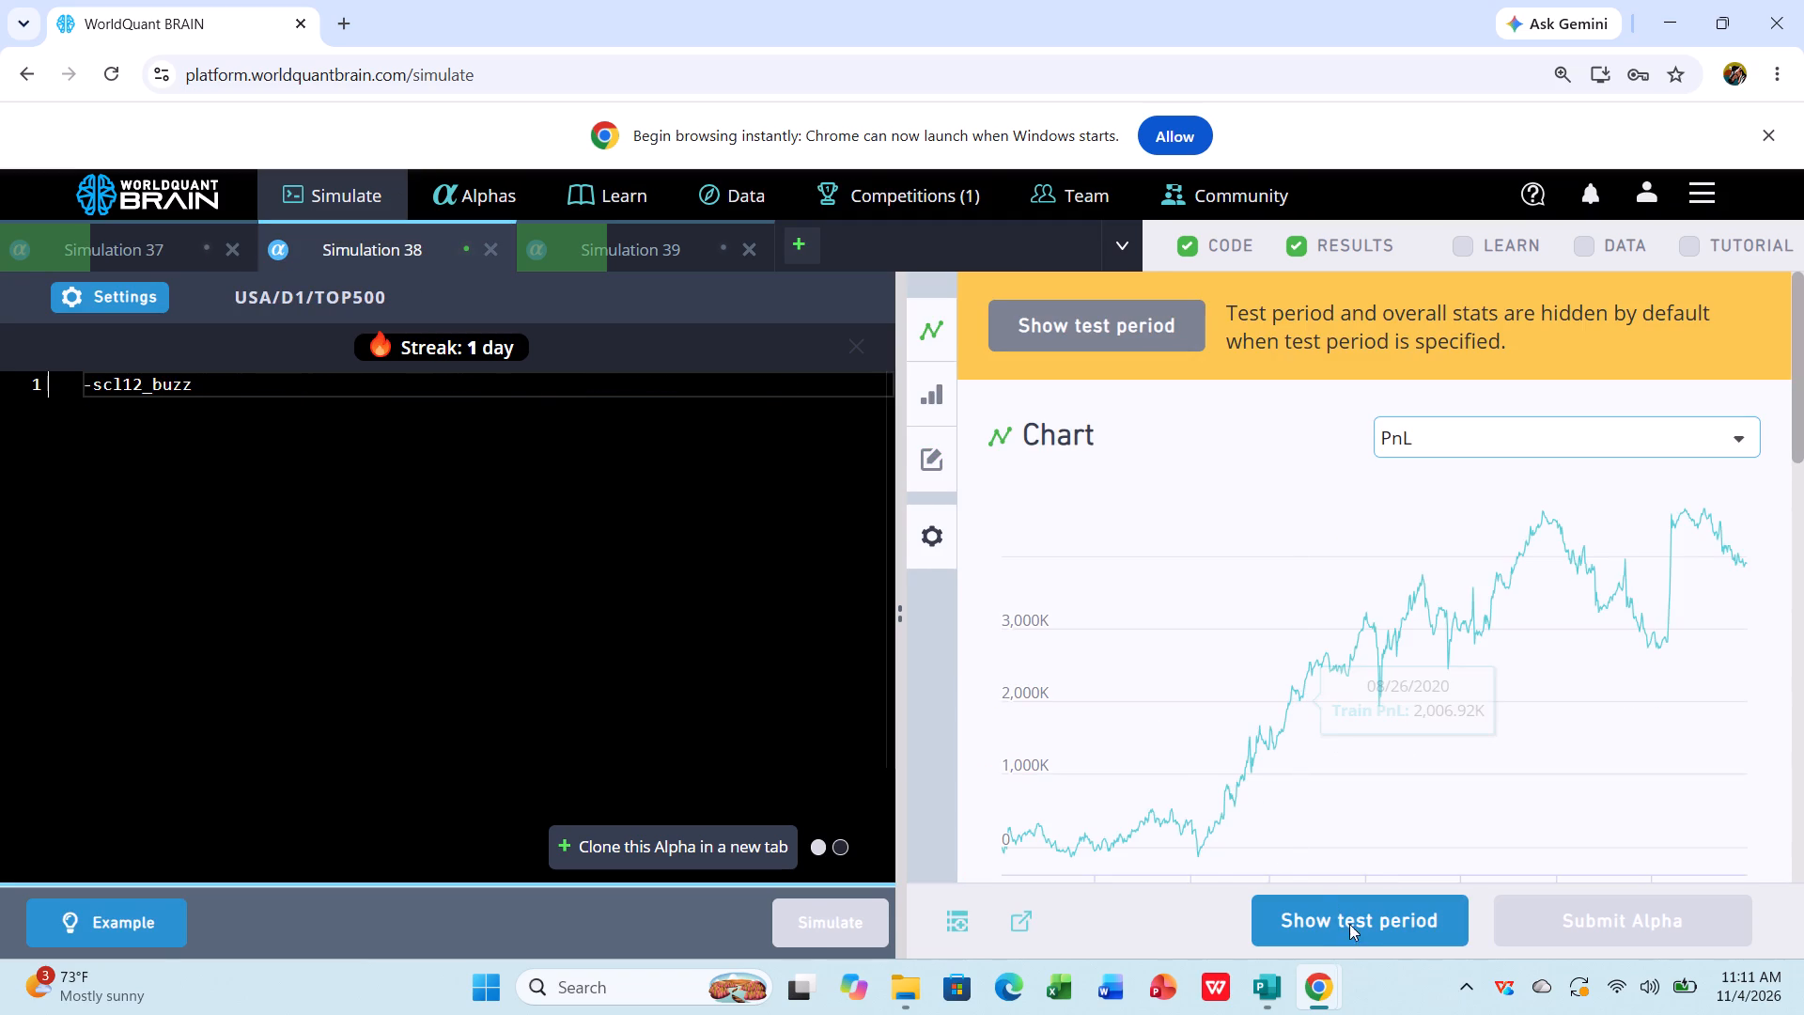
pyautogui.scroll(-2, 1523, 822)
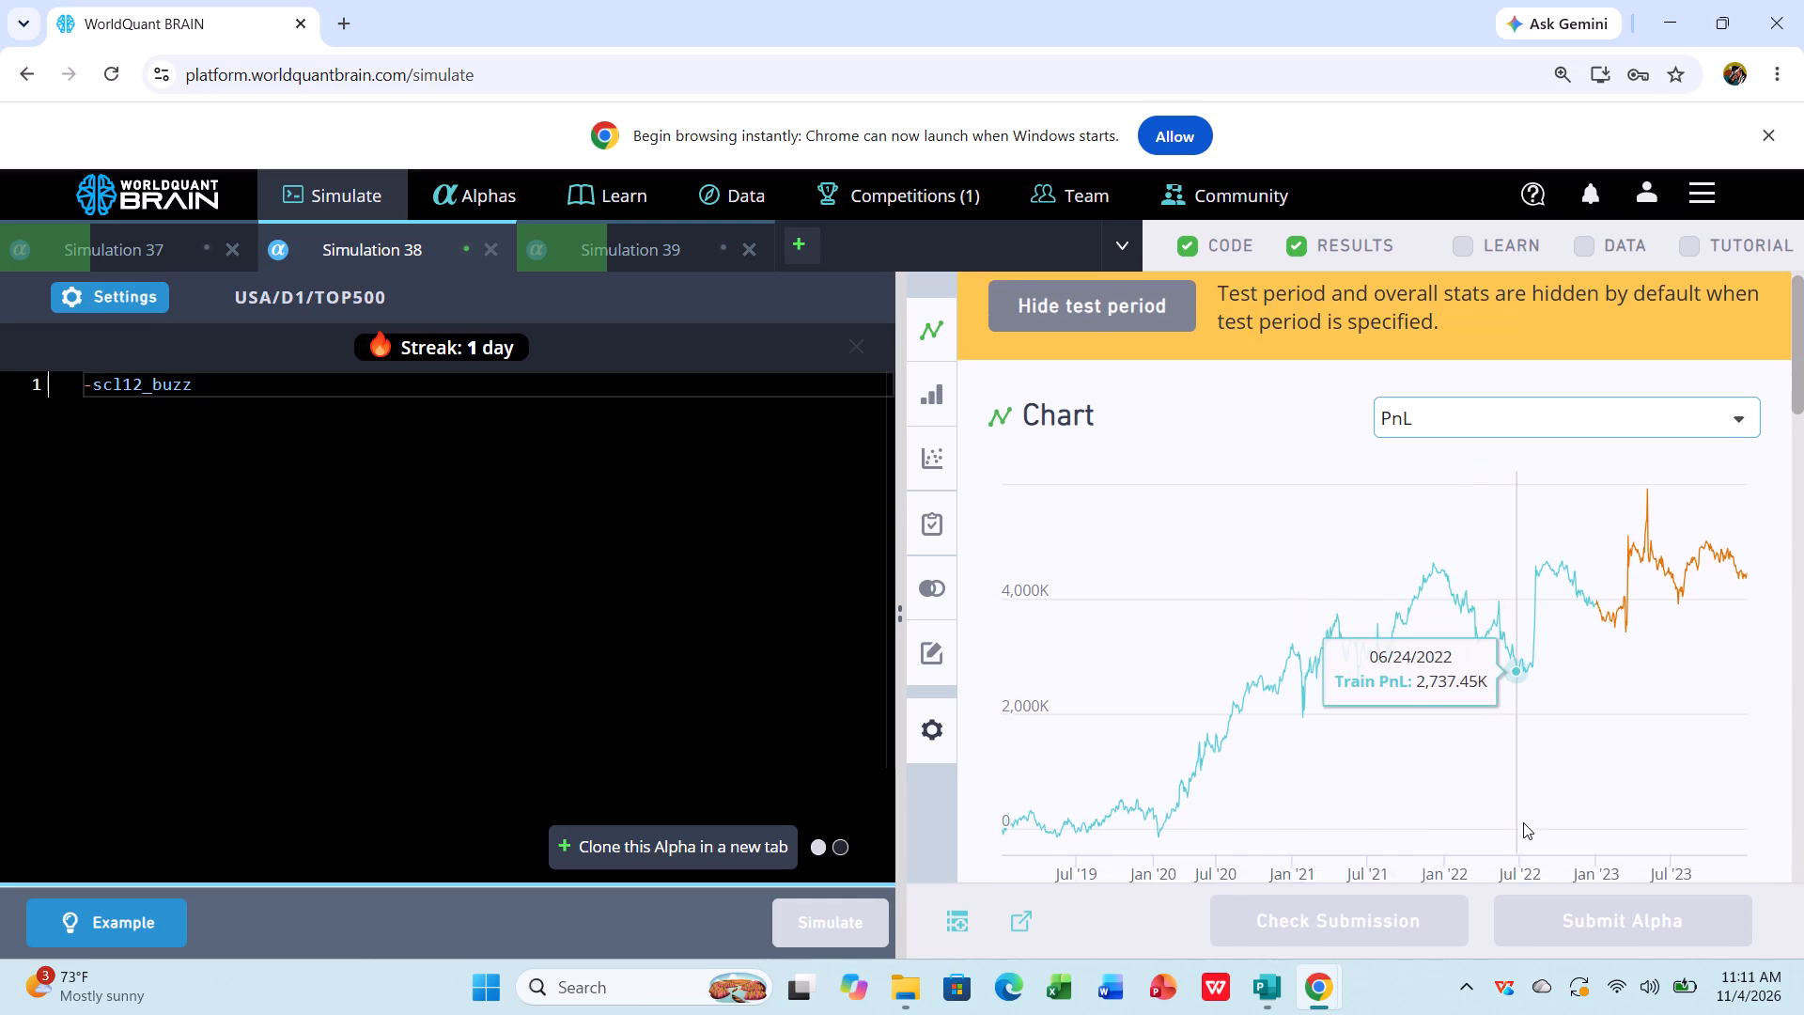
pyautogui.scroll(-1, 1523, 822)
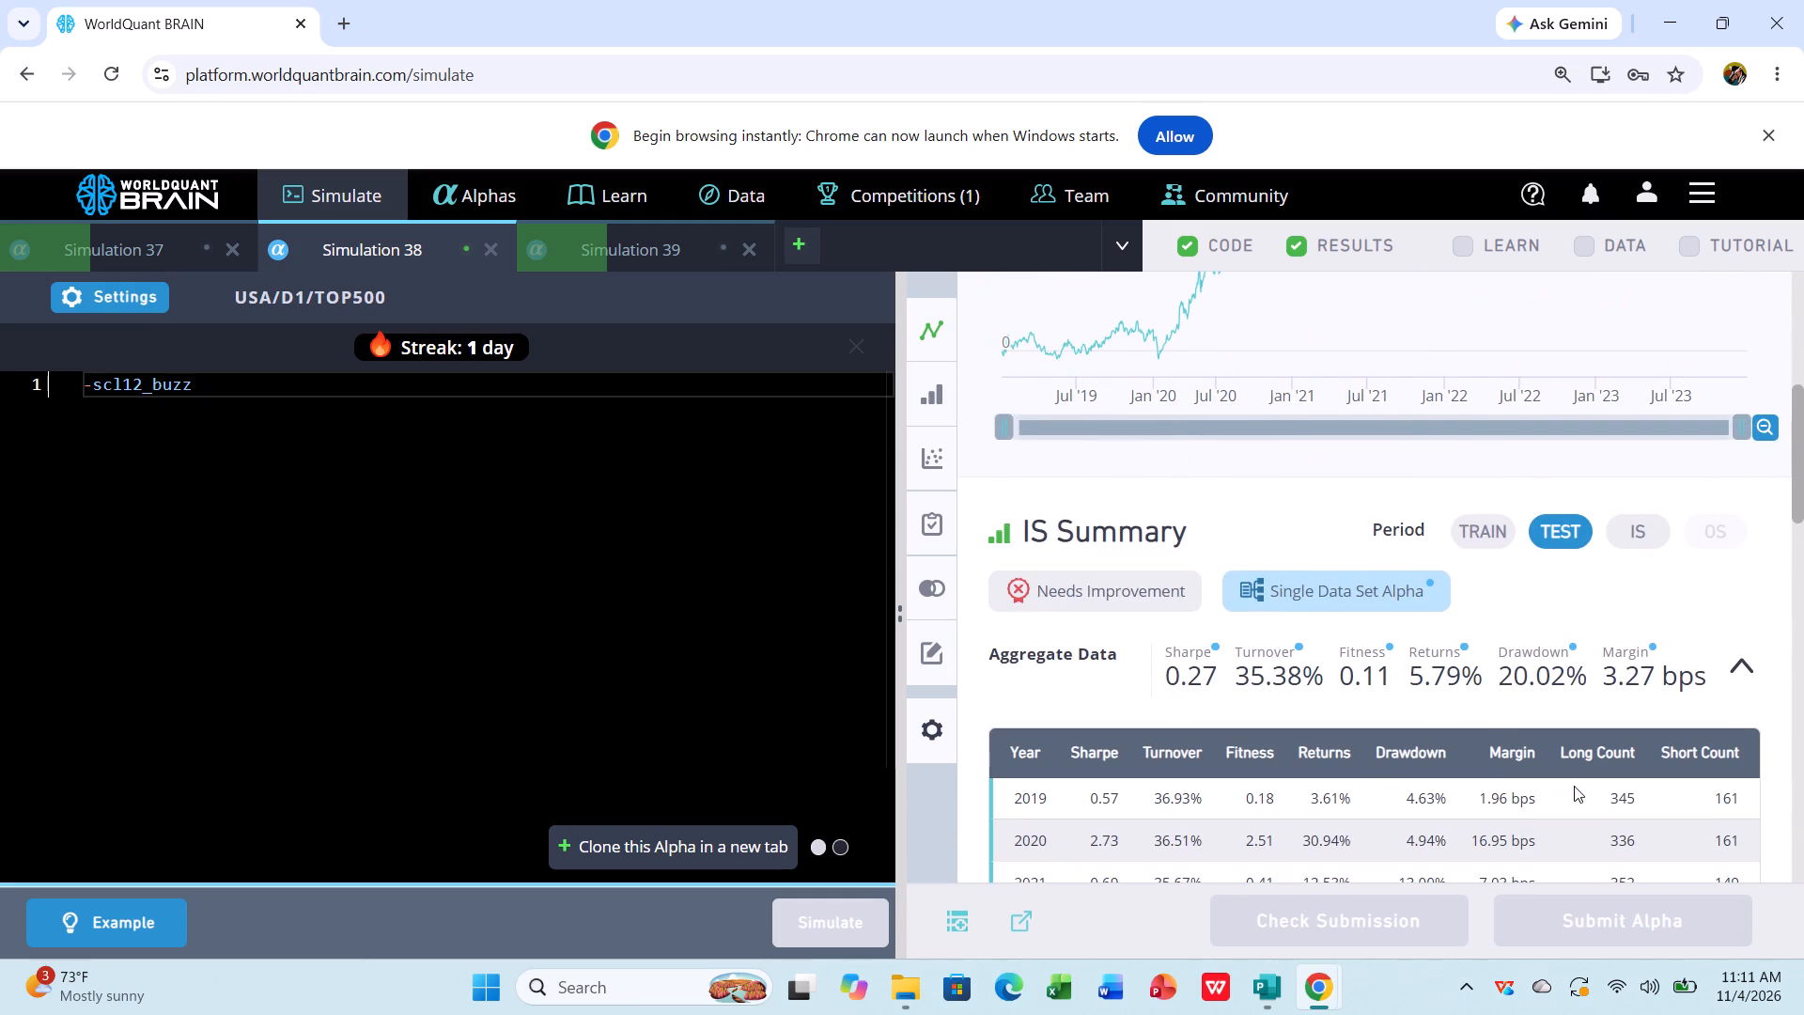
pyautogui.click(1629, 522)
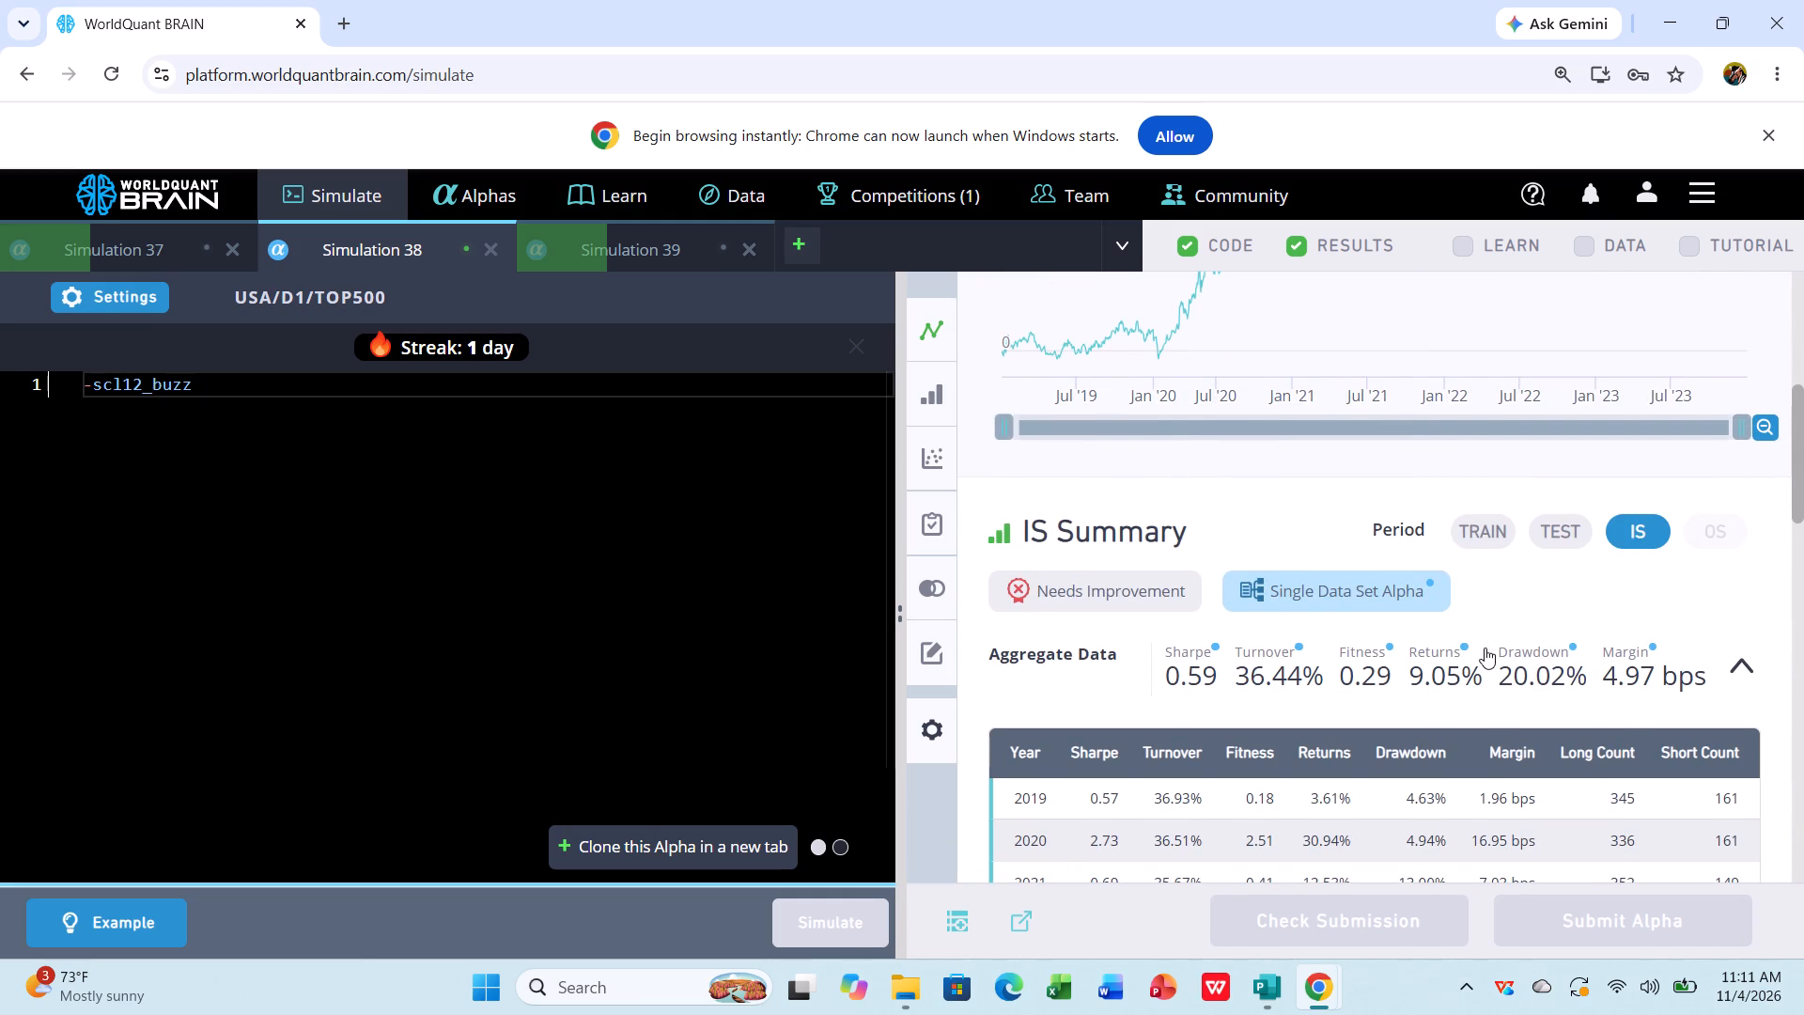
pyautogui.scroll(-3, 1485, 648)
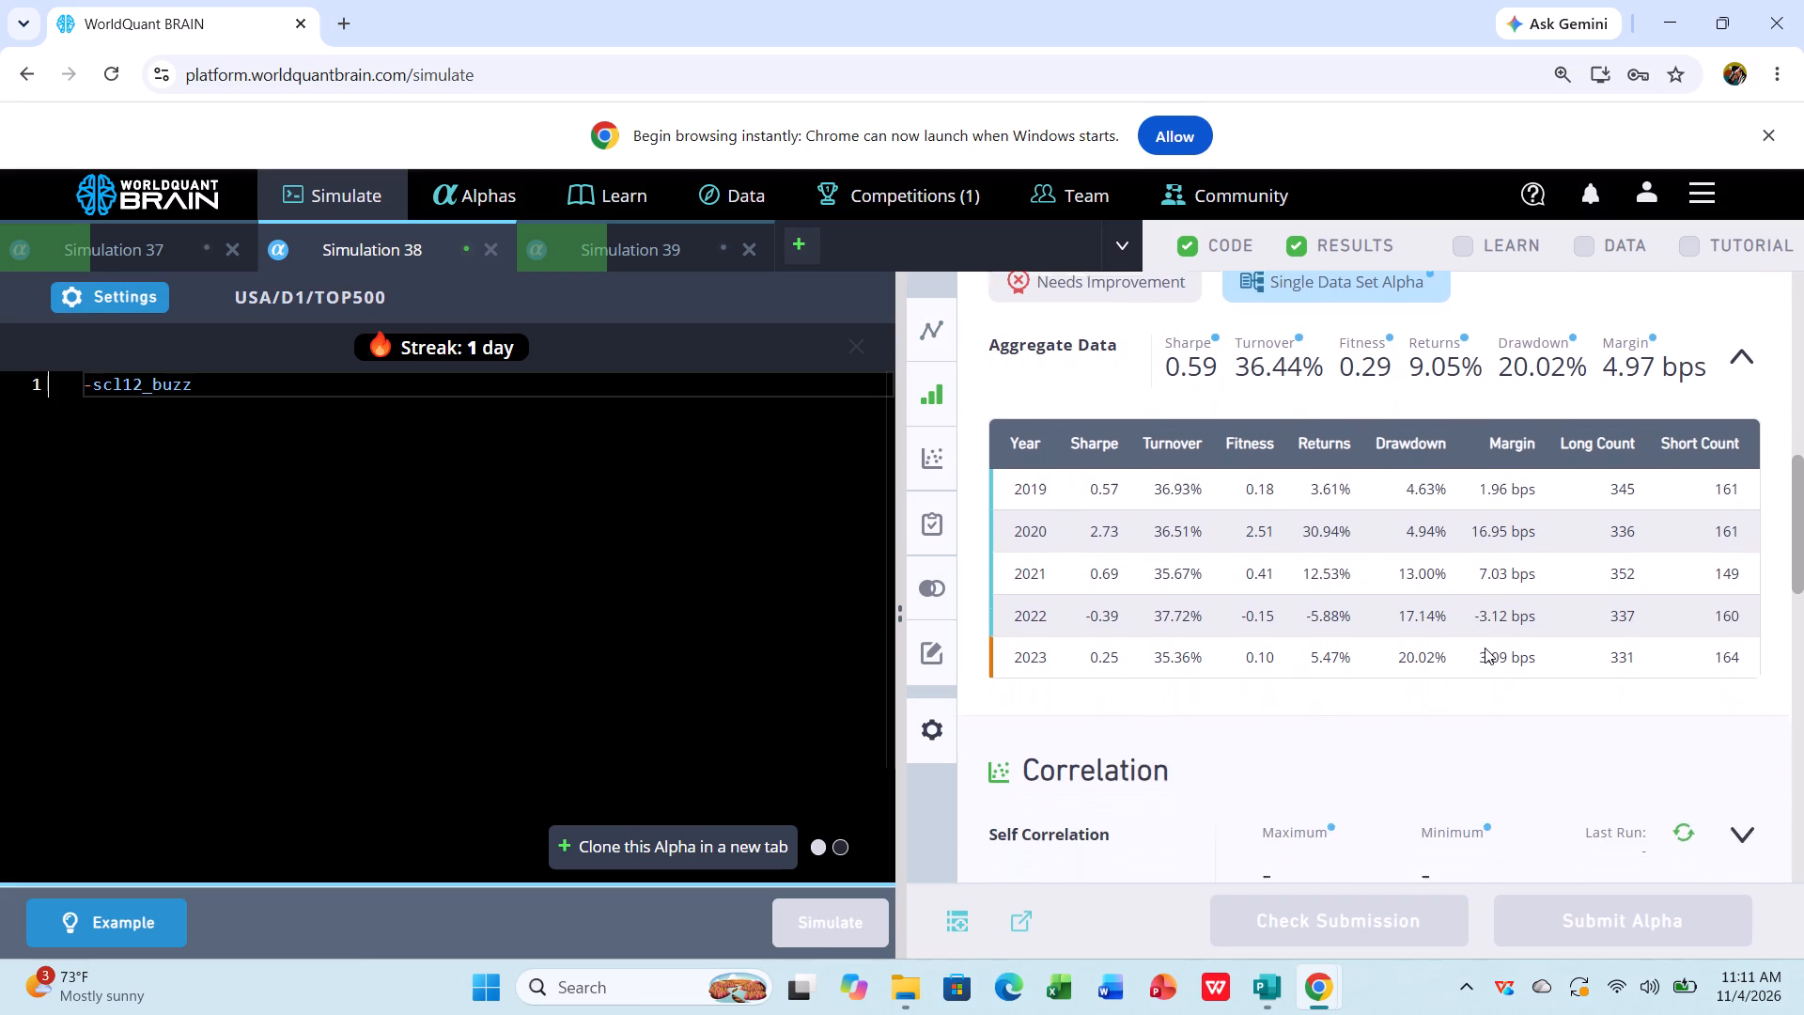
pyautogui.scroll(-4, 1485, 648)
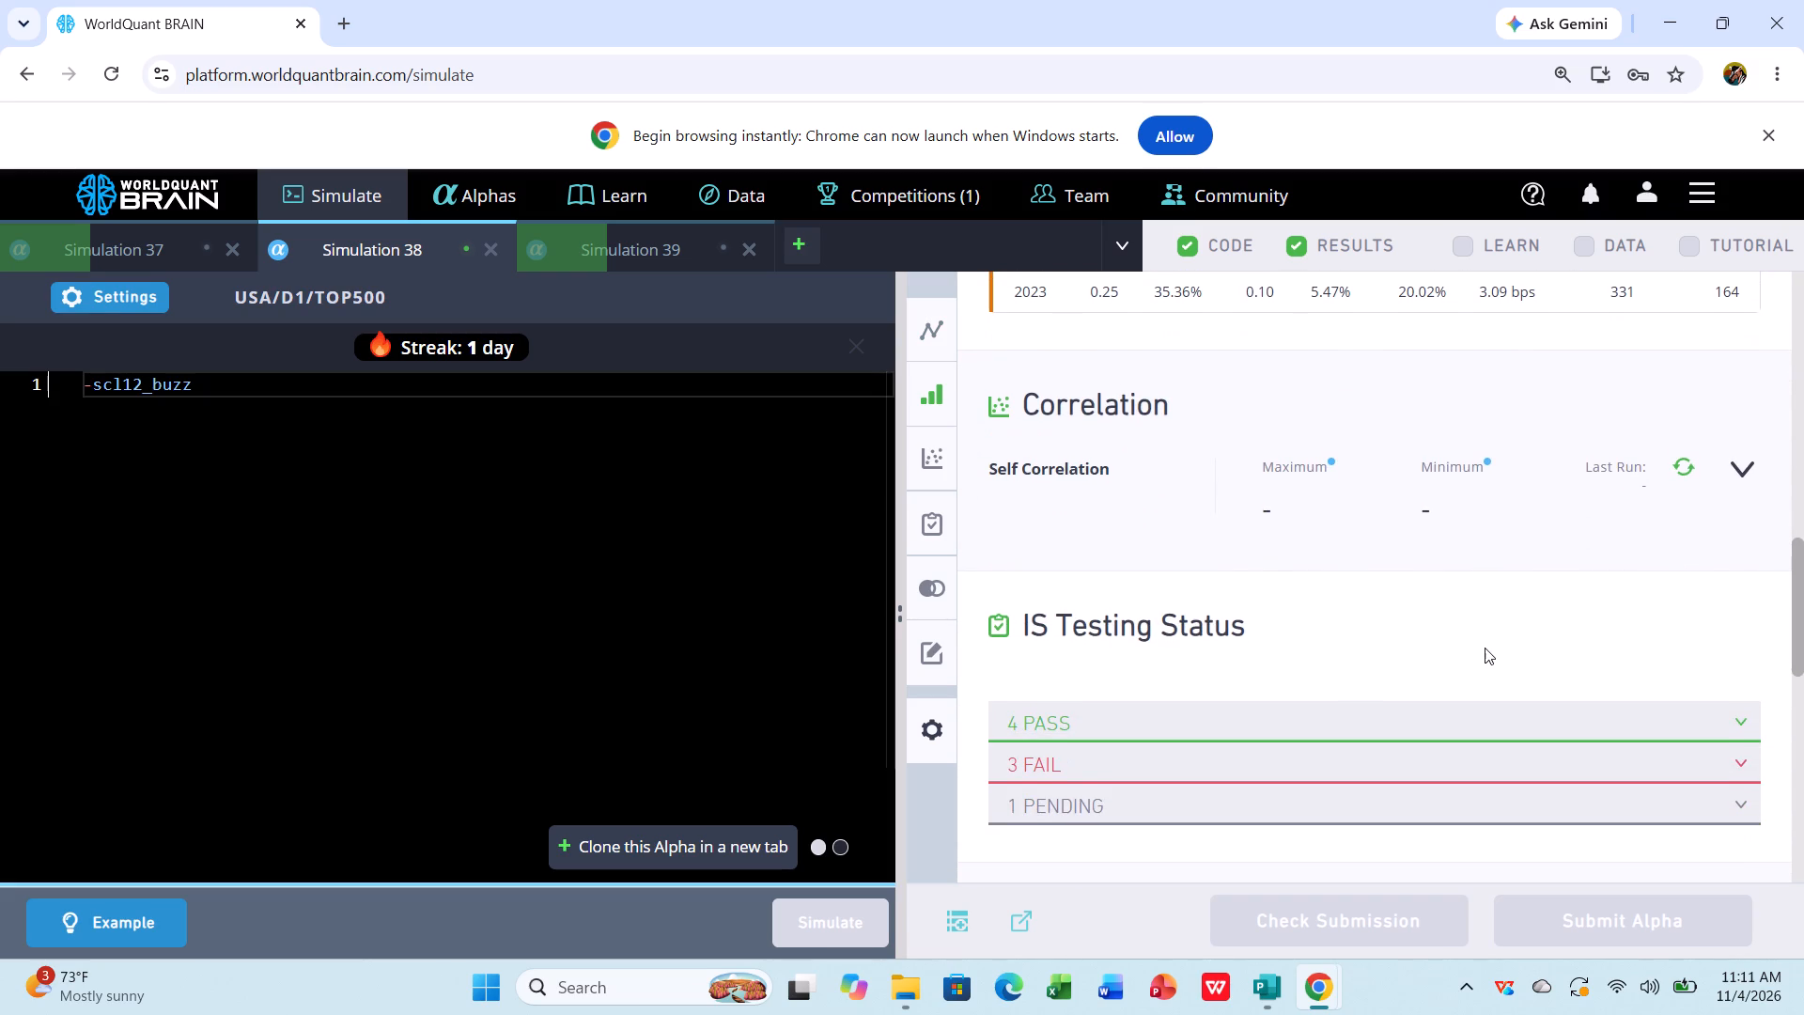
# Set Simulation 38's universe to TOPSP500 and decay to 12, apply the settings, and simulate the alpha again.
pyautogui.click(126, 302)
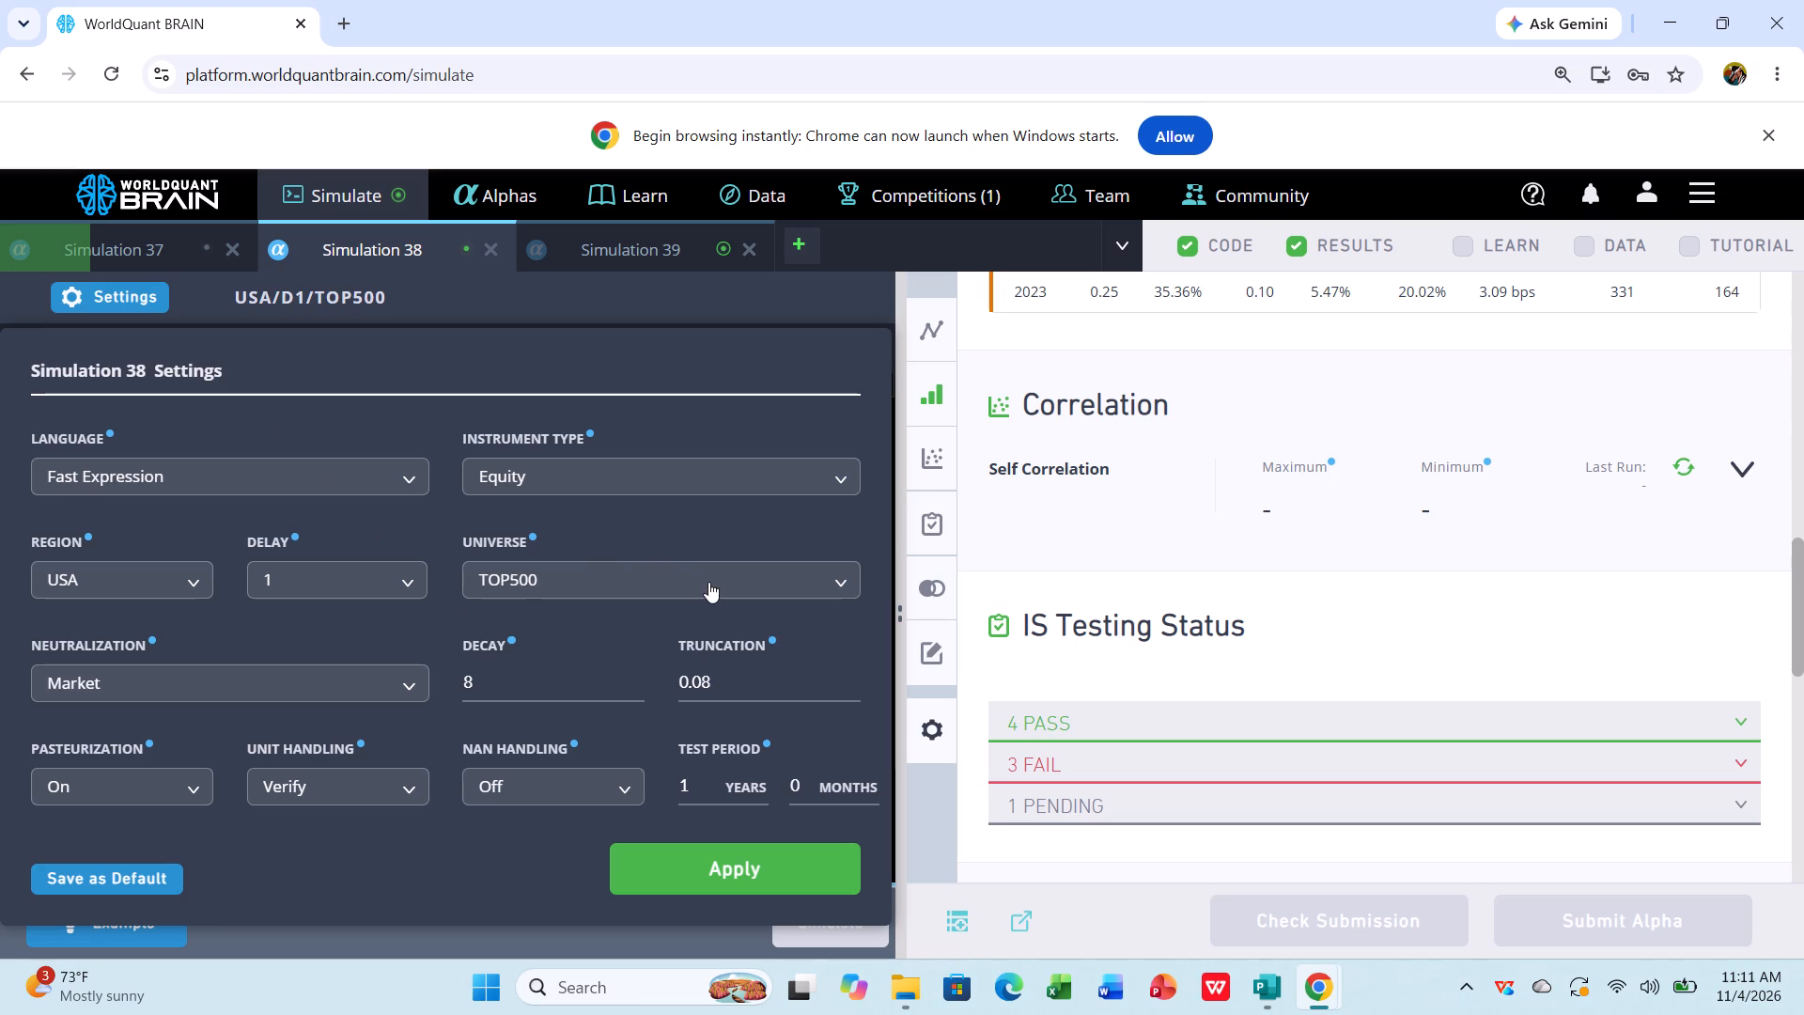
pyautogui.click(739, 583)
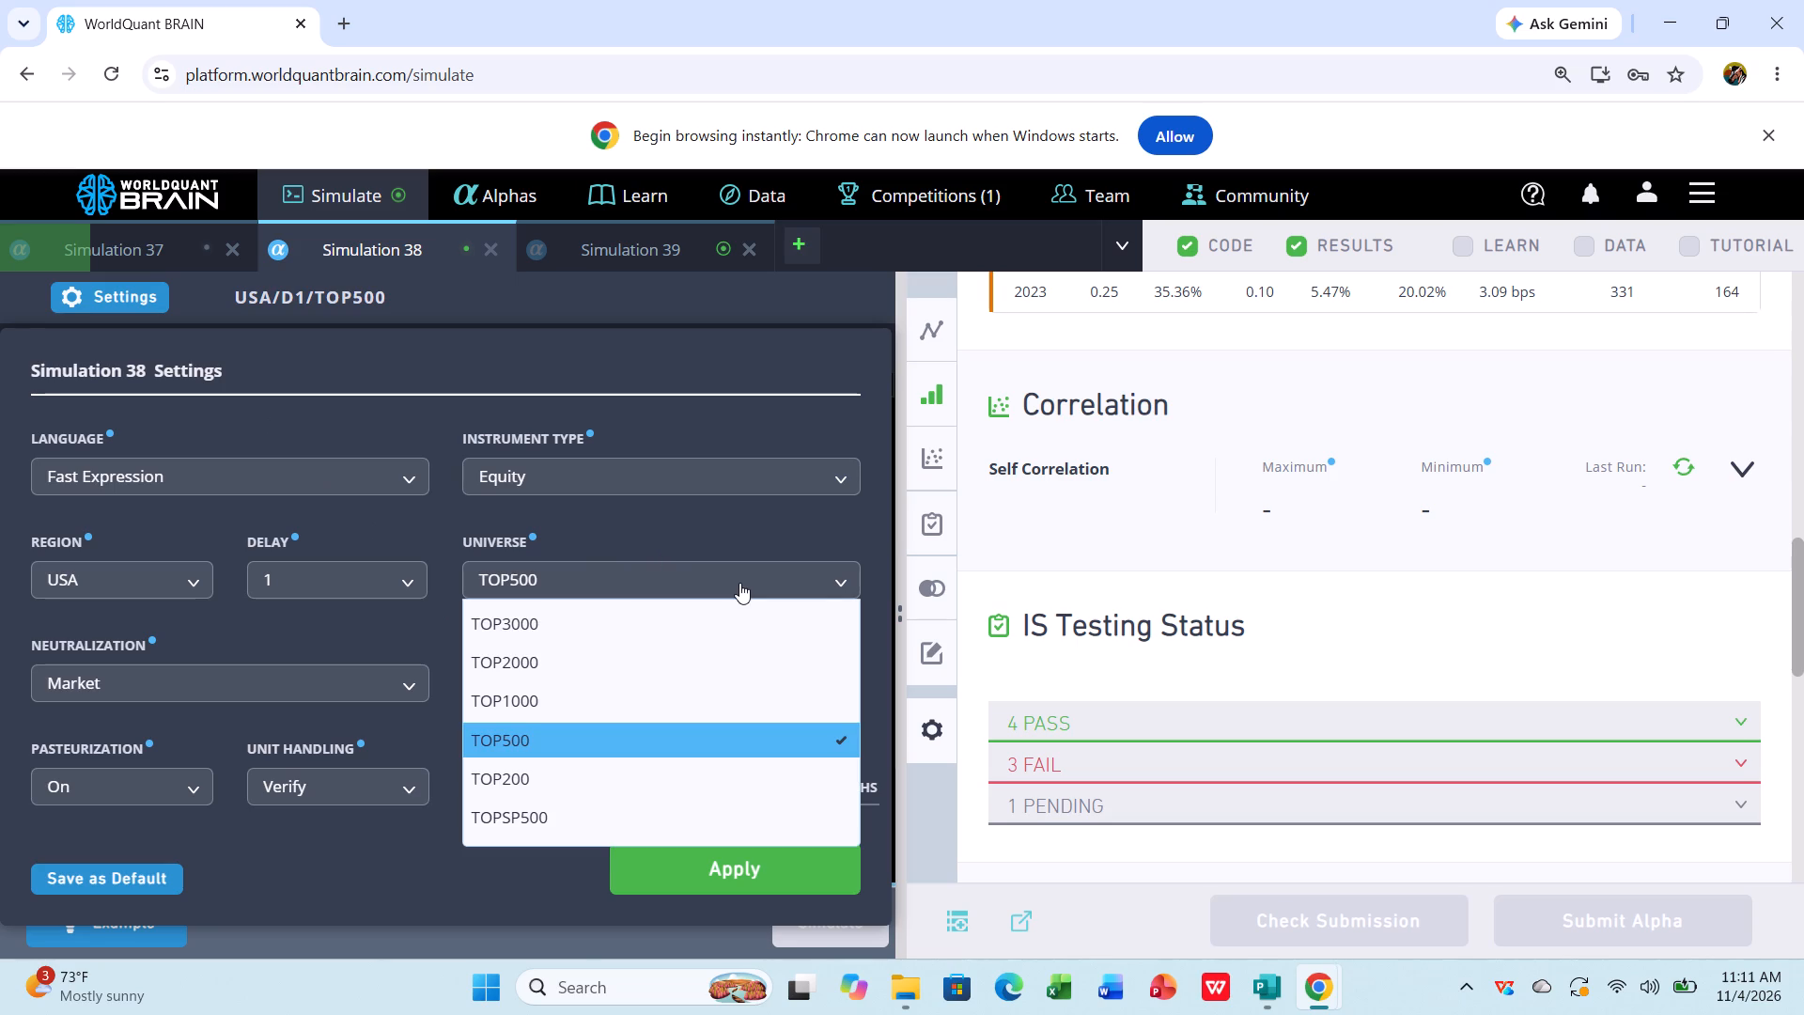
pyautogui.click(635, 804)
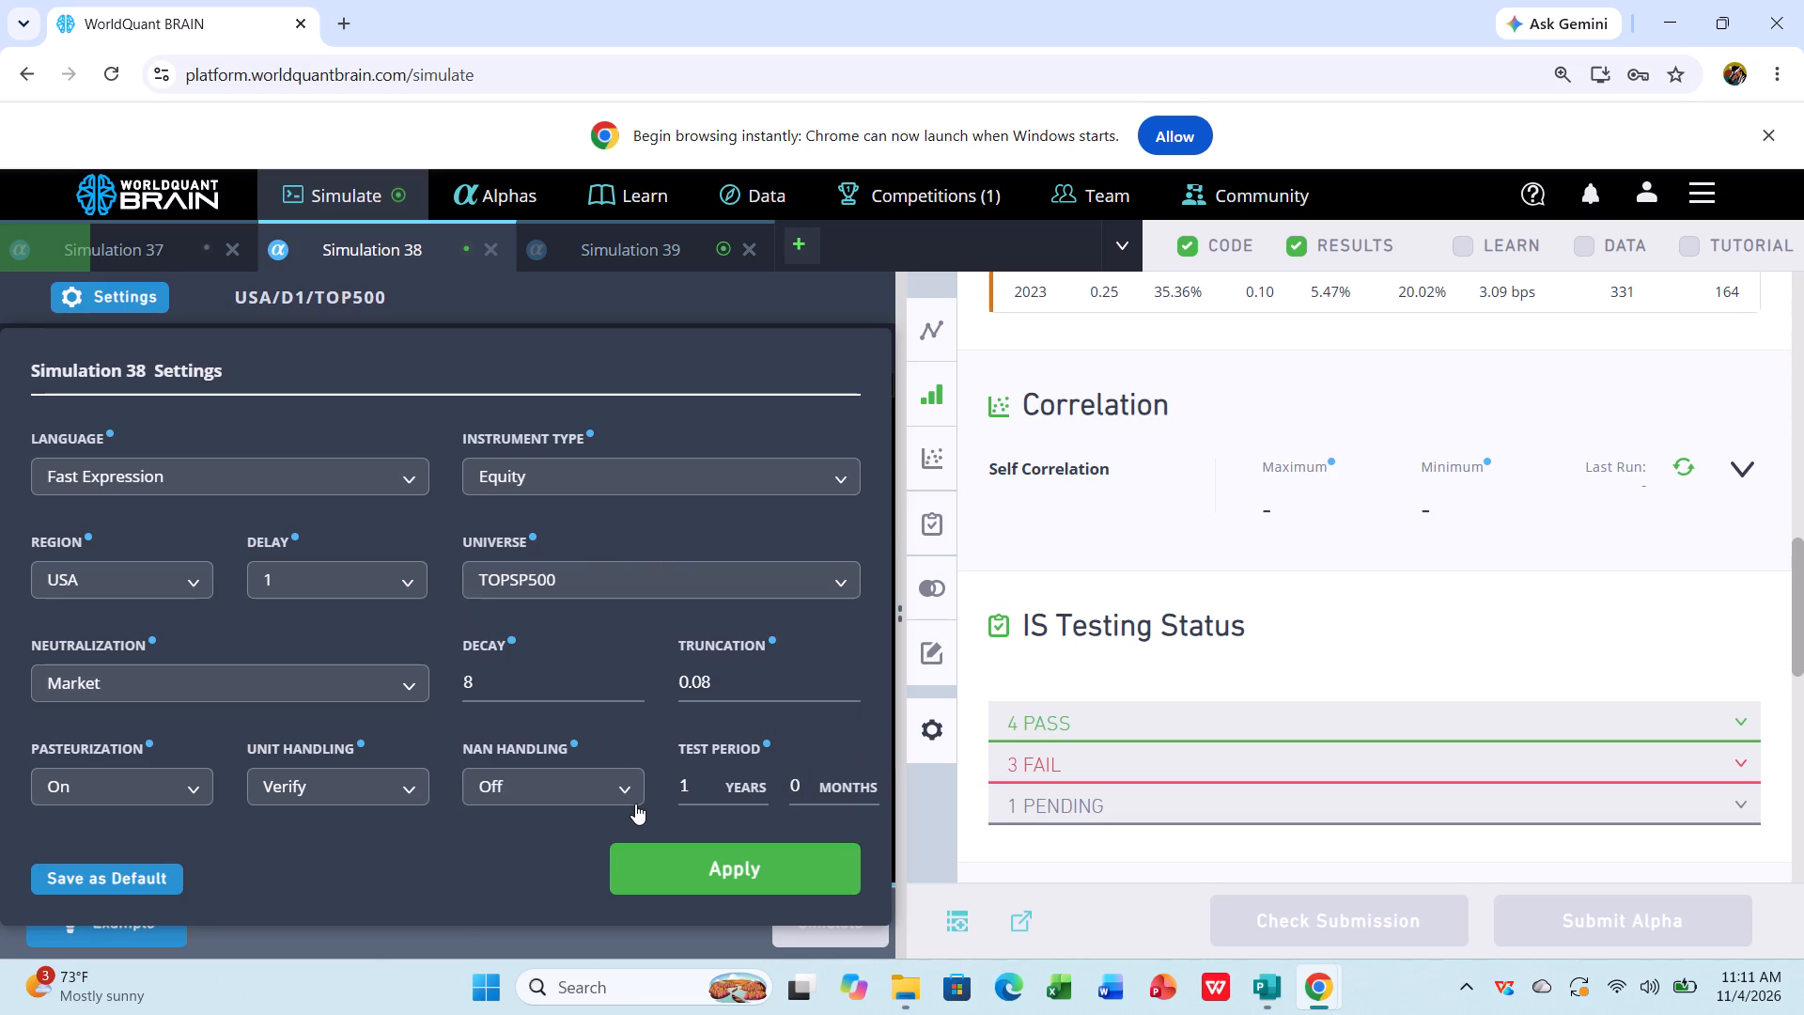
pyautogui.click(540, 680)
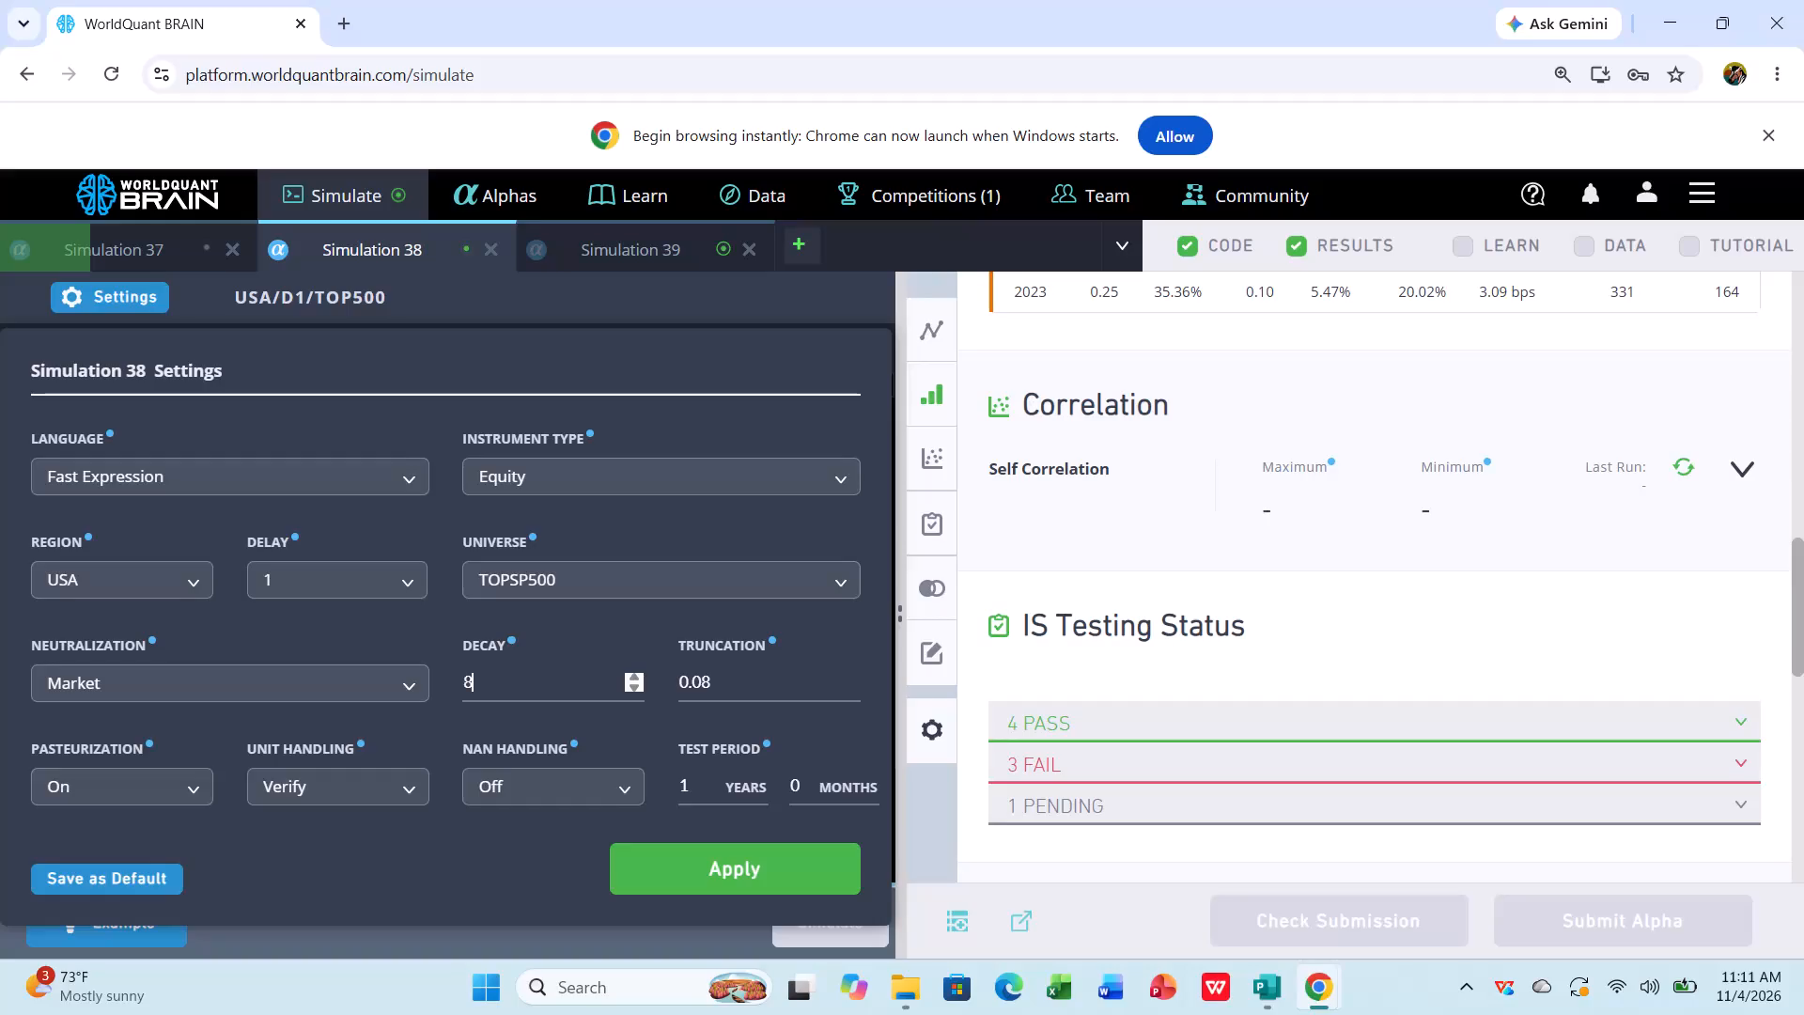
pyautogui.press('BackSpace')
pyautogui.write('12')
pyautogui.click(712, 865)
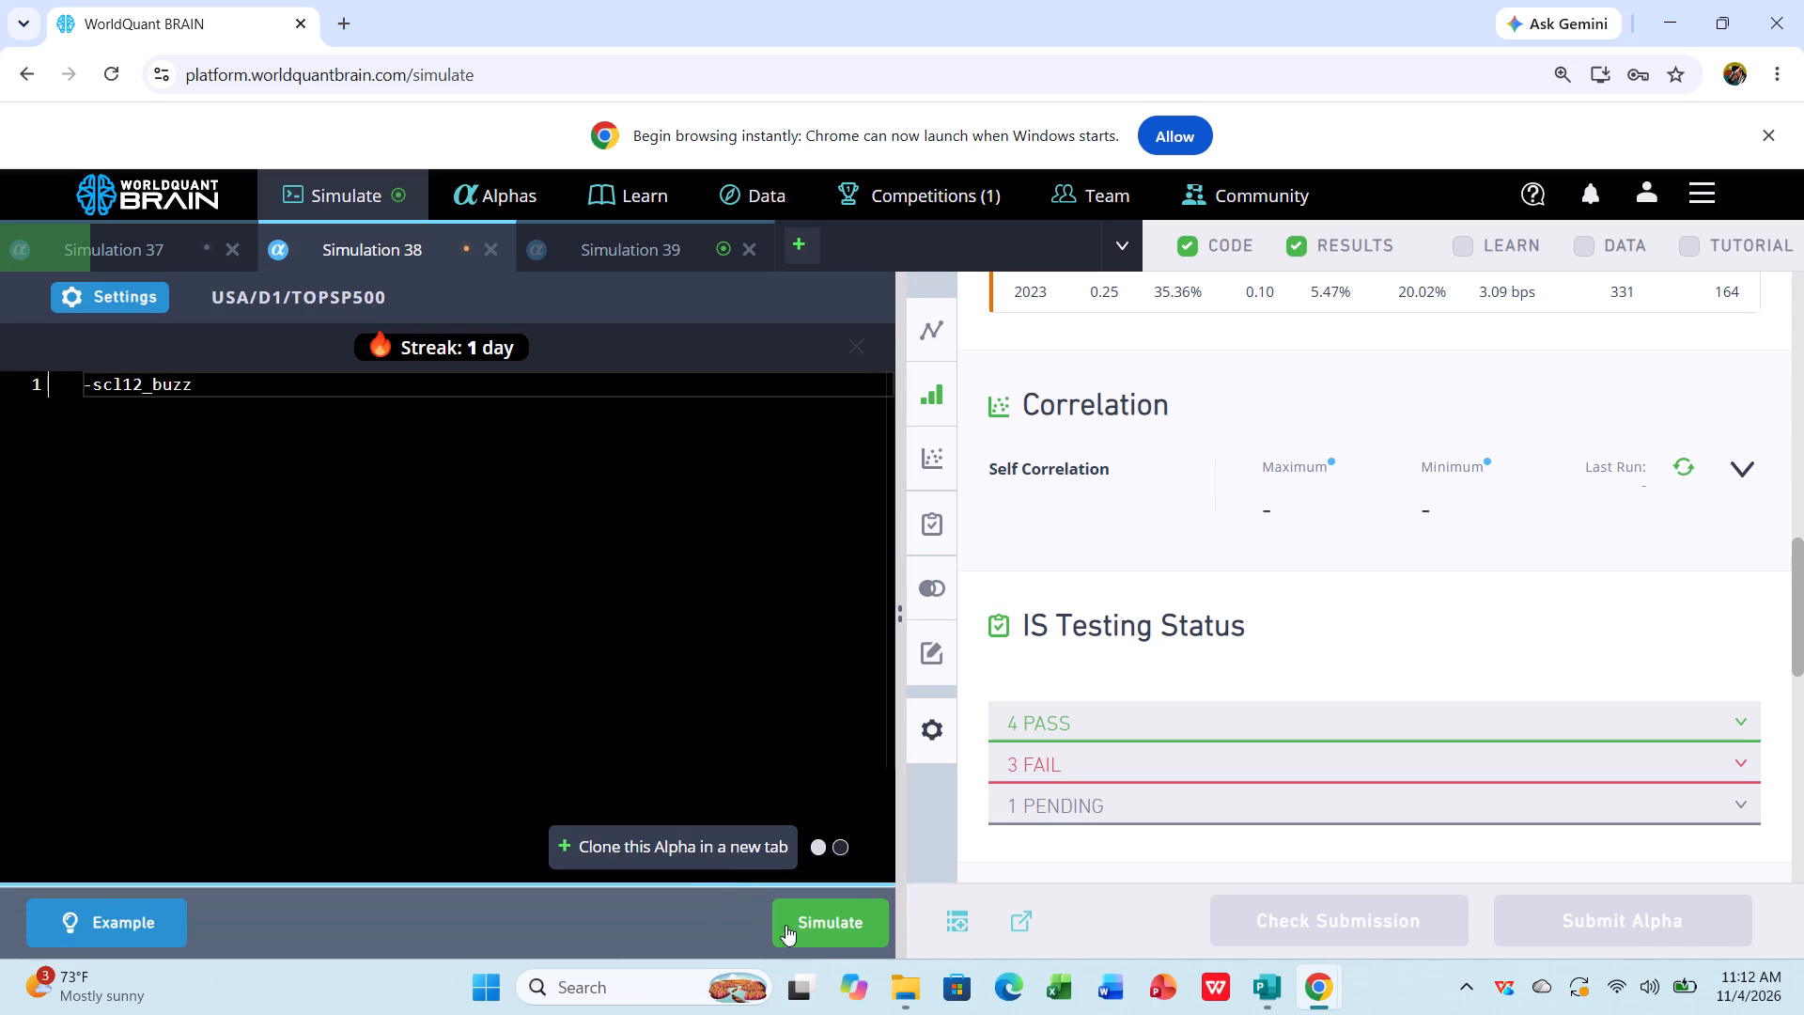
pyautogui.click(826, 925)
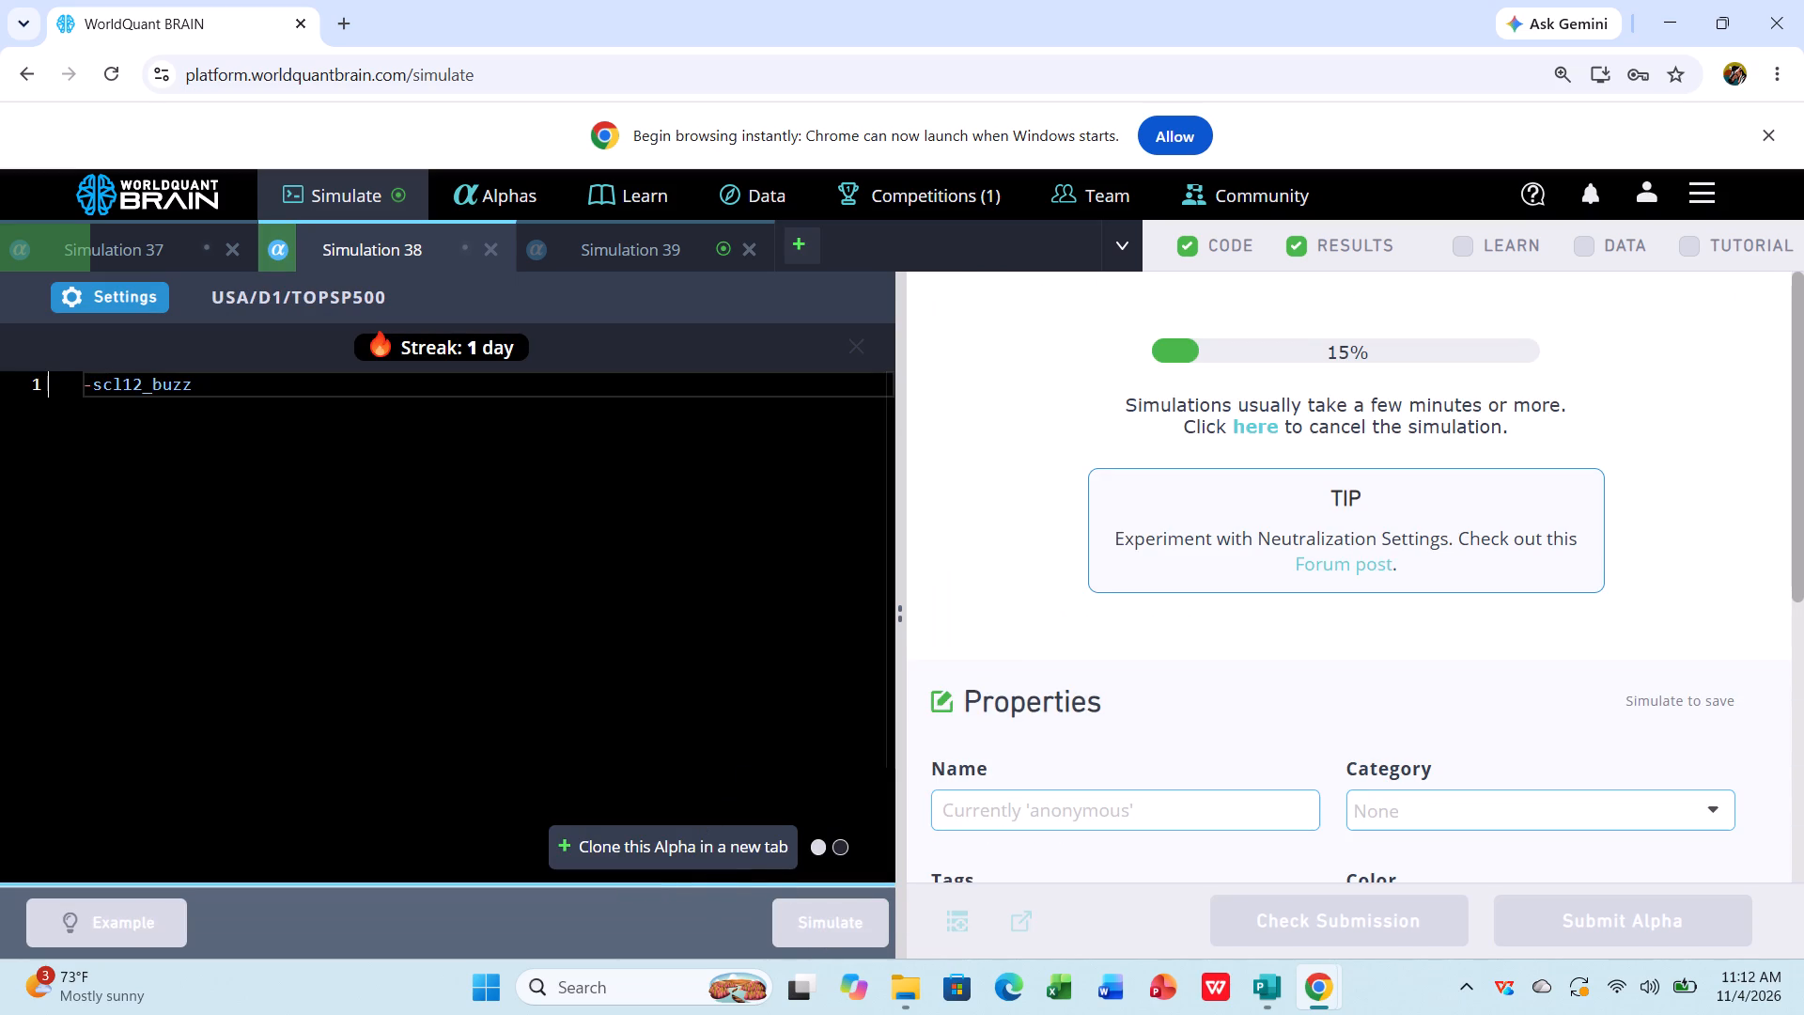
# Show Simulation 39's test period, examine its IS-period summary, and expand the failed tests under IS Testing Status.
pyautogui.click(689, 237)
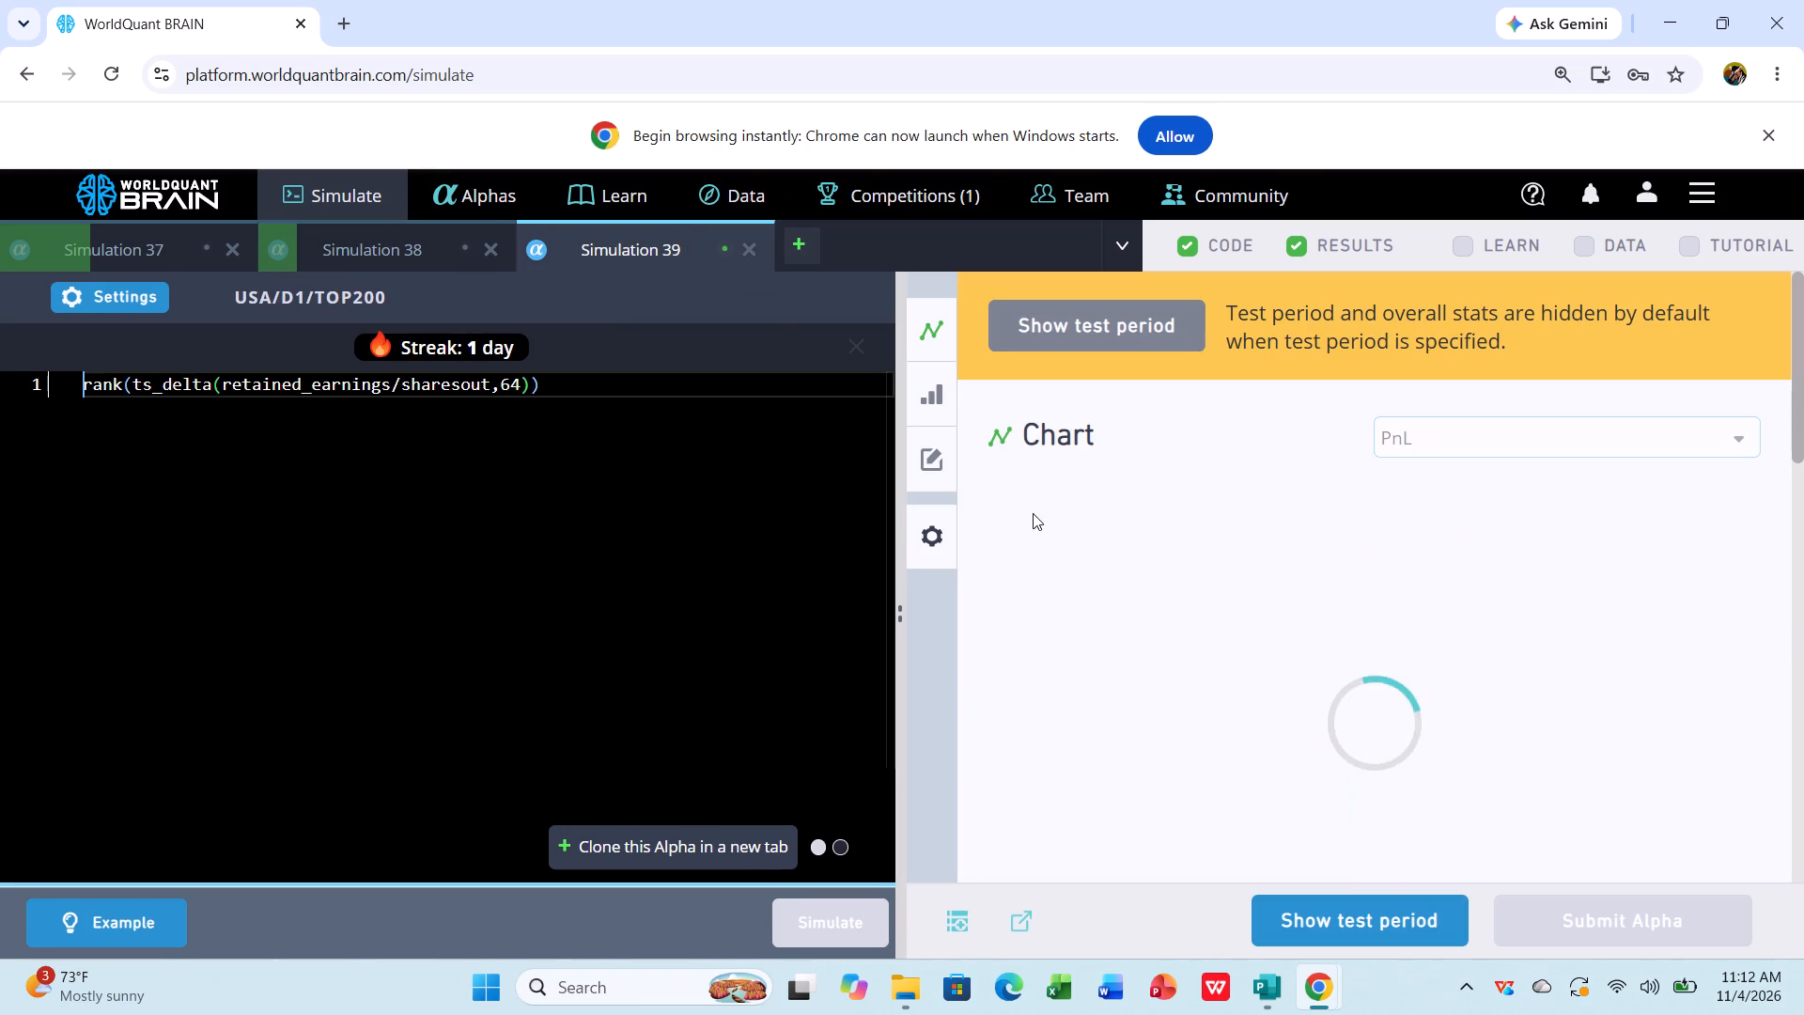
pyautogui.click(1289, 903)
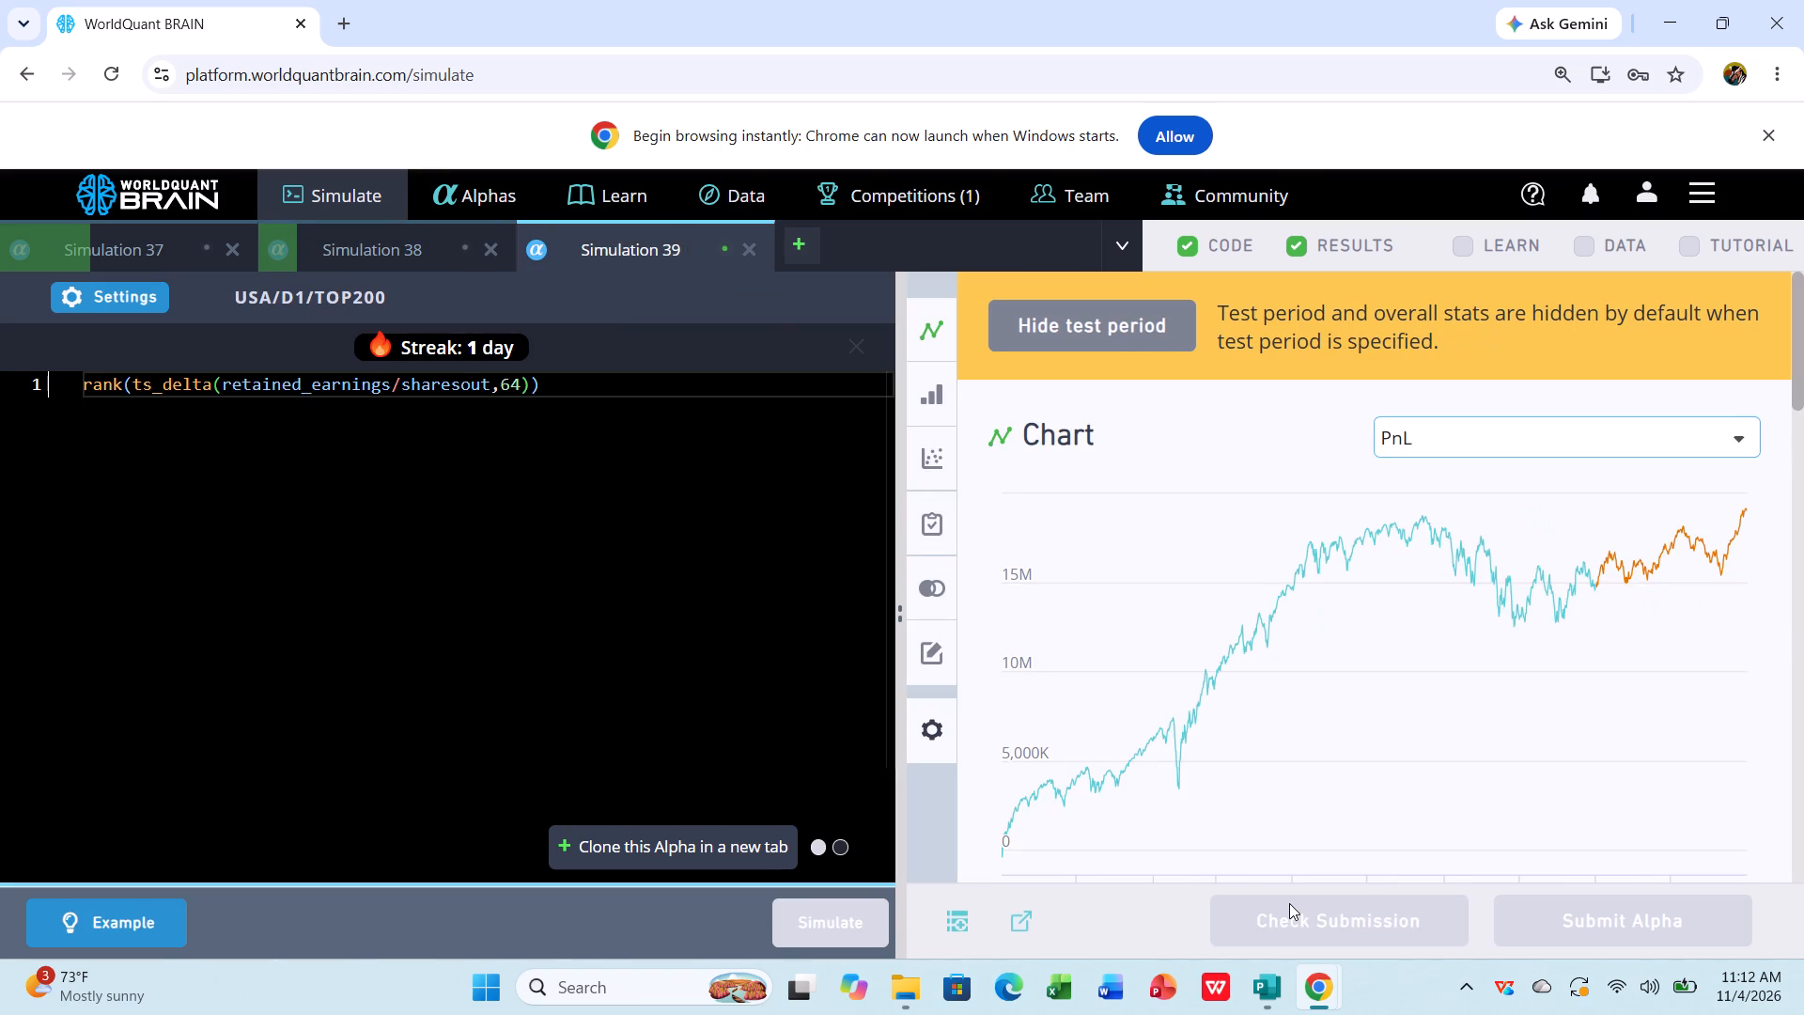
pyautogui.scroll(-3, 1434, 695)
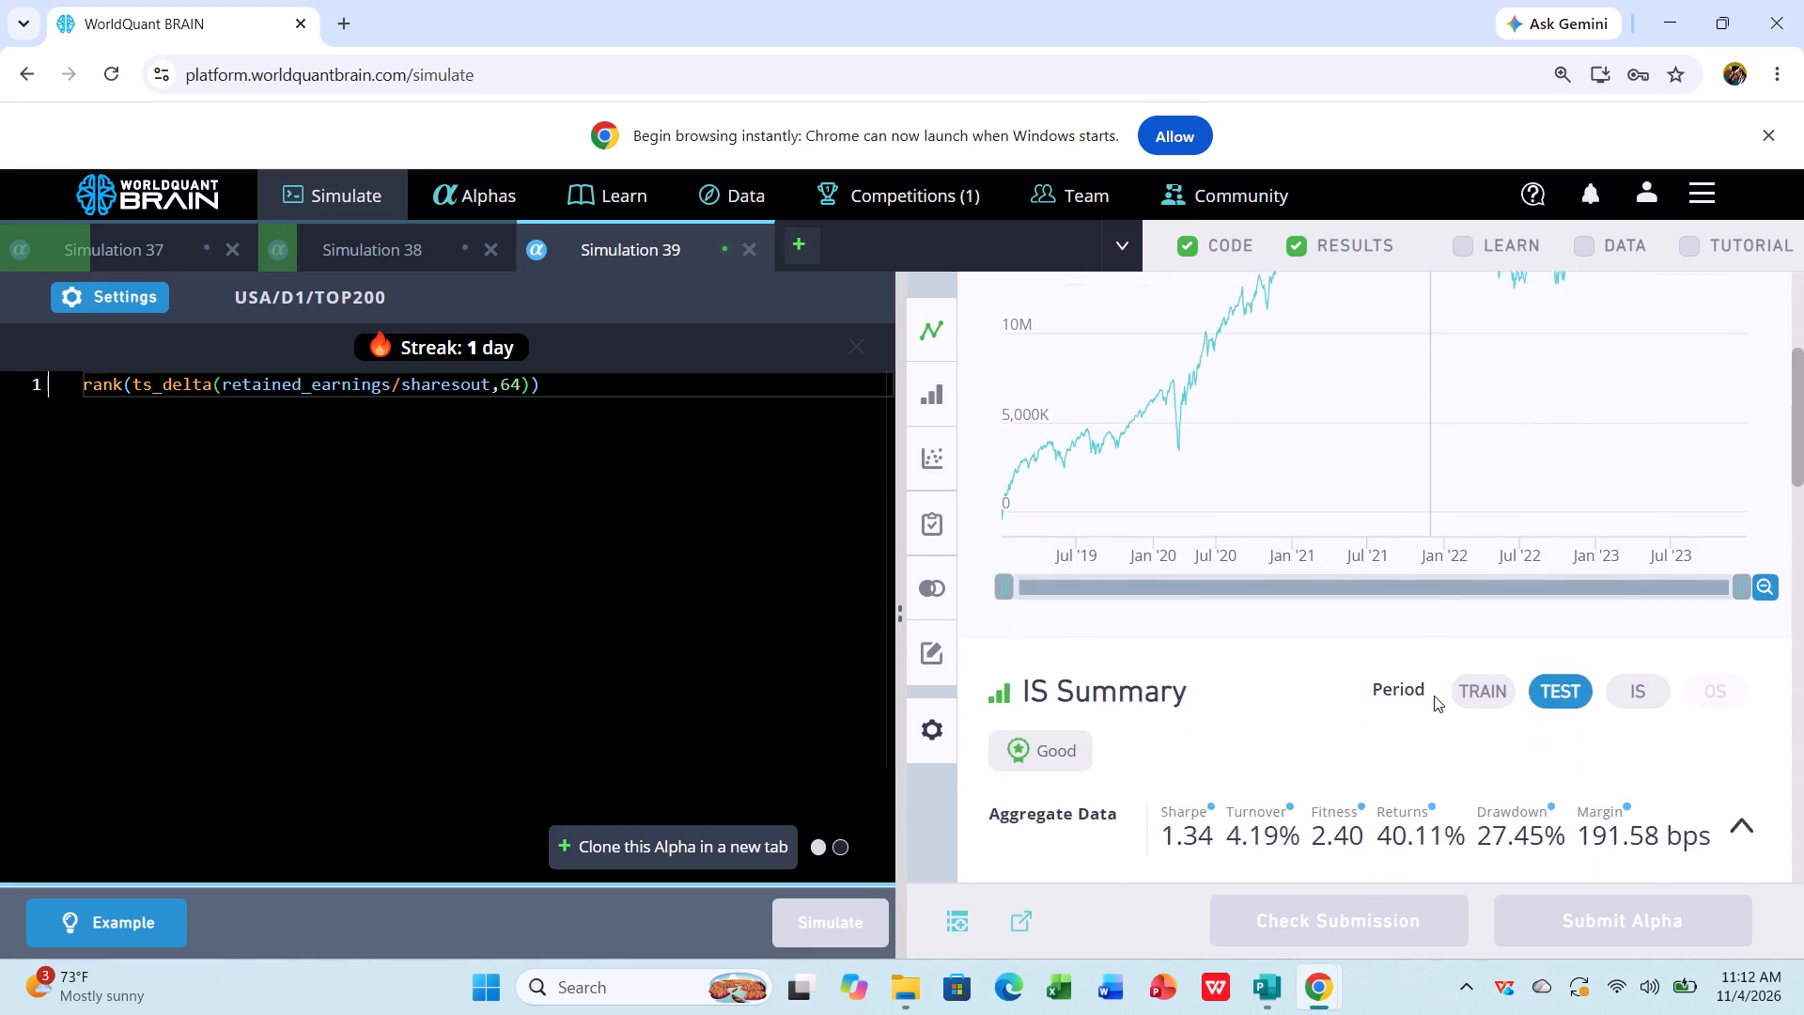
pyautogui.scroll(-1, 1434, 695)
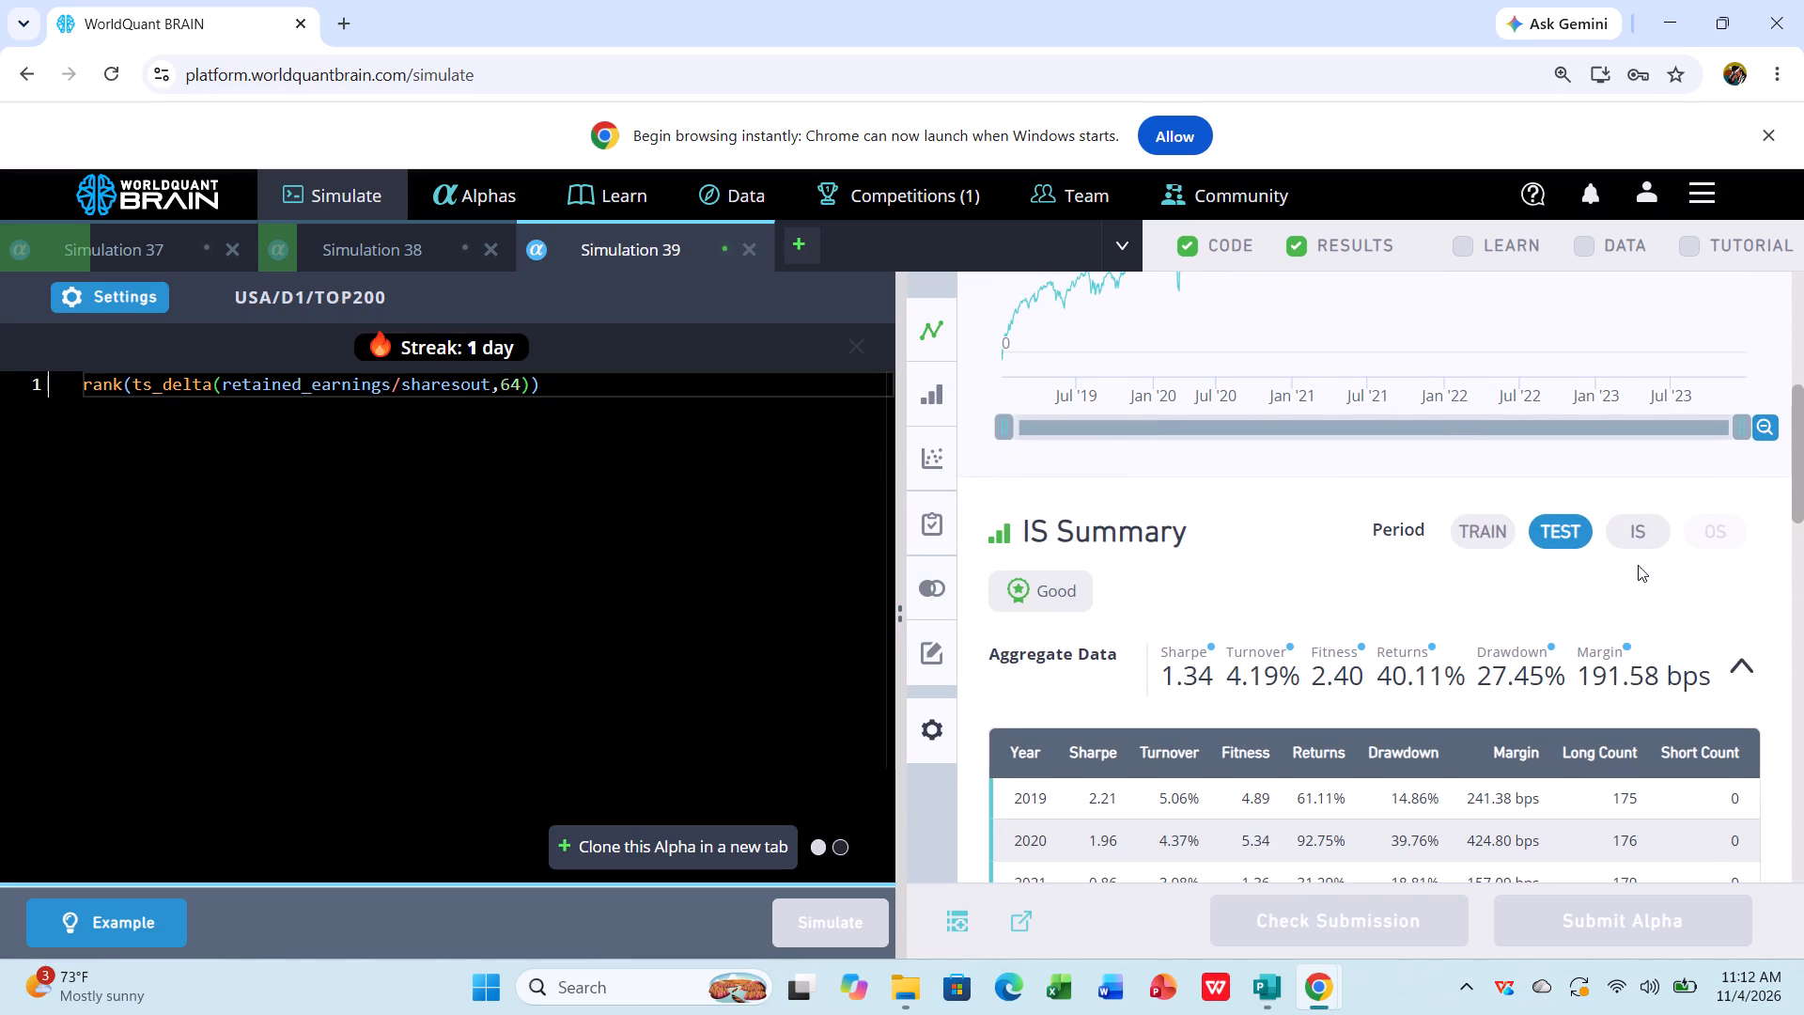
pyautogui.click(1632, 523)
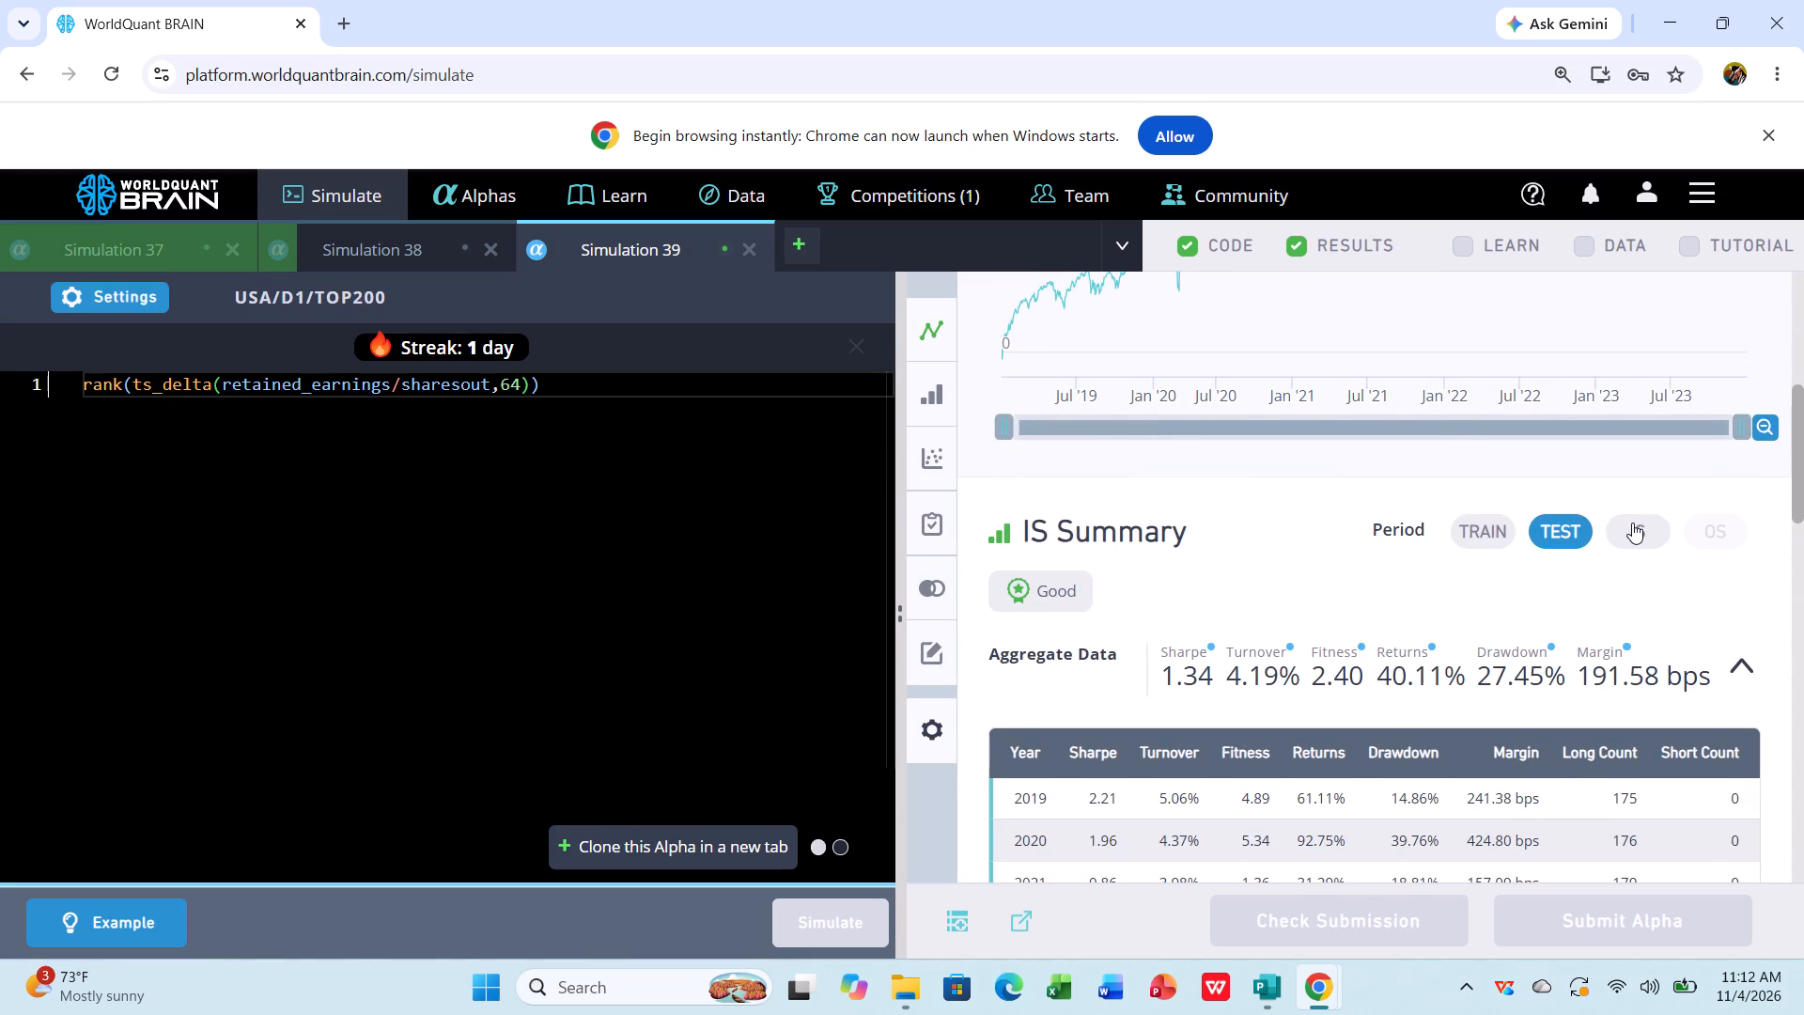
pyautogui.scroll(-3, 1525, 668)
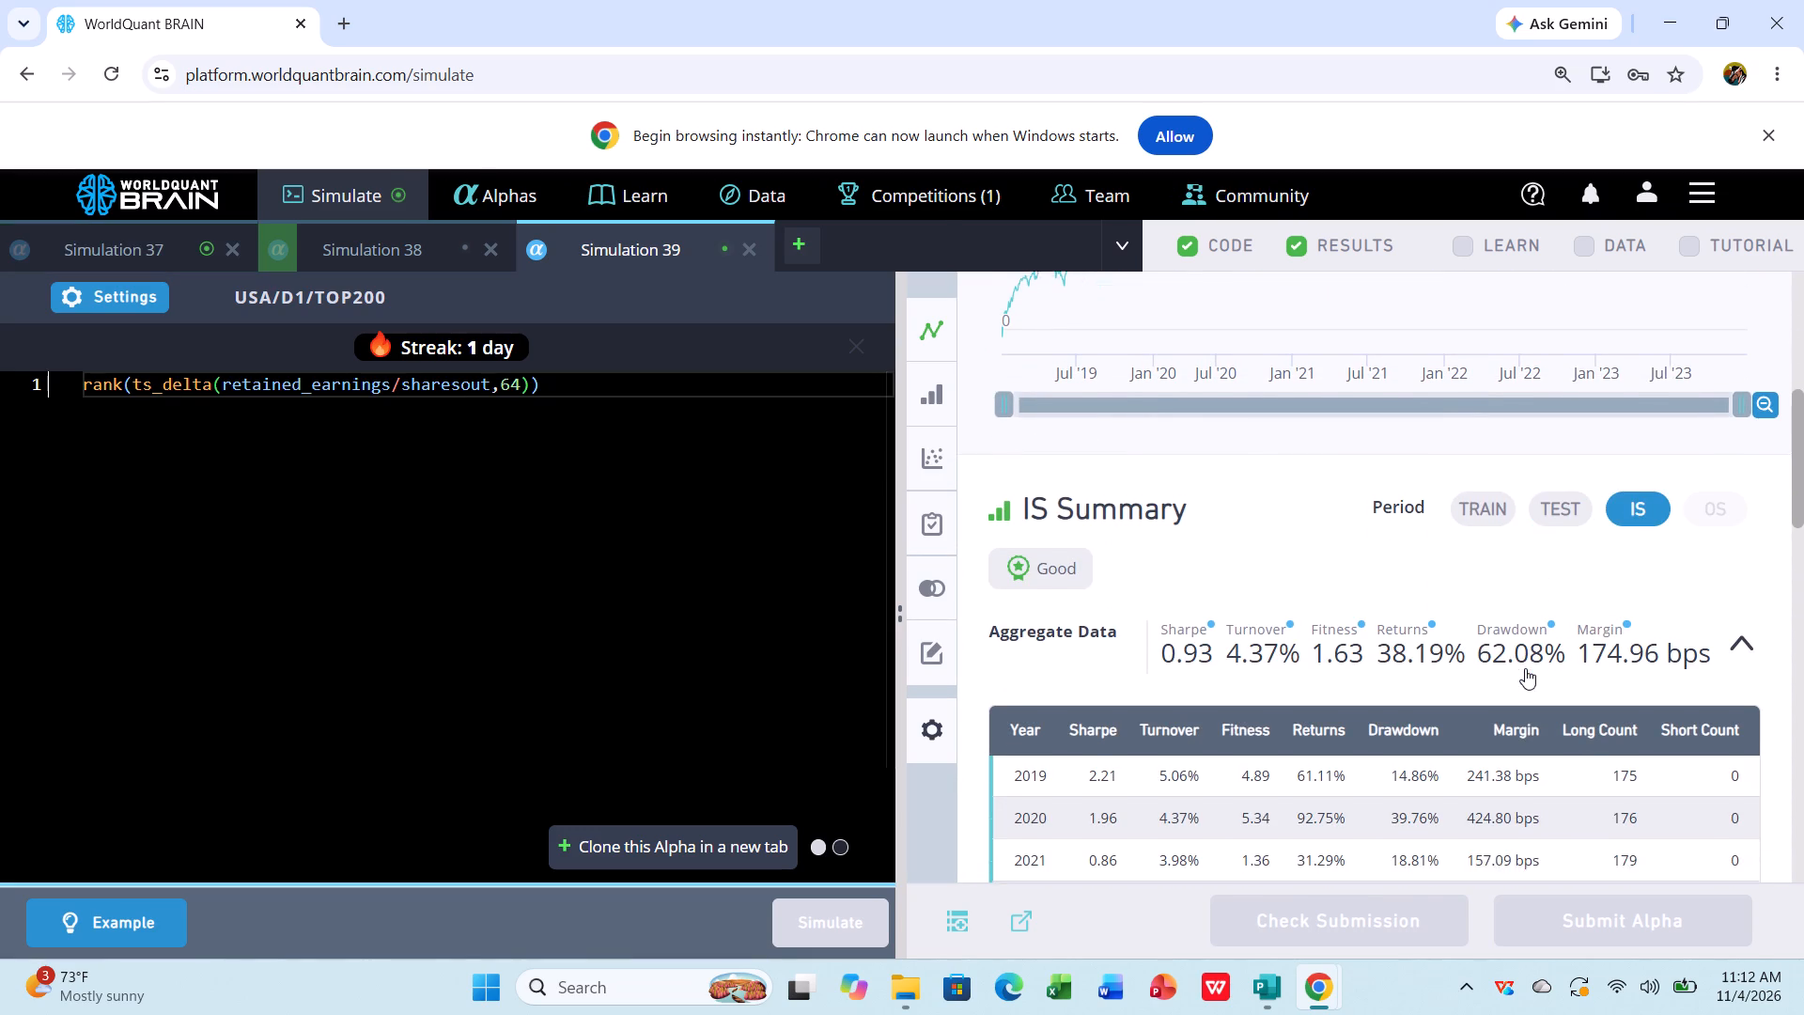
pyautogui.scroll(-4, 1525, 668)
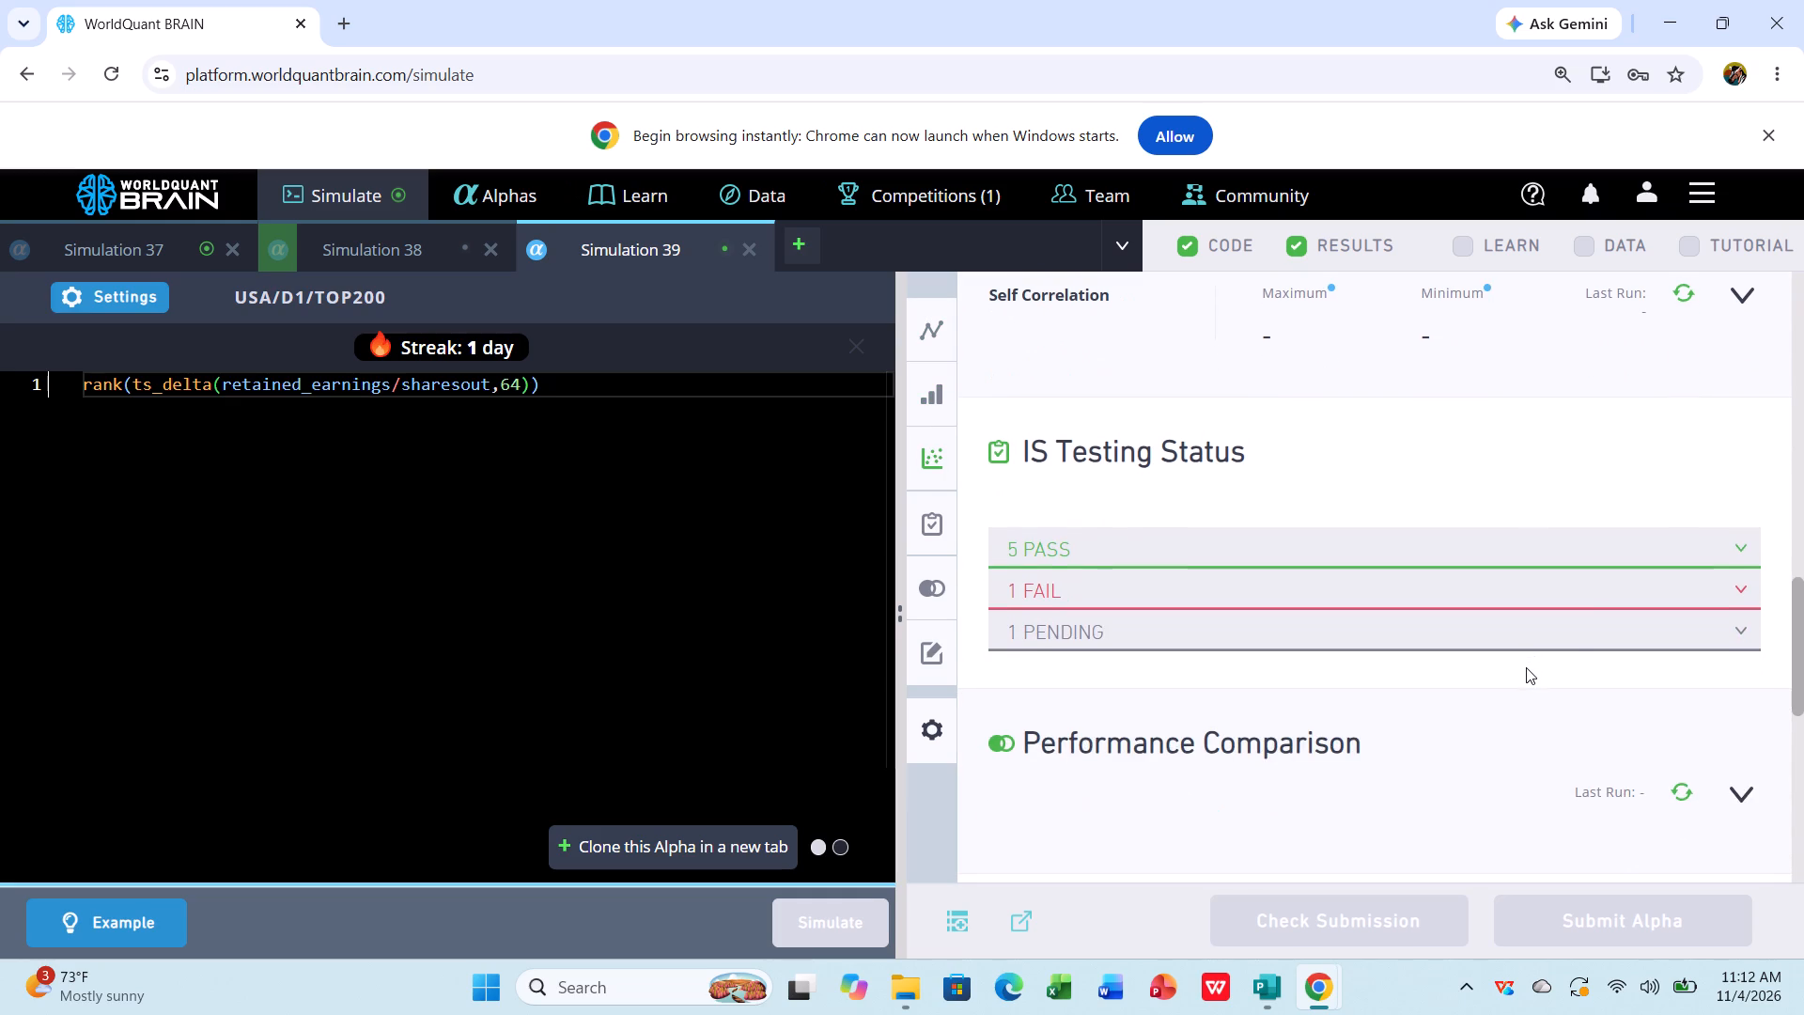
pyautogui.click(1611, 590)
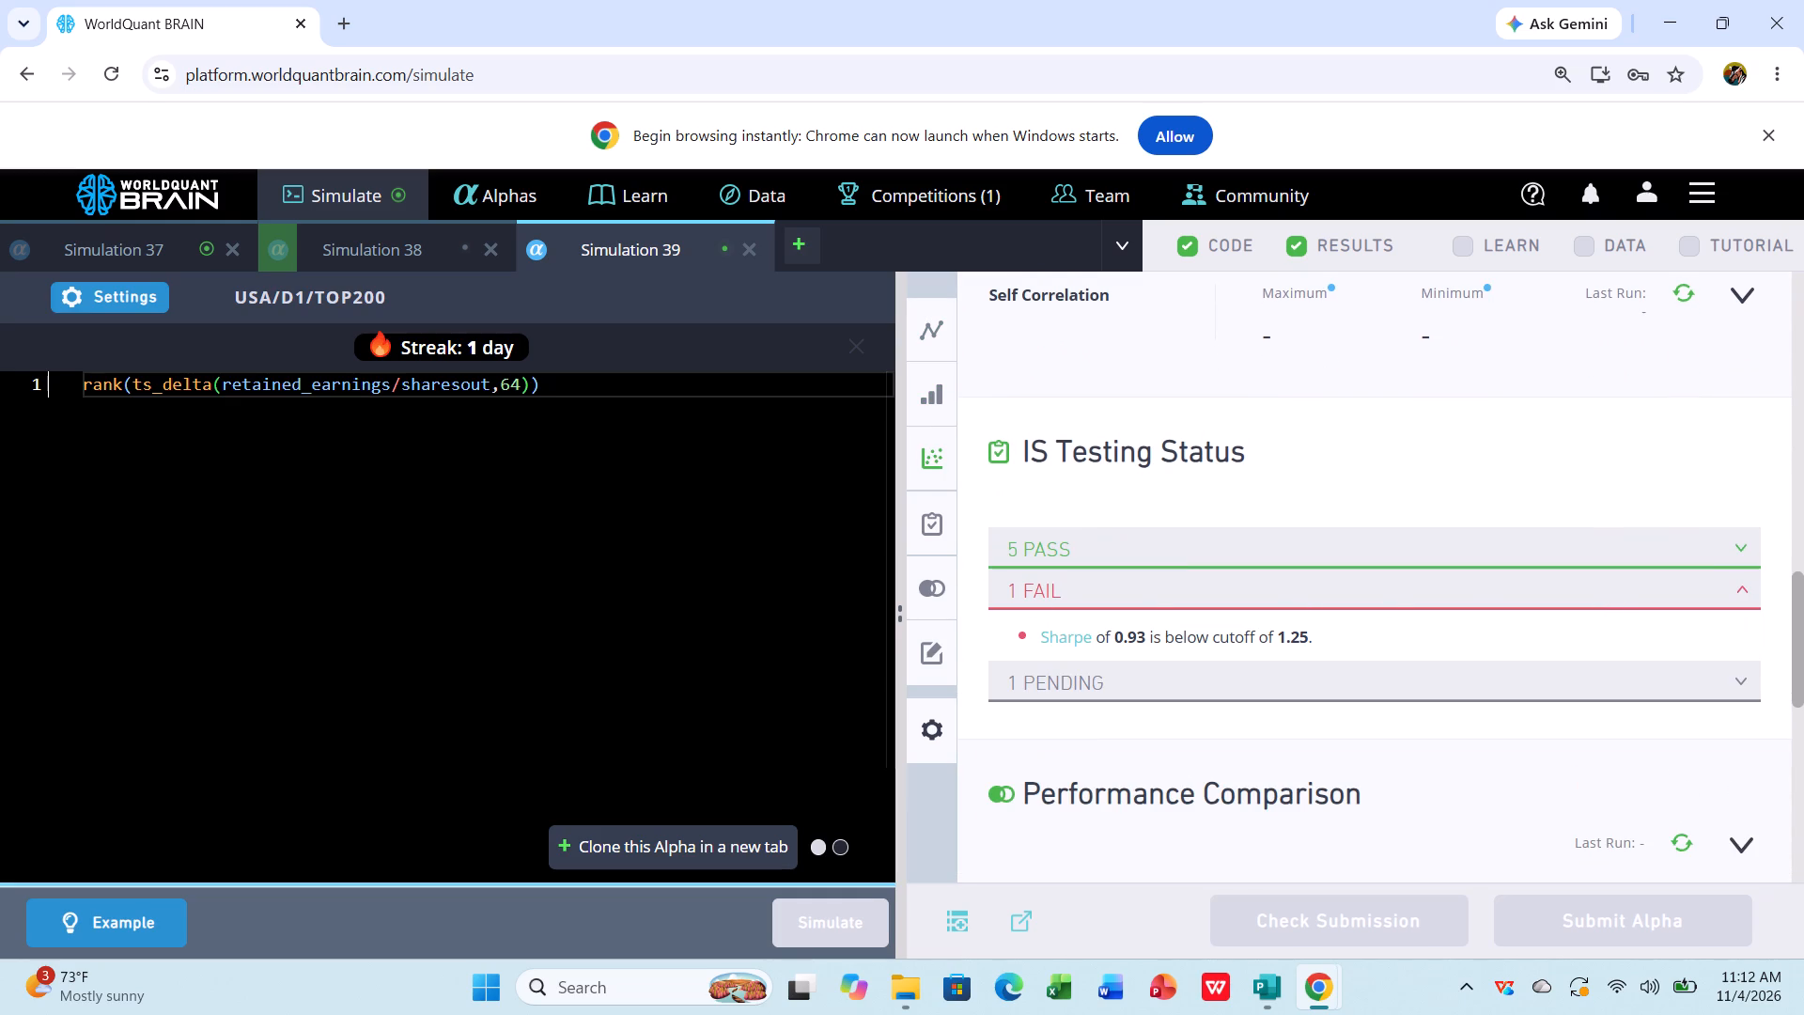
# Set Simulation 39's universe to TOPSP500, apply the settings, and simulate the alpha again.
pyautogui.click(135, 299)
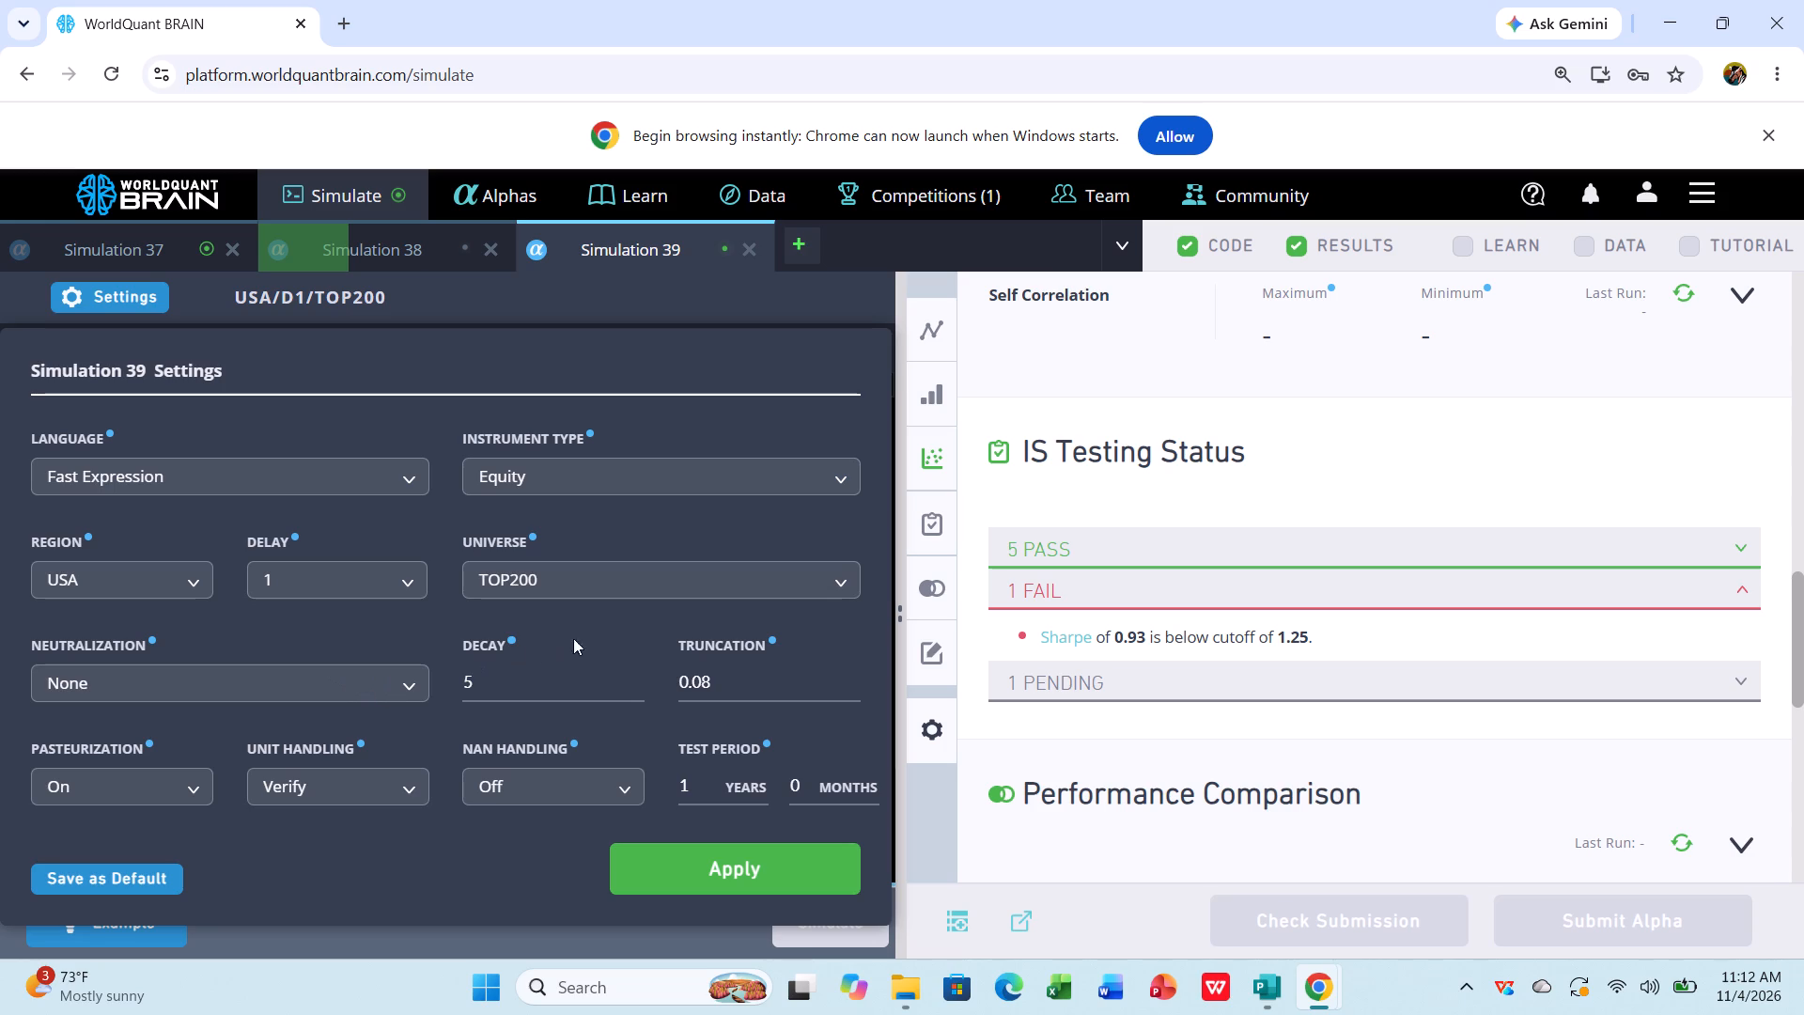
pyautogui.click(803, 586)
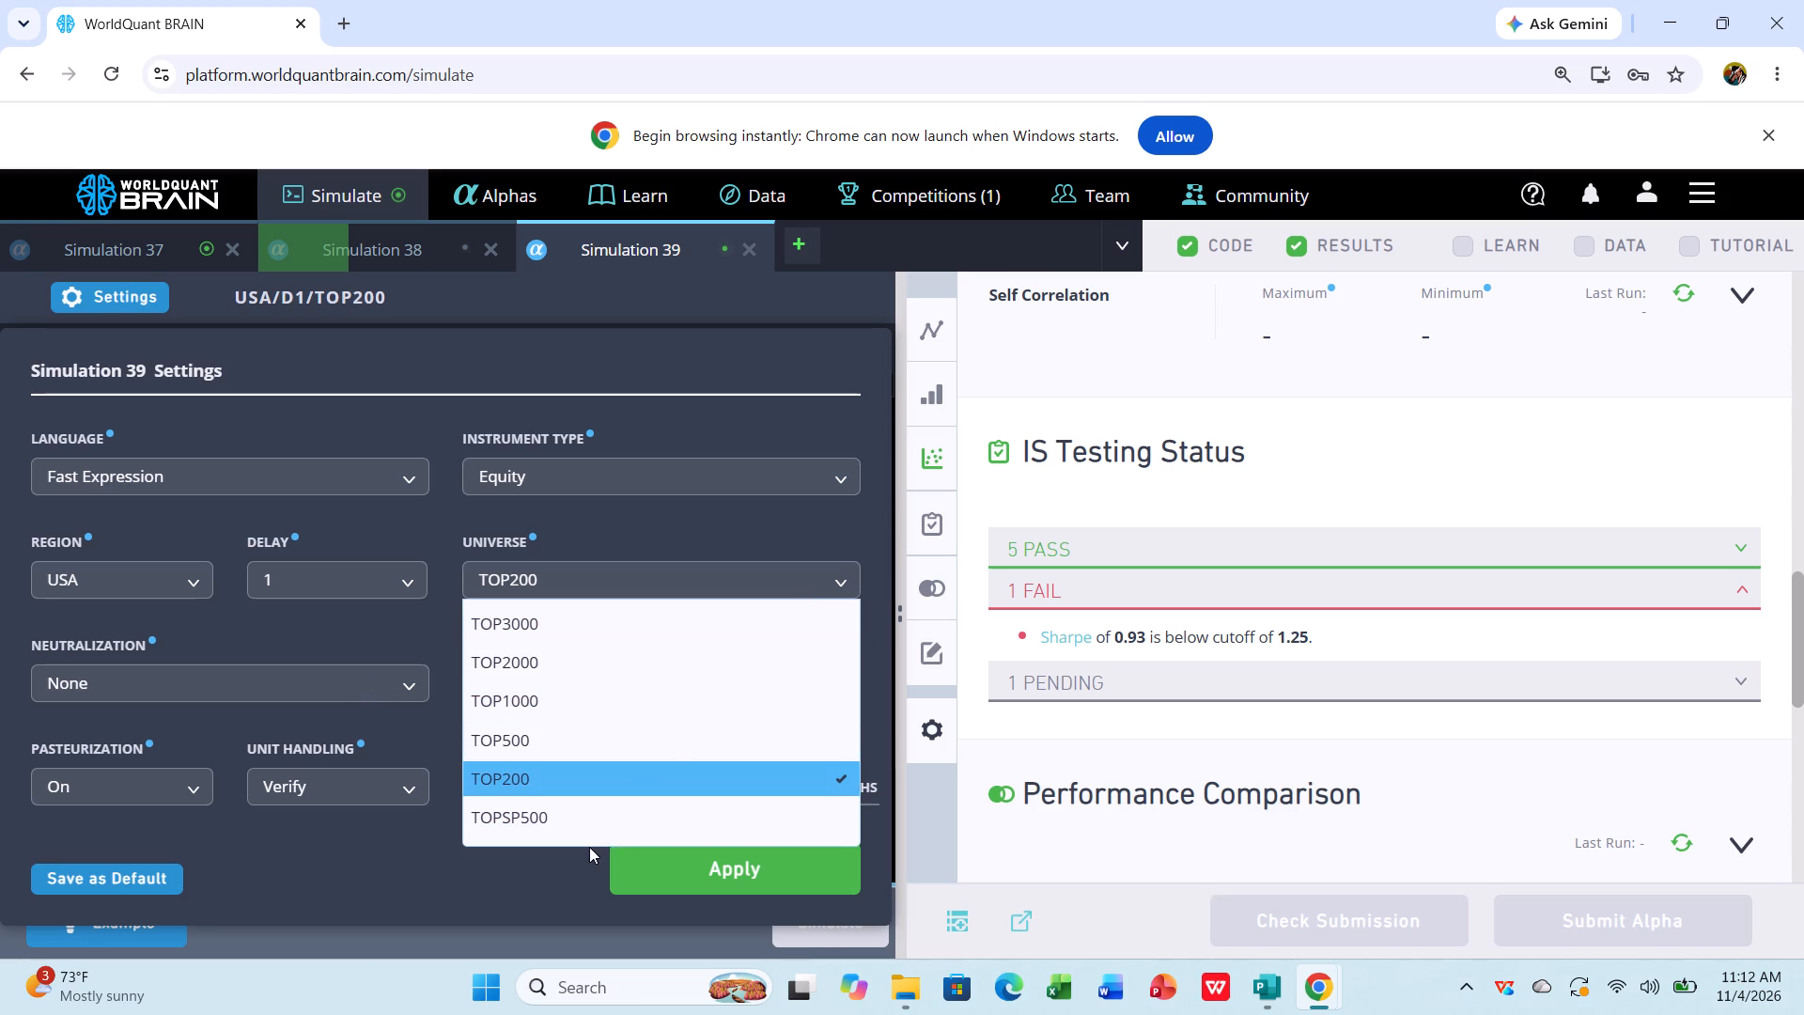
pyautogui.click(542, 810)
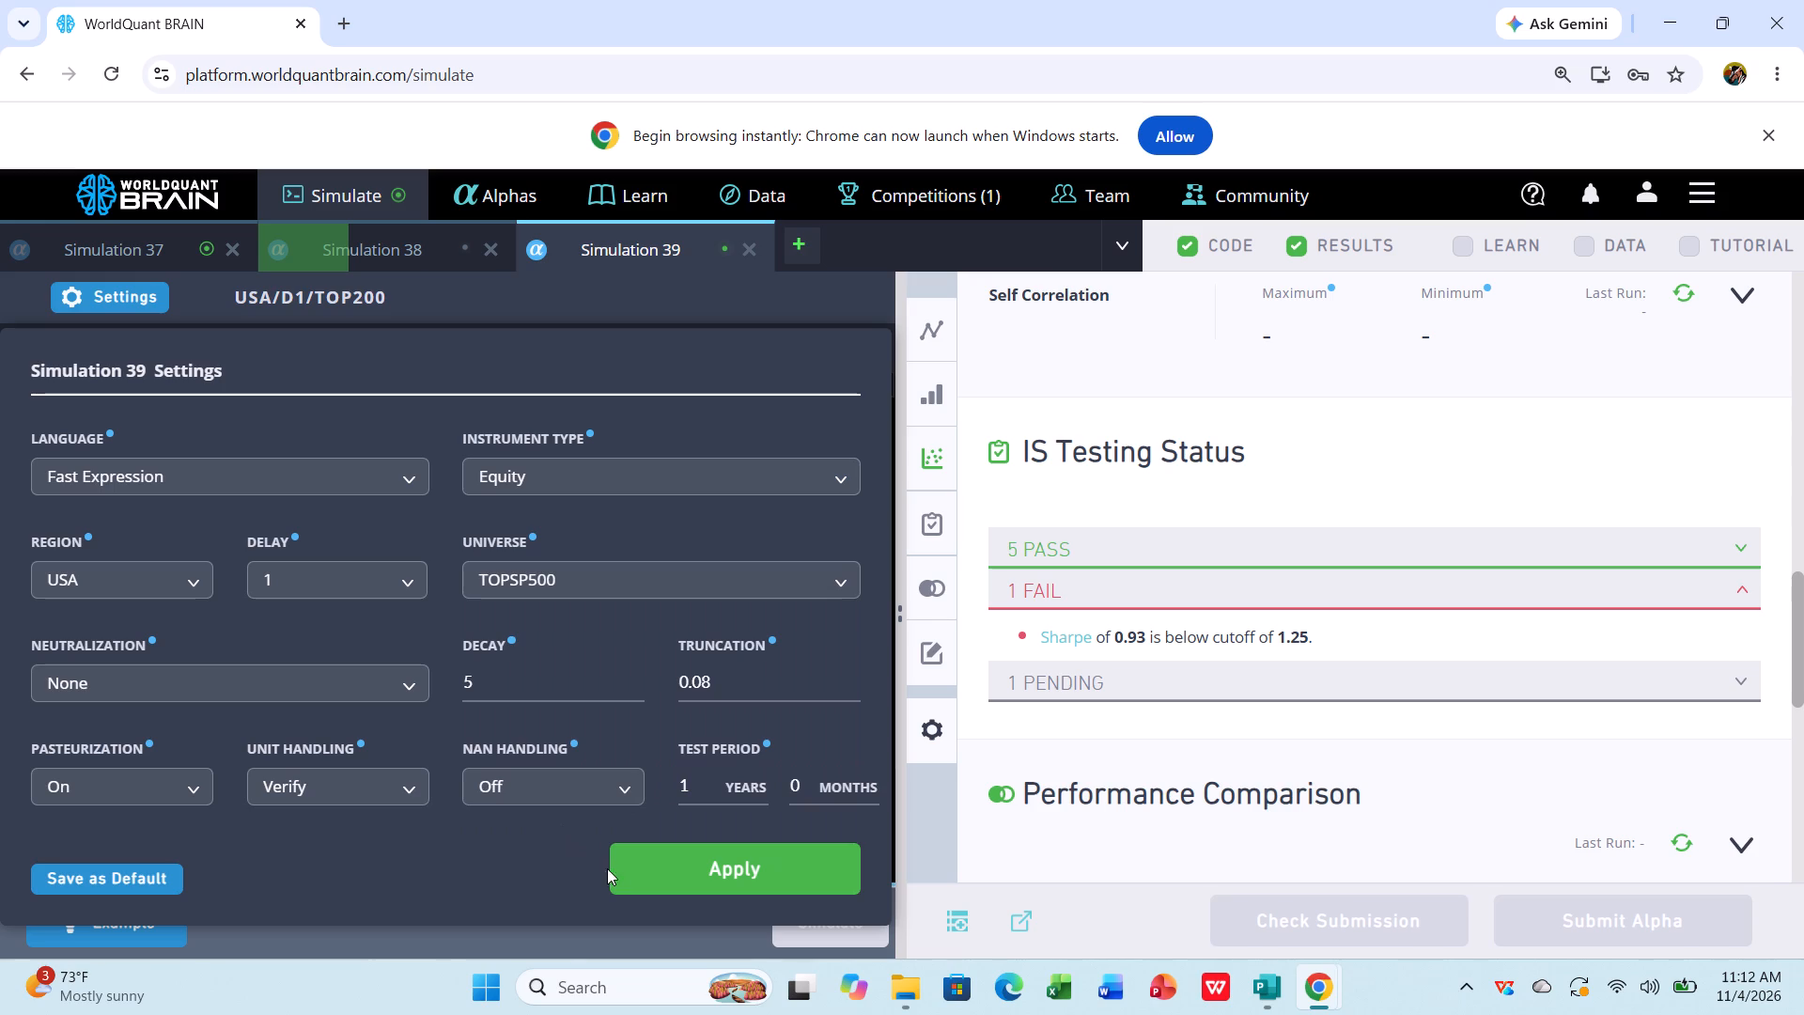
pyautogui.click(690, 863)
pyautogui.click(818, 918)
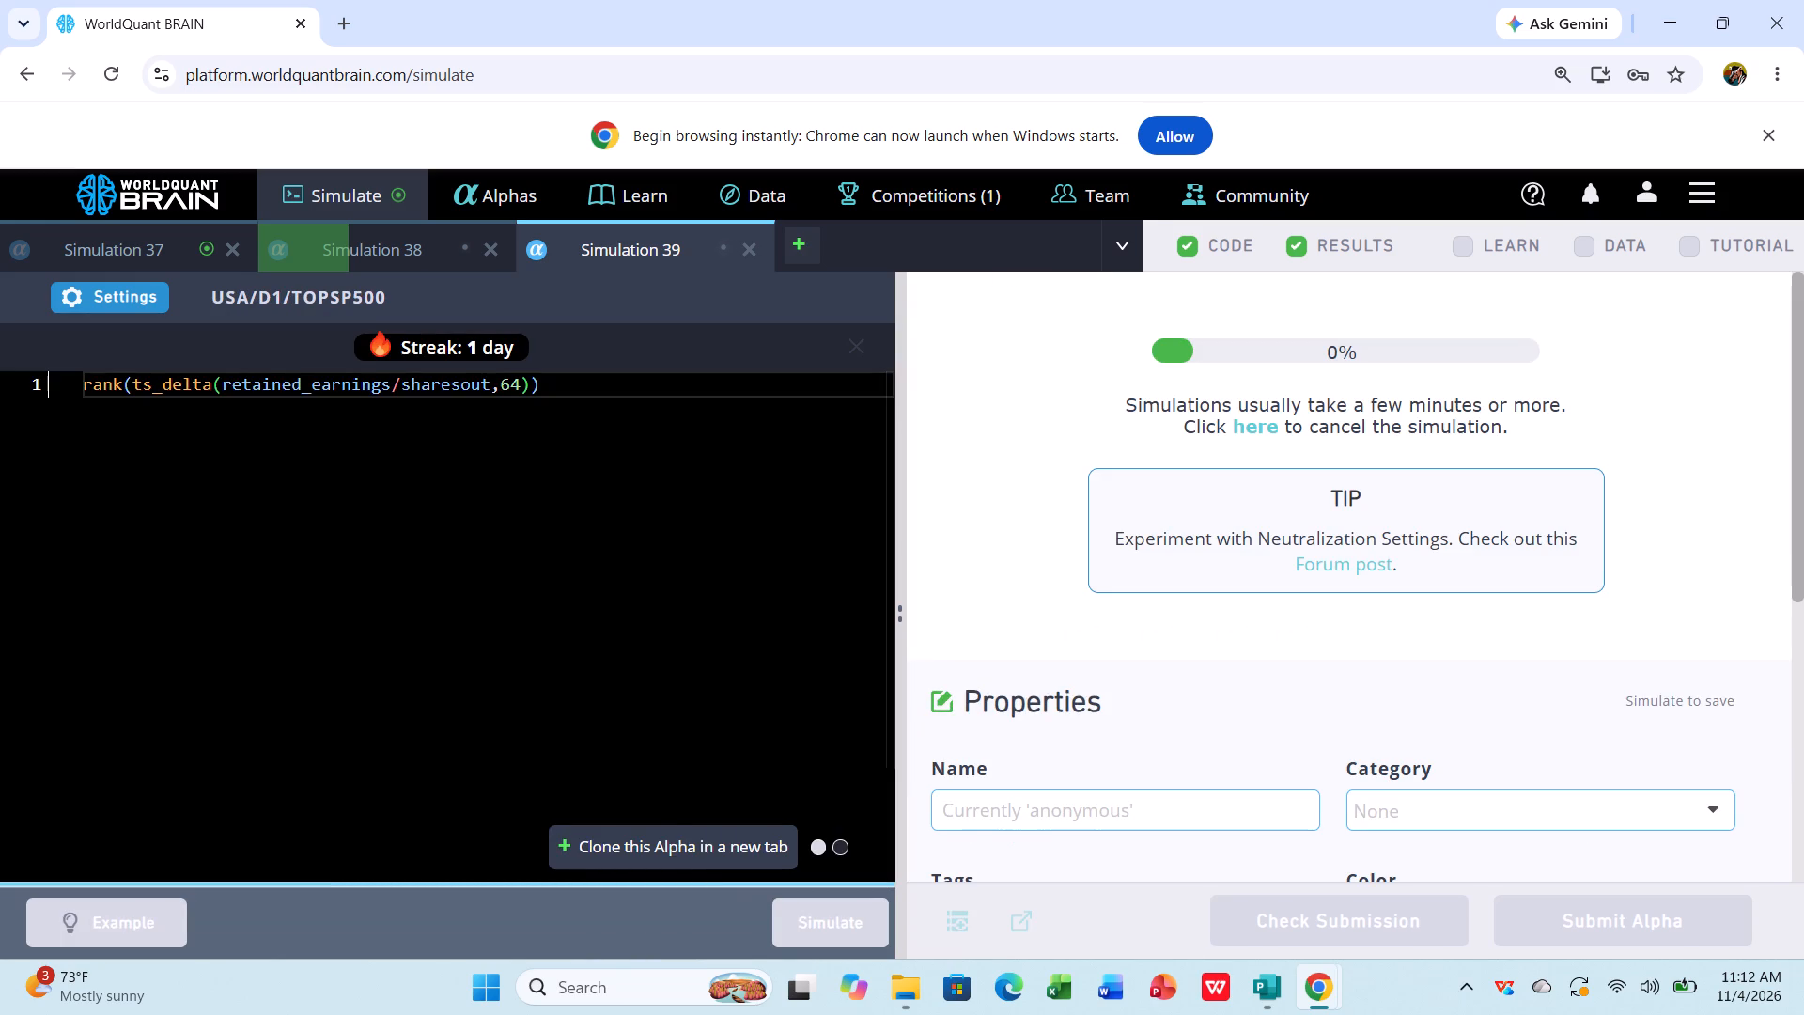
# Show Simulation 37's test period, examine its IS-period summary, and expand the failed tests under IS Testing Status.
pyautogui.click(166, 247)
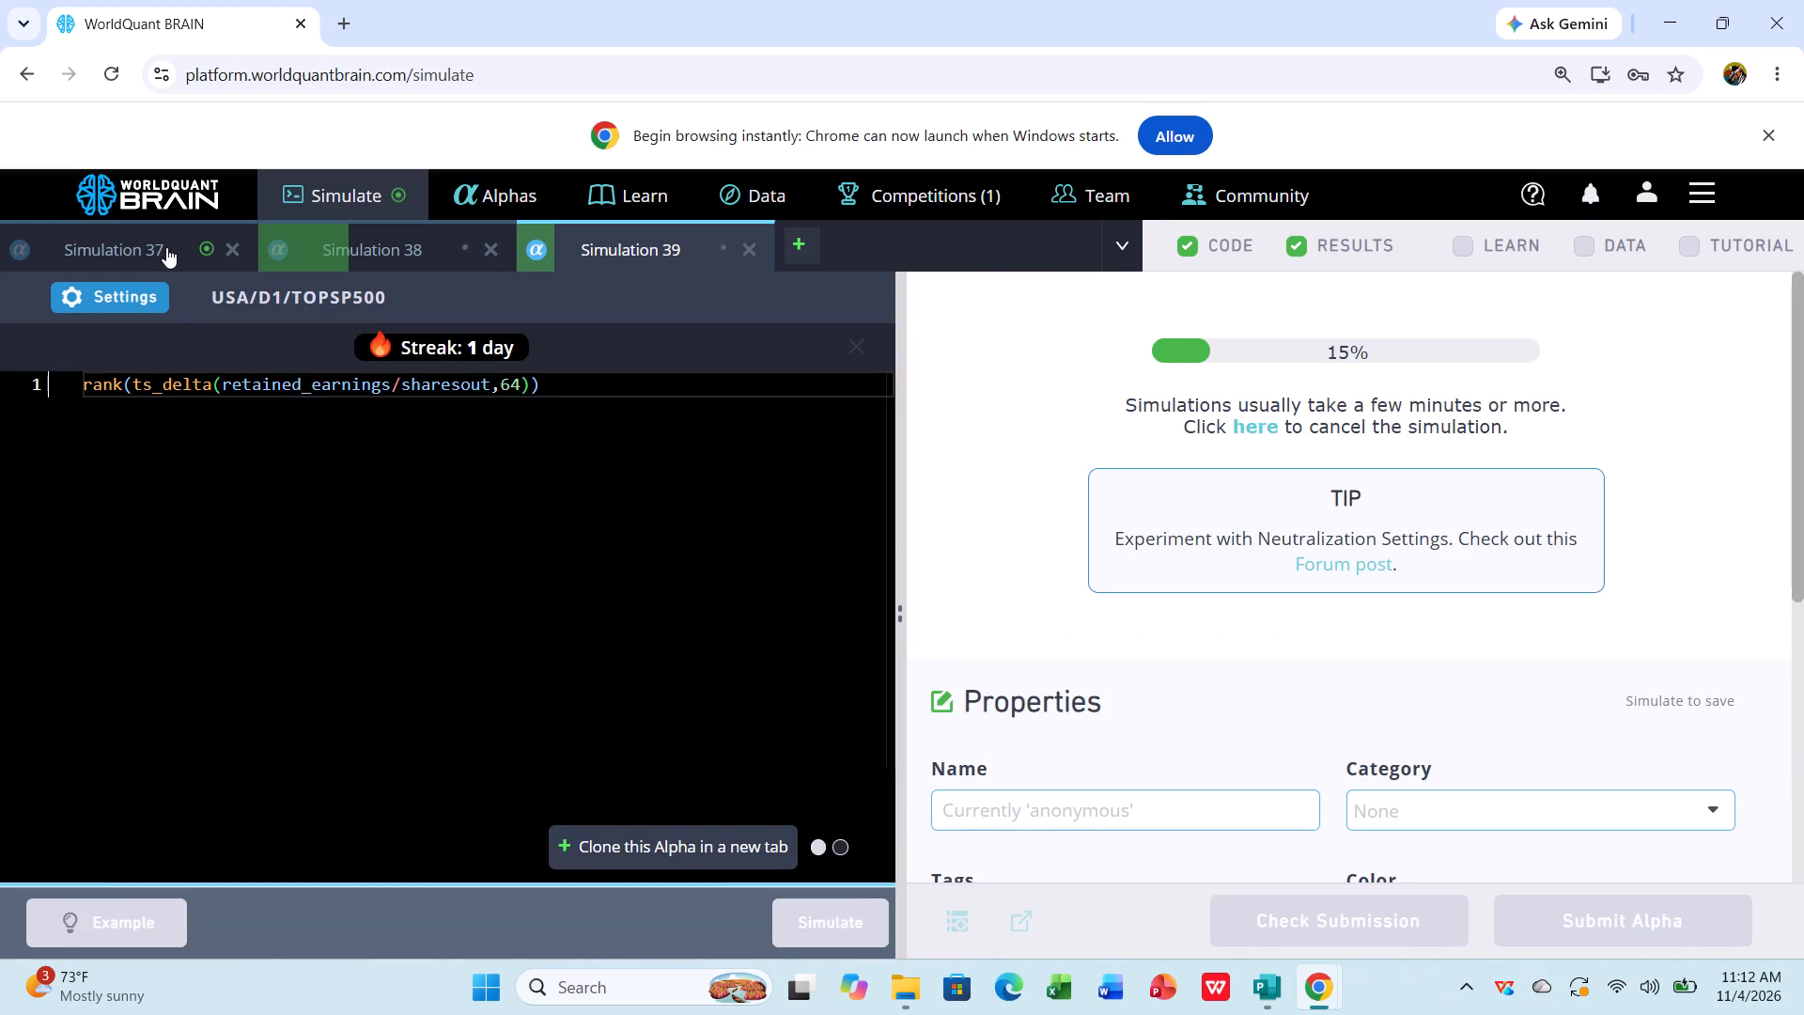
pyautogui.doubleClick(166, 247)
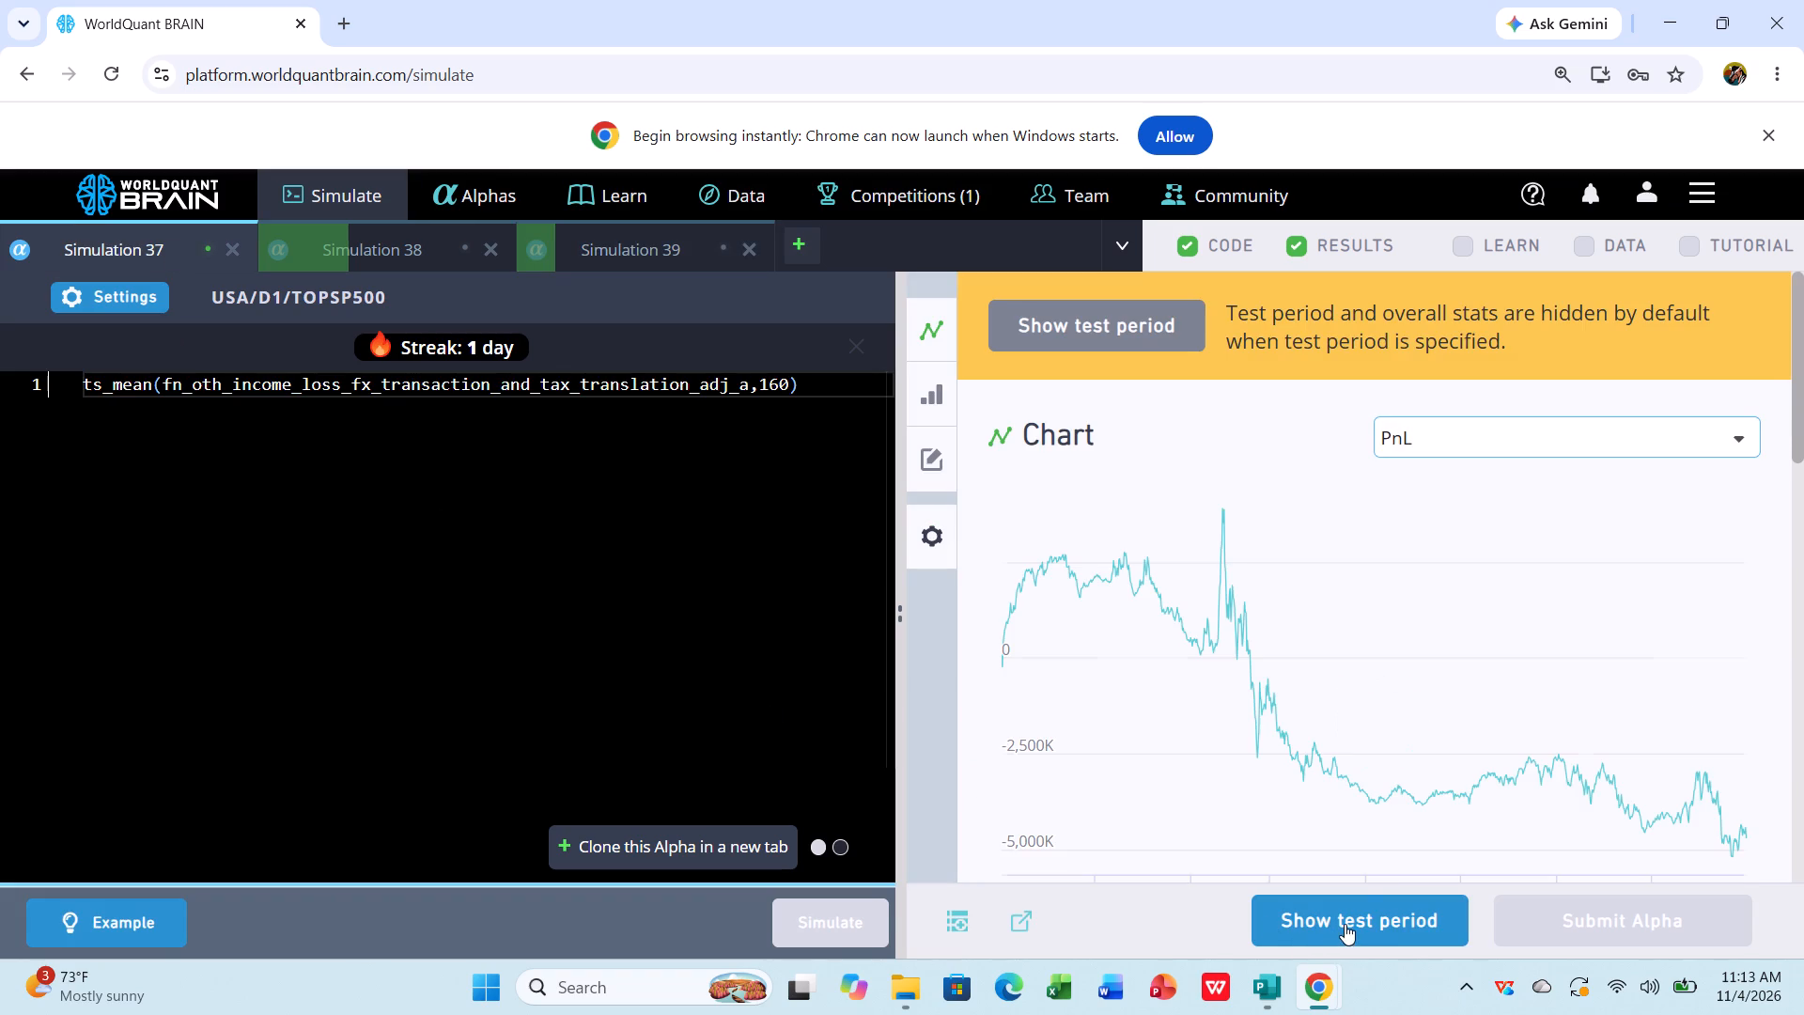
pyautogui.click(1370, 913)
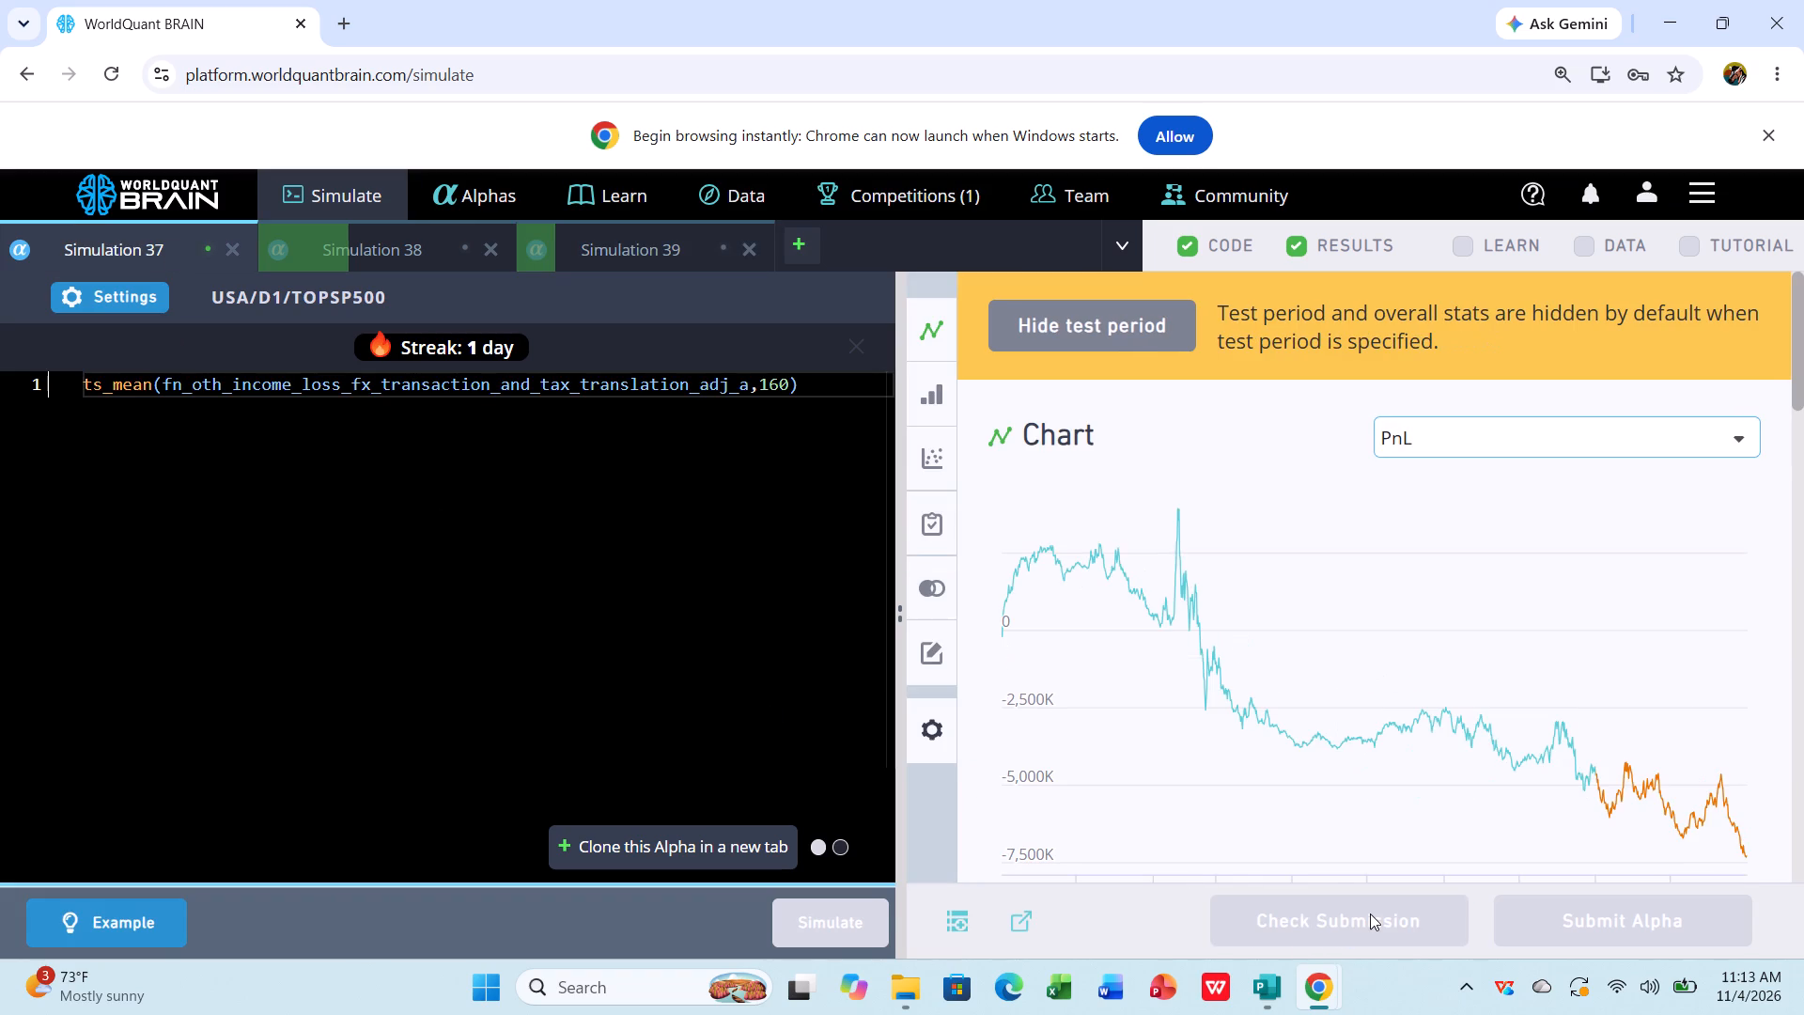
pyautogui.scroll(-2, 1456, 821)
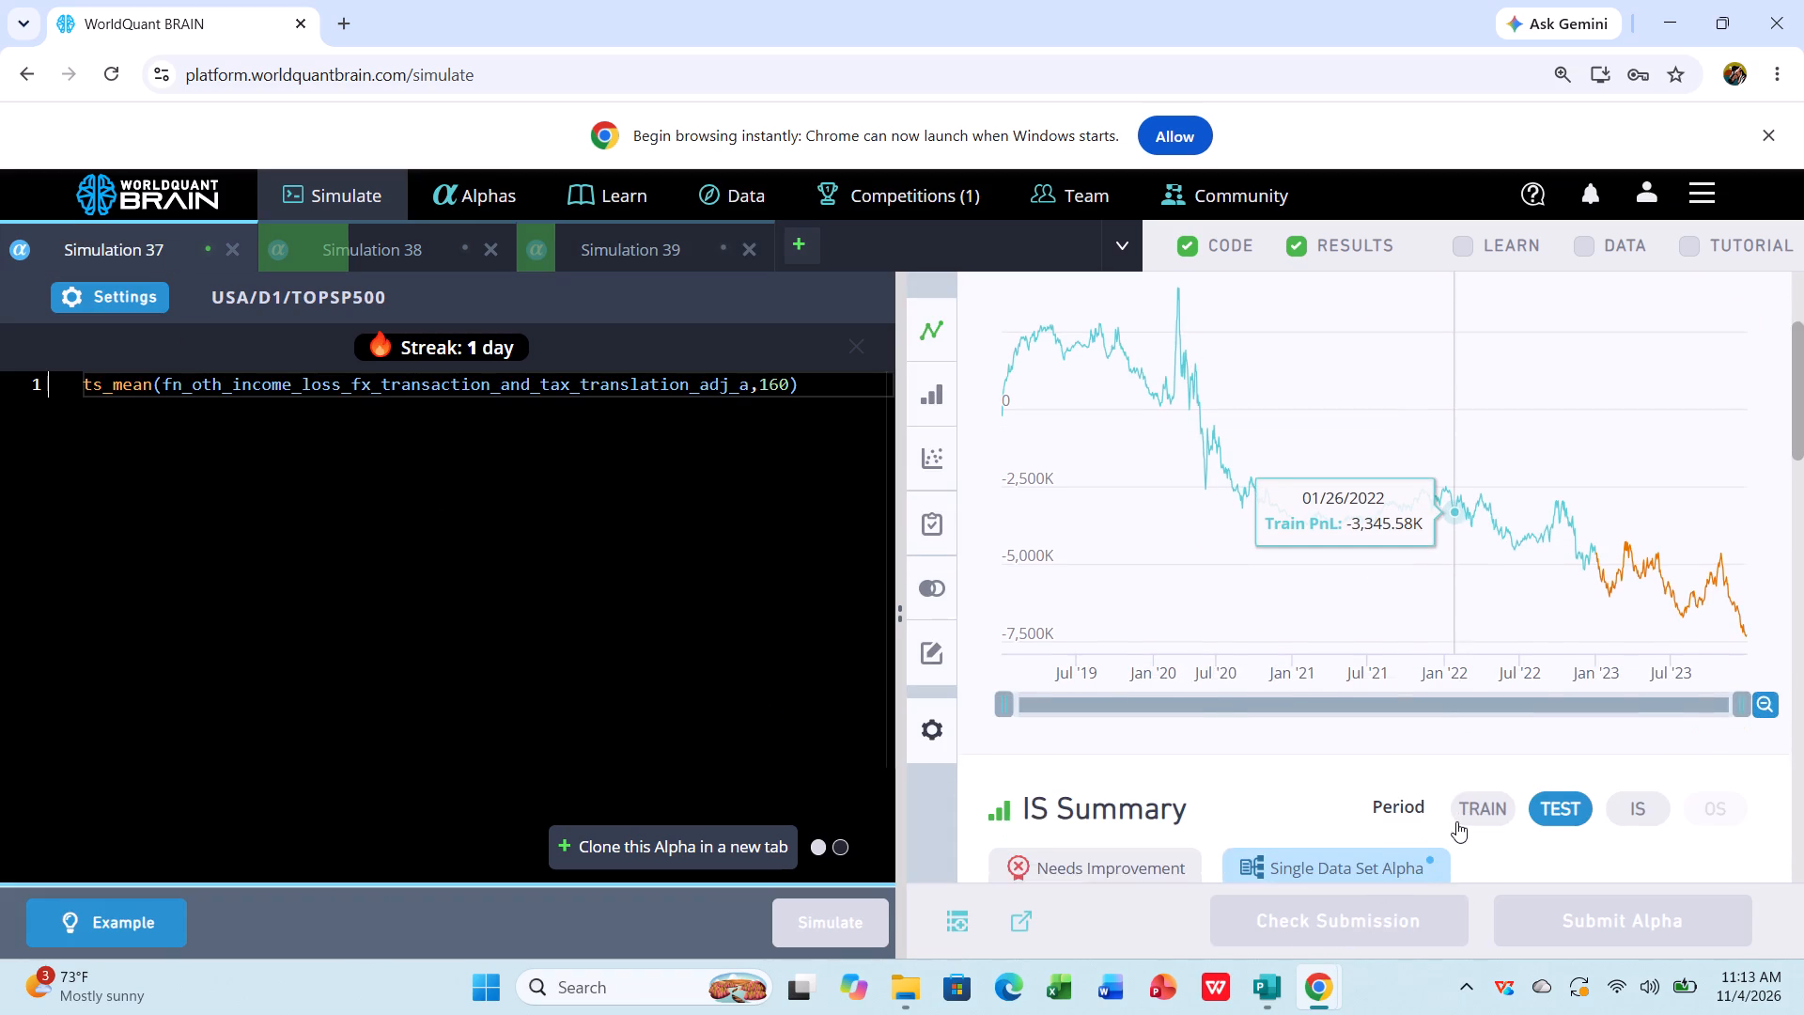
pyautogui.scroll(-2, 1456, 821)
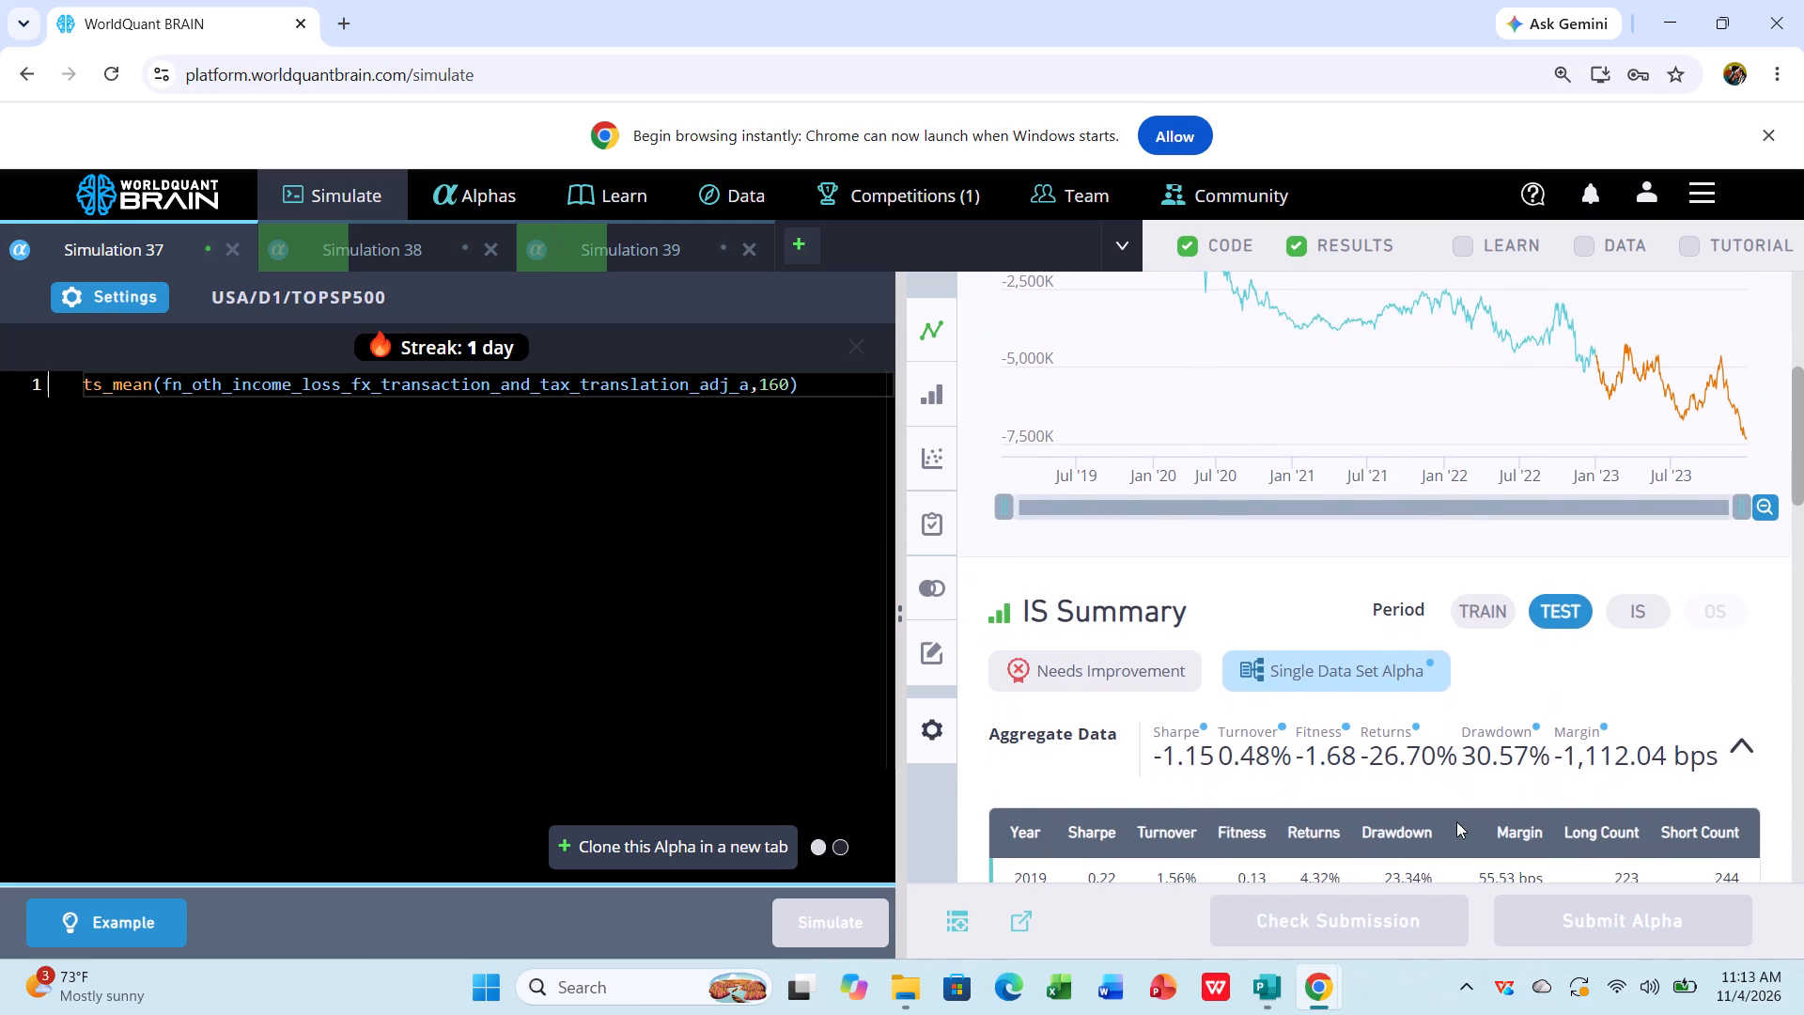
pyautogui.click(1631, 601)
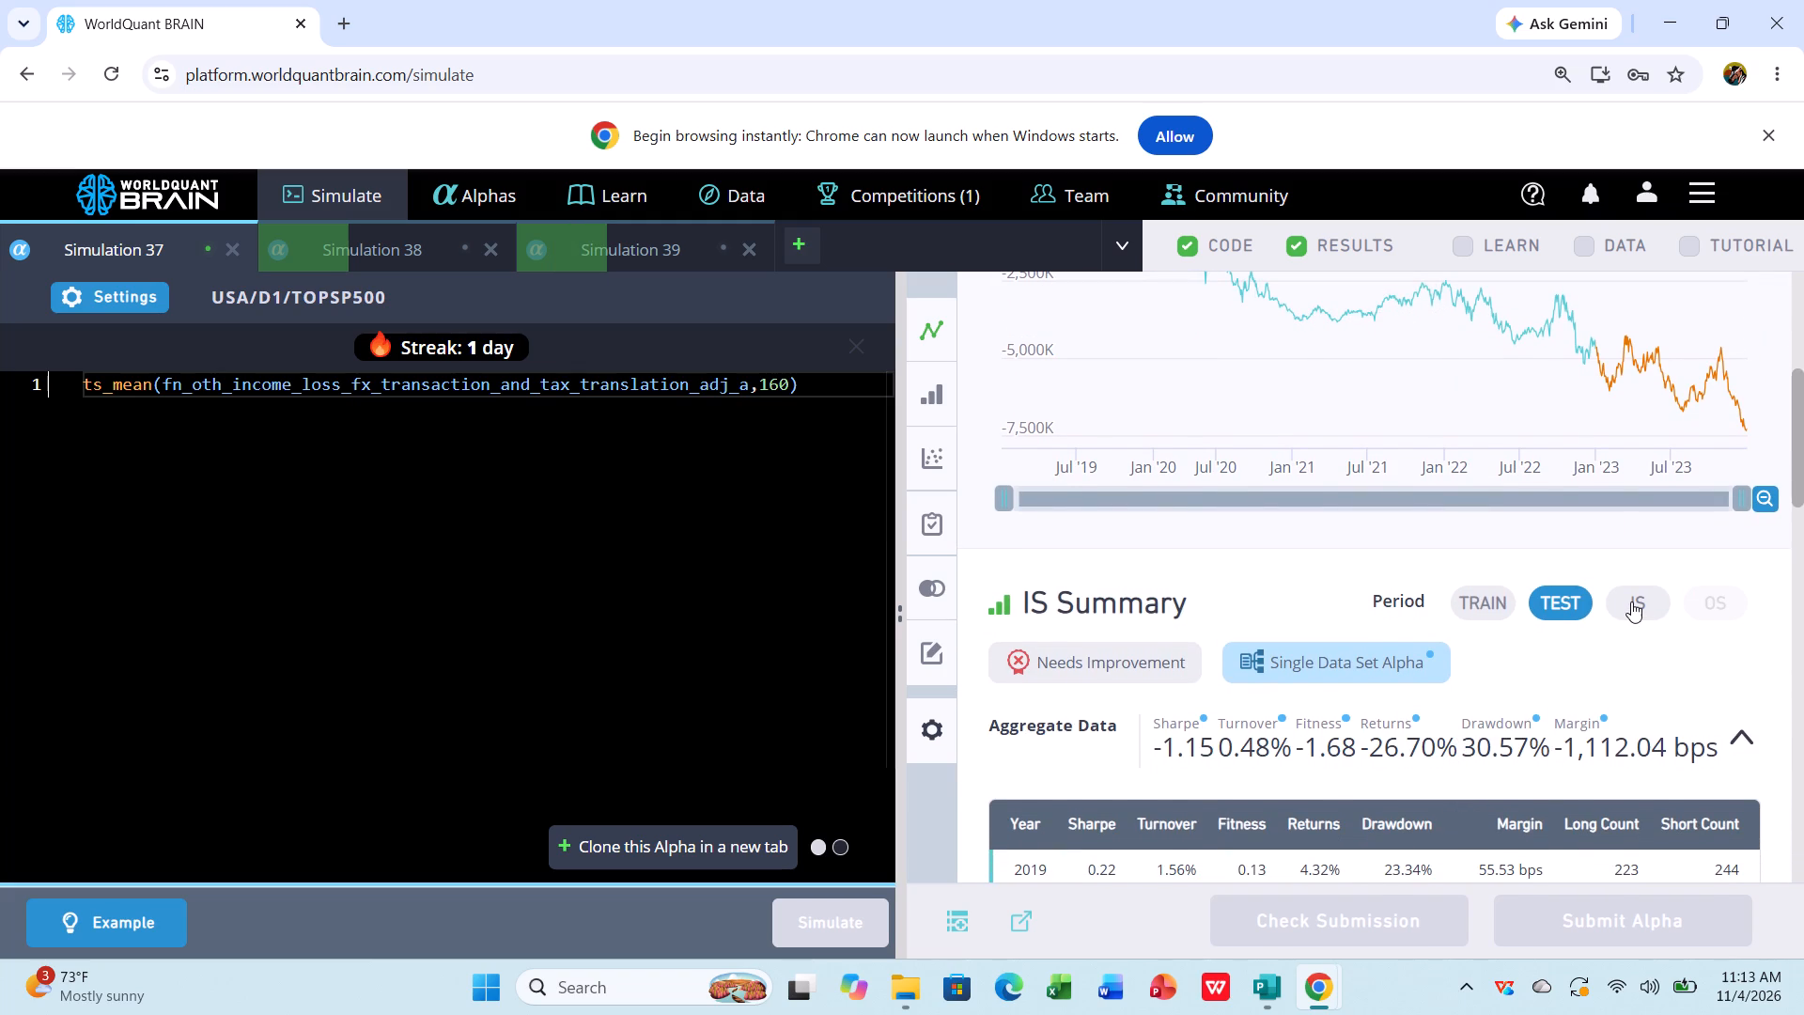
pyautogui.scroll(-2, 1400, 710)
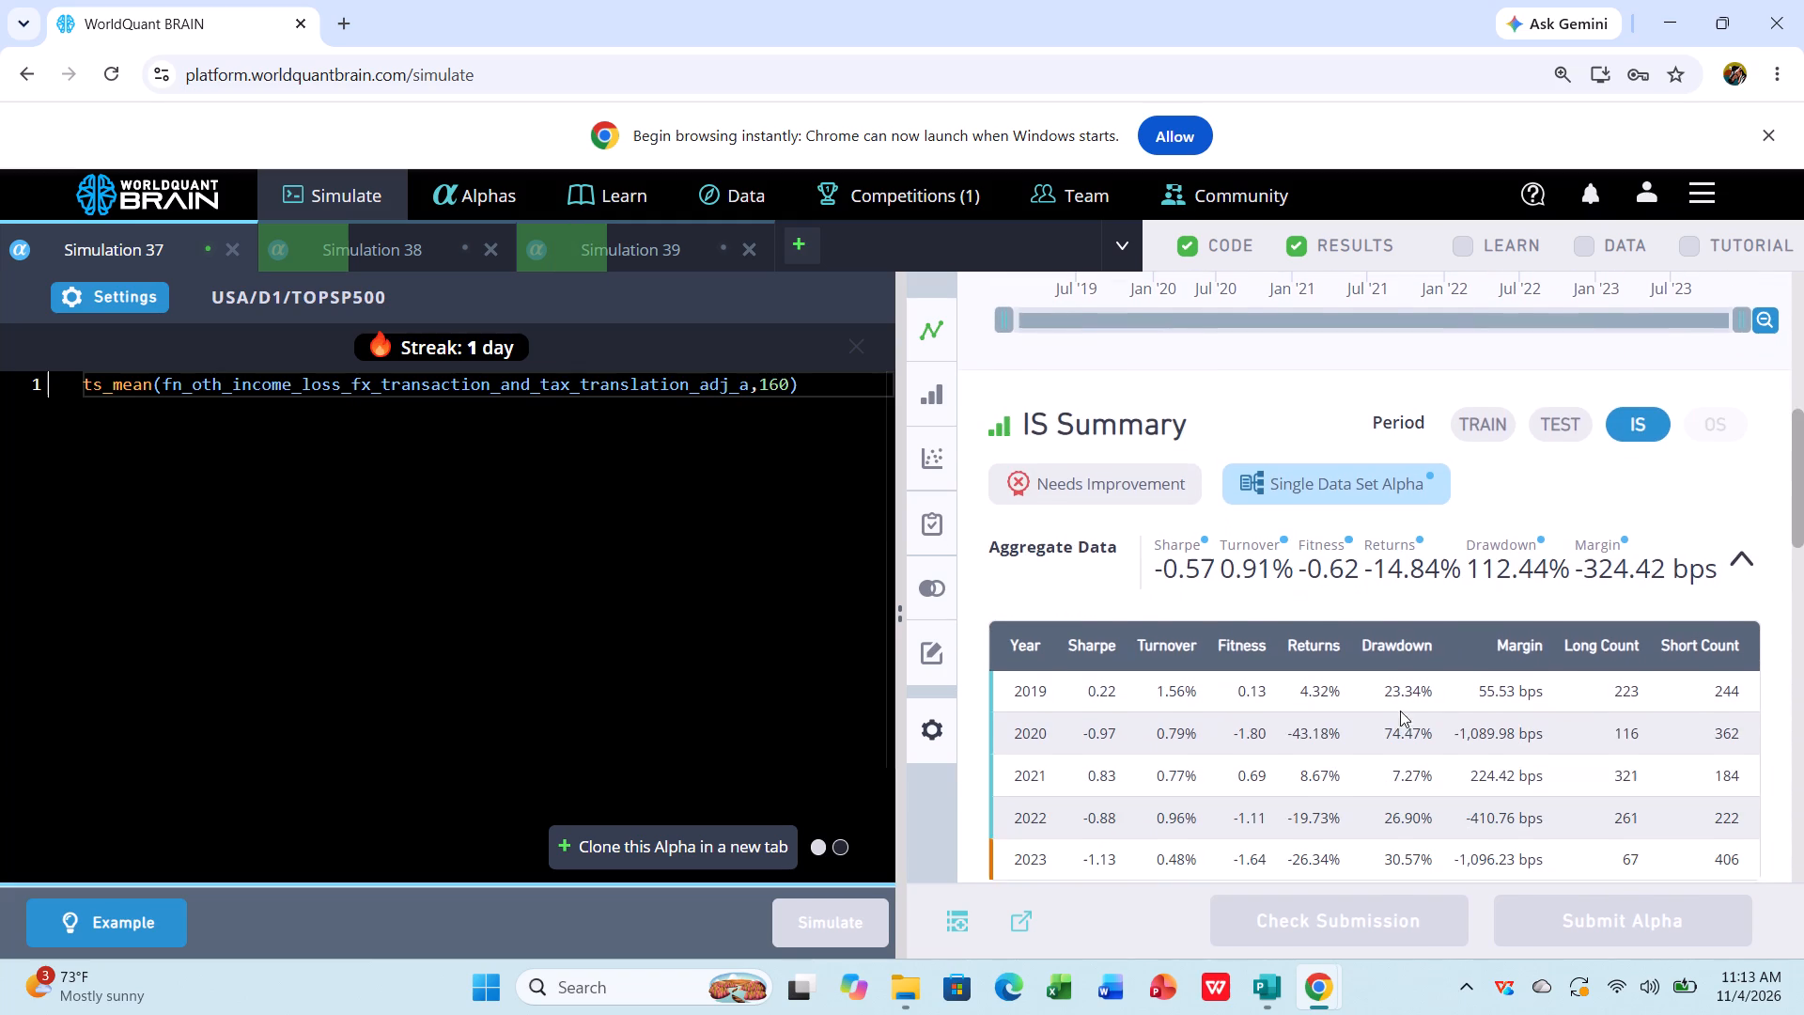
pyautogui.scroll(-4, 1427, 607)
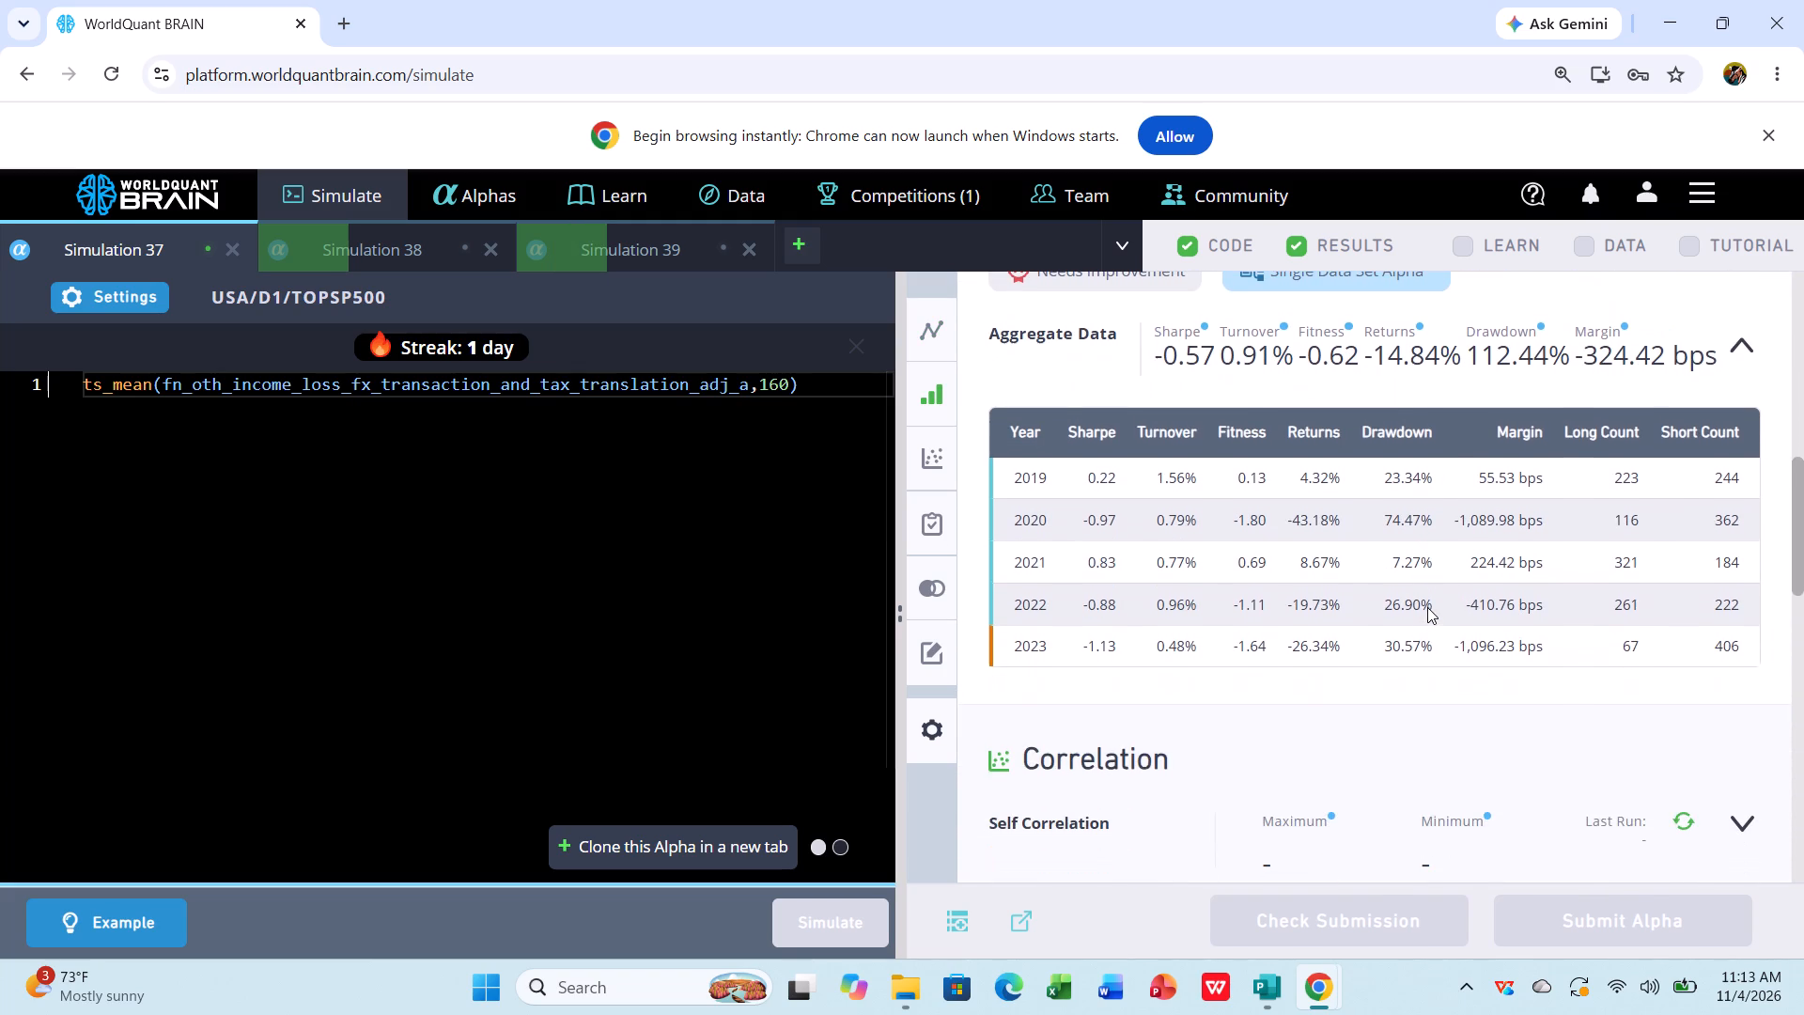
pyautogui.scroll(-4, 1427, 607)
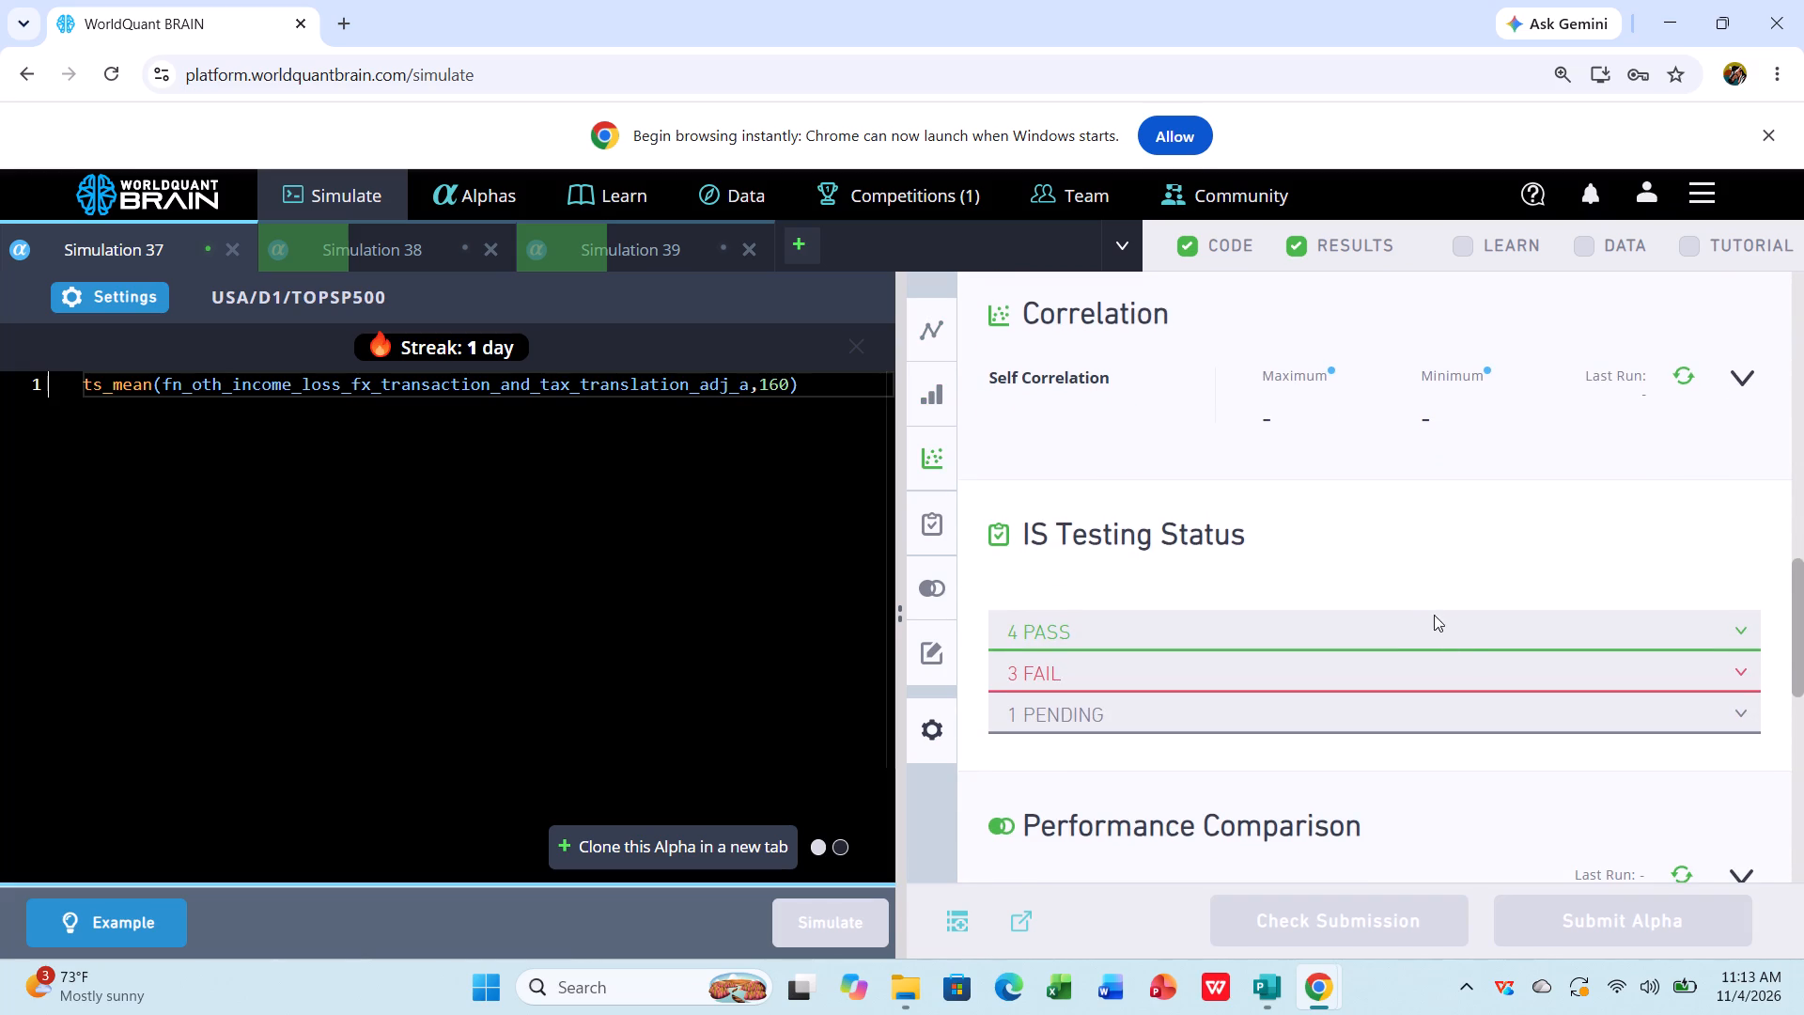
pyautogui.click(1468, 662)
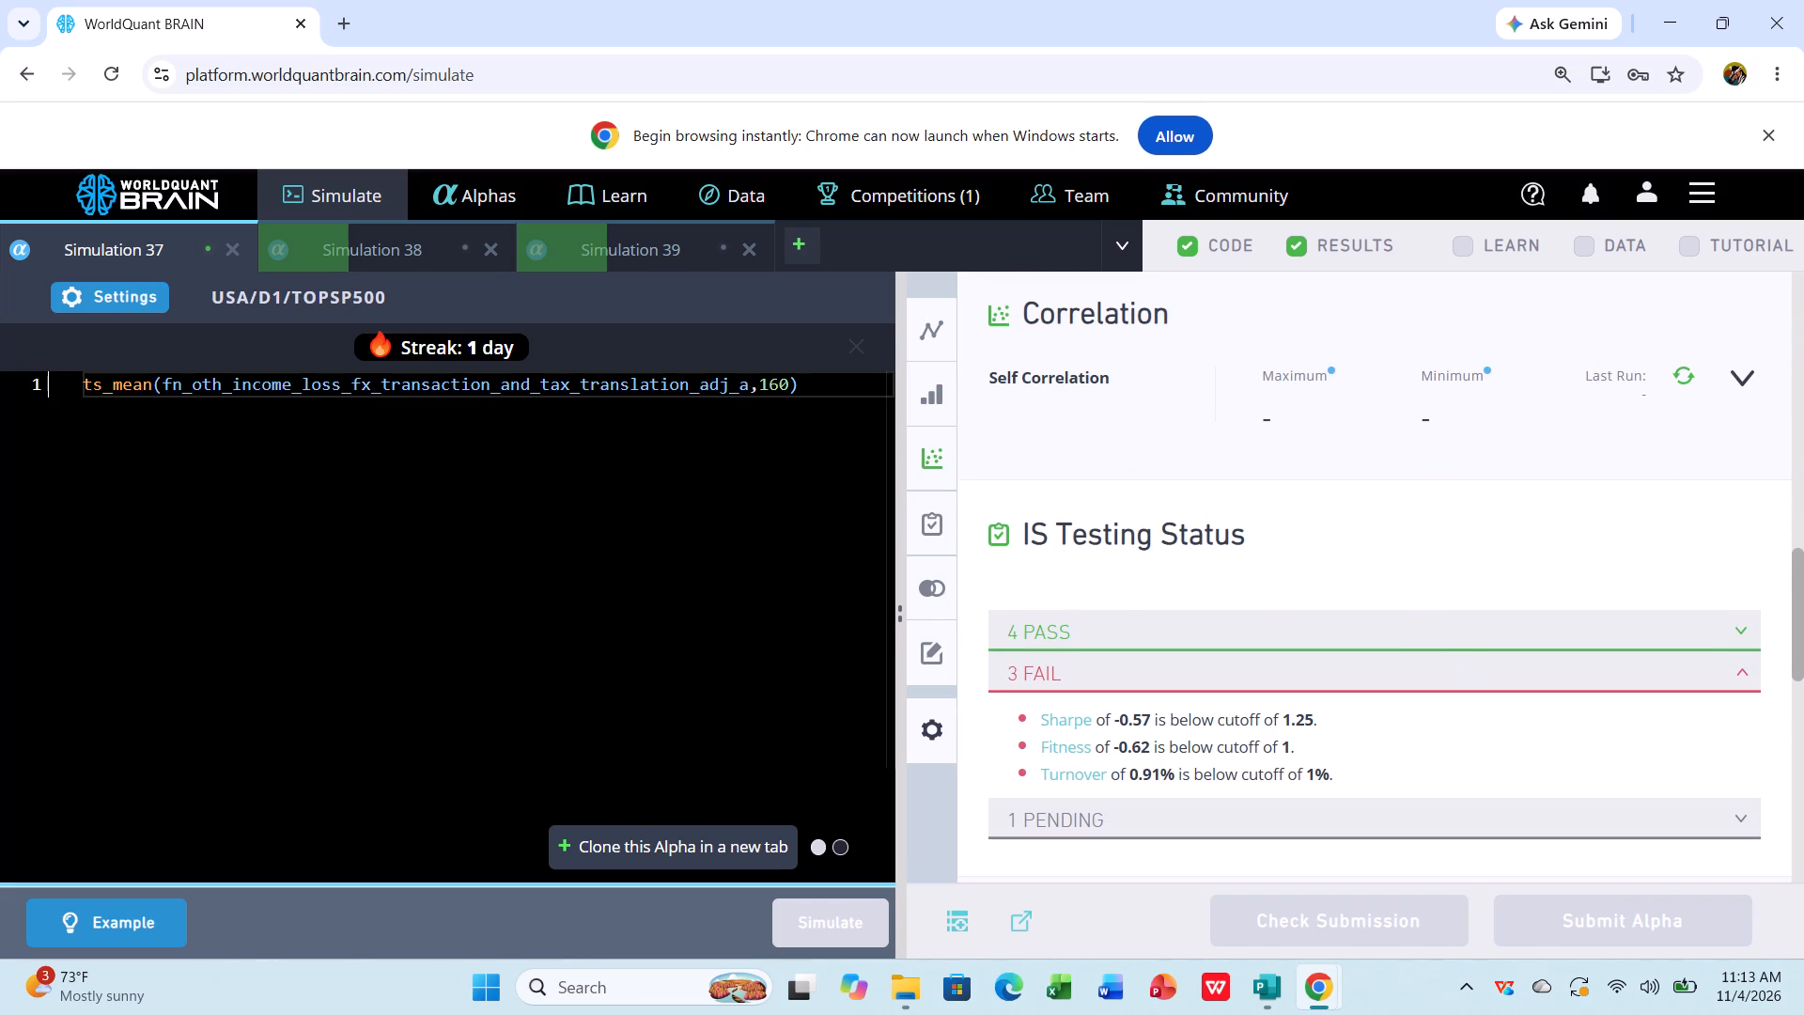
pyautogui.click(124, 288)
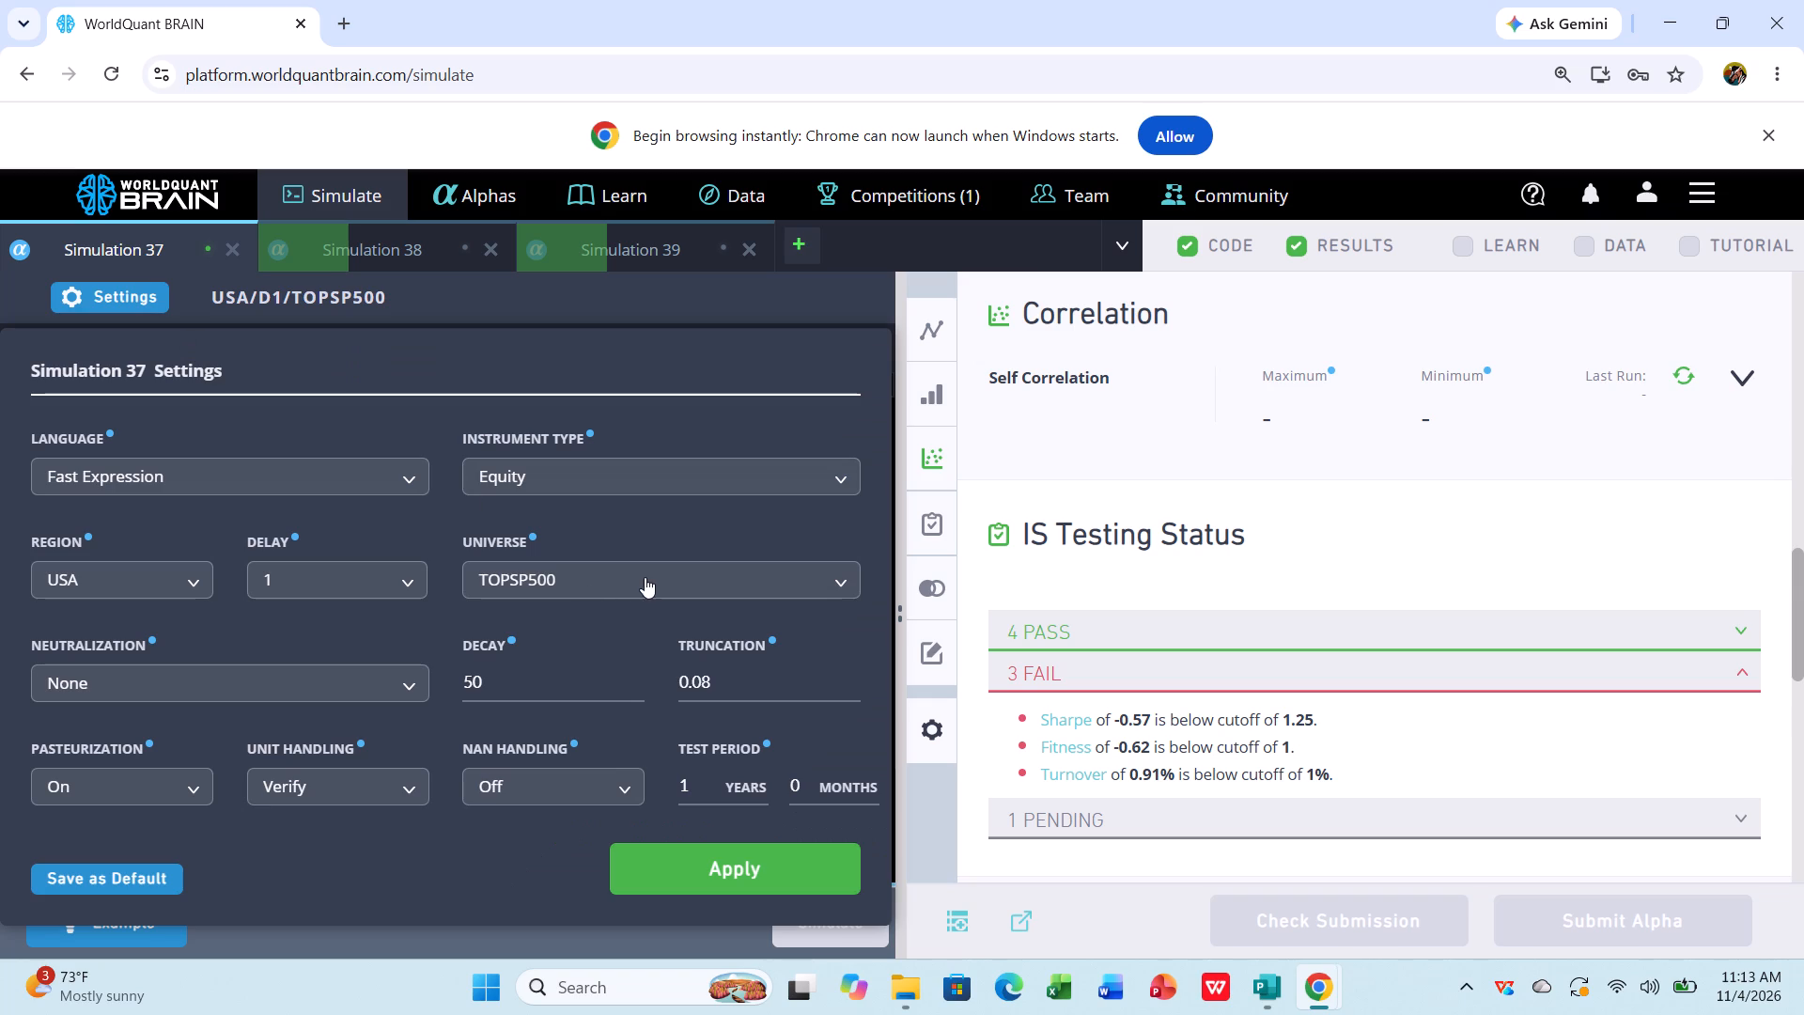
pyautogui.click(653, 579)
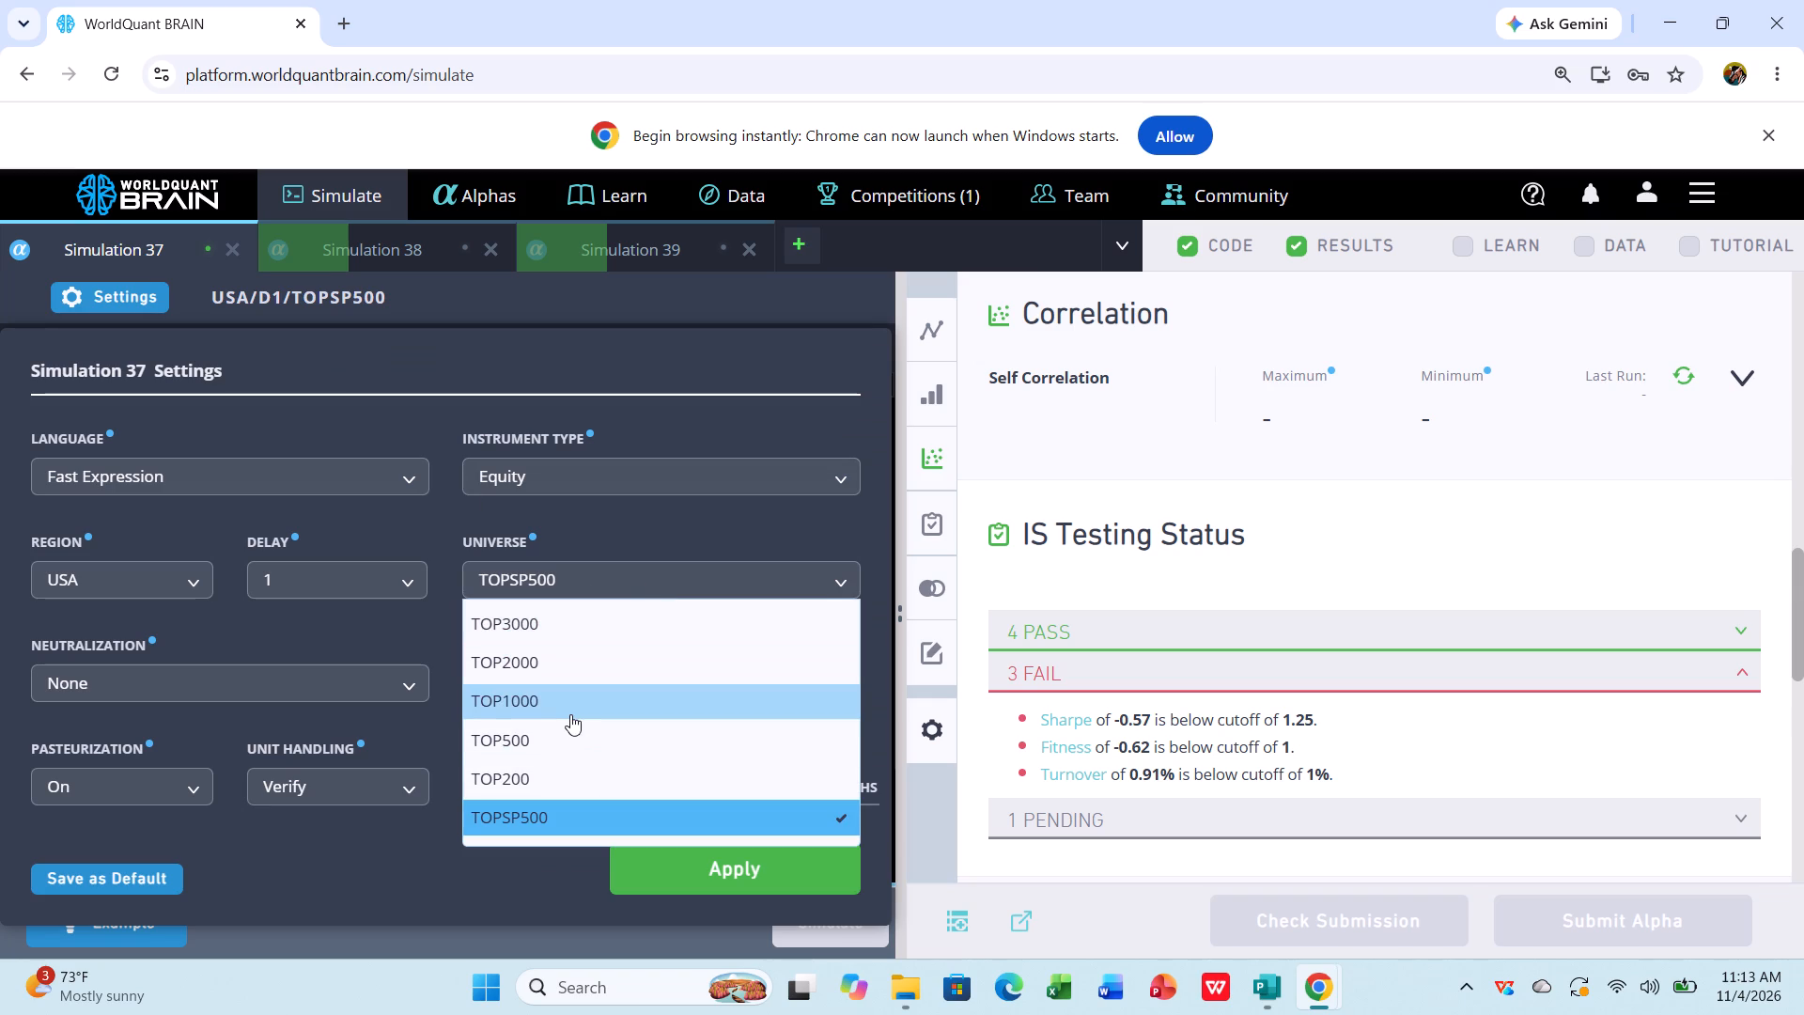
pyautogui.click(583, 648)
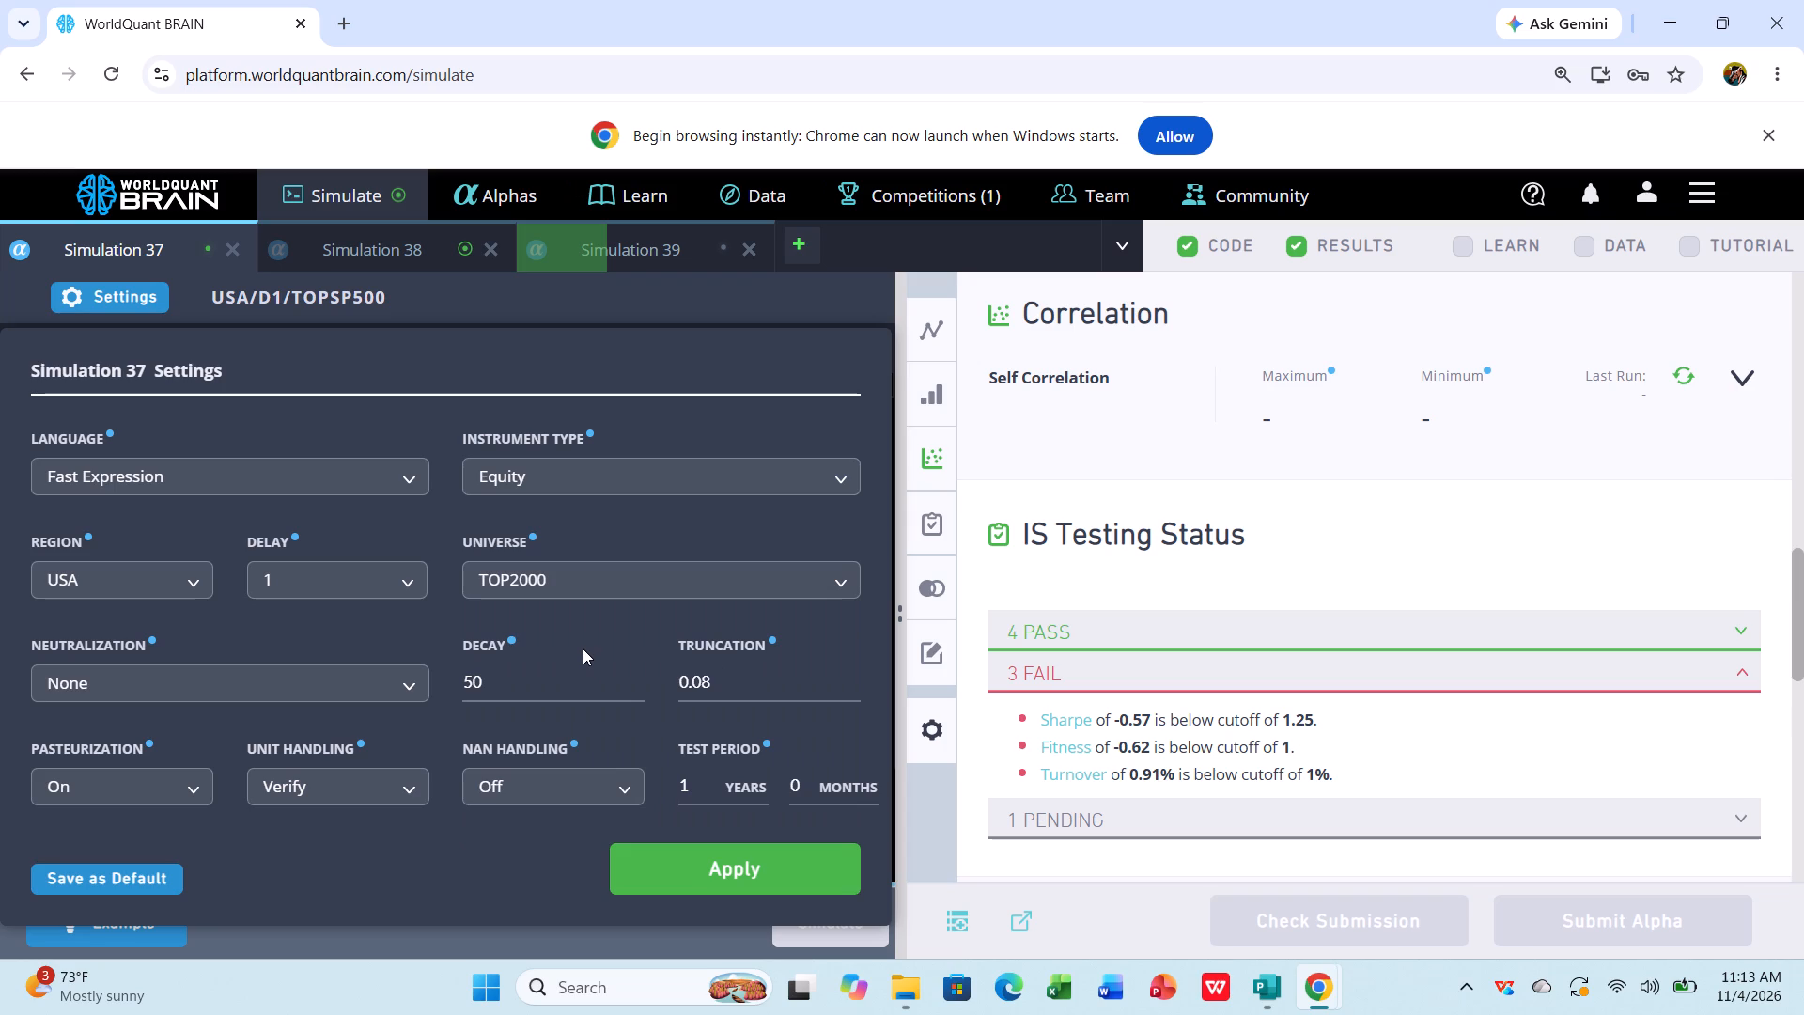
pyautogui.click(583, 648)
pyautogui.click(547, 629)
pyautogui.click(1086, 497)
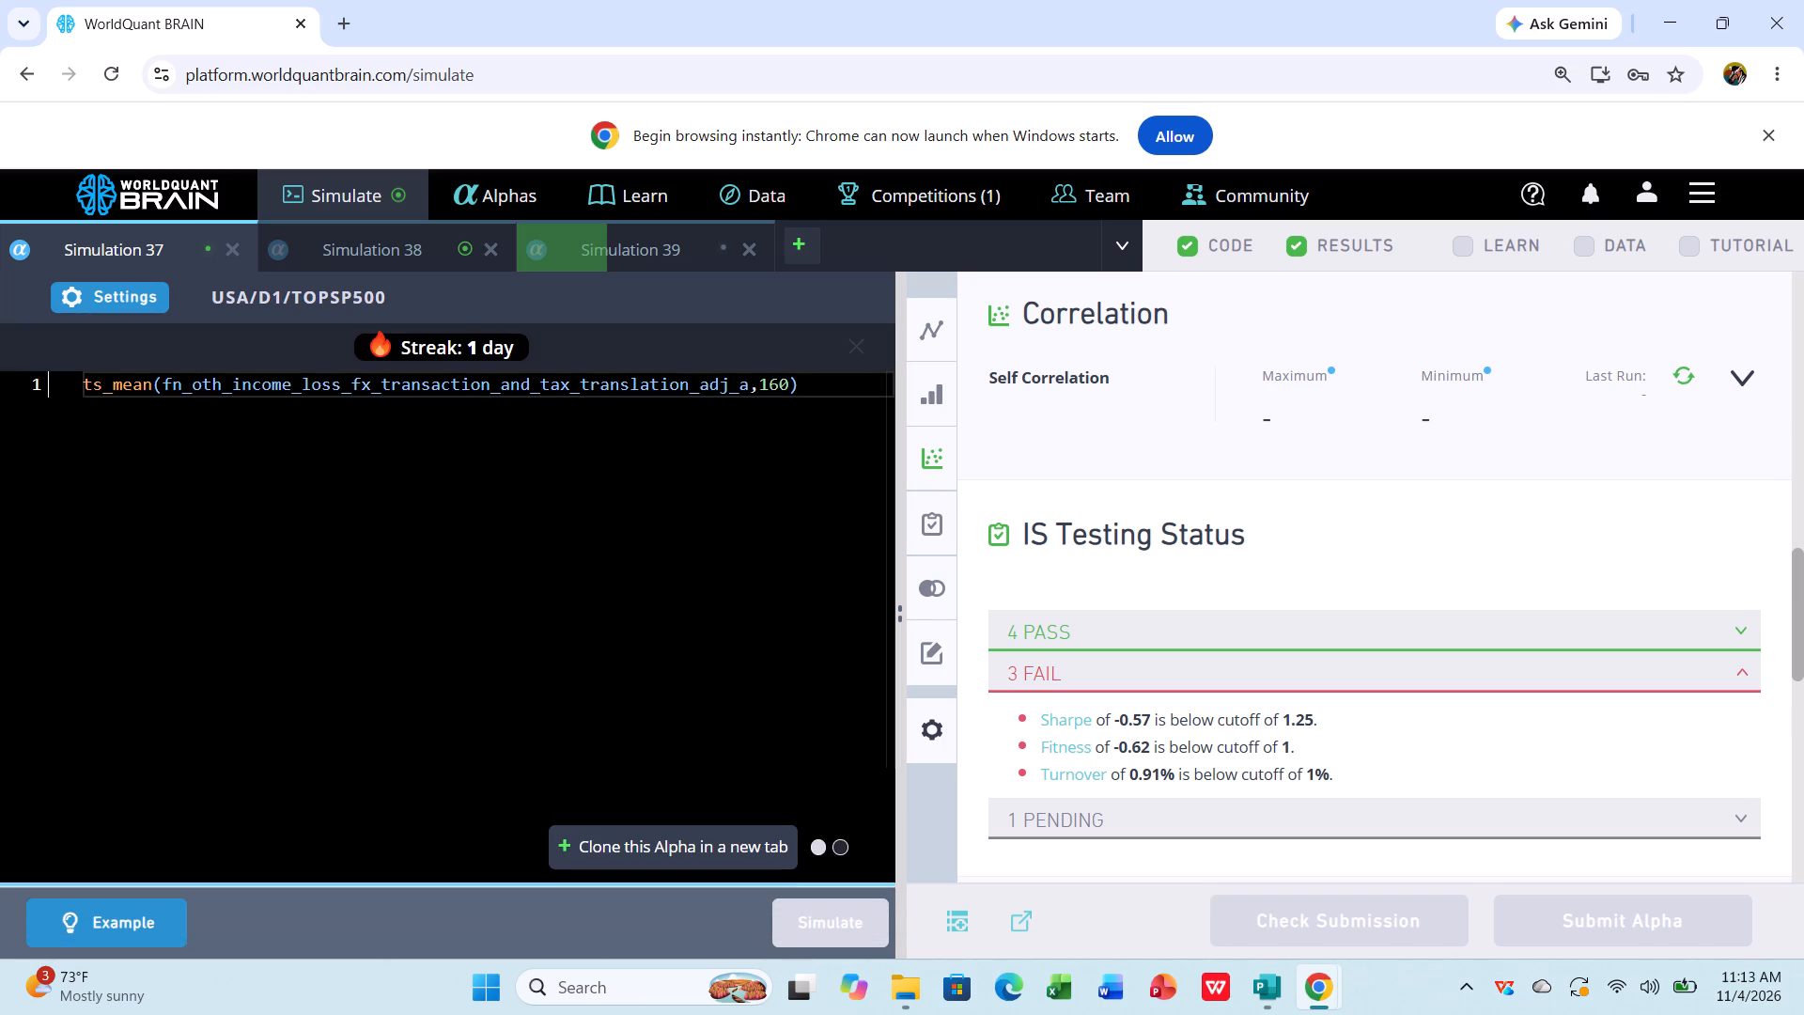
# Close Simulation 37.
pyautogui.click(225, 246)
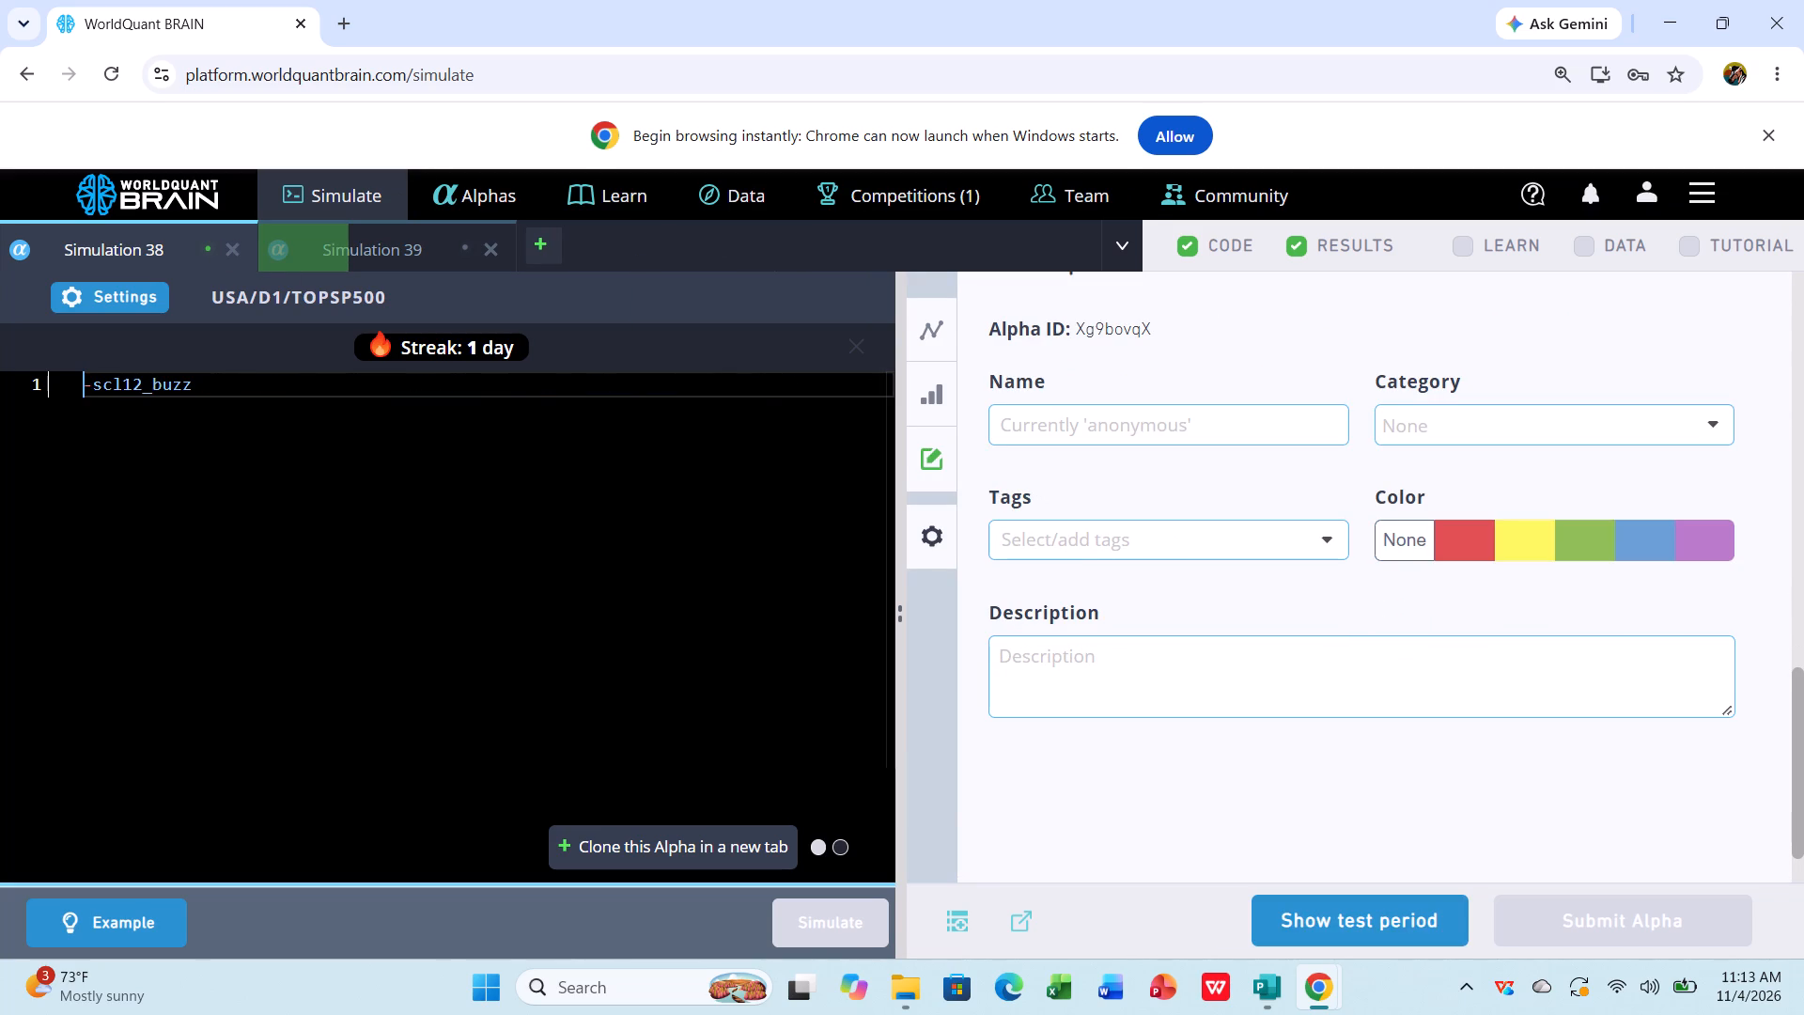
# Show Simulation 38's test period and expand the failed tests under IS Testing Status.
pyautogui.click(1323, 916)
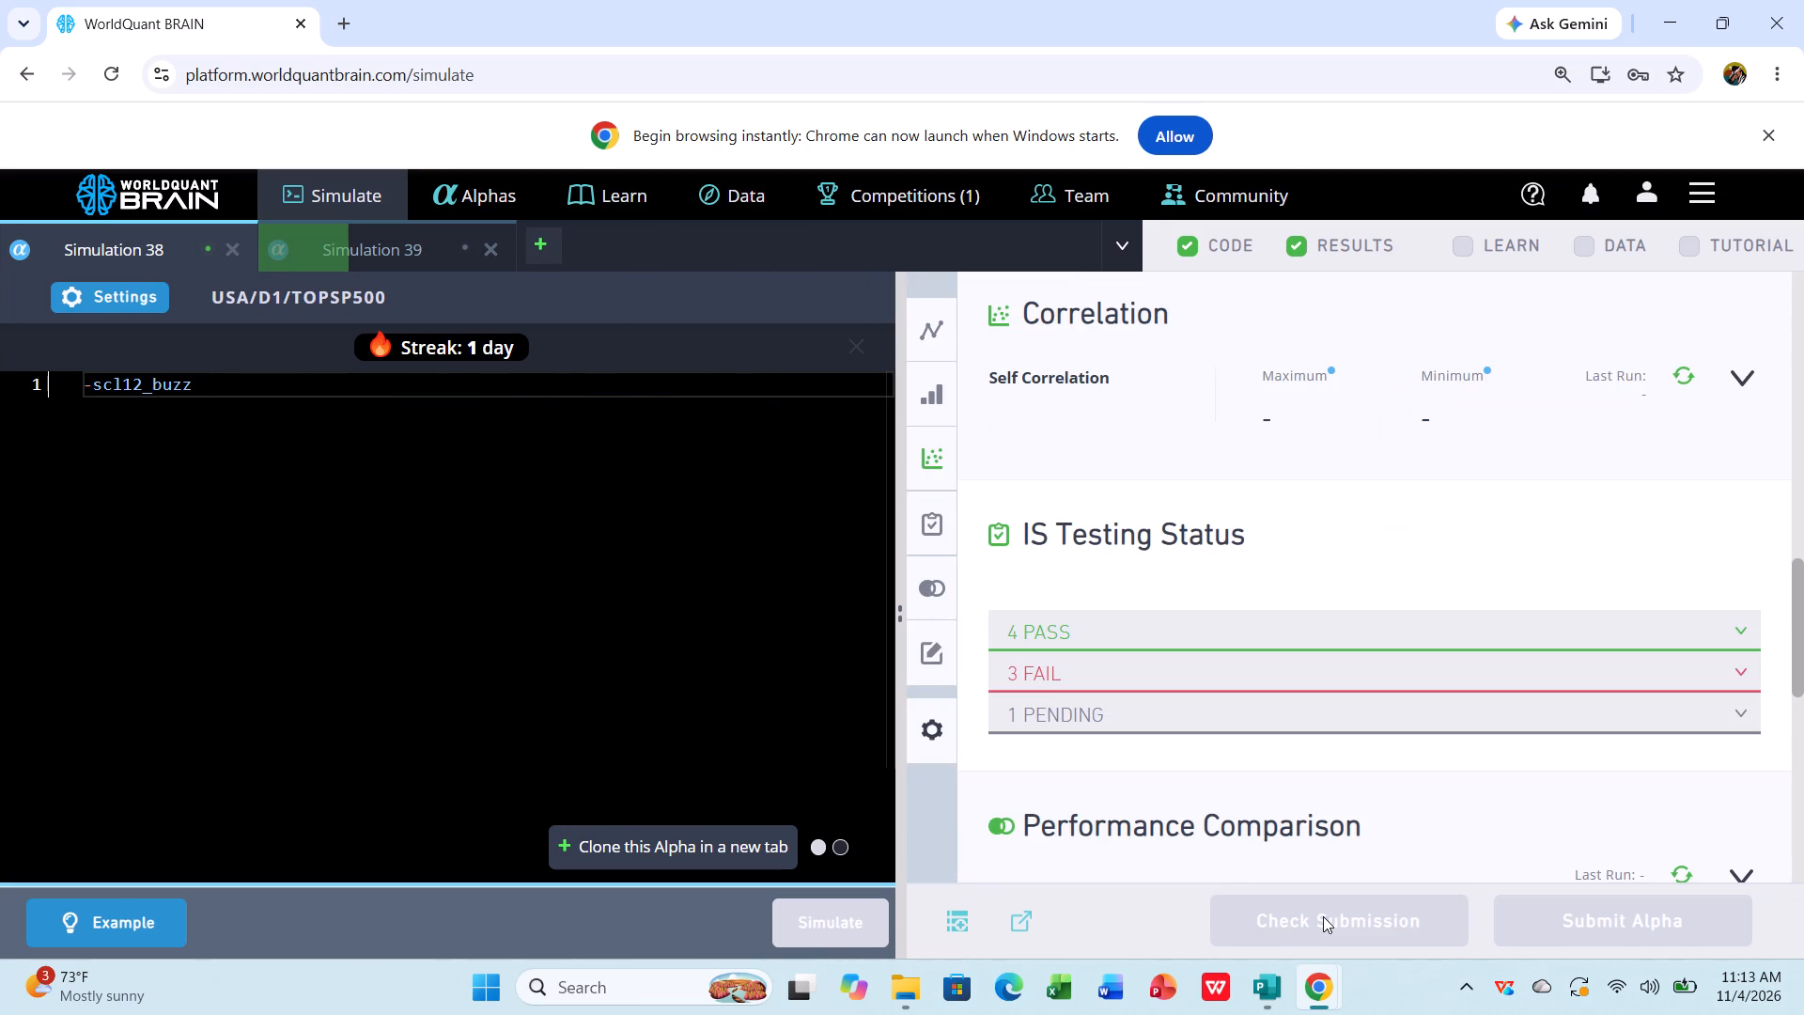
pyautogui.click(1487, 679)
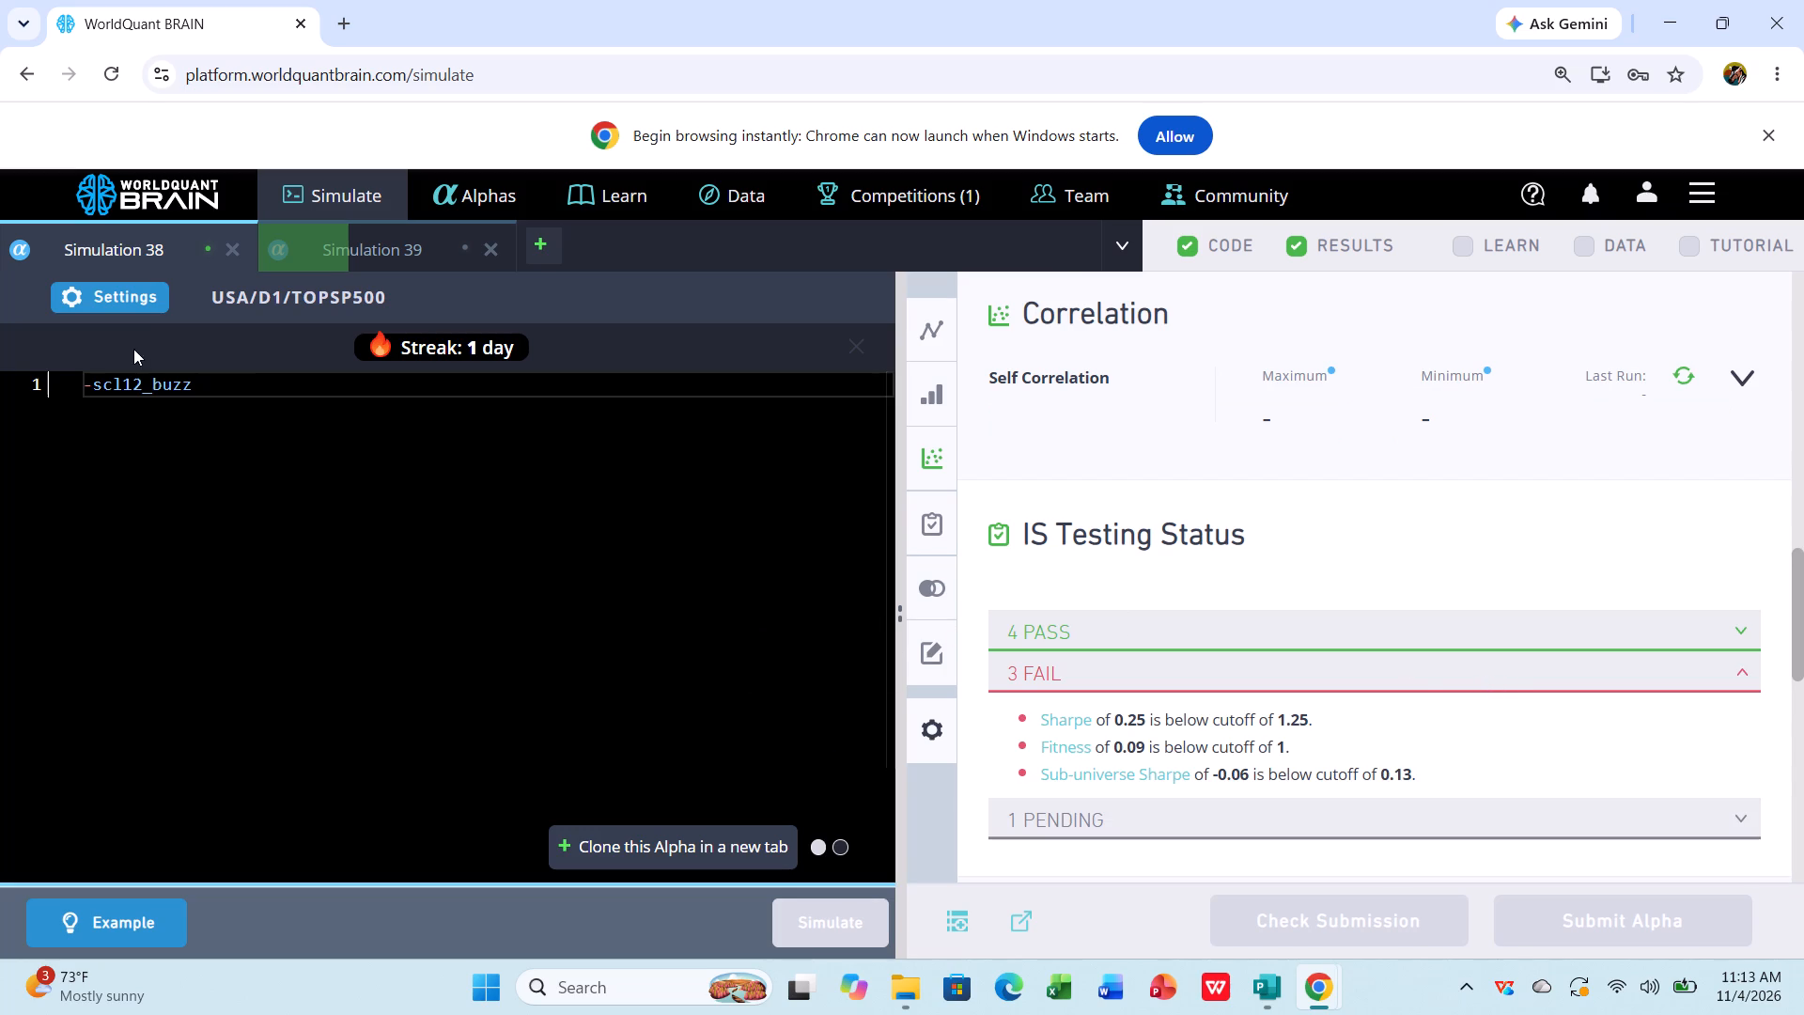
# Set Simulation 38's universe to TOP200 and neutralization to None, apply the settings, and simulate the alpha again.
pyautogui.click(115, 289)
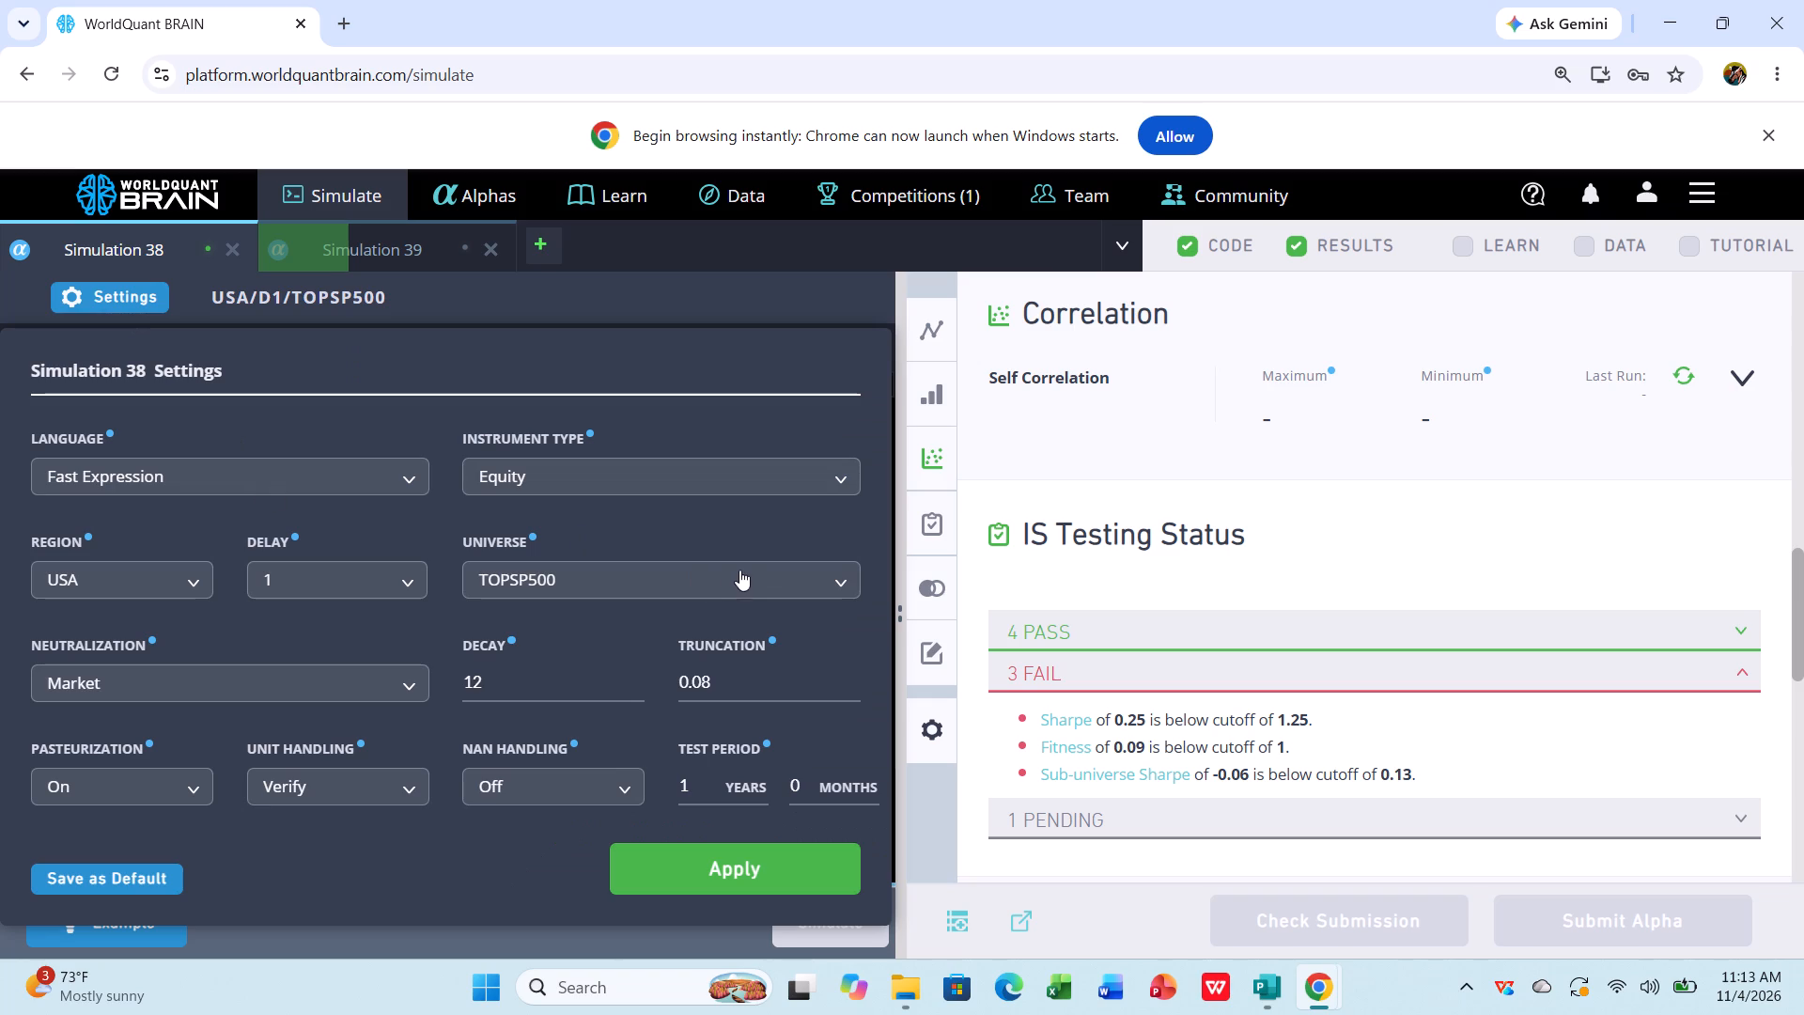
pyautogui.click(765, 576)
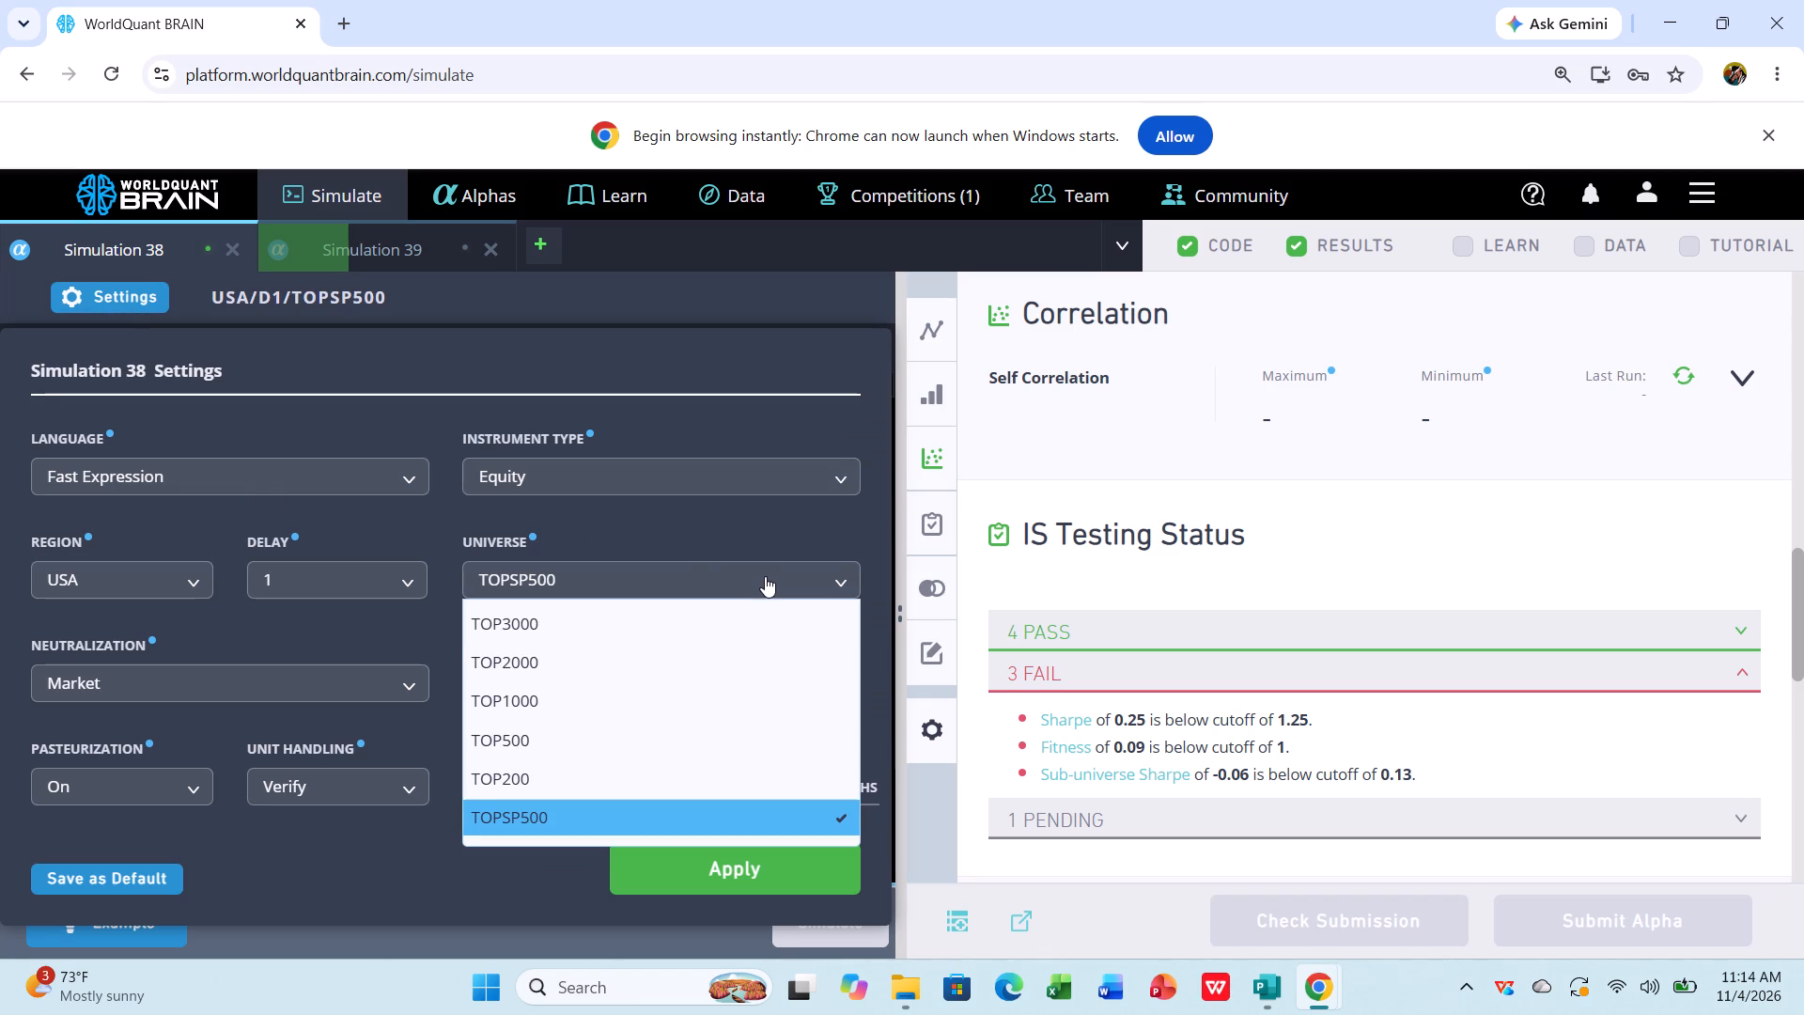
pyautogui.click(520, 761)
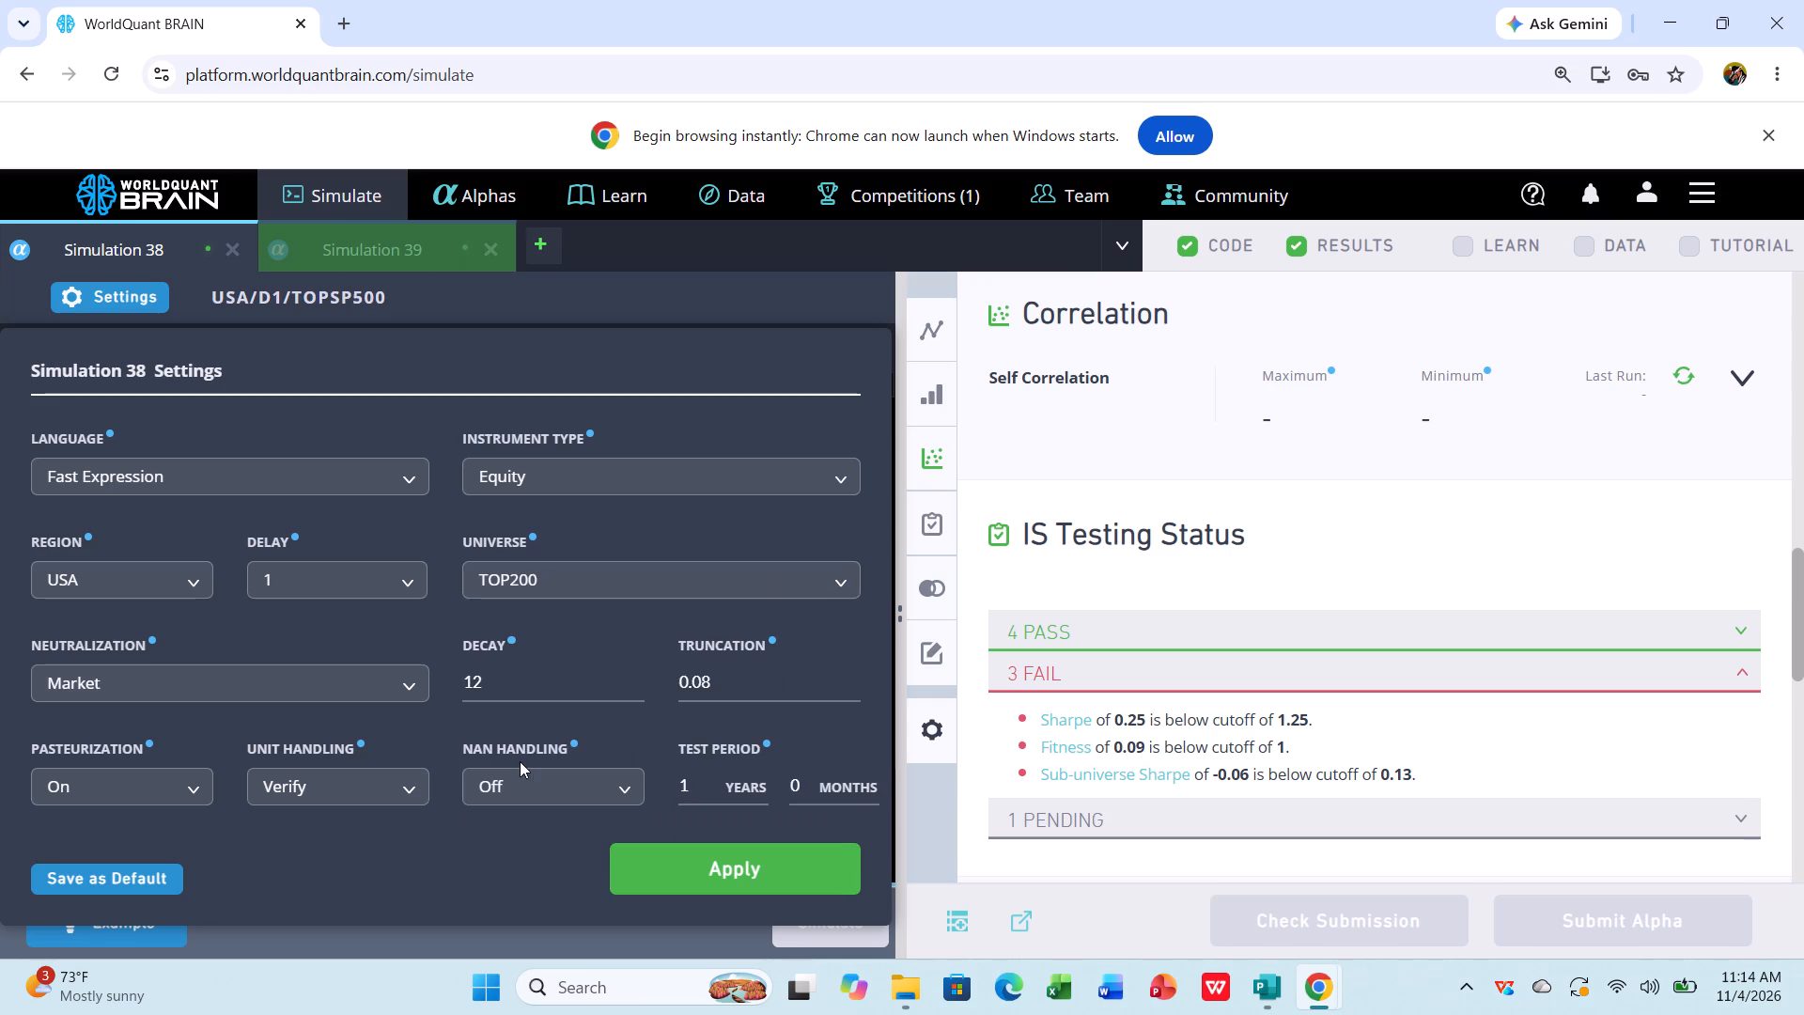
pyautogui.click(394, 679)
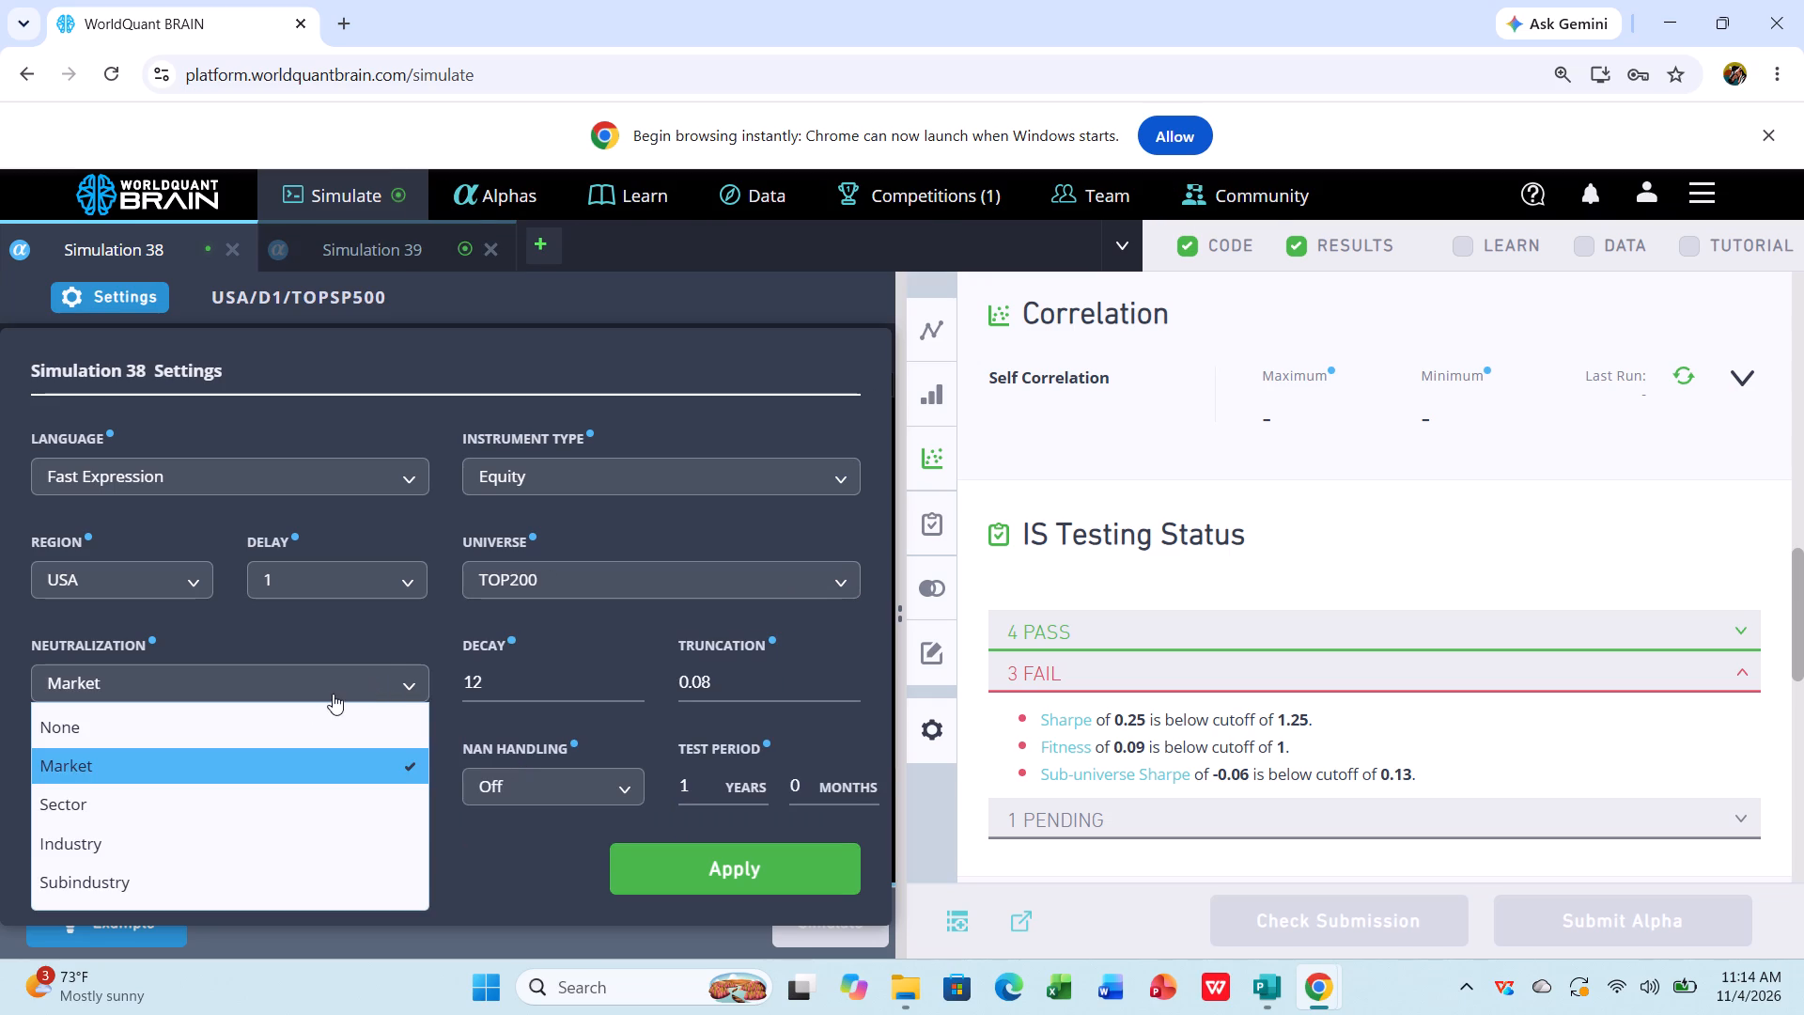
pyautogui.click(247, 738)
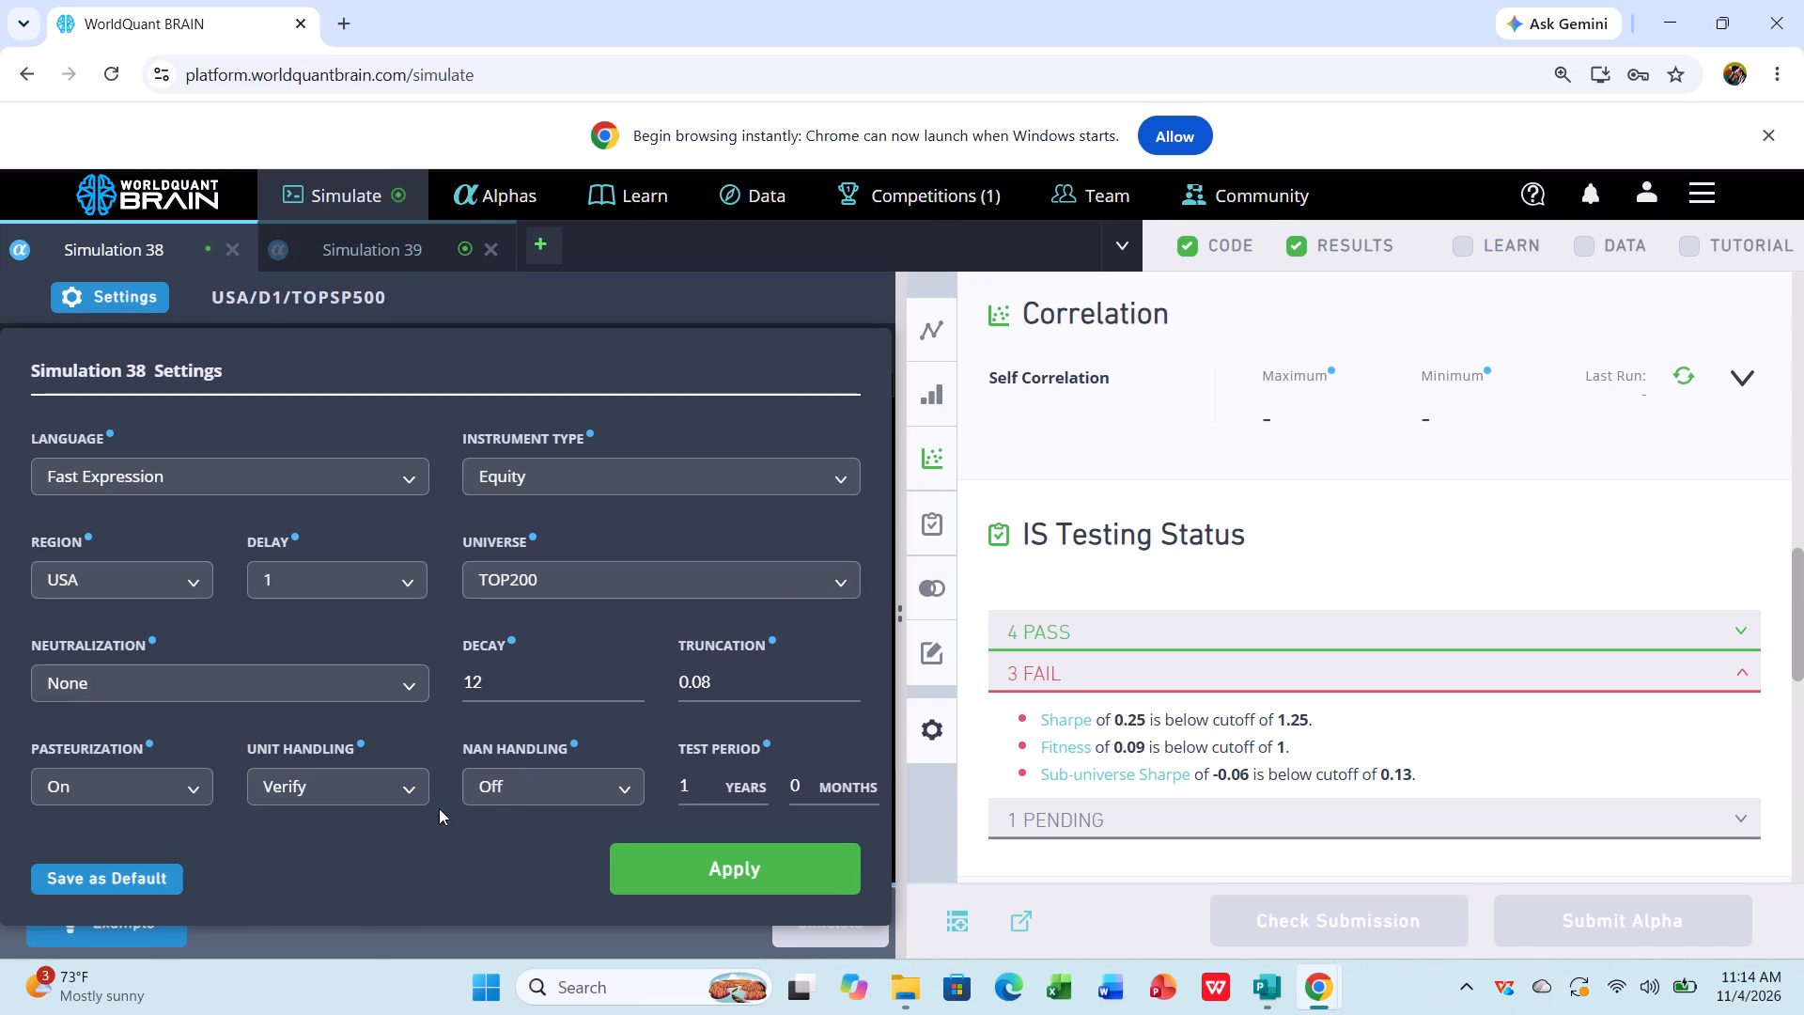
pyautogui.click(690, 862)
pyautogui.click(848, 917)
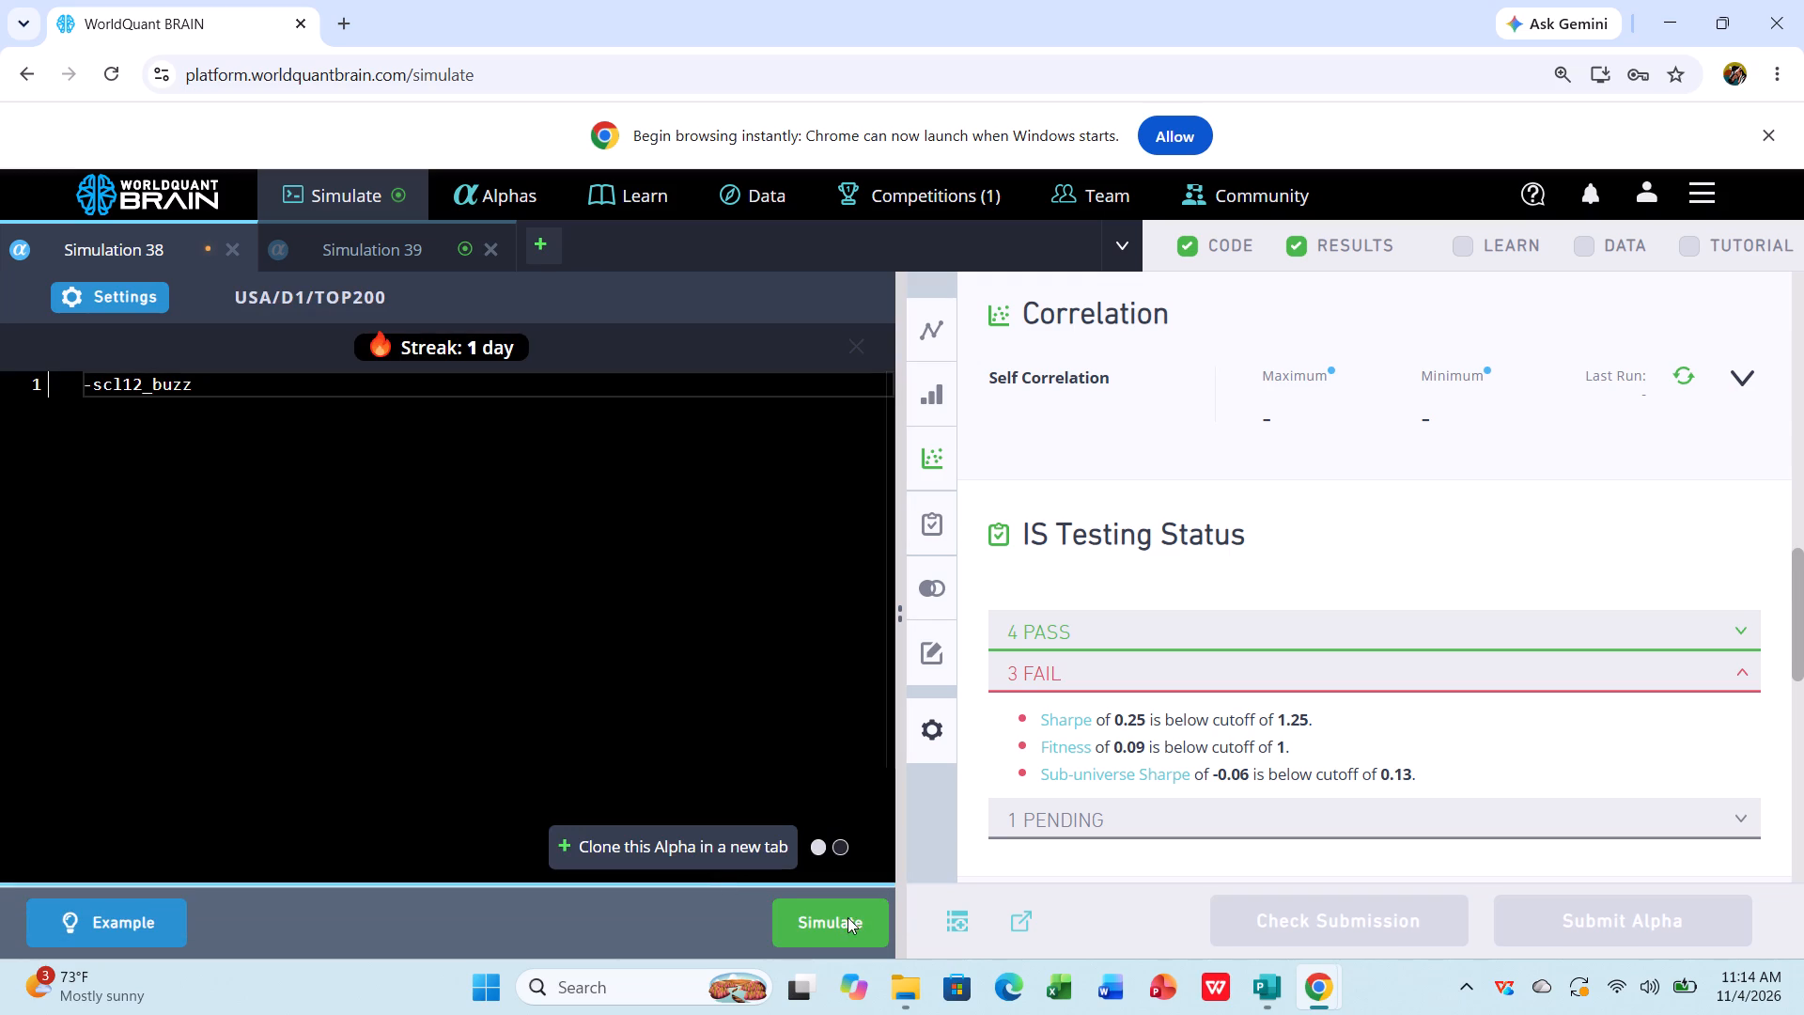
# Show Simulation 39's test period, examine its IS-period summary, and expand the failed tests under IS Testing Status.
pyautogui.click(394, 238)
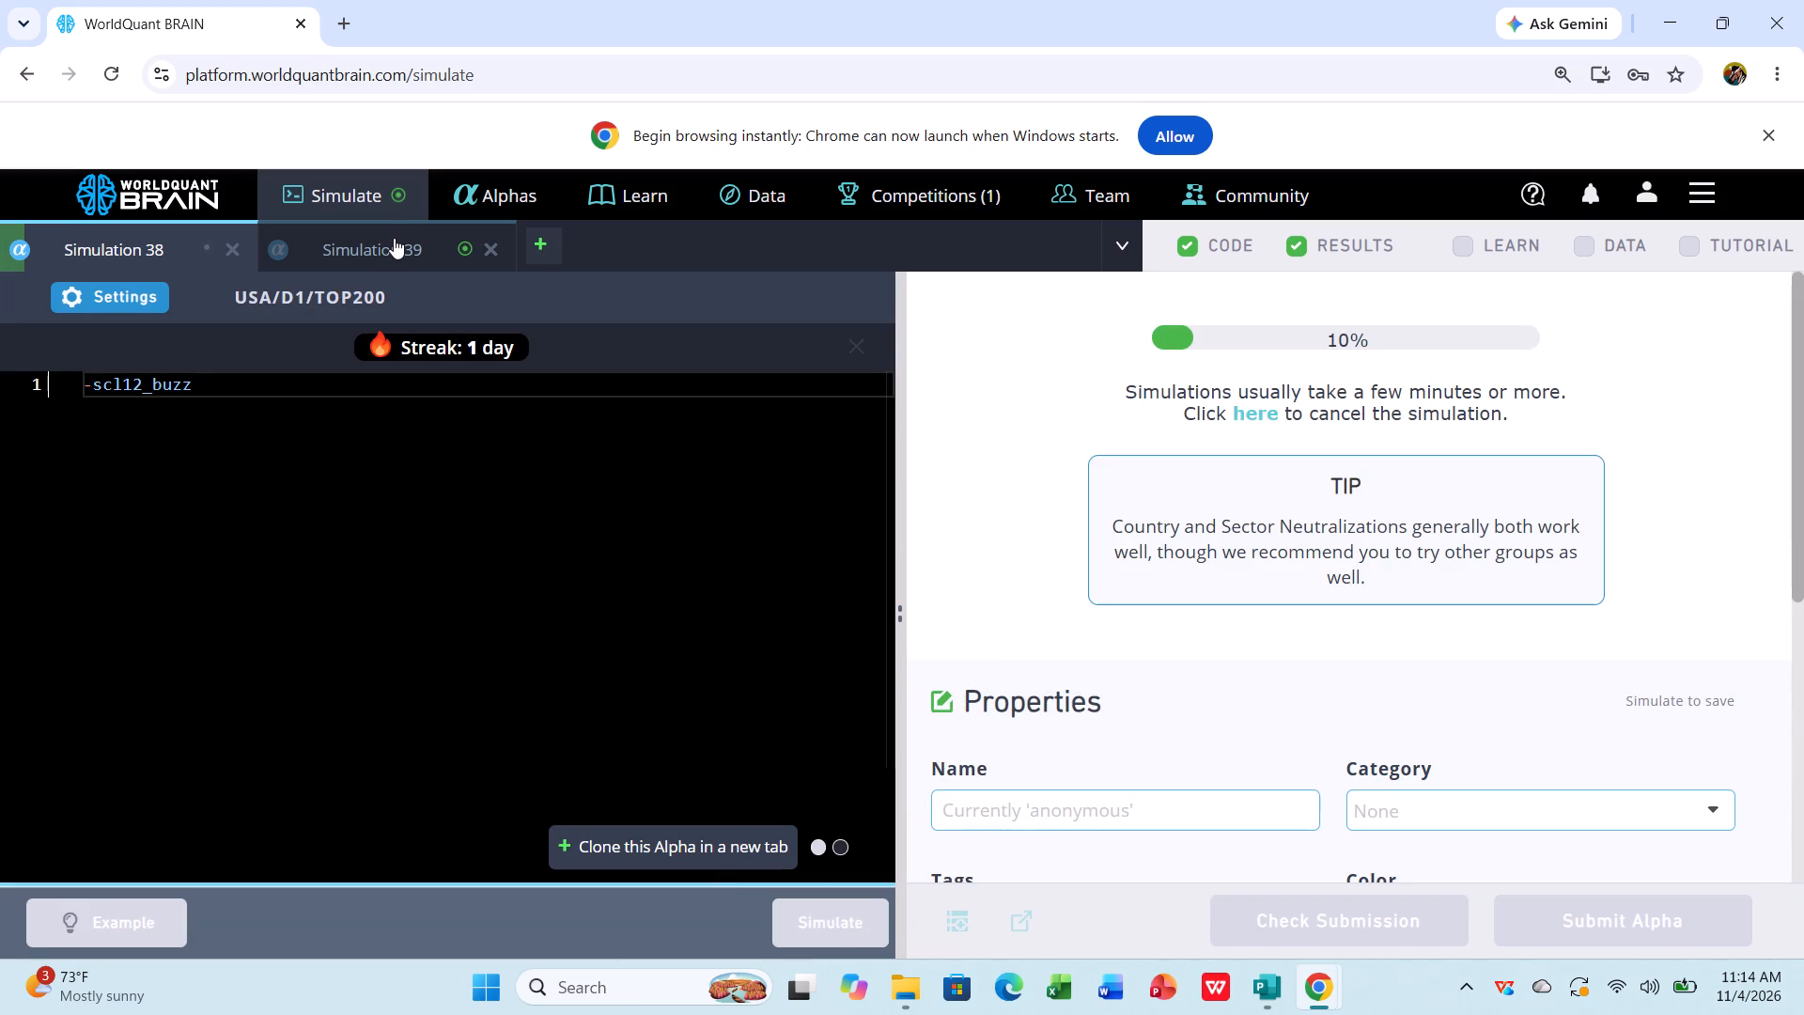
pyautogui.doubleClick(394, 238)
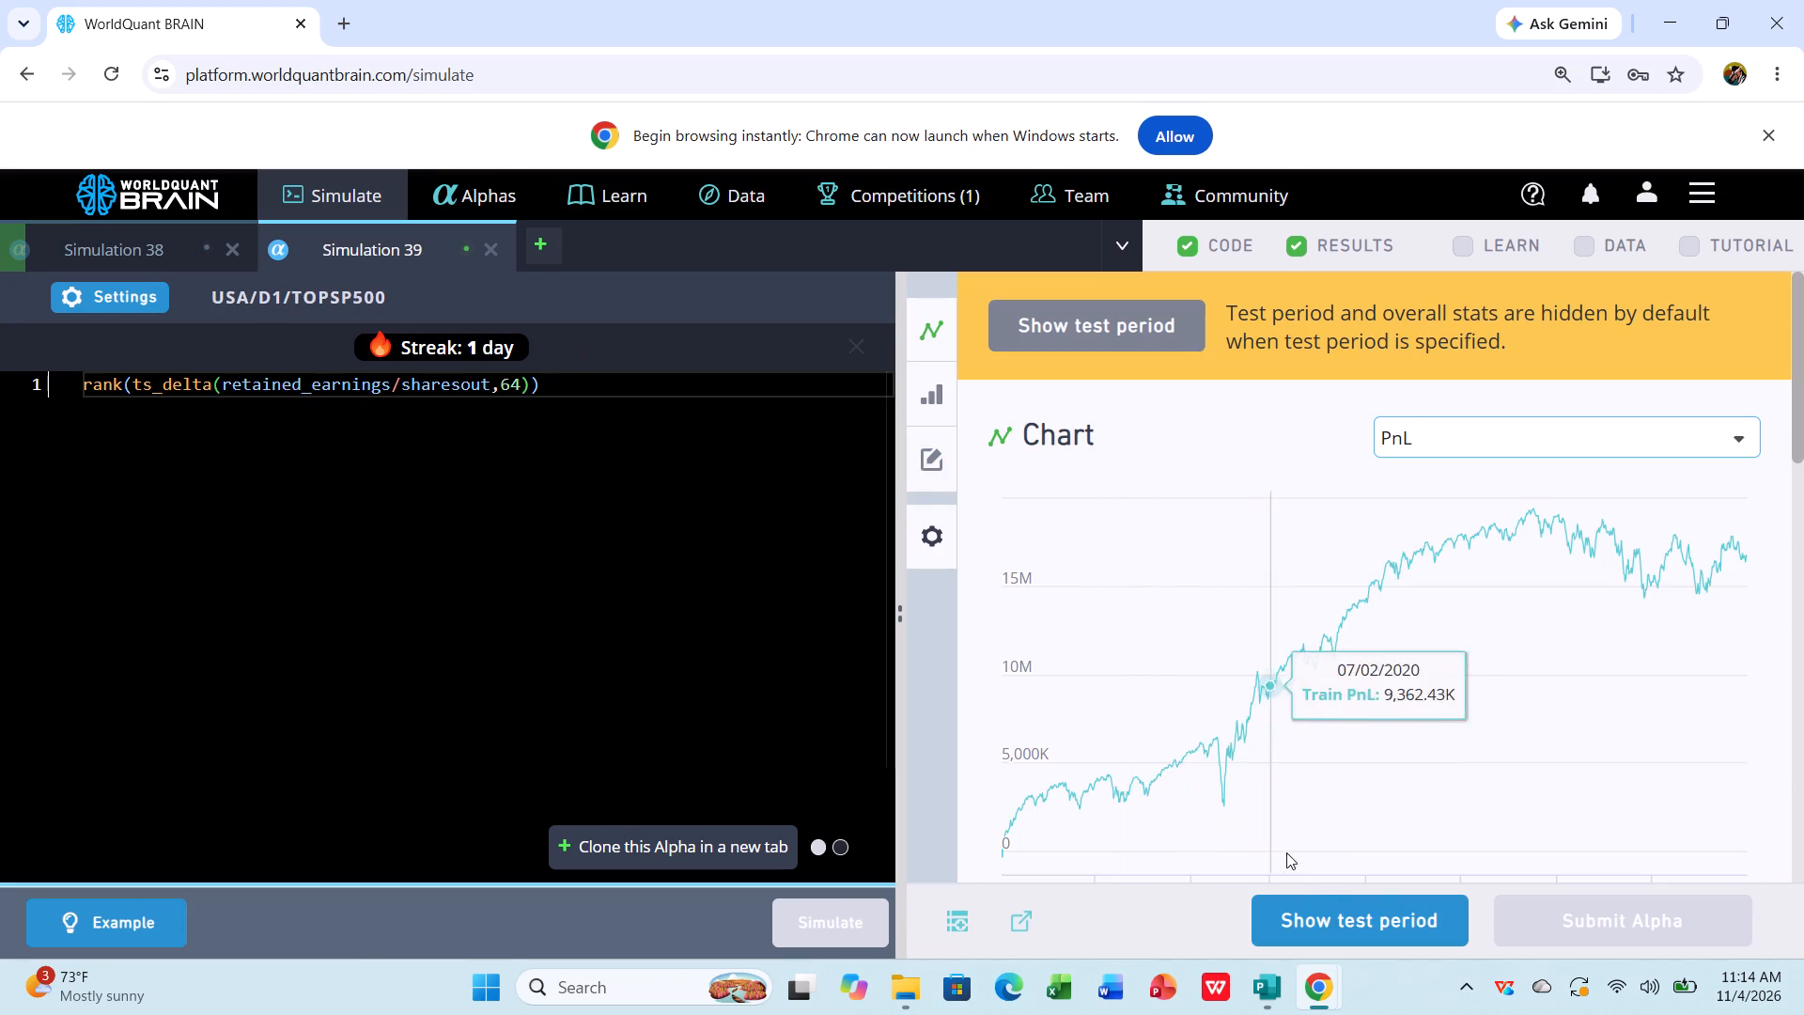
pyautogui.click(1324, 900)
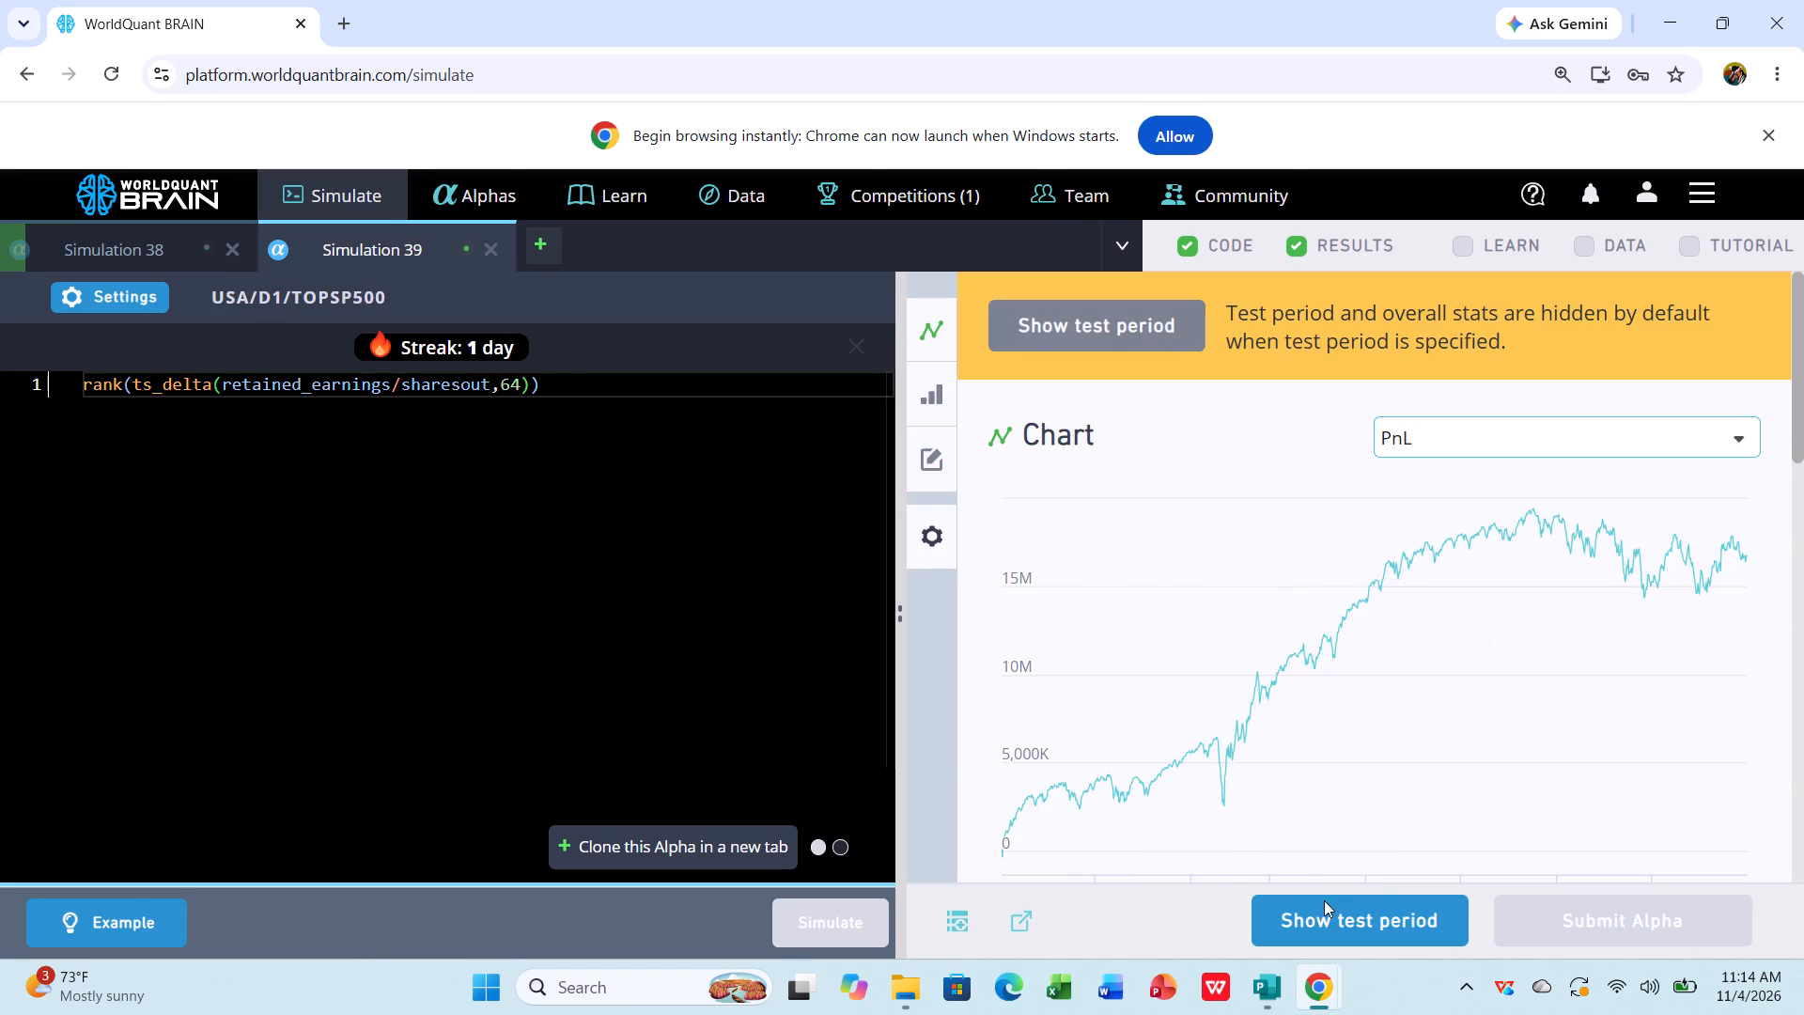
pyautogui.scroll(-4, 1374, 803)
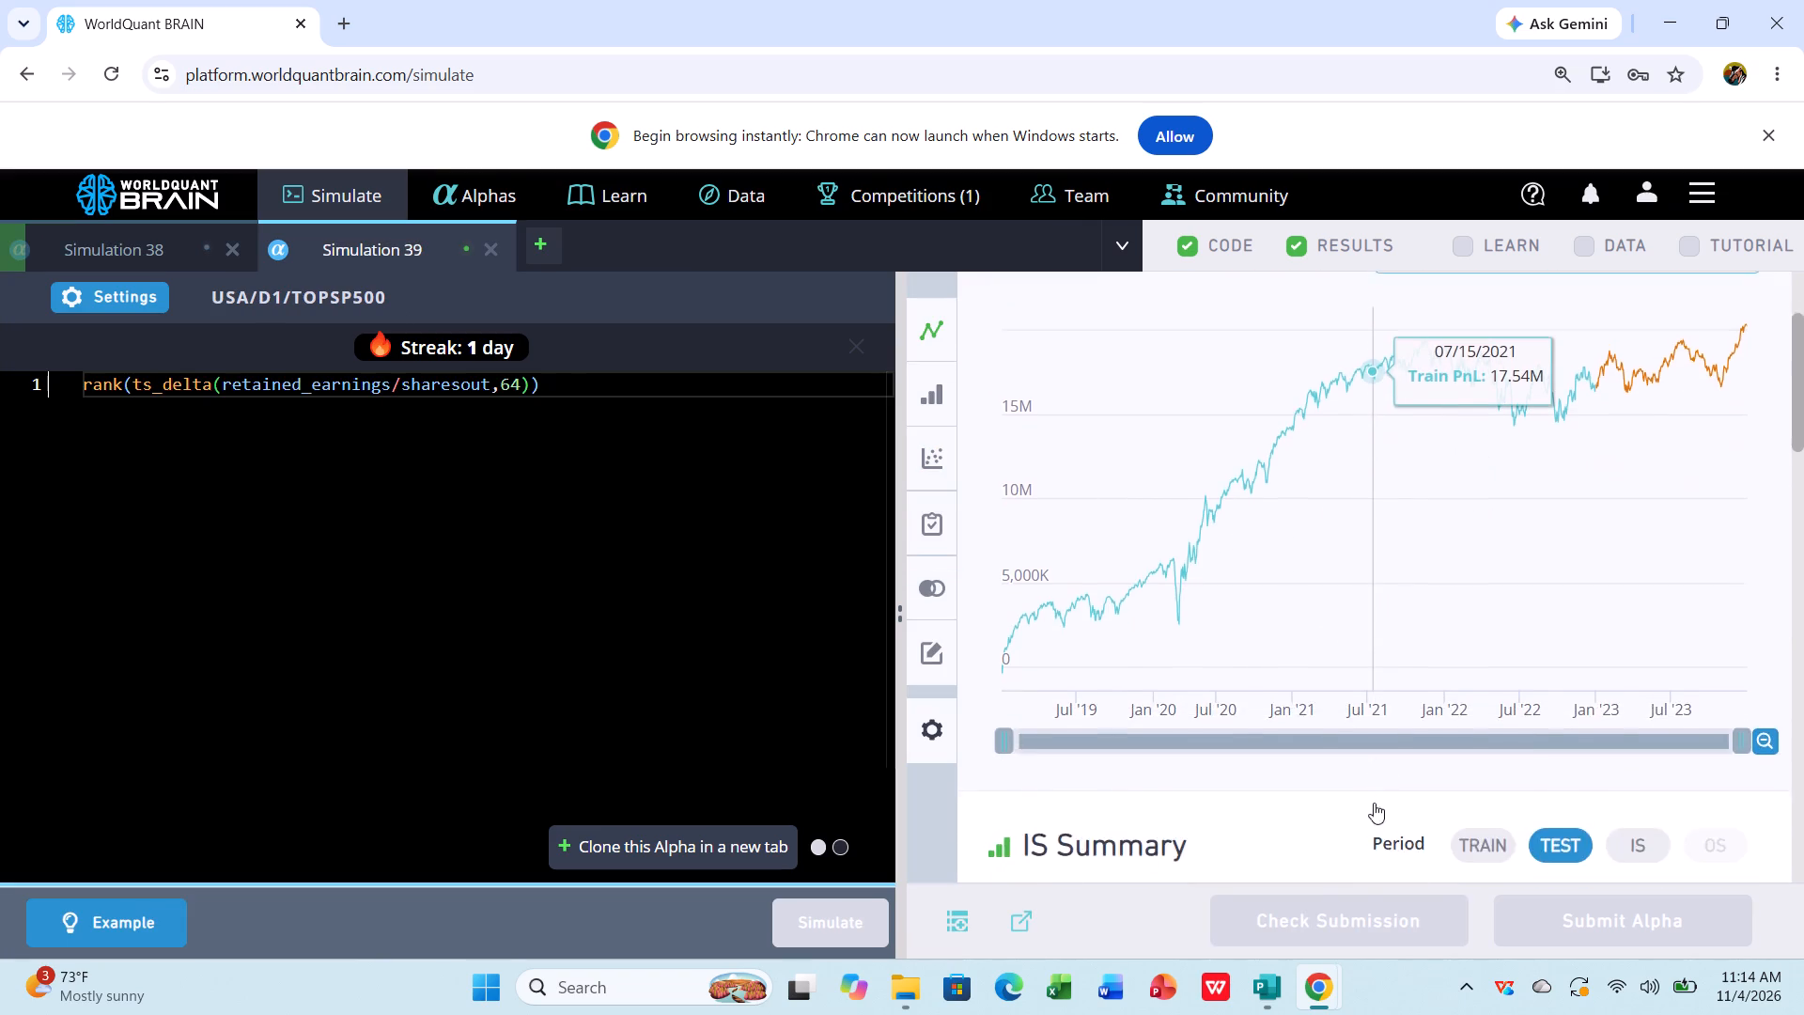
pyautogui.scroll(-1, 1374, 803)
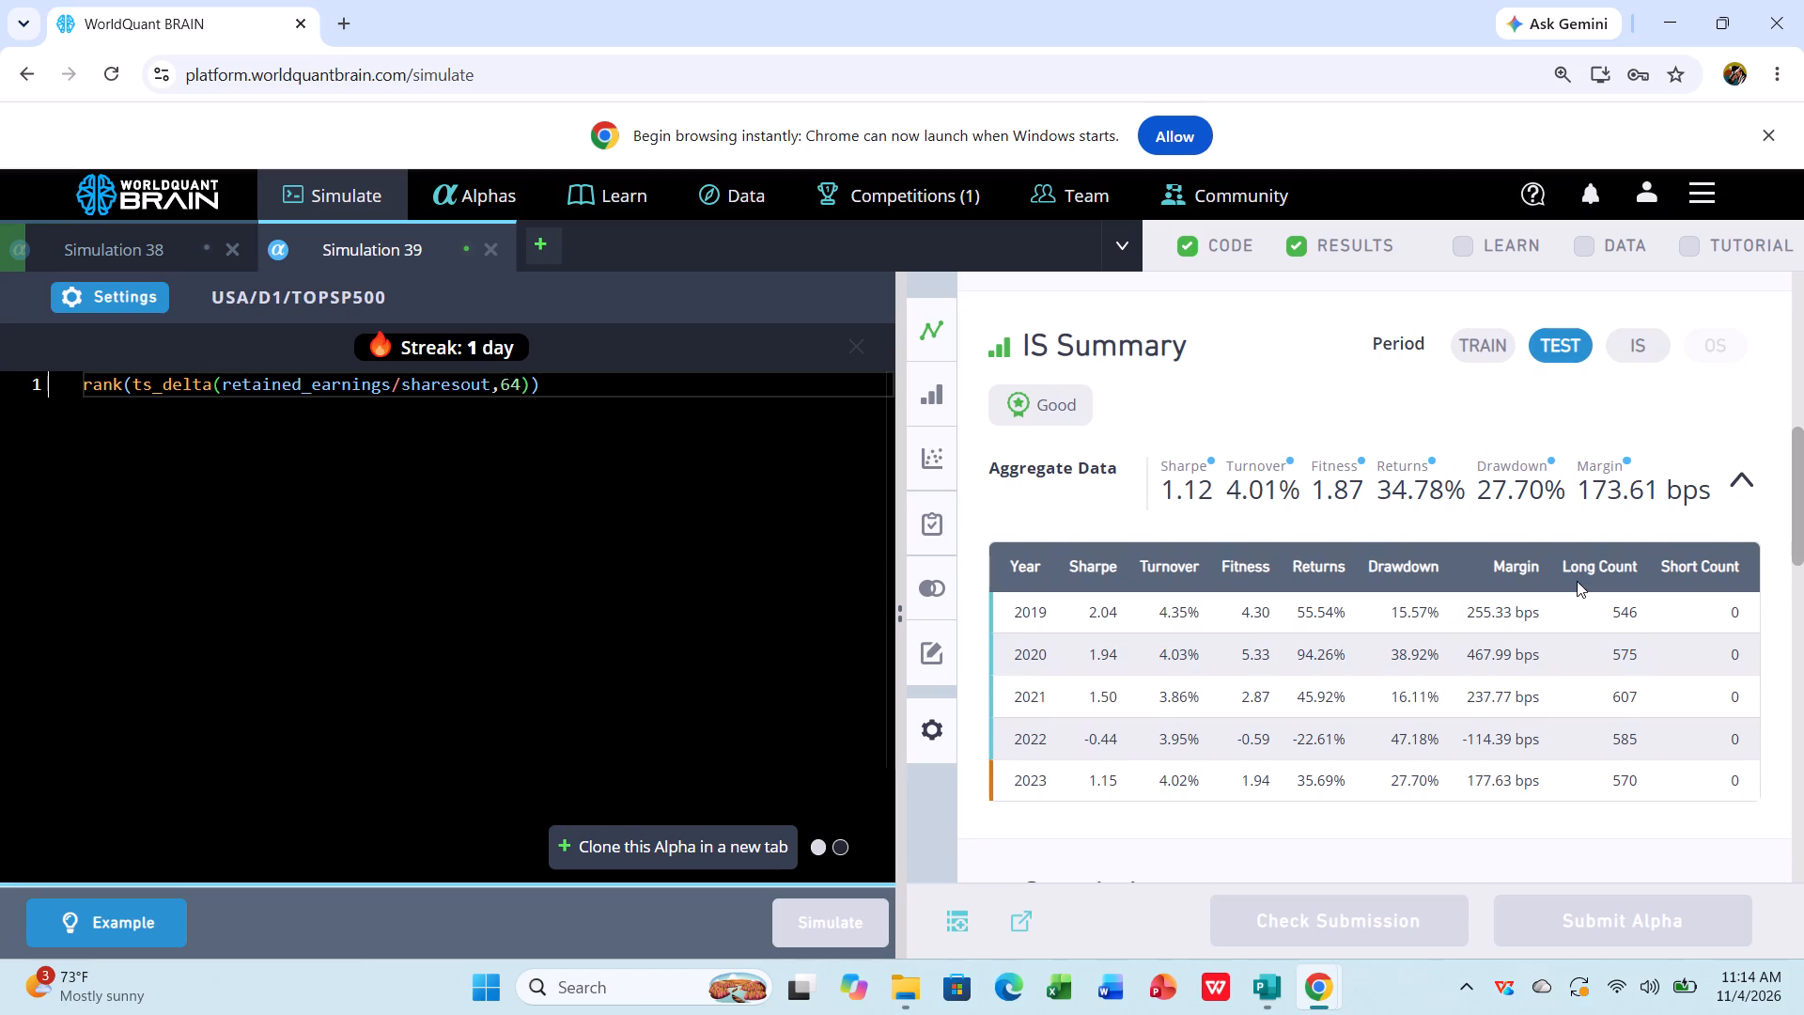
pyautogui.click(1643, 345)
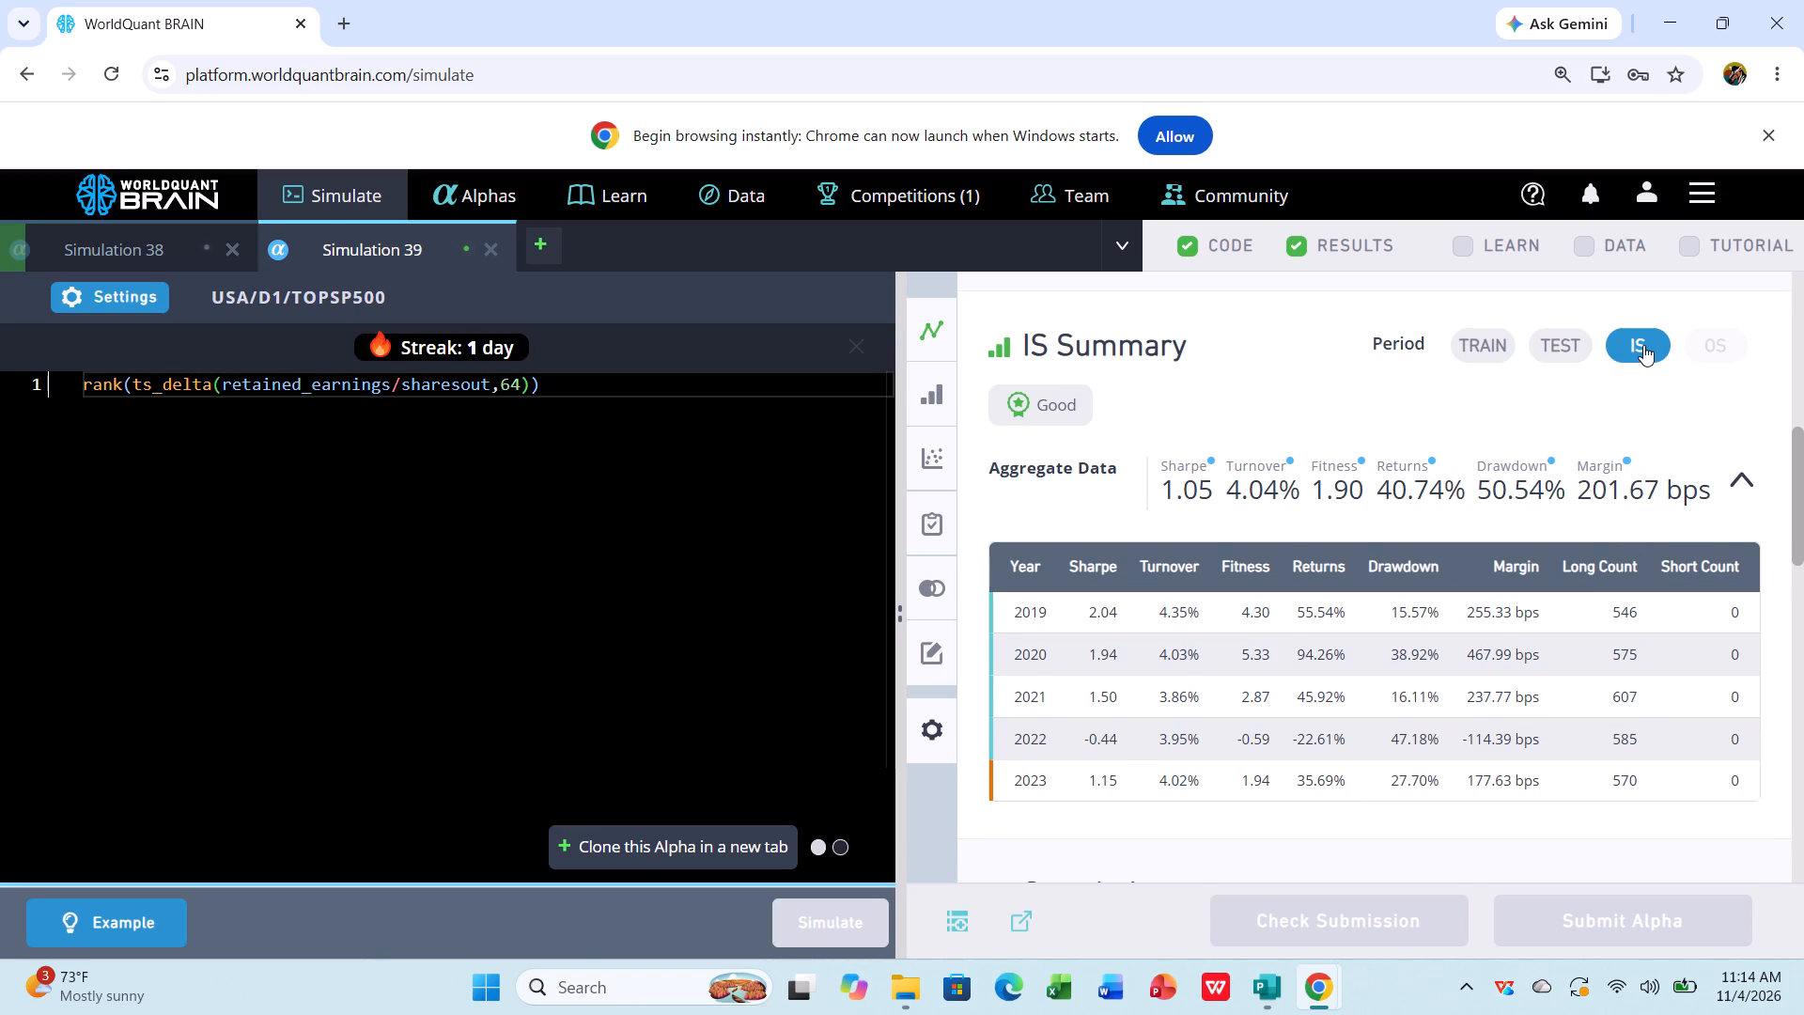
pyautogui.scroll(-3, 1643, 345)
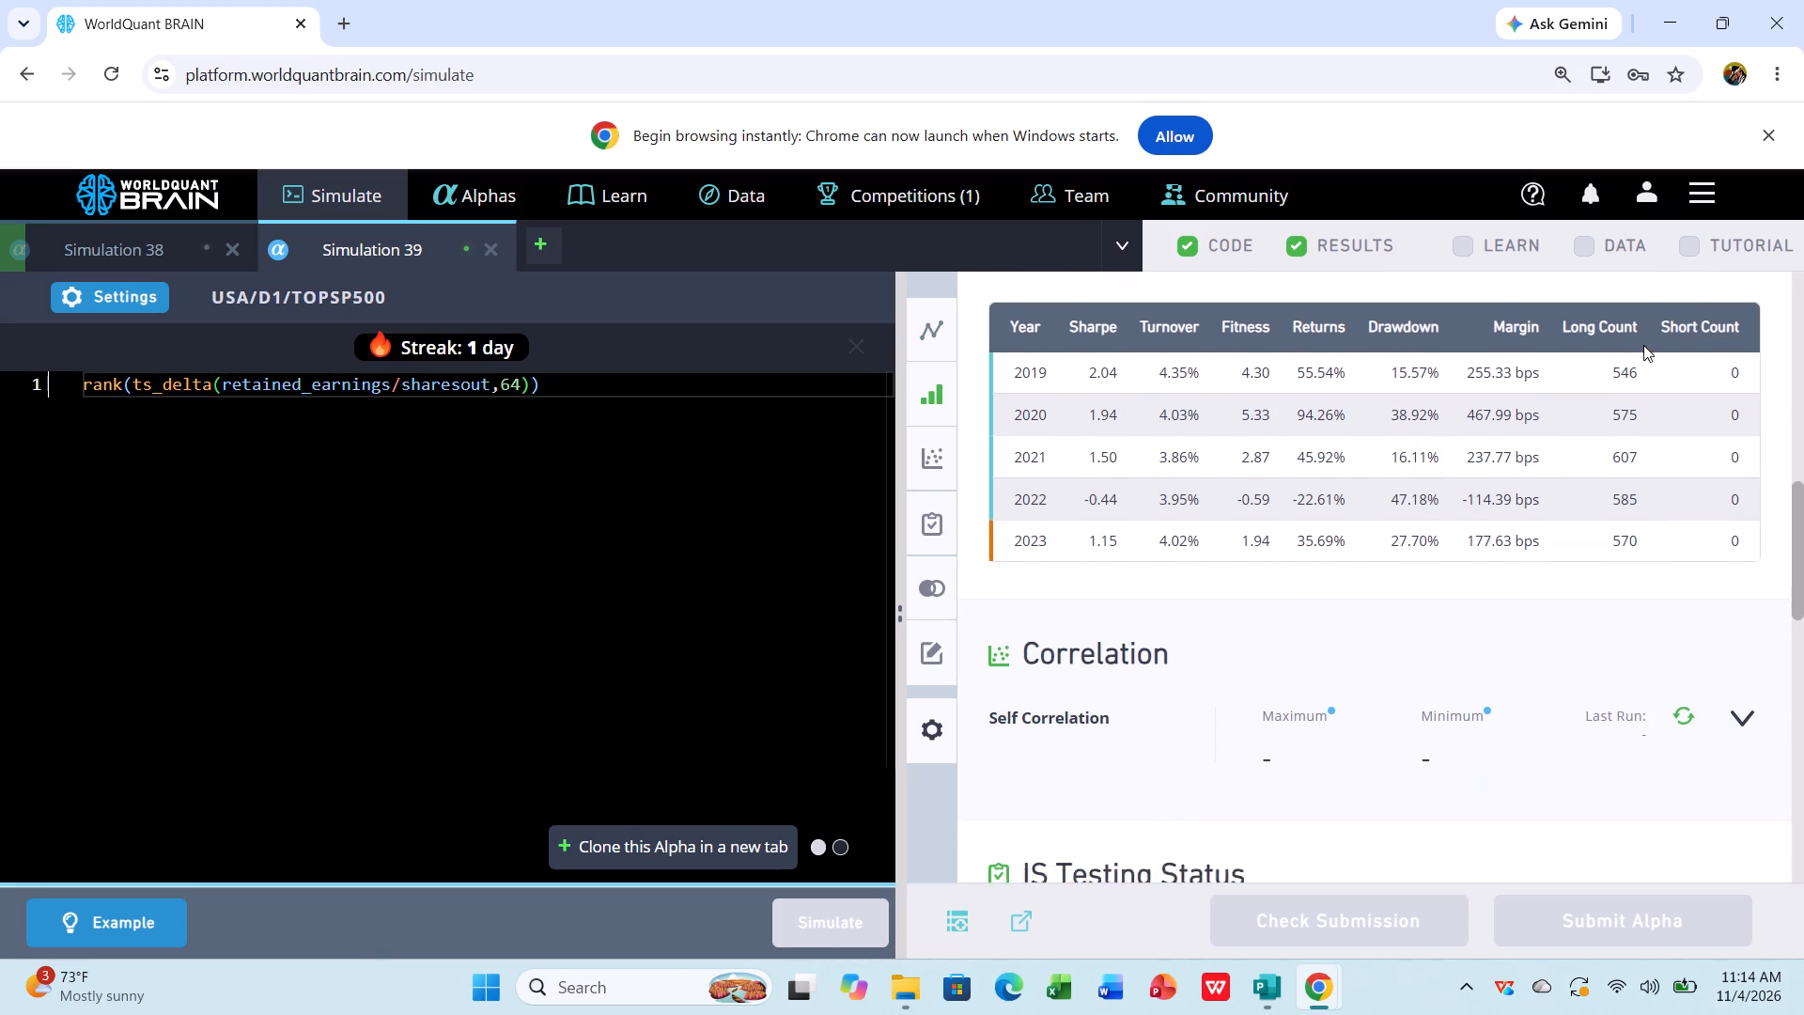
pyautogui.scroll(-1, 1643, 345)
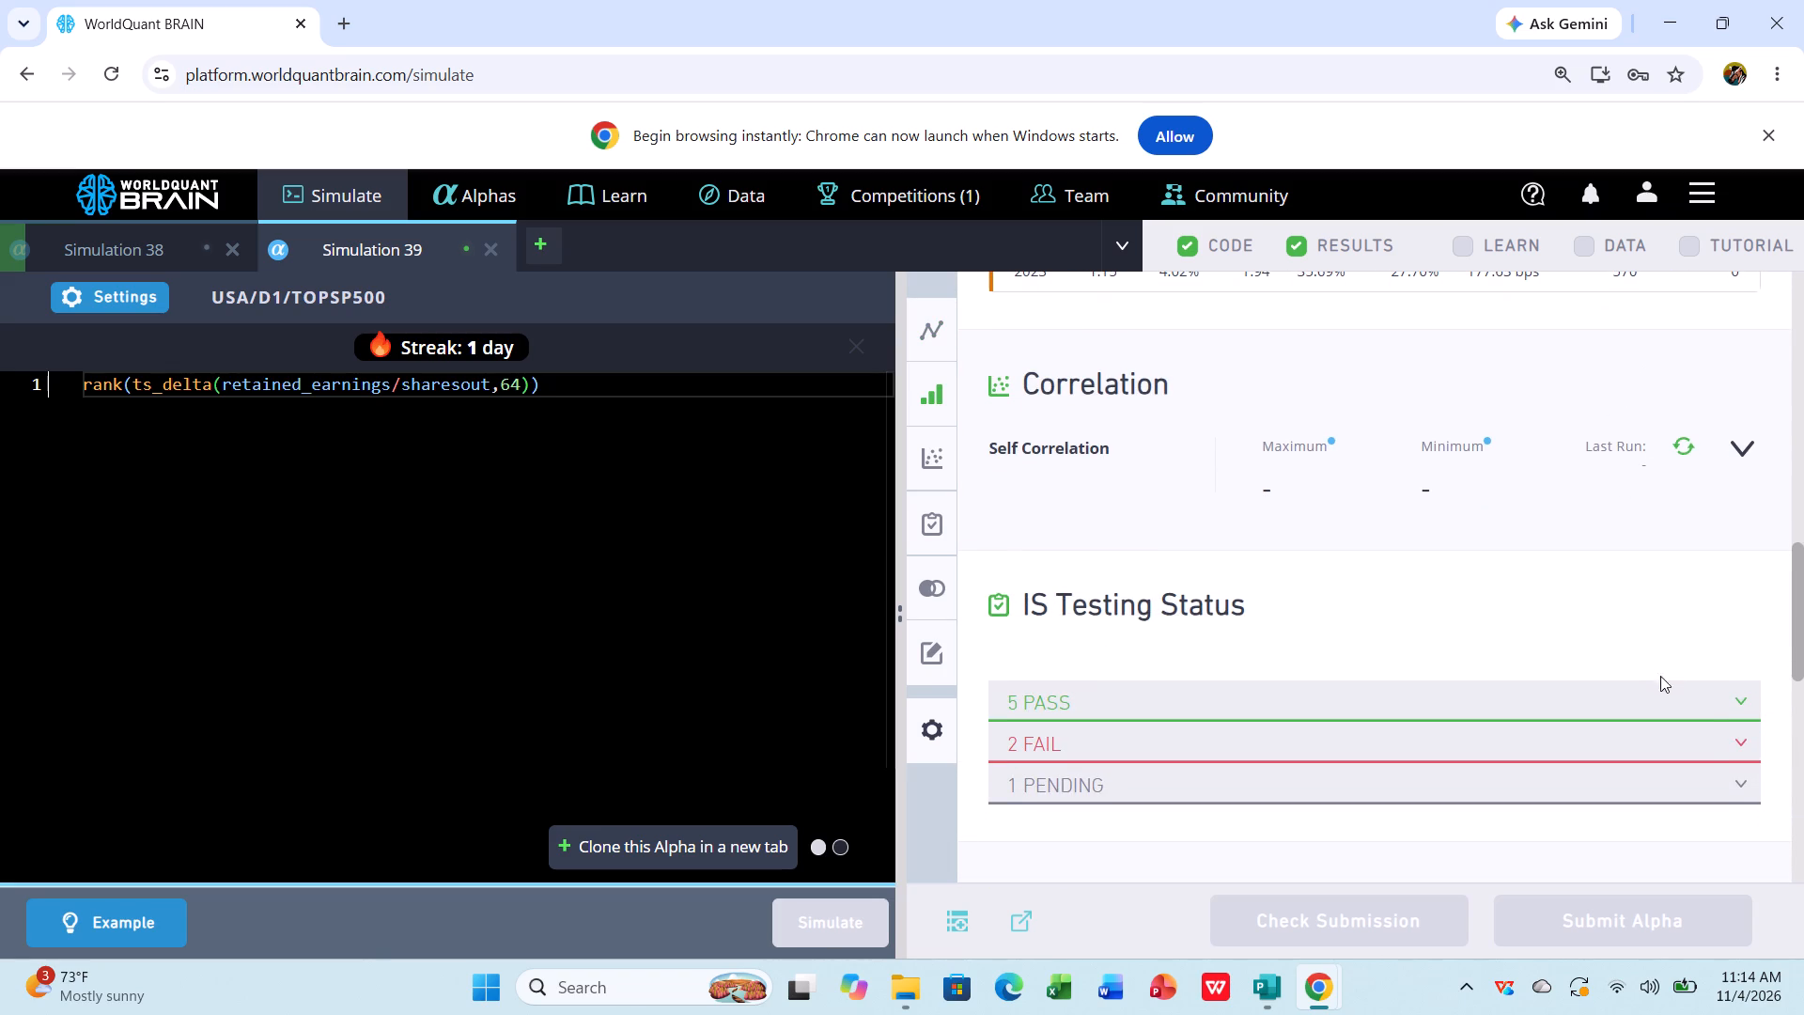
pyautogui.click(1704, 741)
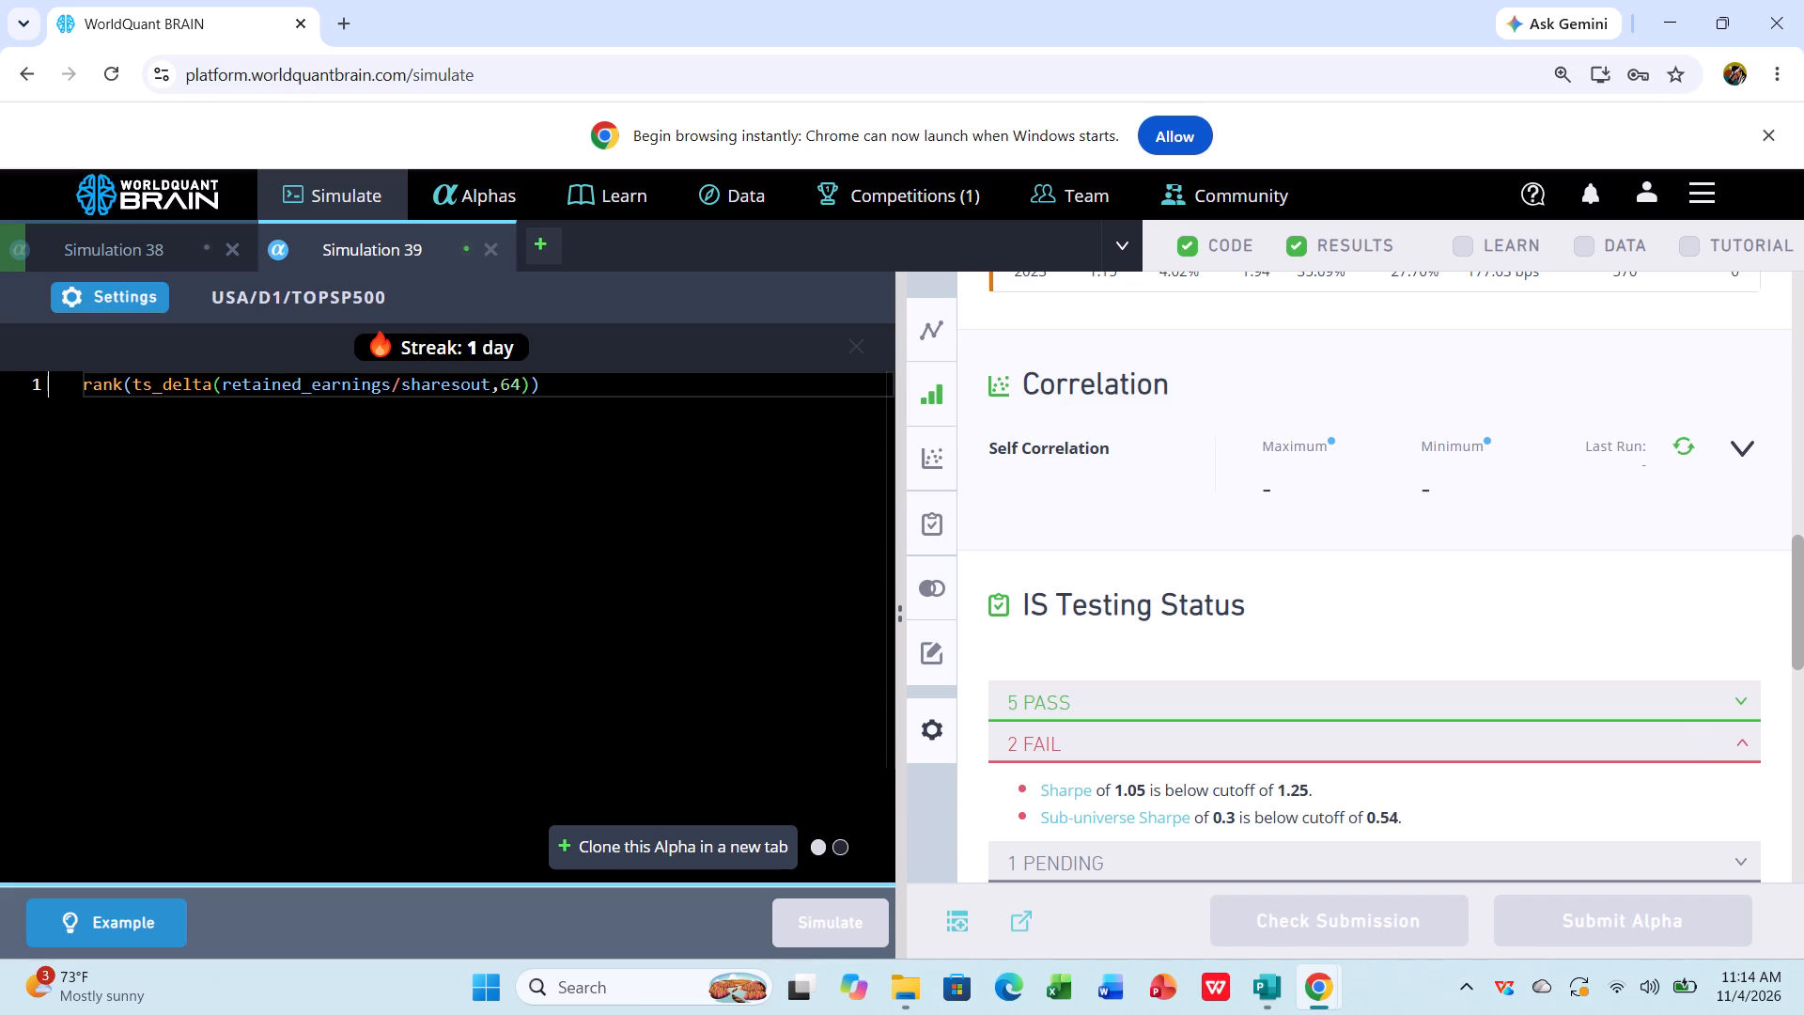
# Set Simulation 39's universe to TOP200 and neutralization to Industry, apply the settings, and simulate the alpha again.
pyautogui.click(136, 296)
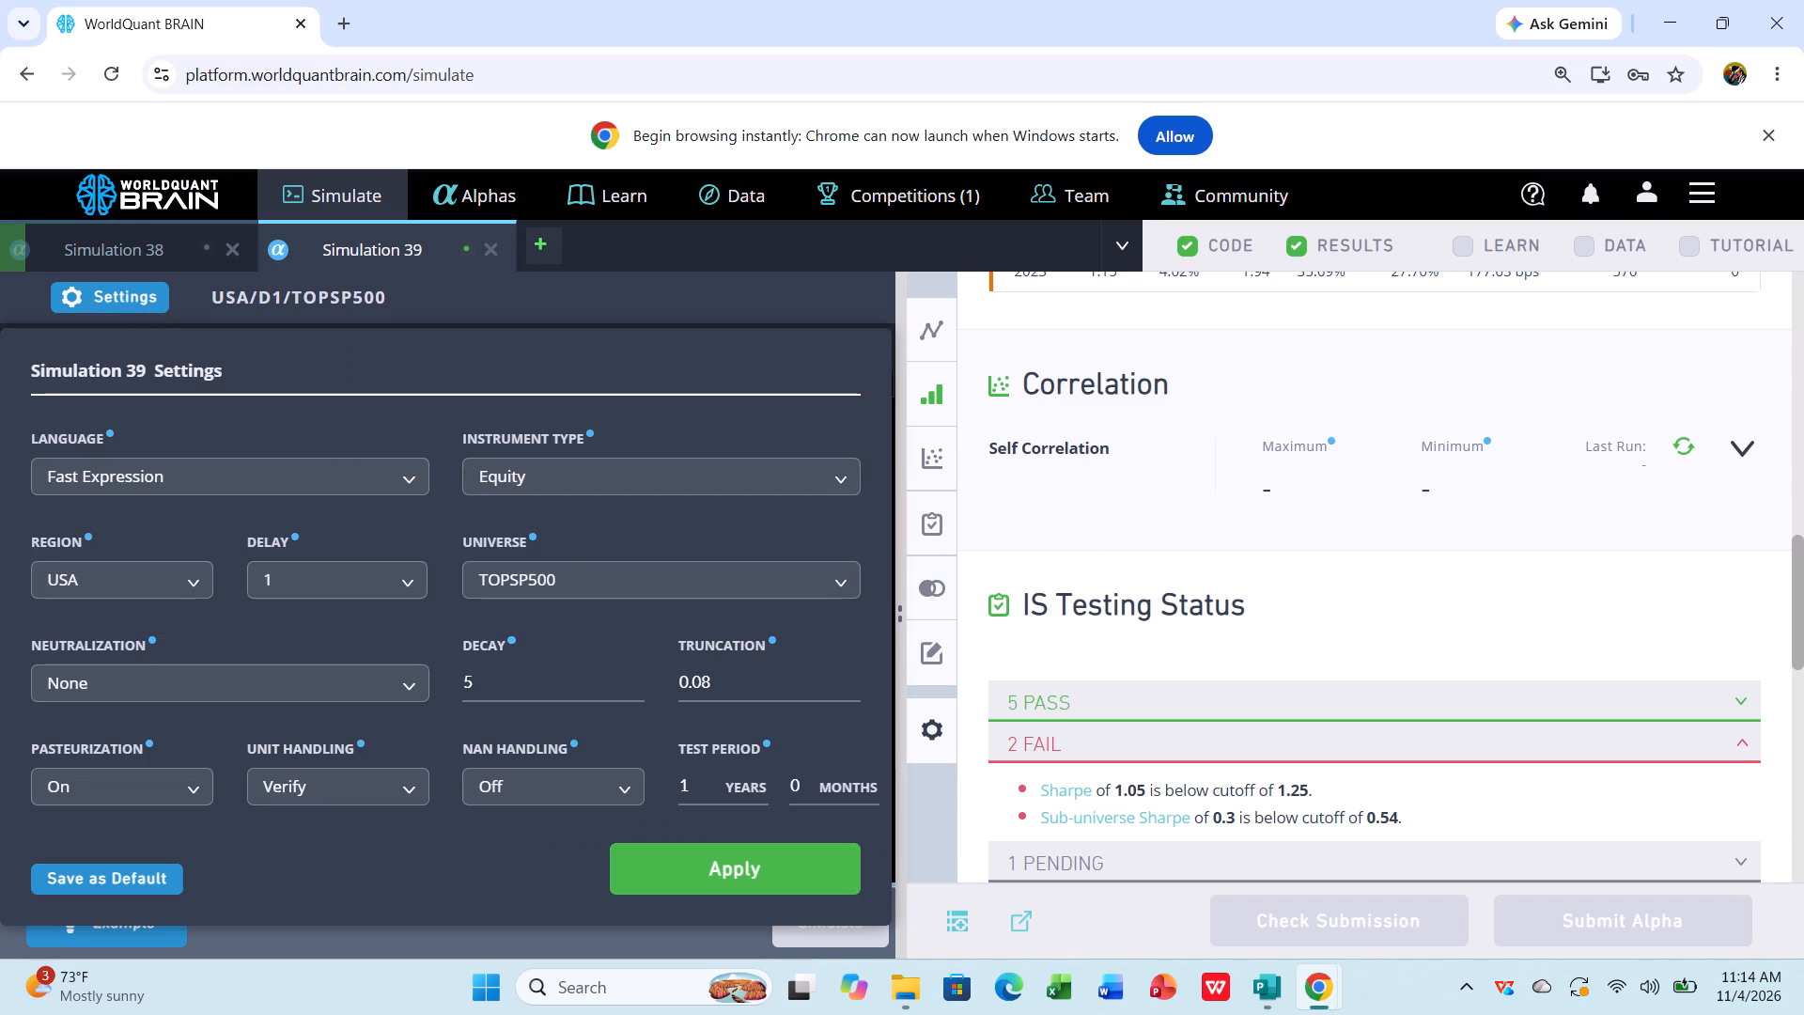
pyautogui.click(760, 577)
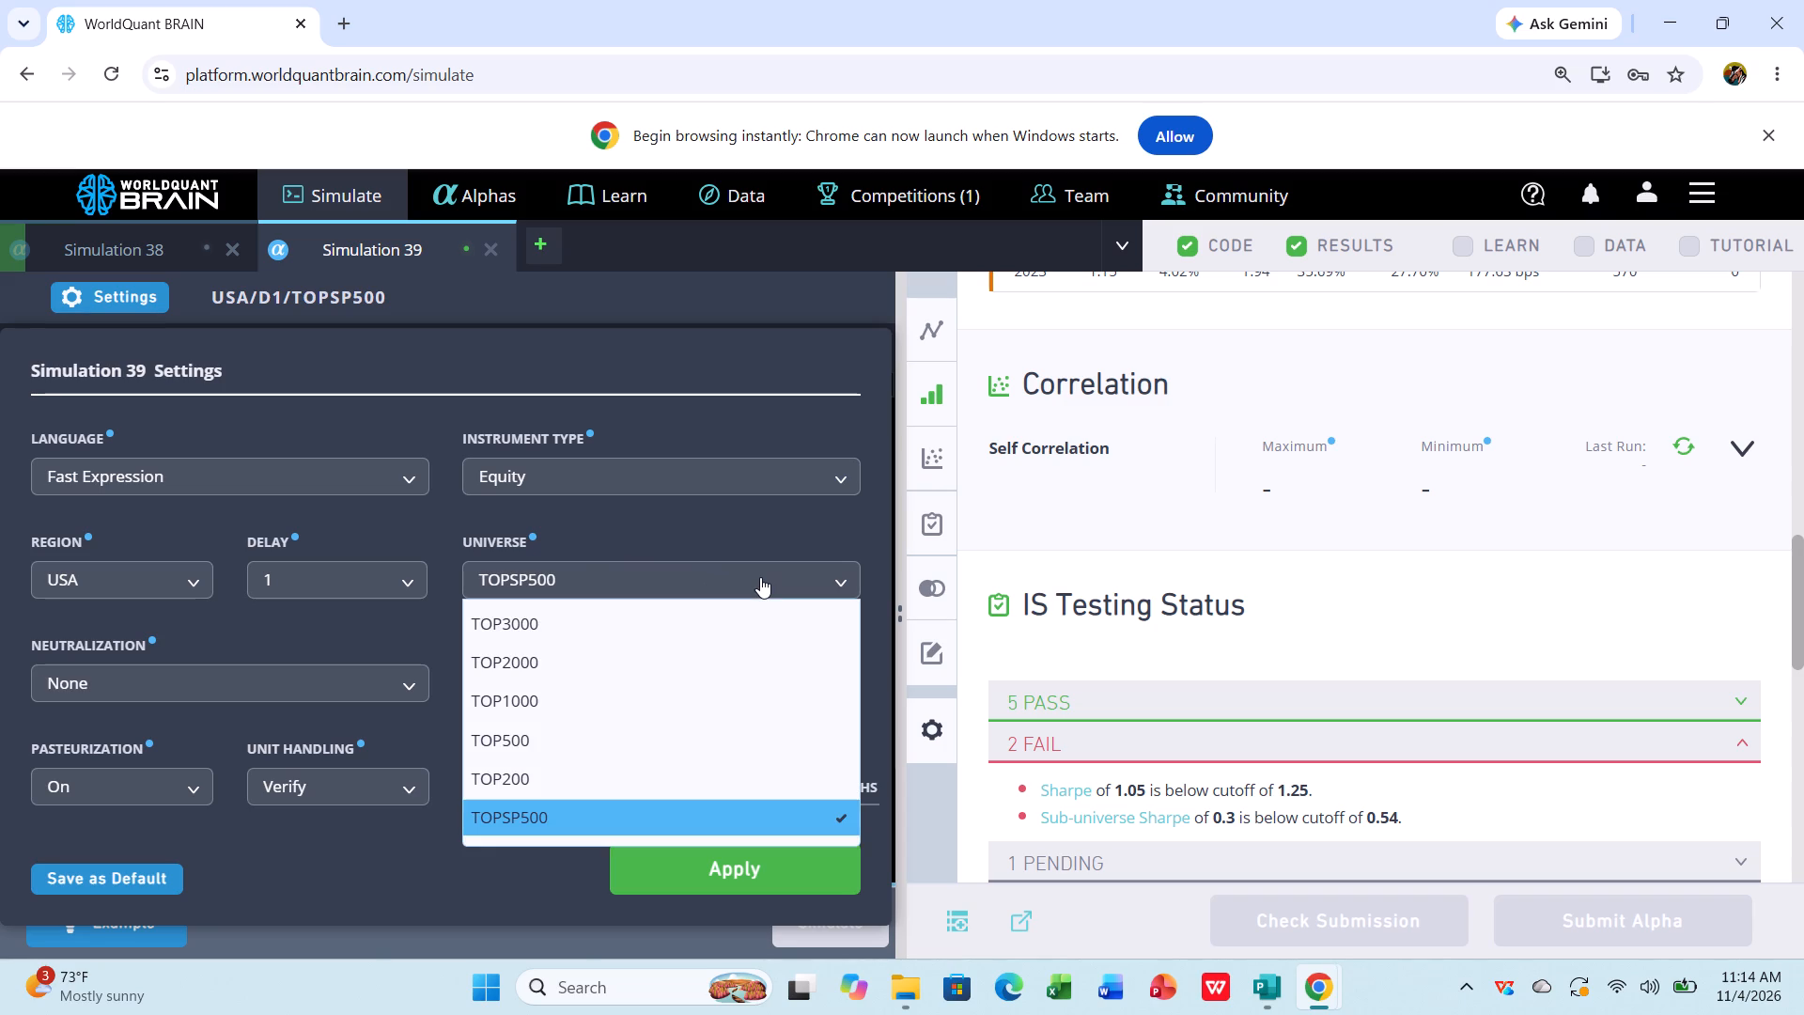
pyautogui.click(629, 773)
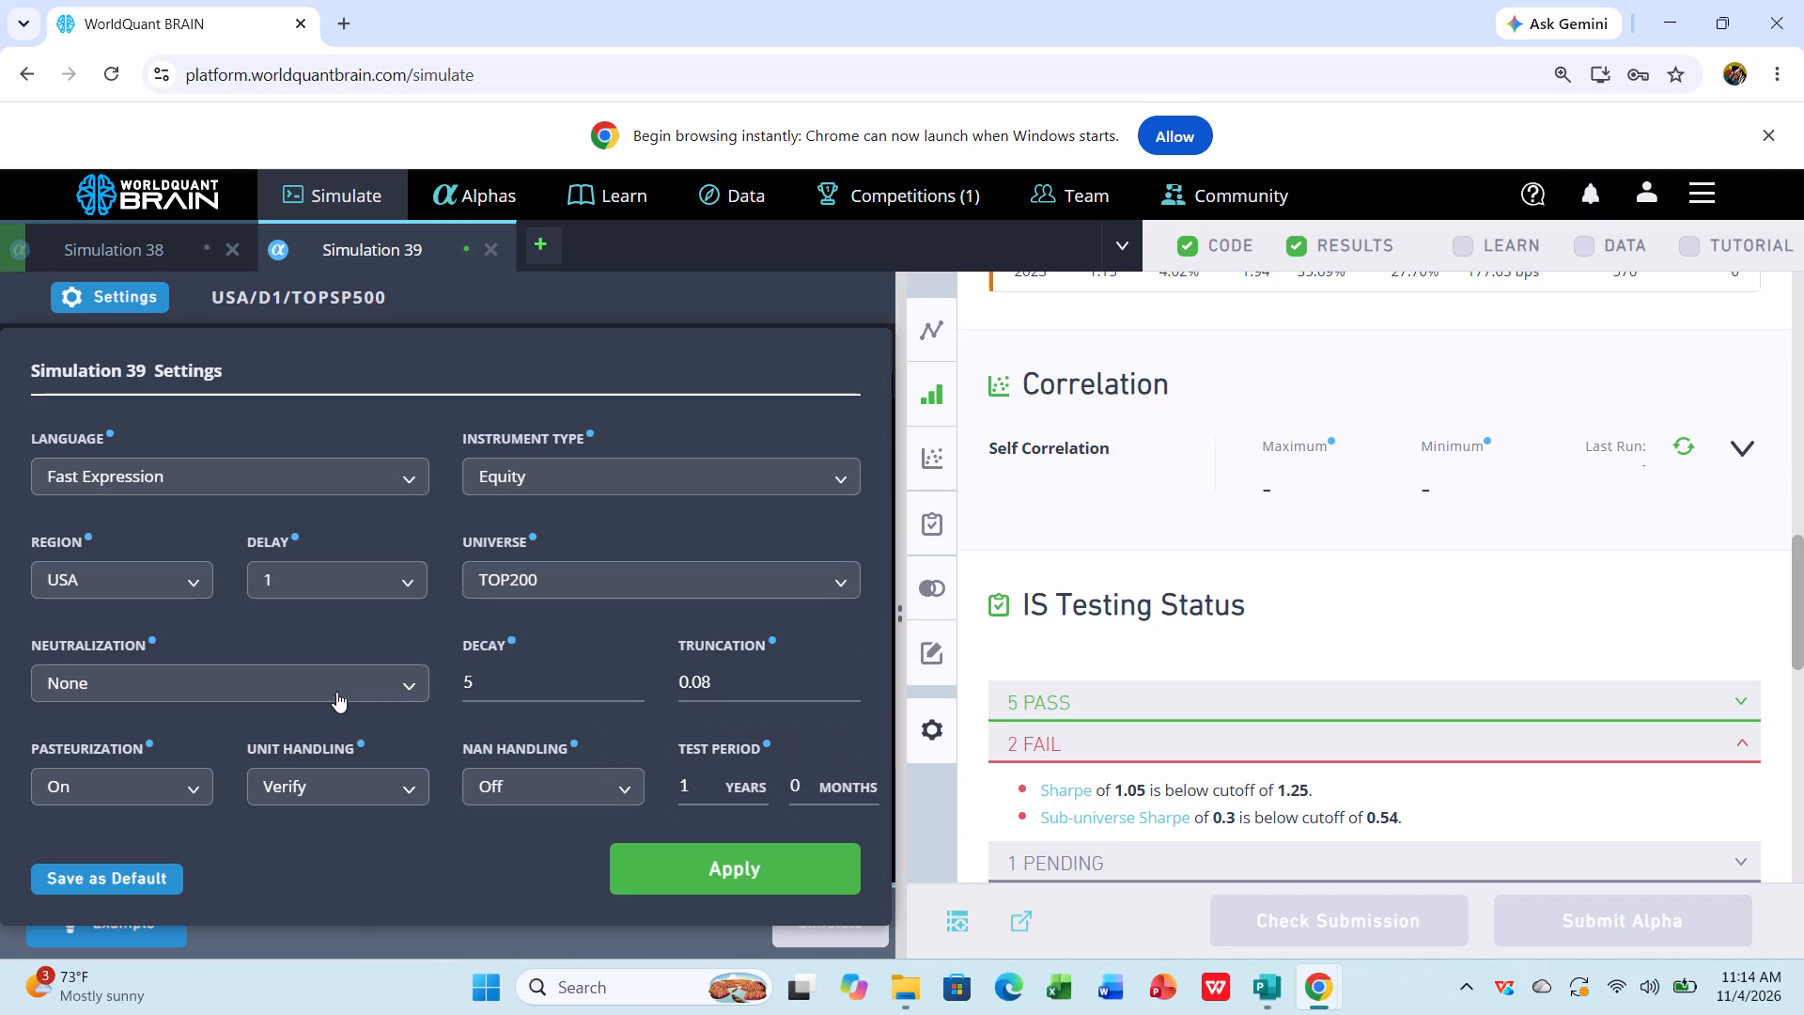
pyautogui.click(403, 678)
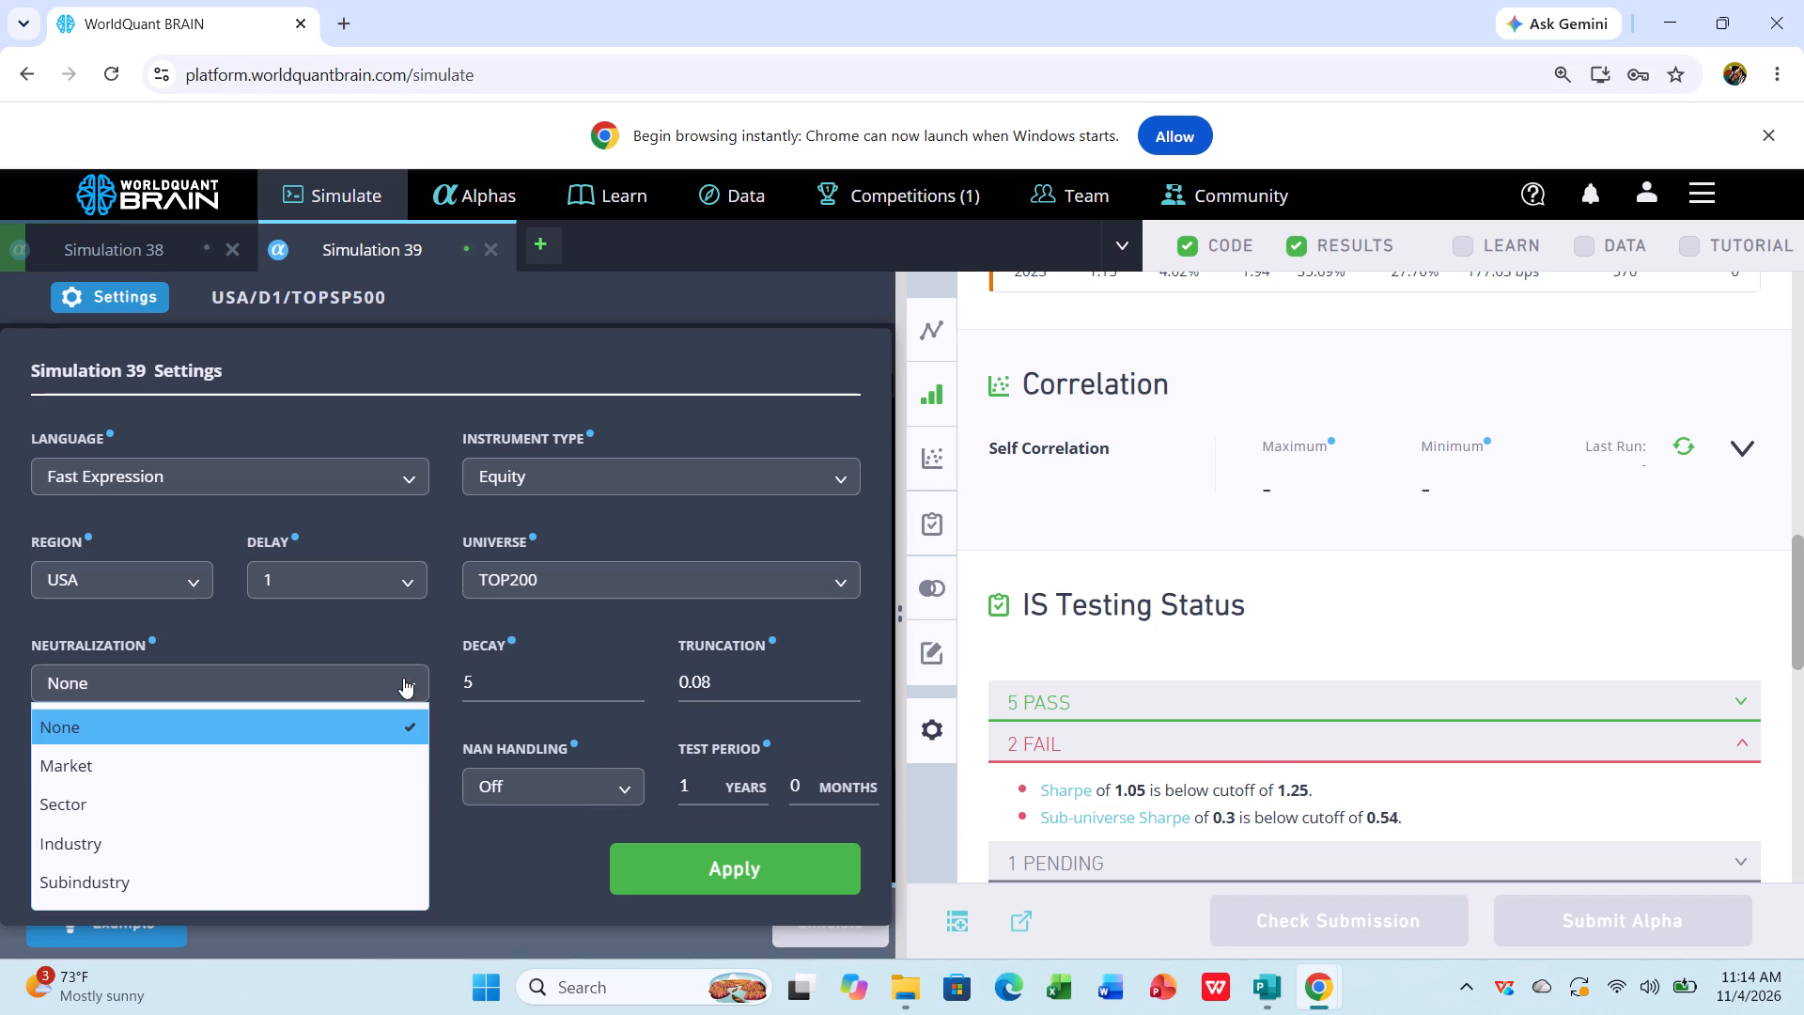
pyautogui.click(347, 842)
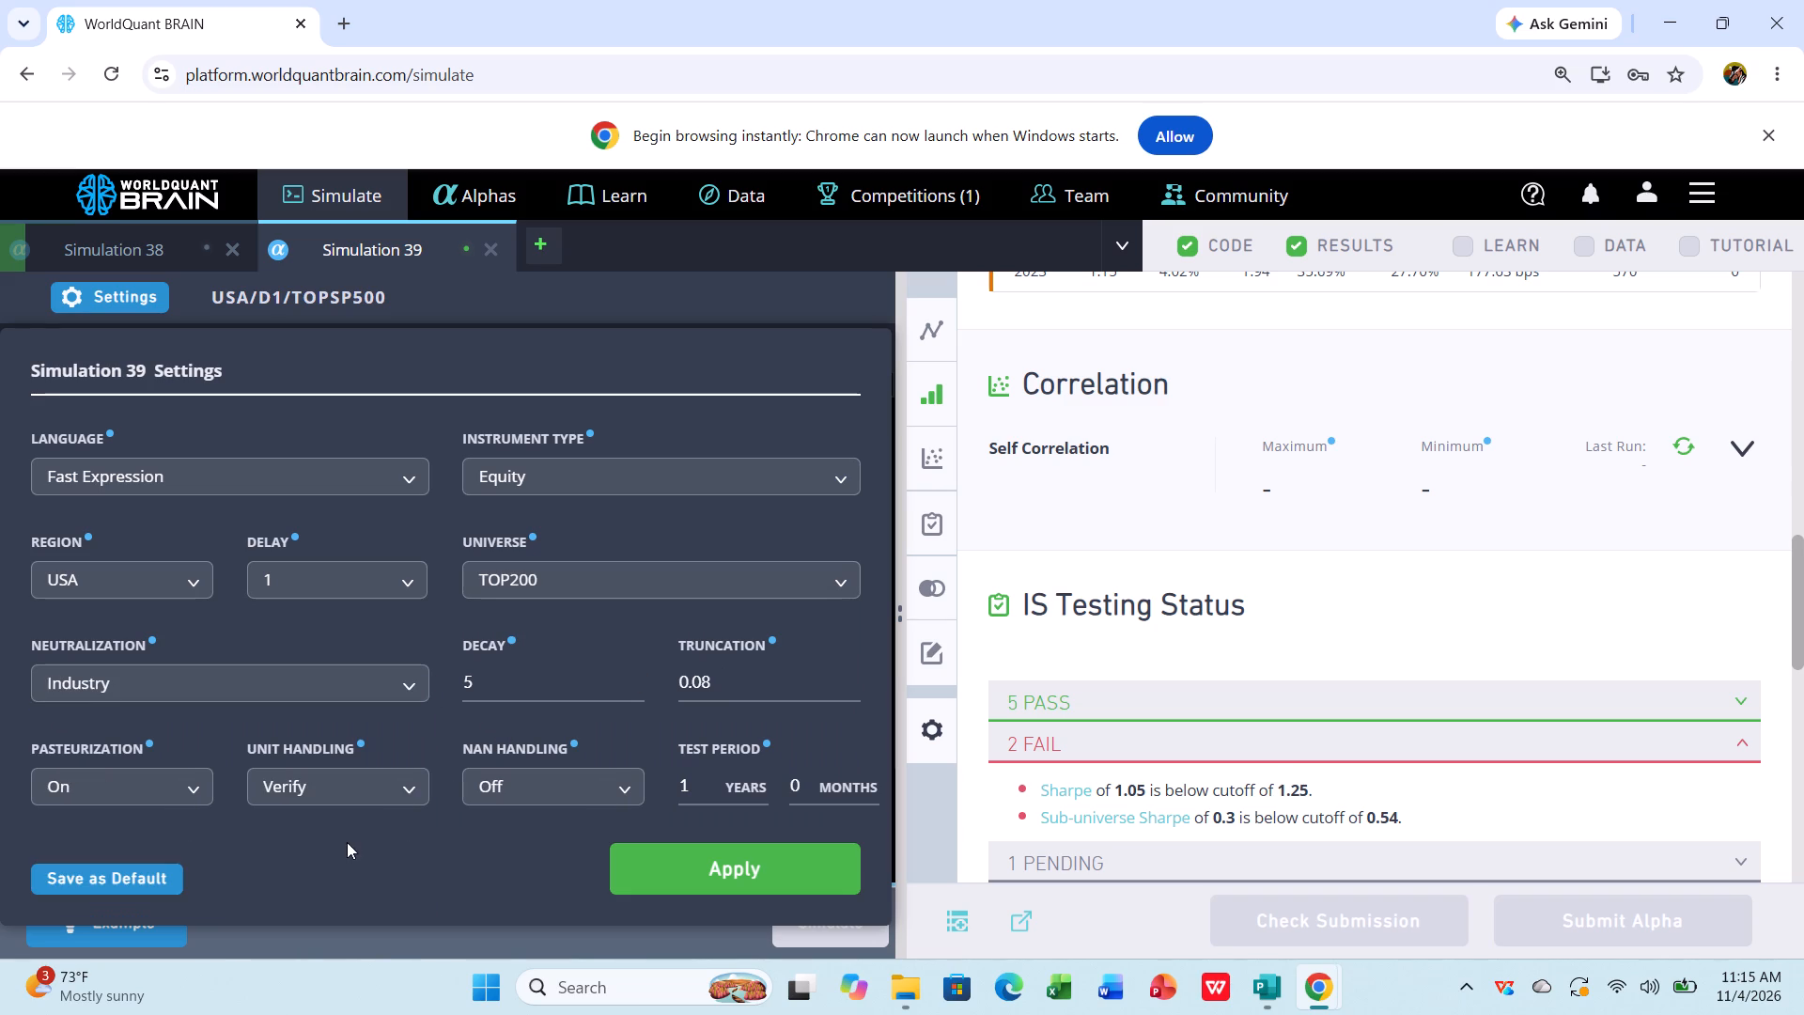
pyautogui.click(694, 867)
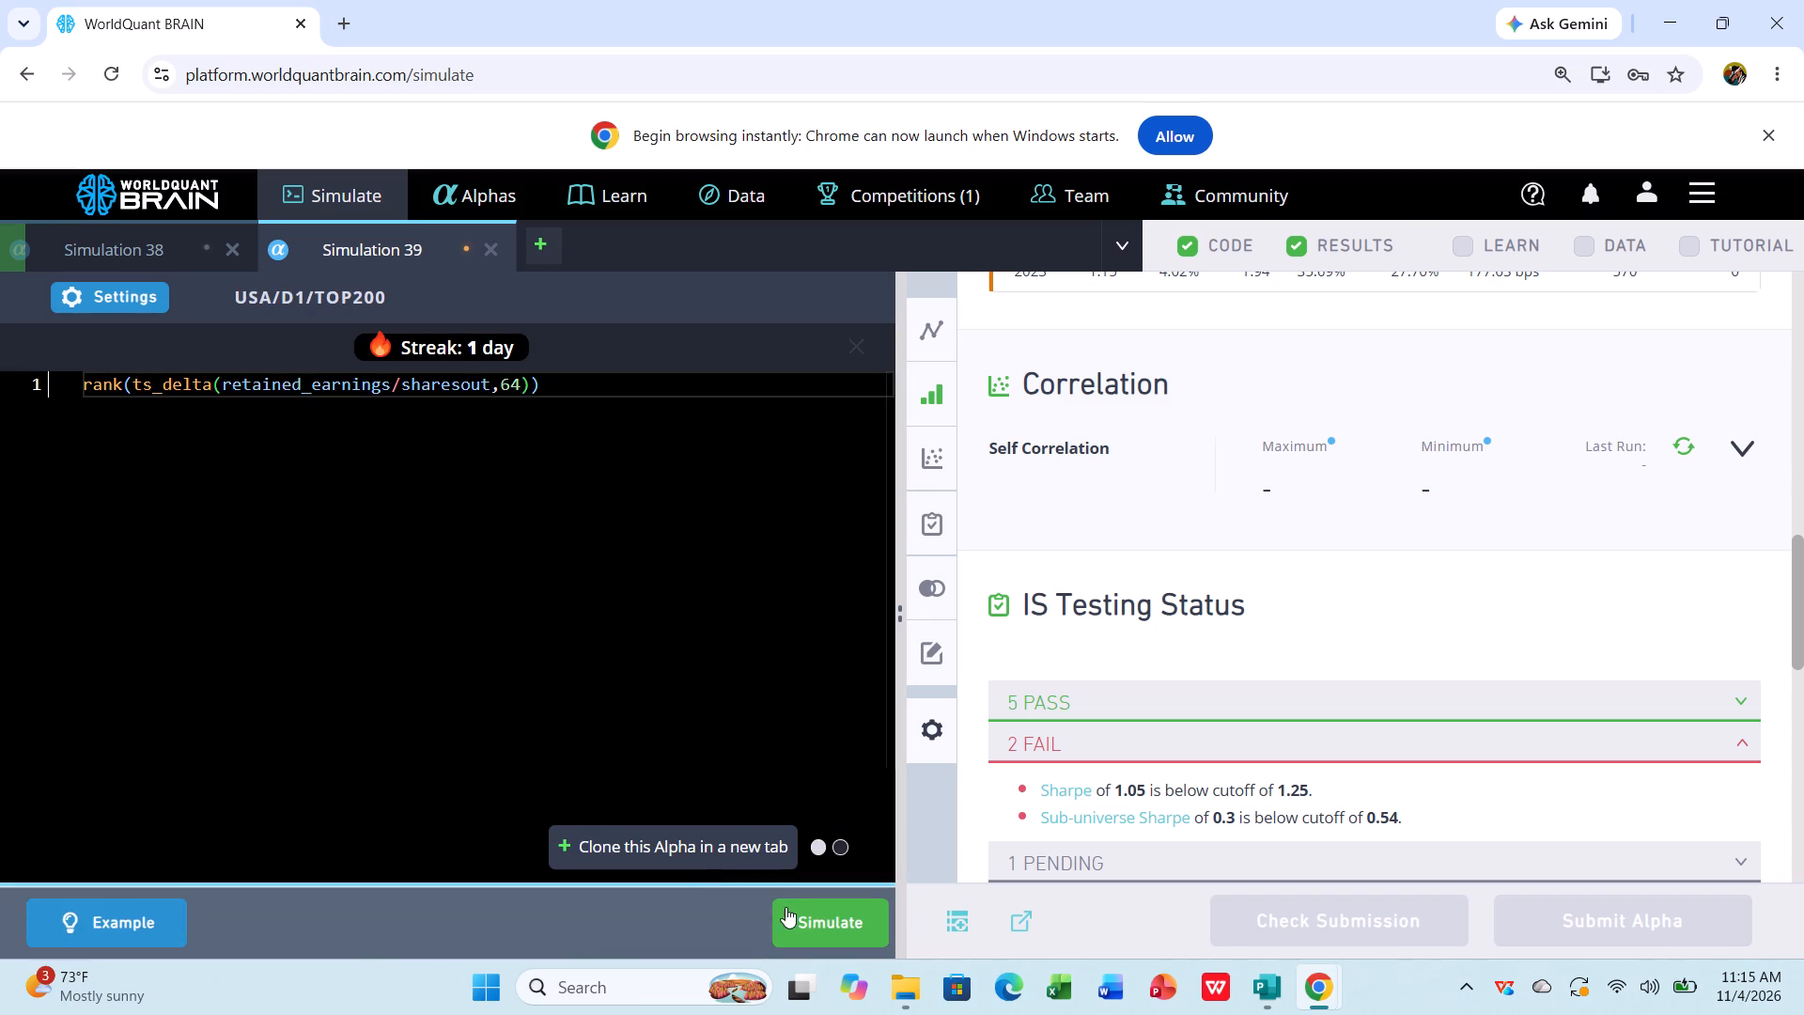
pyautogui.click(816, 920)
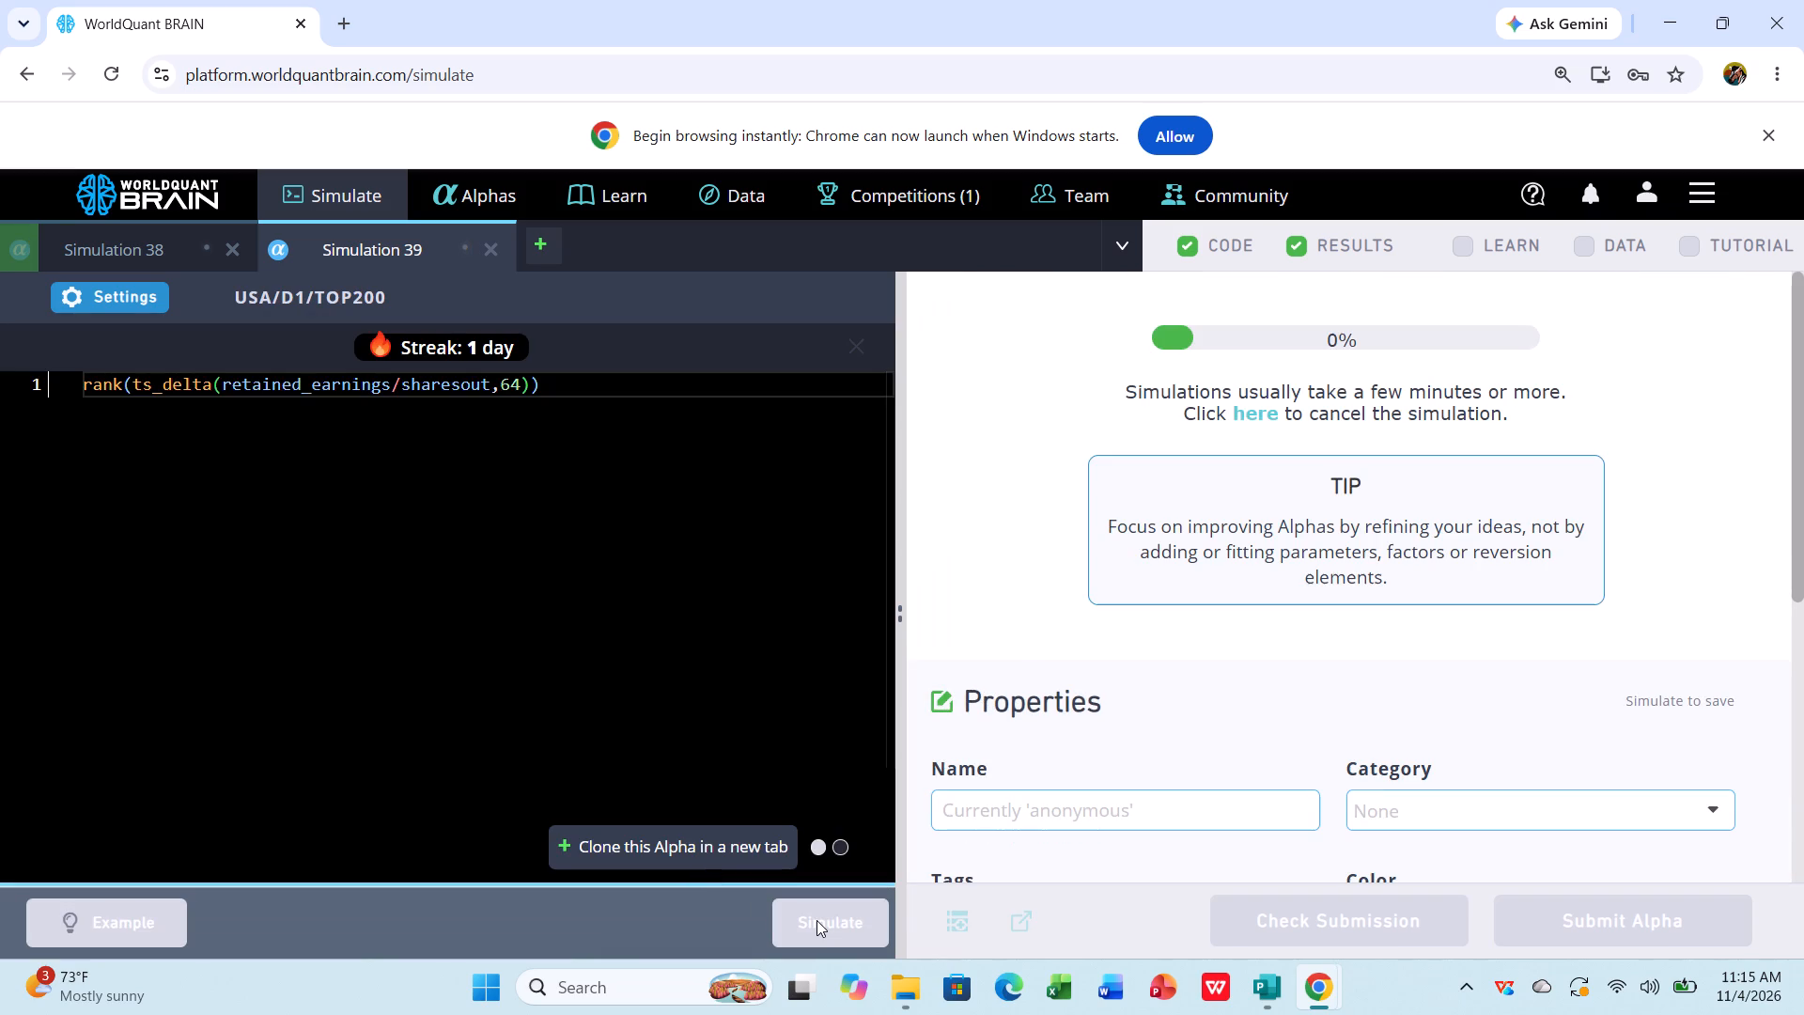
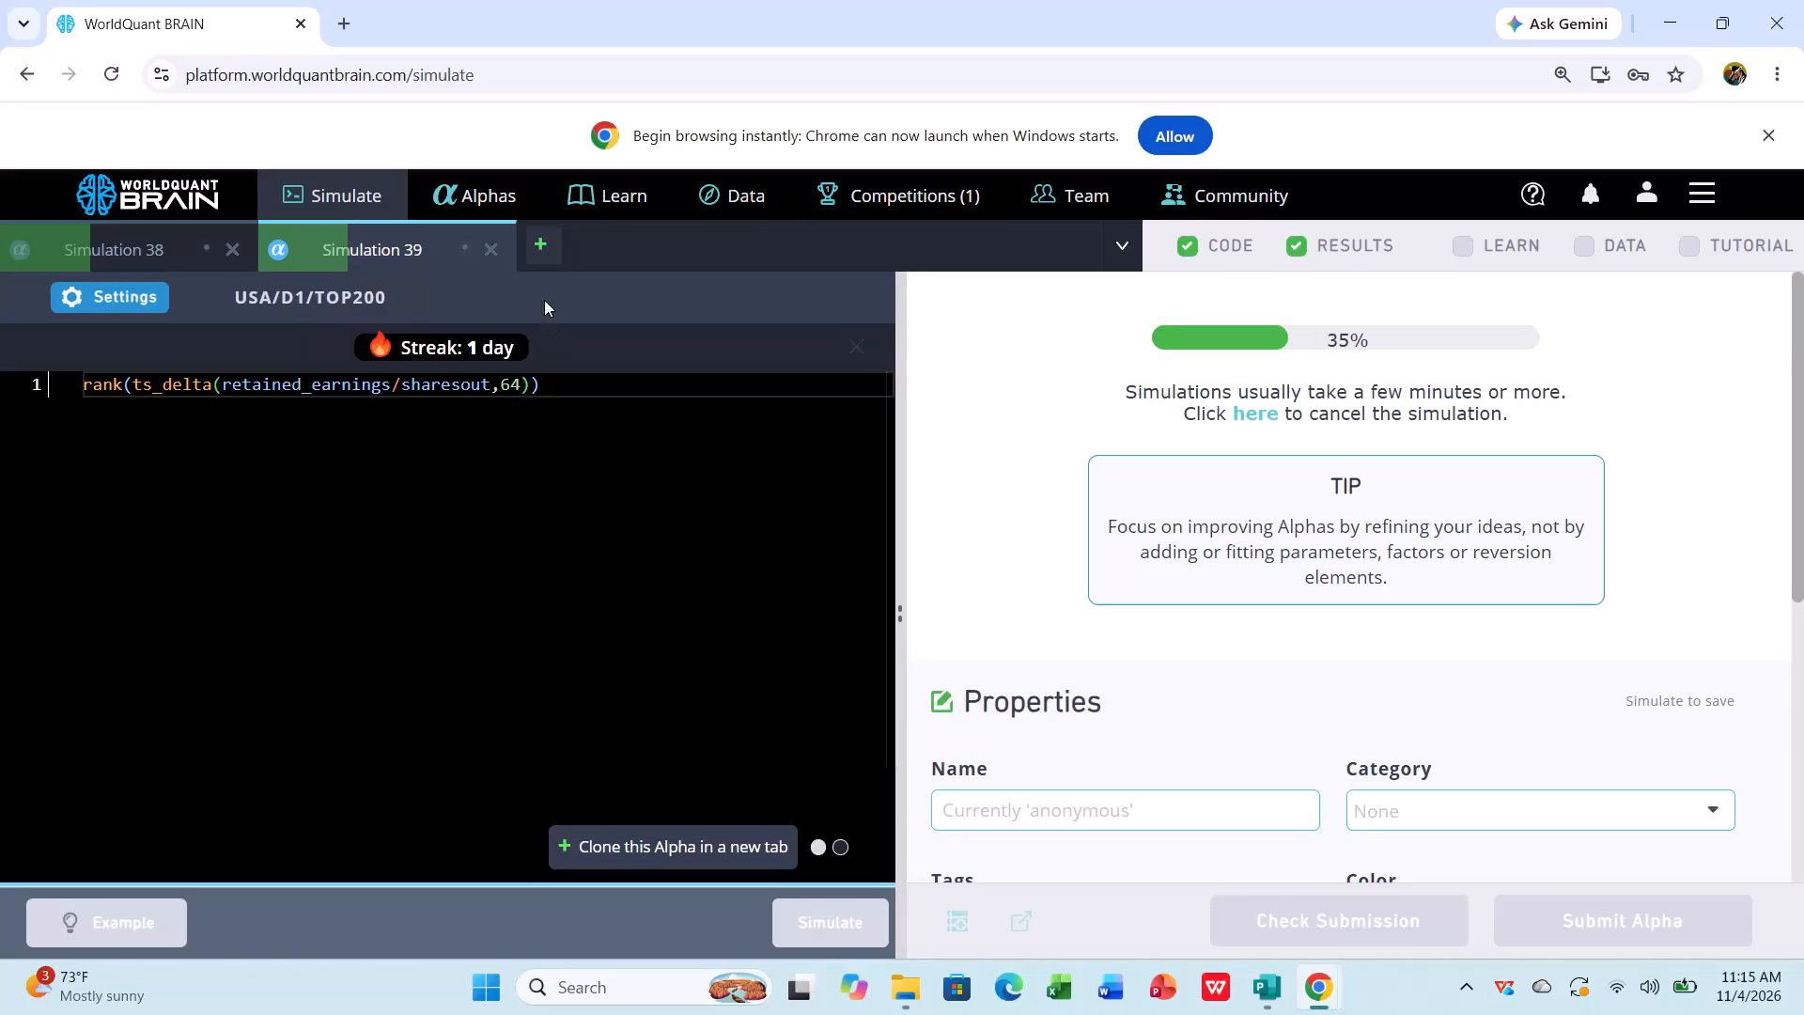
# Open a new simulation and start its expression with the ts_mean operator and its parentheses.
pyautogui.click(541, 238)
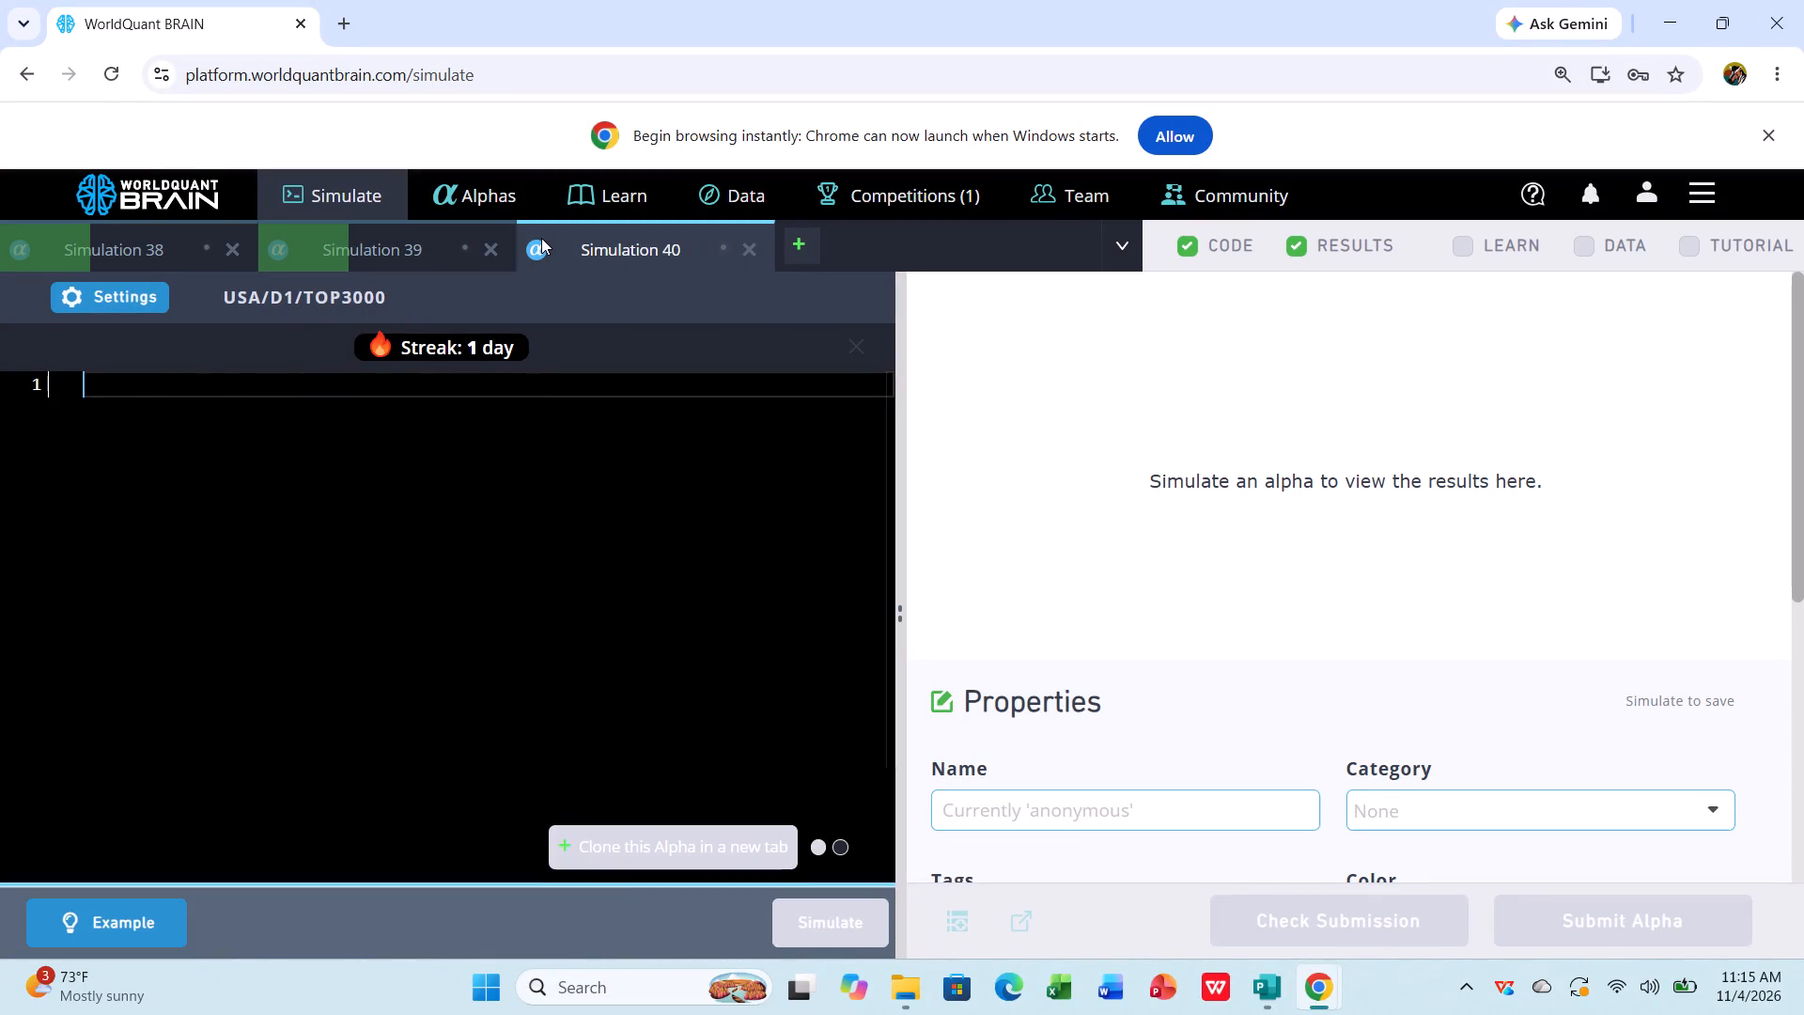
pyautogui.write('ts')
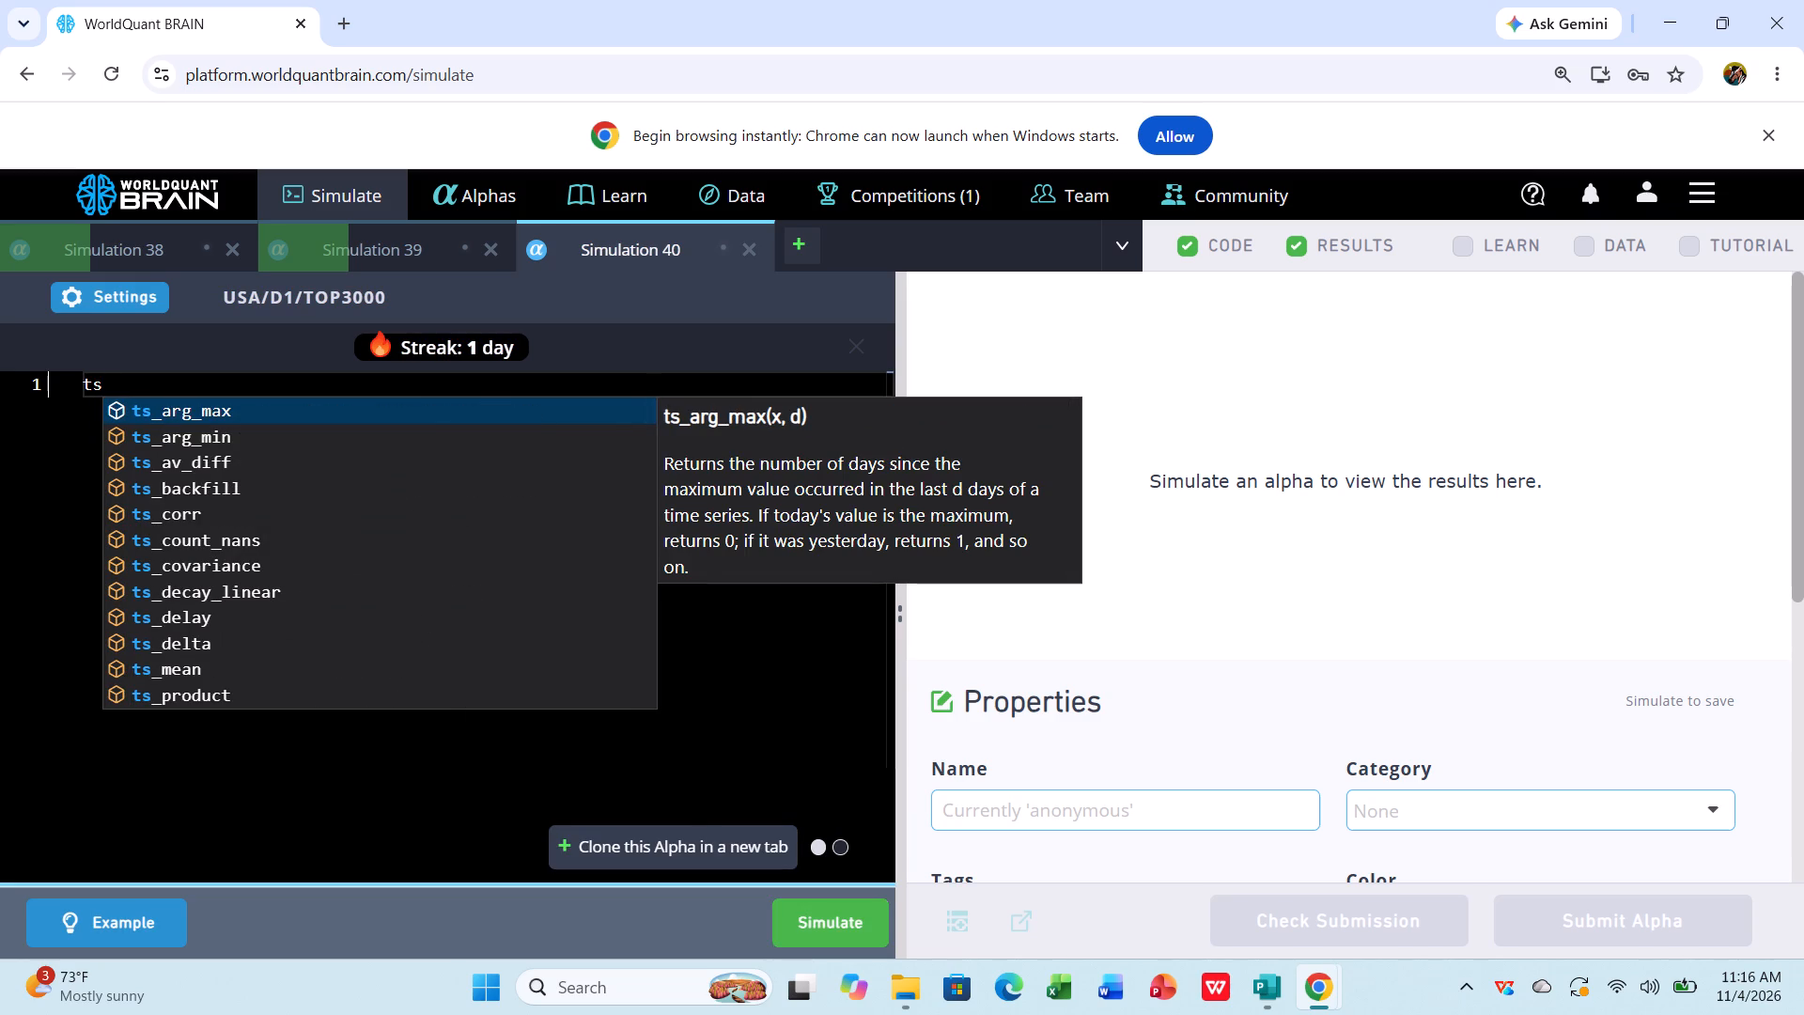
pyautogui.click(277, 665)
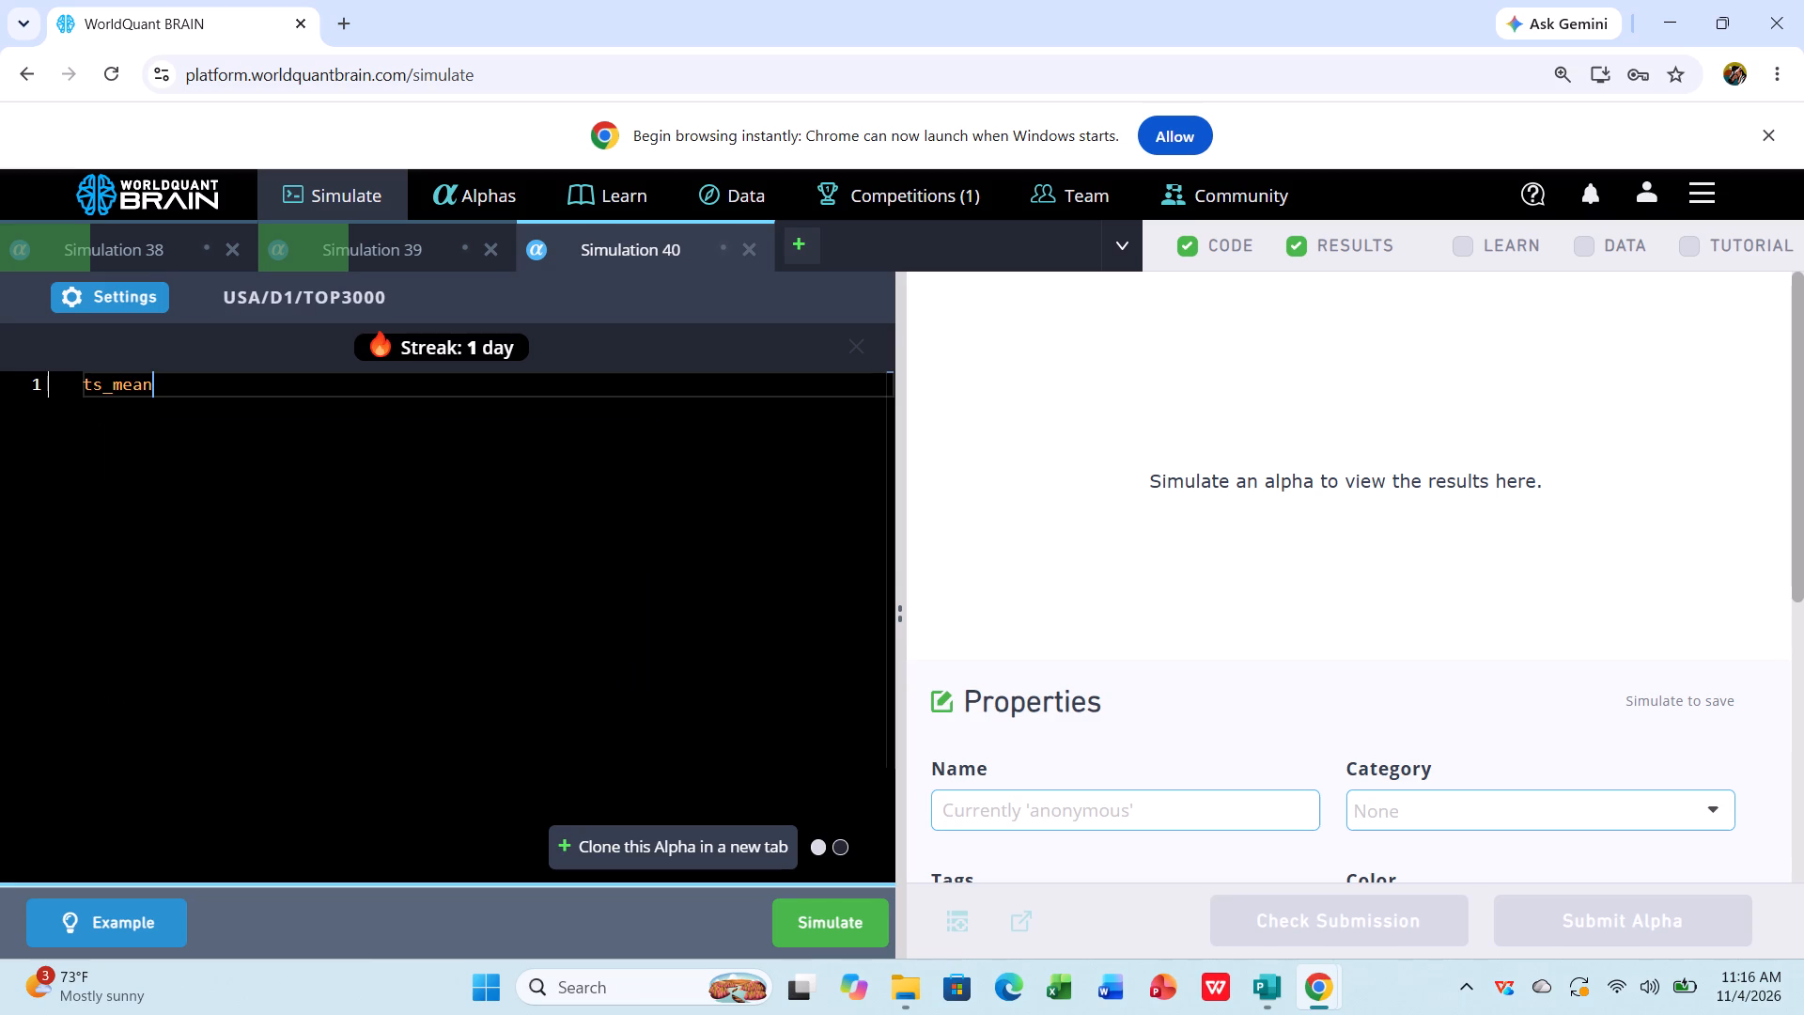
pyautogui.press('9')
pyautogui.press('BackSpace')
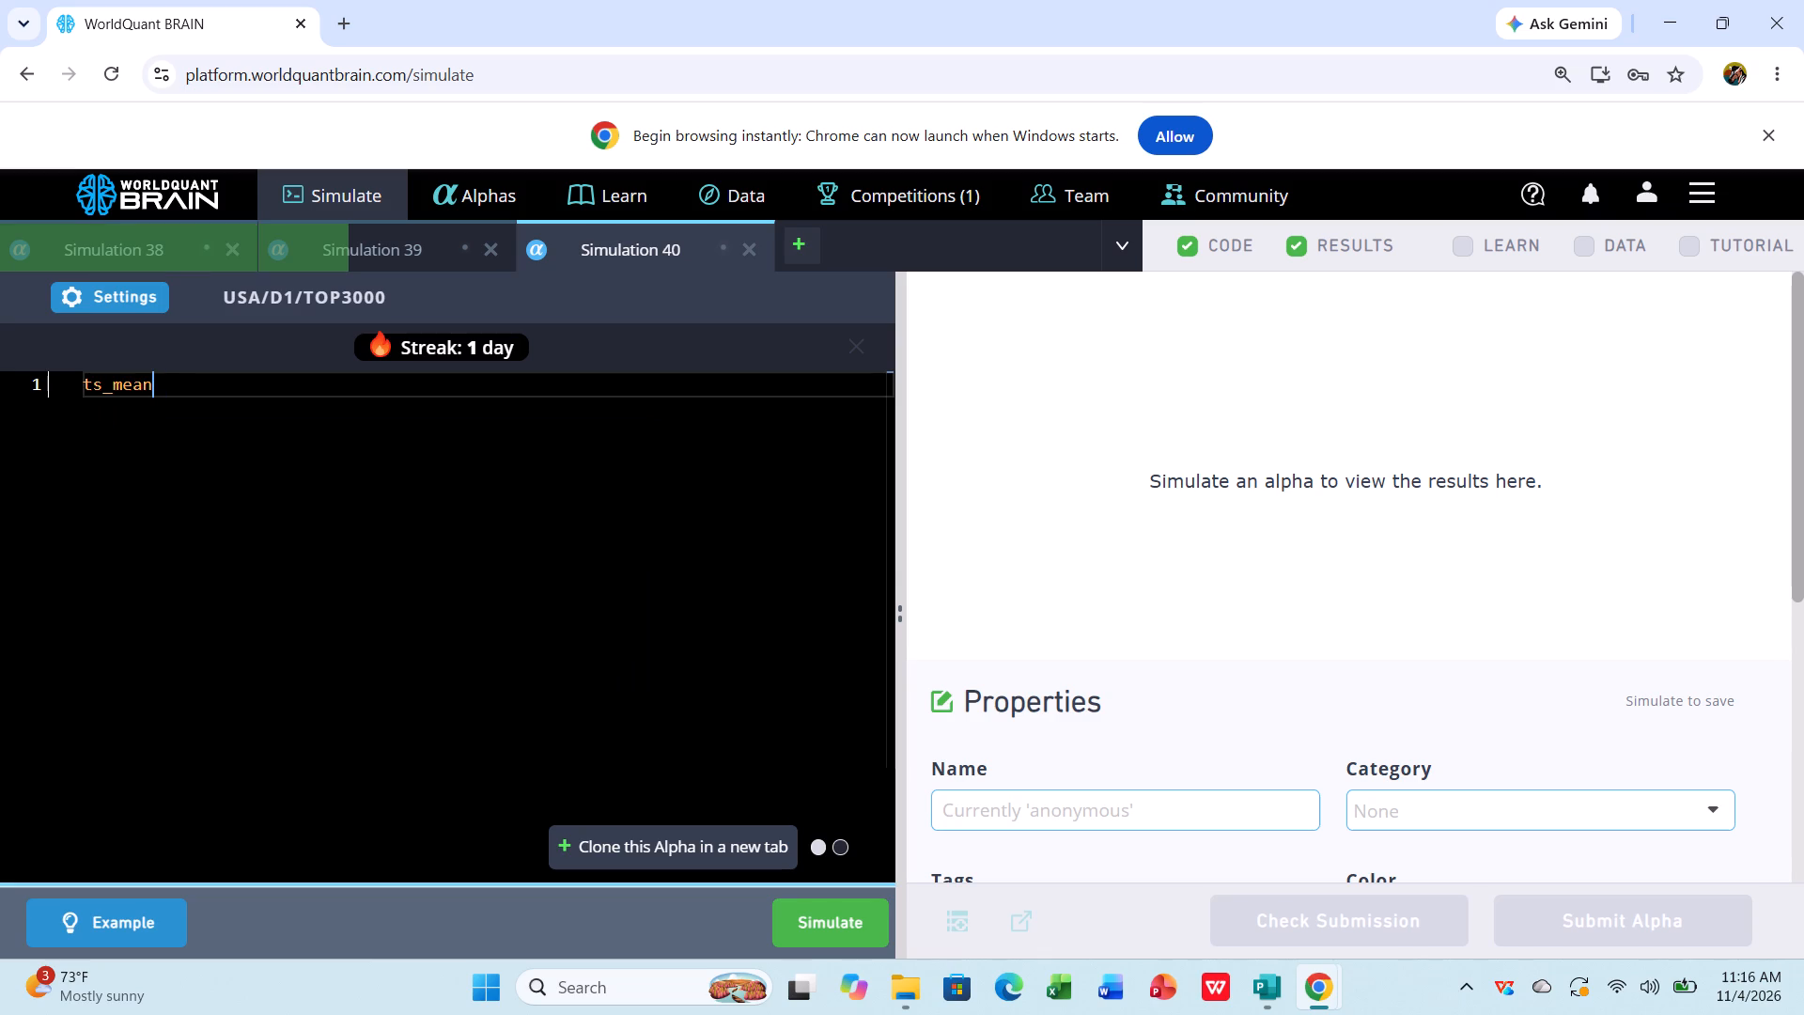
pyautogui.hotkey('shift', '(')
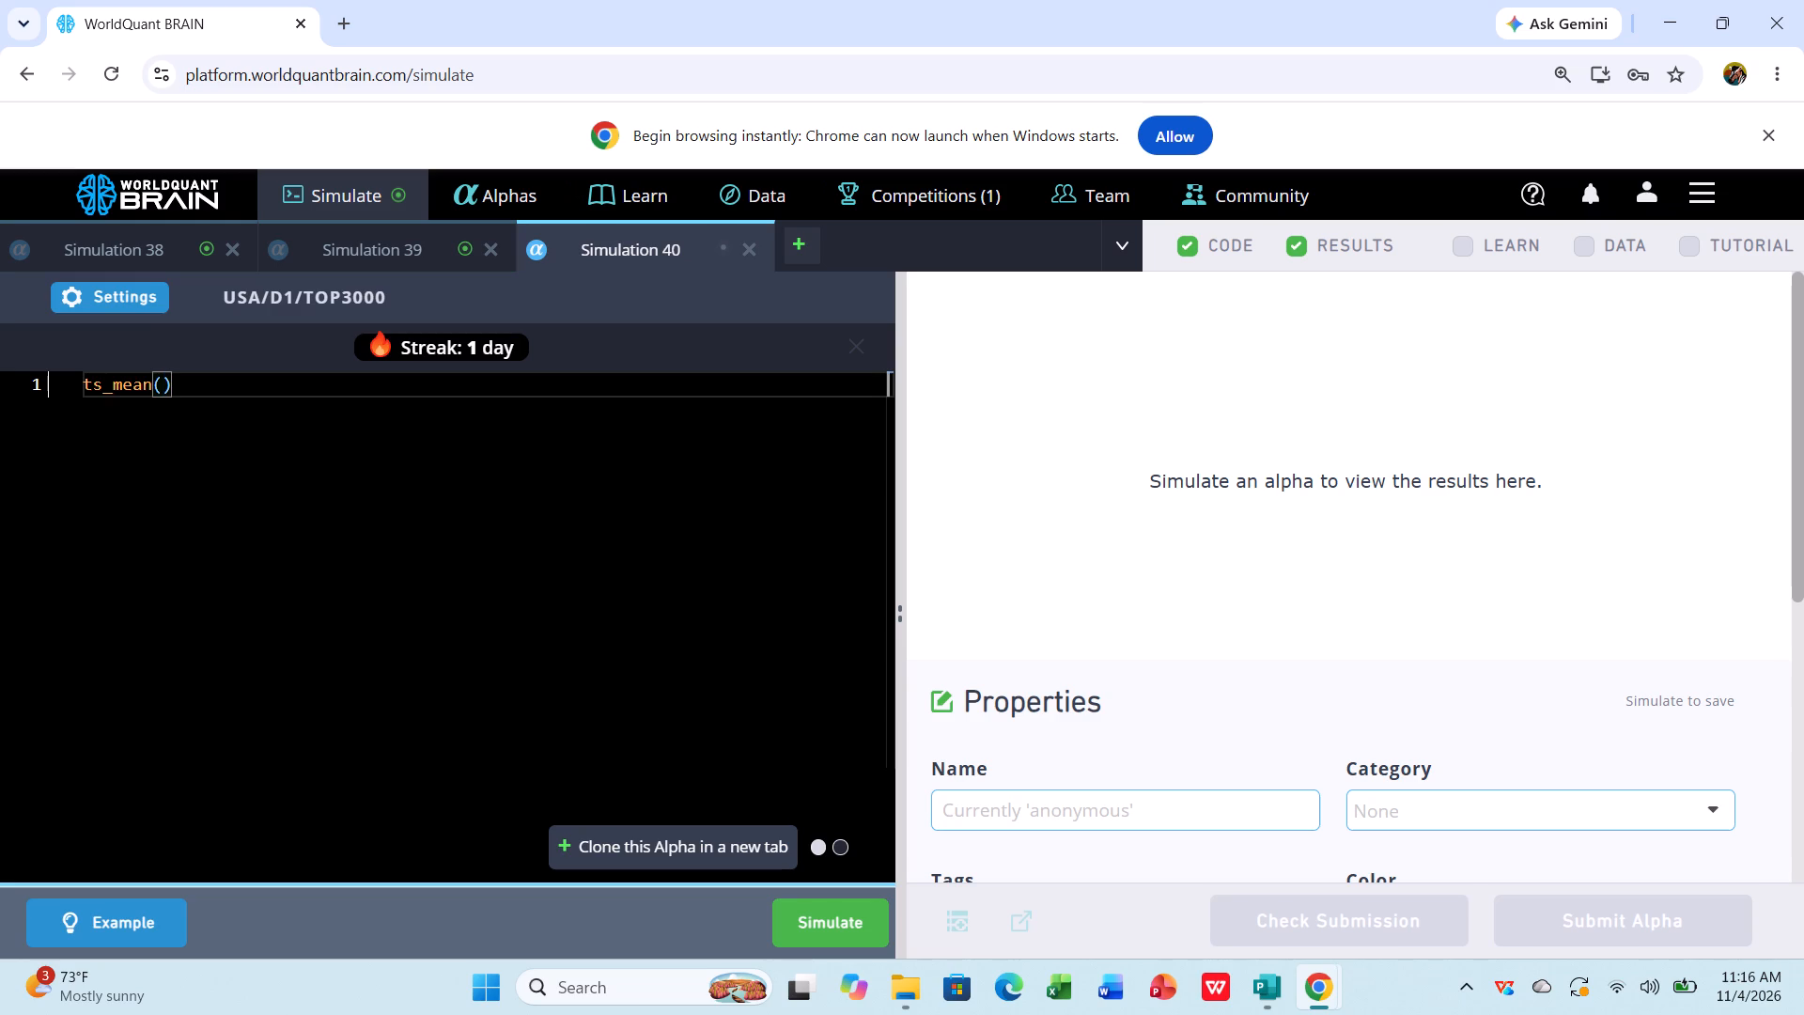
# Complete the ts_mean arguments in Simulation 40 with the field fn_oth_income_loss_fx_transaction_and_tax_translation_adj_a and a 300-day window.
pyautogui.press('f')
pyautogui.press('n')
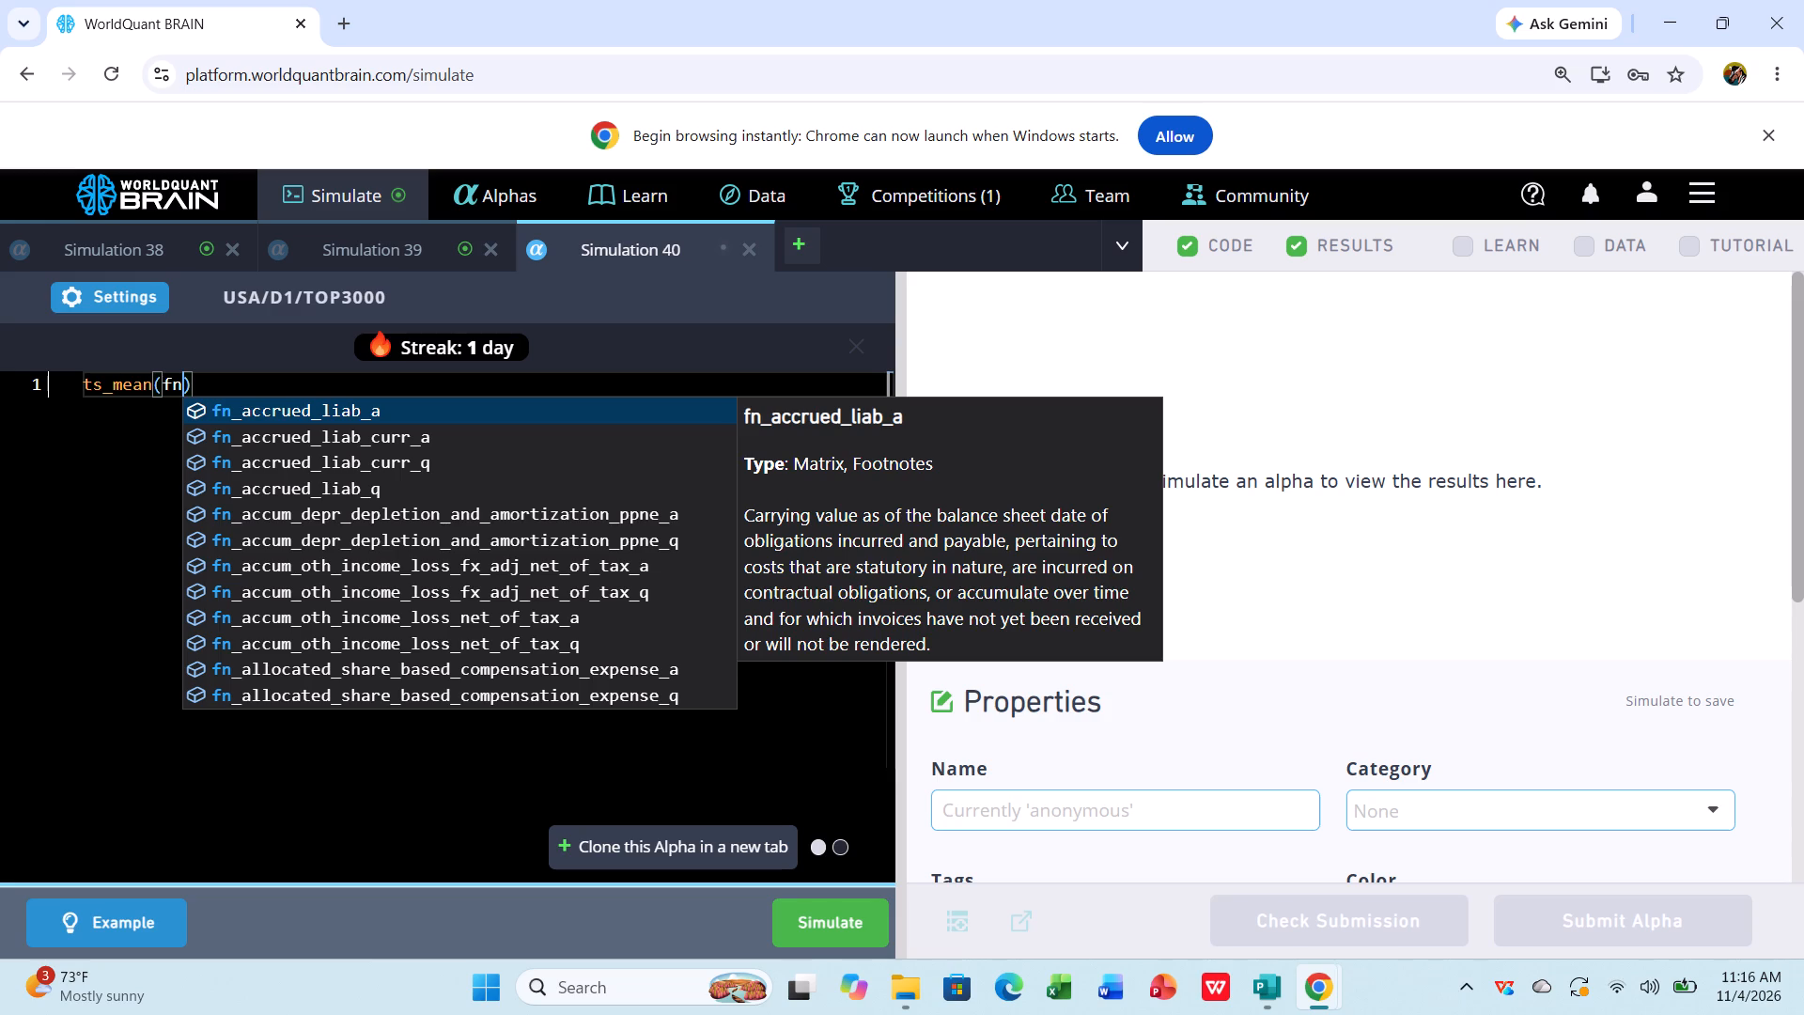
pyautogui.press('o')
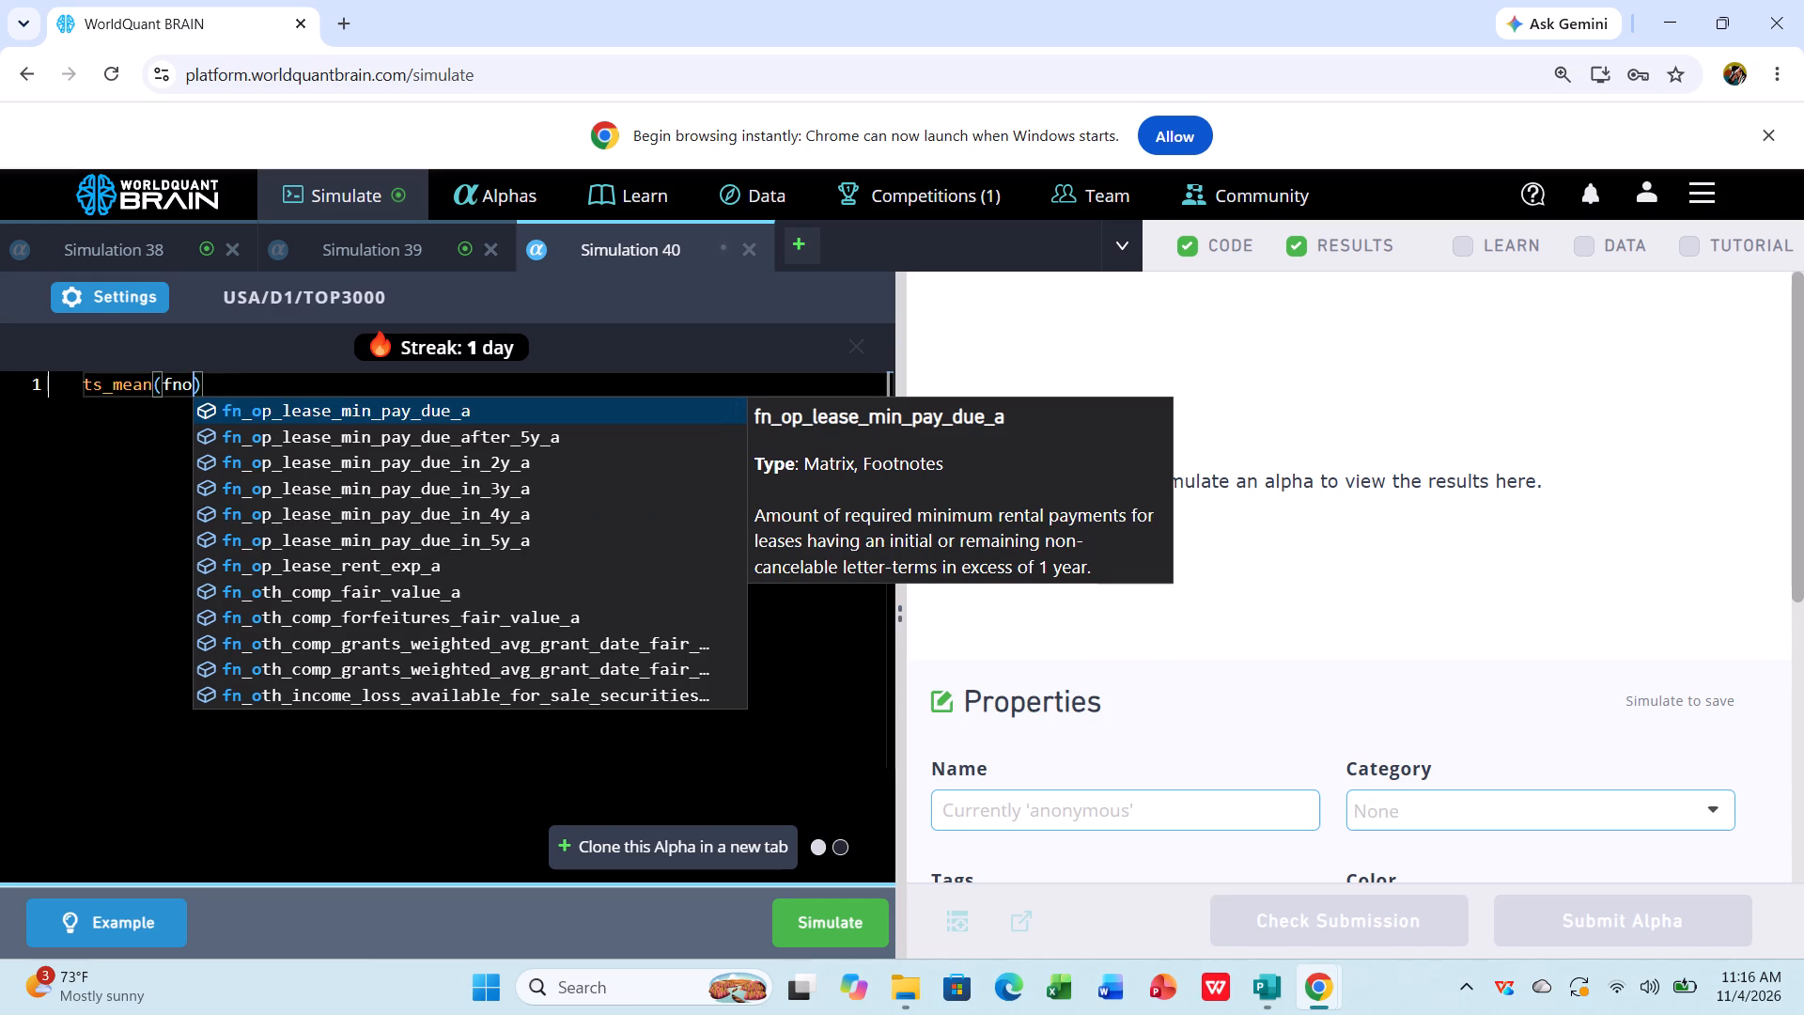
pyautogui.press('BackSpace')
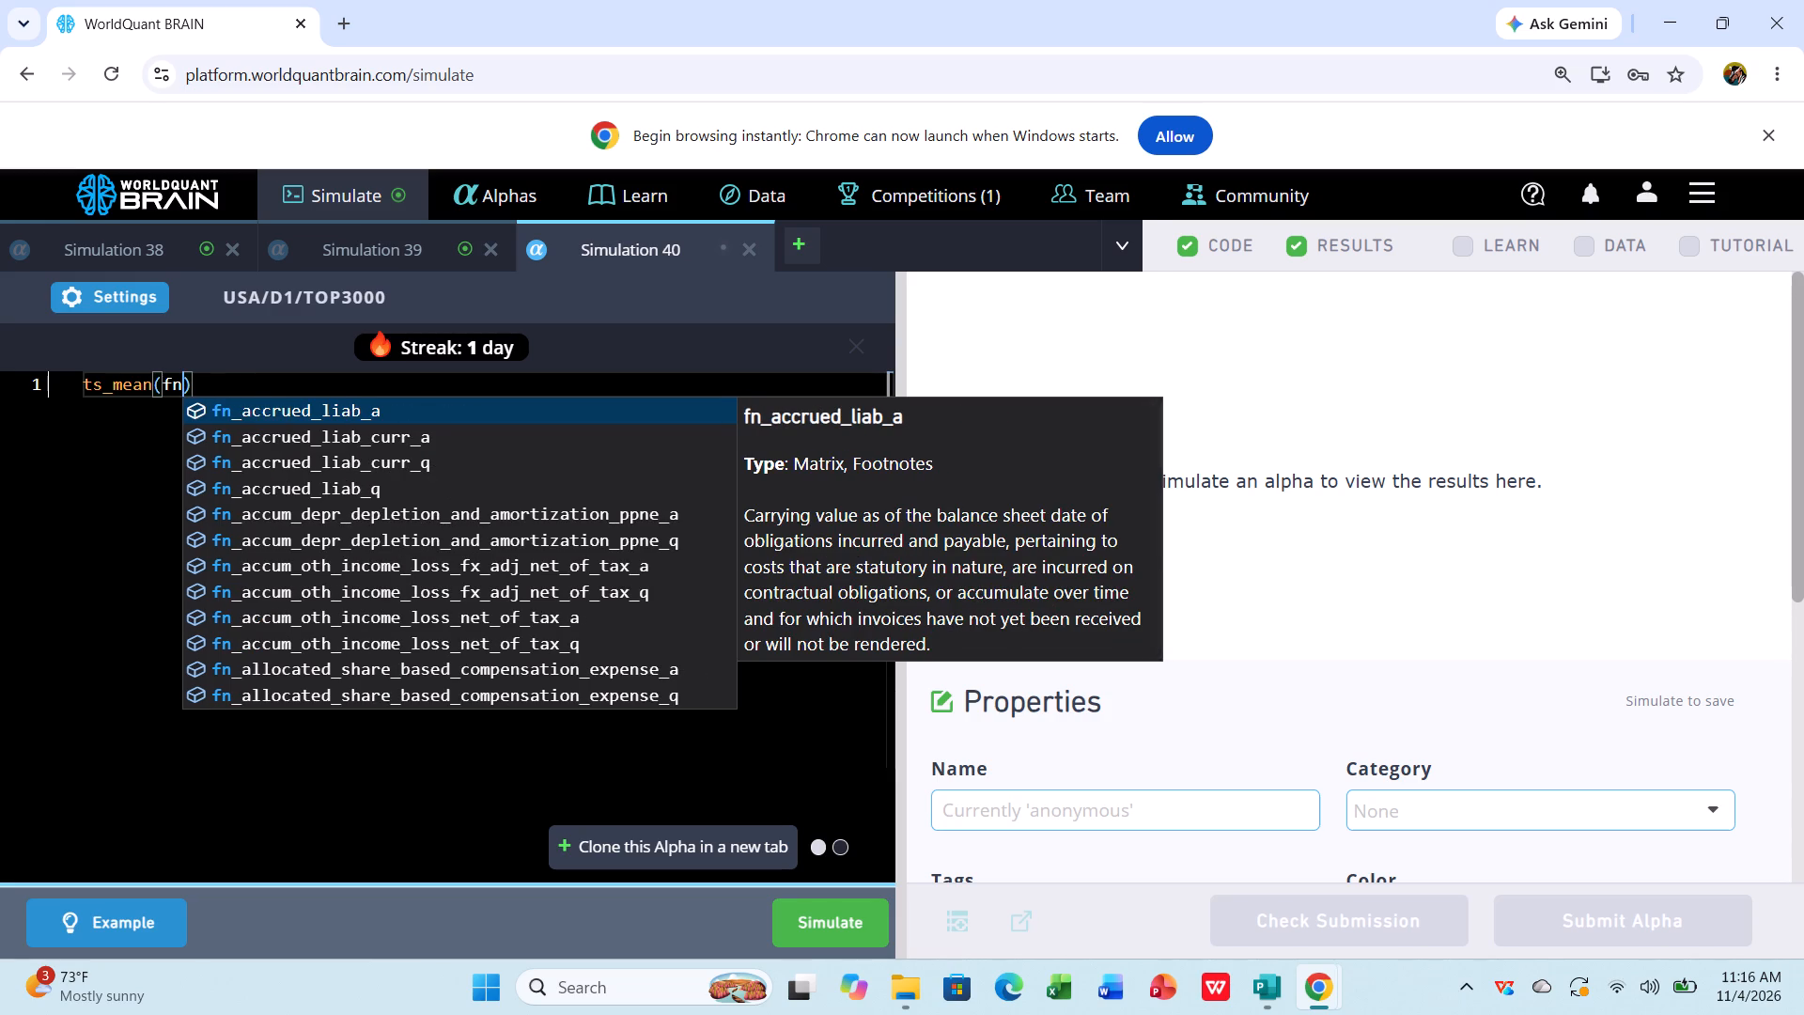
pyautogui.hotkey('shift', '_')
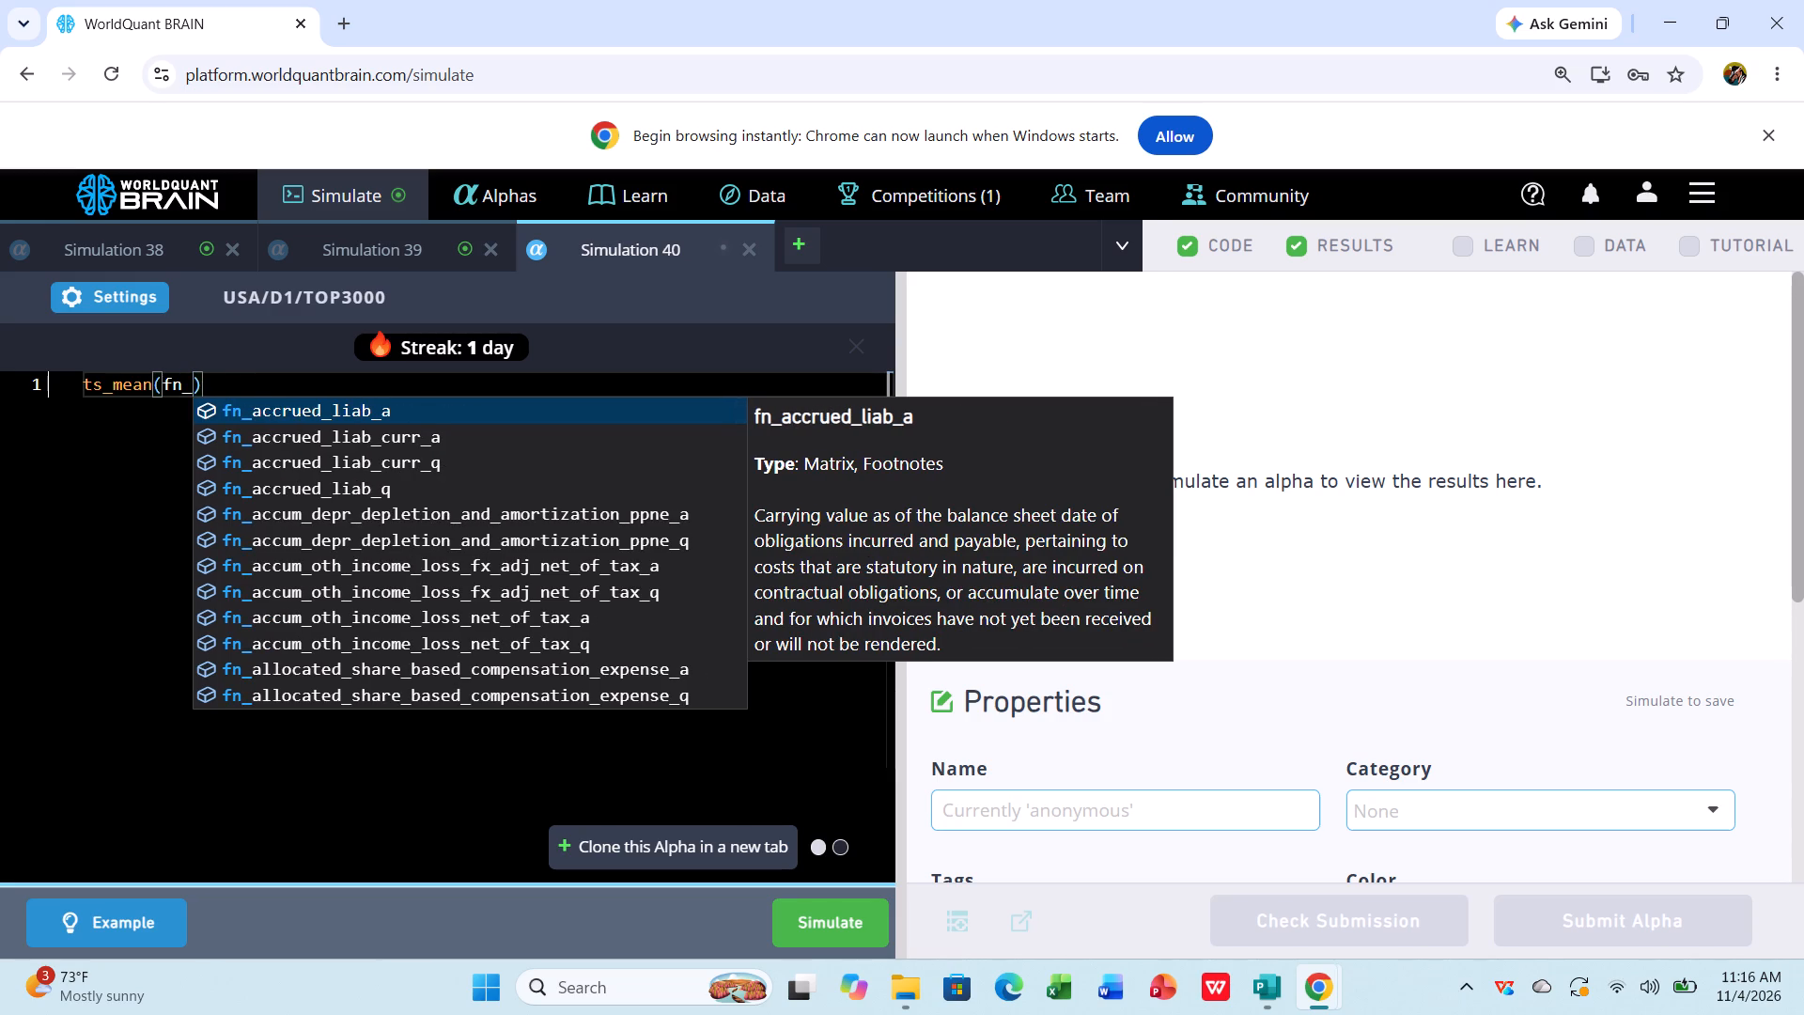
pyautogui.press('o')
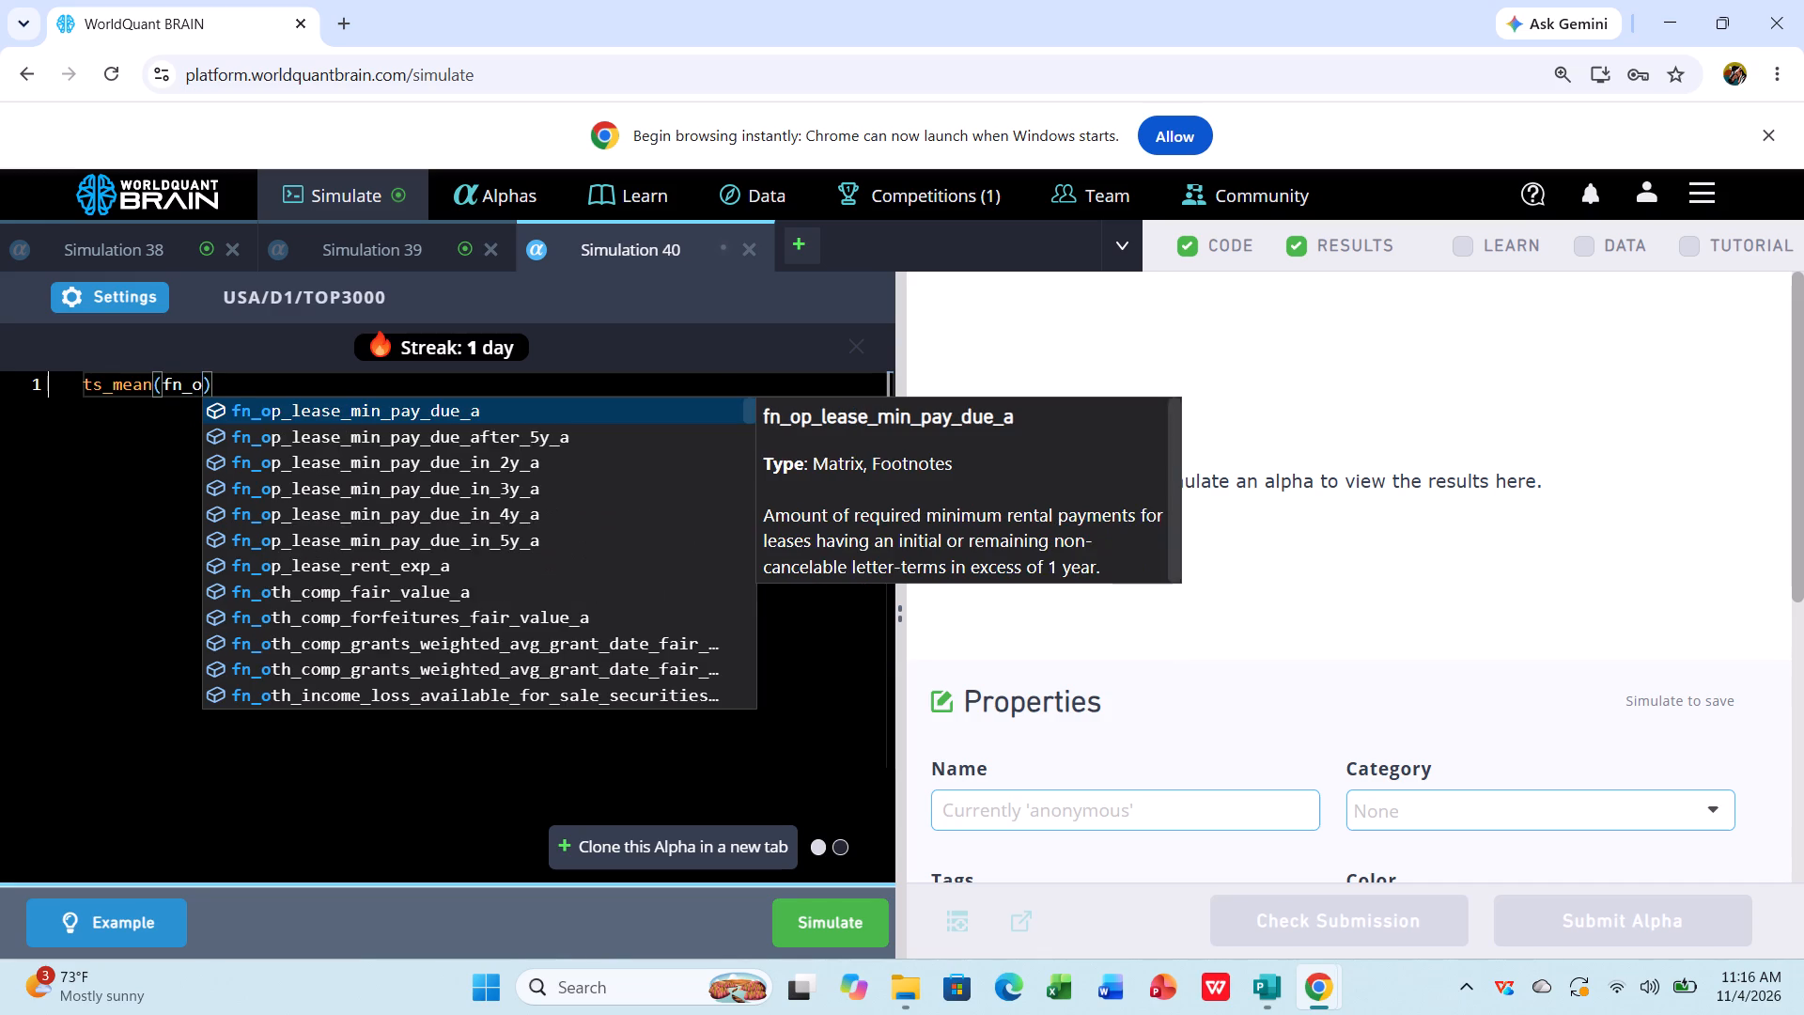
pyautogui.write('th')
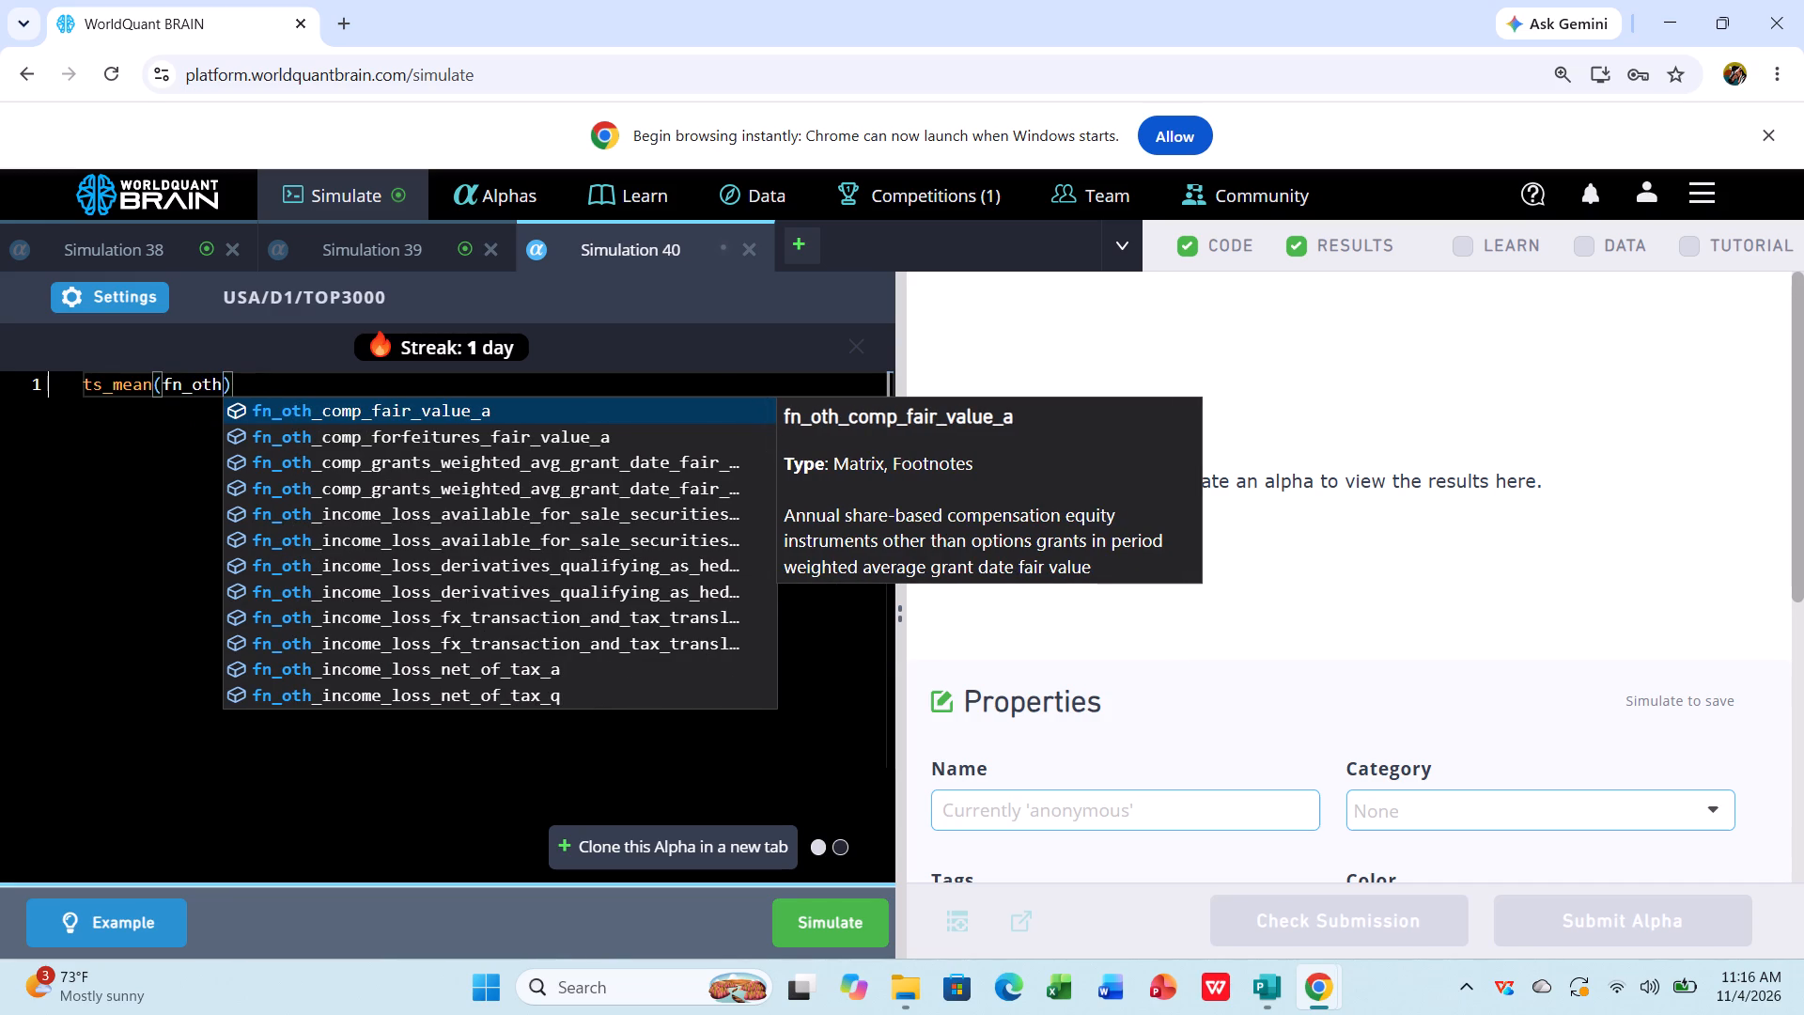
pyautogui.write('_in')
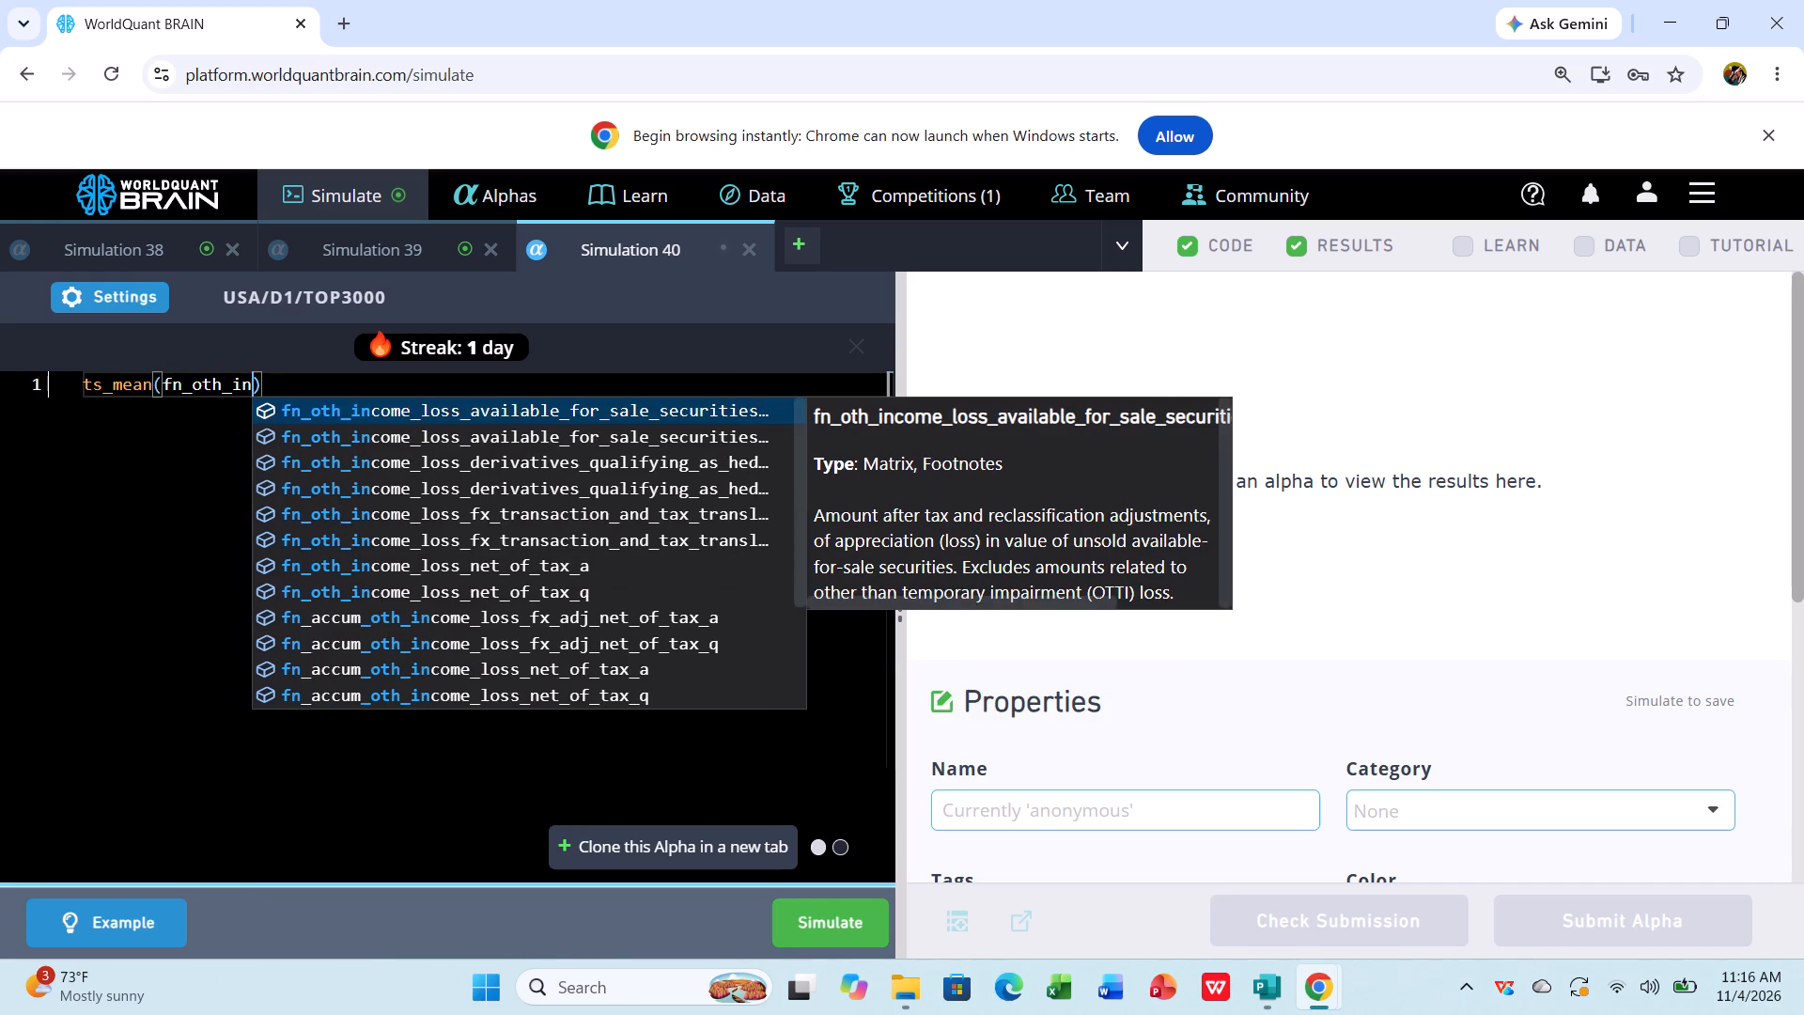
pyautogui.write('come')
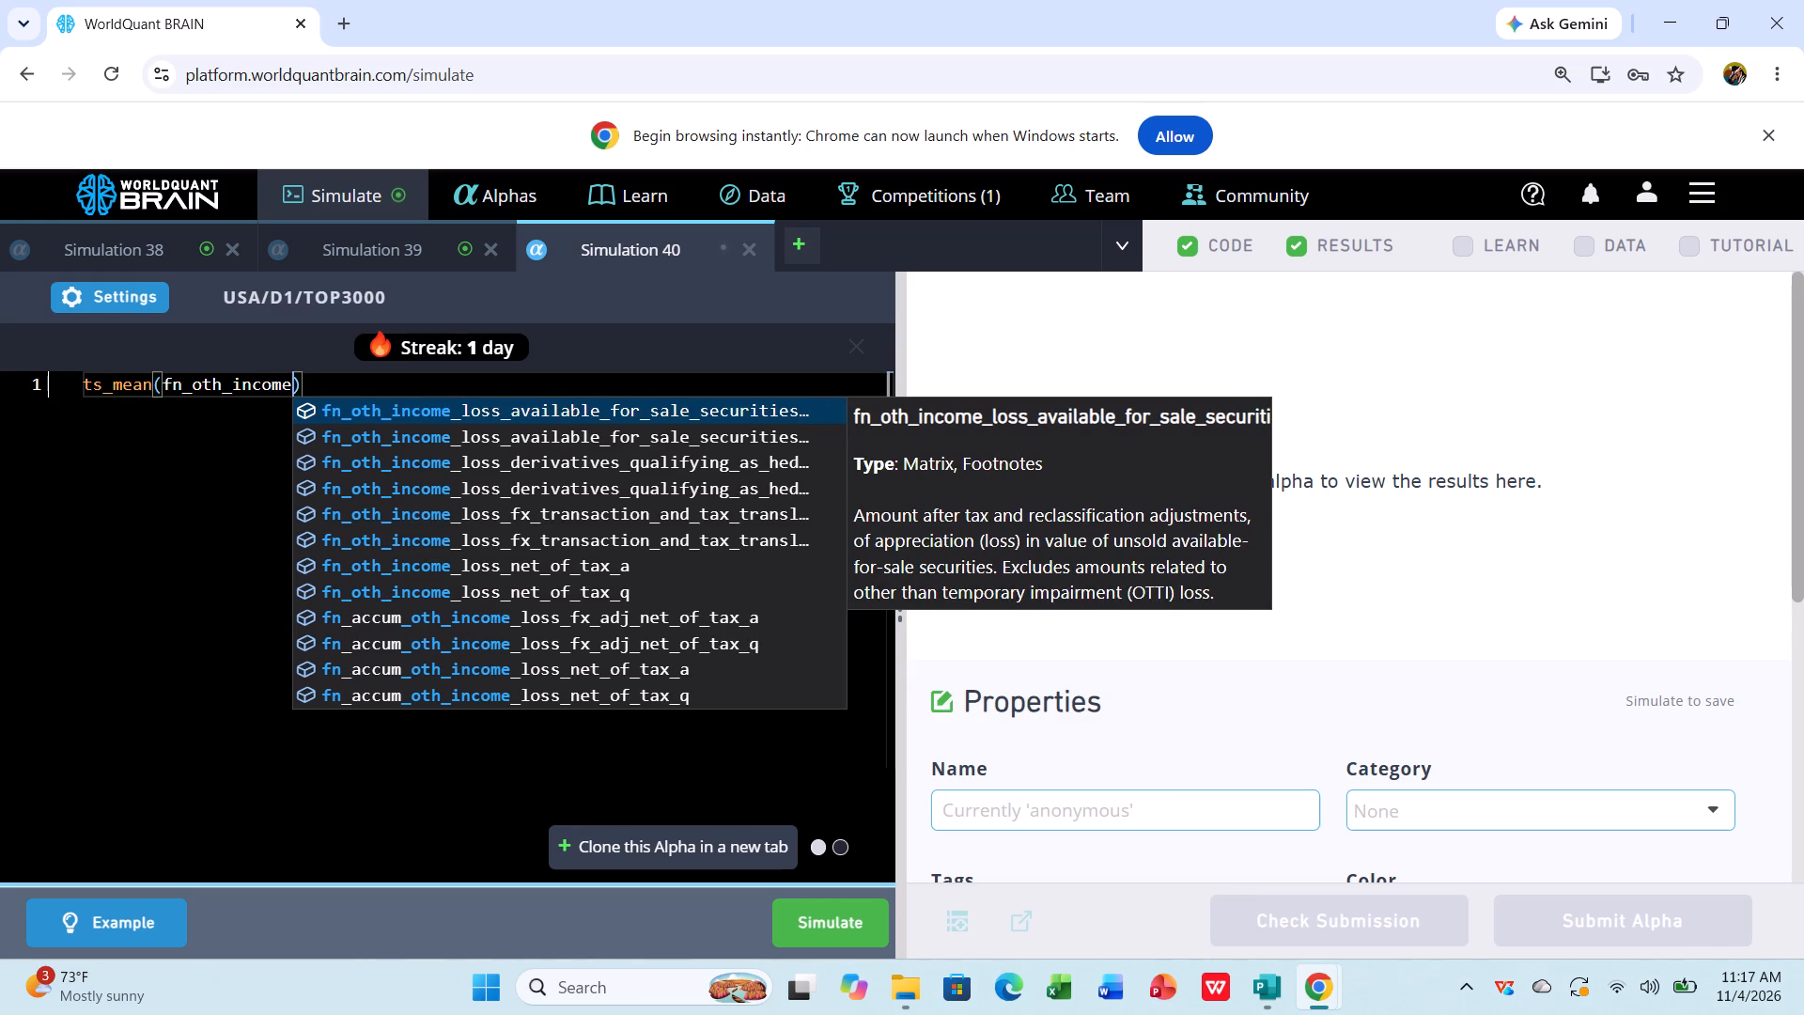
pyautogui.press('-')
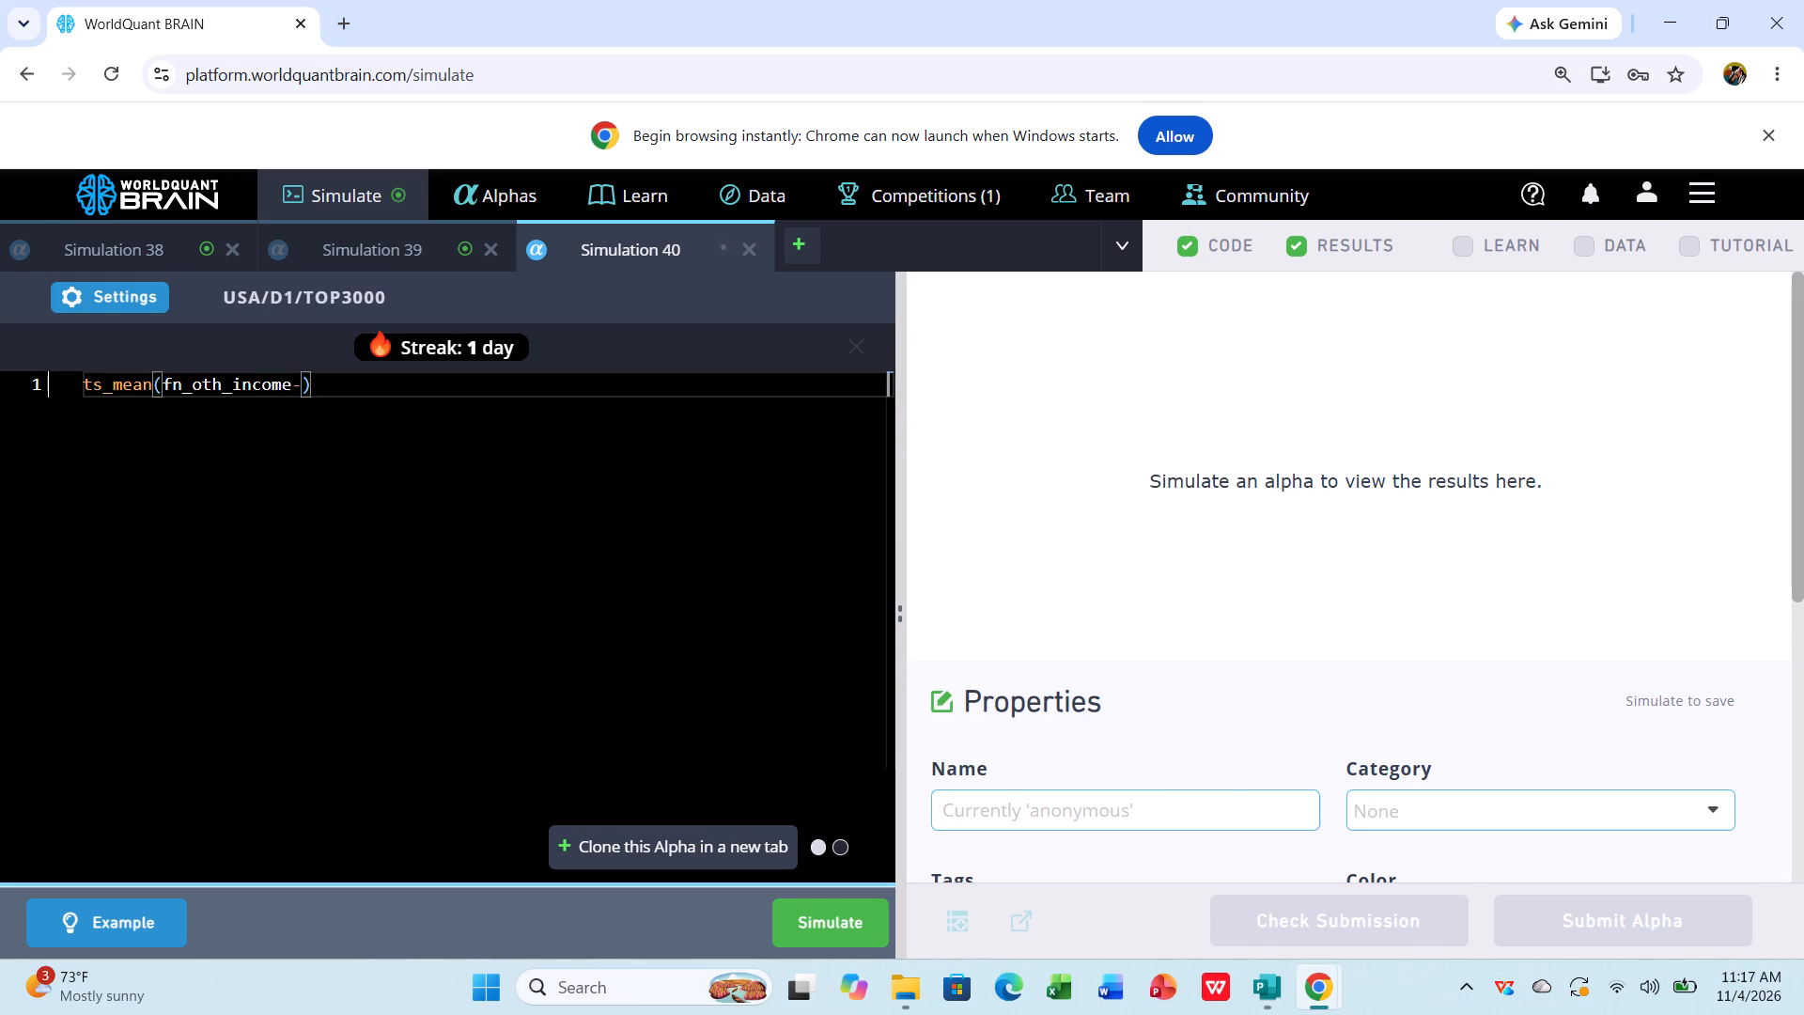
pyautogui.press('BackSpace')
pyautogui.hotkey('shift', '_')
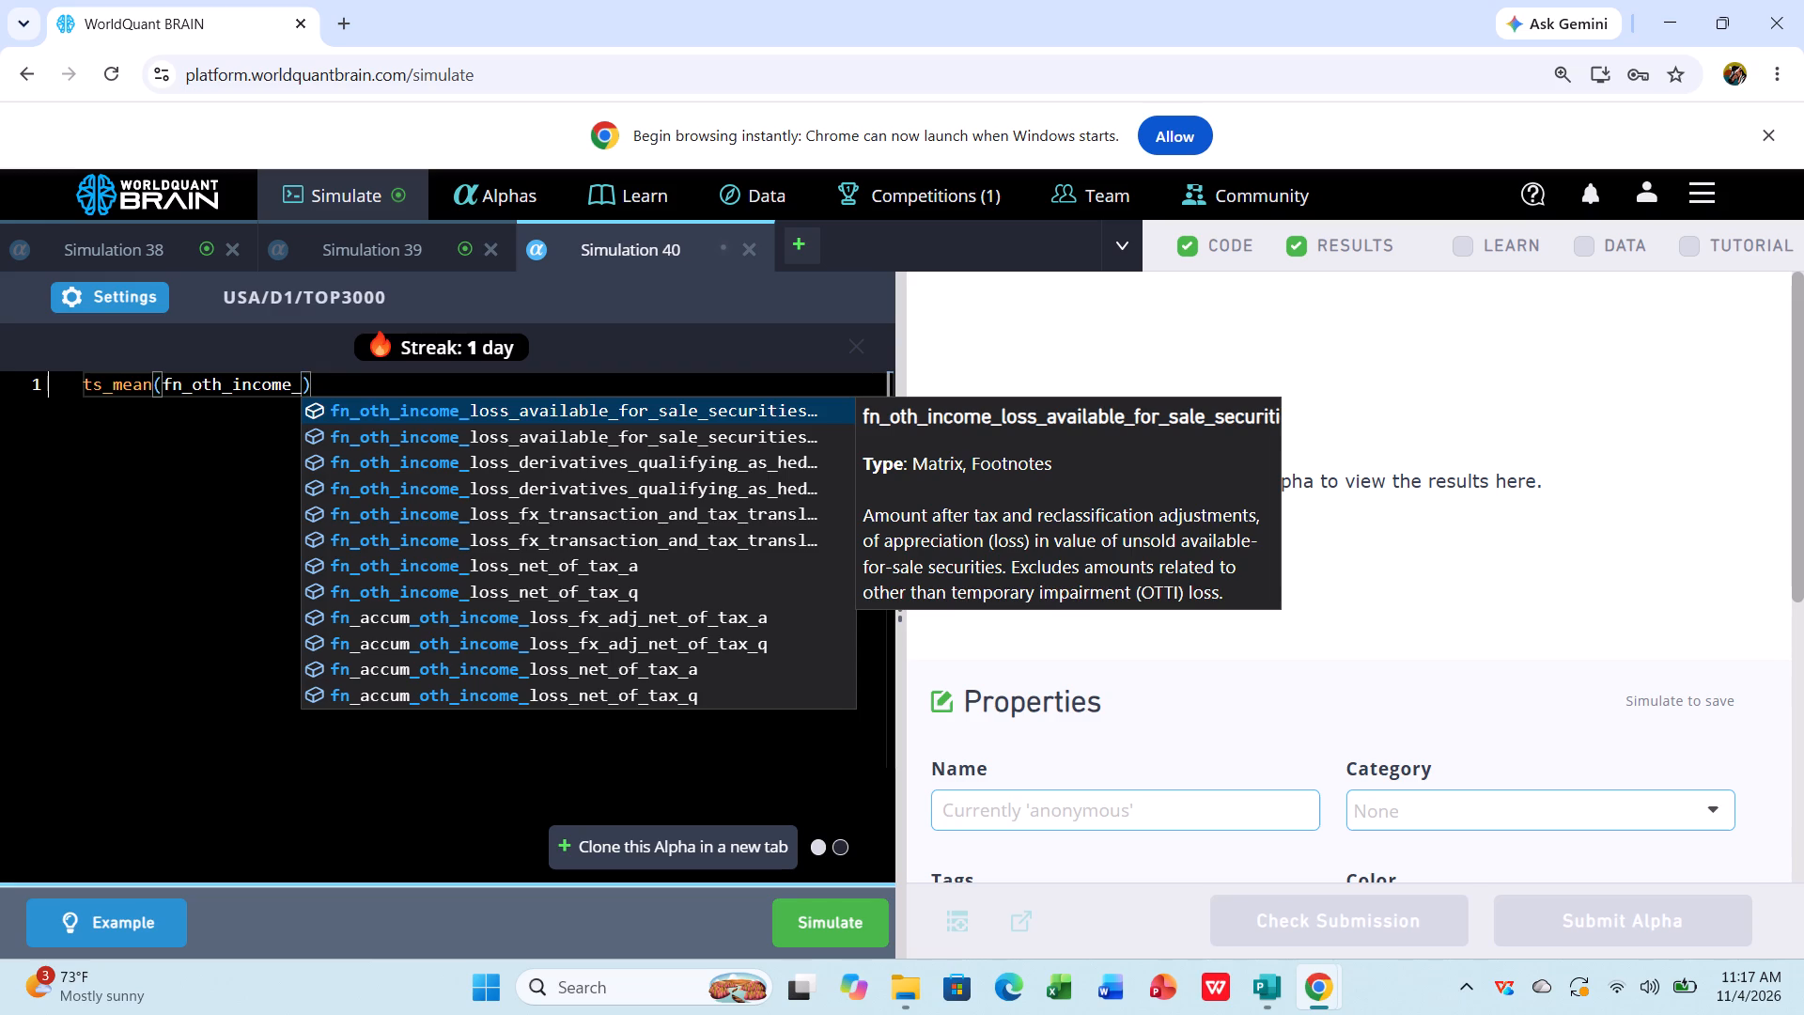
pyautogui.write('loss')
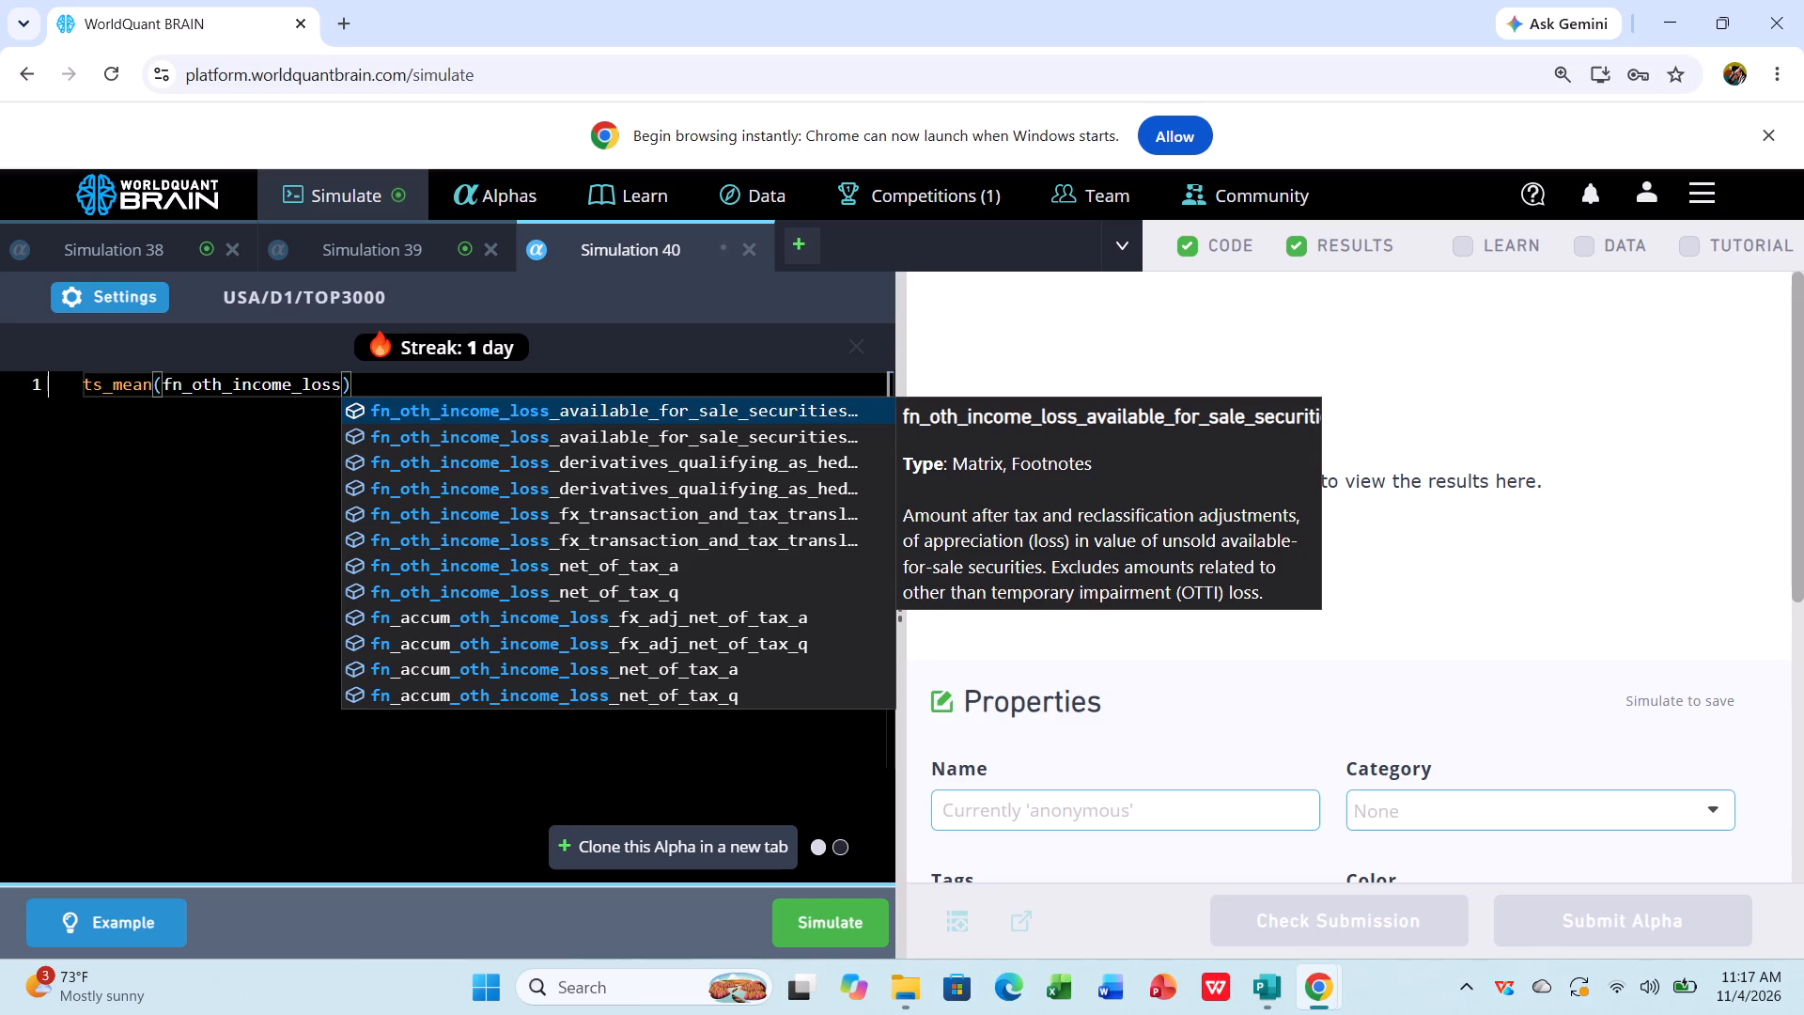
pyautogui.hotkey('shift', '_')
pyautogui.write('fx')
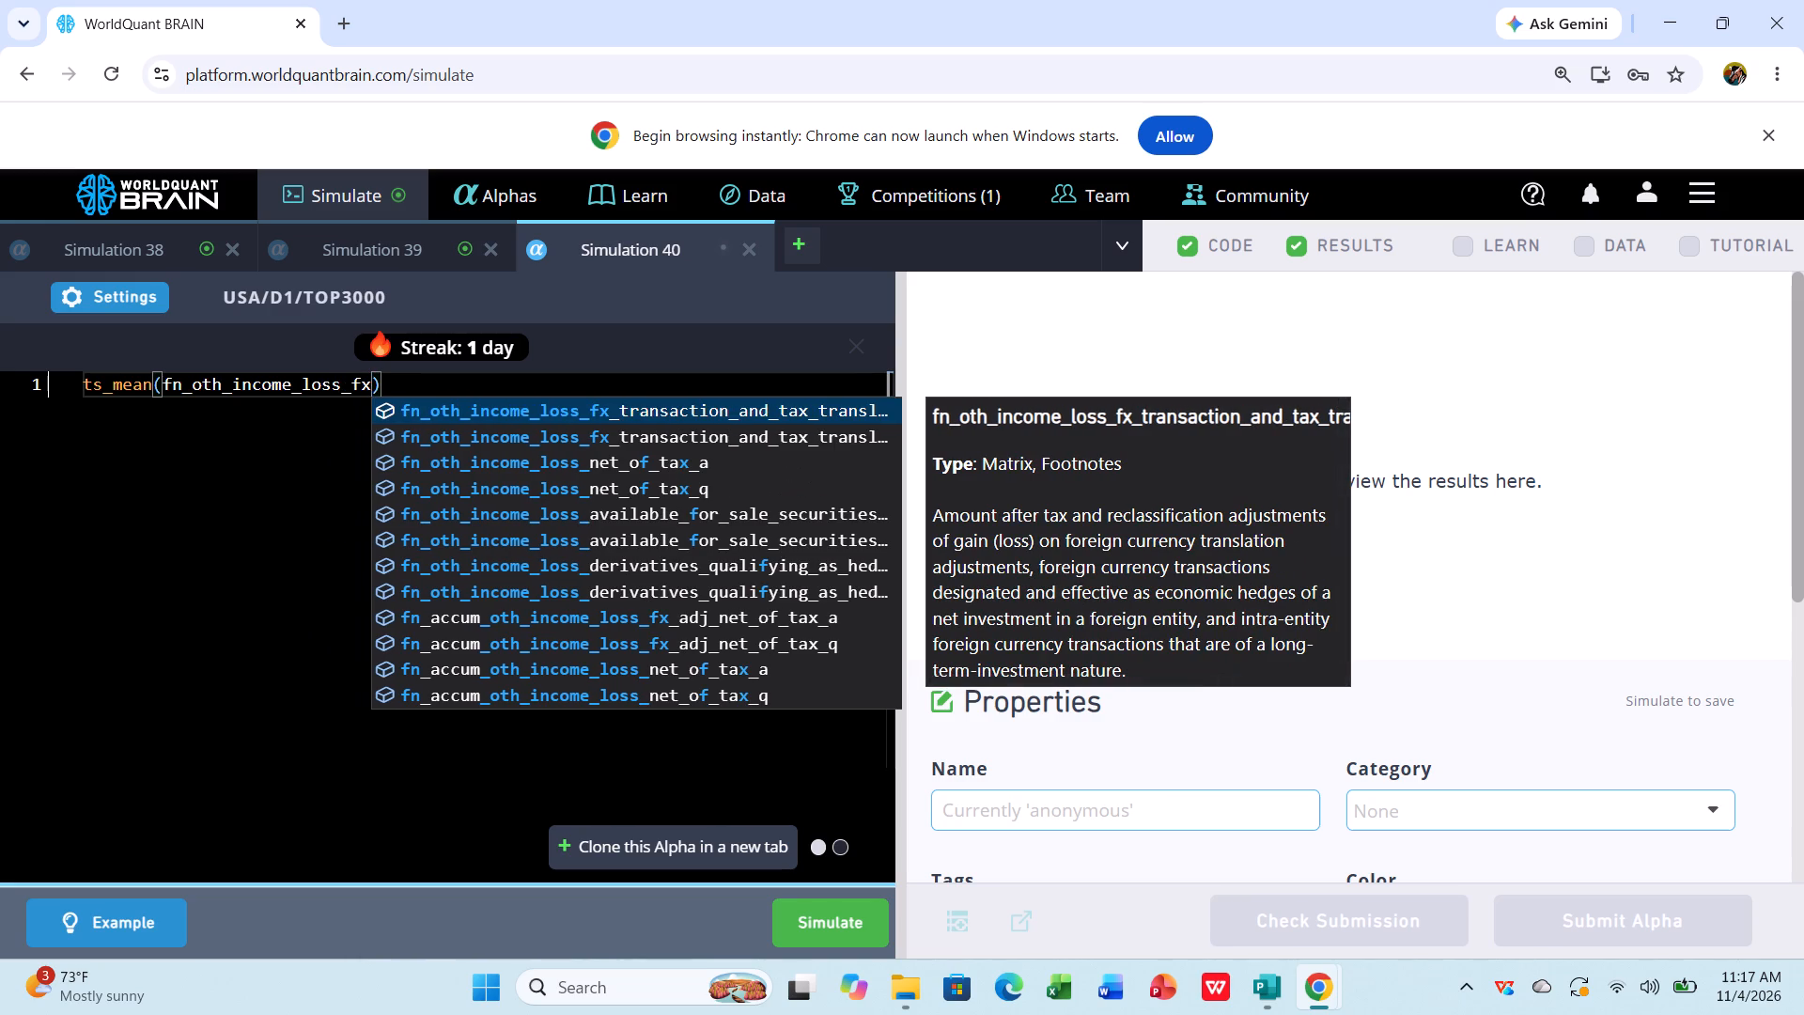
pyautogui.press('-')
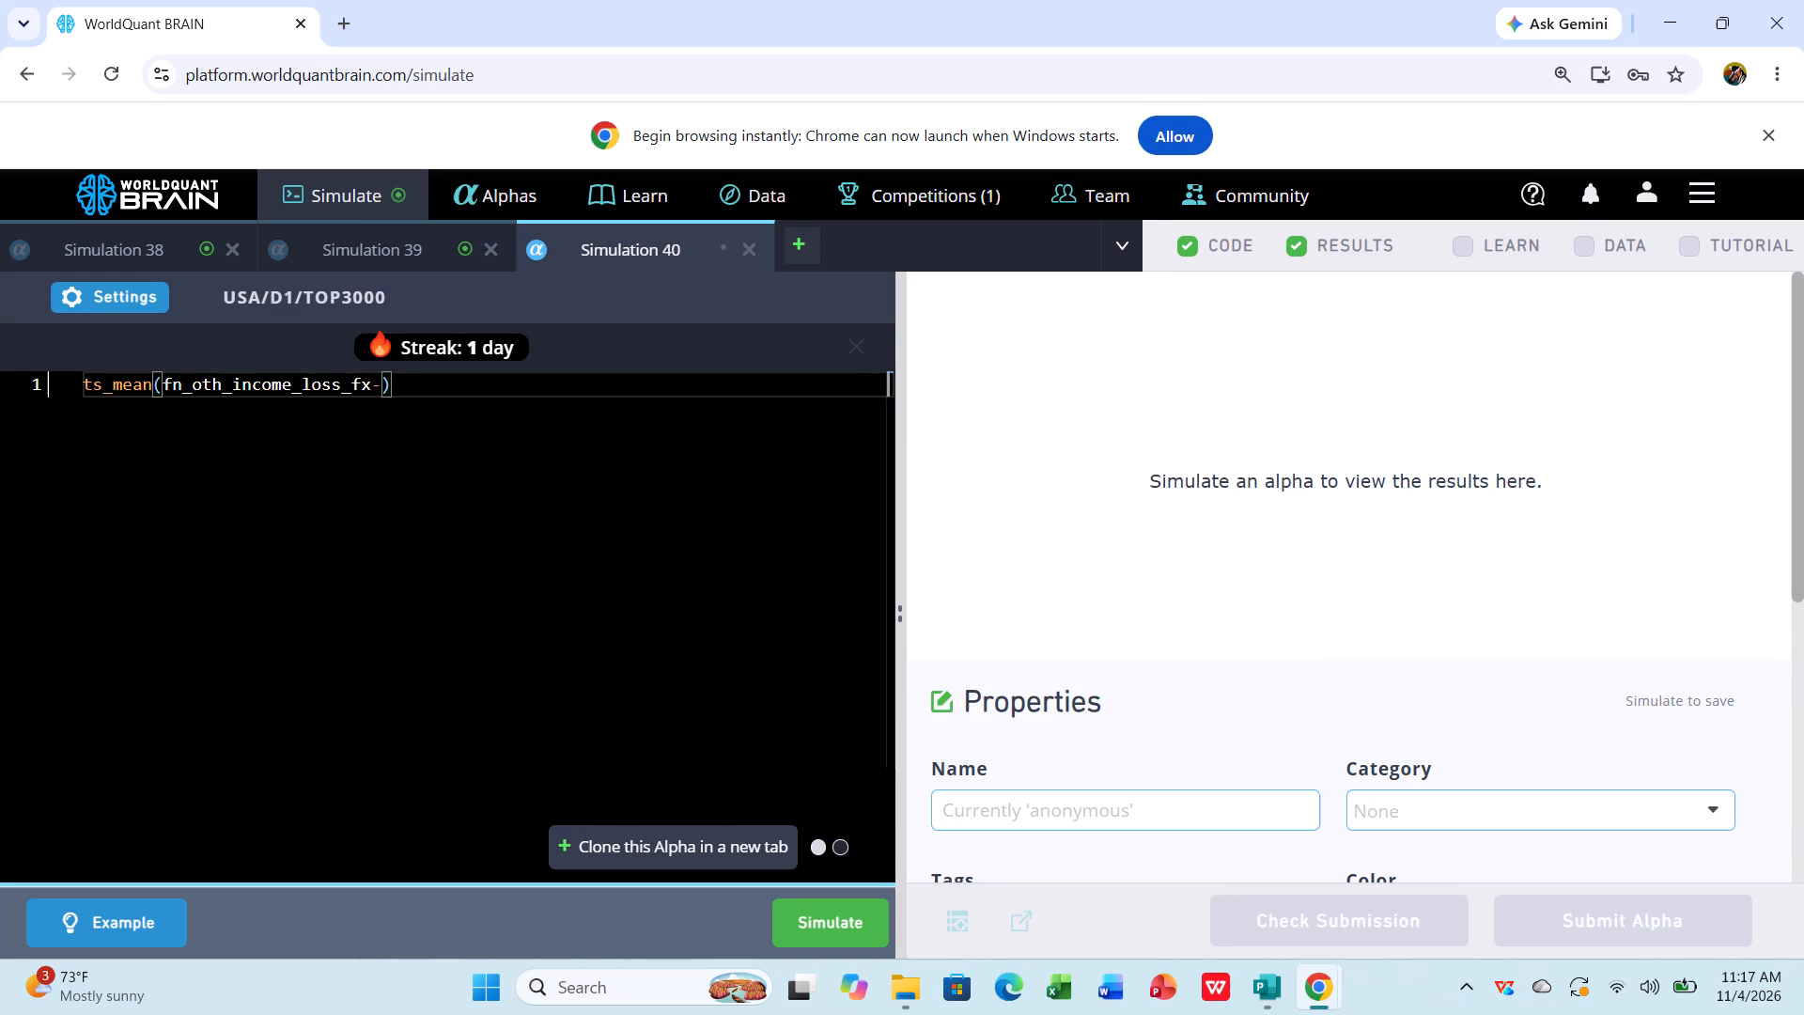
pyautogui.press('BackSpace')
pyautogui.hotkey('shift', '_')
pyautogui.write('transact')
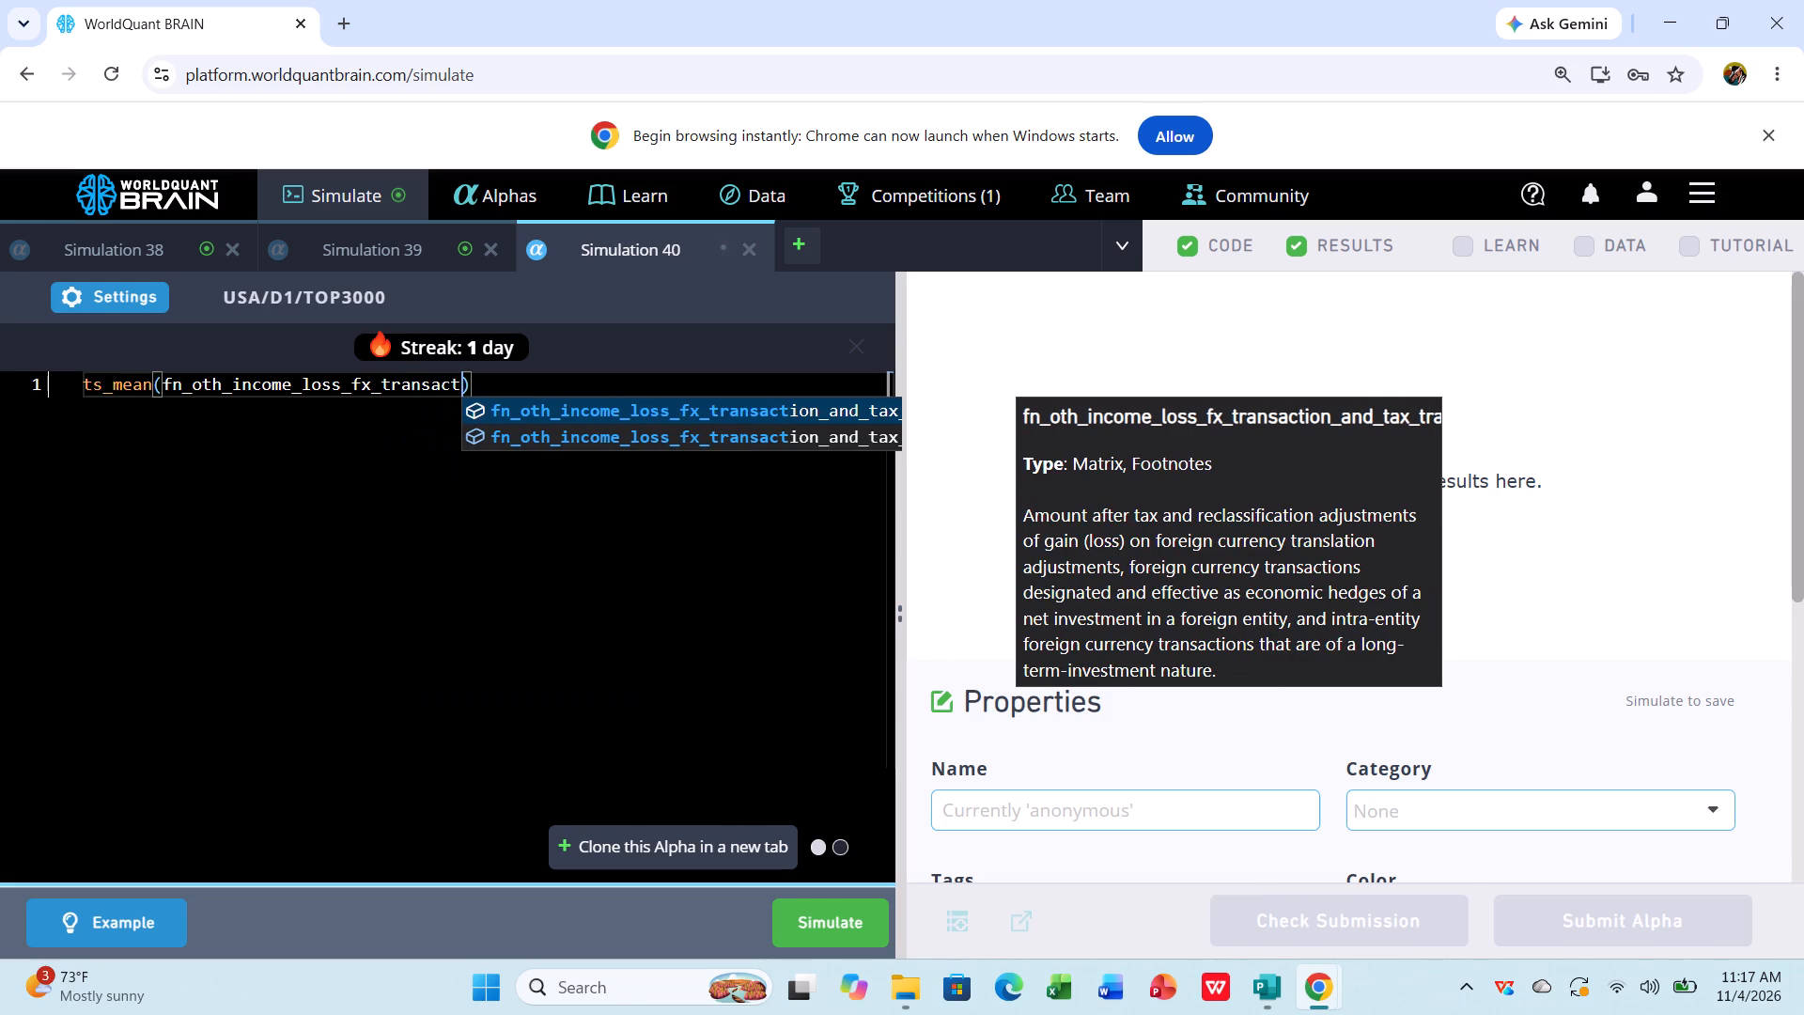
pyautogui.write('ion')
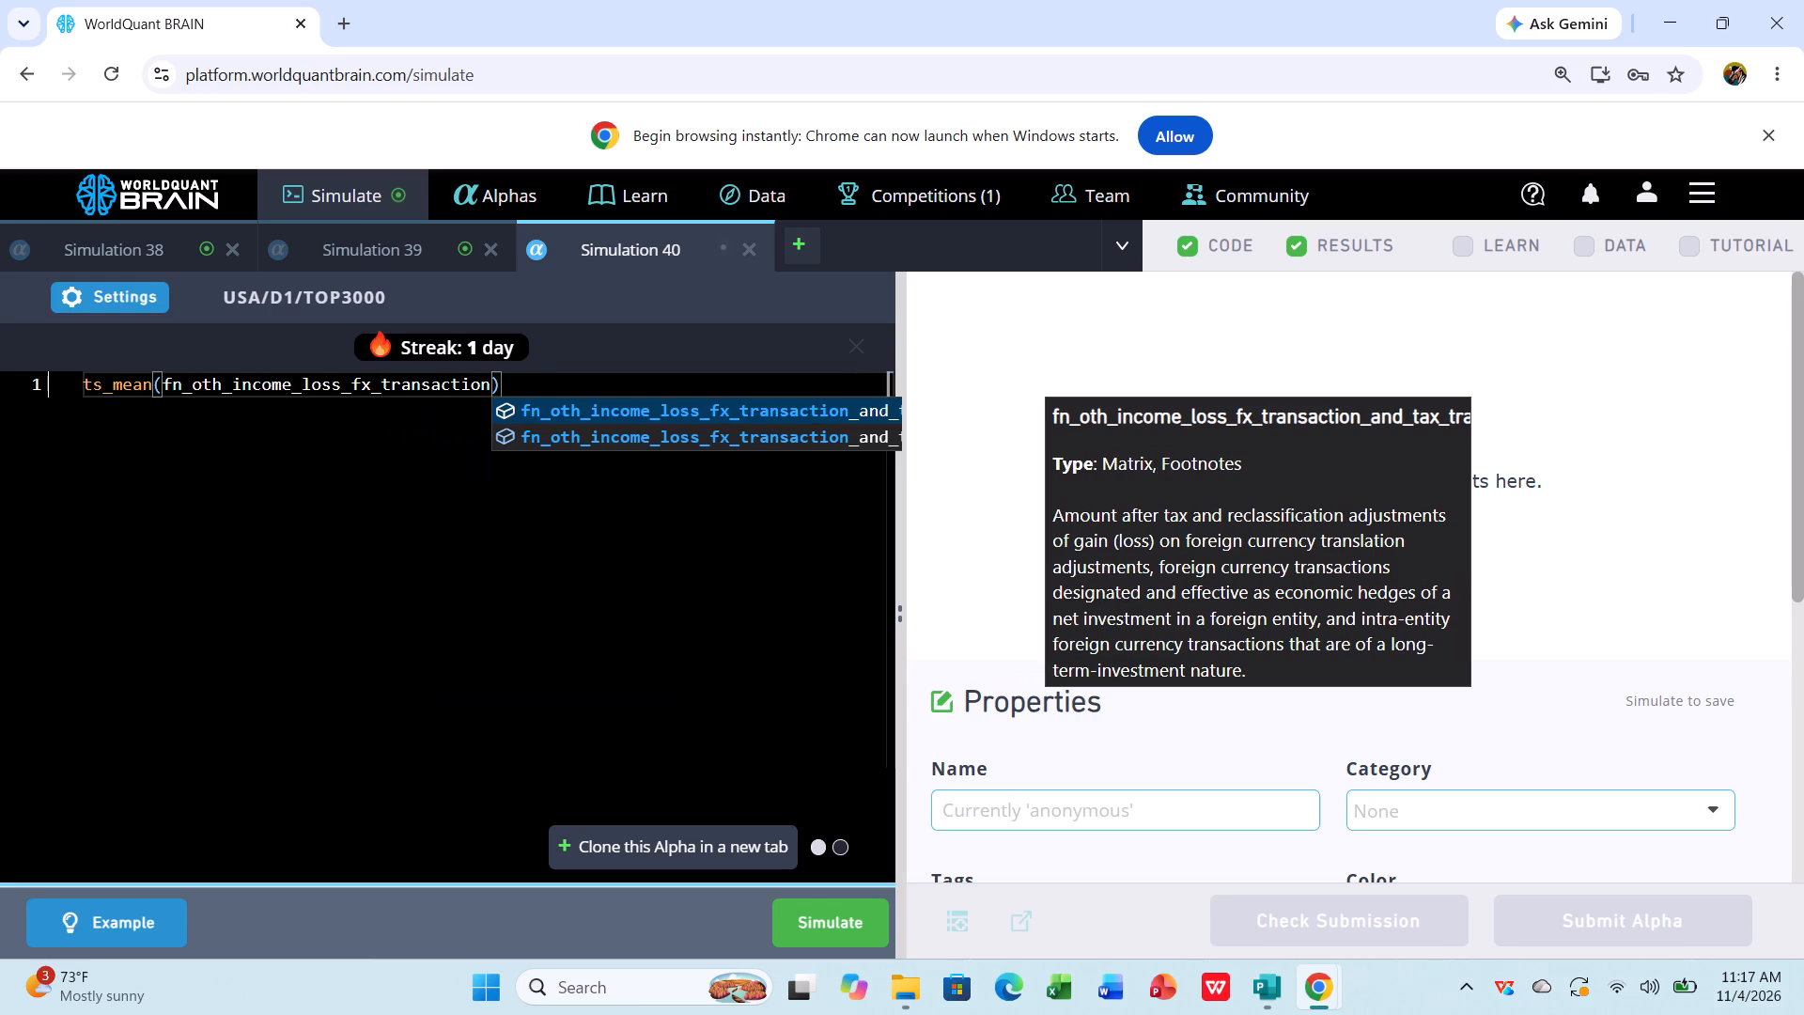
pyautogui.hotkey('shift', '_')
pyautogui.write('and')
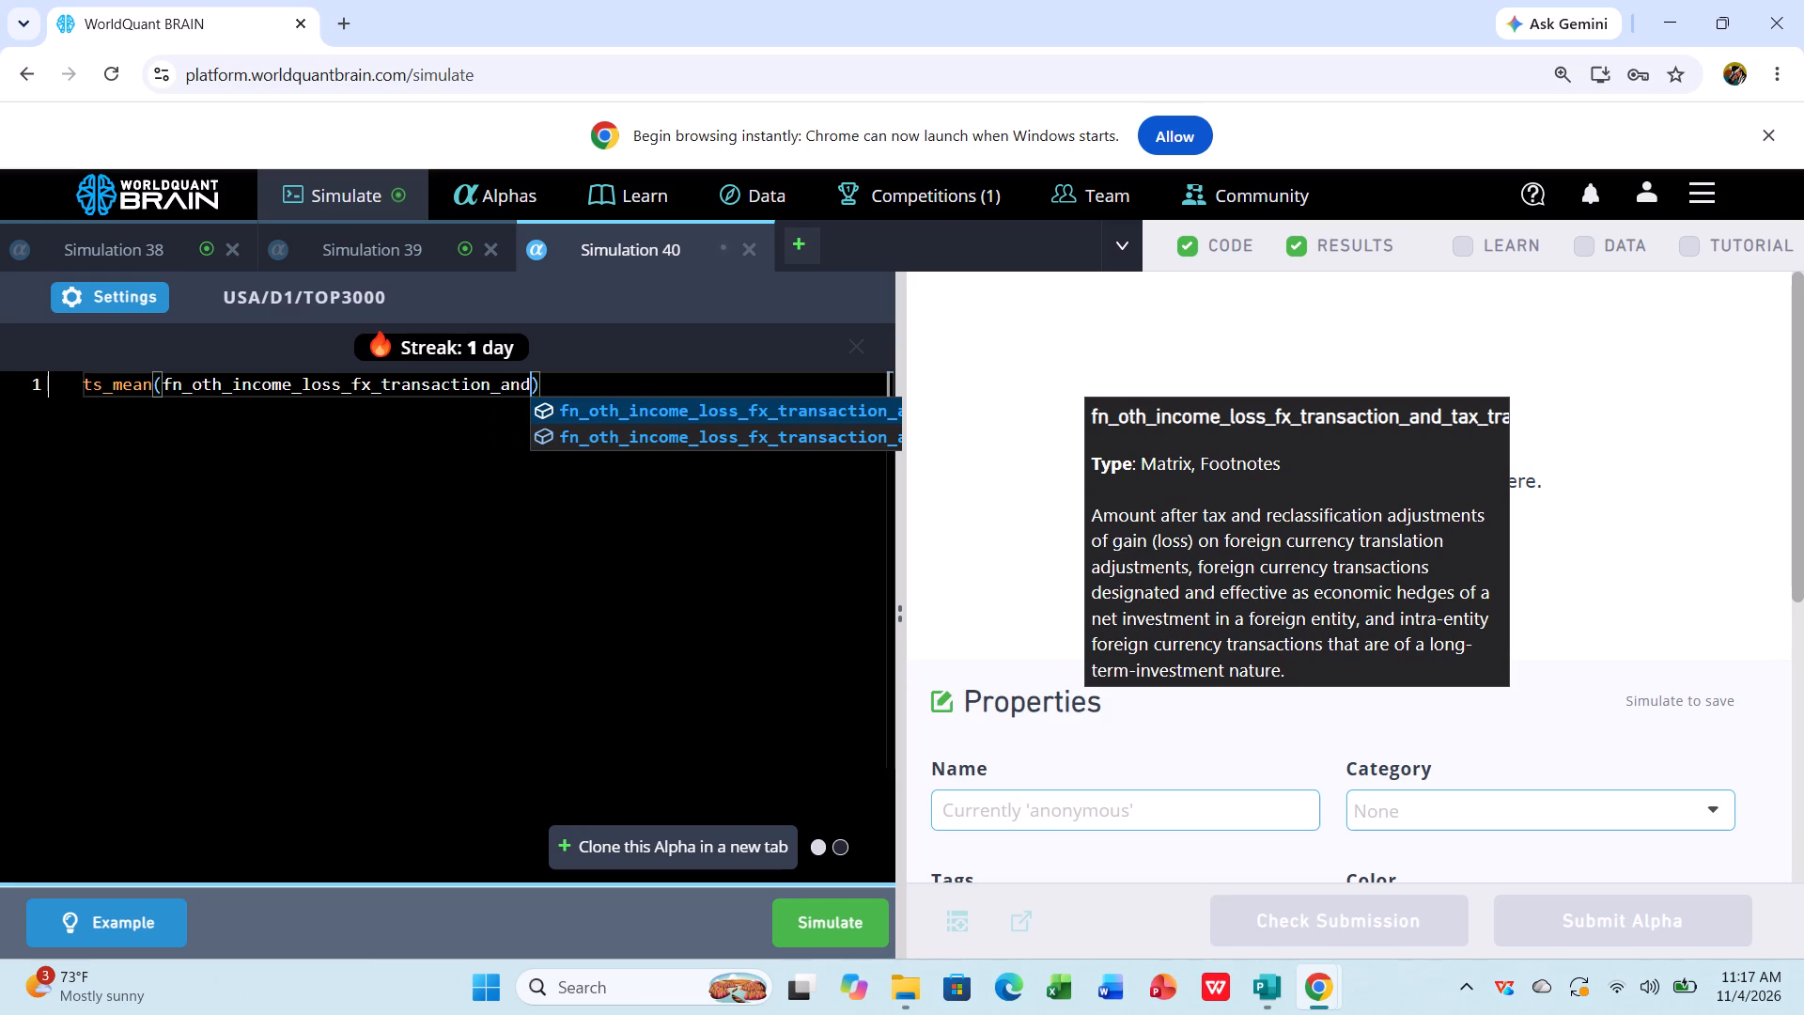
pyautogui.hotkey('shift', '_')
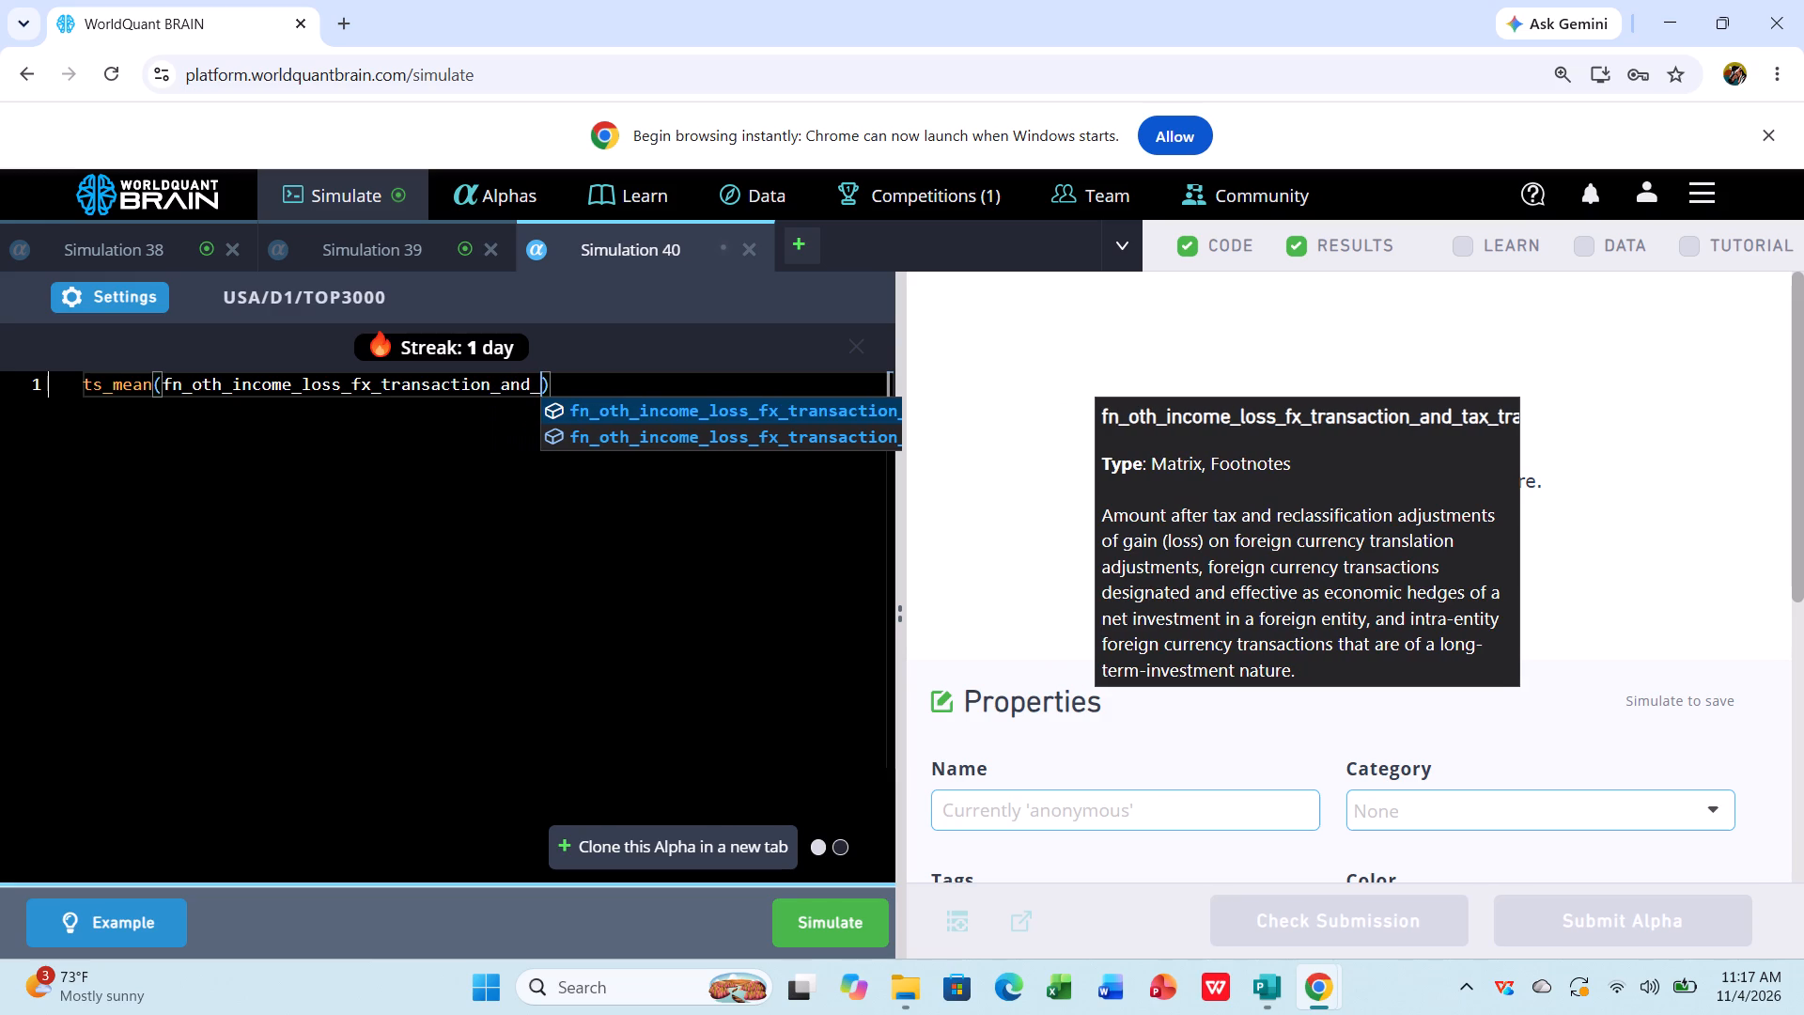
pyautogui.write('tax')
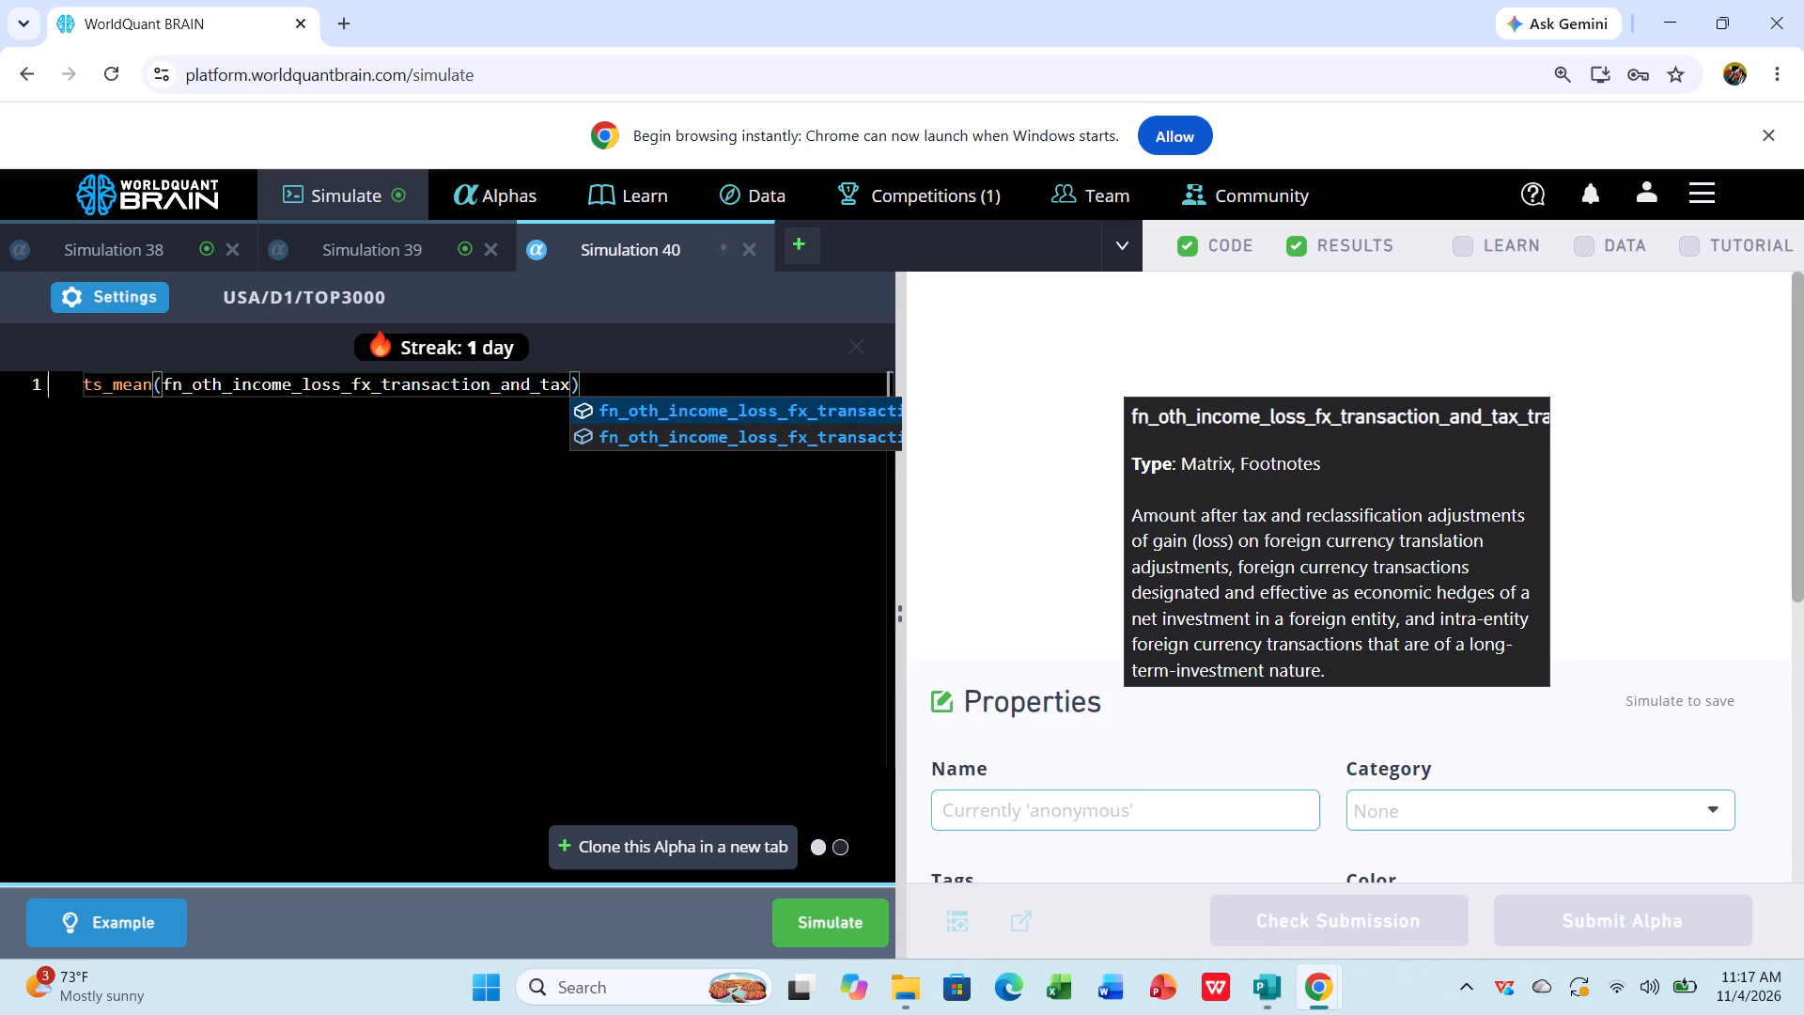
pyautogui.press('-')
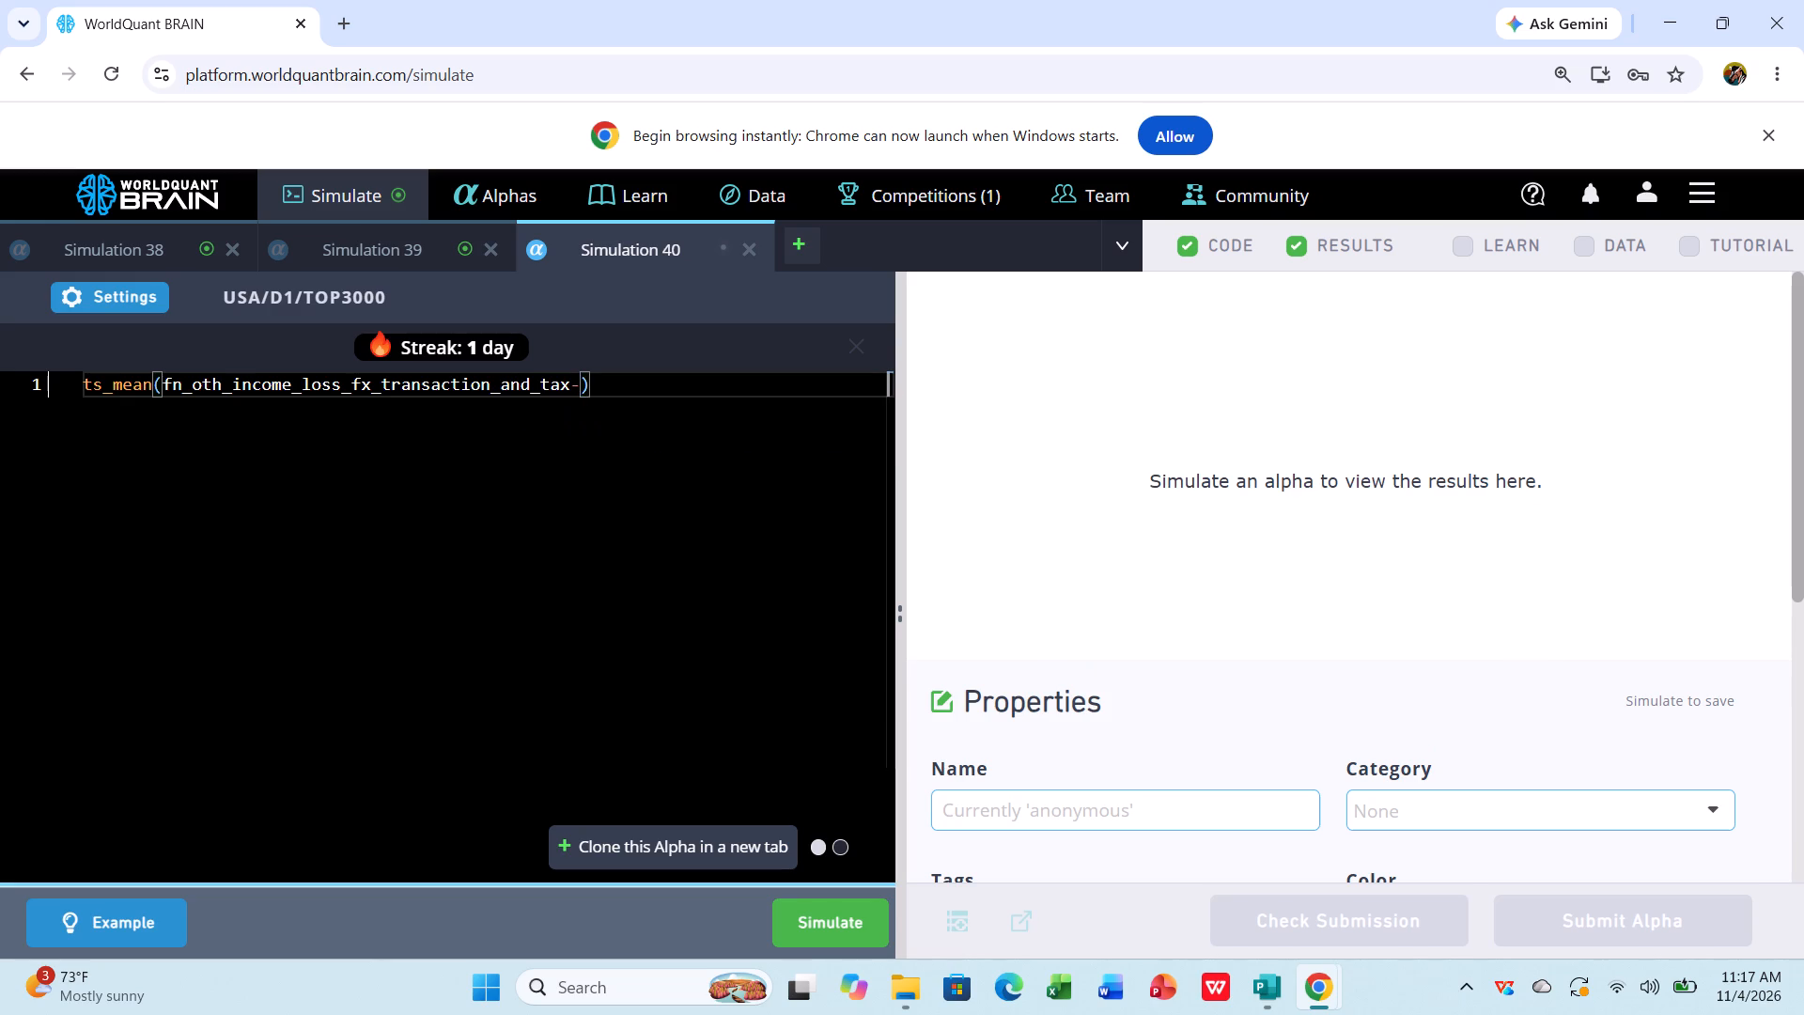
pyautogui.press('BackSpace')
pyautogui.hotkey('shift', '_')
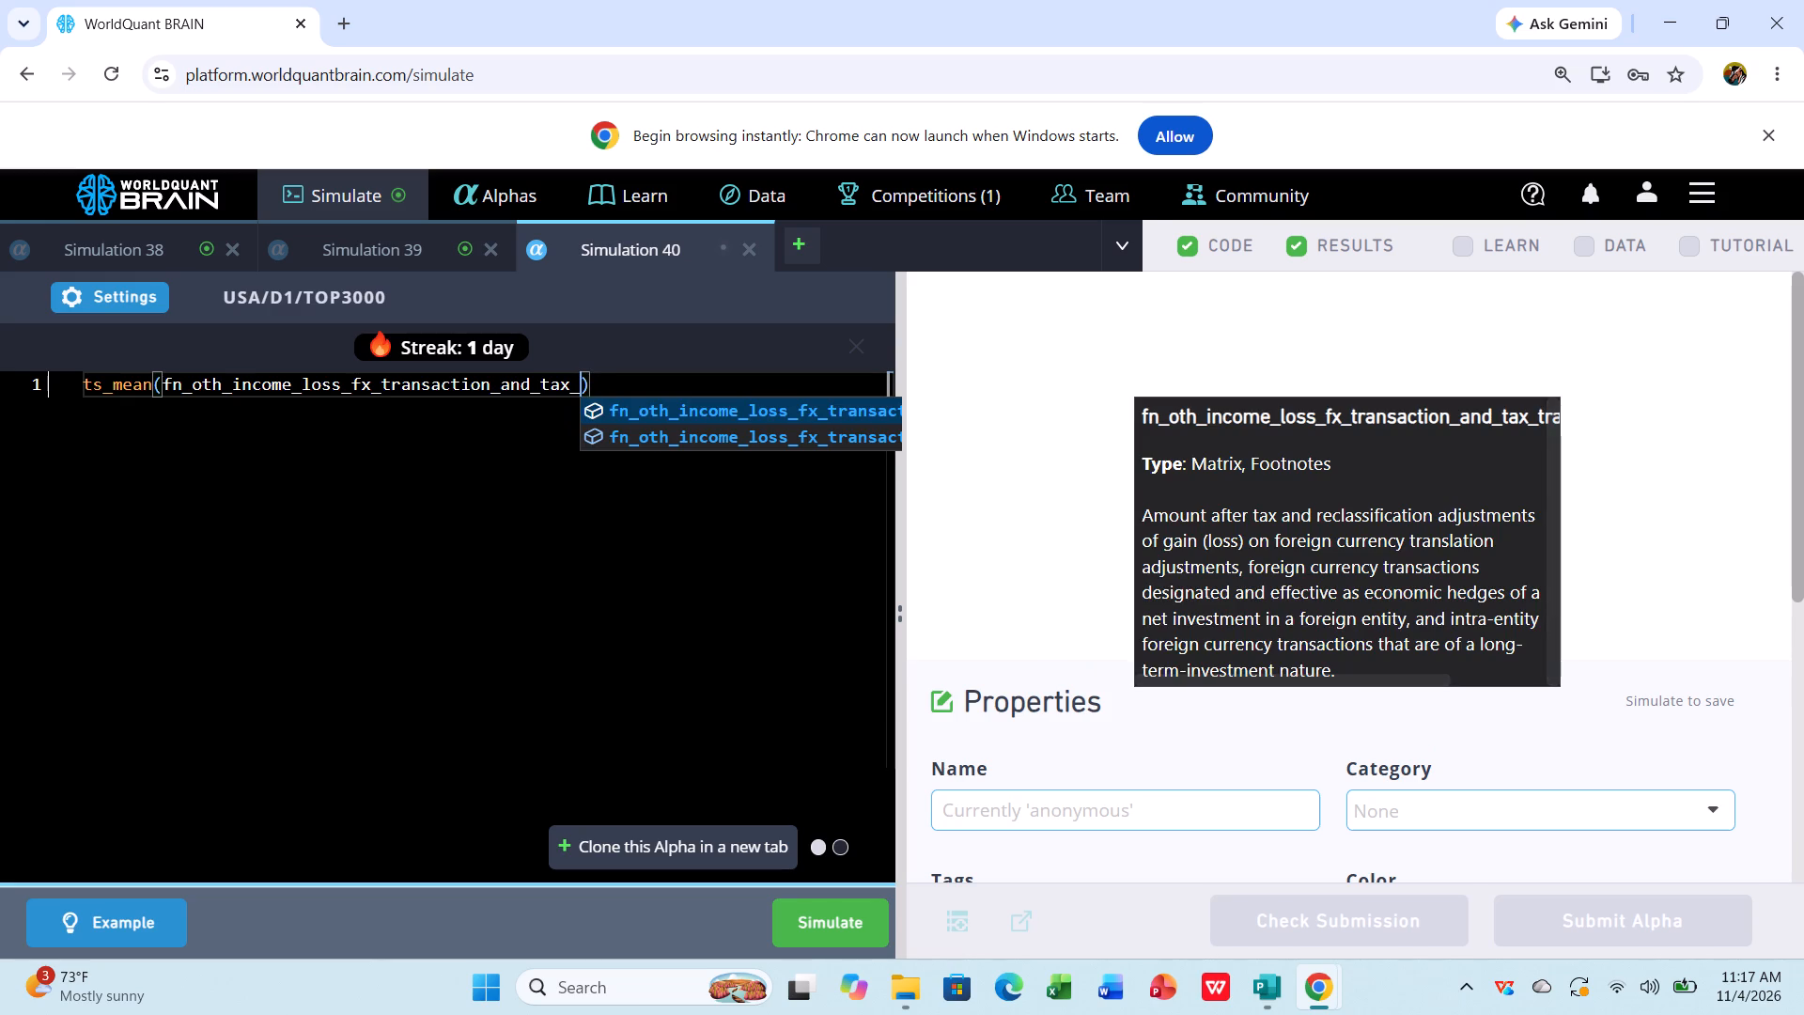
pyautogui.write('translation')
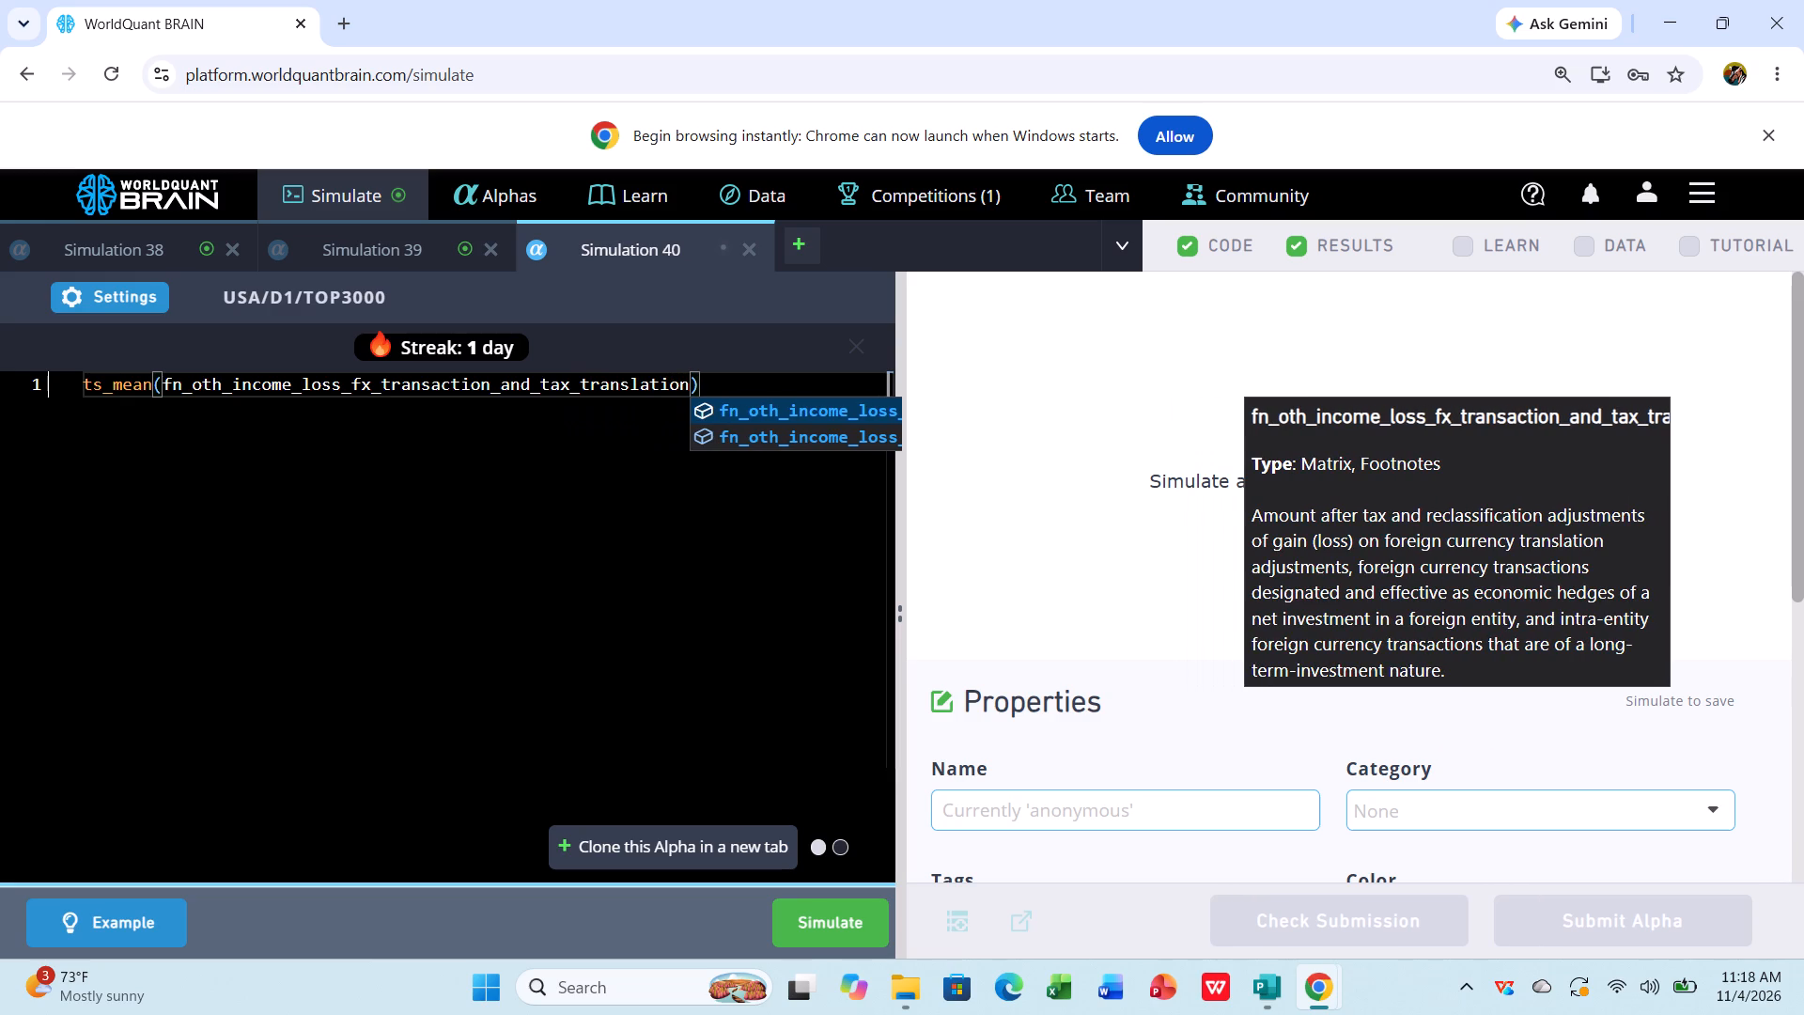
pyautogui.hotkey('shift', '_')
pyautogui.write('ad')
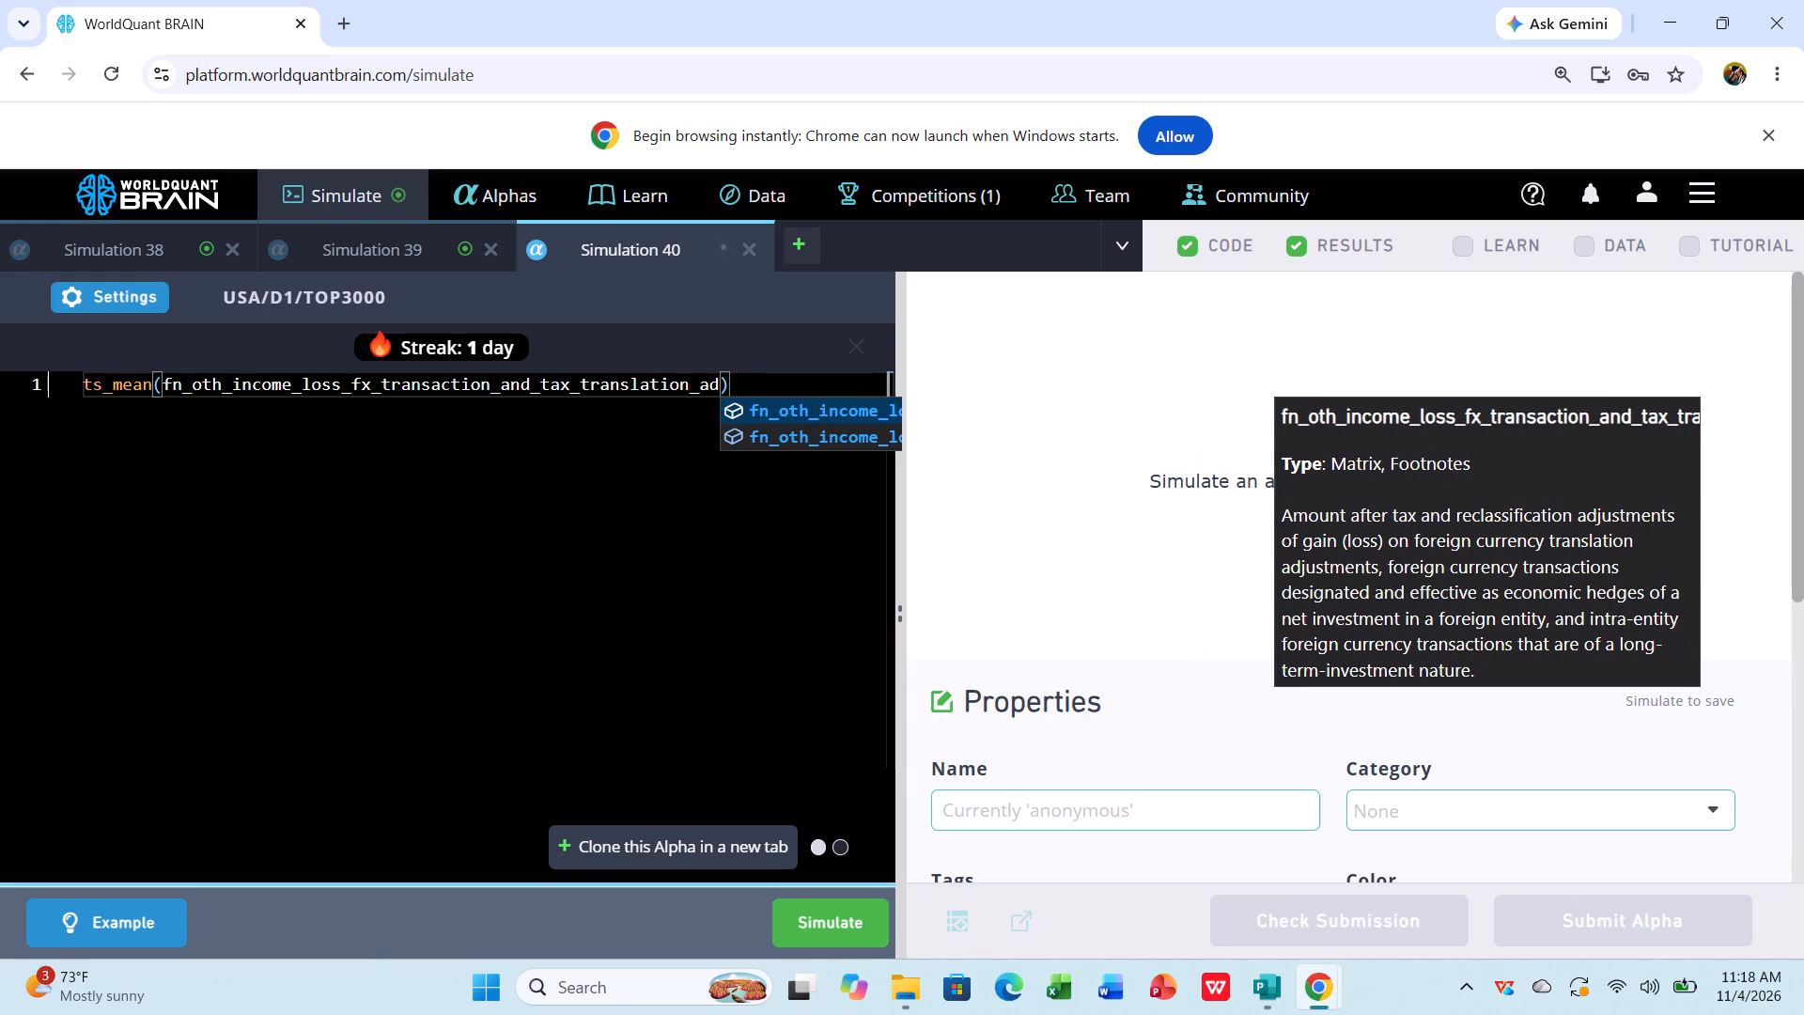
pyautogui.press('j')
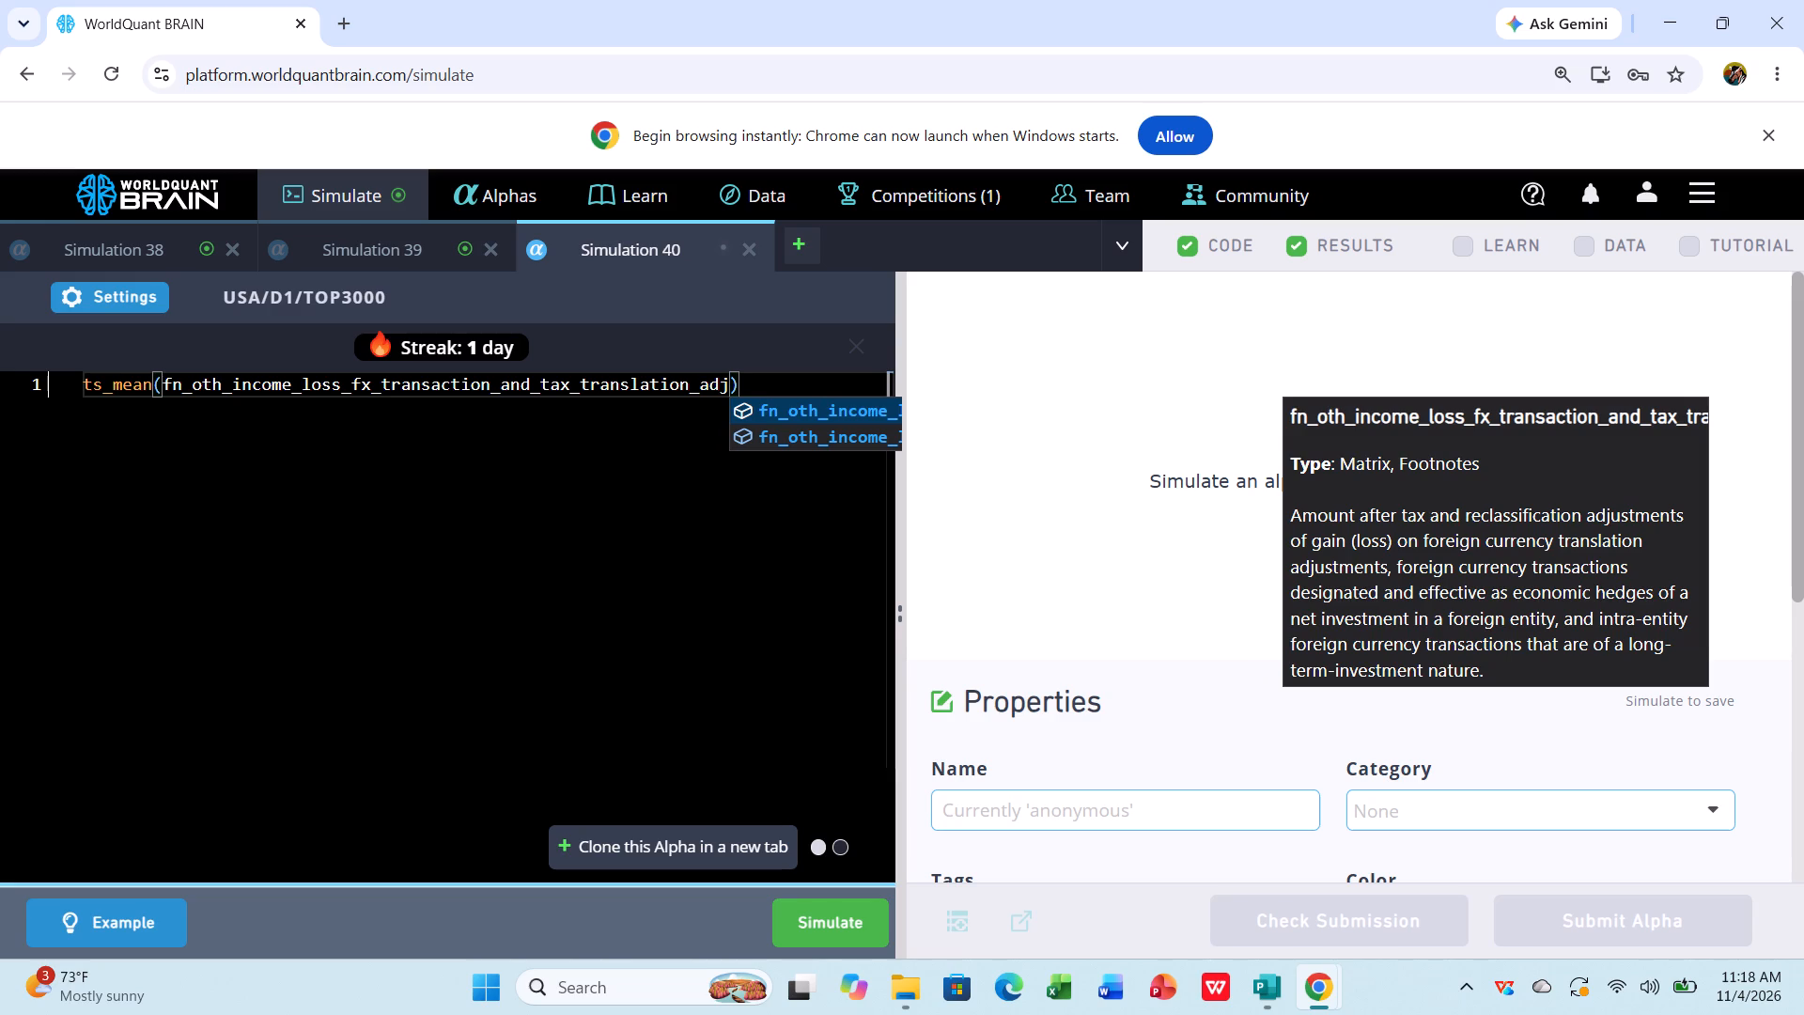
pyautogui.hotkey('shift', '_')
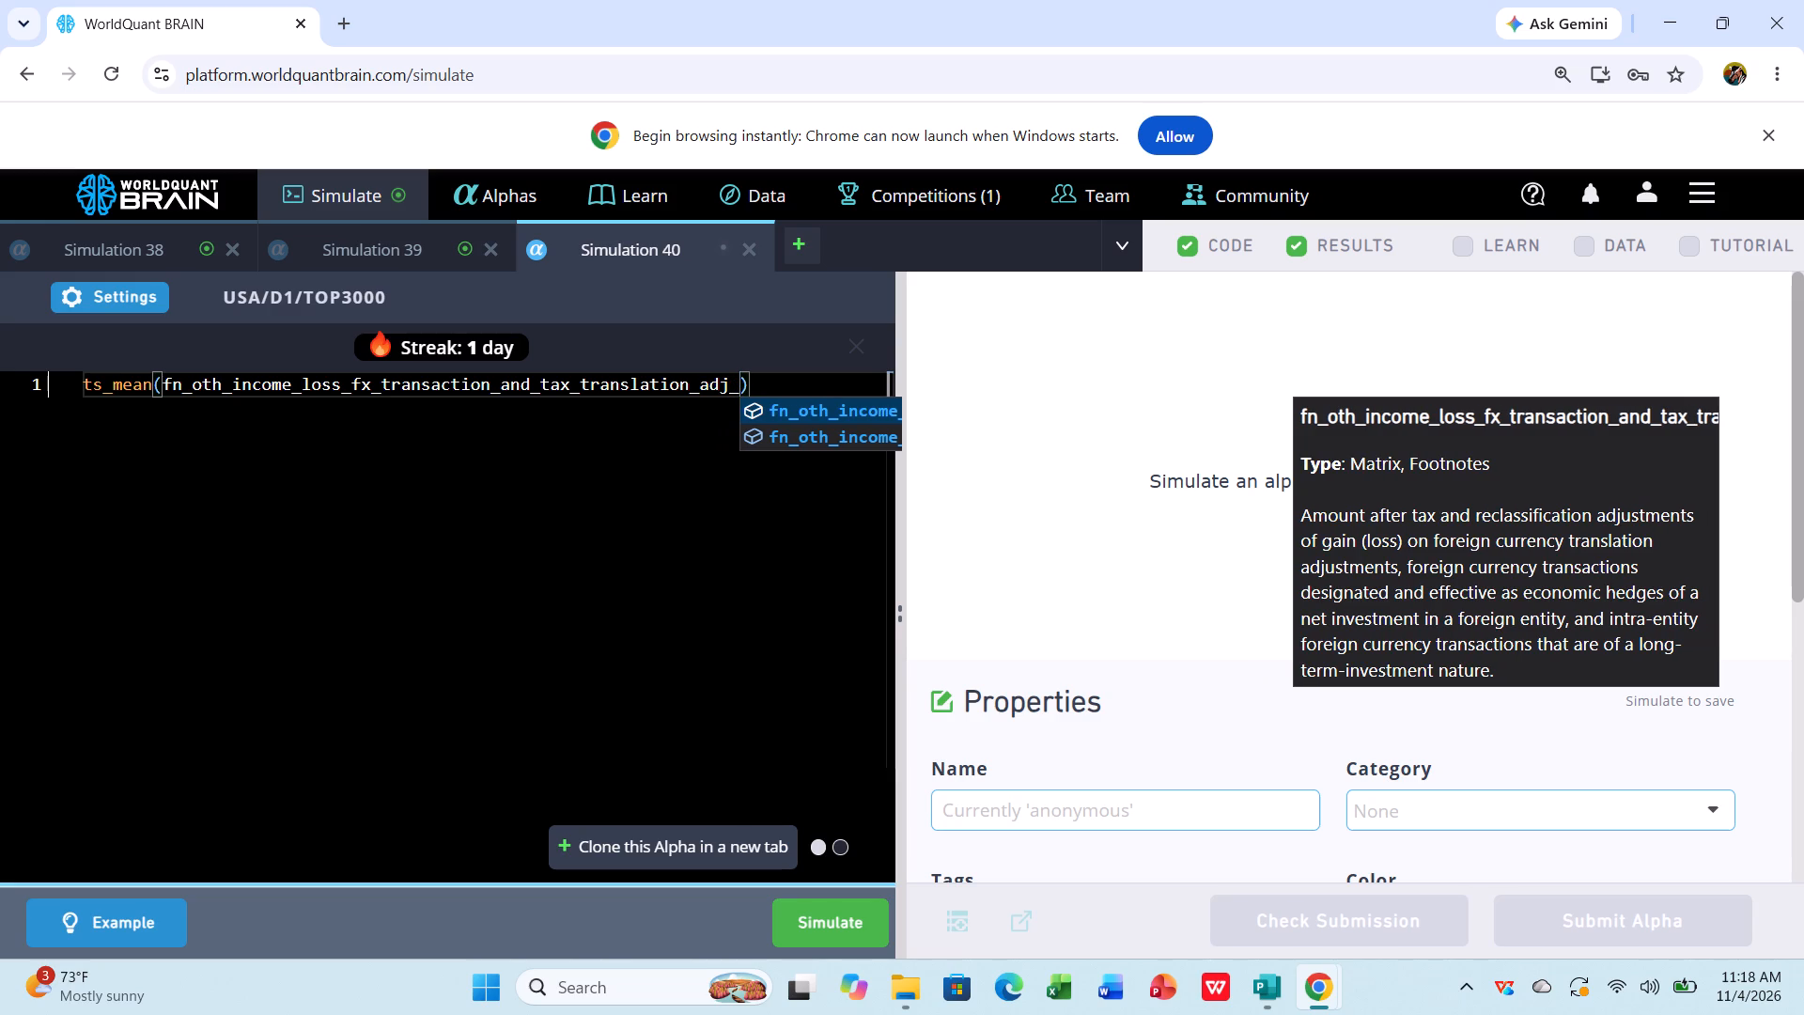
pyautogui.press('a')
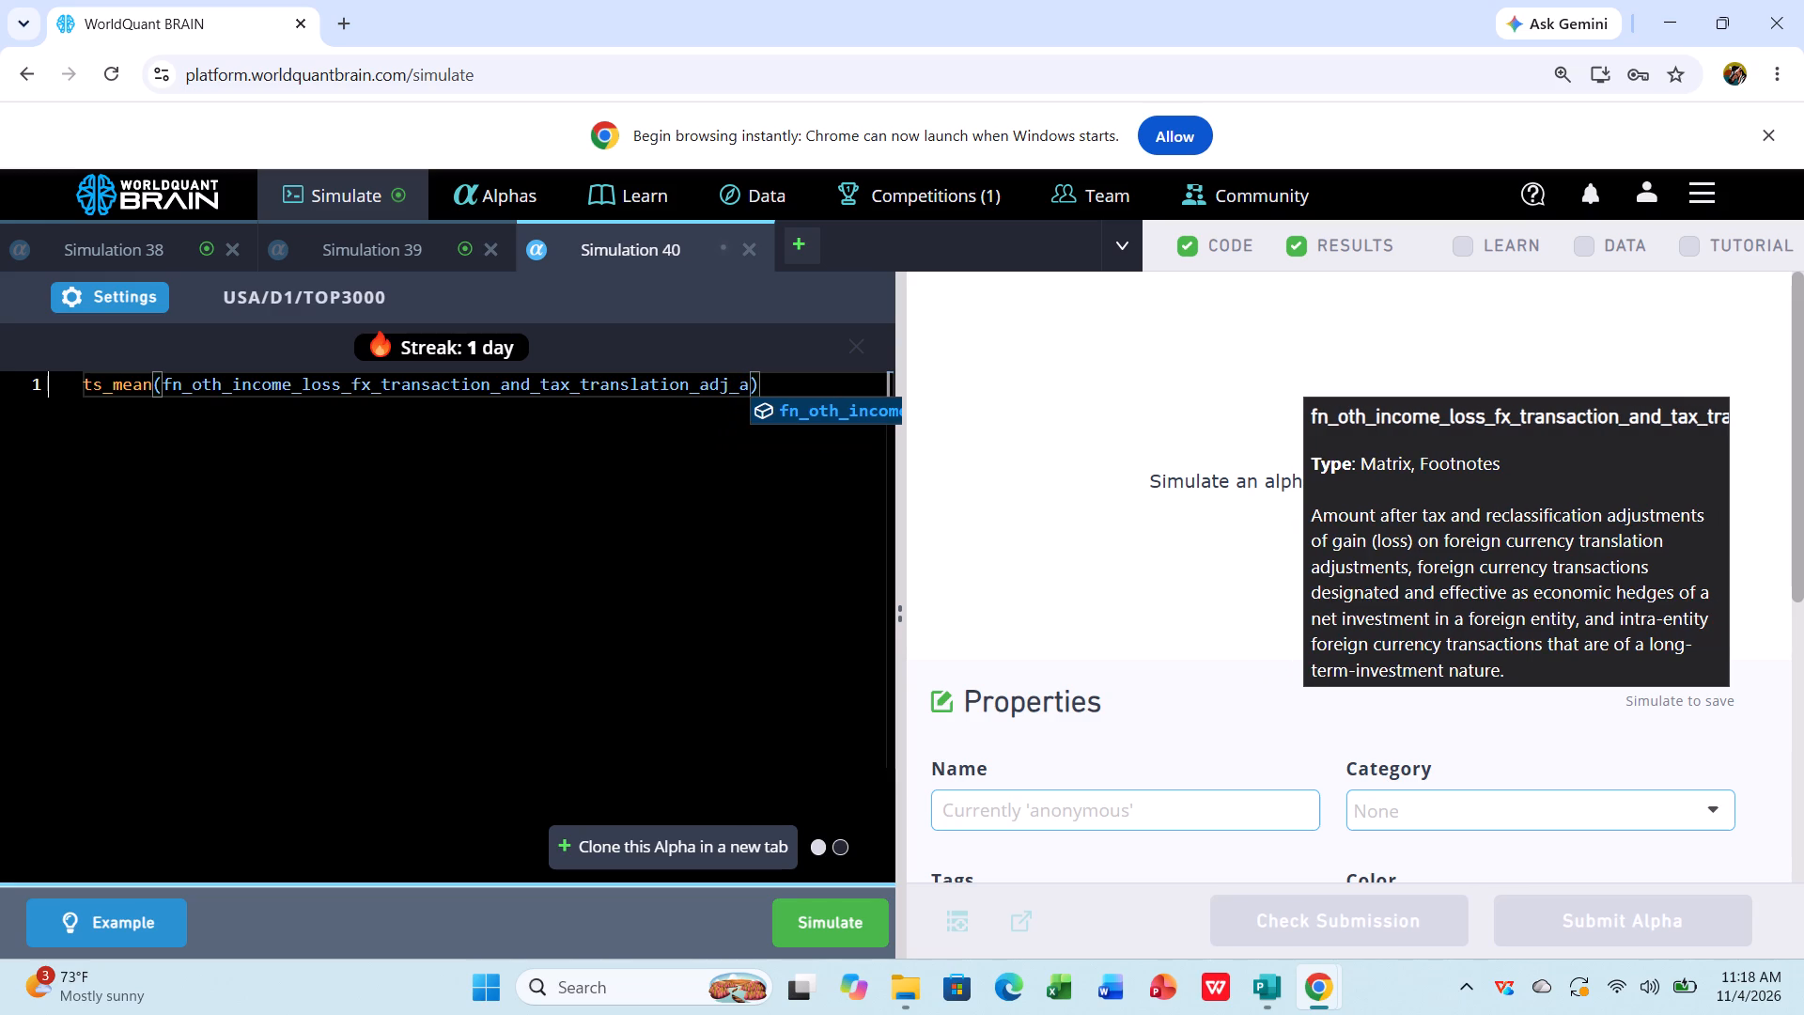
pyautogui.press(',')
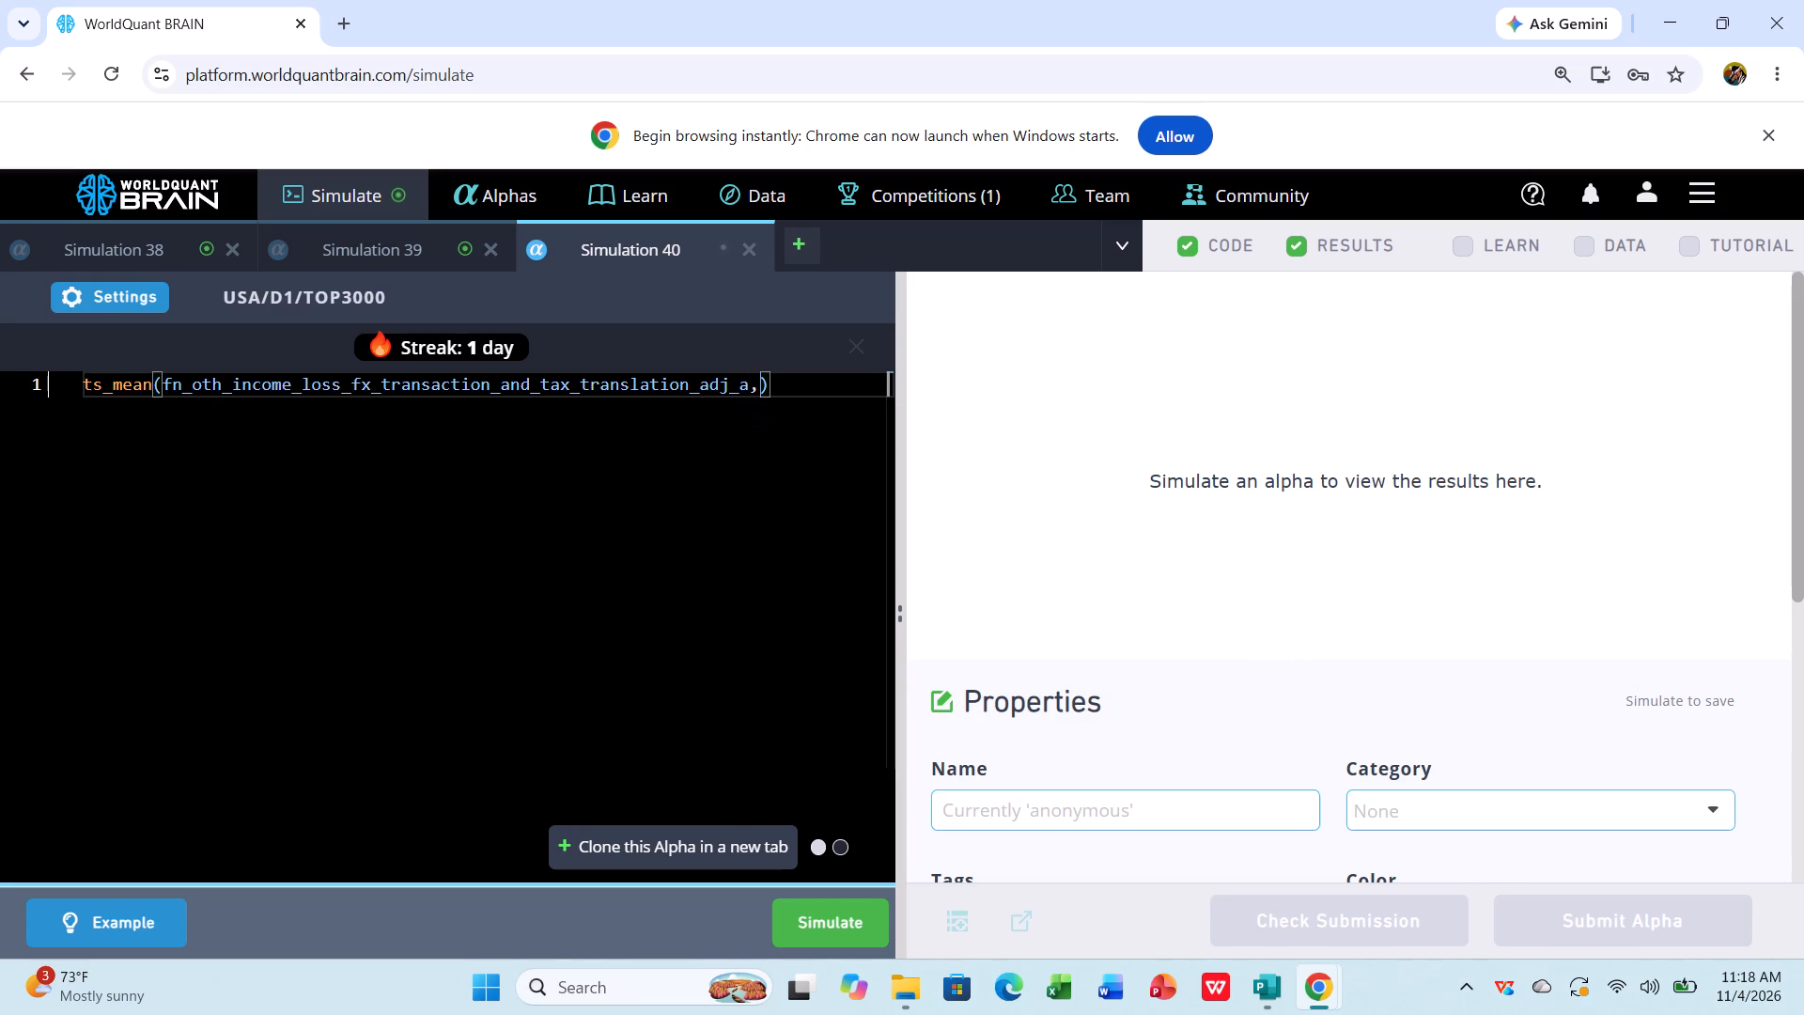
pyautogui.write('300')
# Set Simulation 40's decay to 2, apply the settings, and simulate the ts_mean alpha.
pyautogui.click(133, 285)
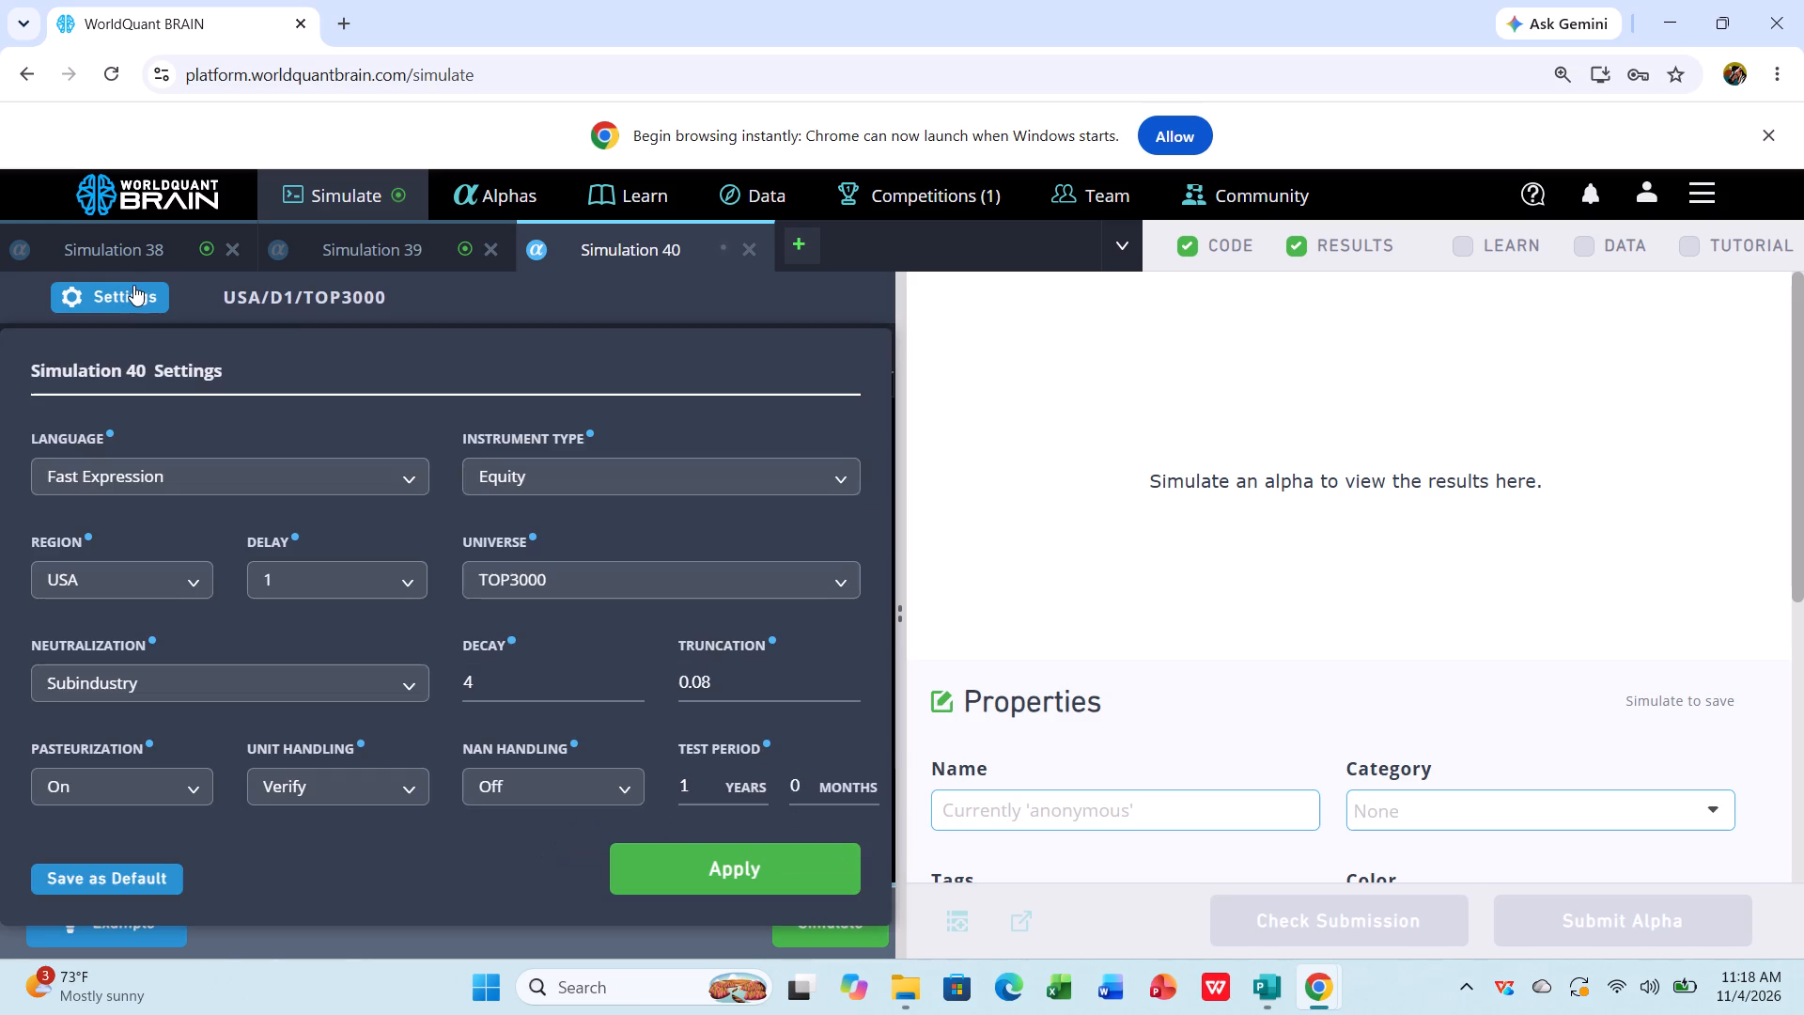
pyautogui.click(499, 688)
pyautogui.press('BackSpace')
pyautogui.press('2')
pyautogui.click(758, 853)
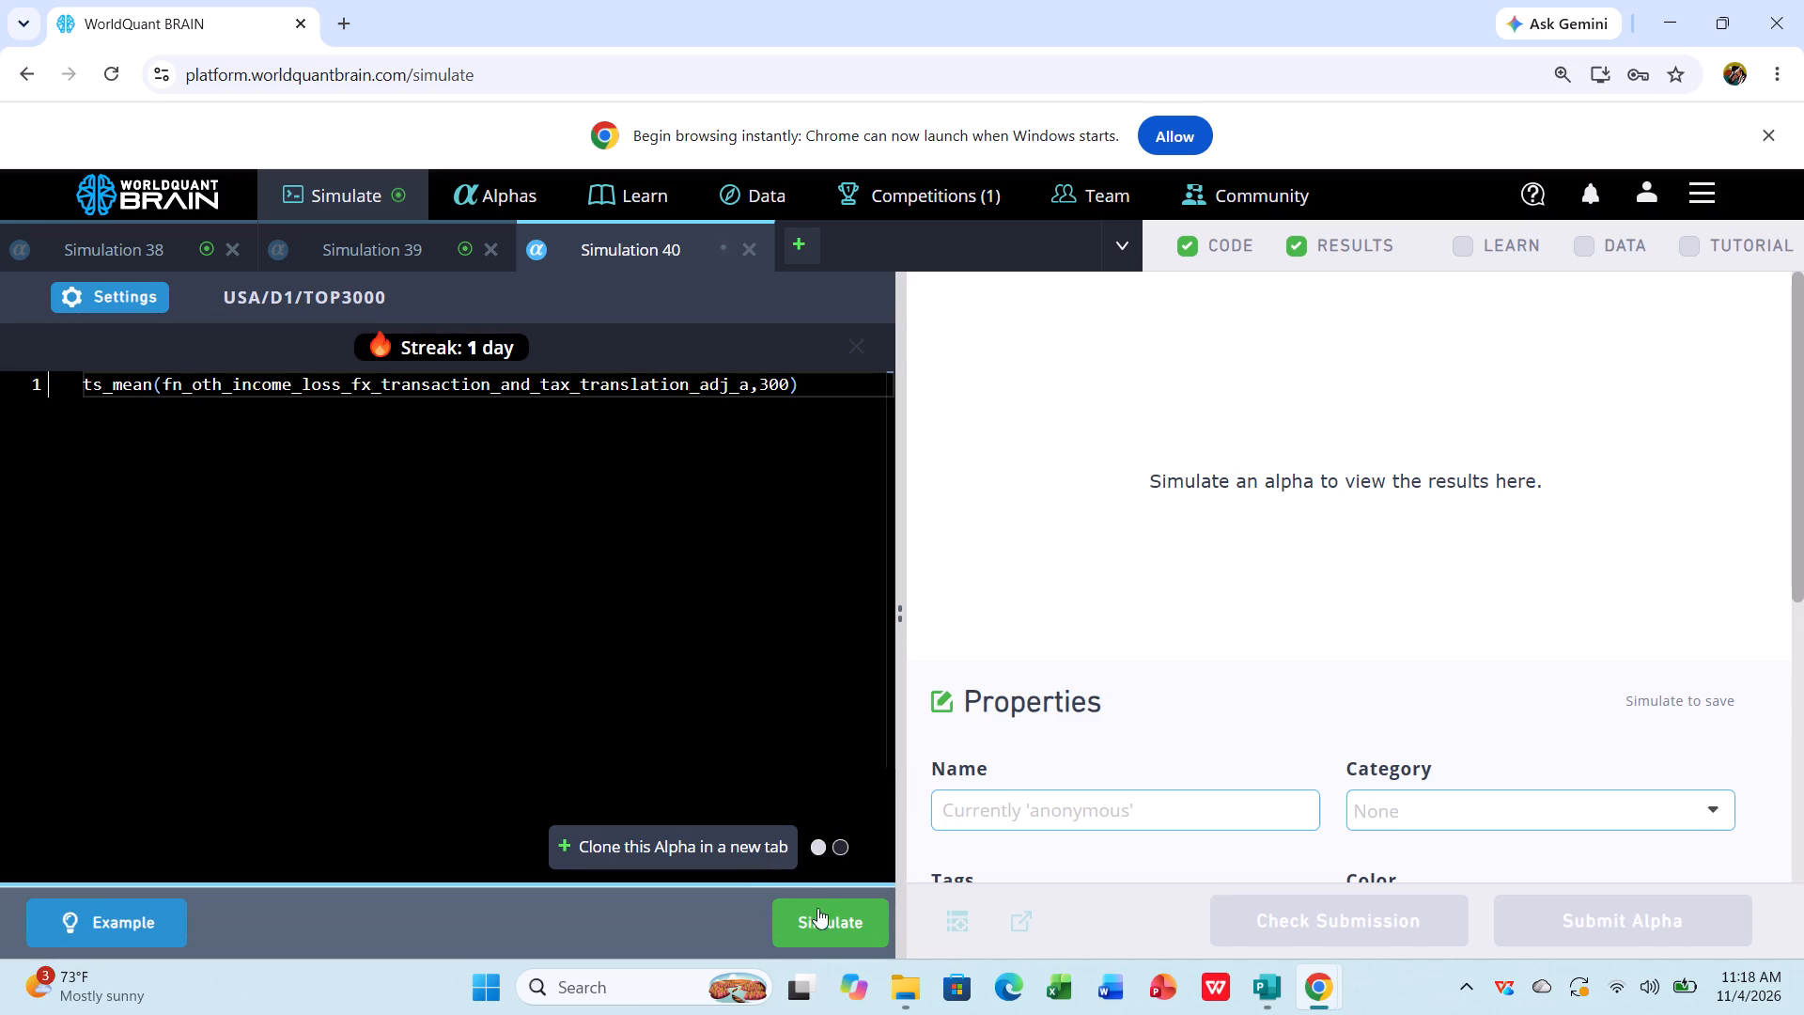
pyautogui.click(825, 920)
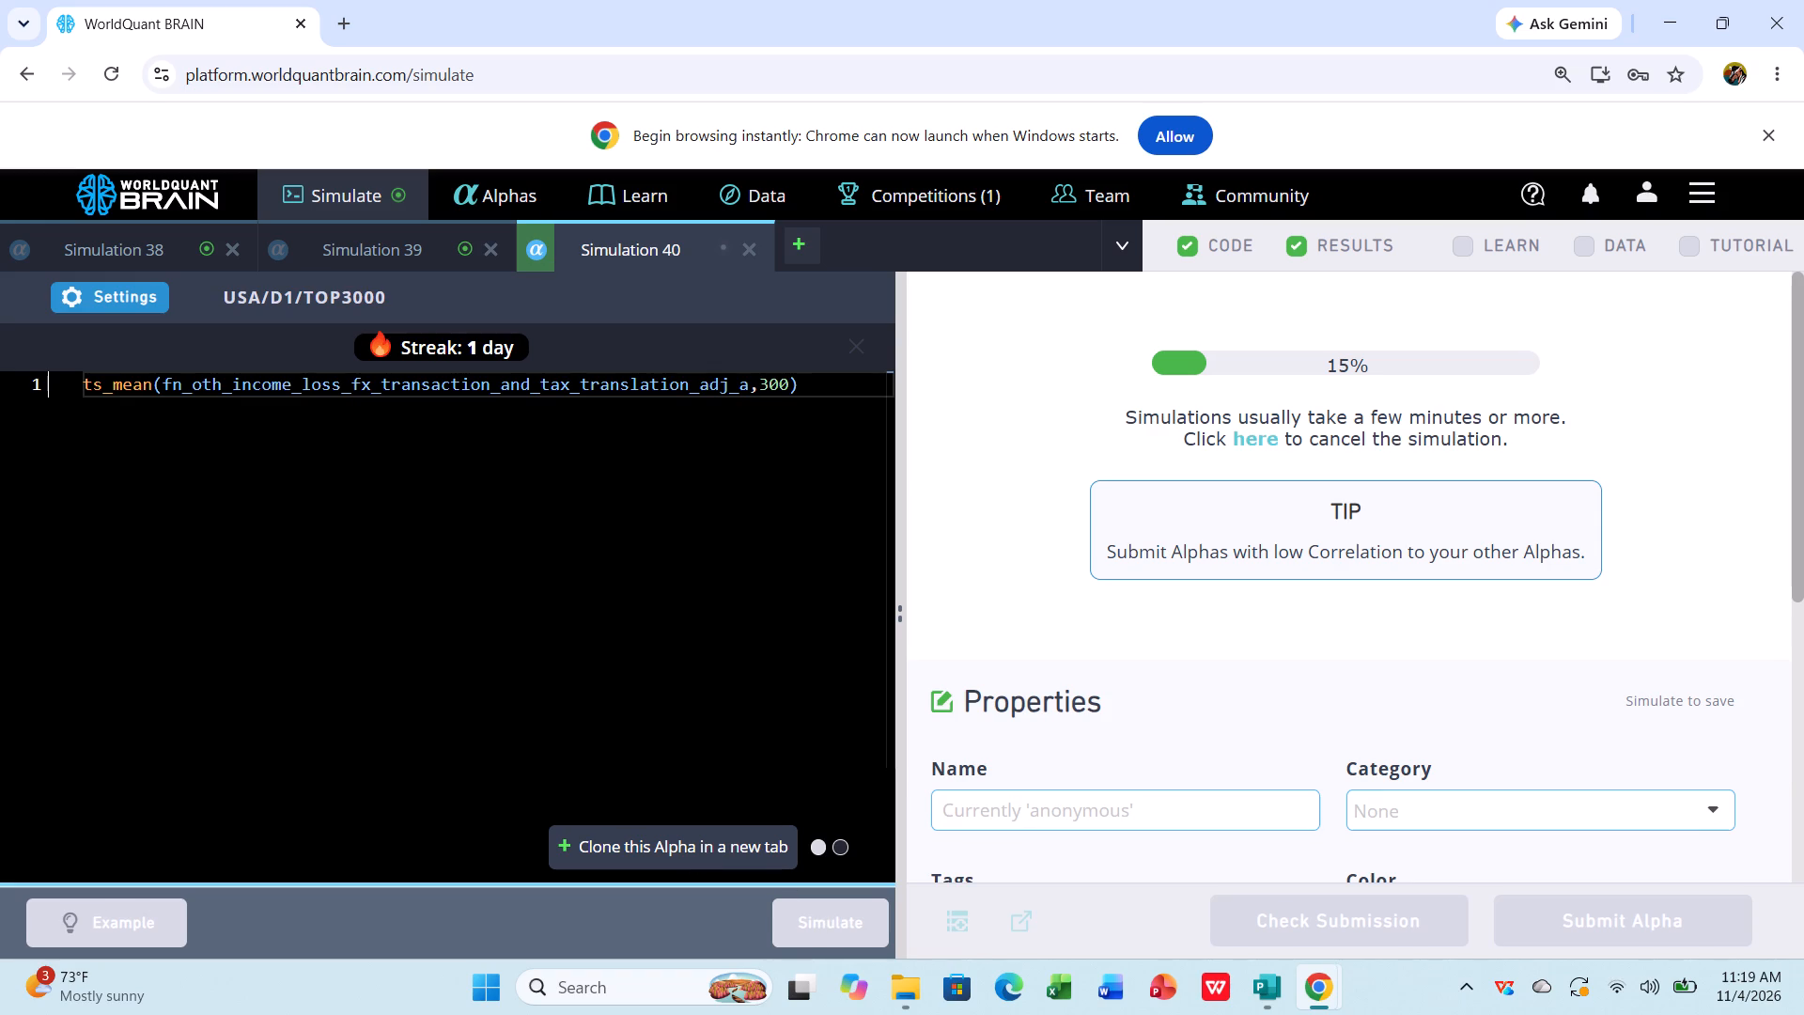
# Show Simulation 39's test period and examine its IS-period summary and yearly results.
pyautogui.click(415, 247)
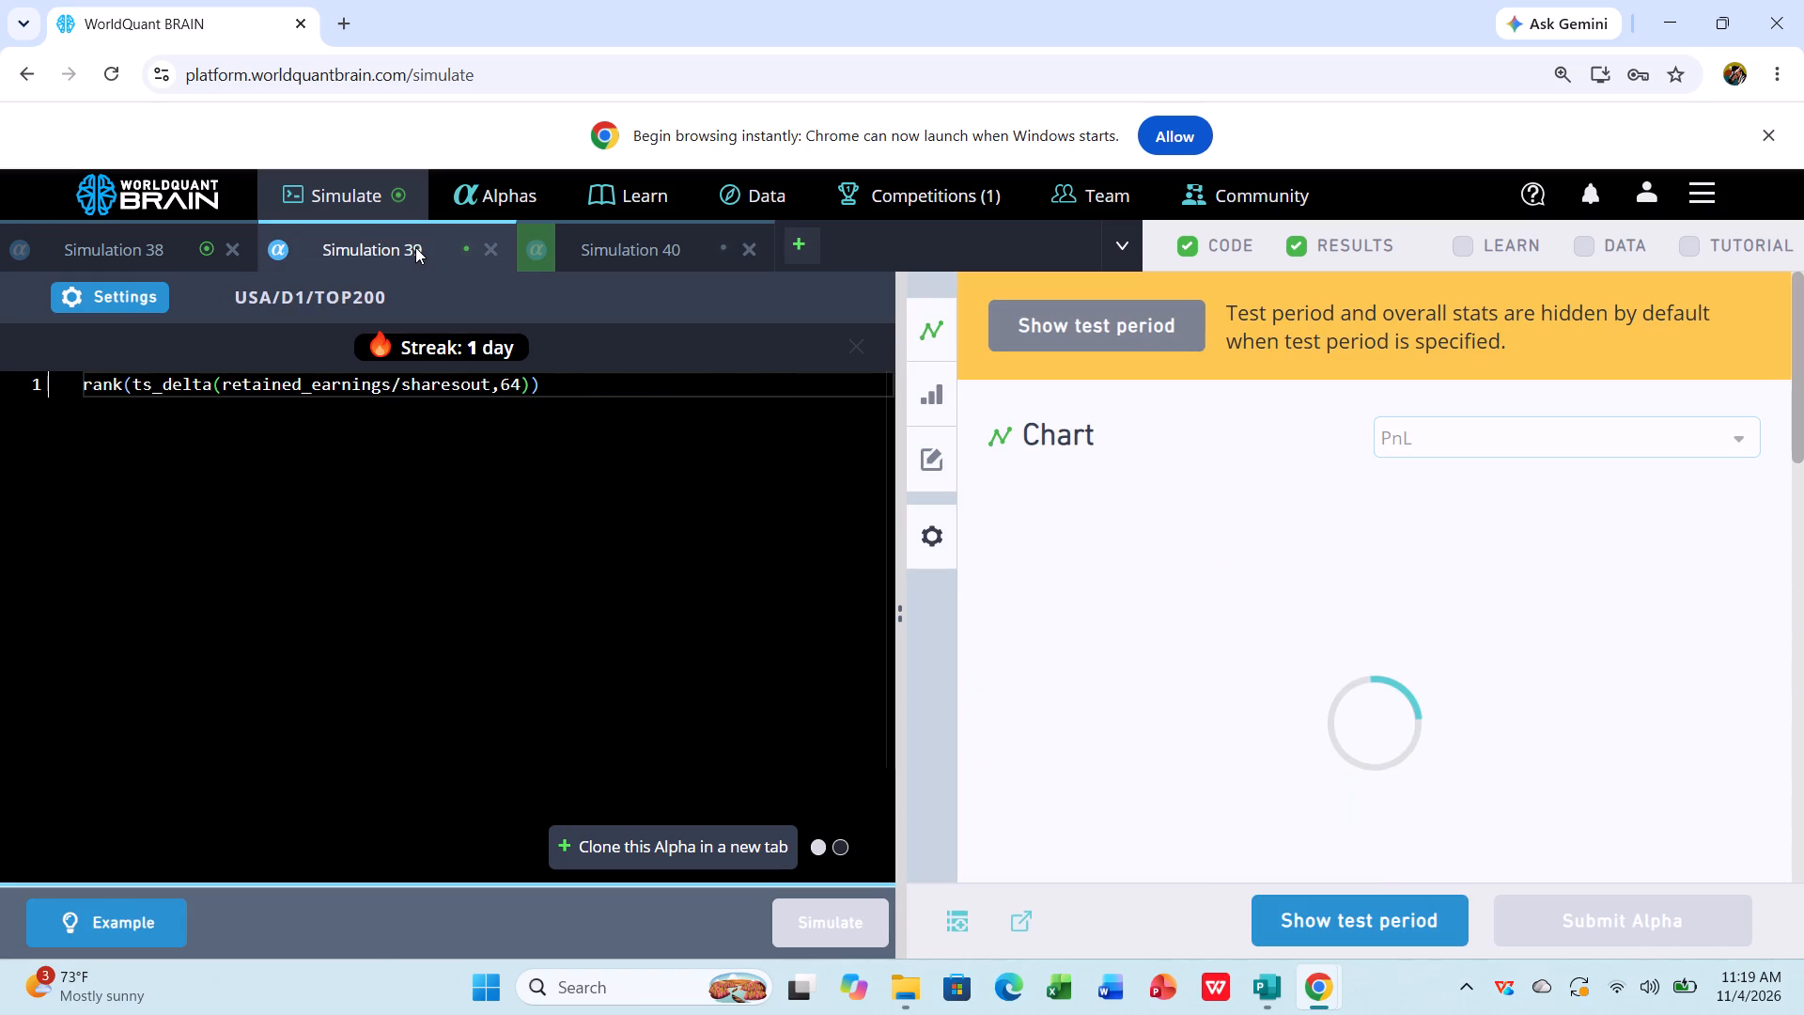
pyautogui.click(1304, 904)
pyautogui.scroll(-1, 1375, 791)
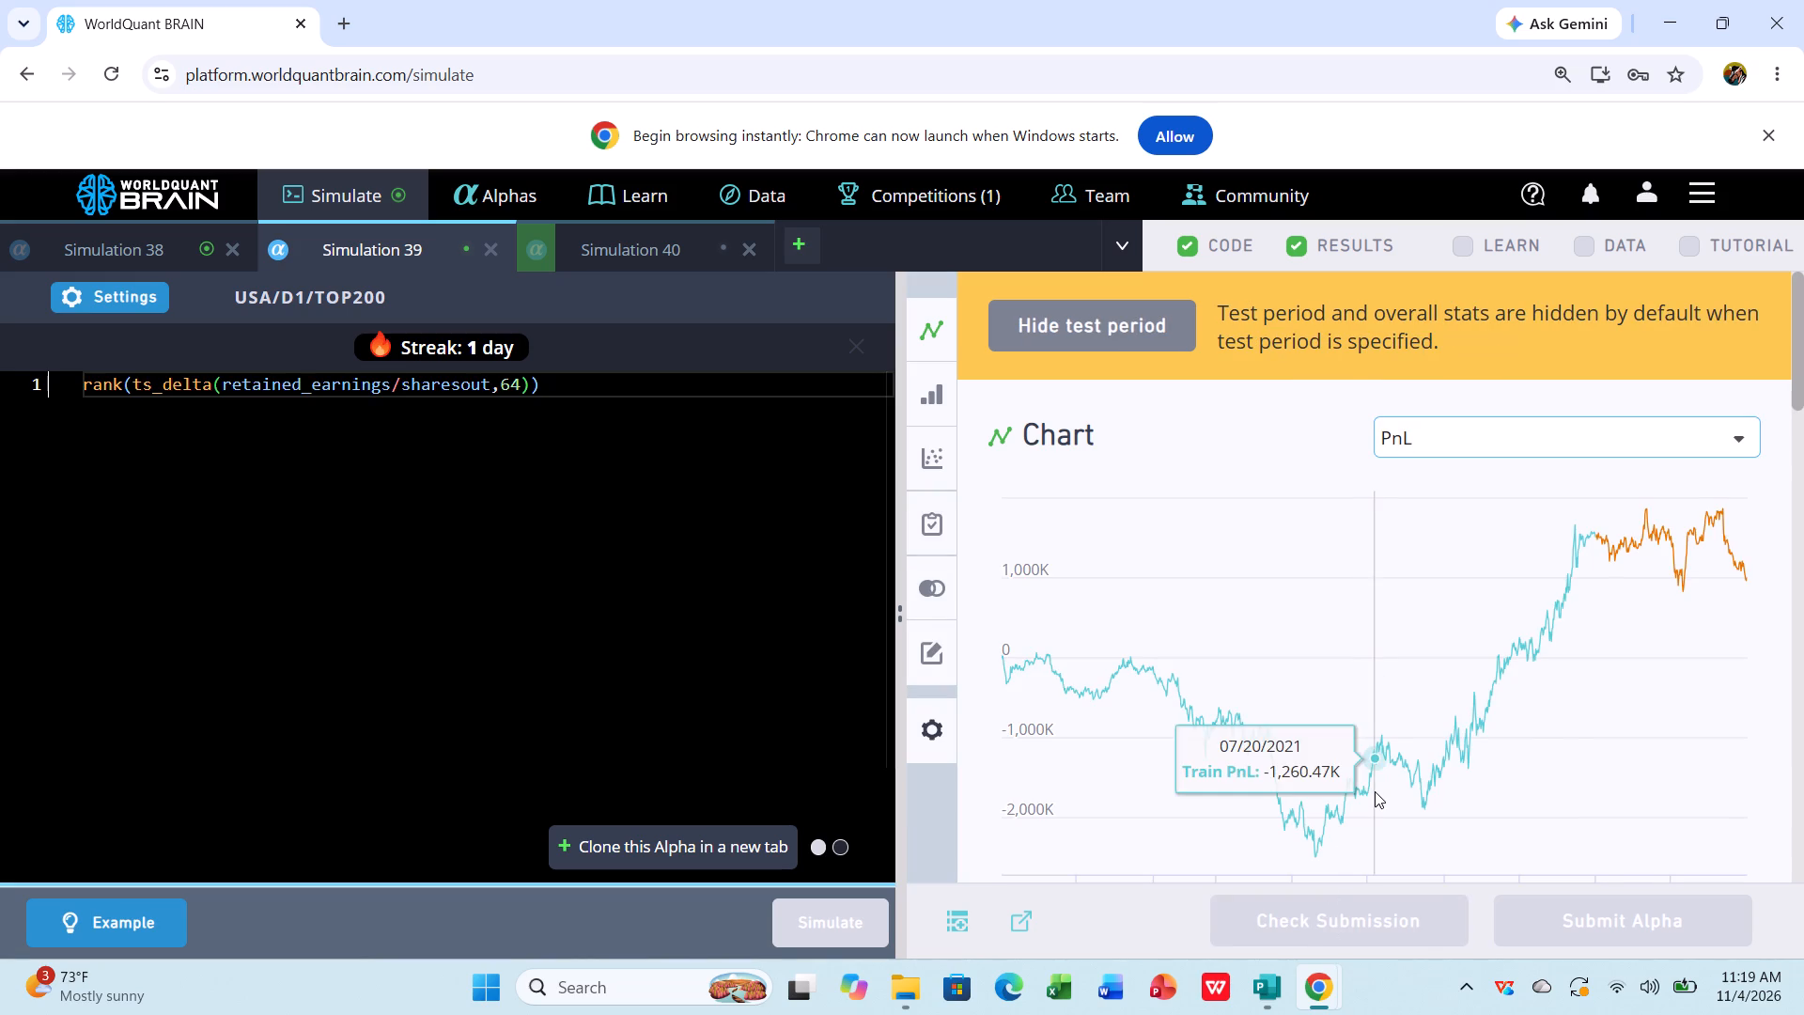
pyautogui.scroll(-2, 1375, 791)
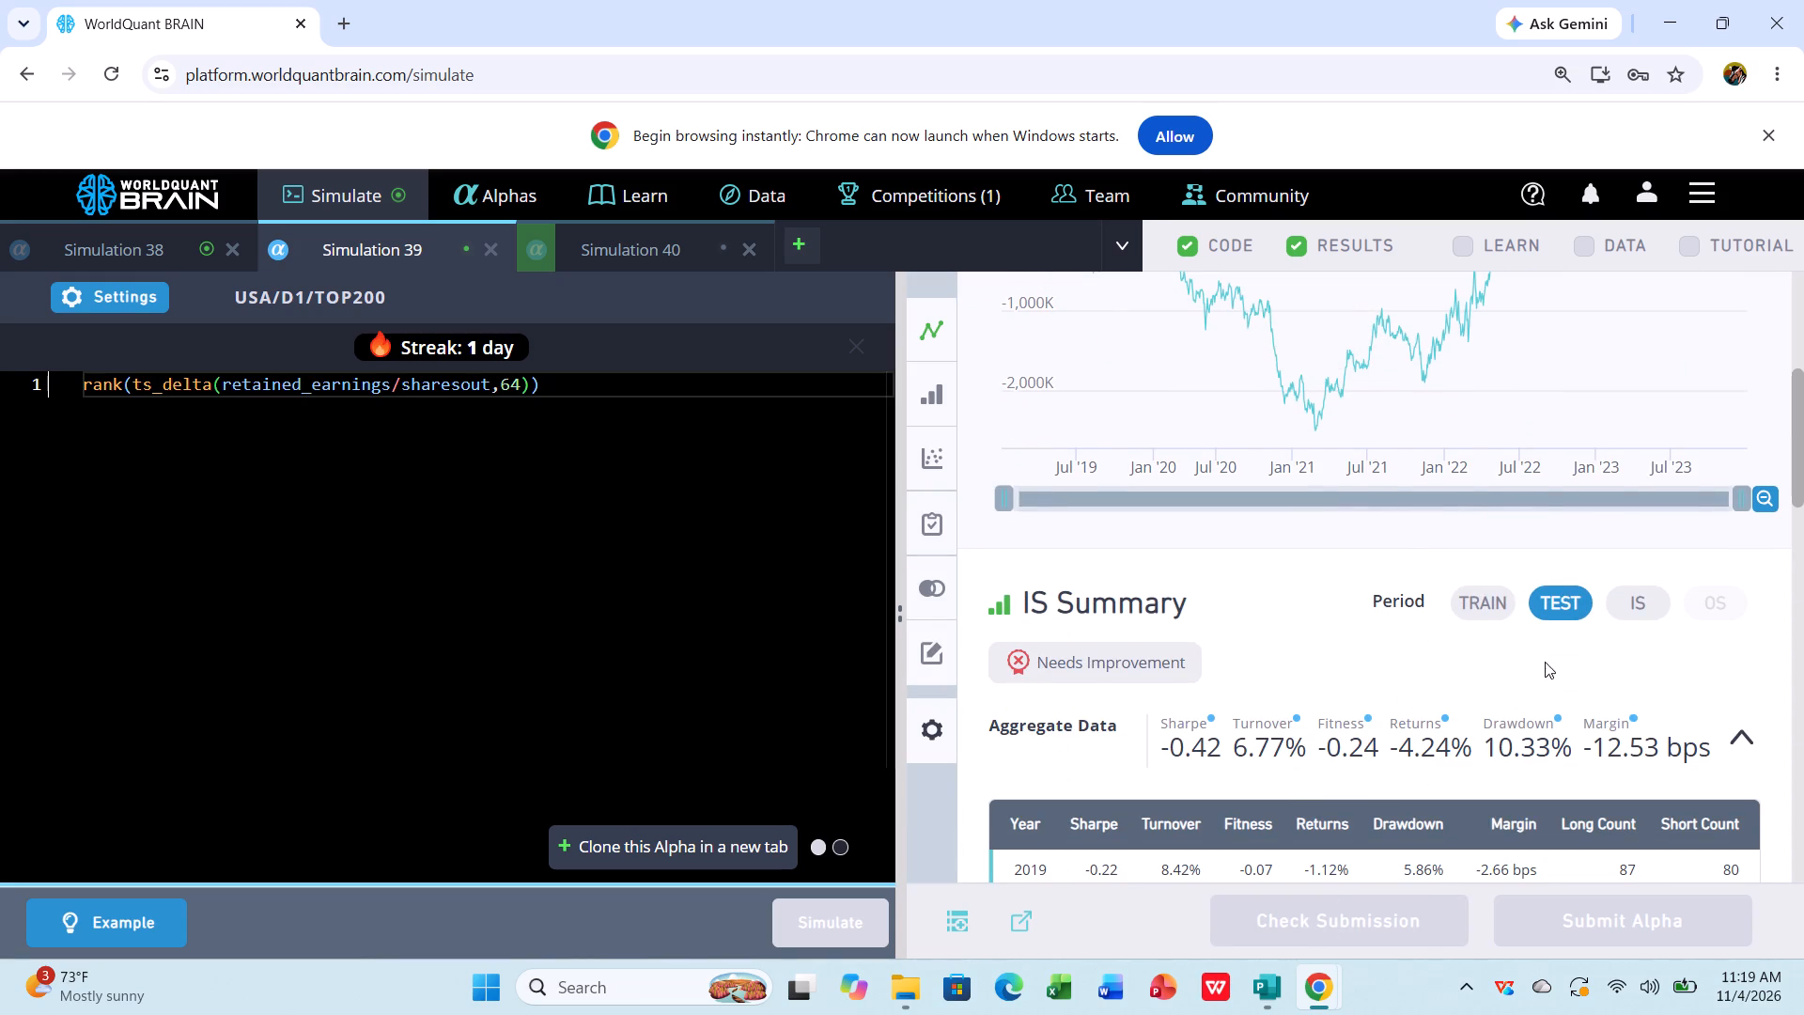
pyautogui.click(1638, 606)
pyautogui.scroll(-2, 1463, 767)
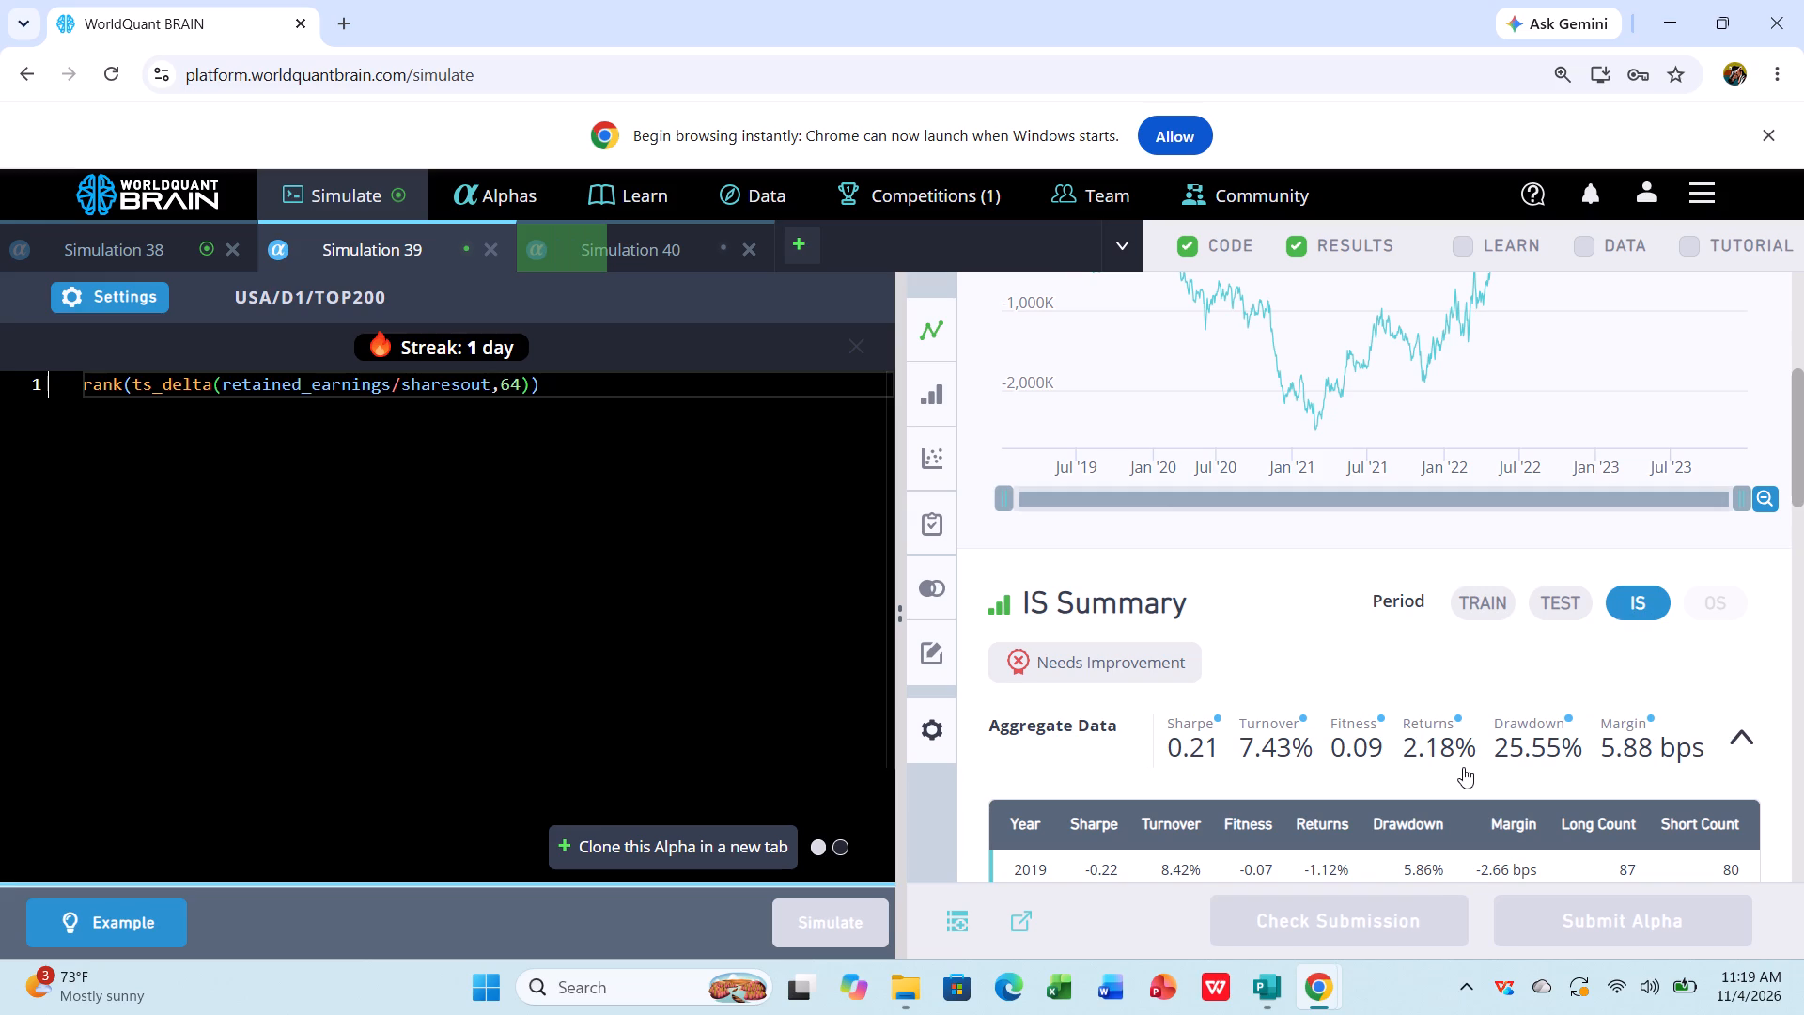
pyautogui.scroll(-3, 1463, 767)
pyautogui.hscroll(-1, 1463, 767)
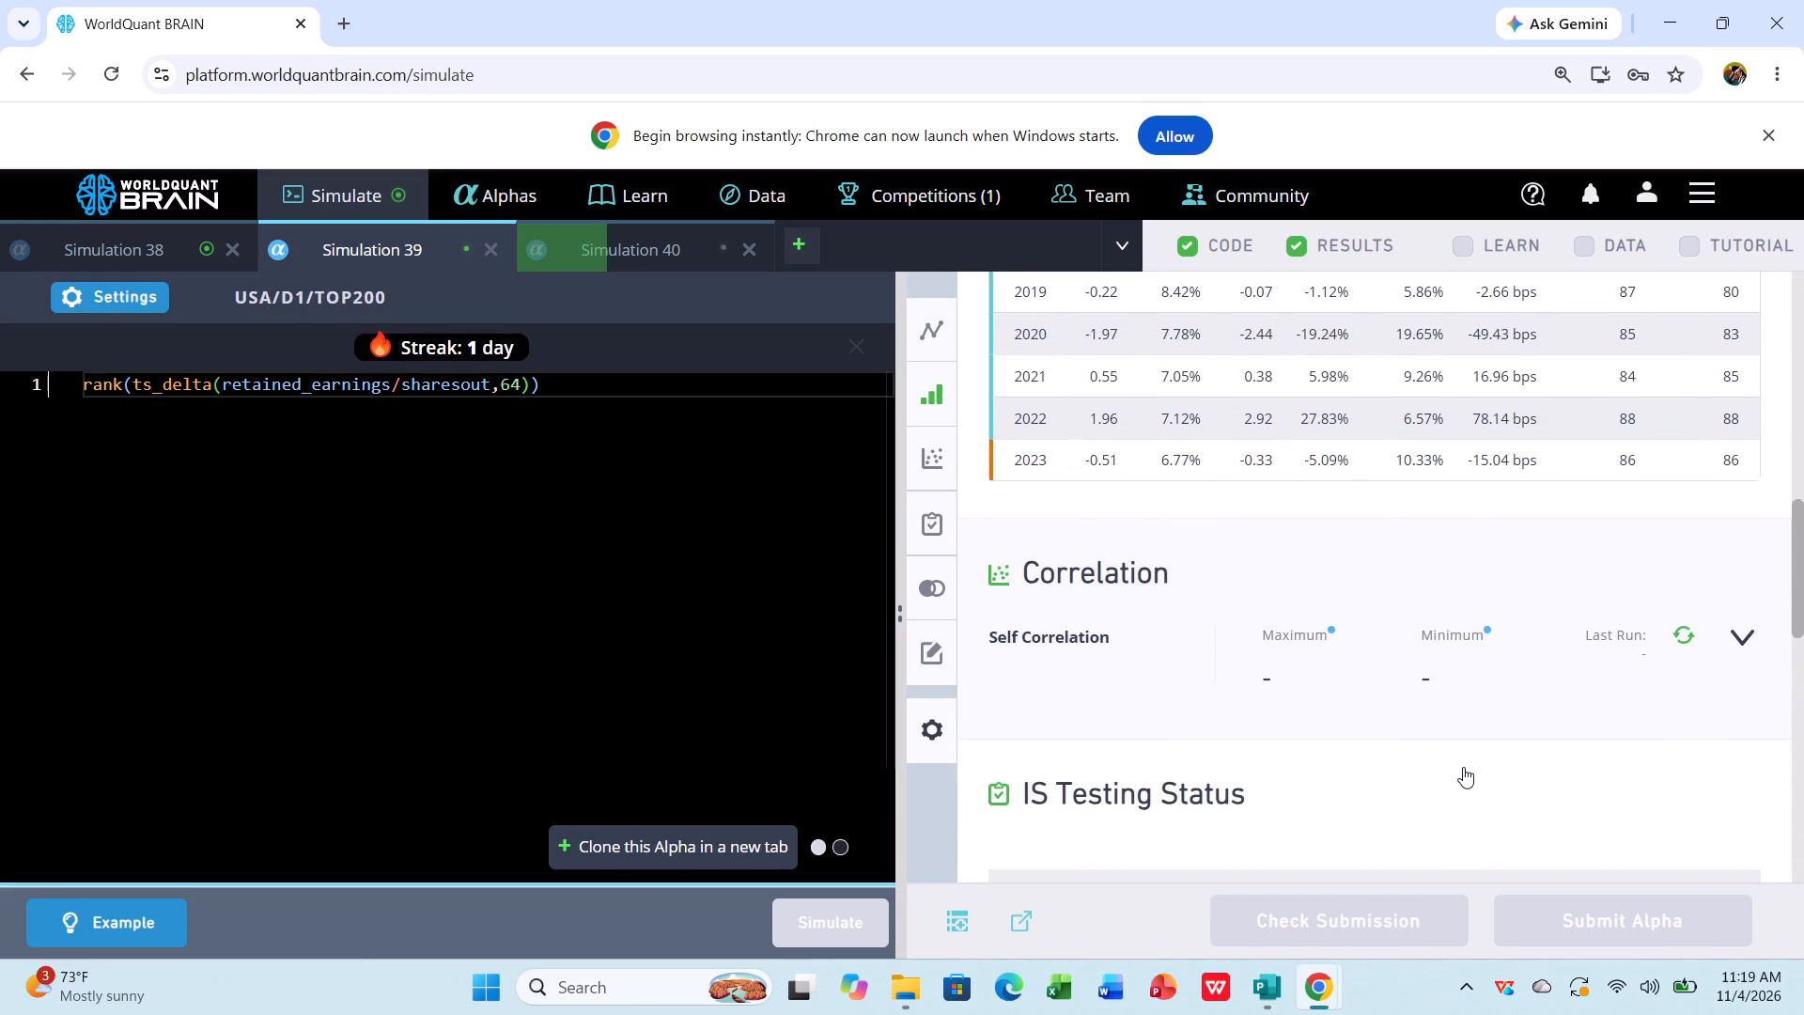
pyautogui.hscroll(-1, 1463, 767)
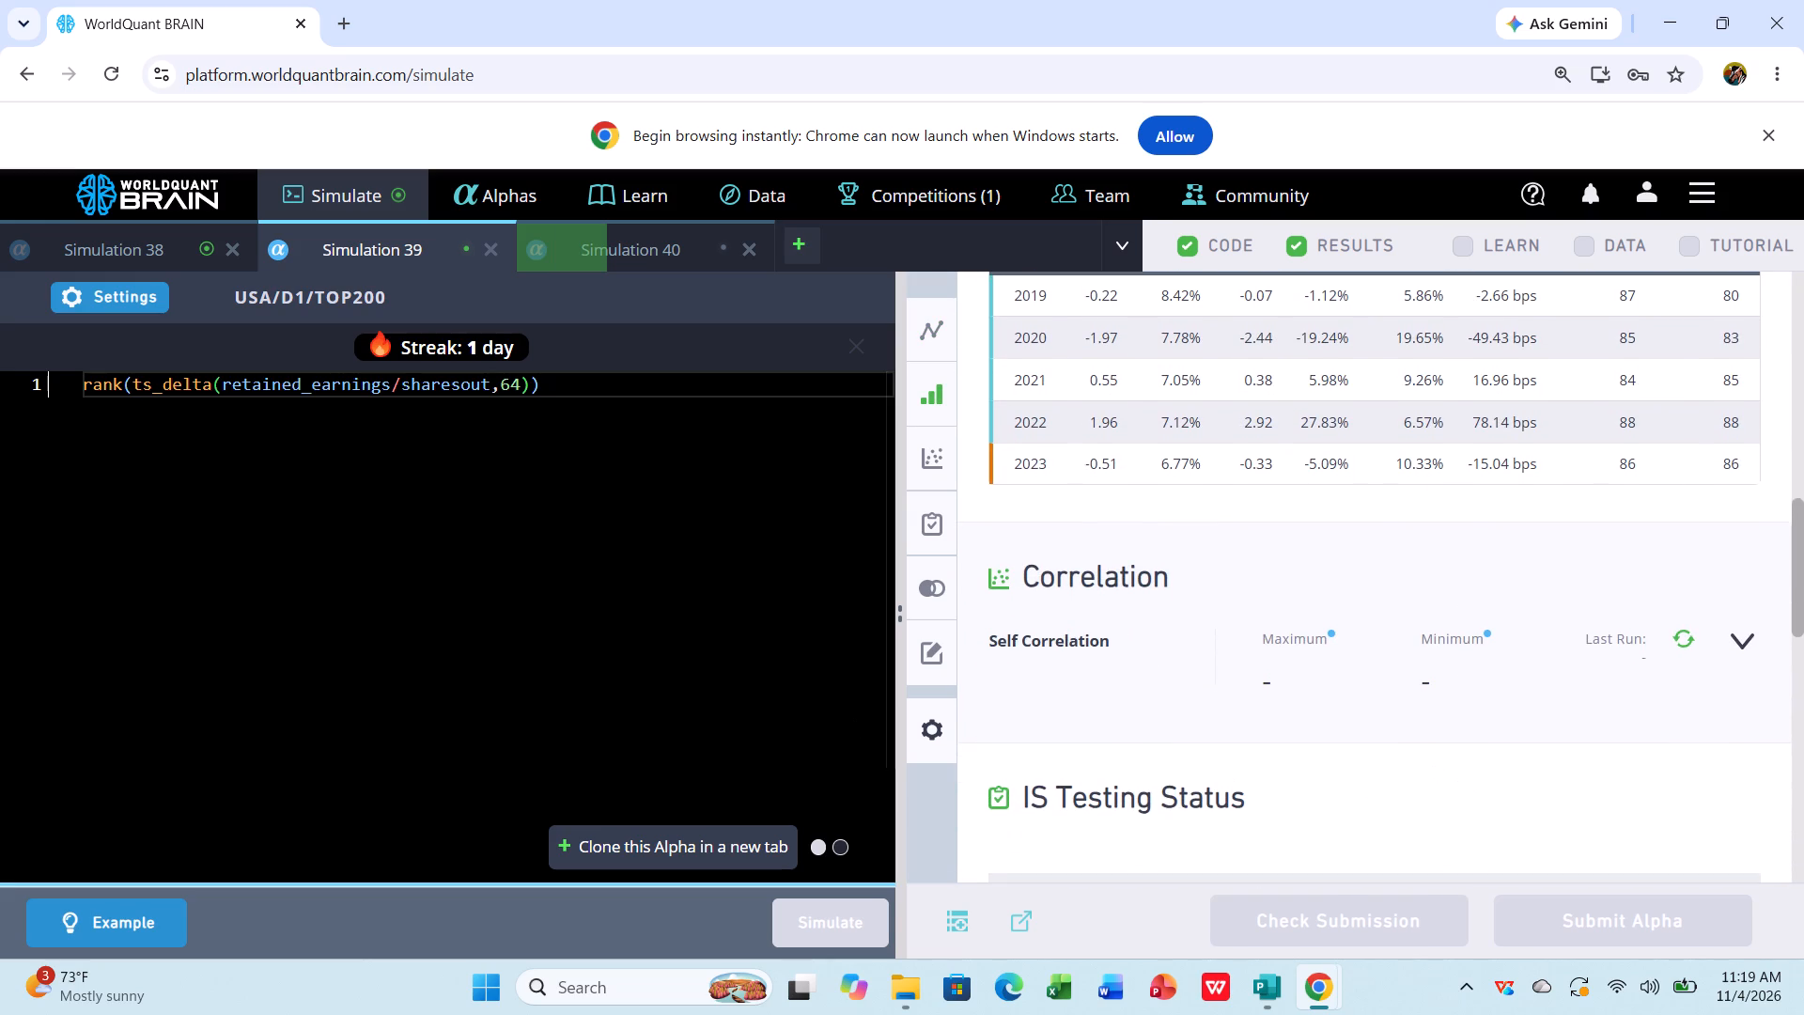
# Set Simulation 39's neutralization to Market, apply the settings, and simulate the alpha again.
pyautogui.click(121, 304)
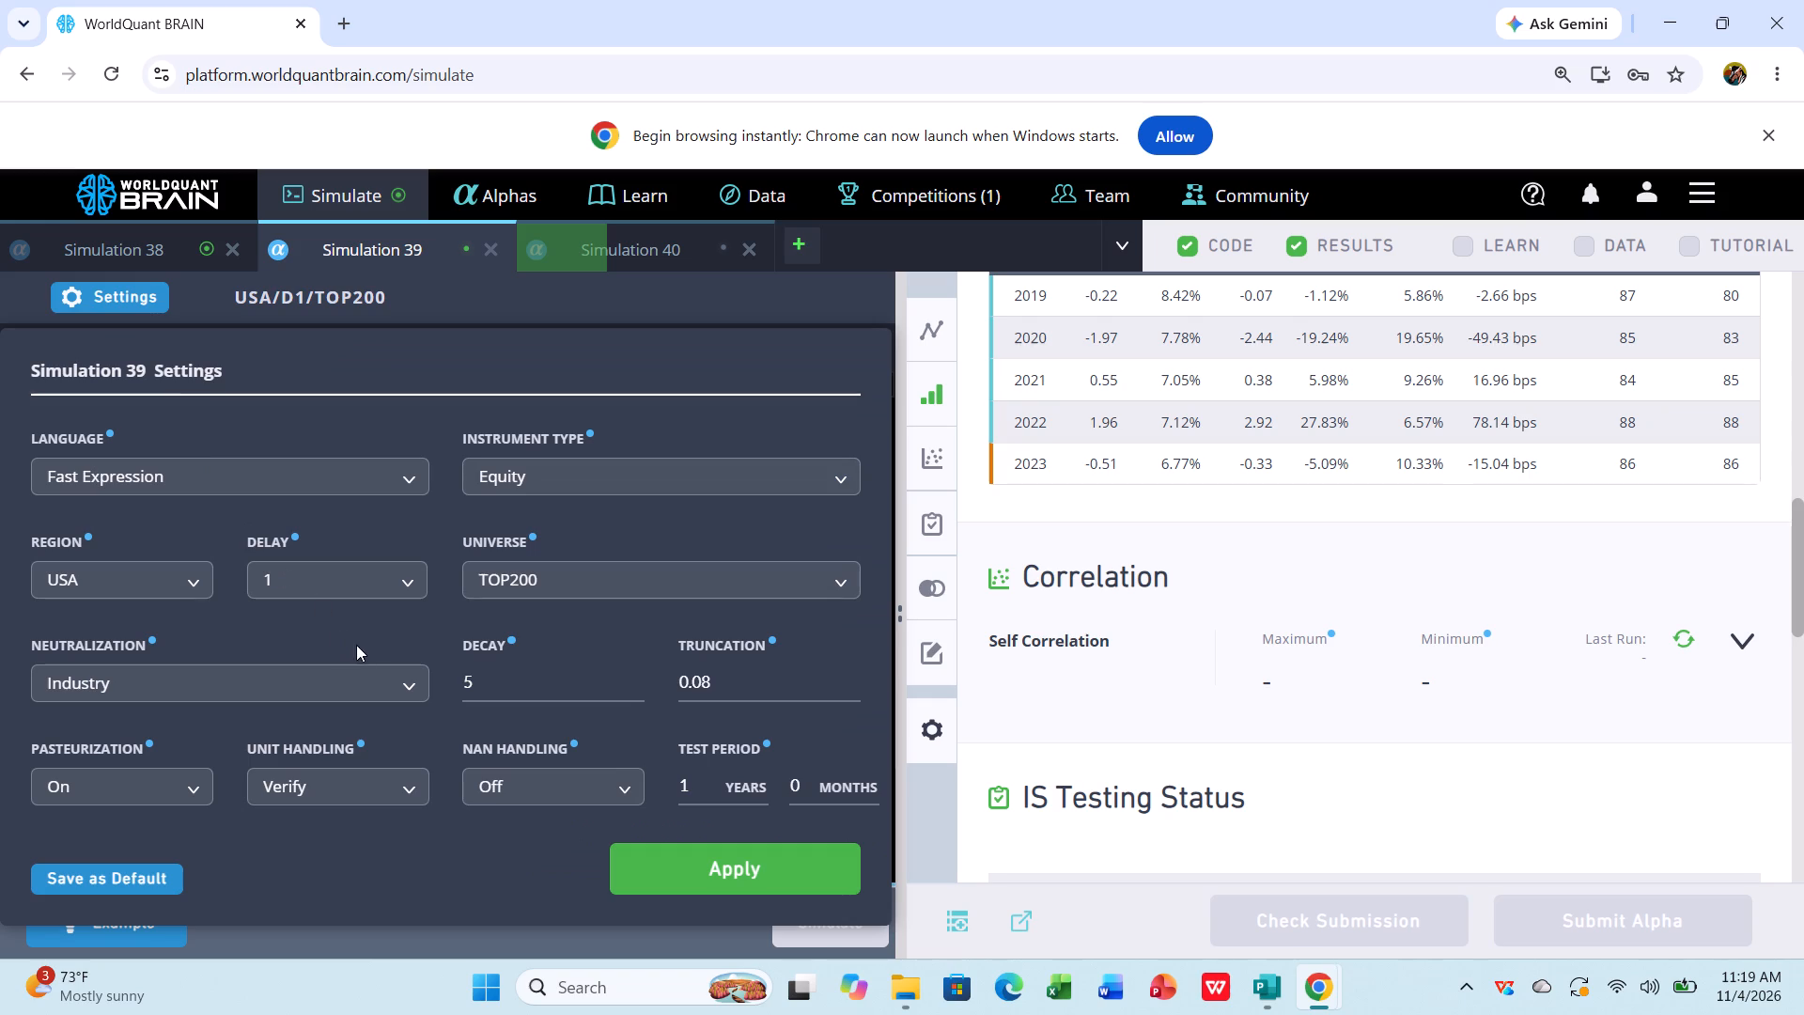
pyautogui.click(410, 678)
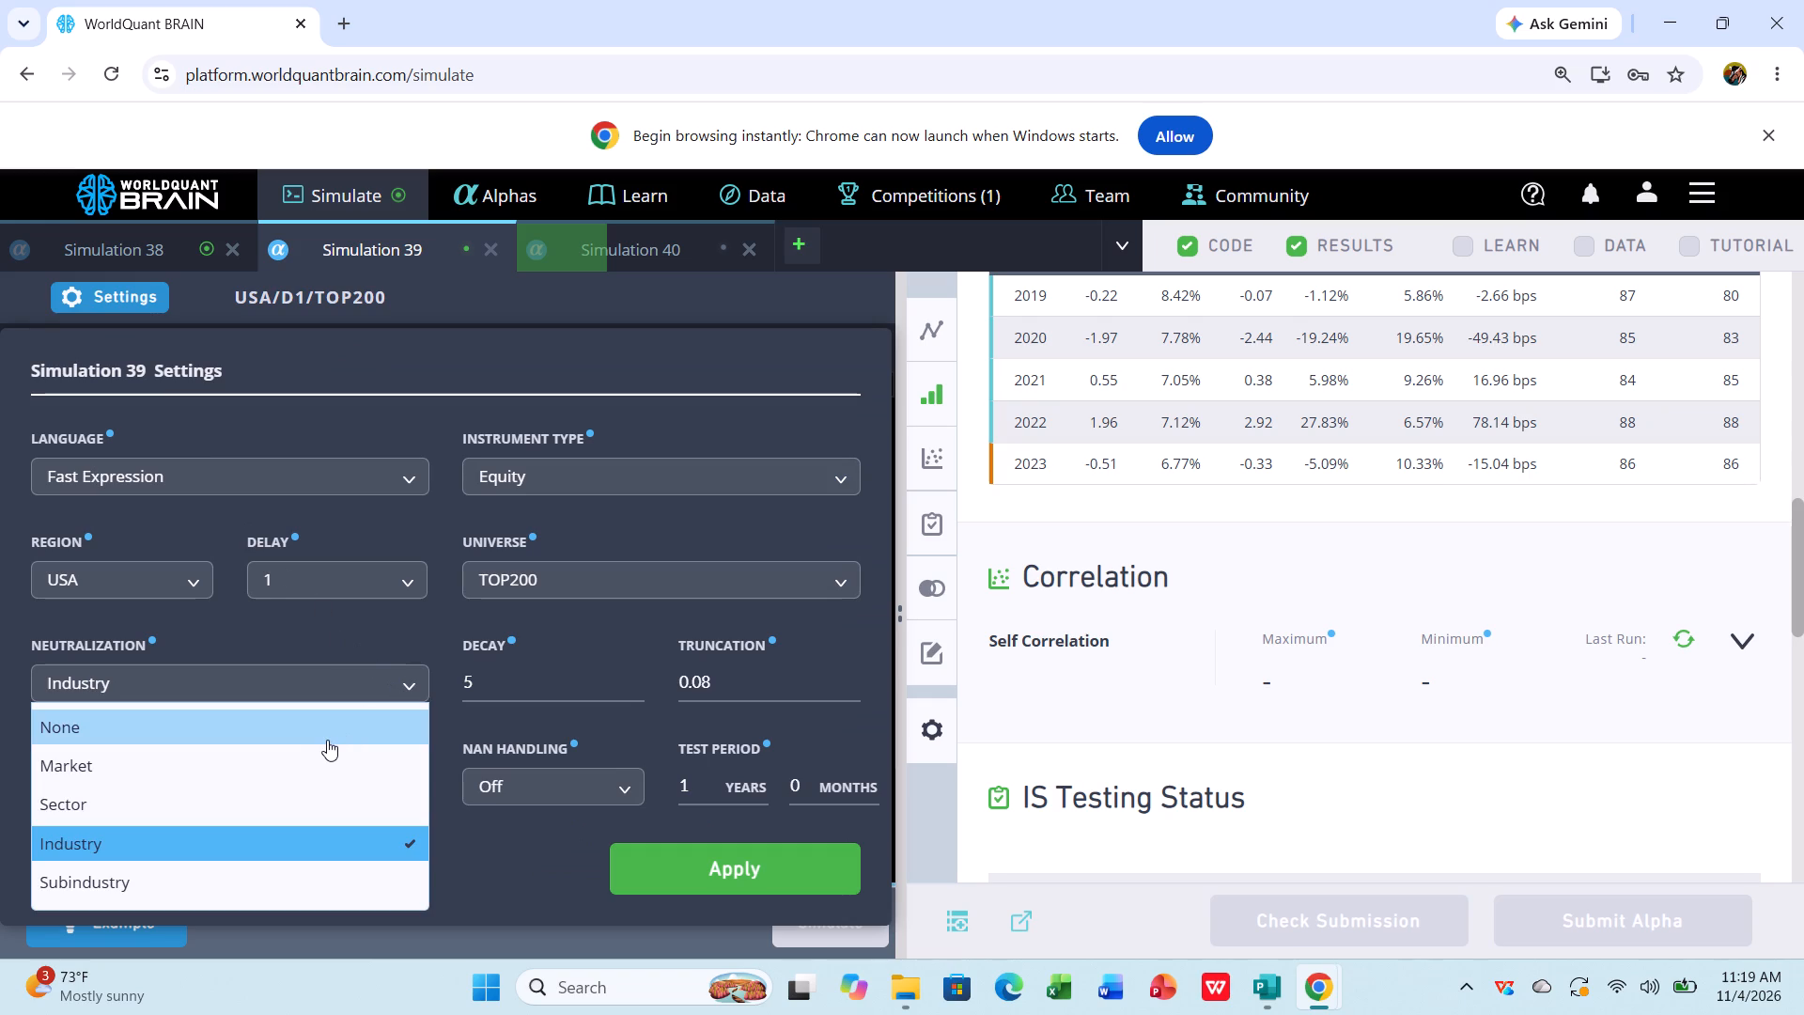
pyautogui.click(298, 767)
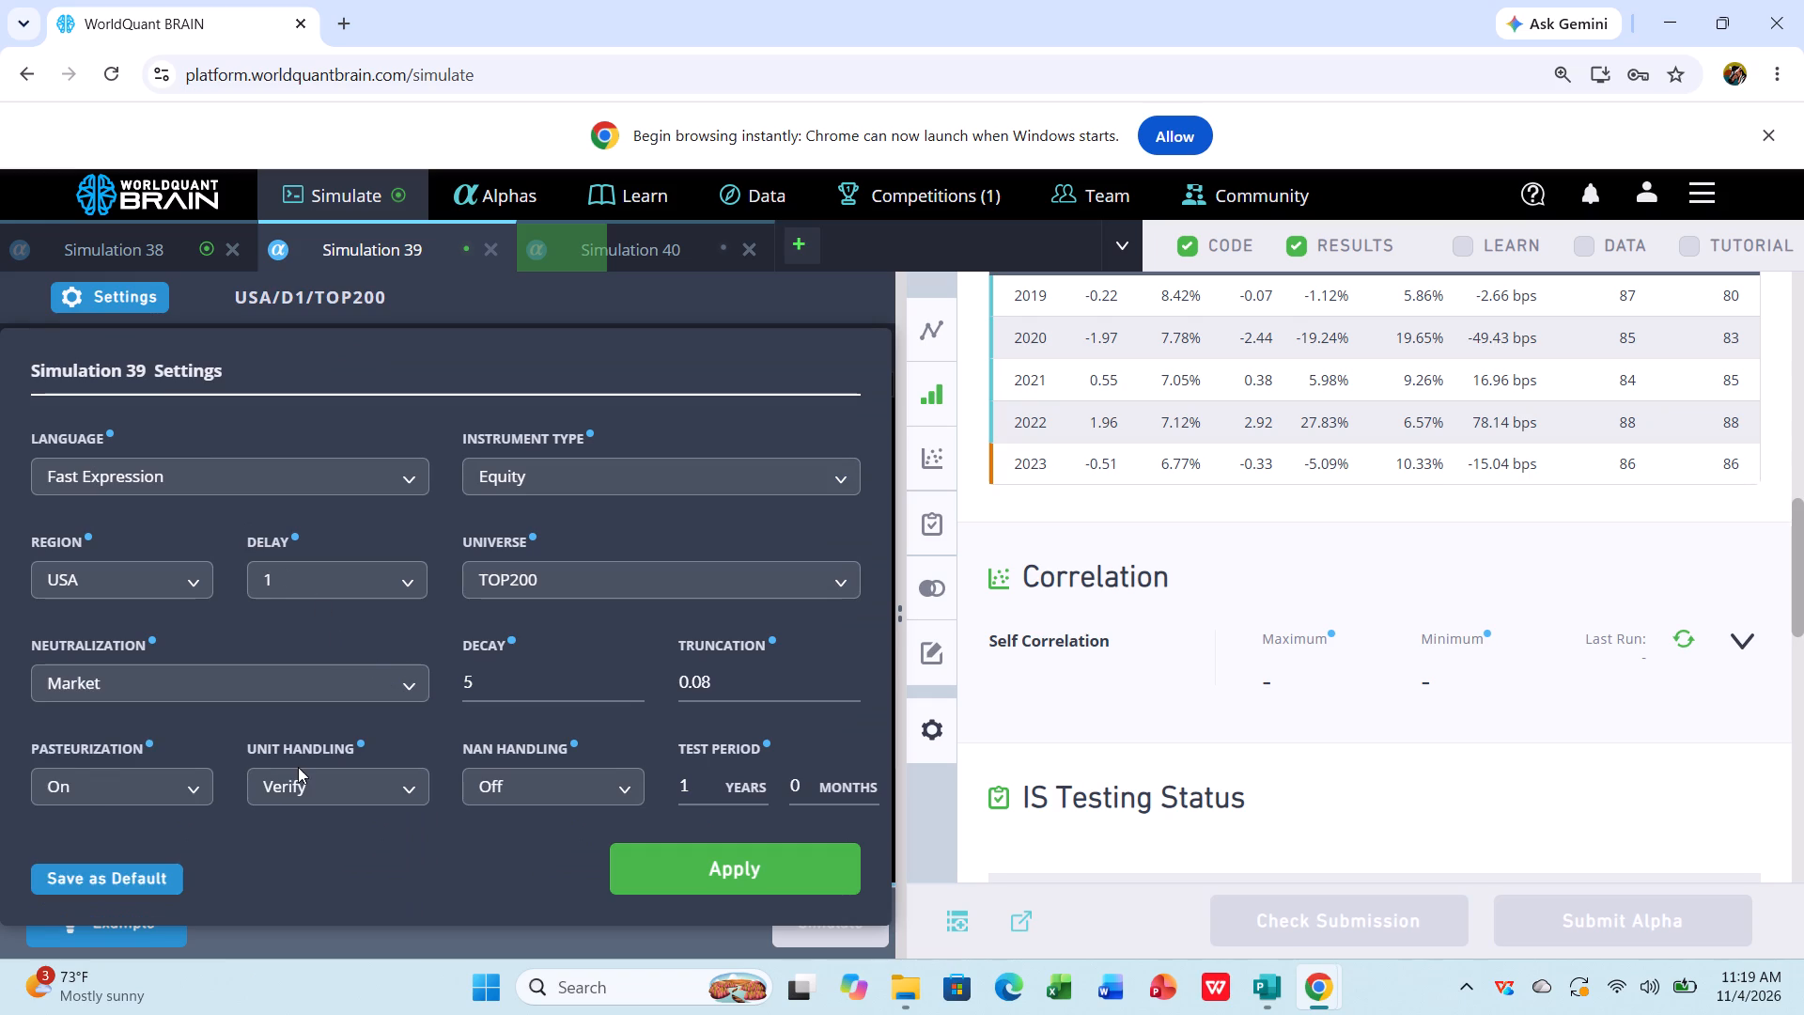
pyautogui.click(666, 852)
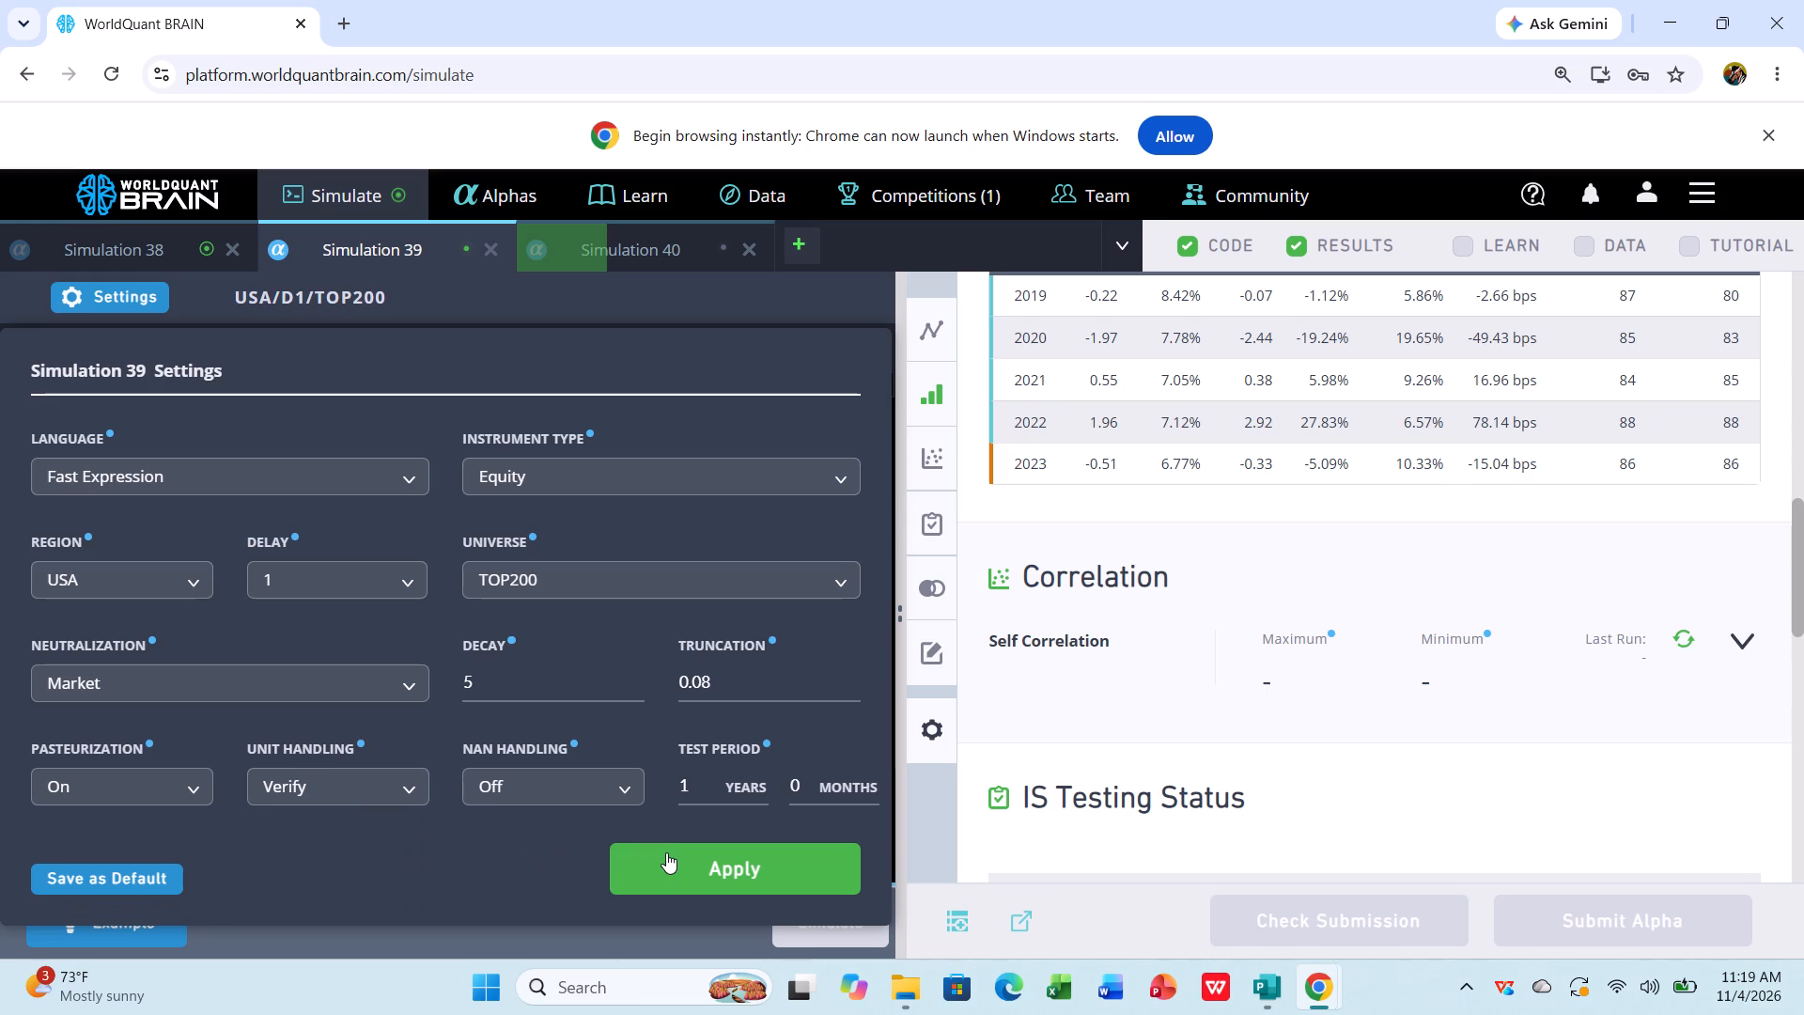
pyautogui.click(666, 852)
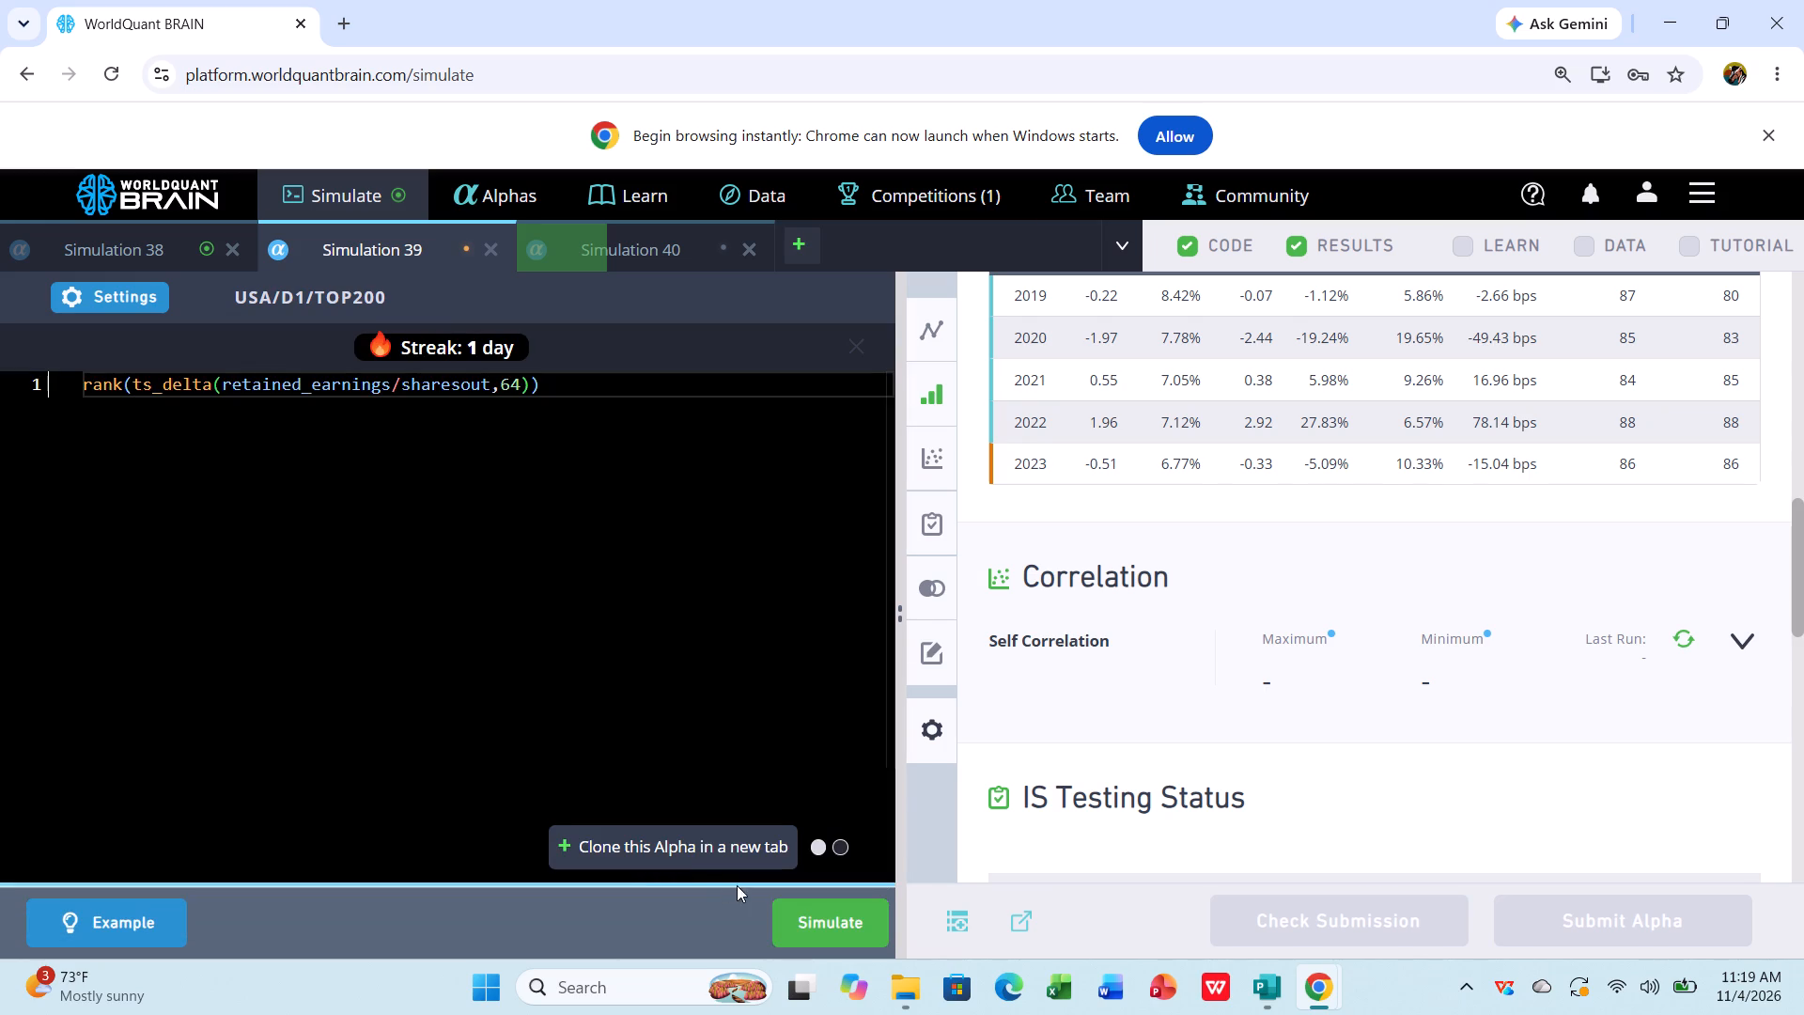
pyautogui.click(828, 921)
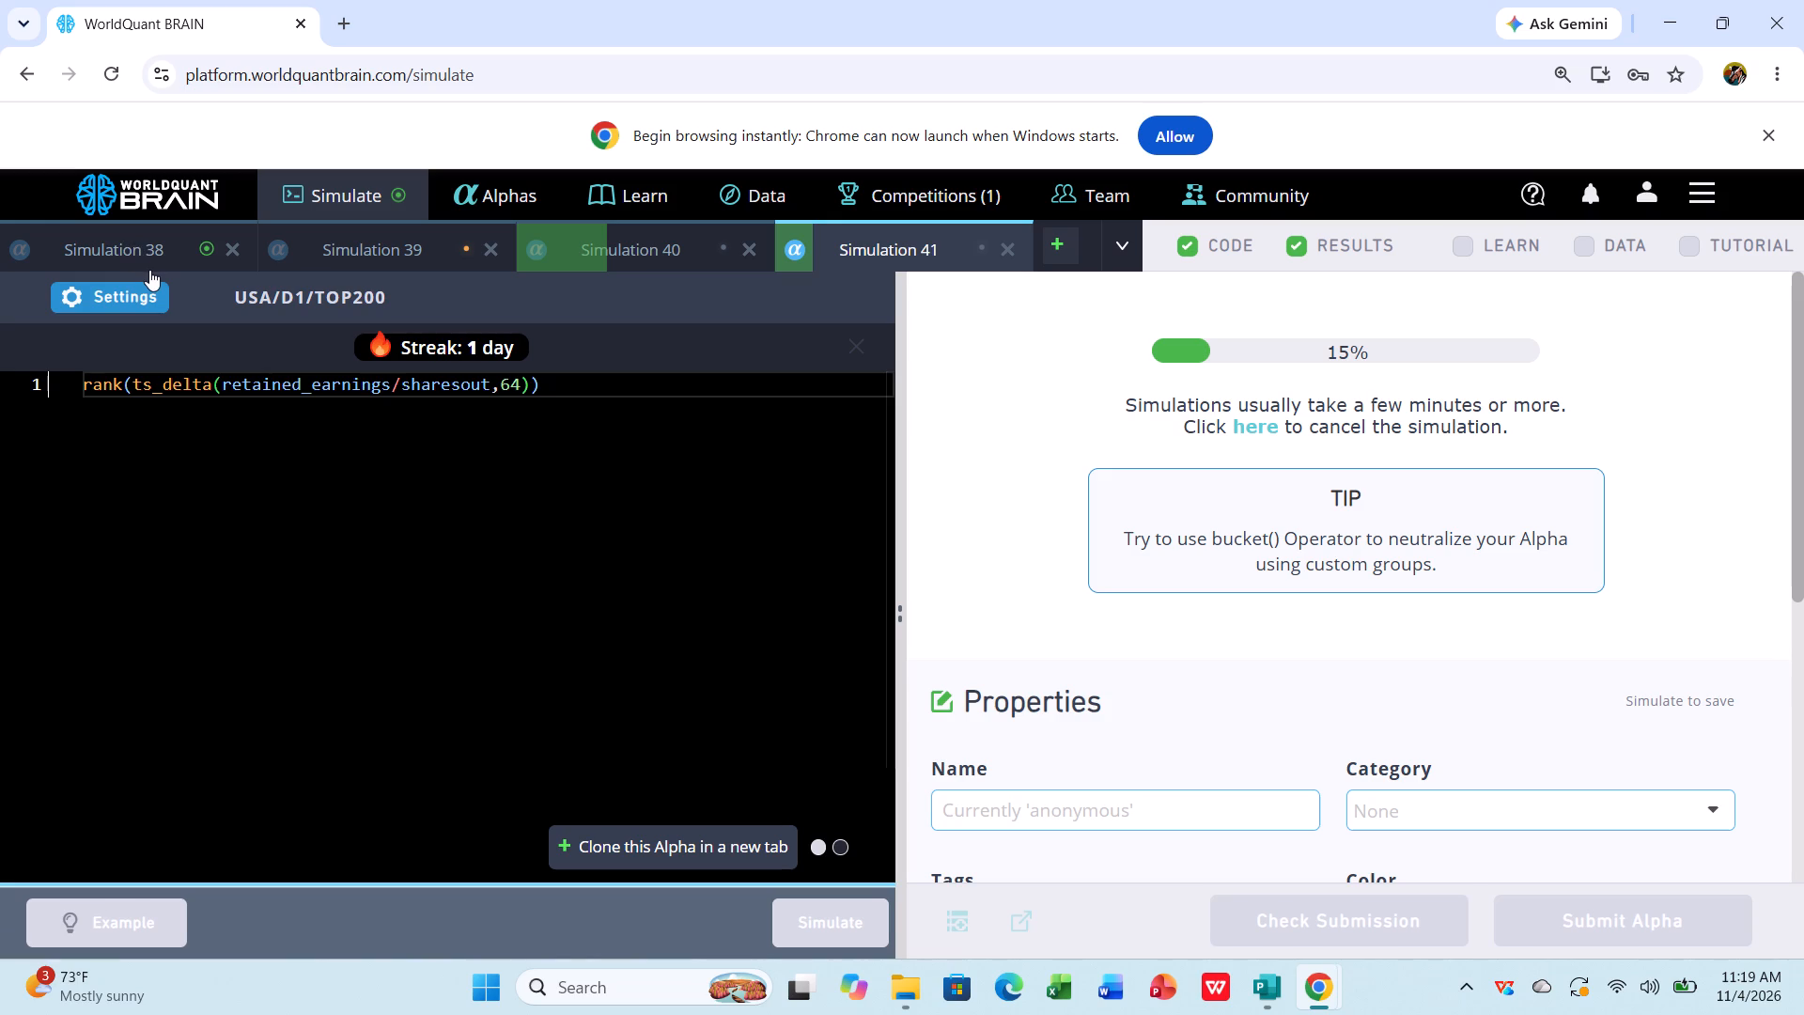
# Show the test period of Simulation 38 and examine its IS-period summary and yearly results.
pyautogui.click(151, 241)
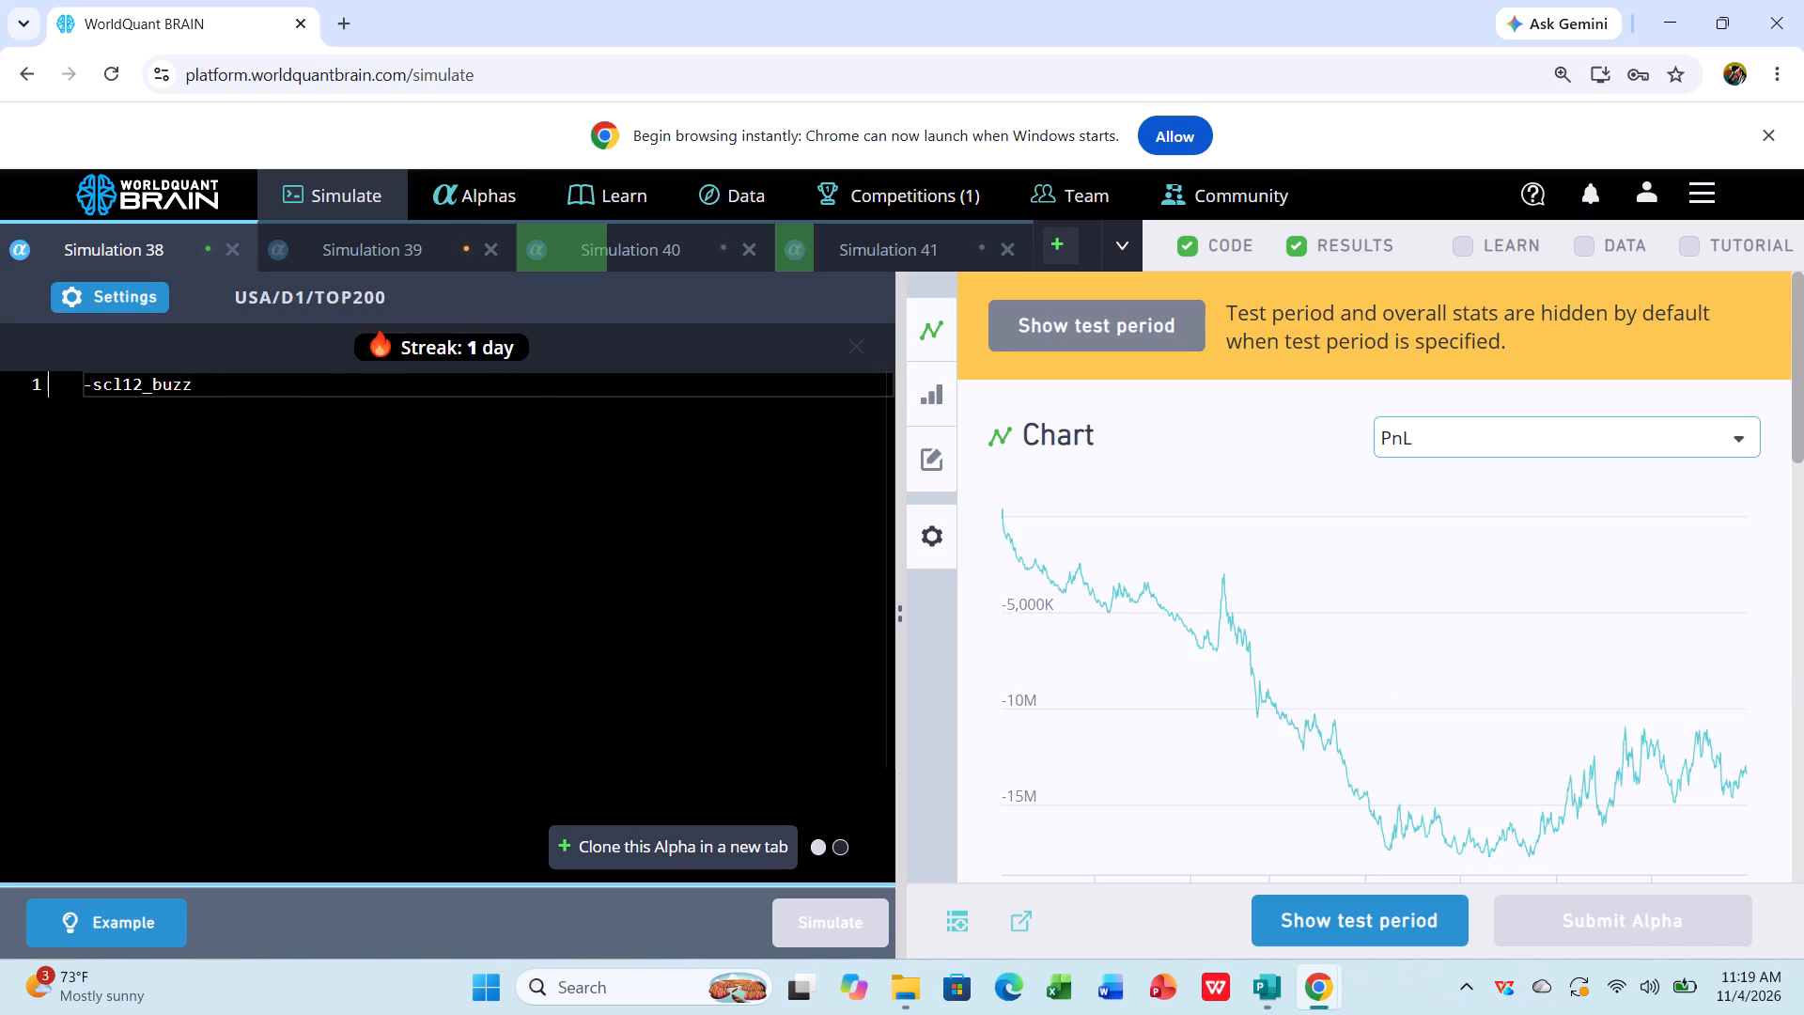
pyautogui.click(1331, 933)
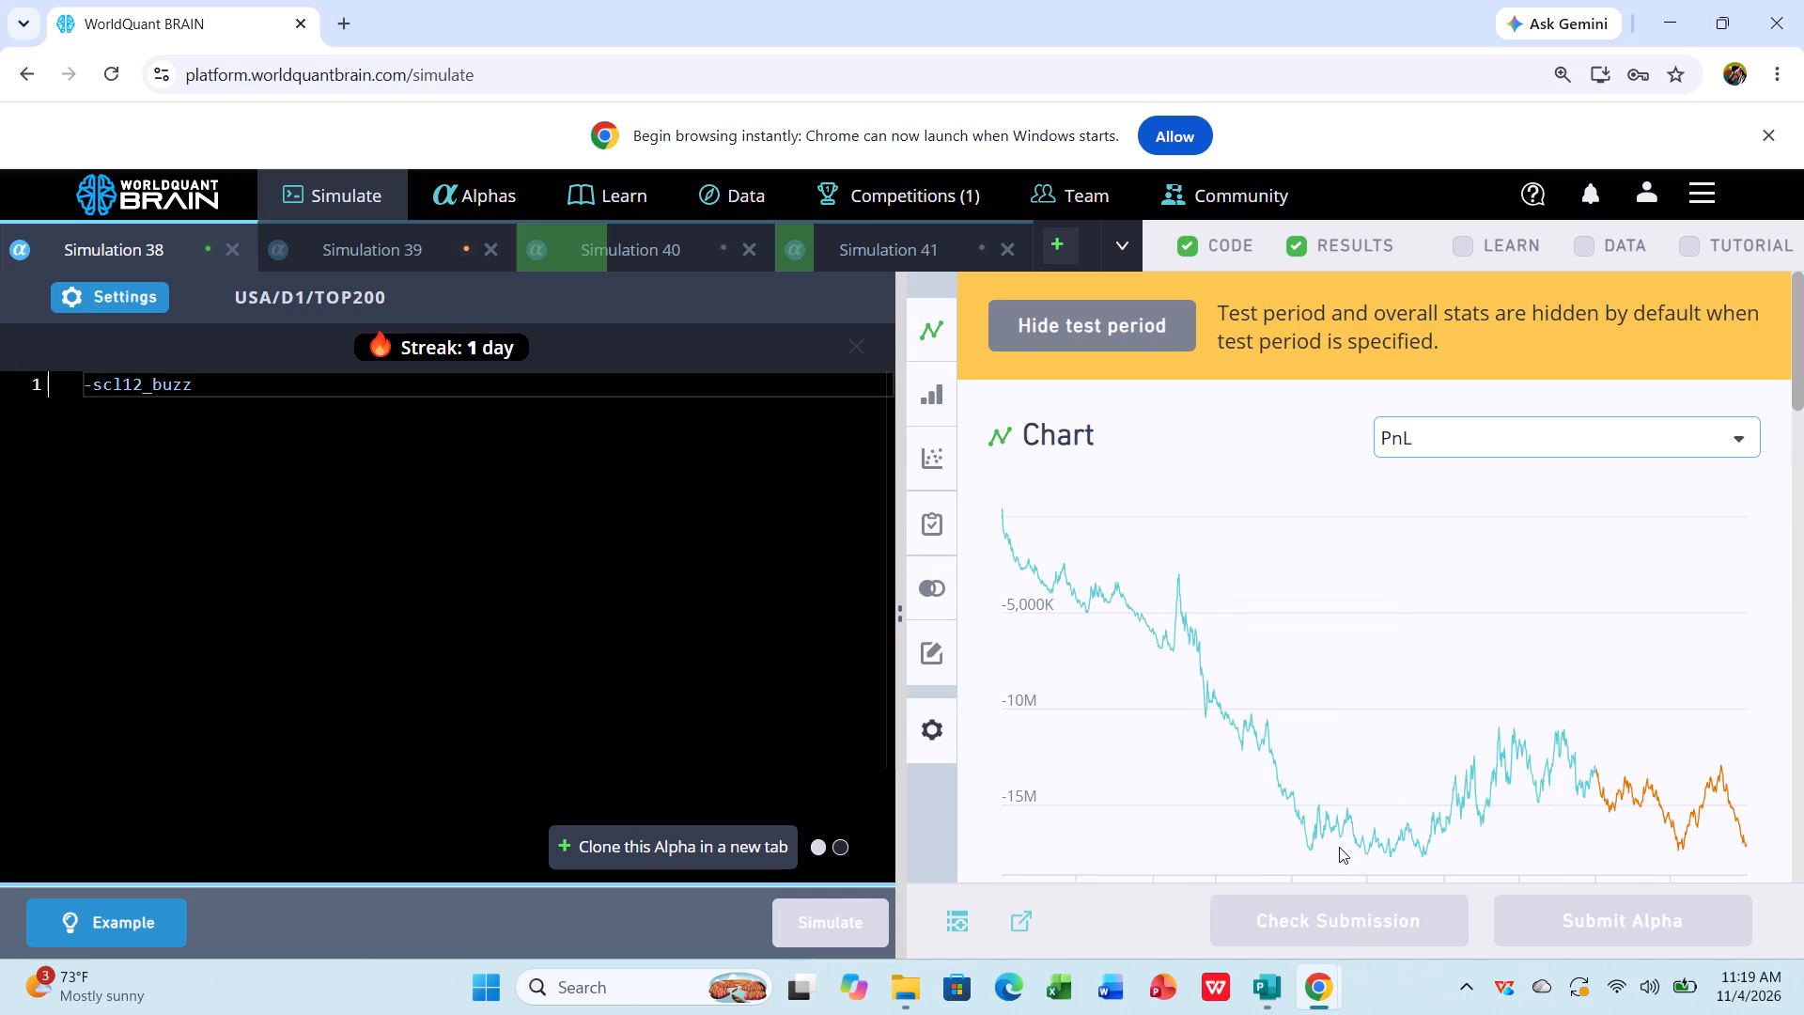
pyautogui.scroll(-4, 1407, 771)
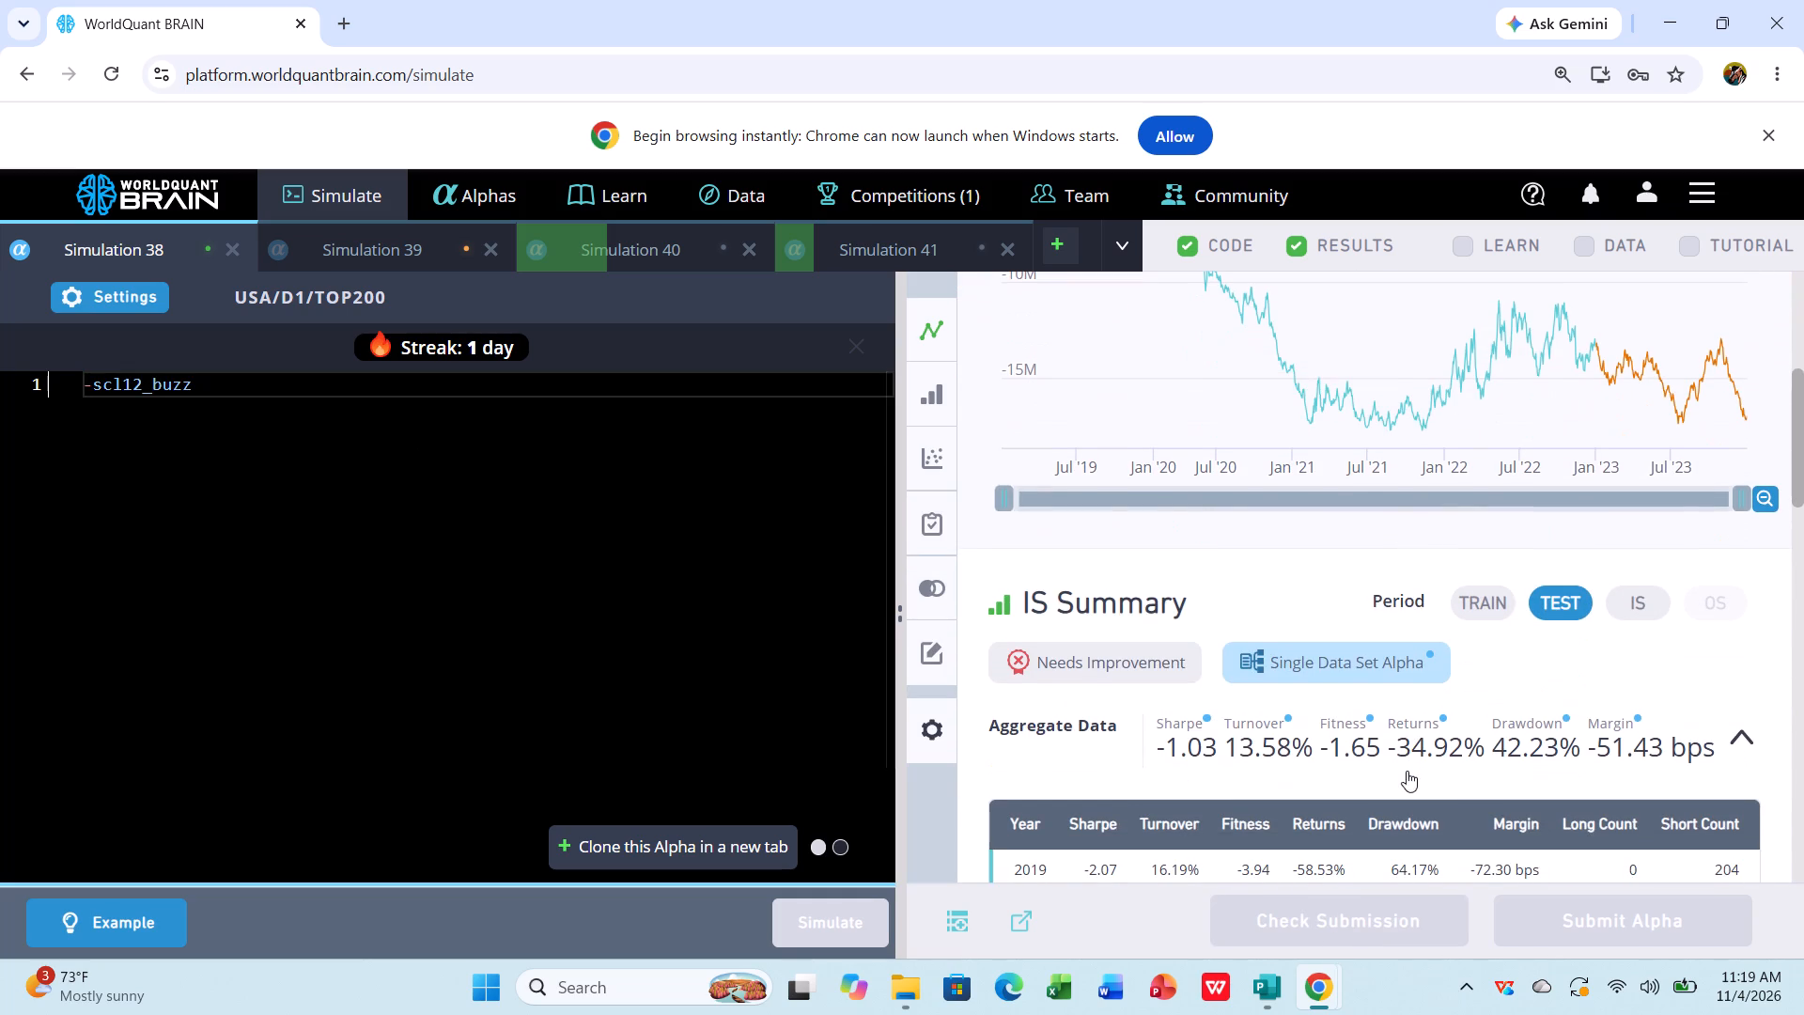
pyautogui.click(1634, 604)
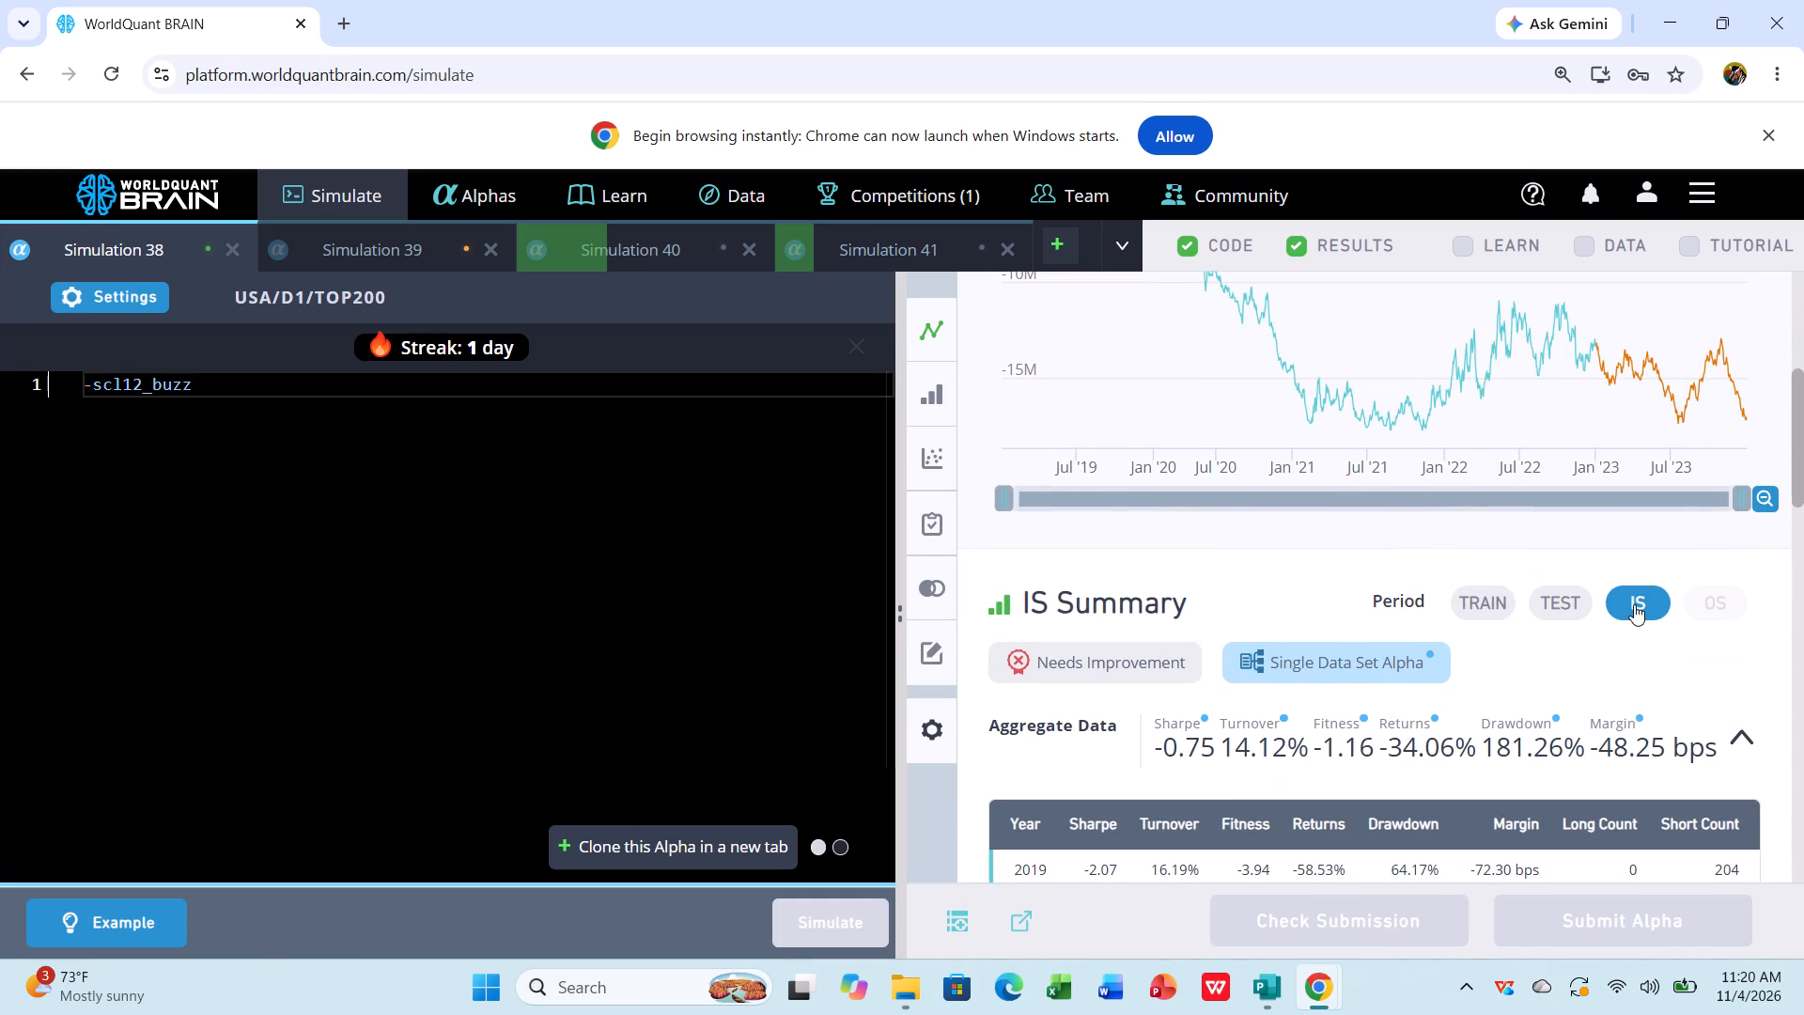
pyautogui.scroll(-2, 1452, 696)
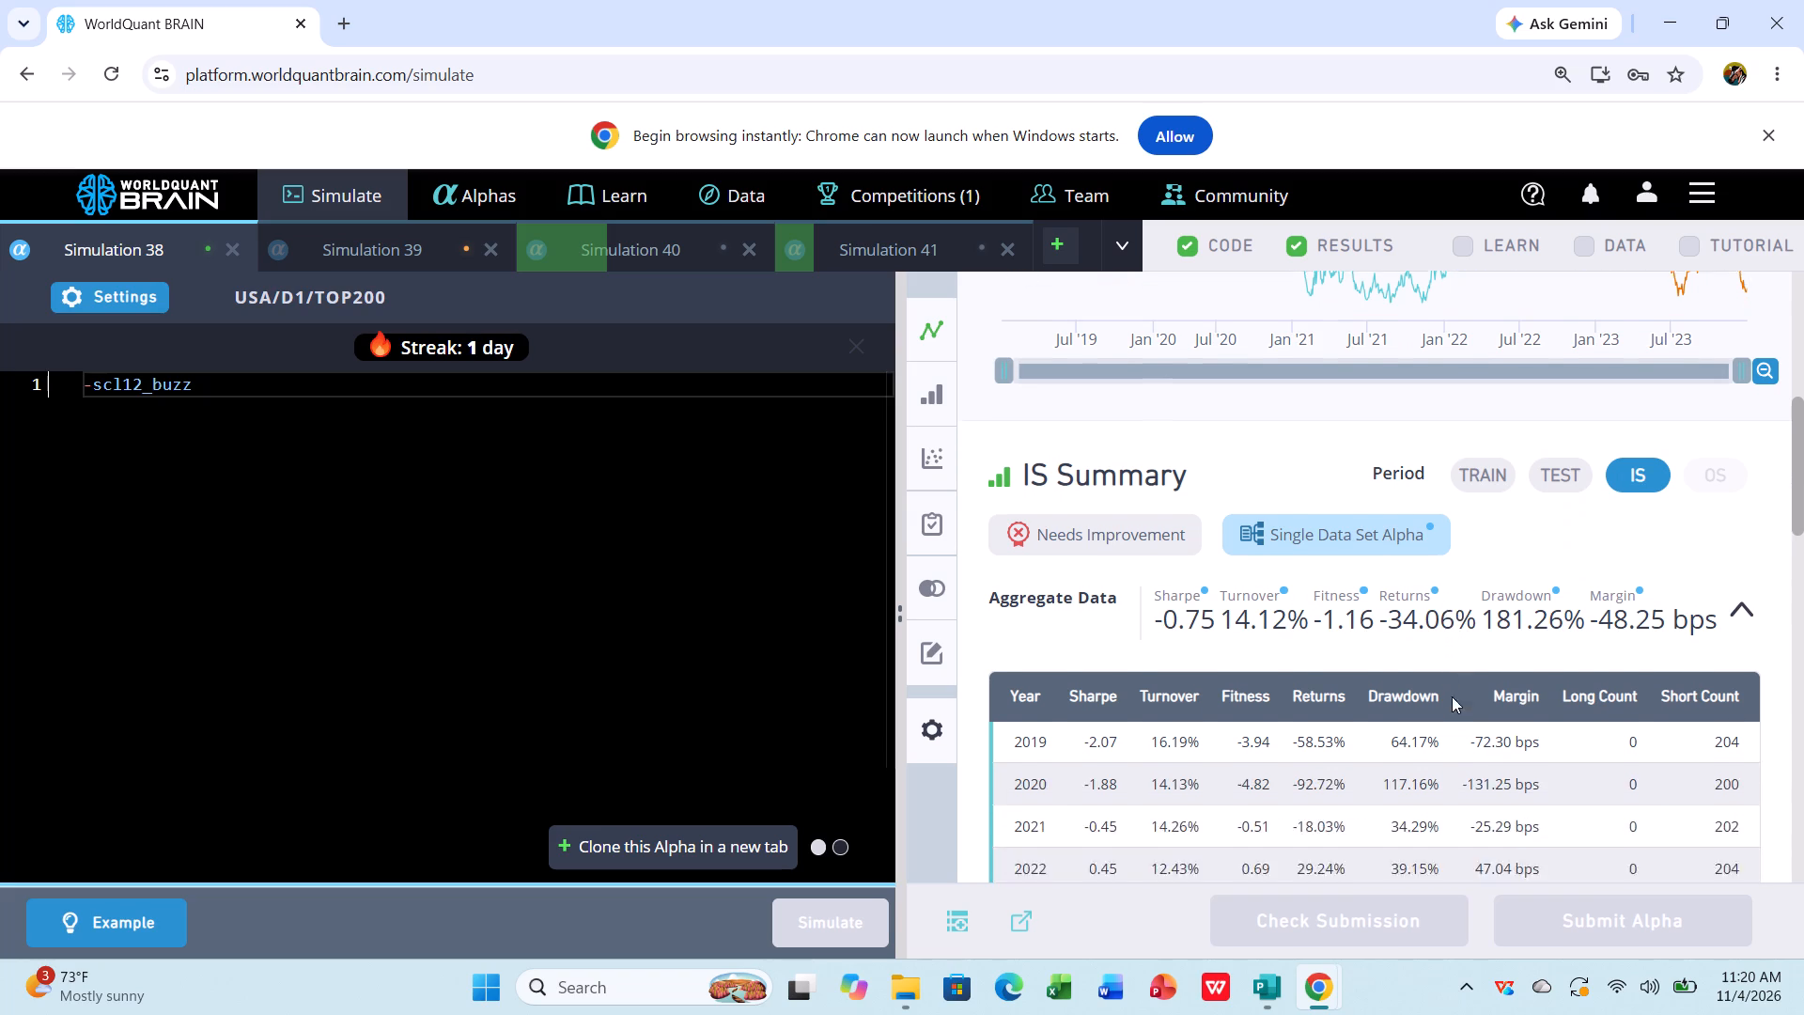
pyautogui.scroll(-3, 1452, 696)
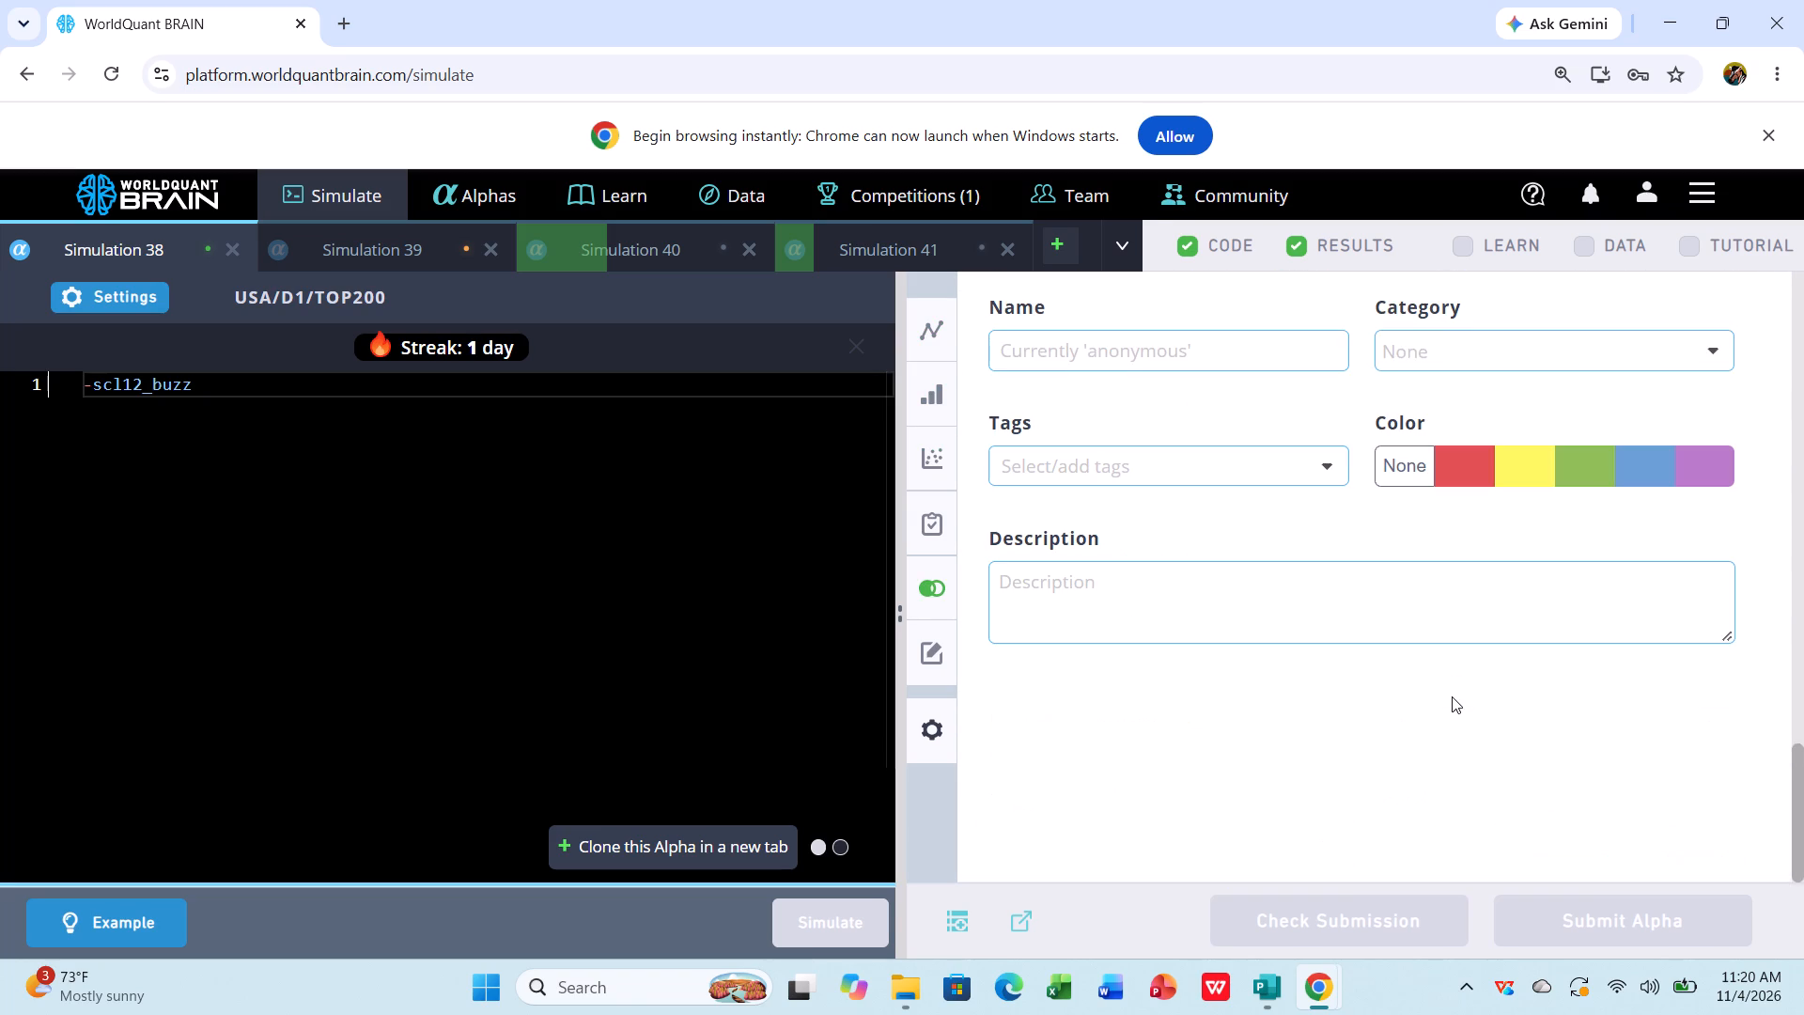
# Set Simulation 38's universe to TOP500 and neutralization to Subindustry, apply the settings, and simulate the alpha again.
pyautogui.click(128, 286)
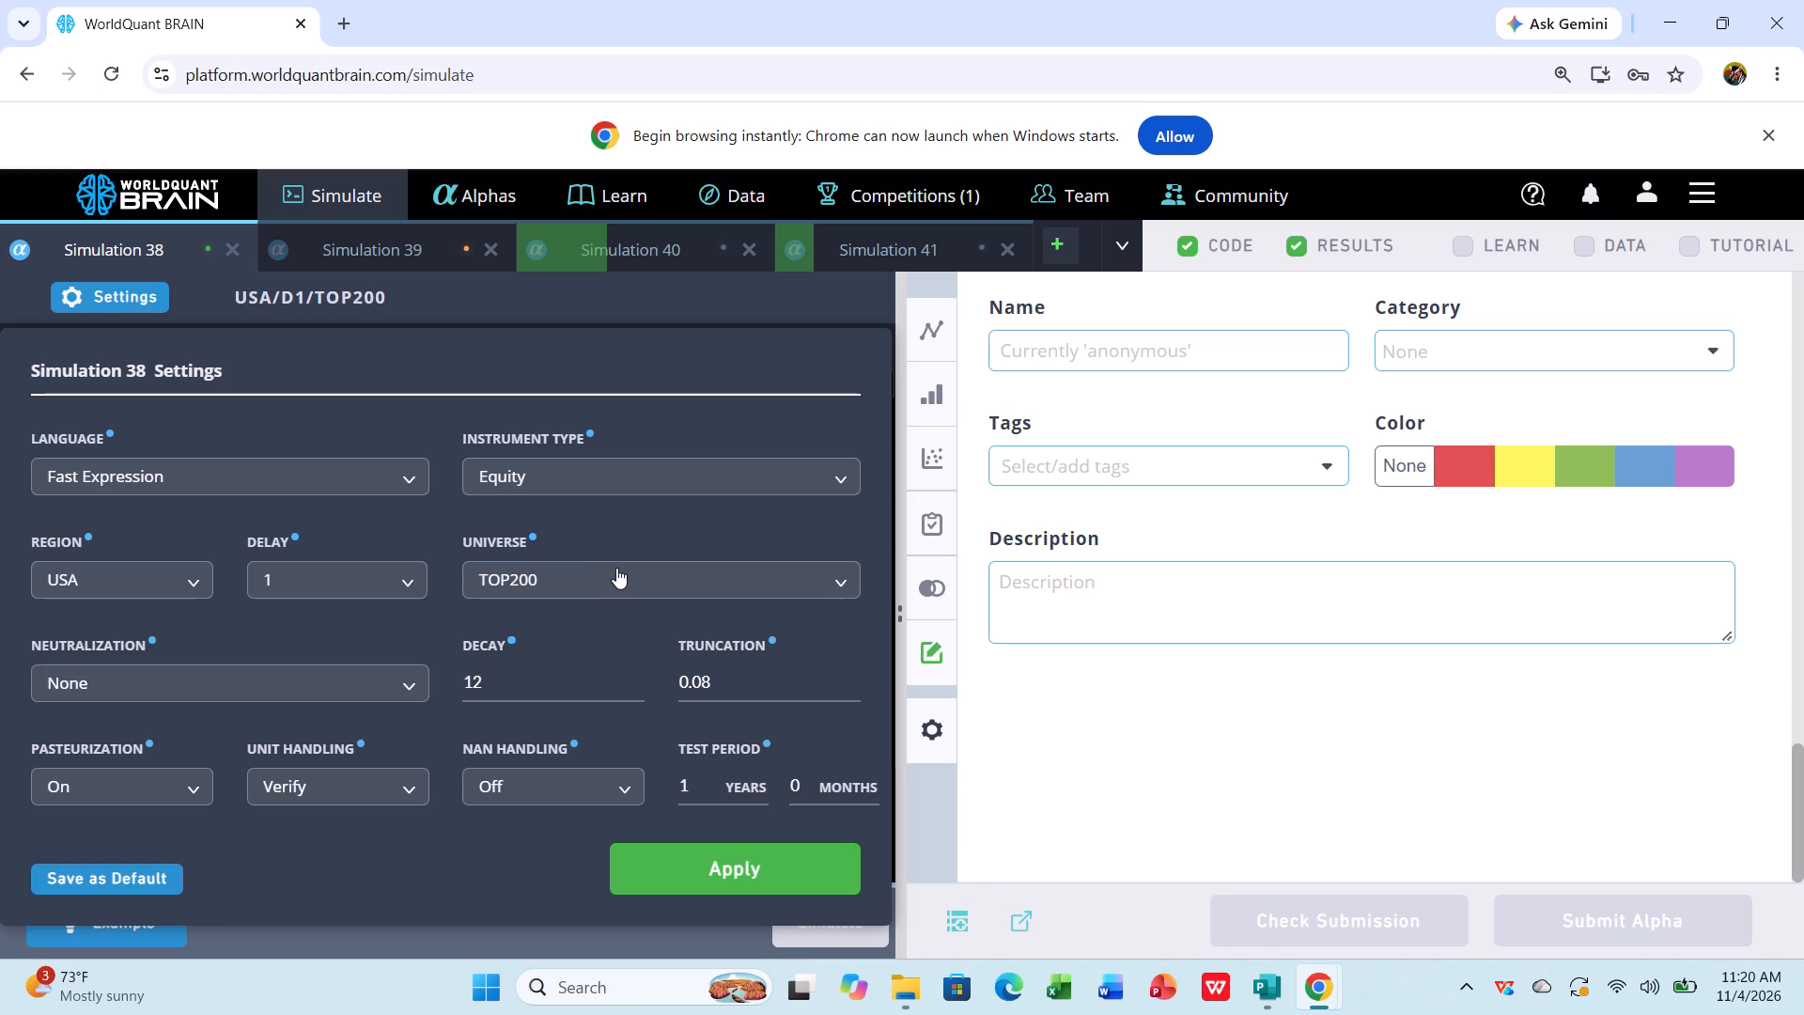
pyautogui.click(417, 671)
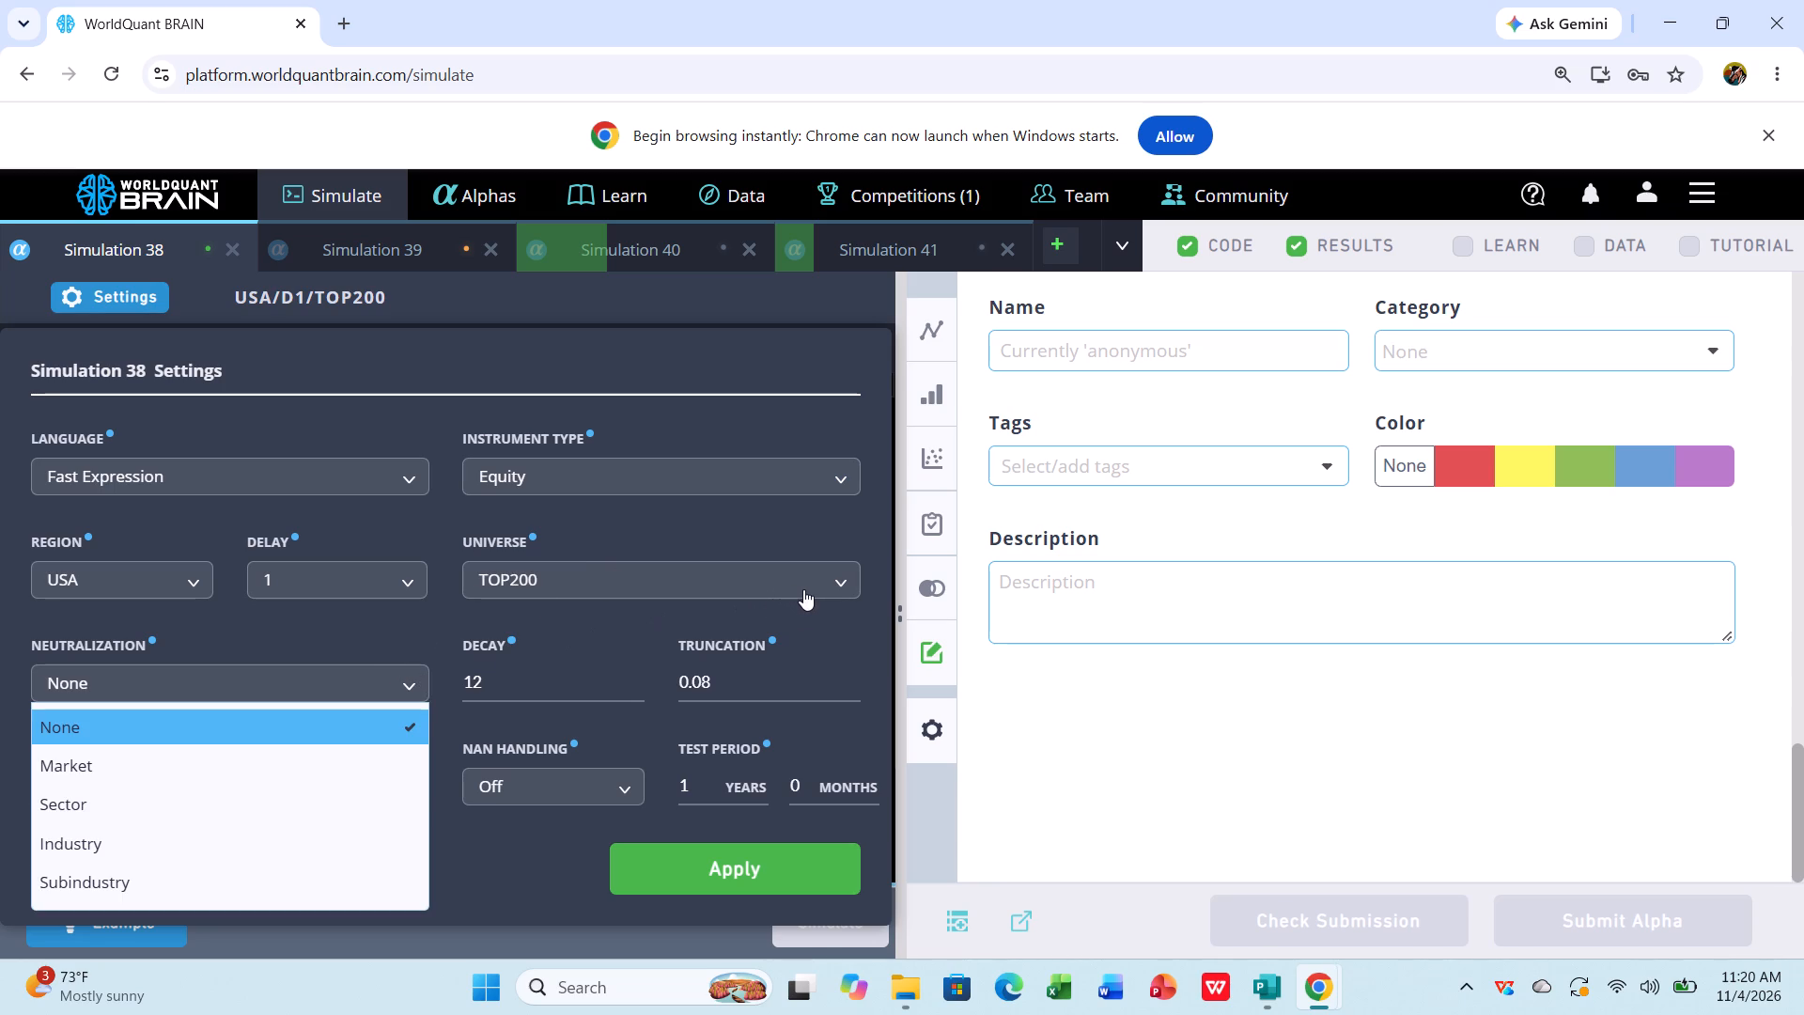
pyautogui.click(803, 580)
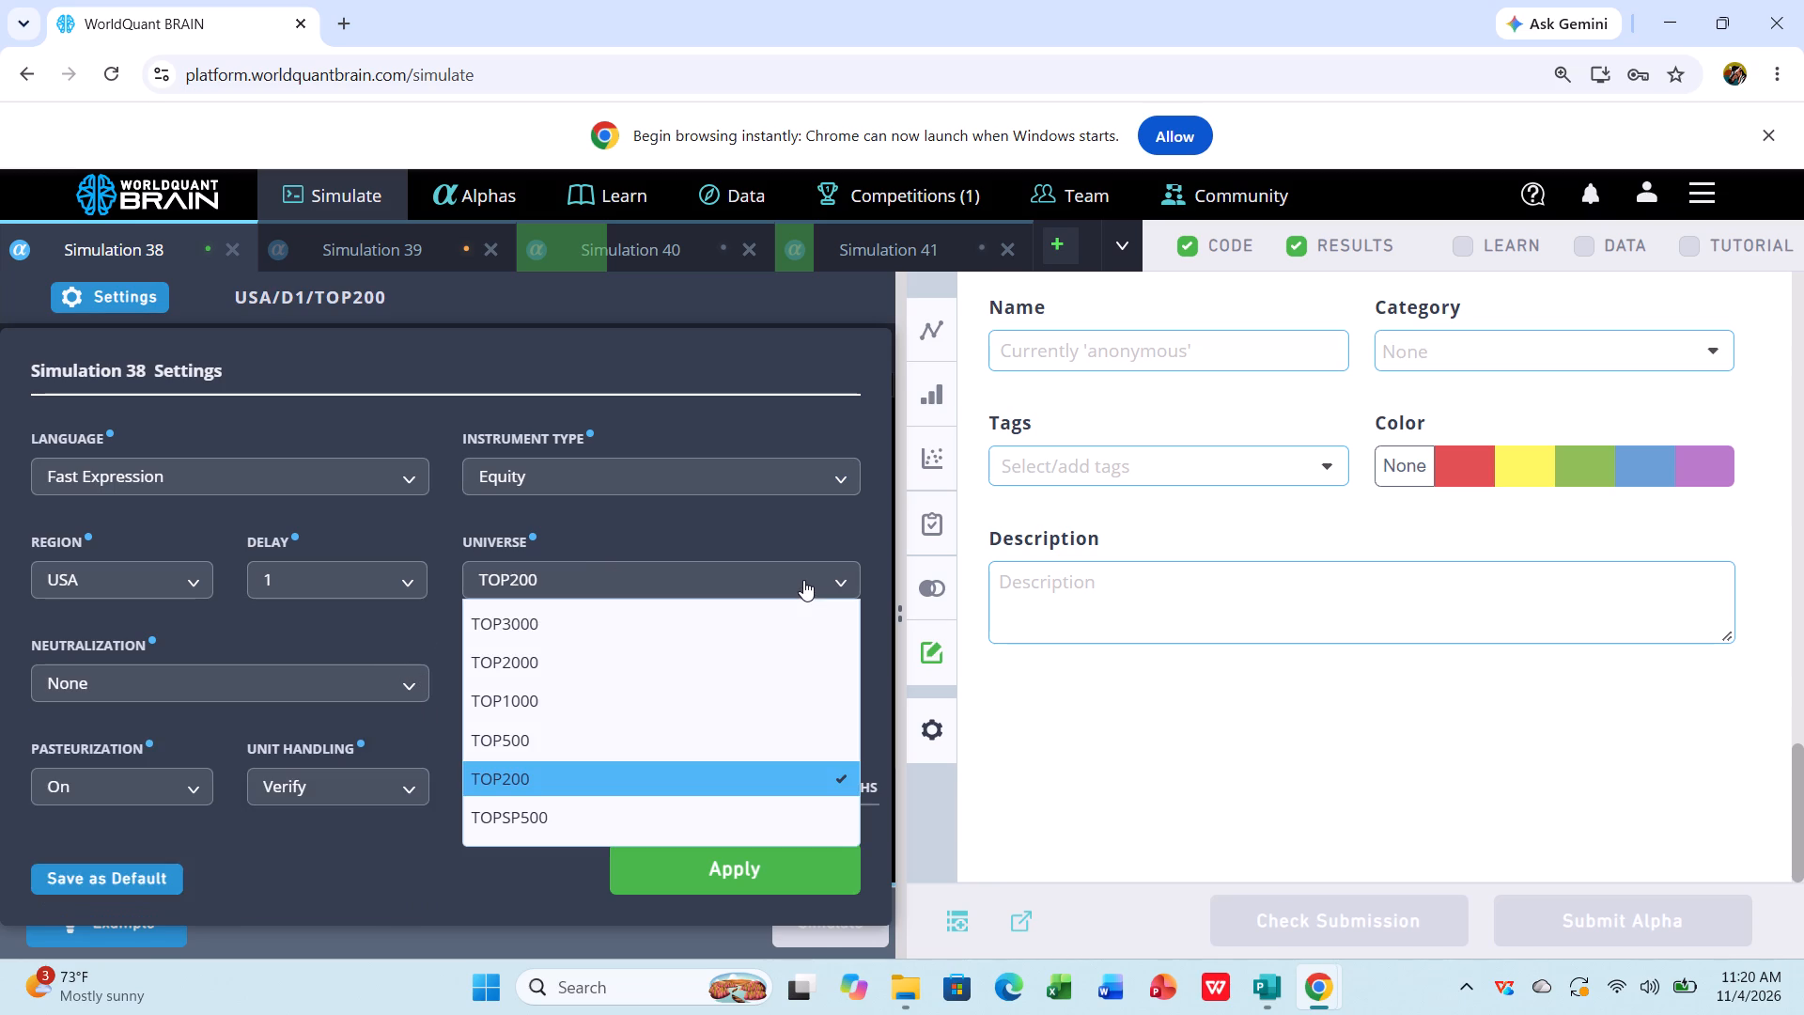
pyautogui.click(604, 729)
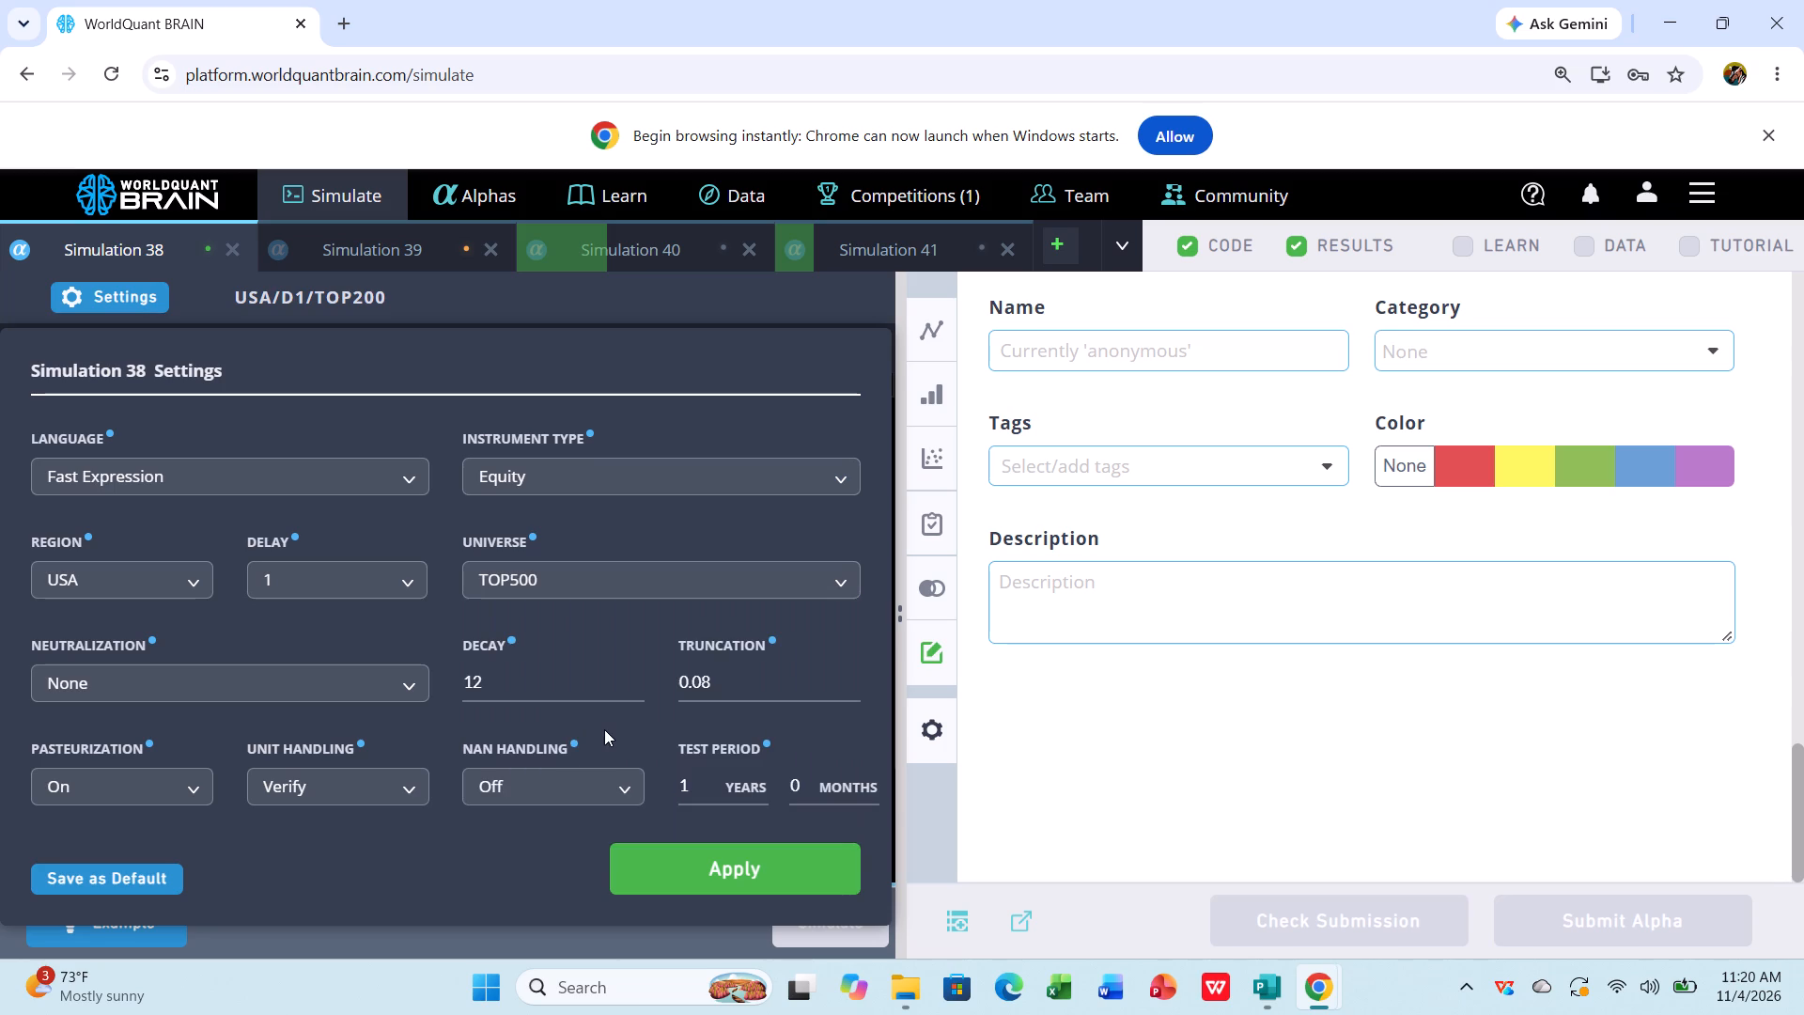
pyautogui.click(376, 680)
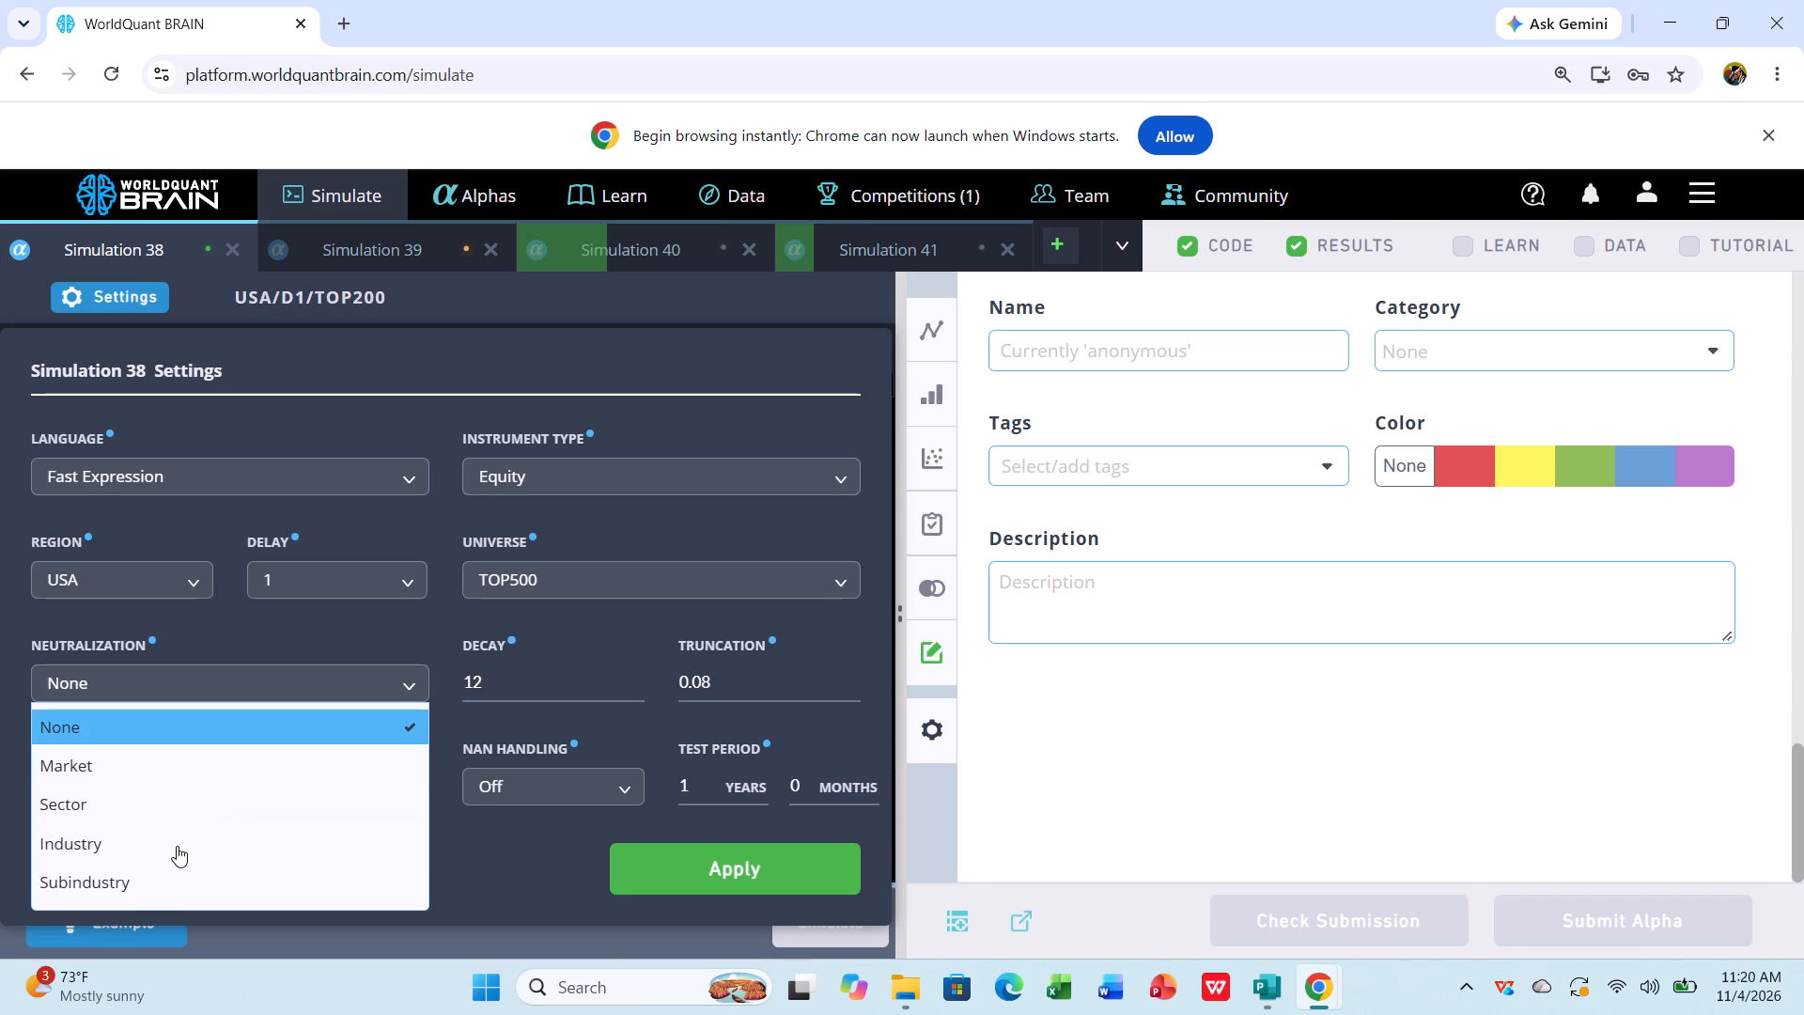
pyautogui.click(138, 894)
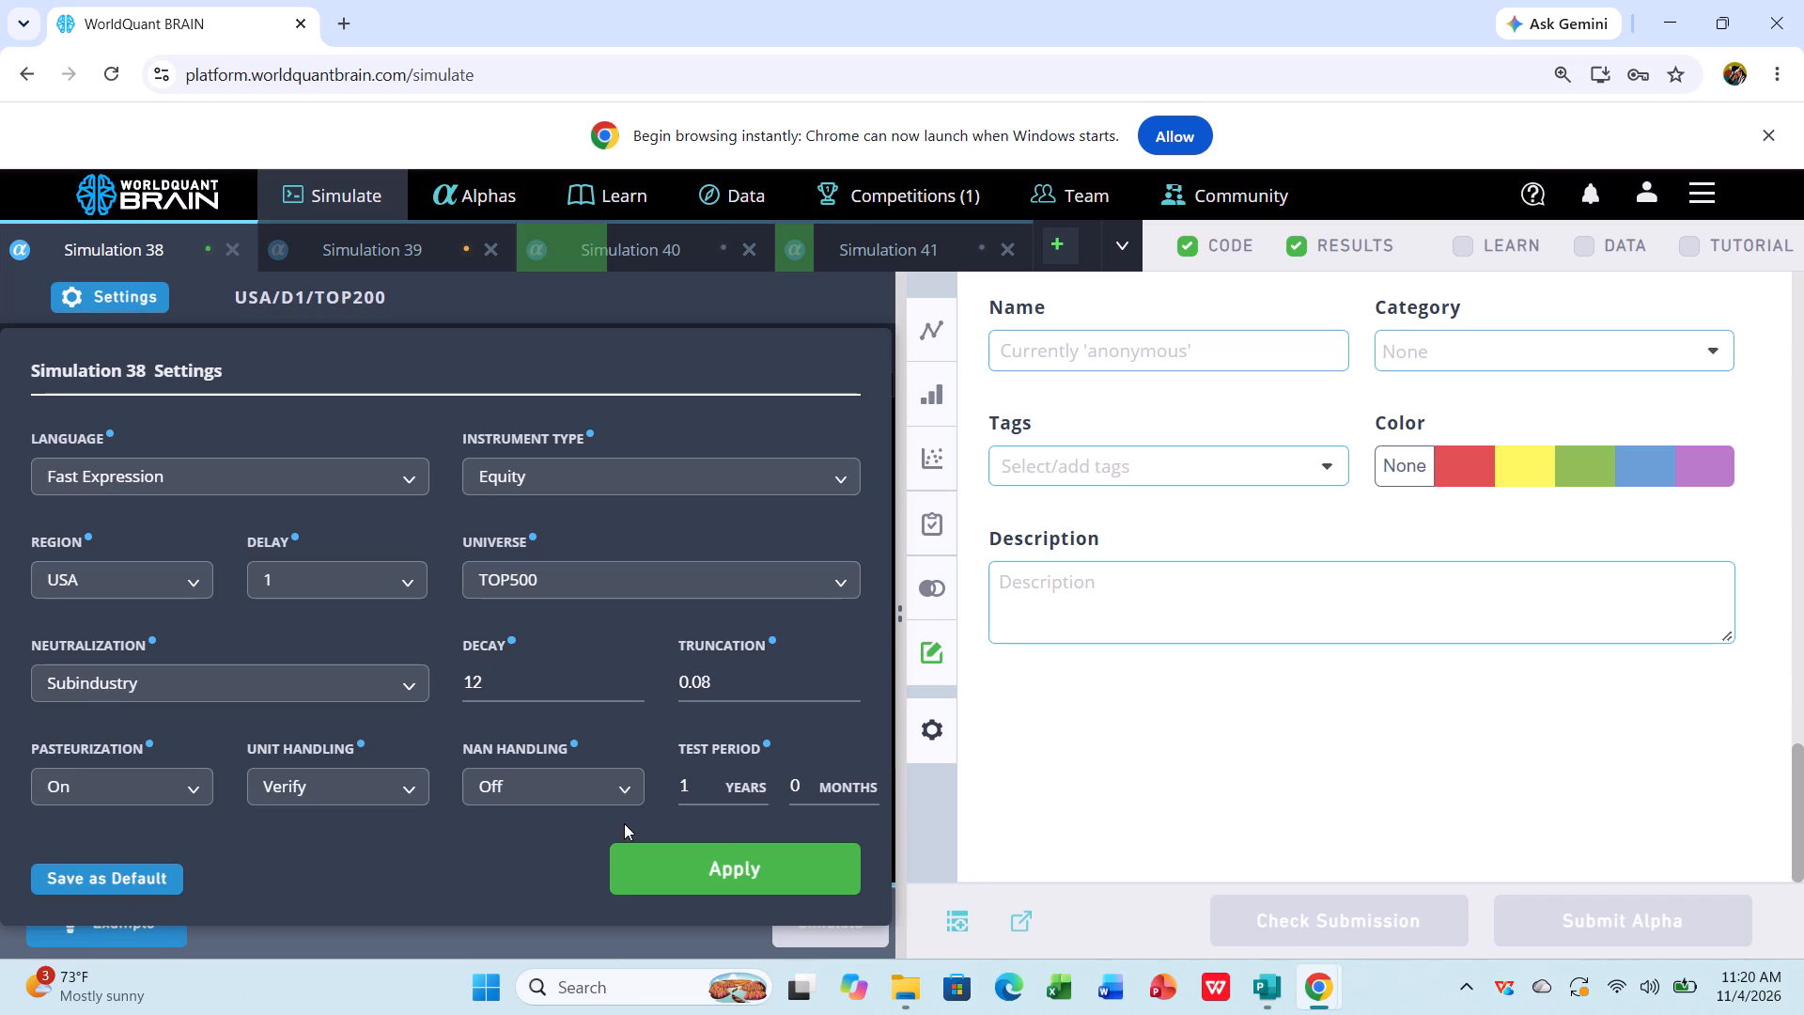
pyautogui.click(706, 861)
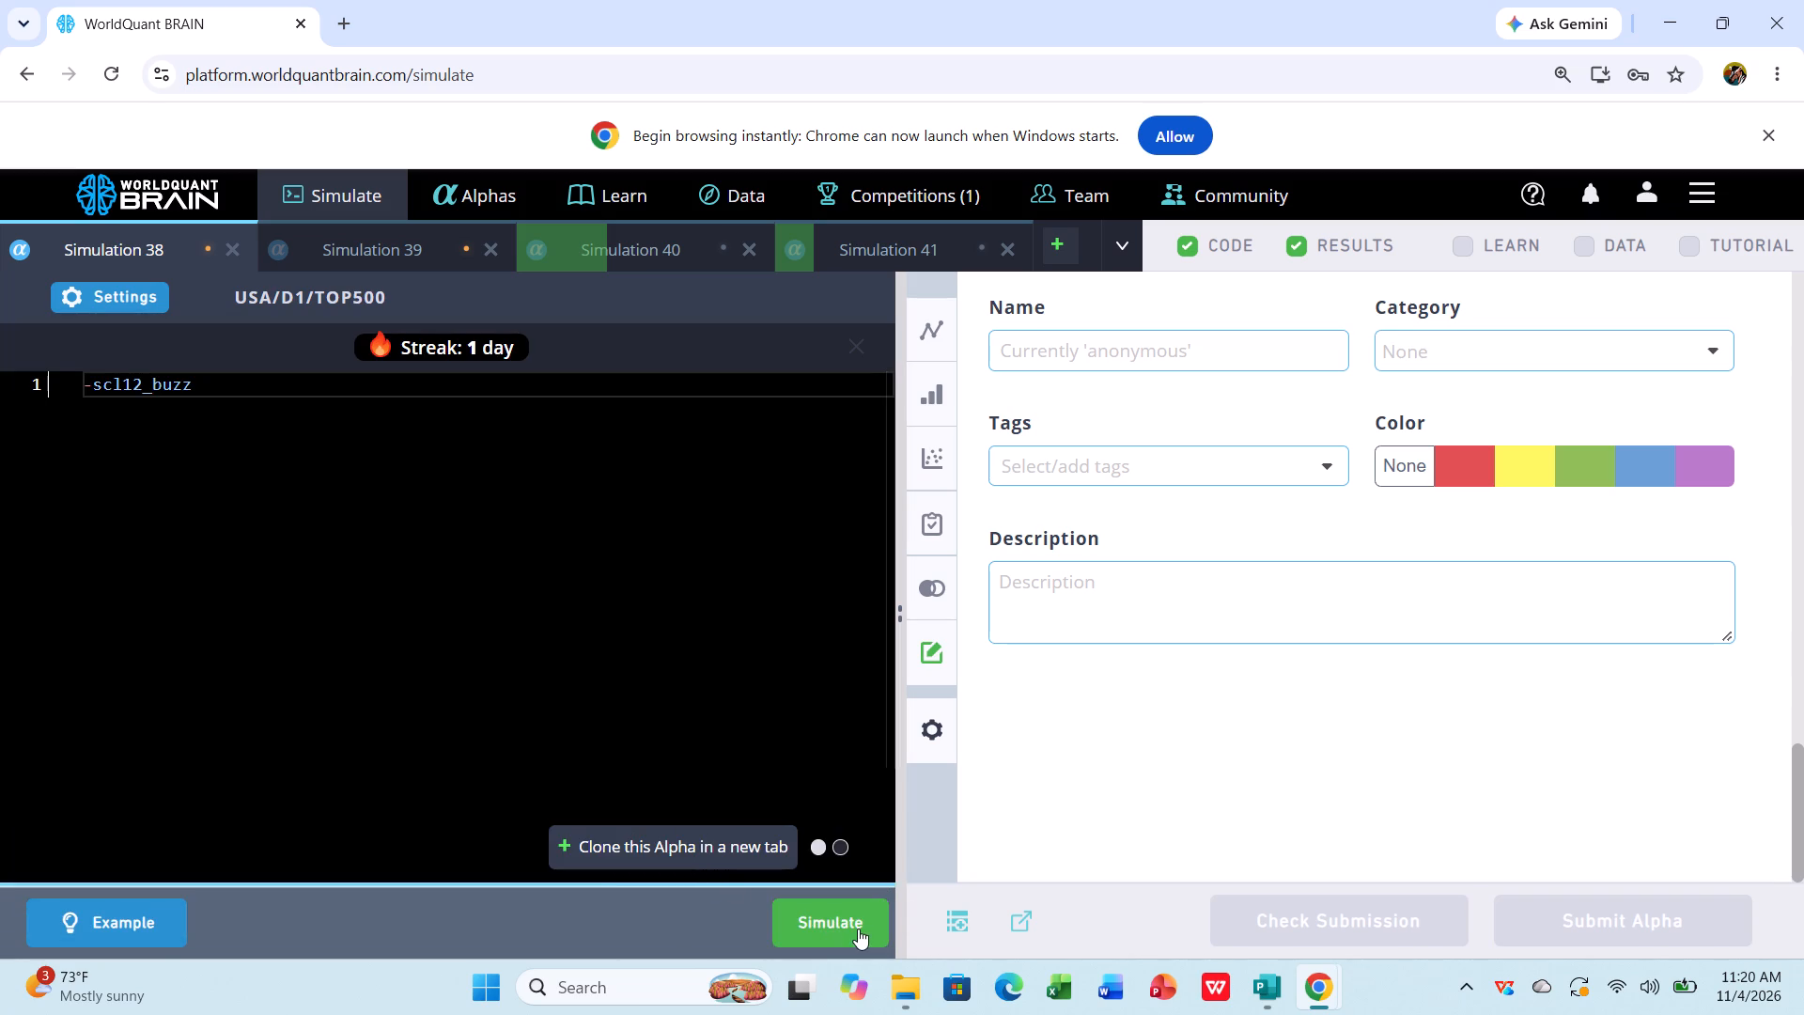
pyautogui.click(837, 922)
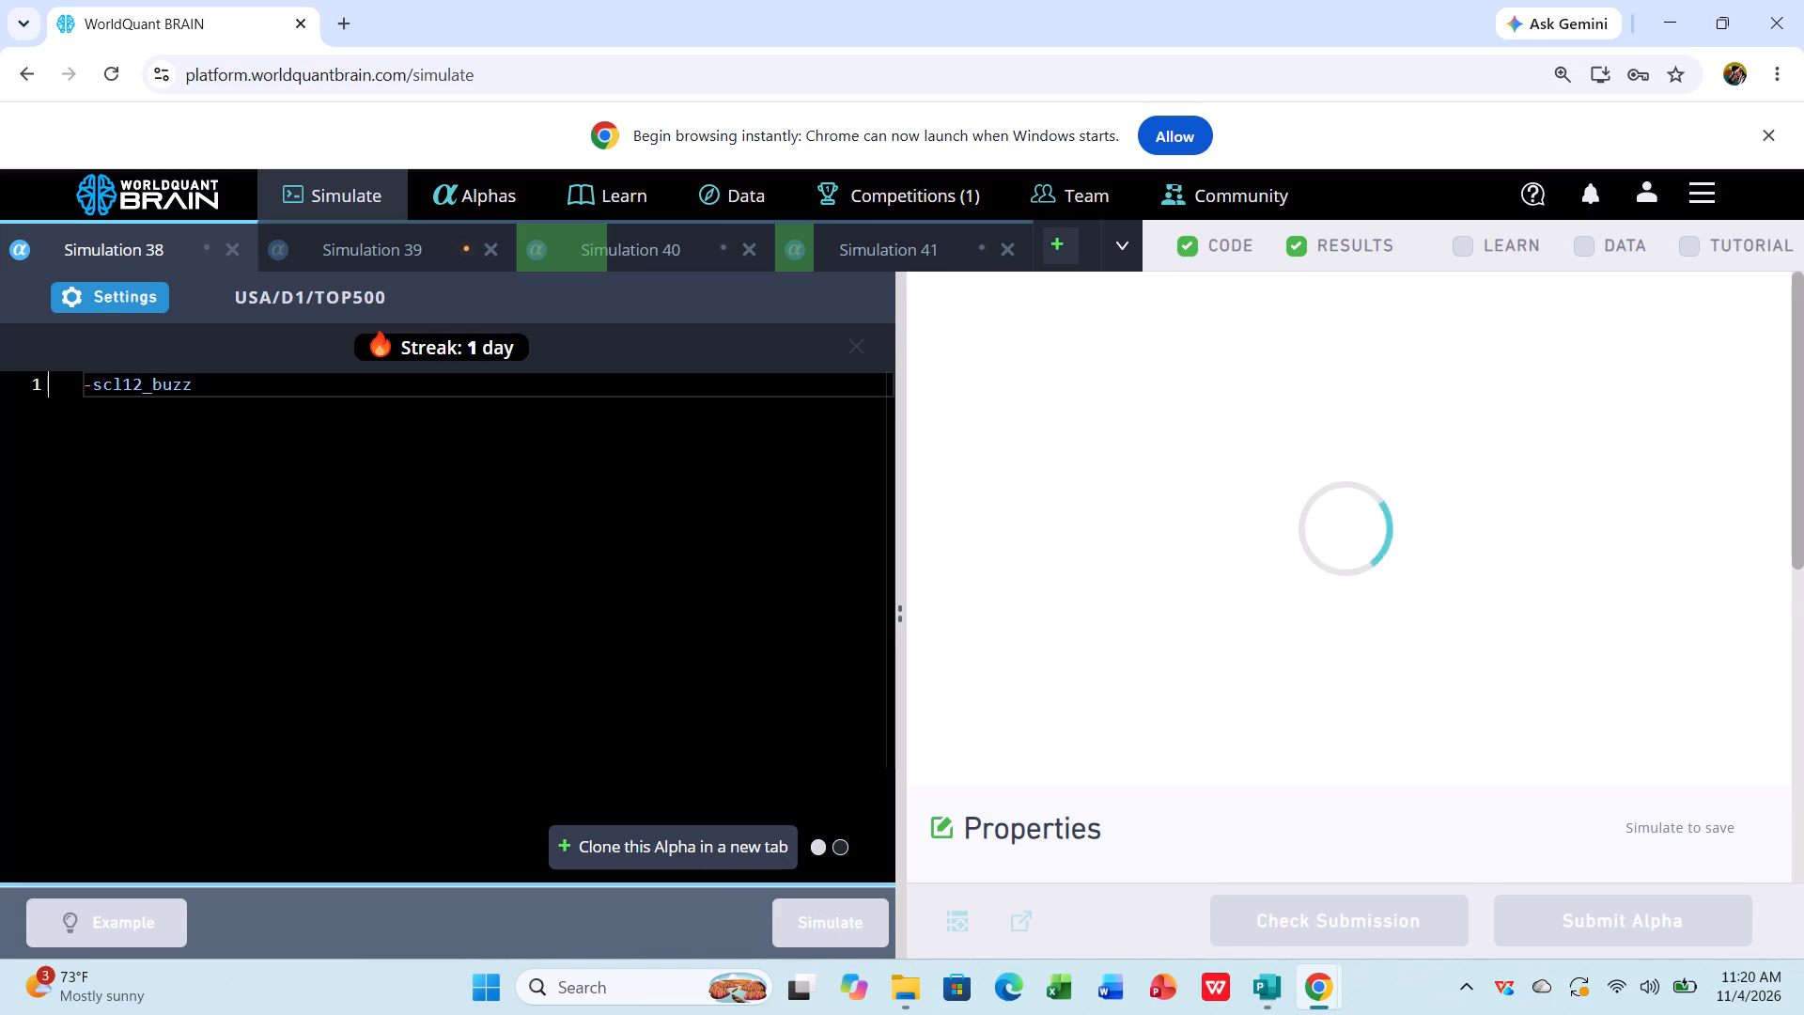
# Close Simulation 39, discarding its unsimulated changes.
pyautogui.click(494, 248)
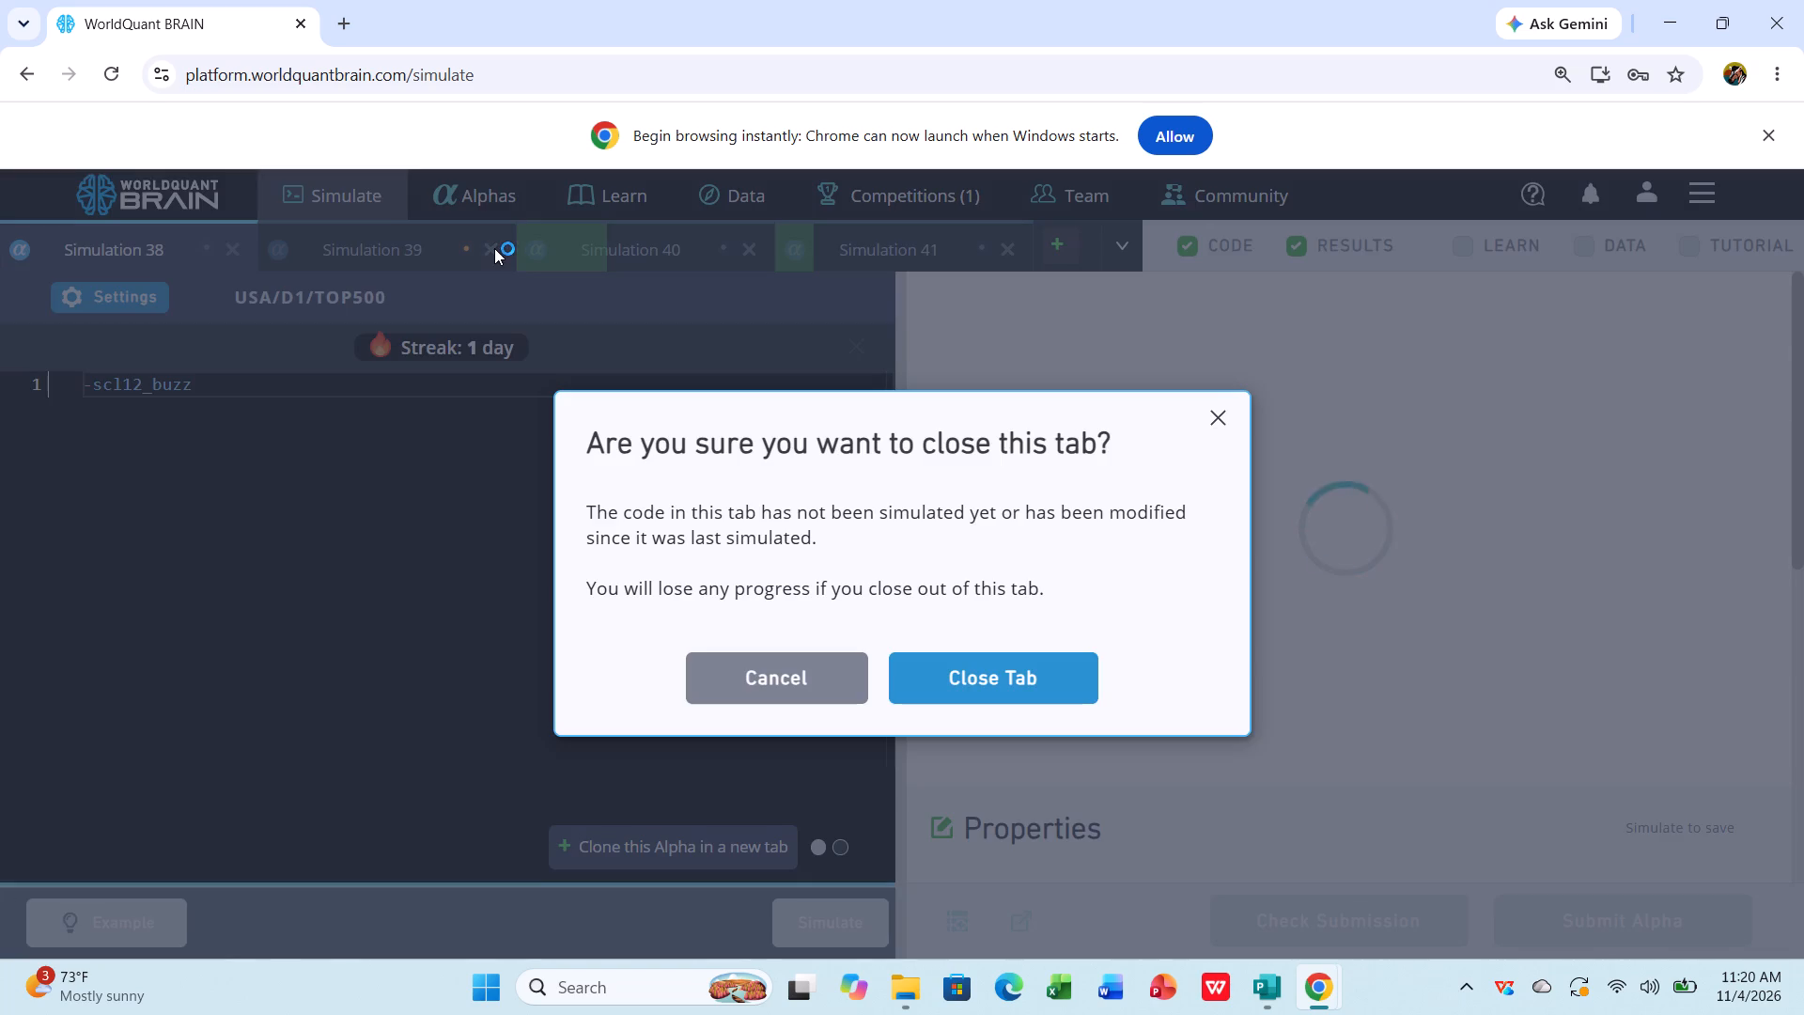
pyautogui.click(971, 674)
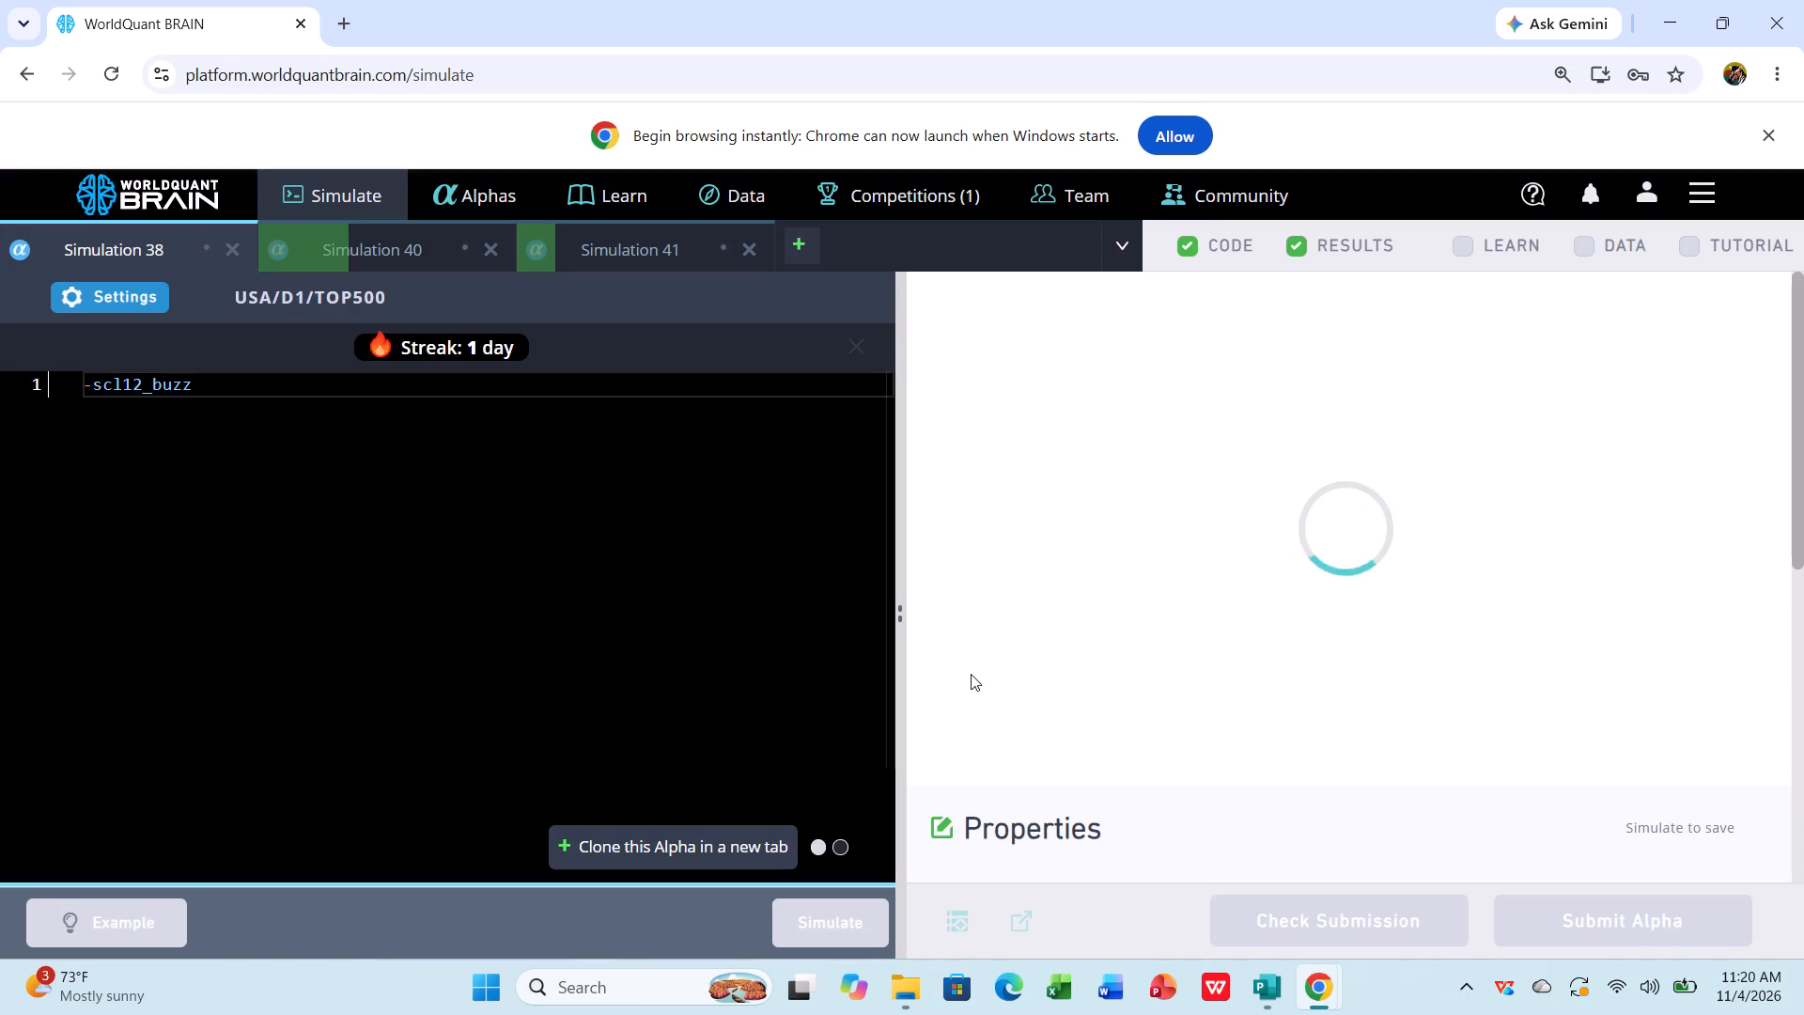
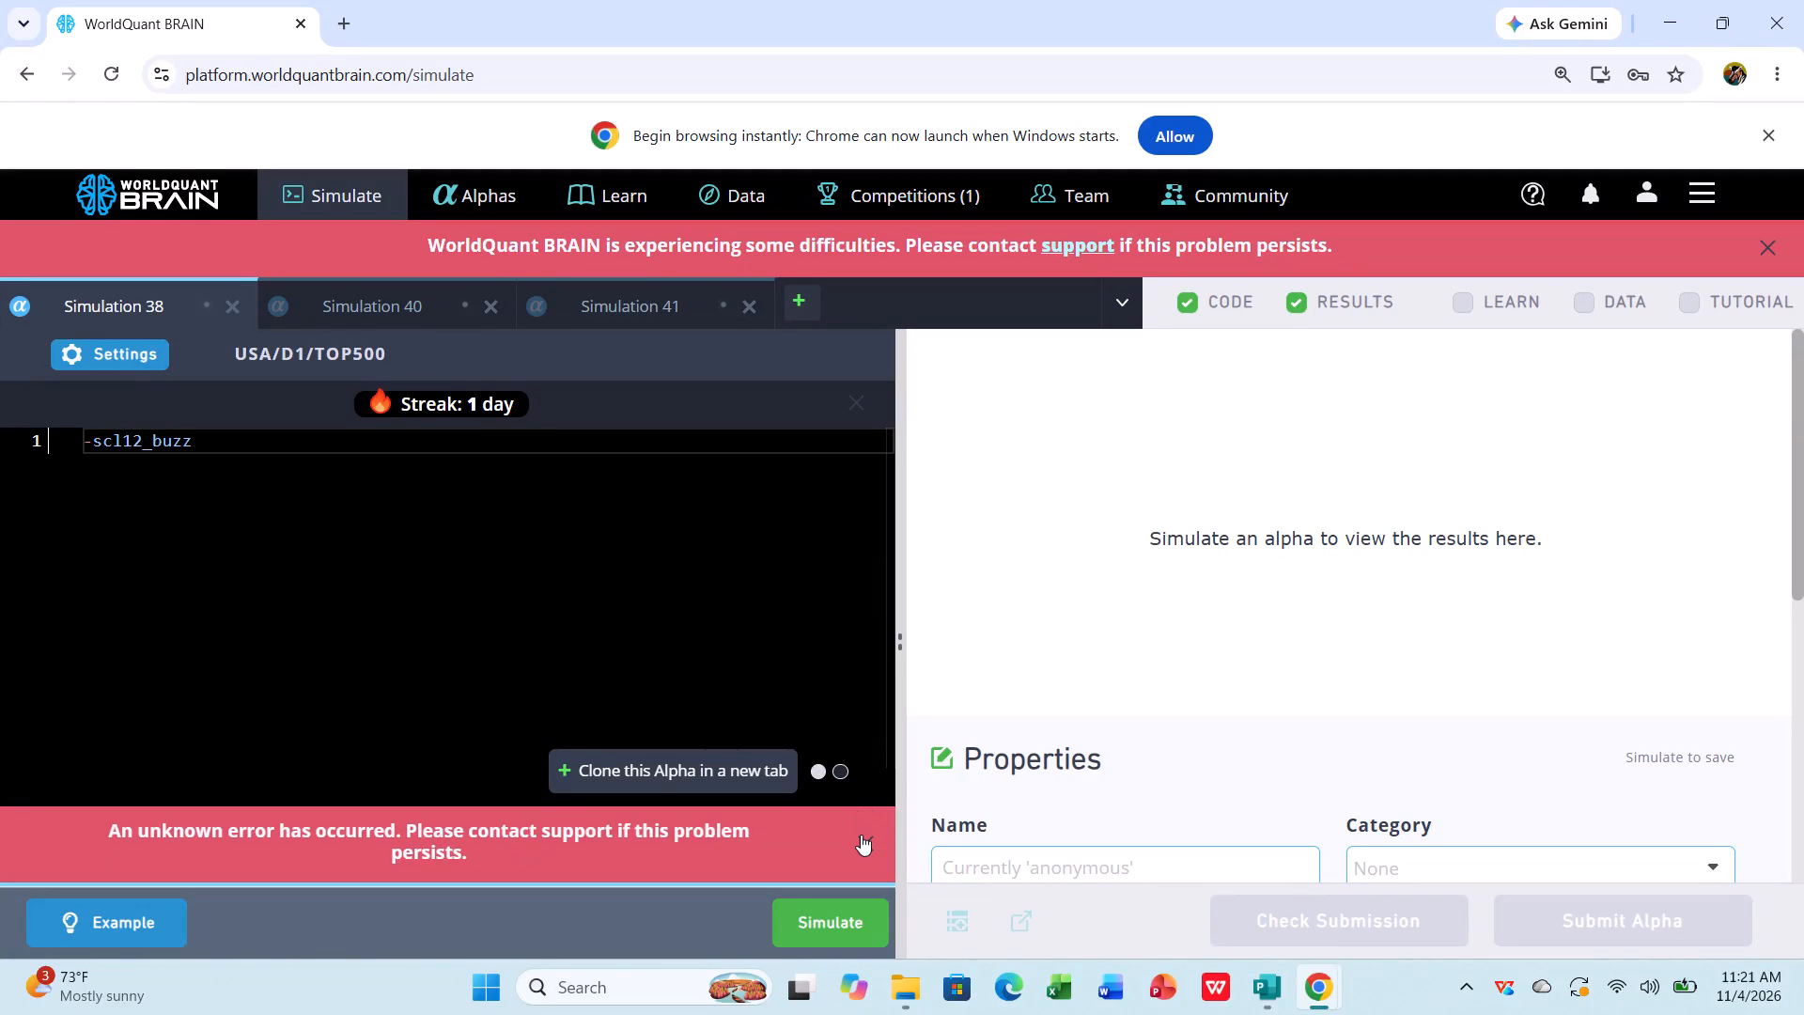
# Dismiss the error notice in Simulation 38 and simulate the -scl12_buzz alpha again.
pyautogui.click(861, 835)
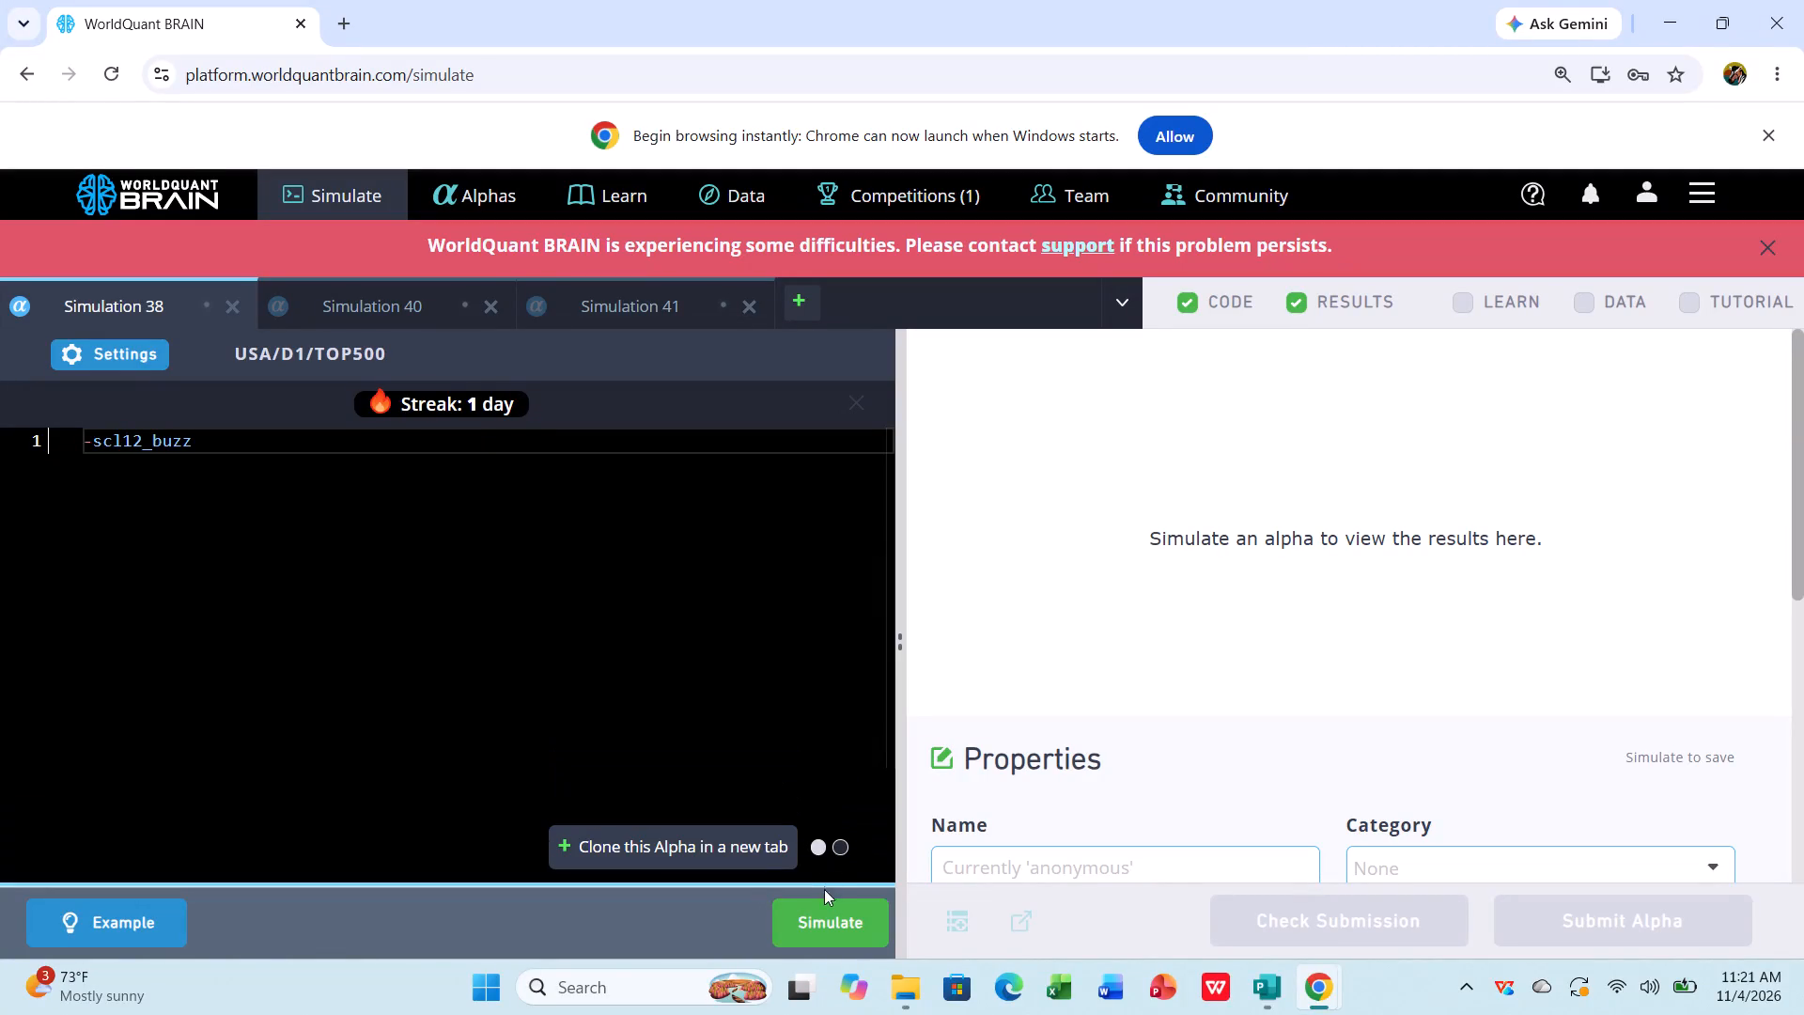
pyautogui.click(833, 923)
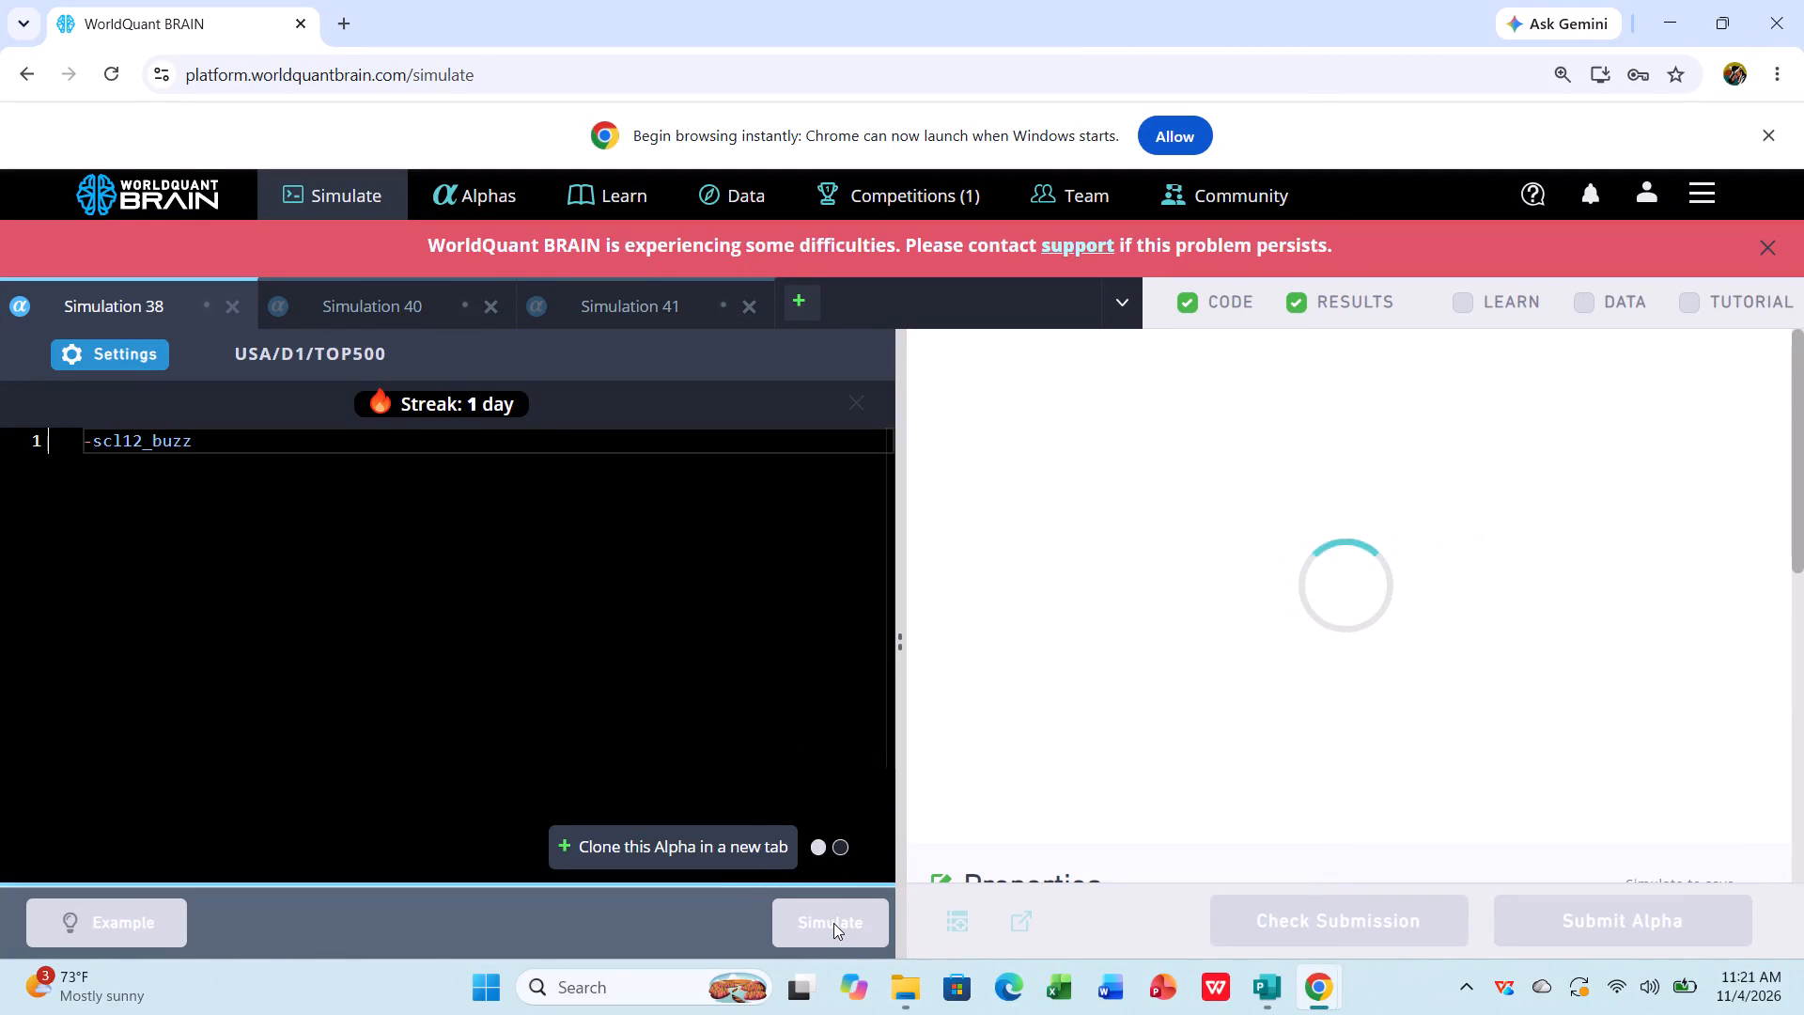
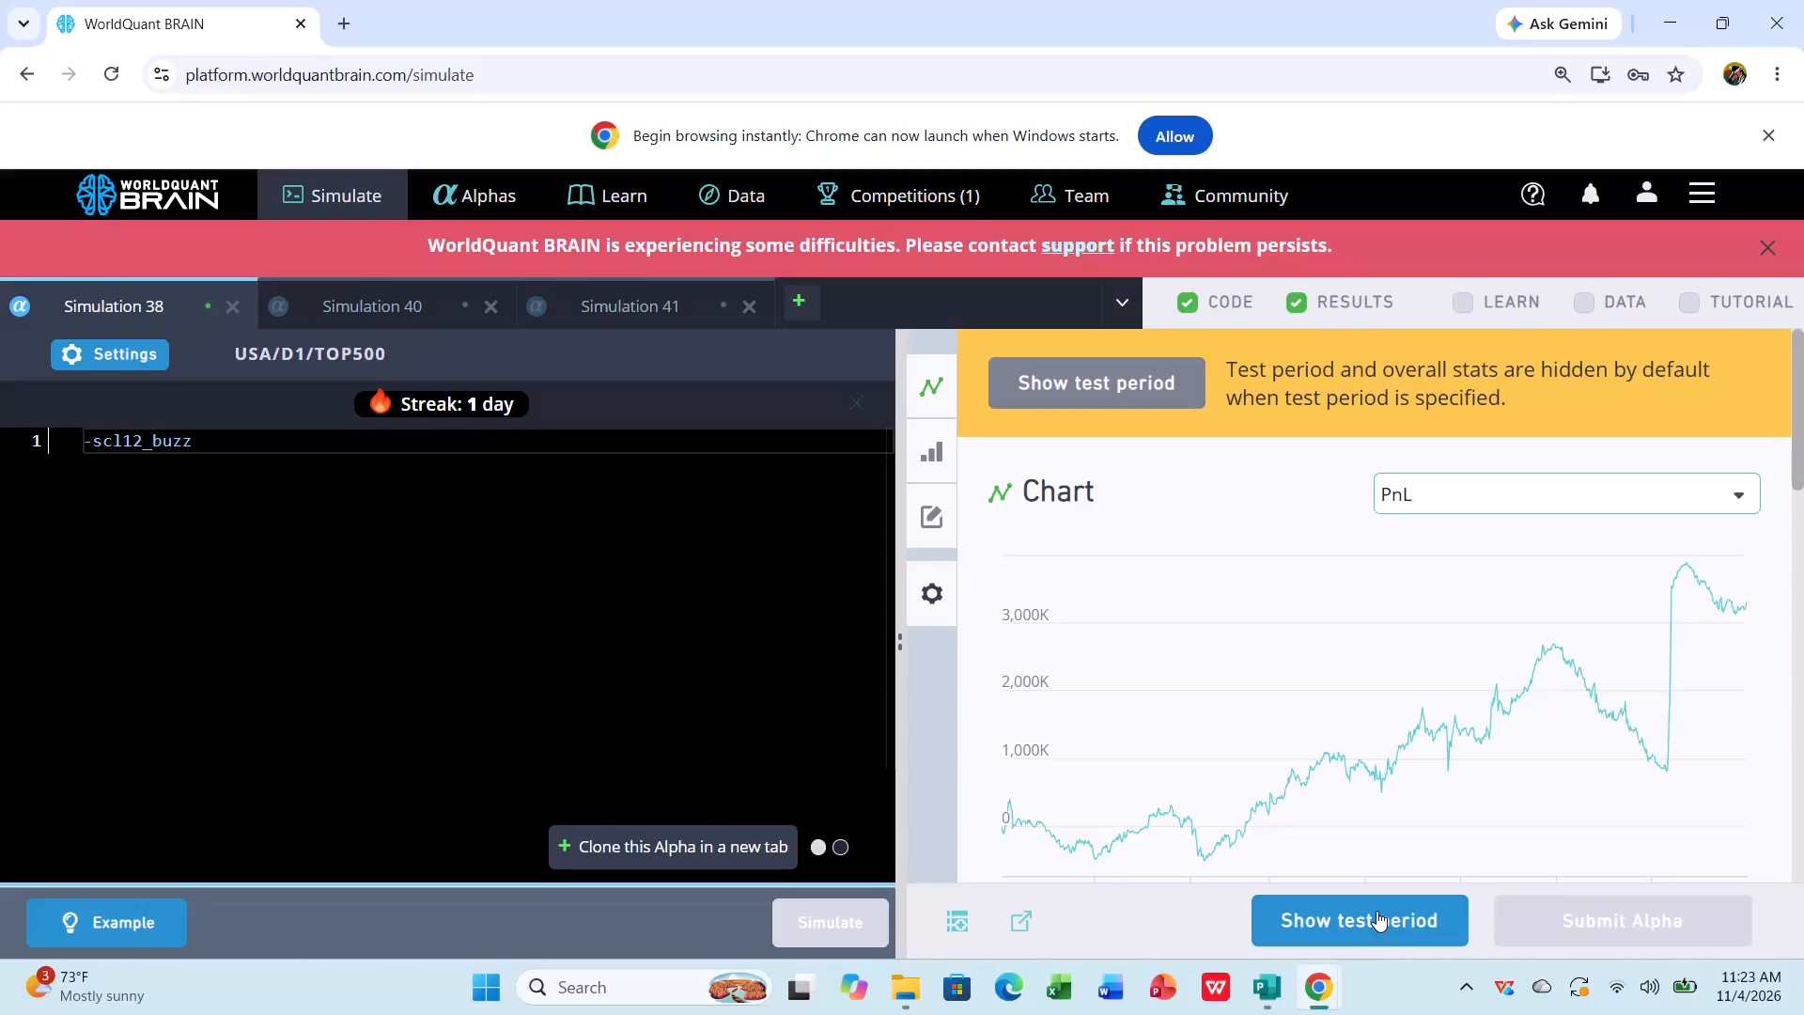
# Reveal the test period of the -scl12_buzz alpha and review its IS Summary for the IS period.
pyautogui.click(1376, 911)
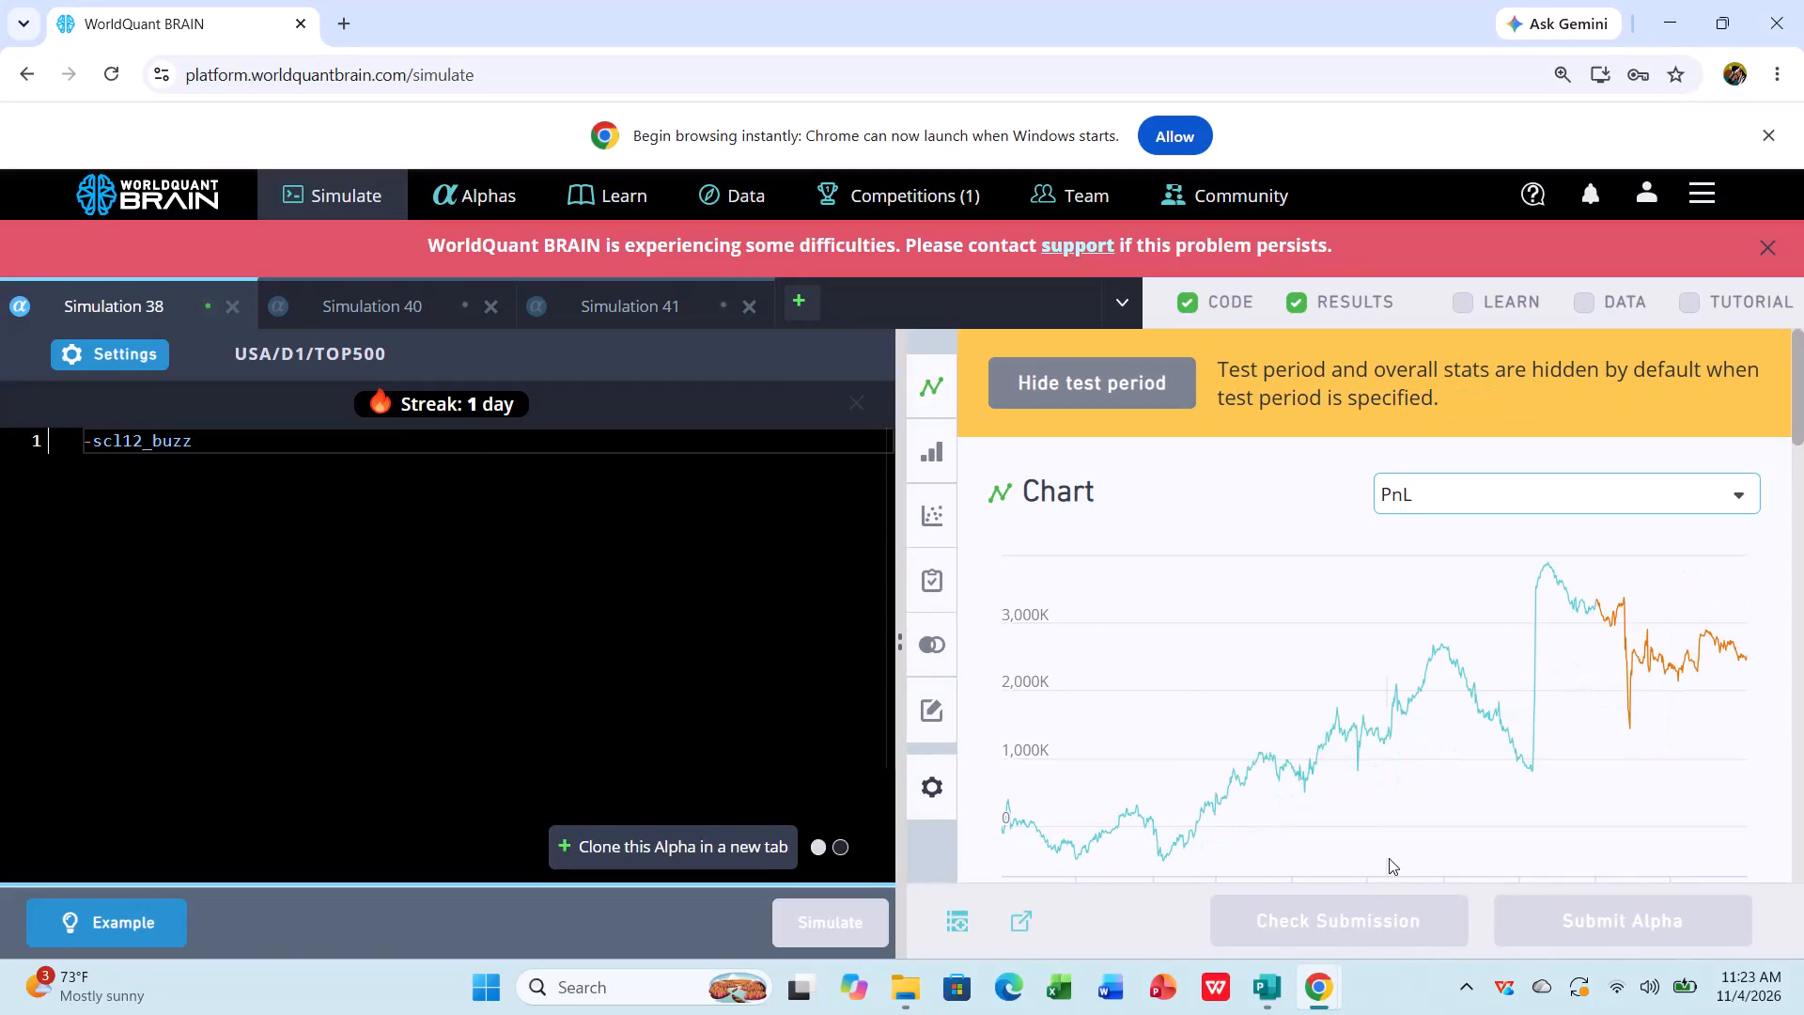
pyautogui.scroll(-4, 1389, 858)
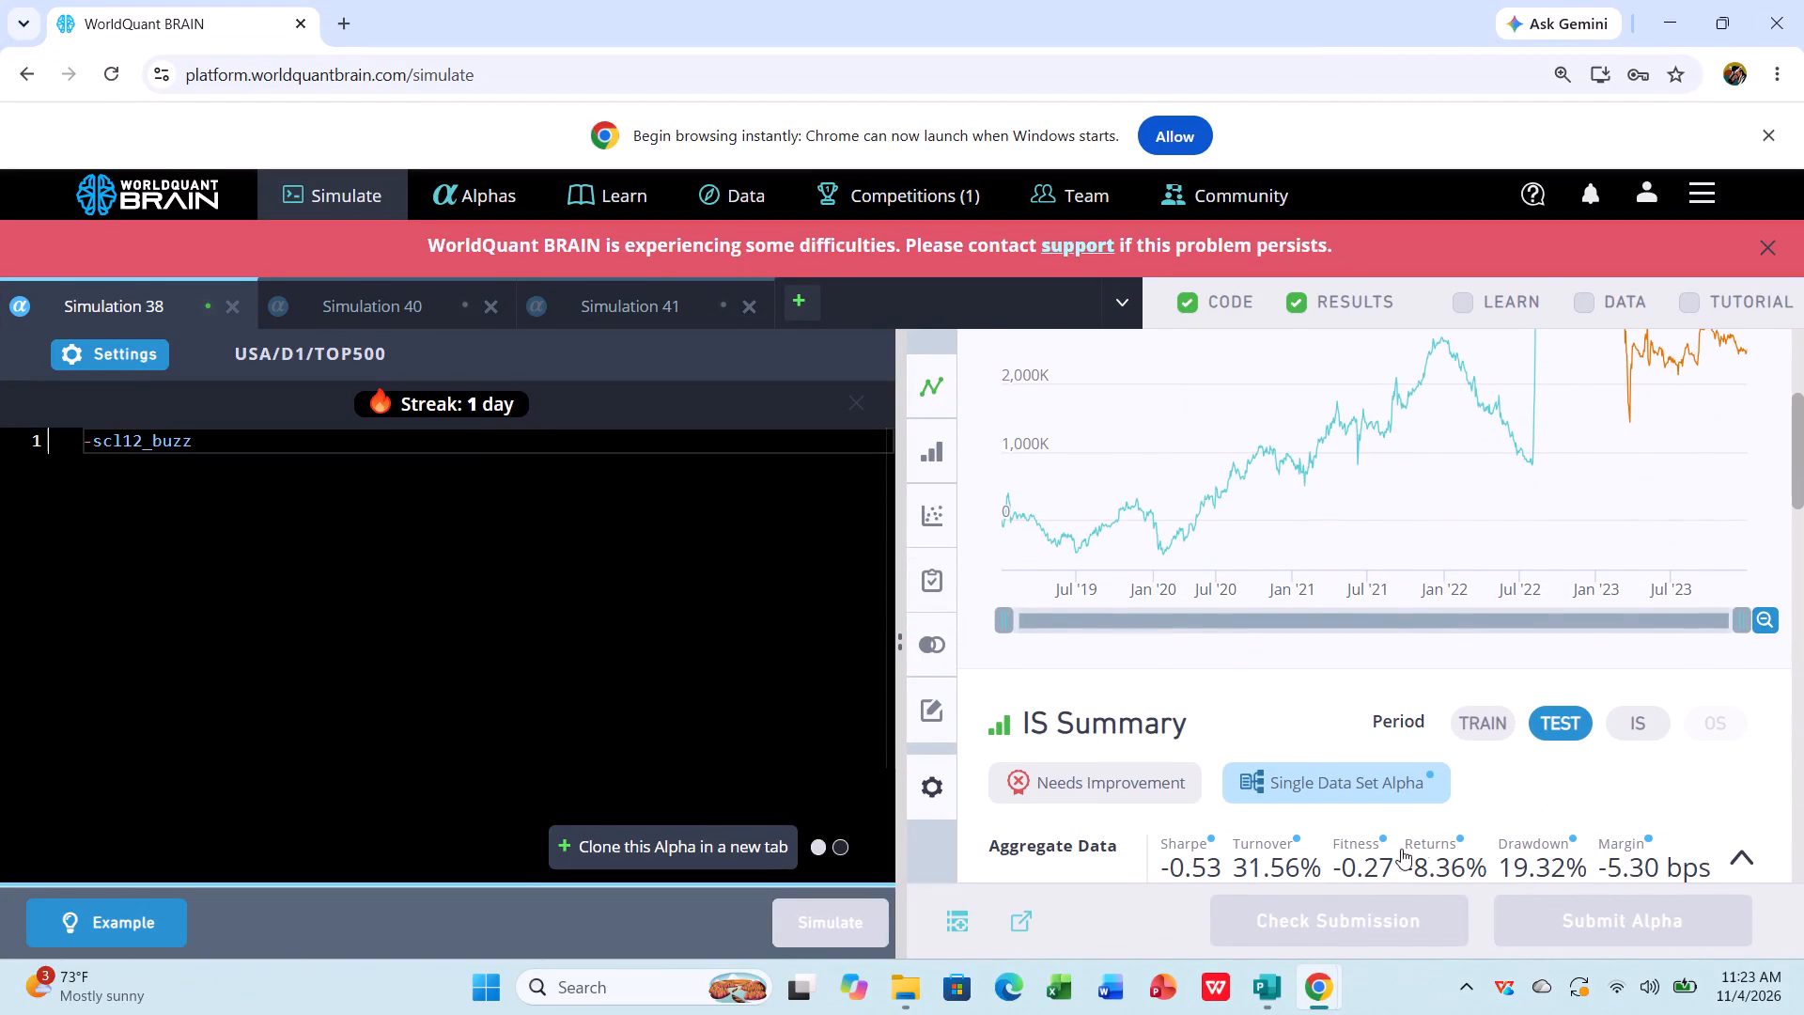
pyautogui.click(1644, 715)
pyautogui.scroll(-1, 1644, 715)
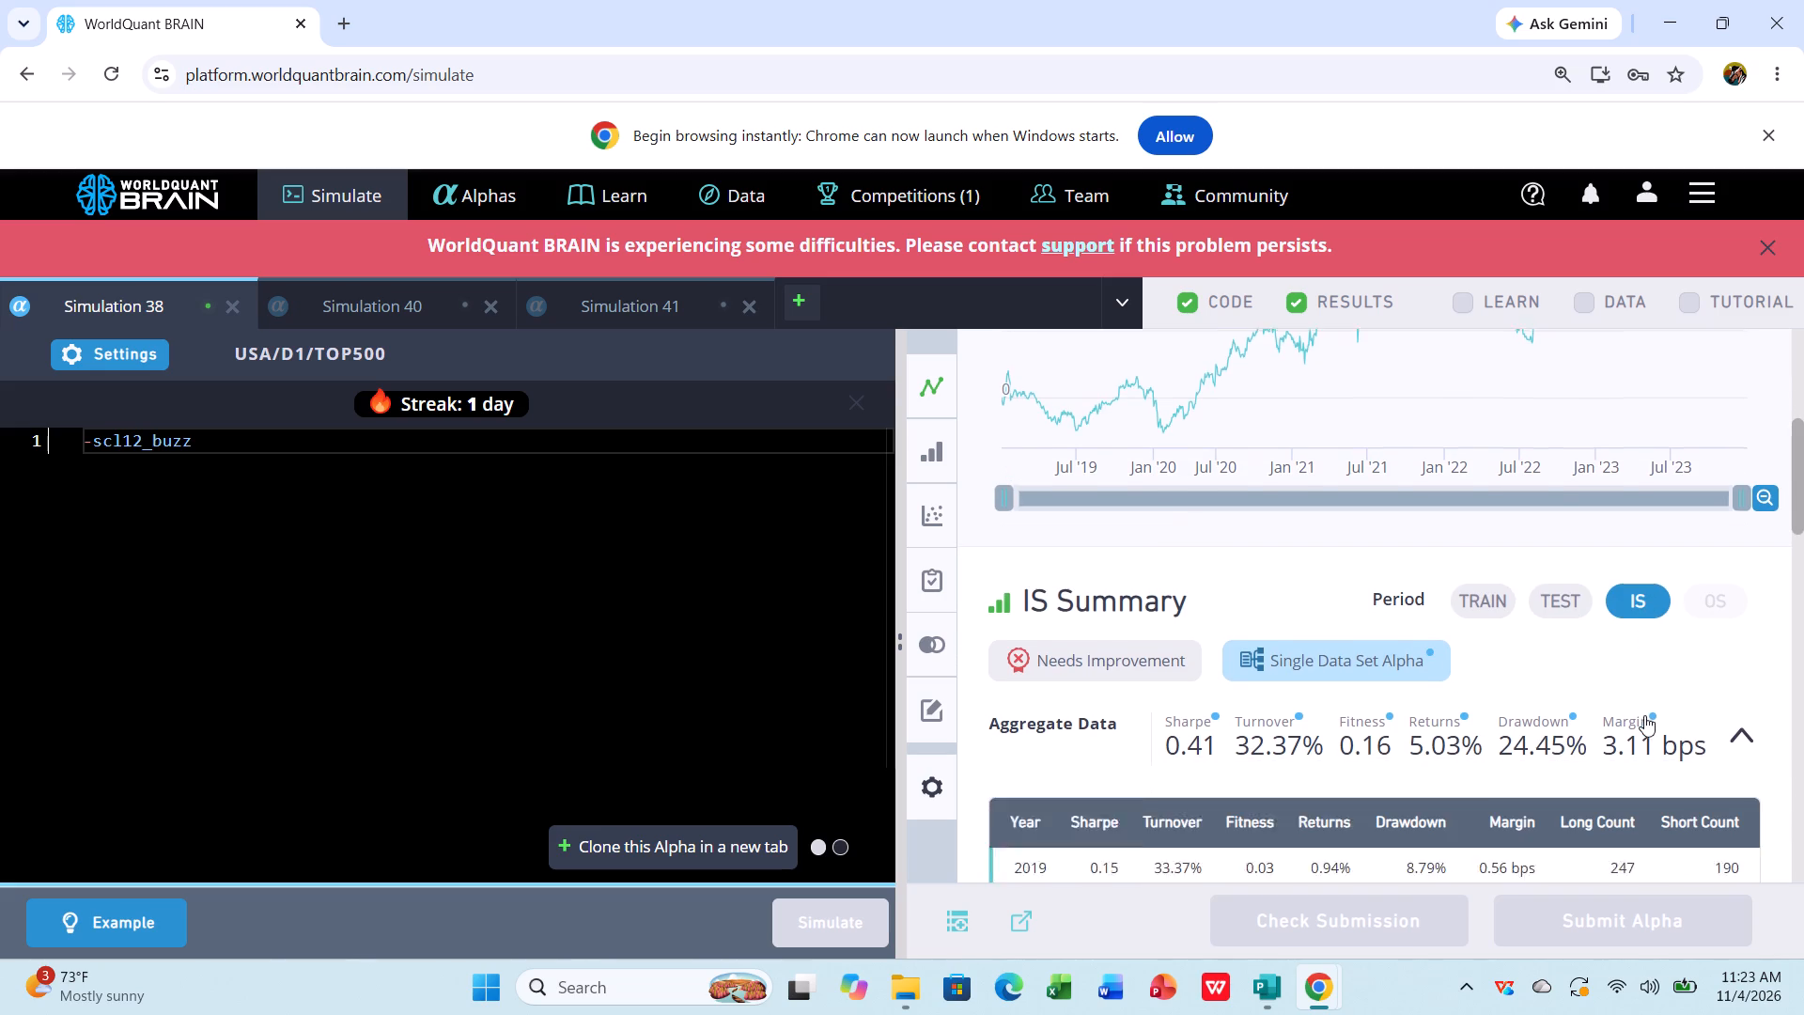
pyautogui.scroll(-1, 1644, 715)
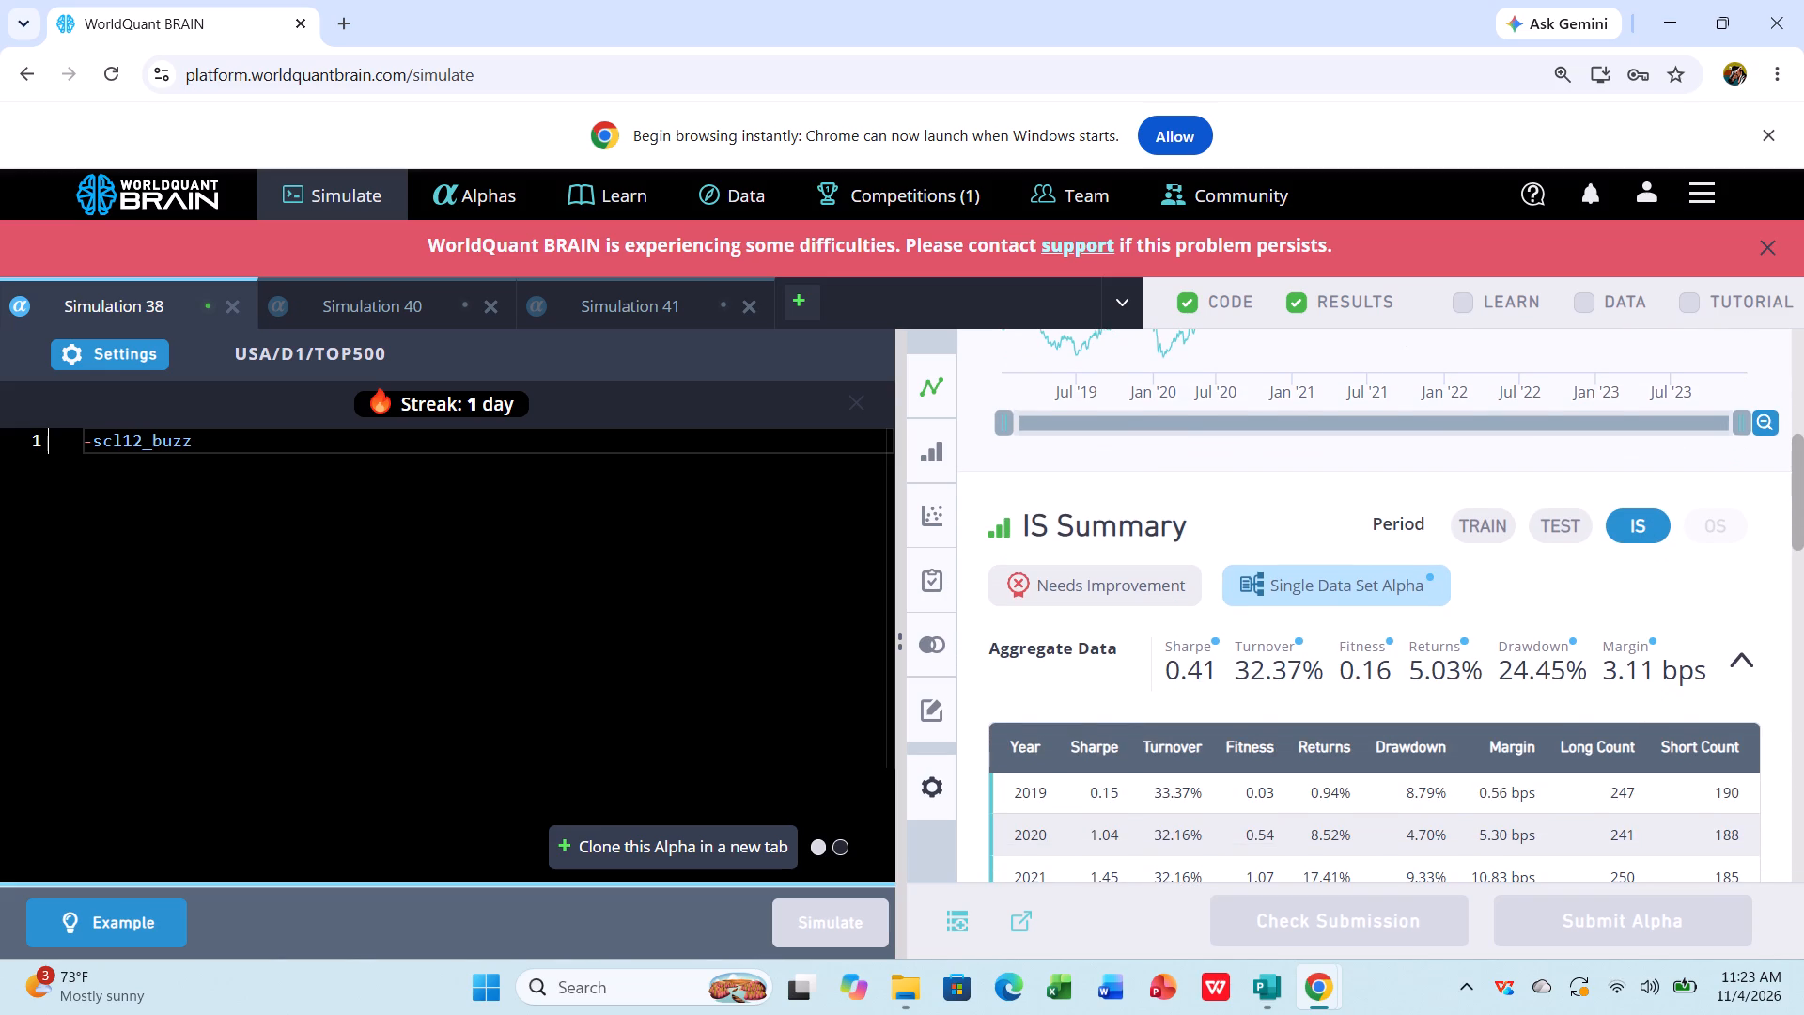
# Set Simulation 38's universe to TOPSP500 and decay to 5, apply the settings and simulate the -scl12_buzz alpha.
pyautogui.click(134, 346)
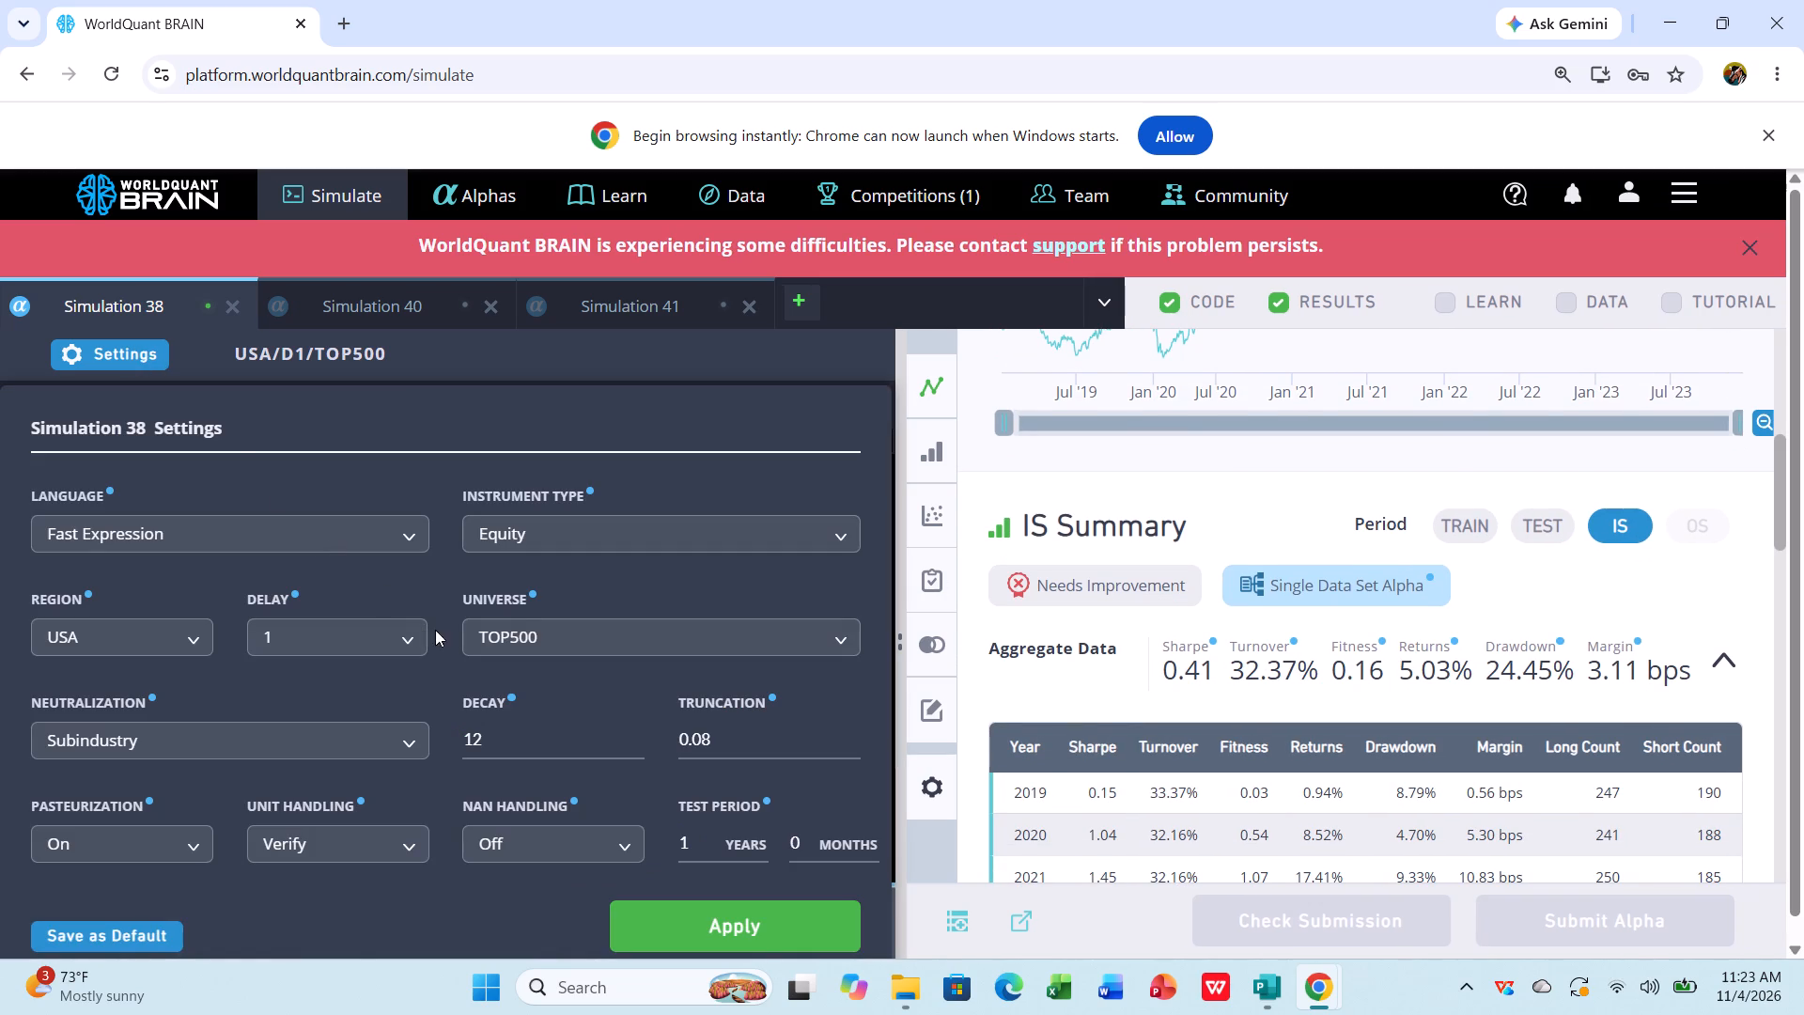
pyautogui.click(817, 643)
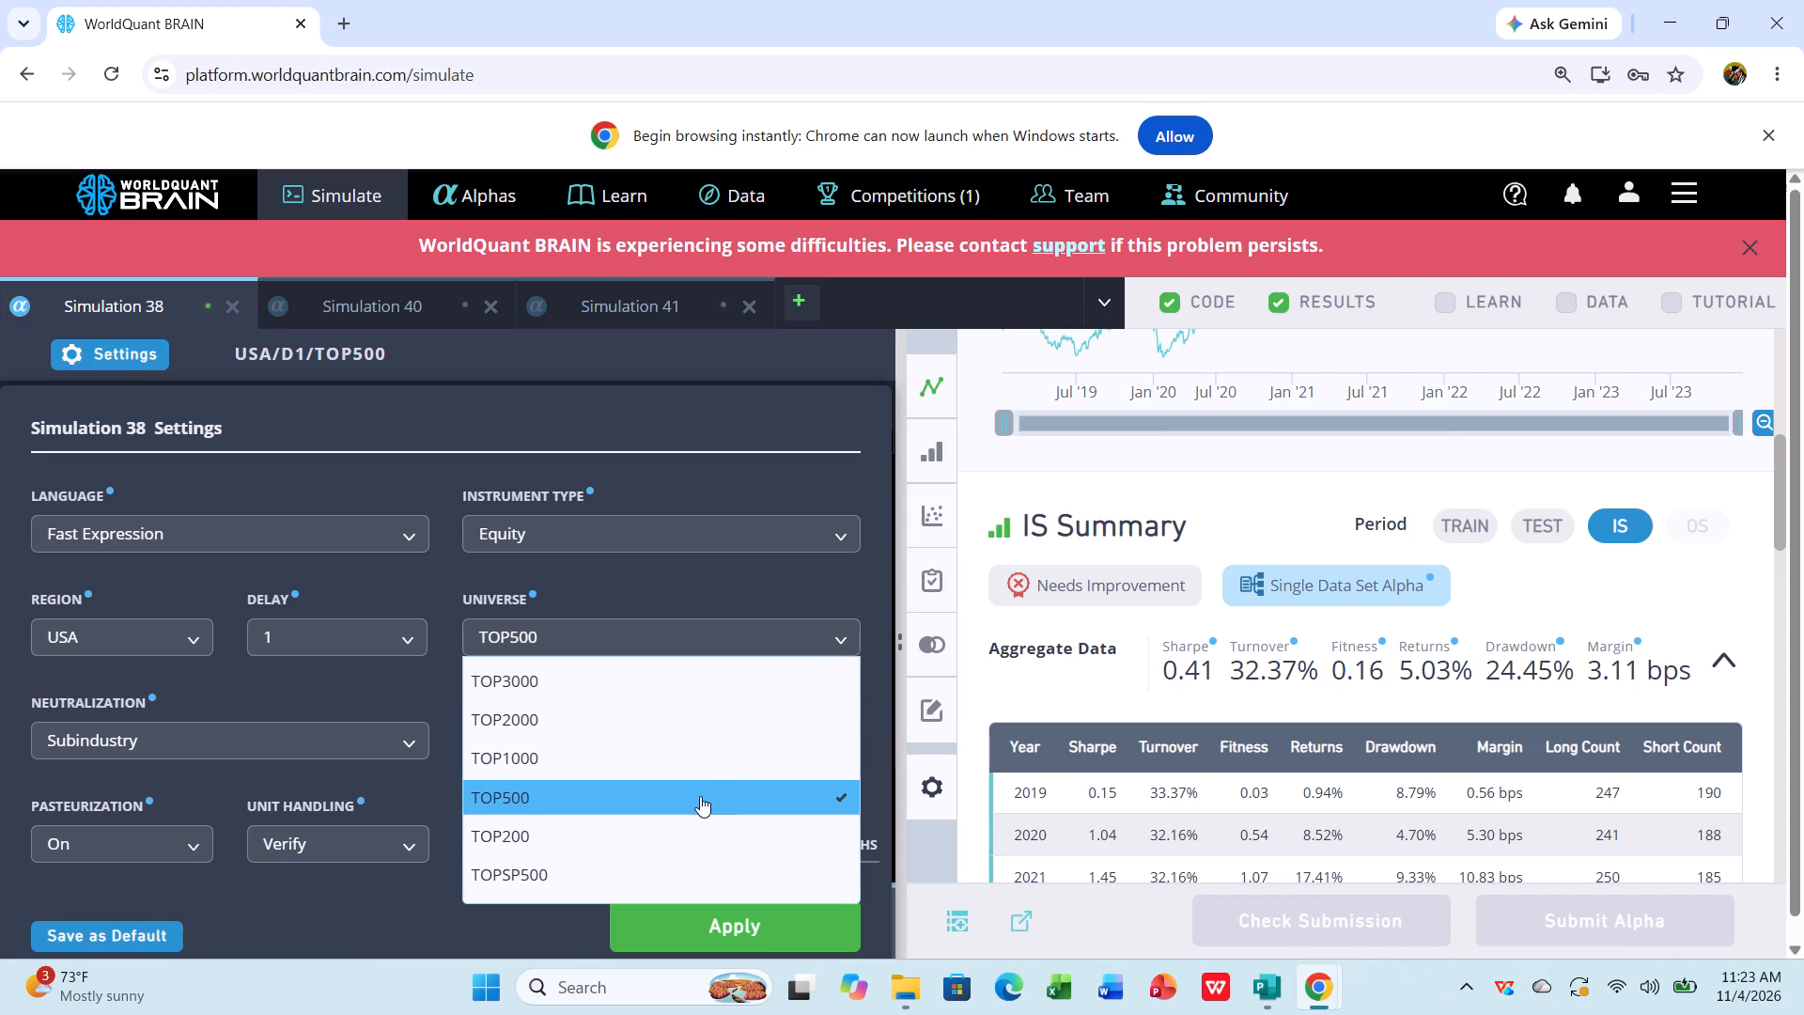
pyautogui.click(583, 863)
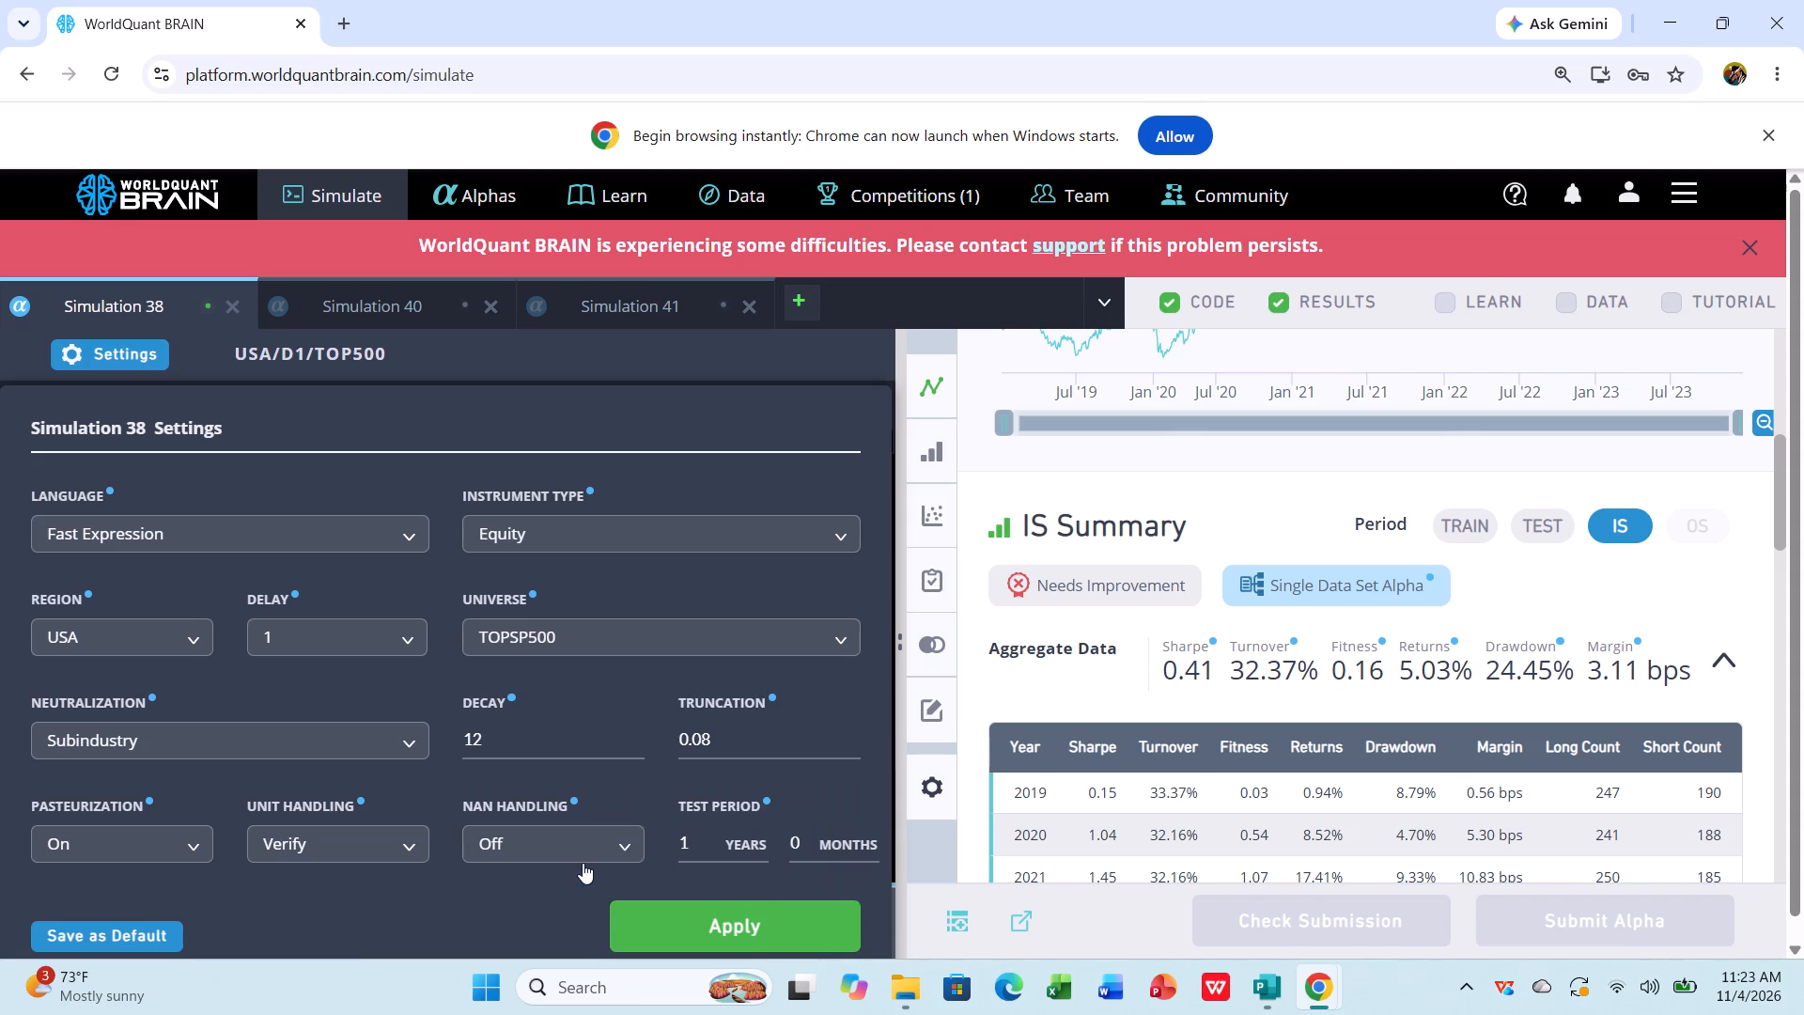
pyautogui.click(519, 749)
pyautogui.press('BackSpace')
pyautogui.press('BackSpace')
pyautogui.press('5')
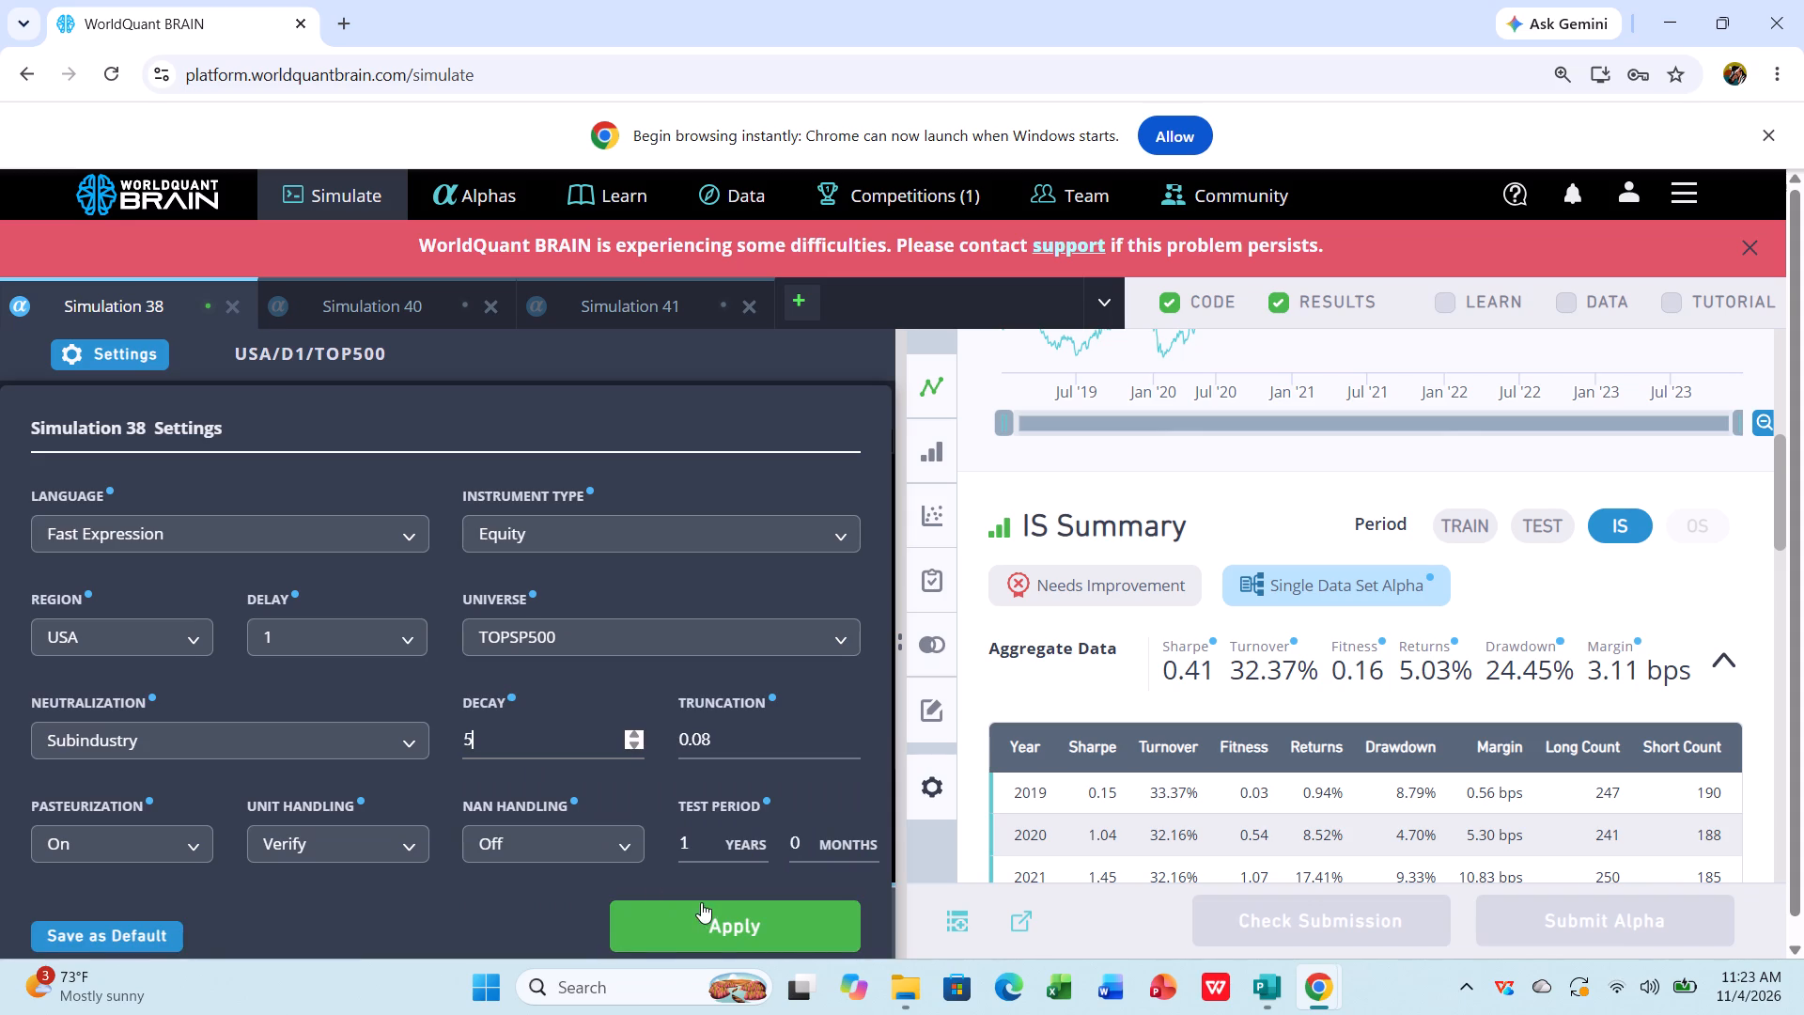
pyautogui.click(720, 916)
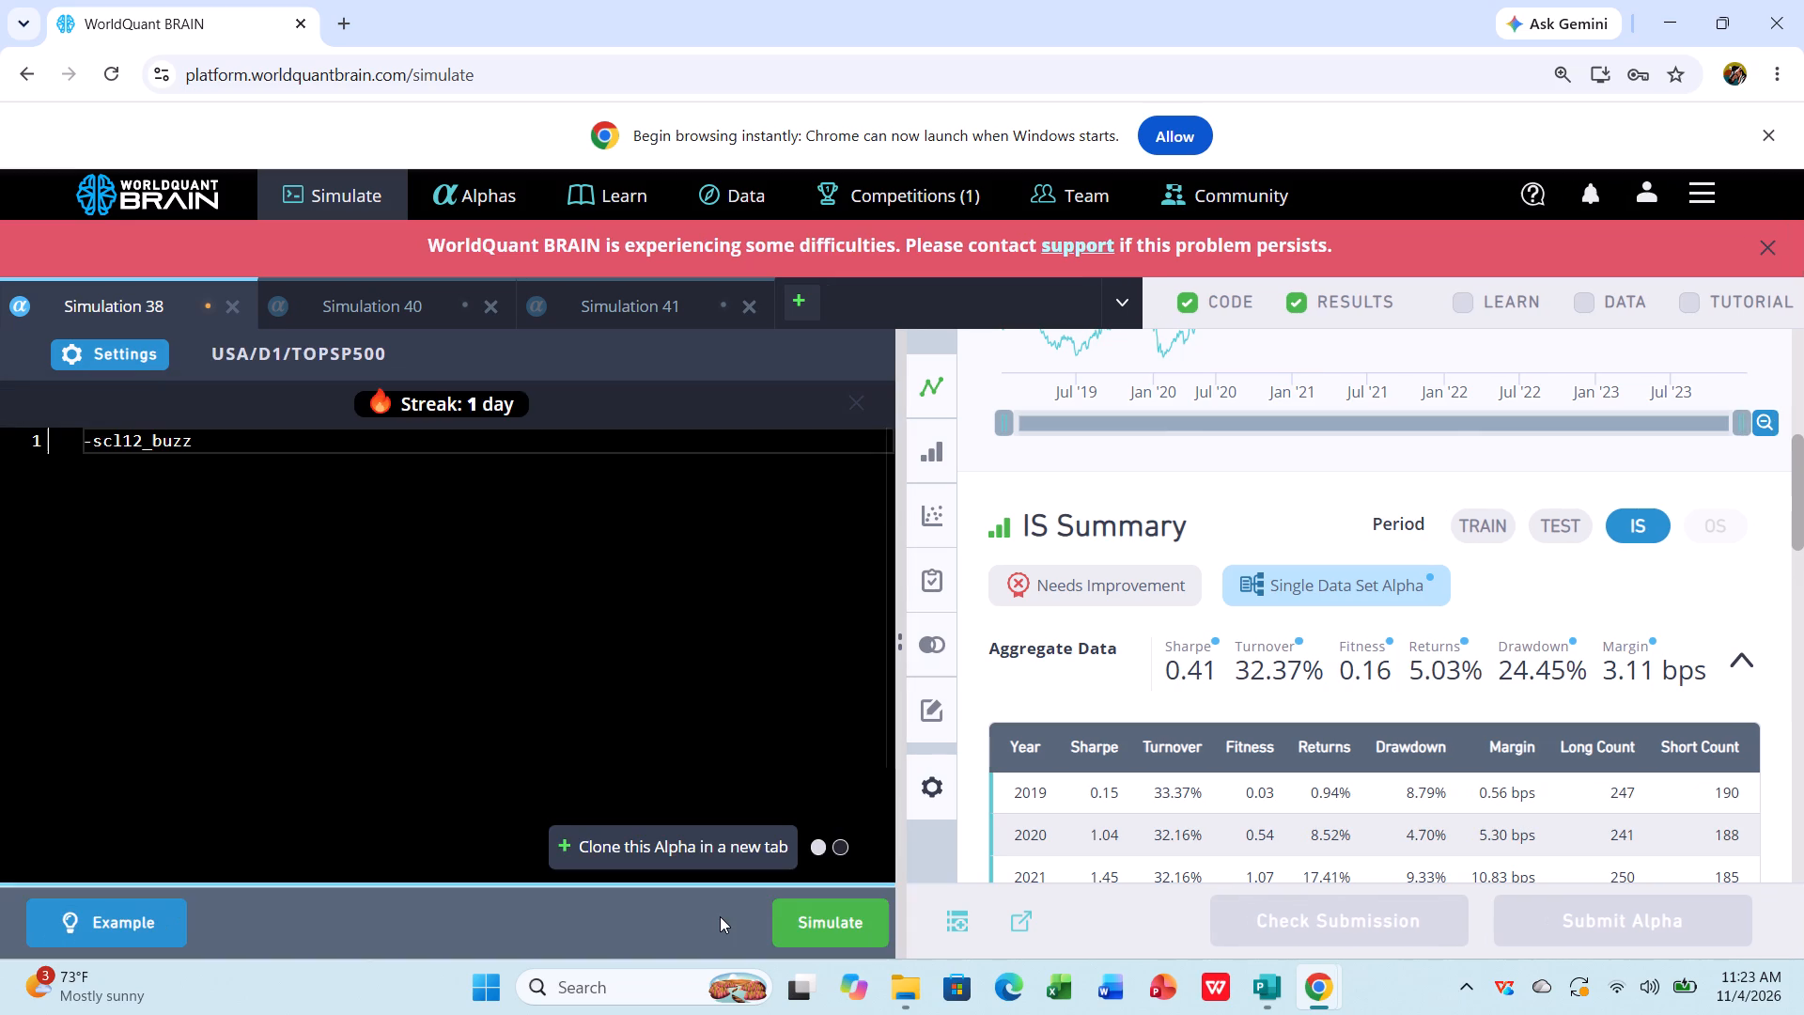
pyautogui.doubleClick(814, 916)
# Simulate the ts_mean alpha in Simulation 40.
pyautogui.click(410, 307)
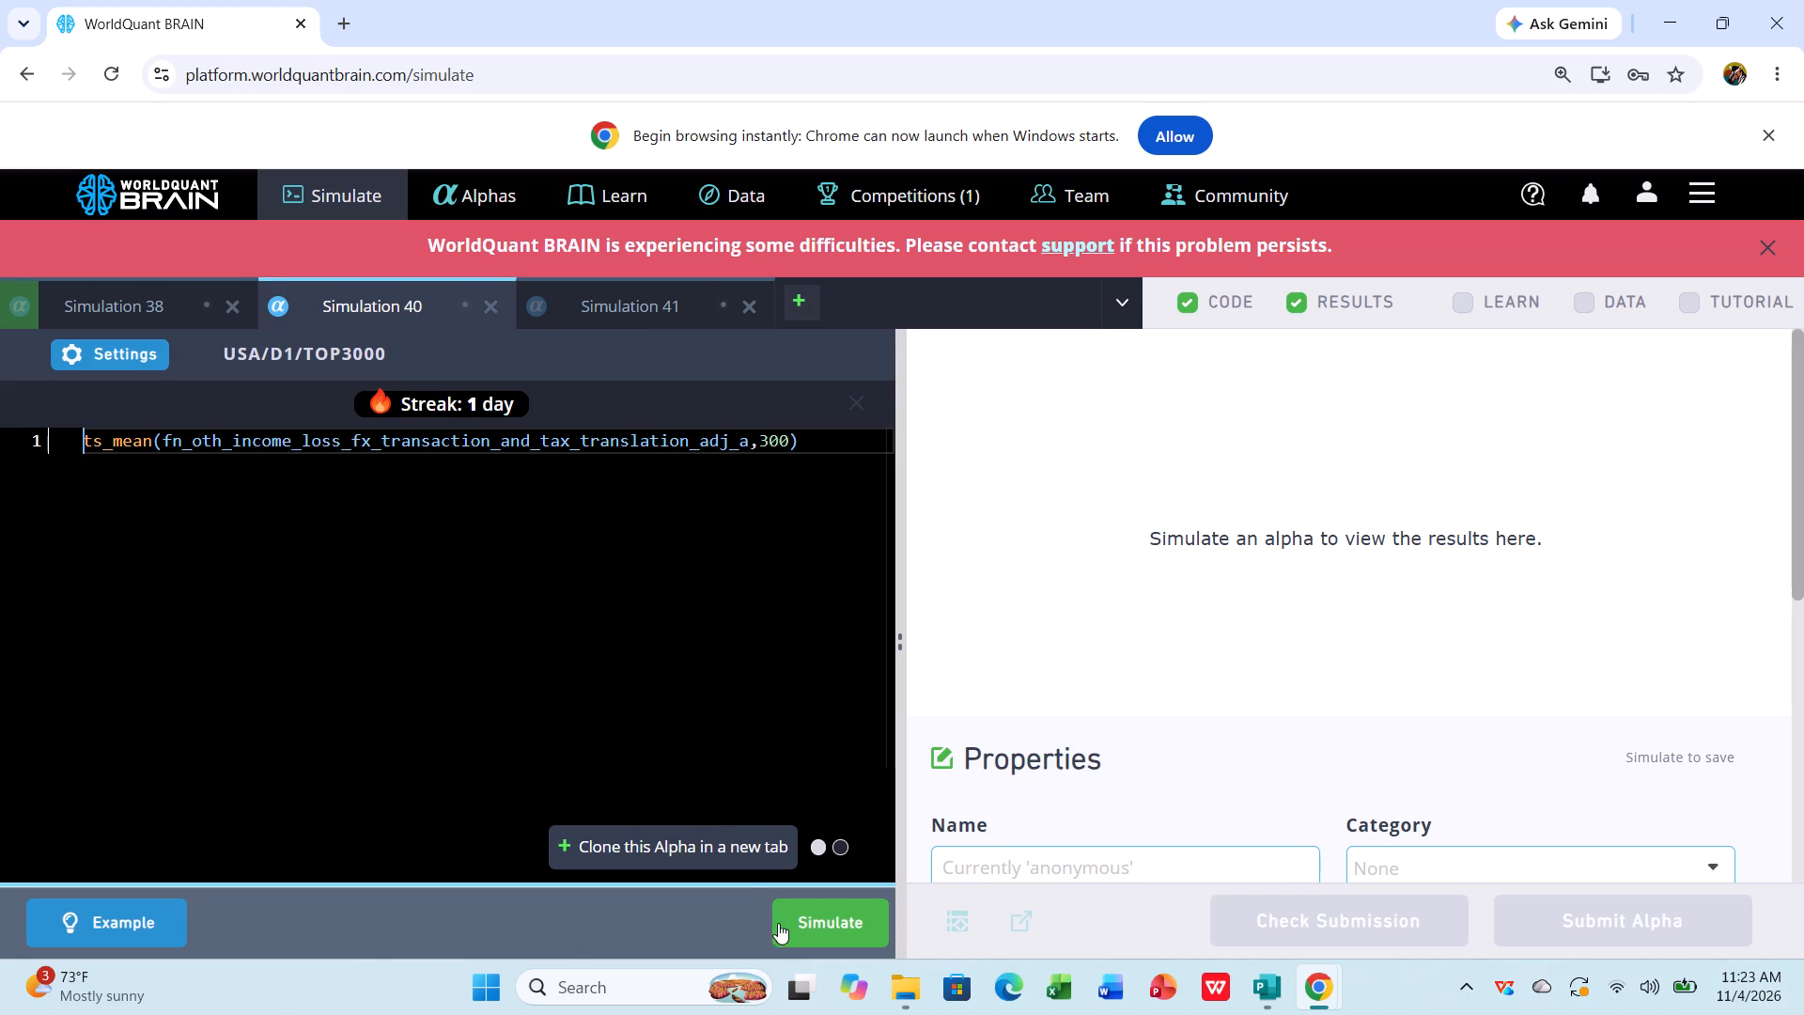
pyautogui.click(816, 919)
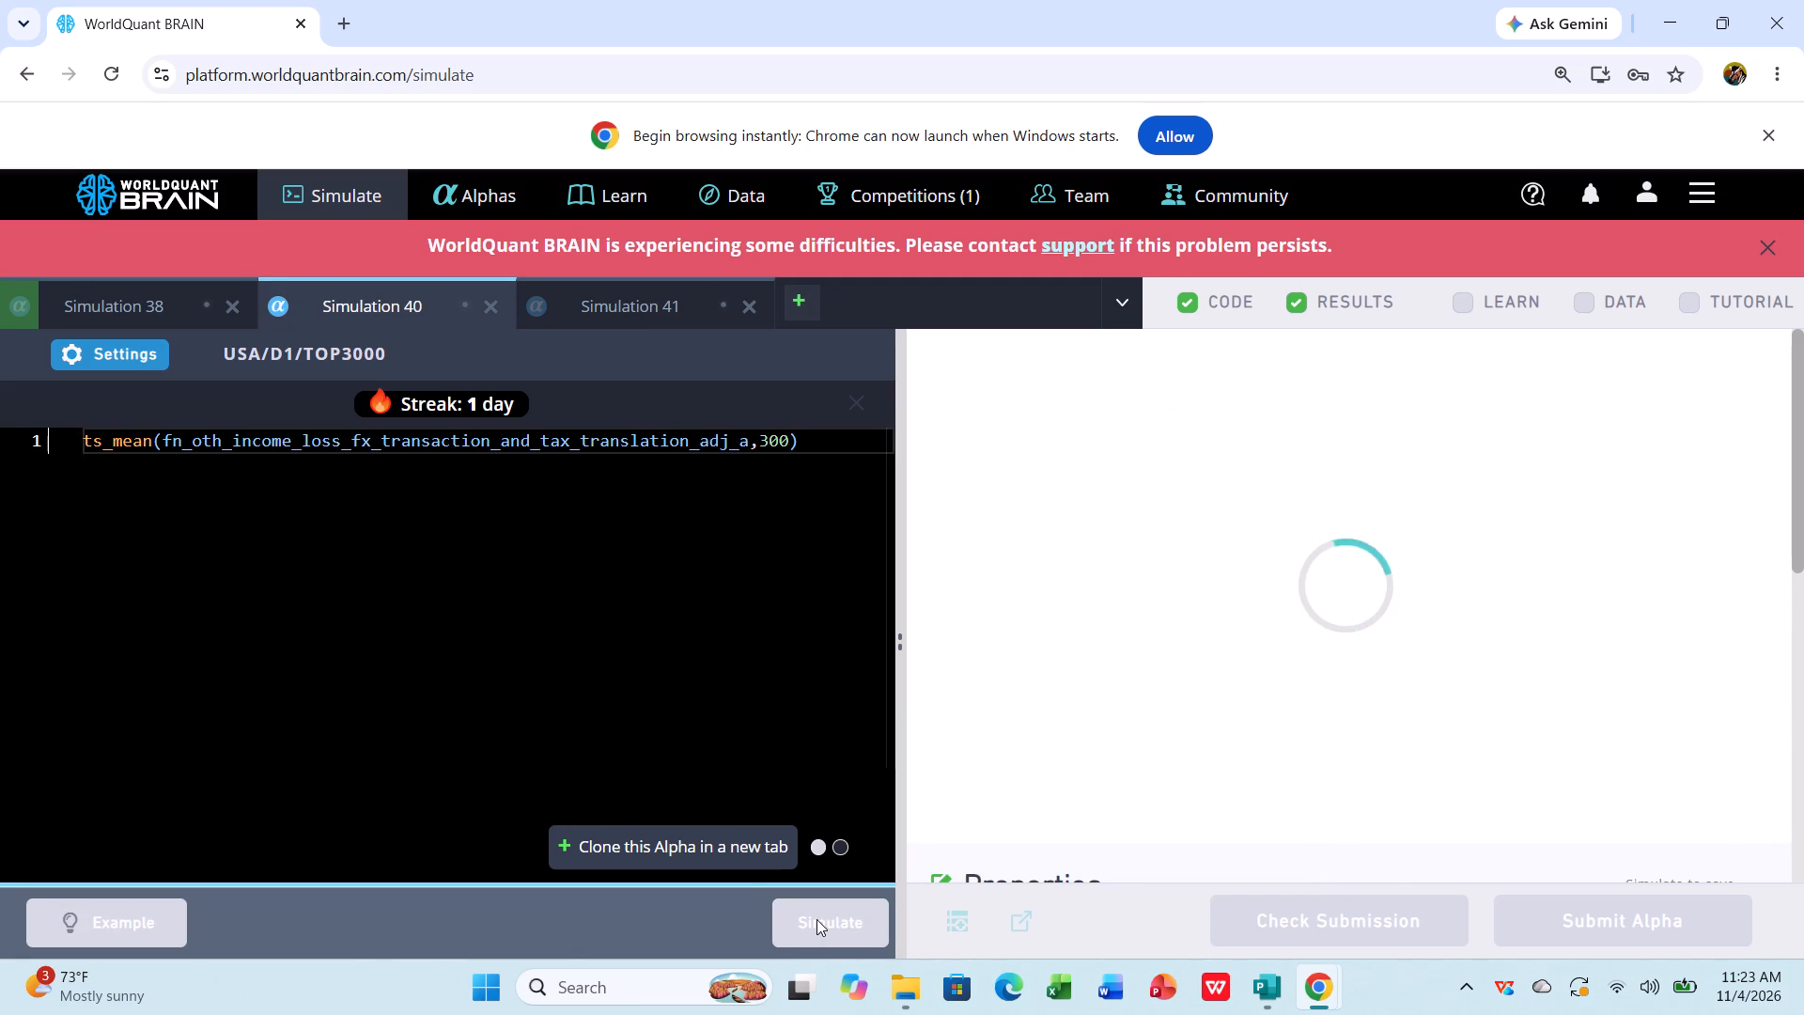
# Simulate the rank(ts_delta(retained_earnings/sharesout,64)) alpha in Simulation 41.
pyautogui.click(649, 289)
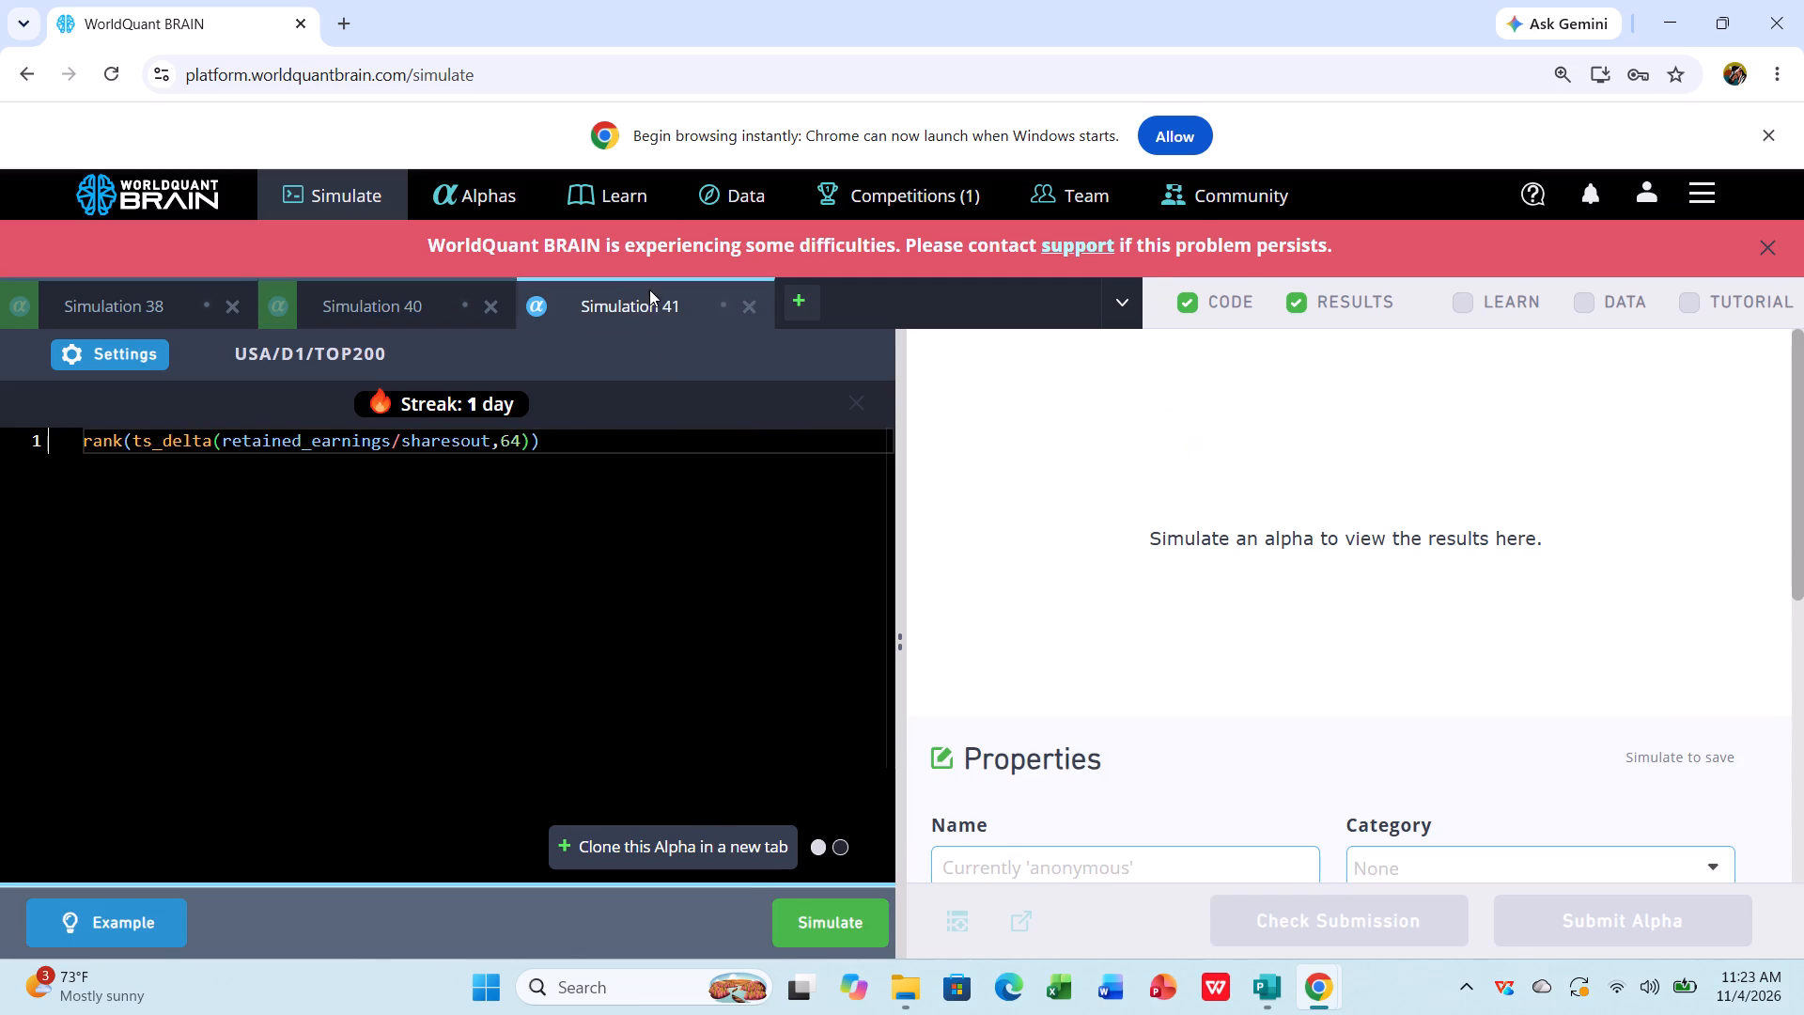
pyautogui.click(821, 910)
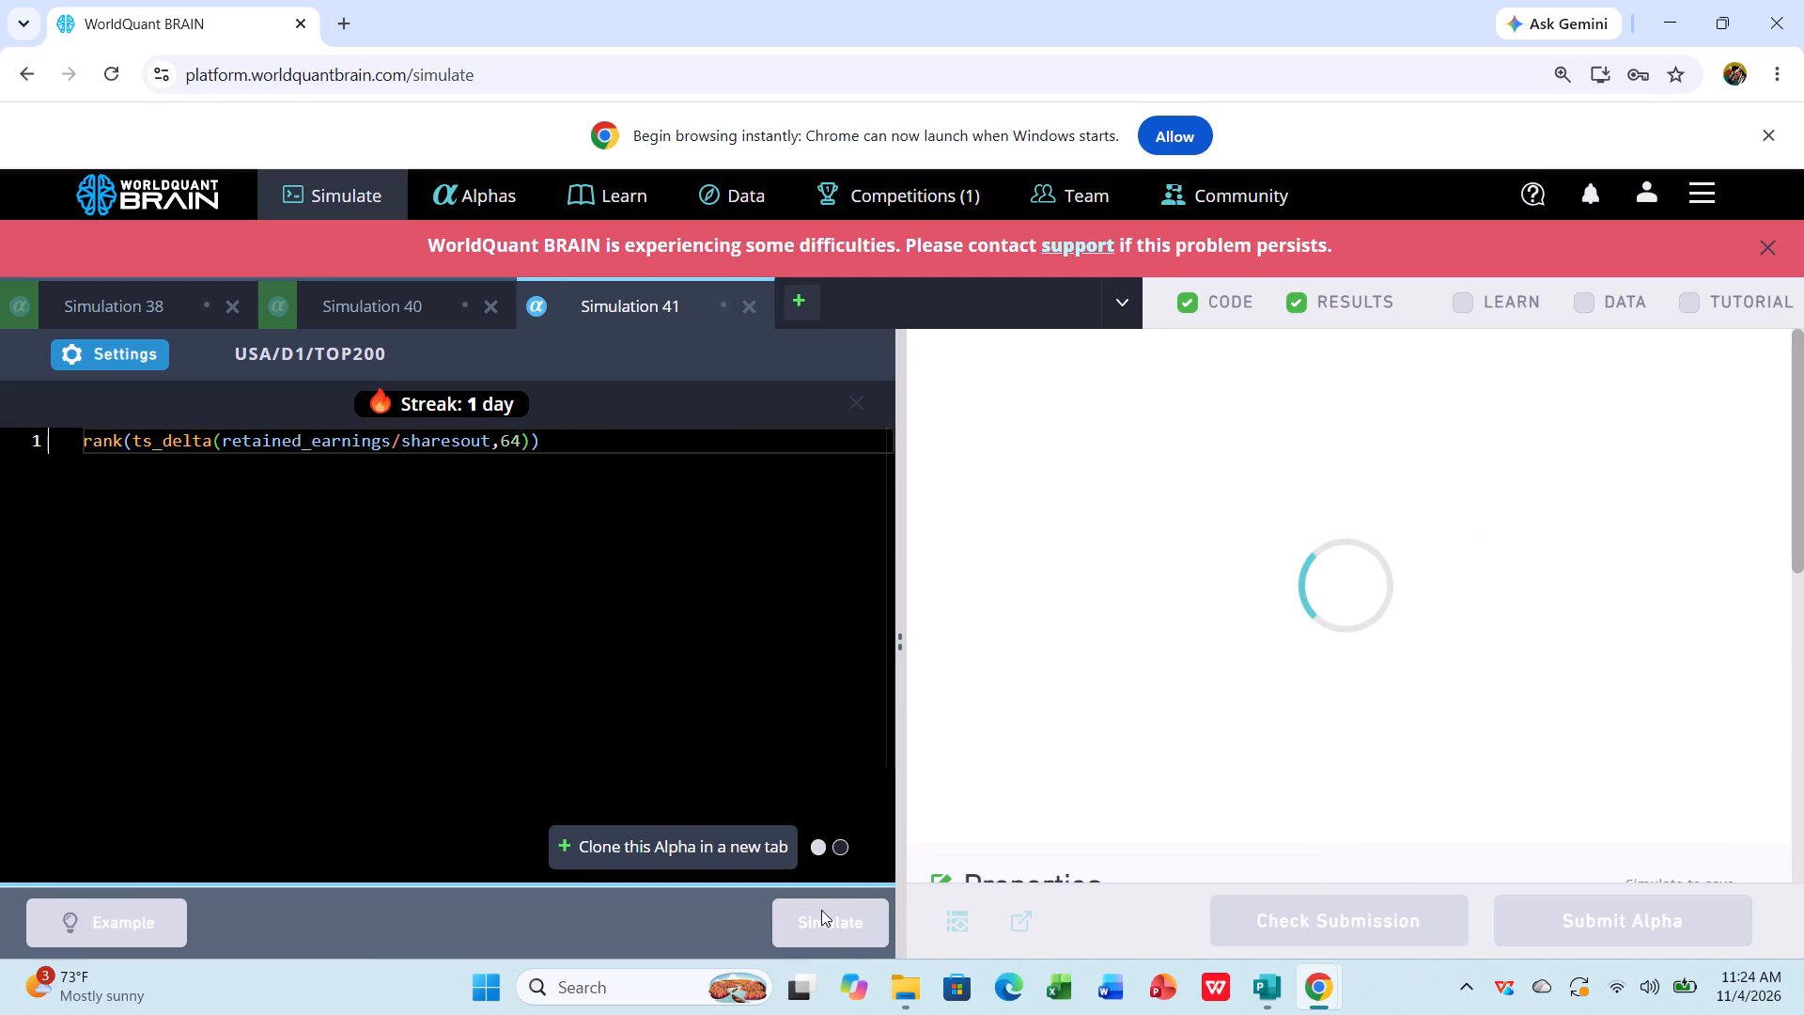
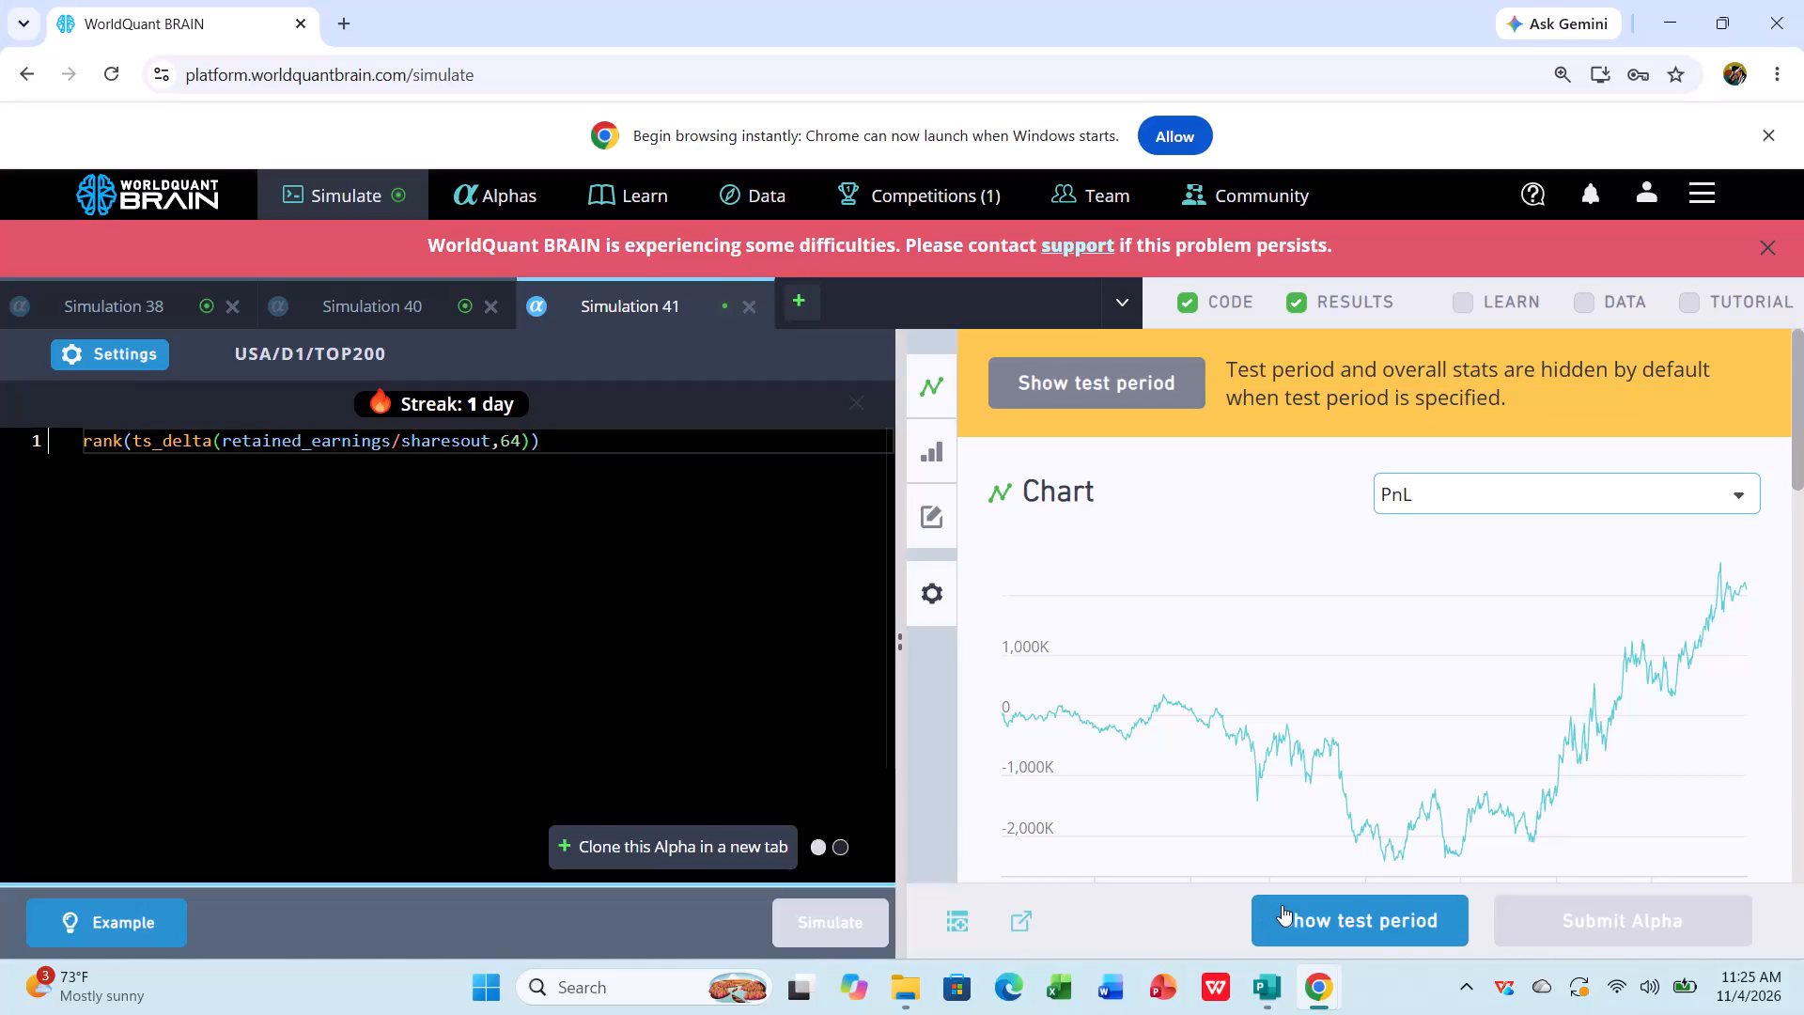
# Reveal the test period of the rank(ts_delta(retained_earnings/sharesout,64)) alpha in Simulation 41.
pyautogui.click(1283, 907)
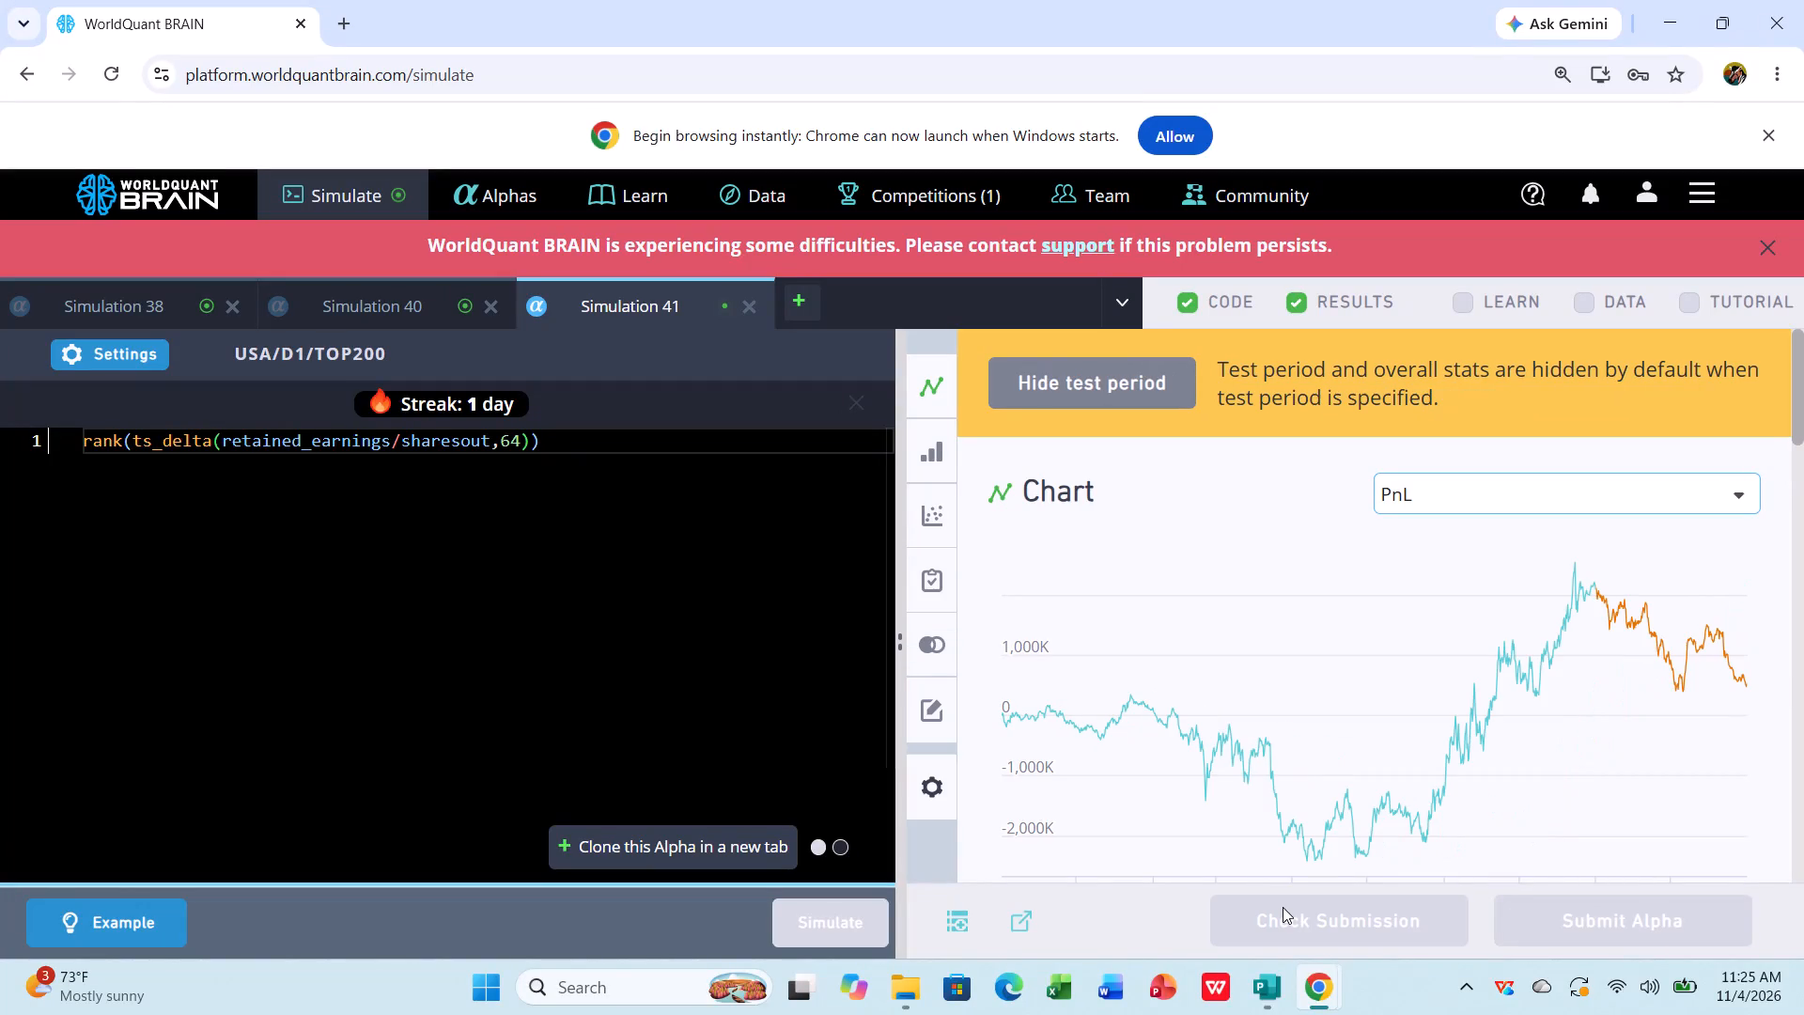
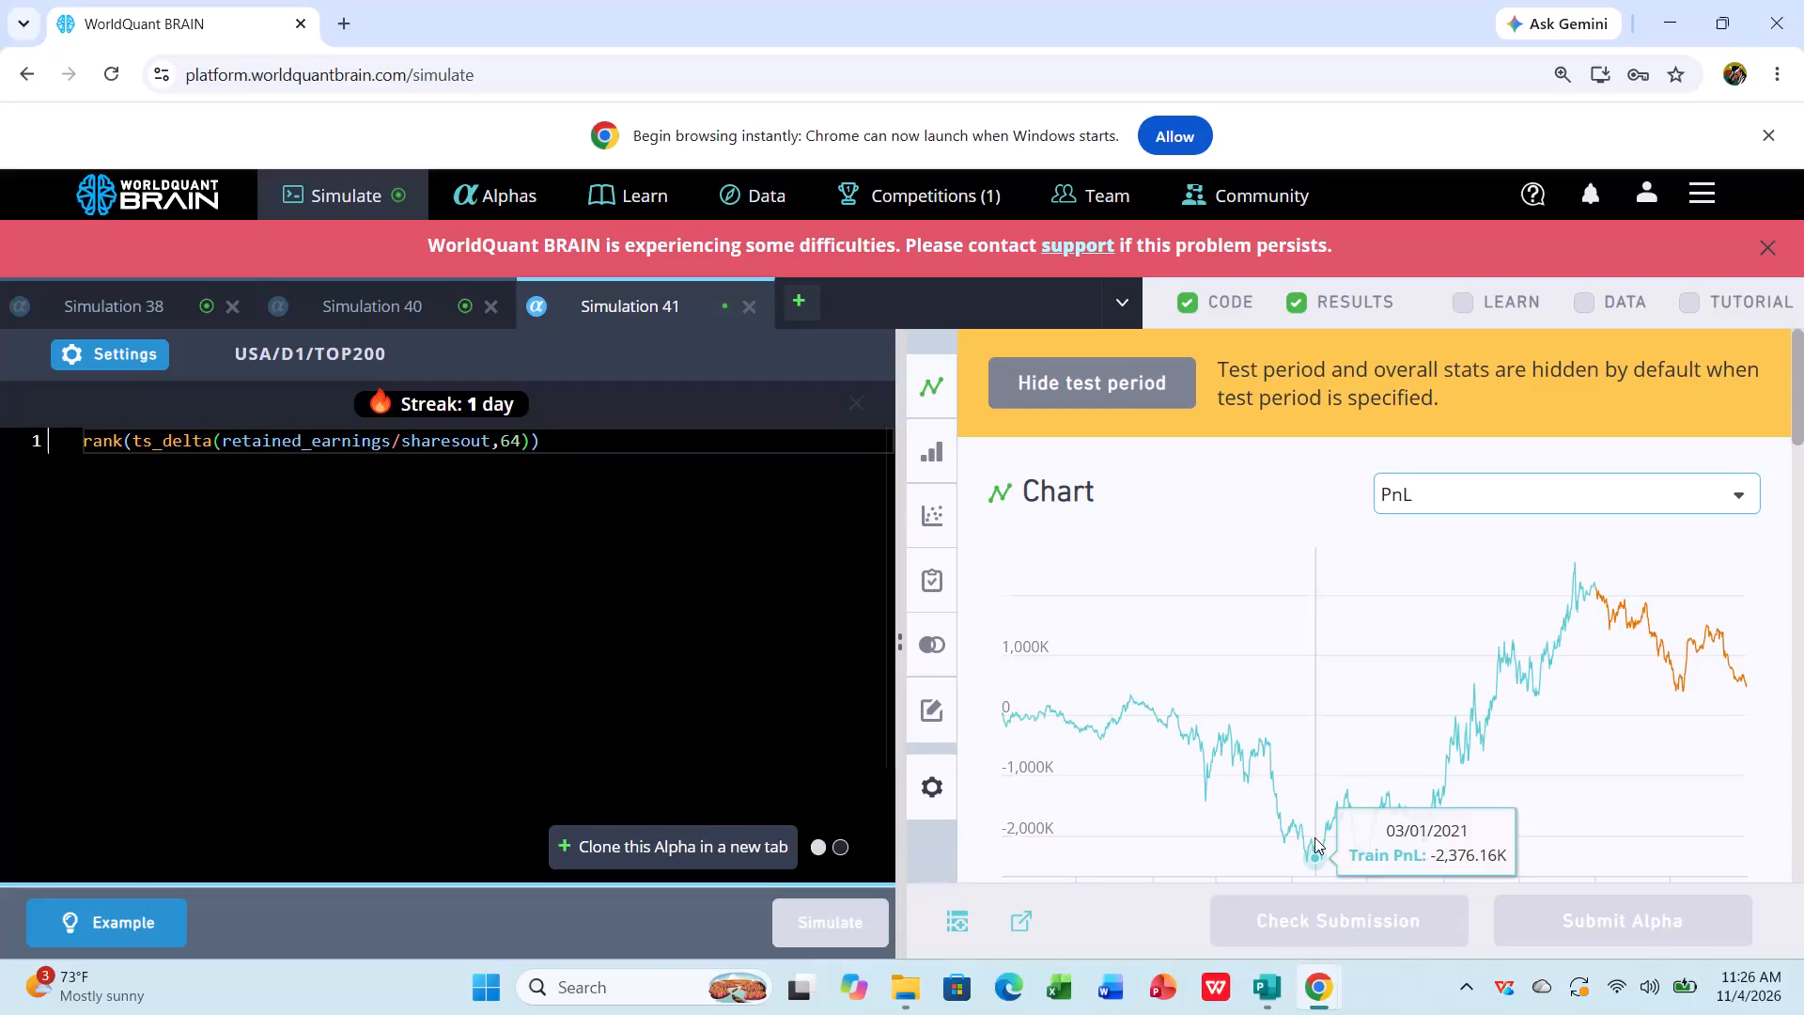
# Show the IS period statistics in the IS Summary of Simulation 41.
pyautogui.scroll(-1, 1314, 837)
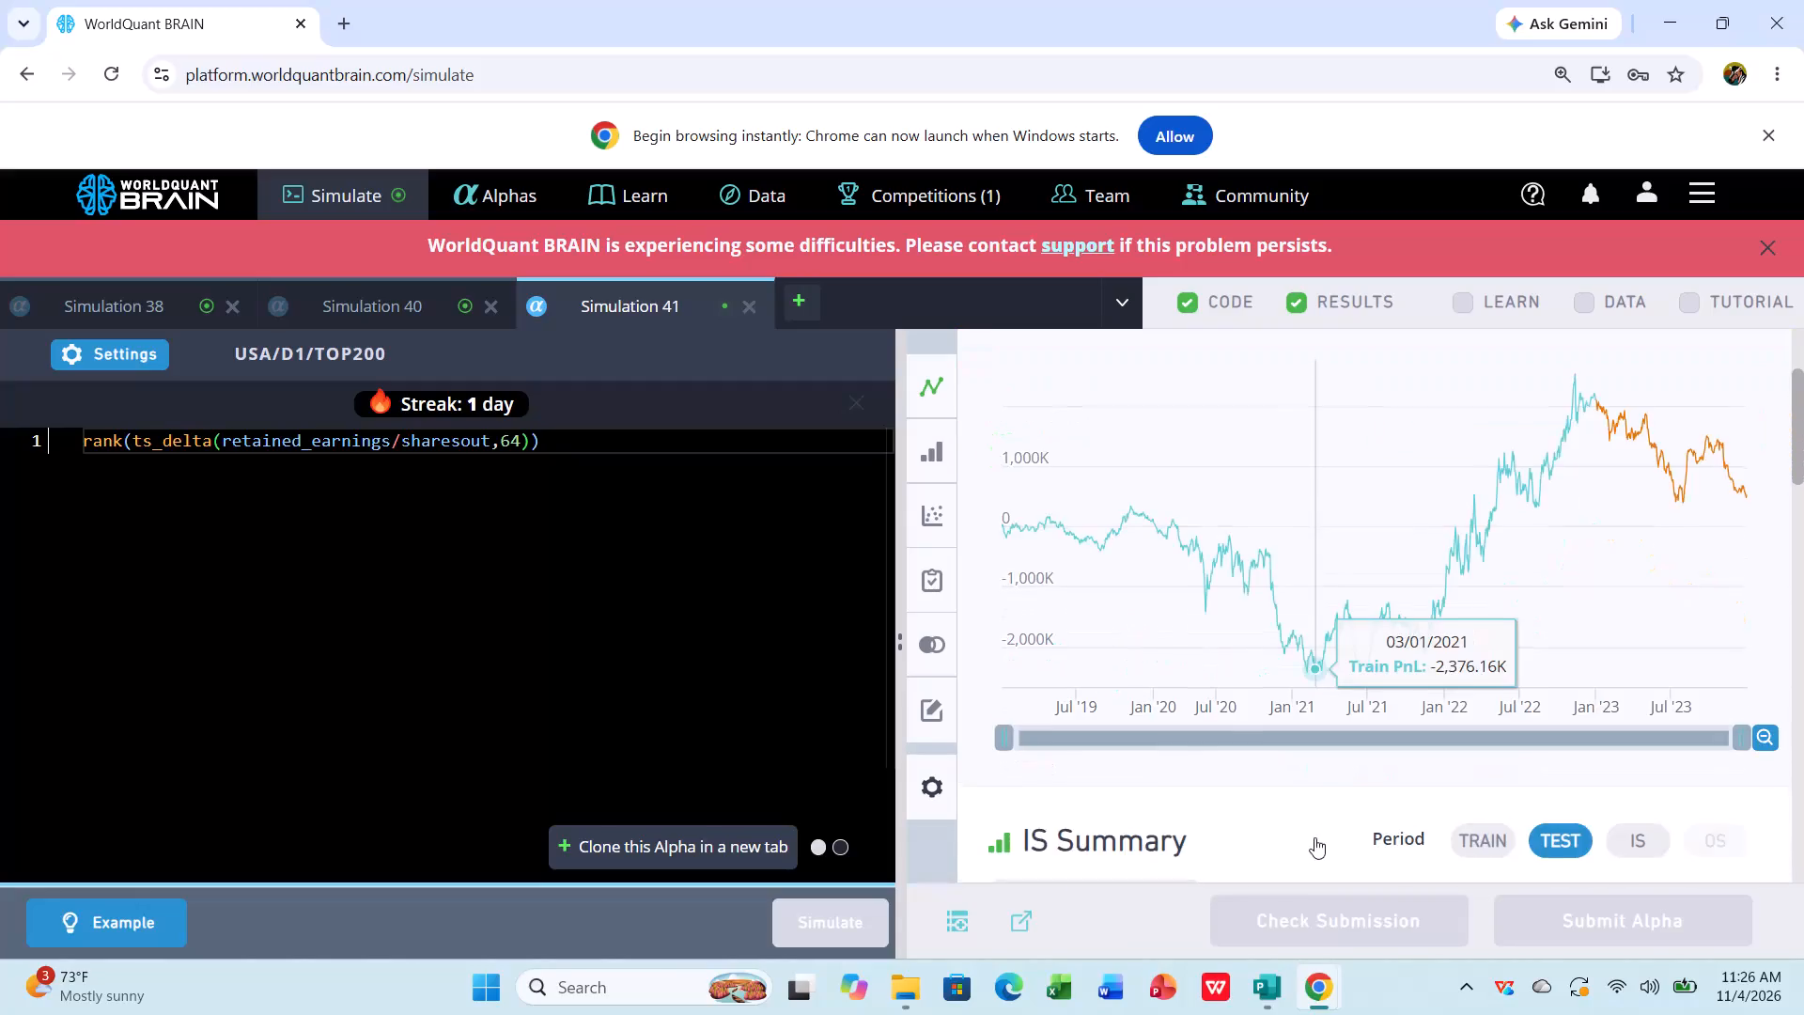
pyautogui.scroll(-1, 1314, 837)
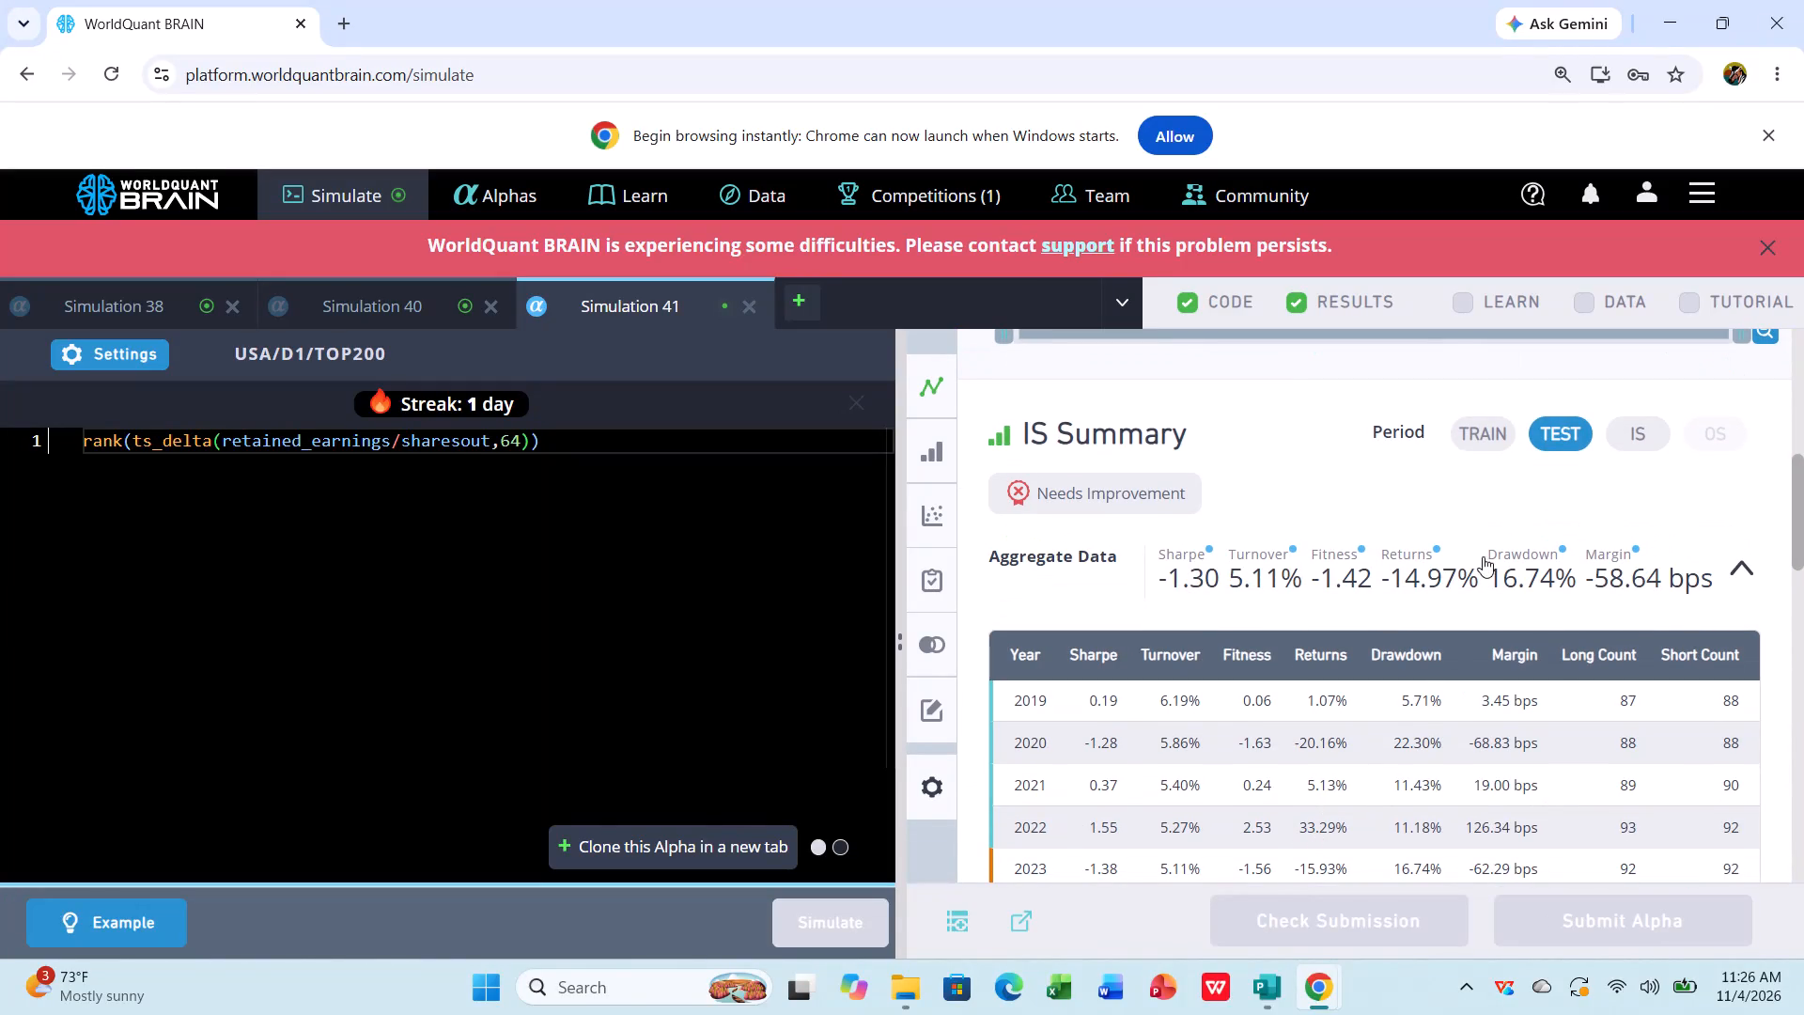
pyautogui.click(1640, 428)
# Expand the failed tests in the IS Testing Status of Simulation 41 to examine which criteria the alpha misses.
pyautogui.scroll(-2, 1464, 619)
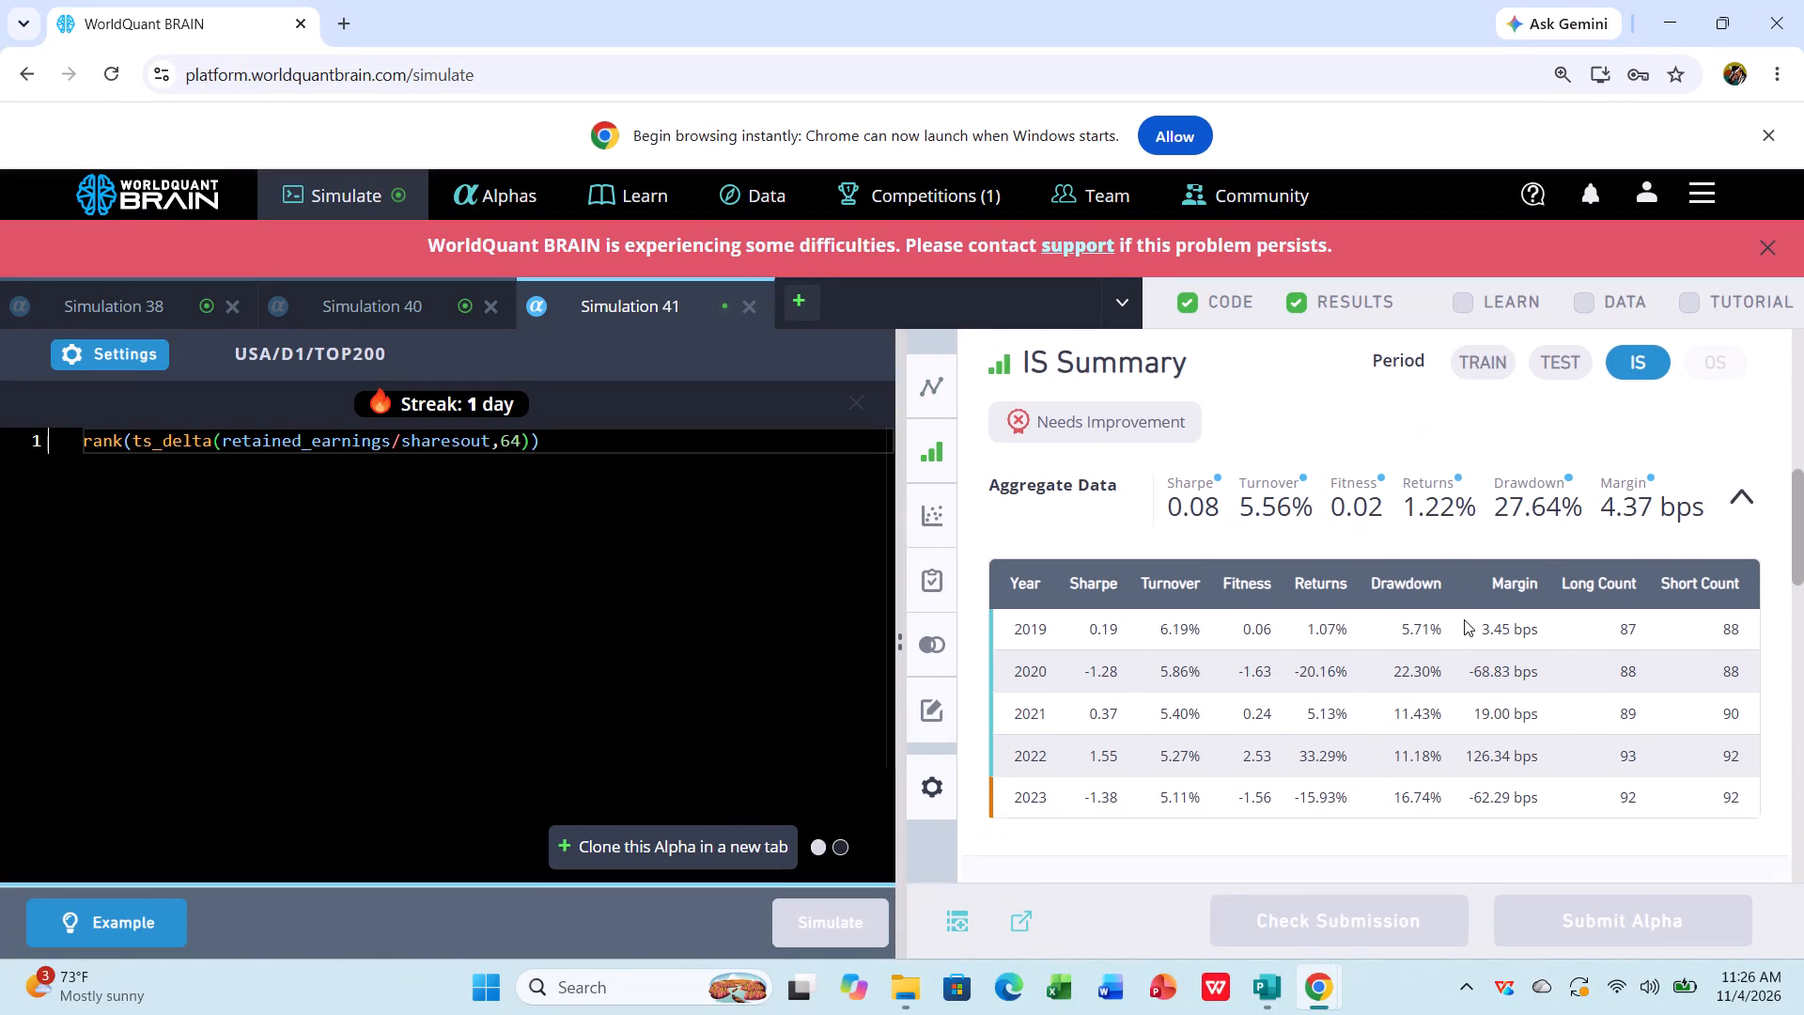
pyautogui.scroll(-4, 1464, 619)
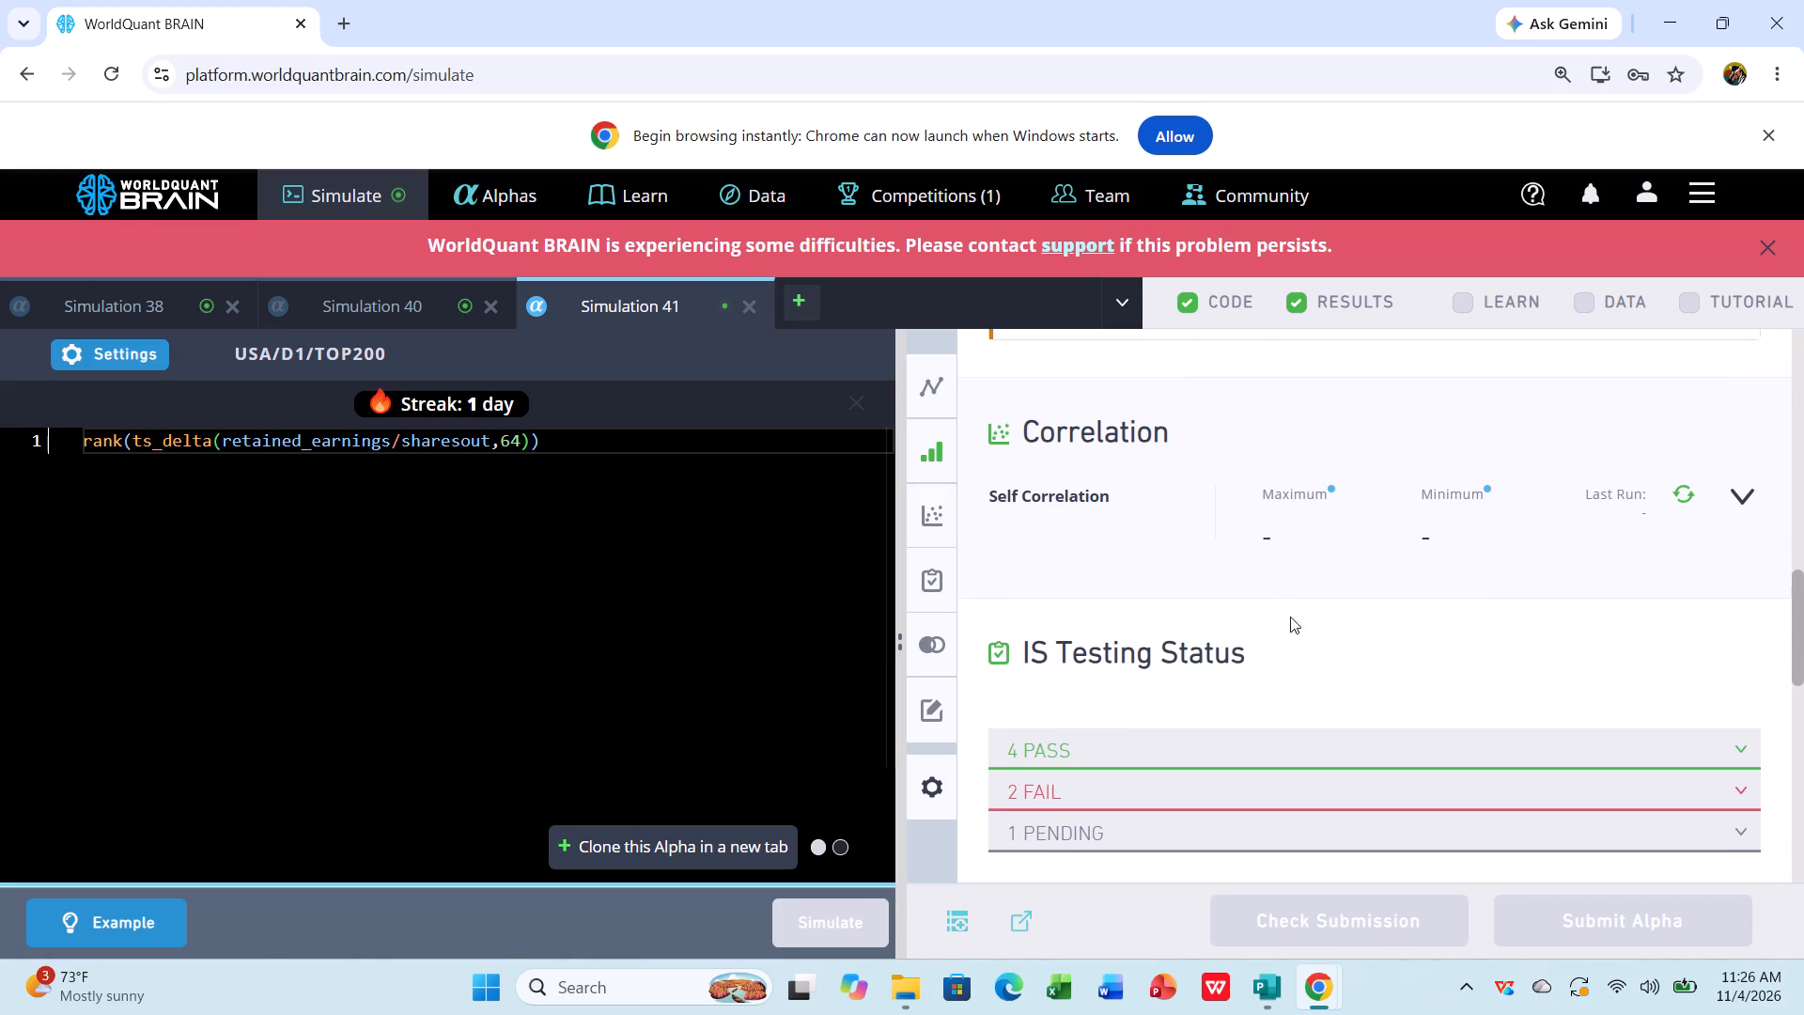
pyautogui.click(1187, 778)
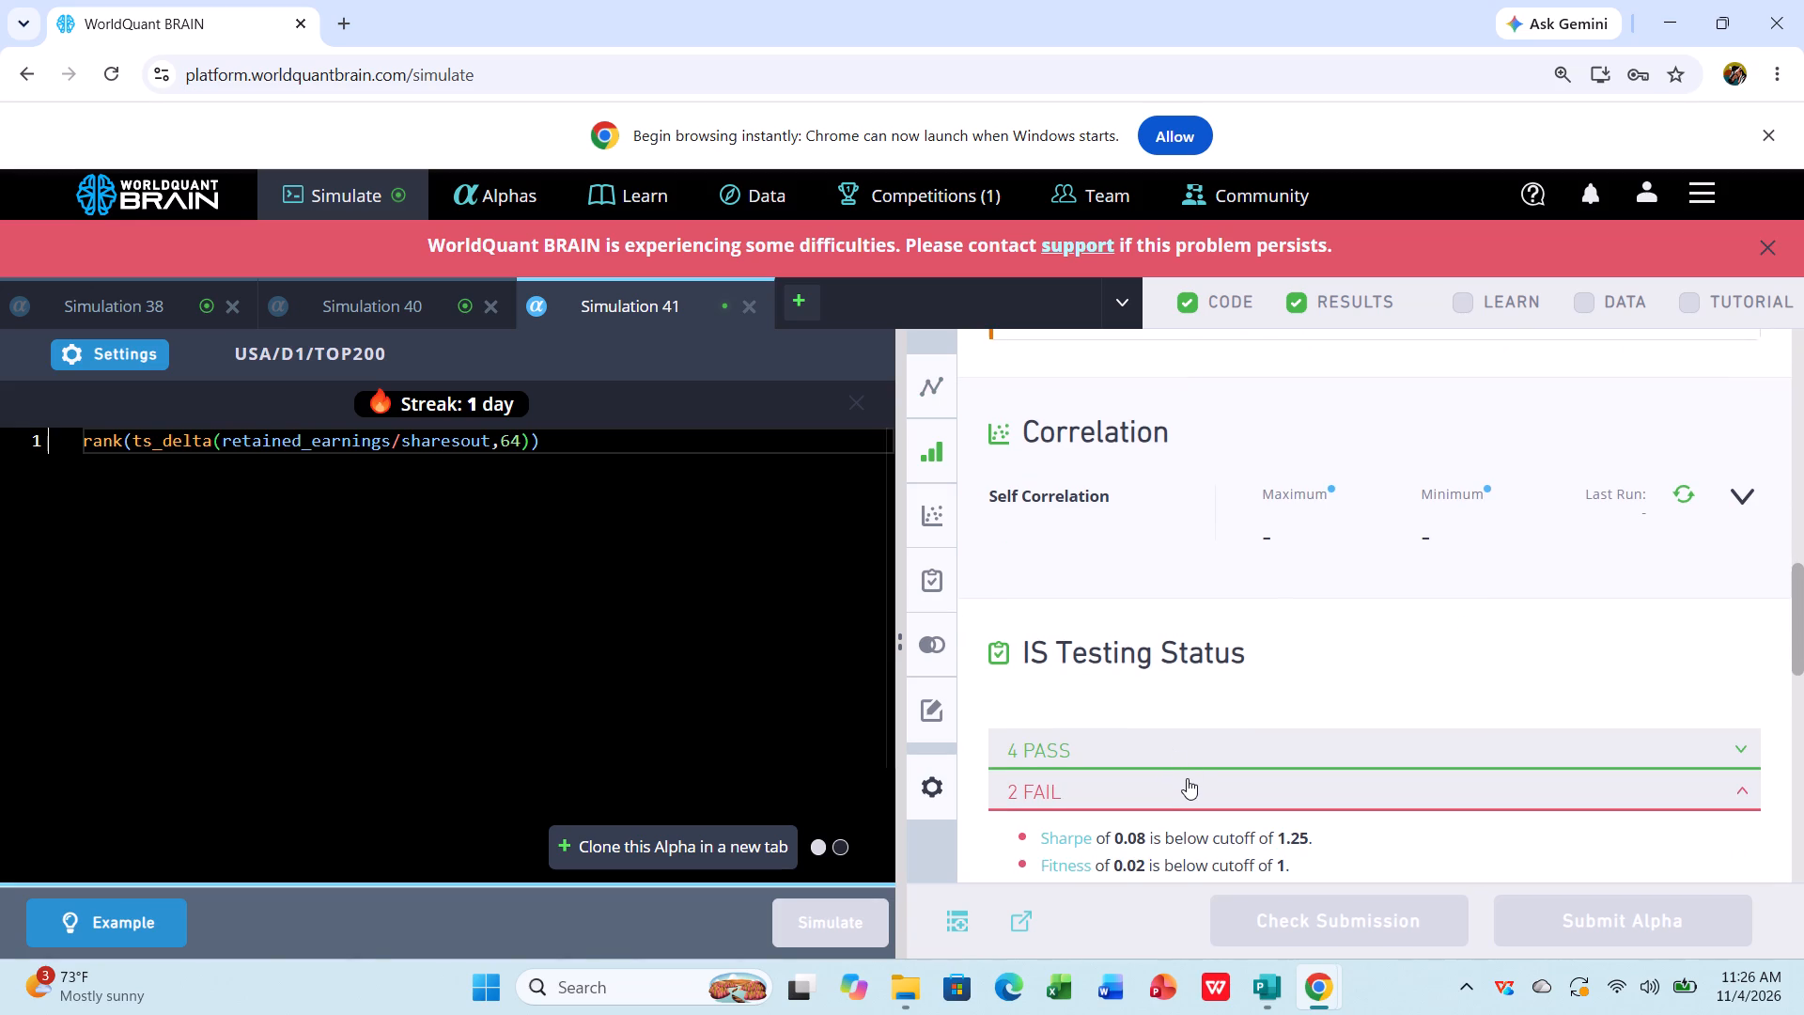
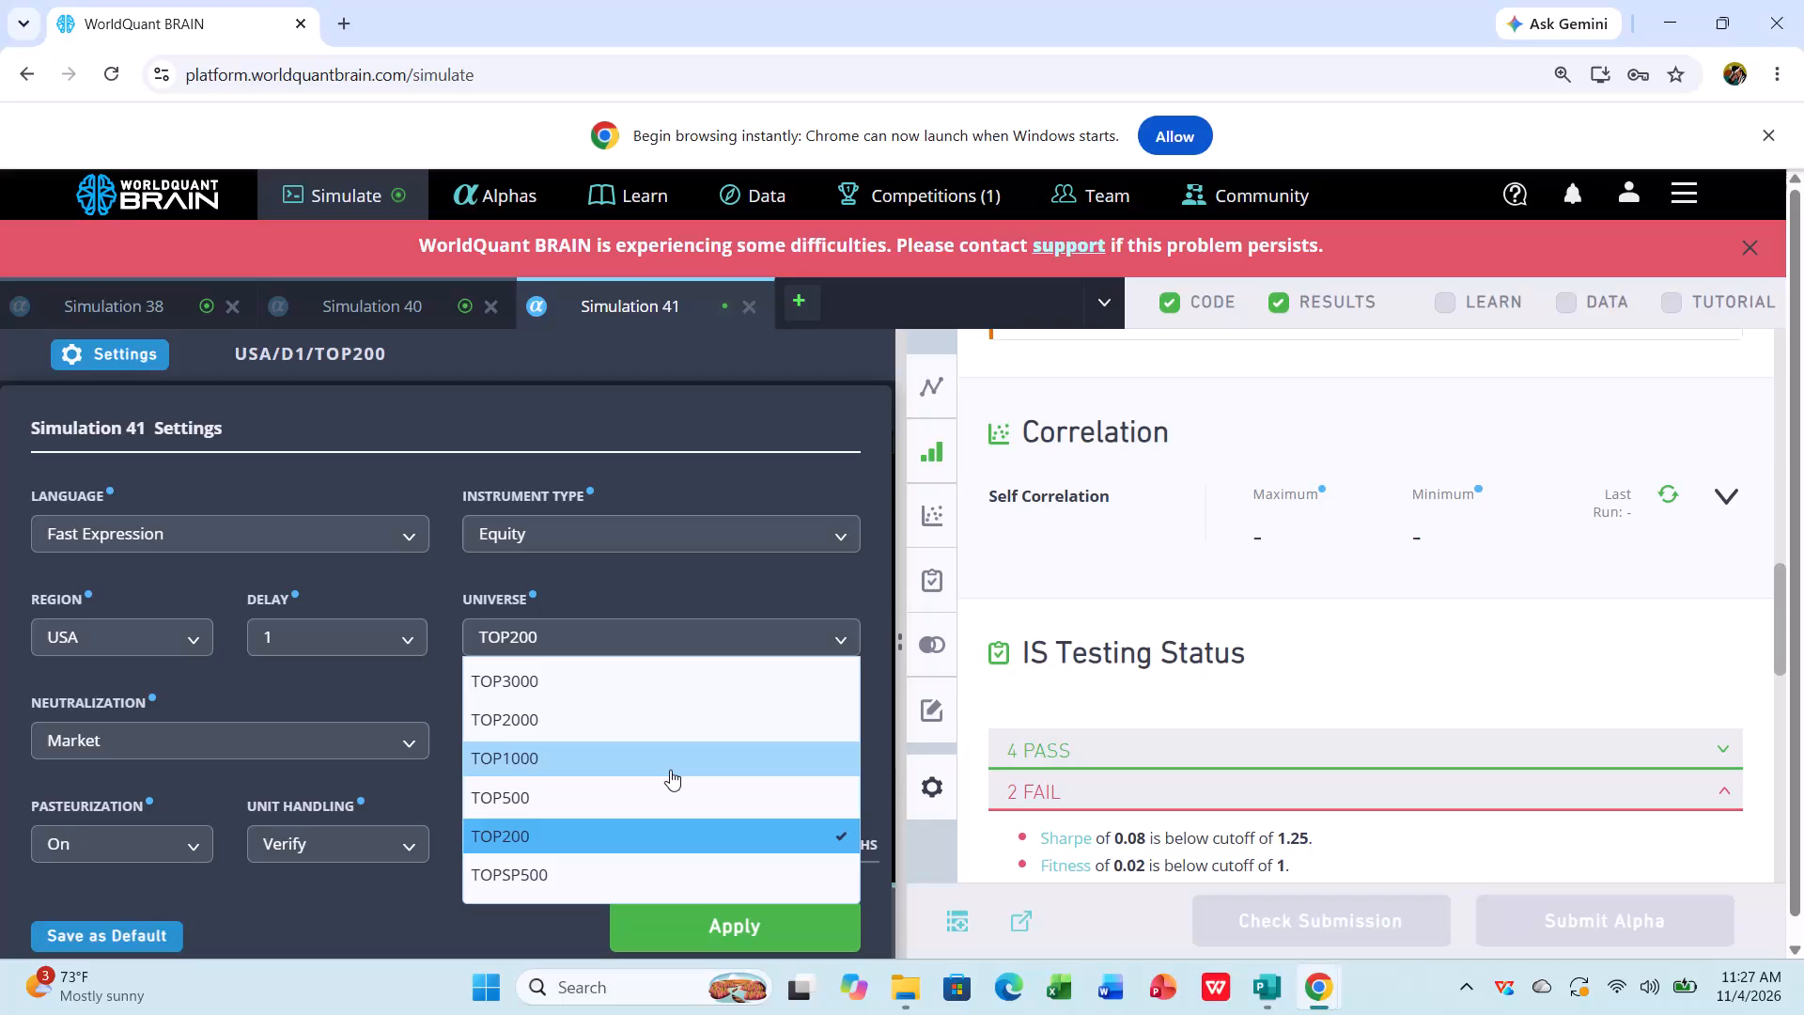
# Set Simulation 41's universe to TOPSP500, apply the settings, and re-simulate the retained-earnings alpha.
pyautogui.click(567, 884)
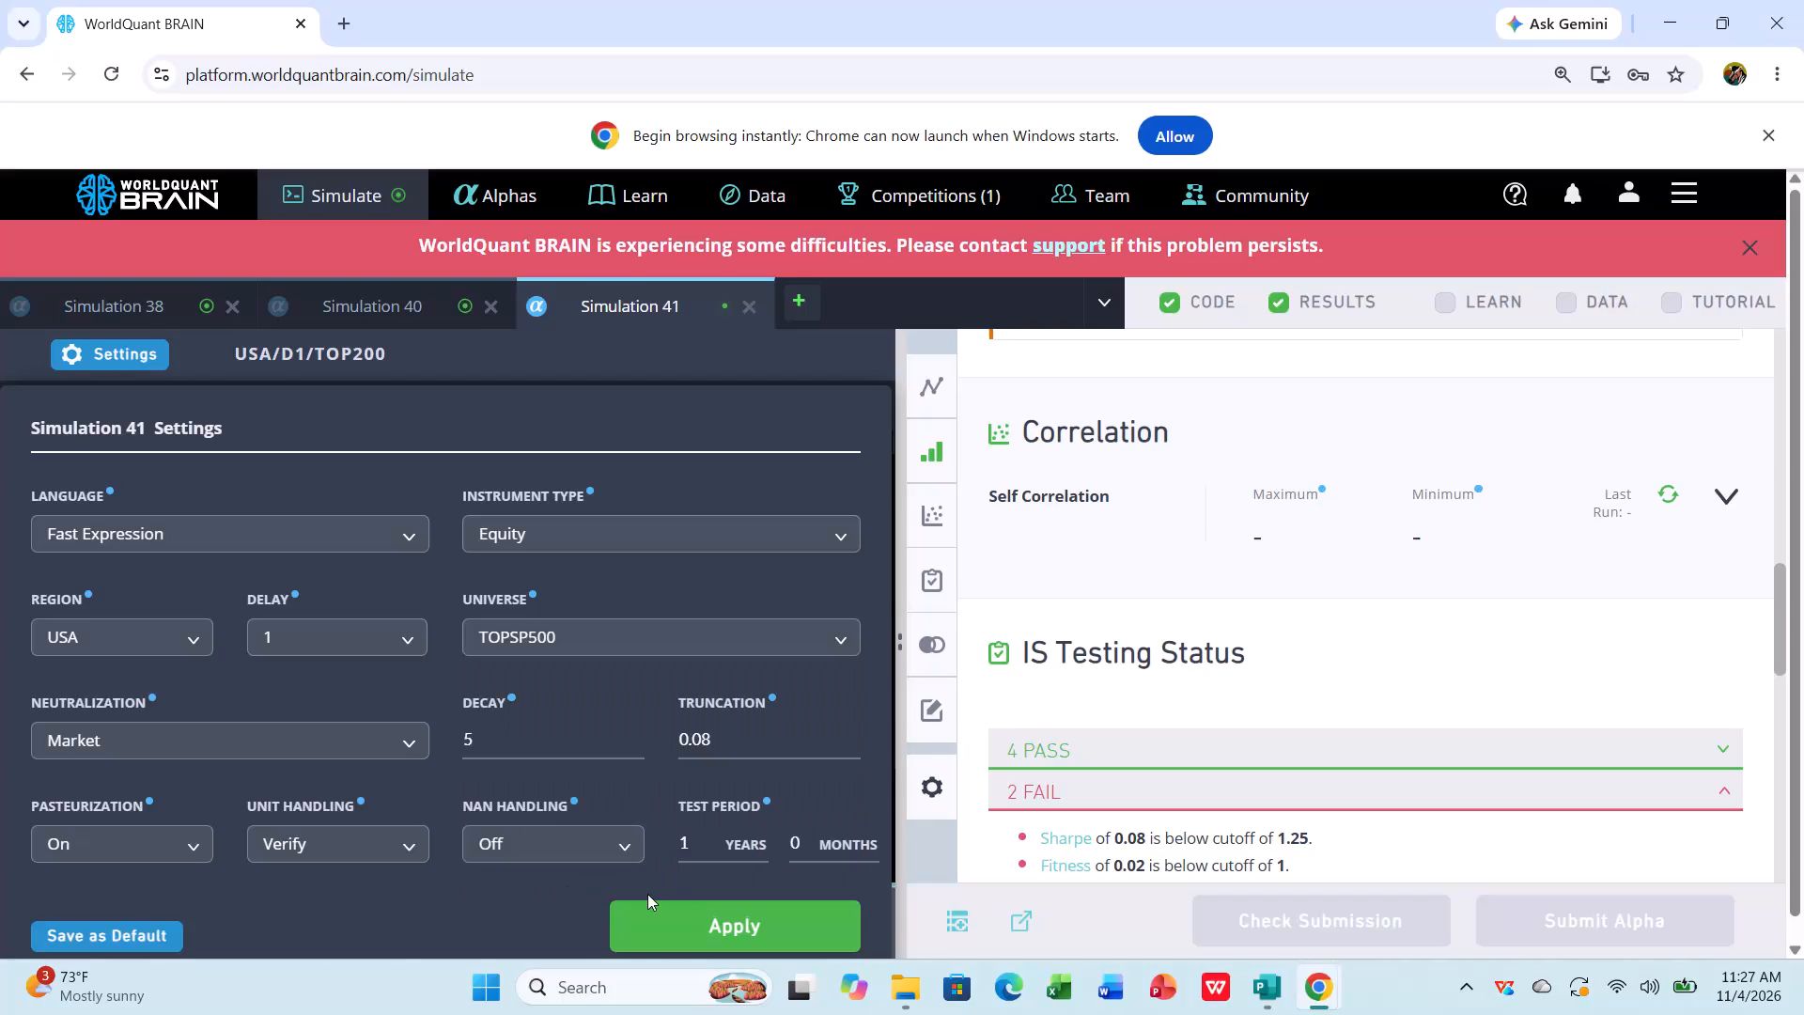
pyautogui.click(718, 932)
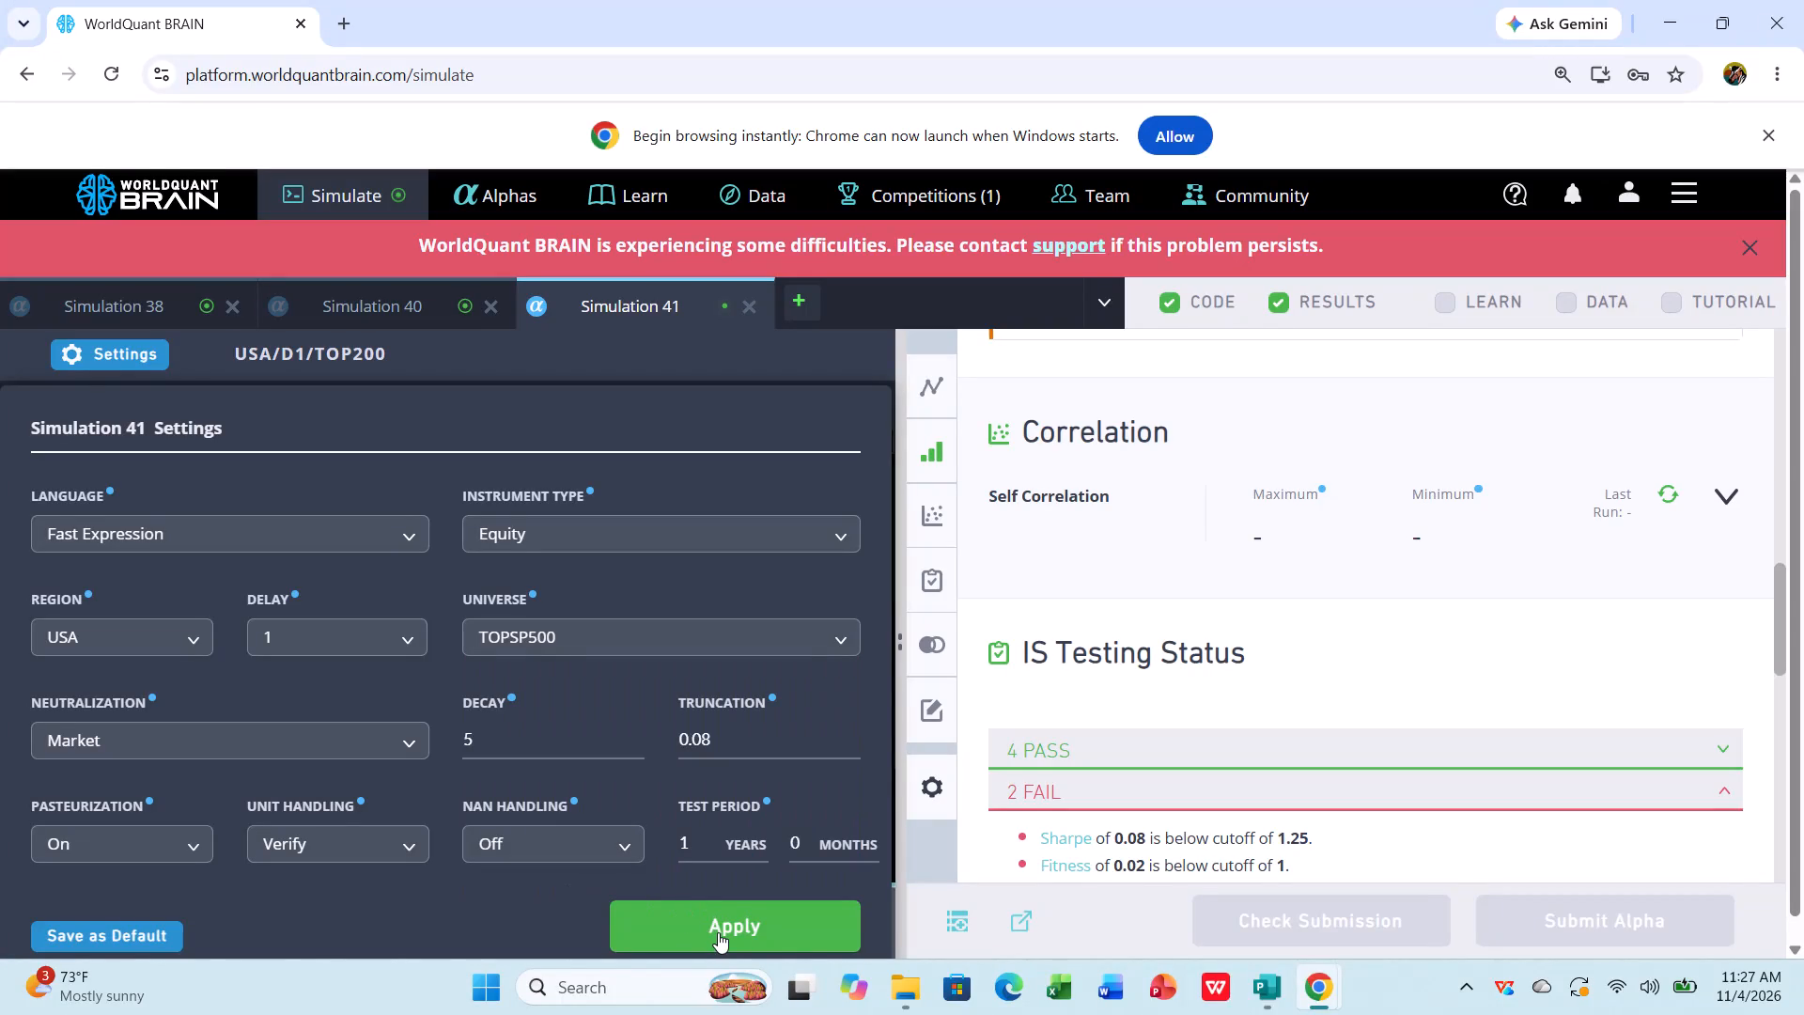
pyautogui.click(718, 932)
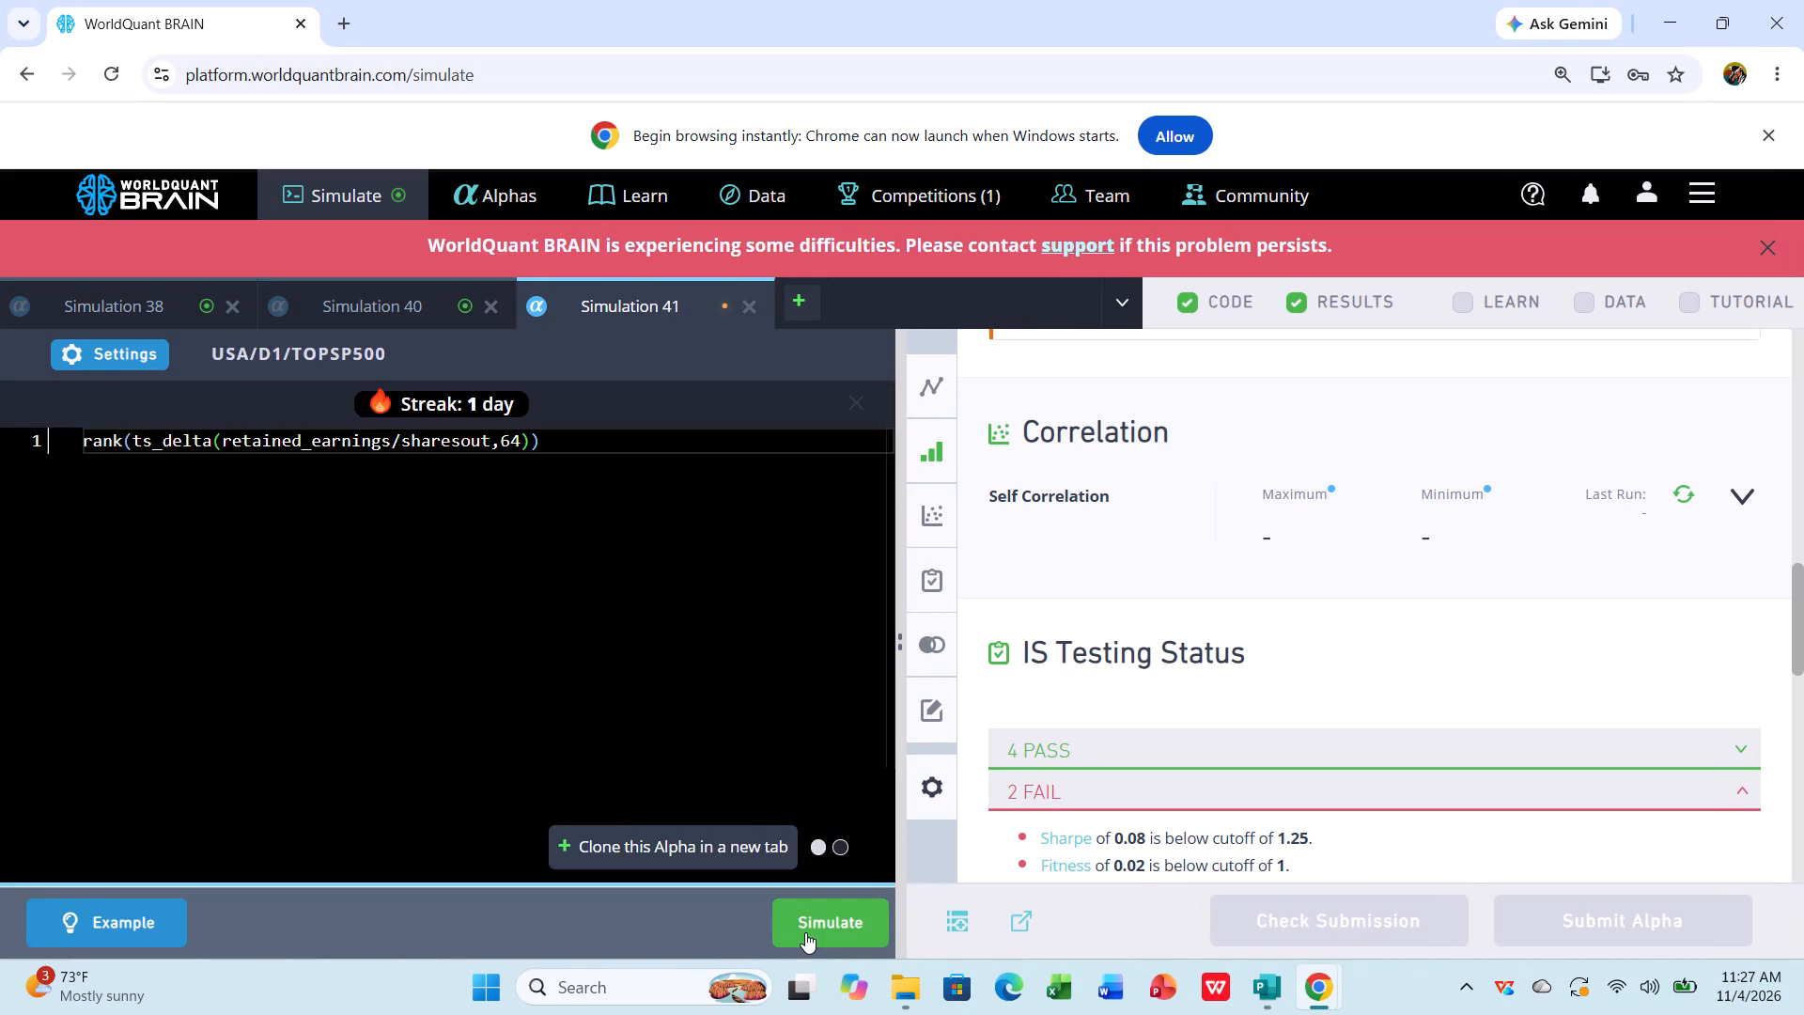
pyautogui.click(805, 932)
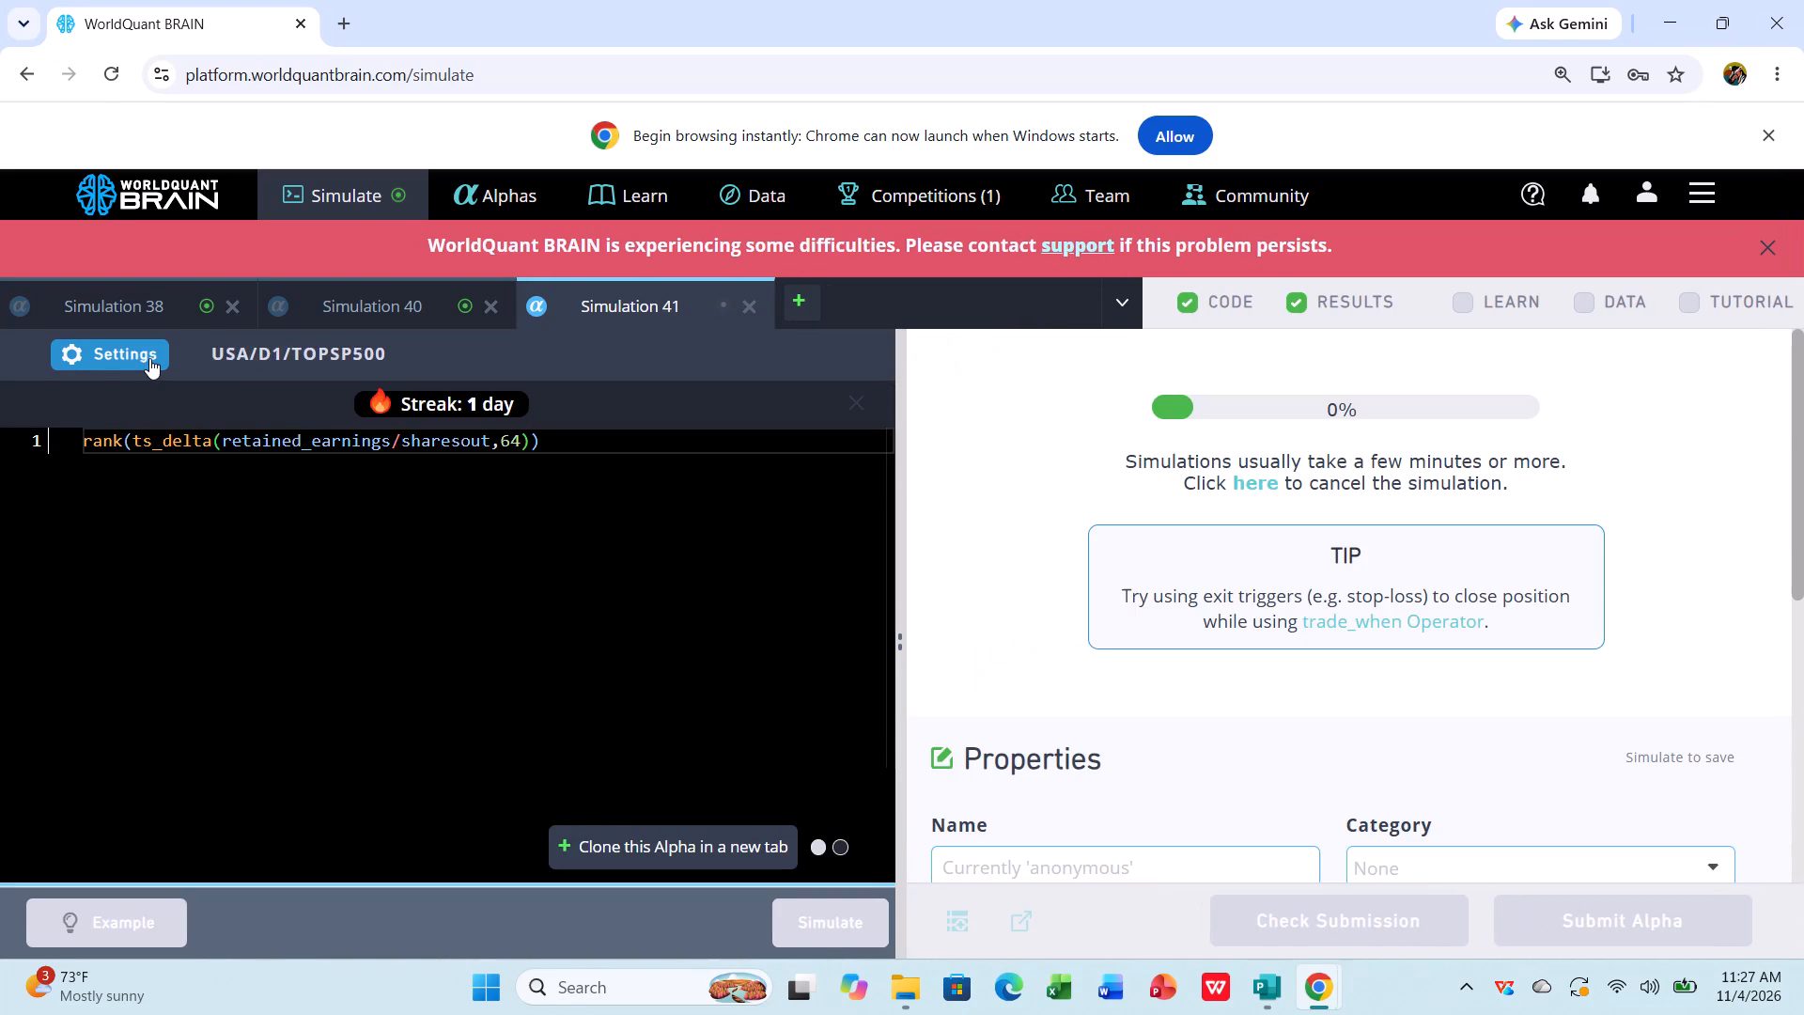
# Switch to Simulation 38 to examine its alpha and results.
pyautogui.tripleClick(148, 303)
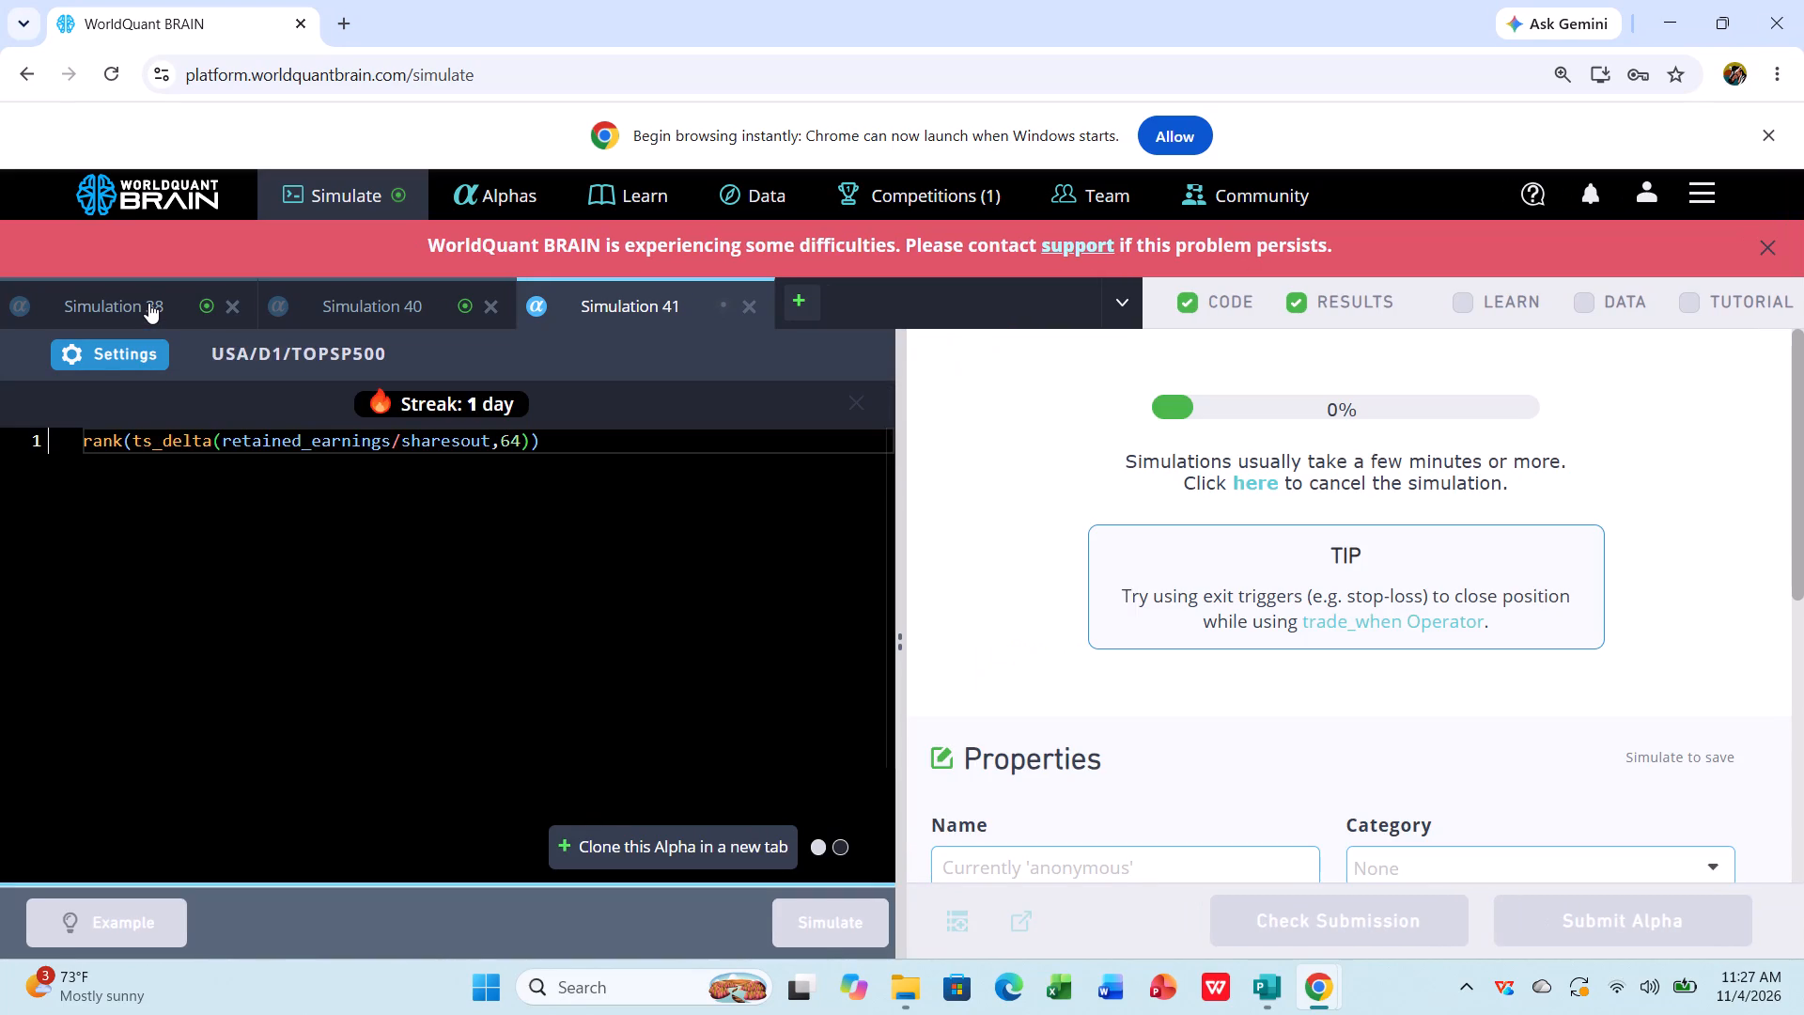